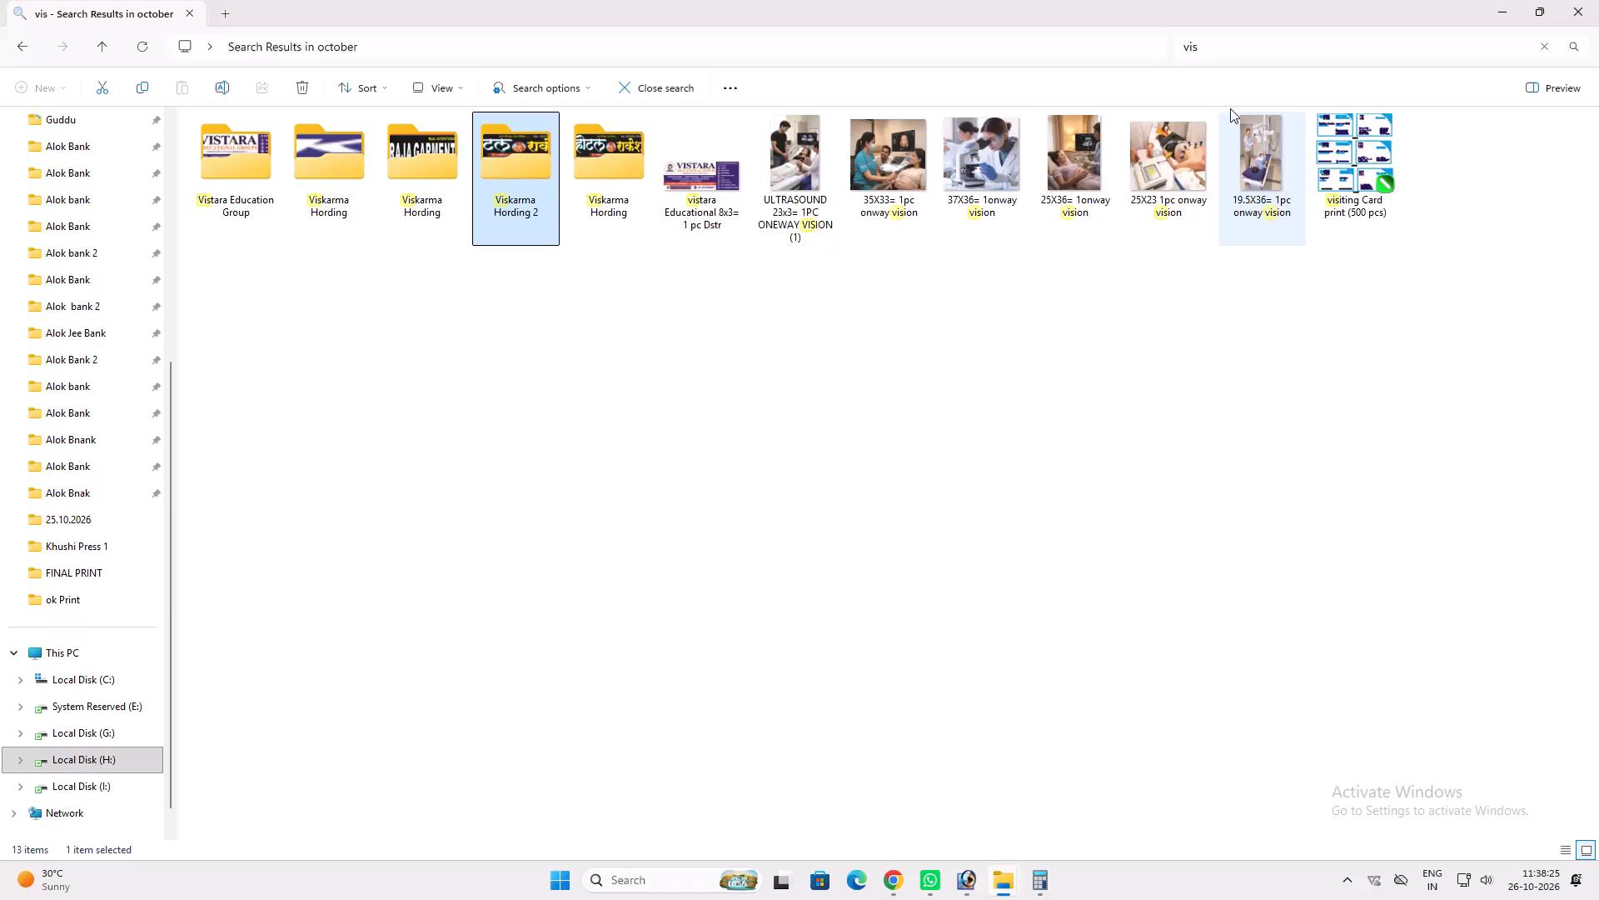
Search Local Disk (H:) for "aa".
scroll(29, 740, "down", 2)
left_click(80, 732)
left_click(1279, 47)
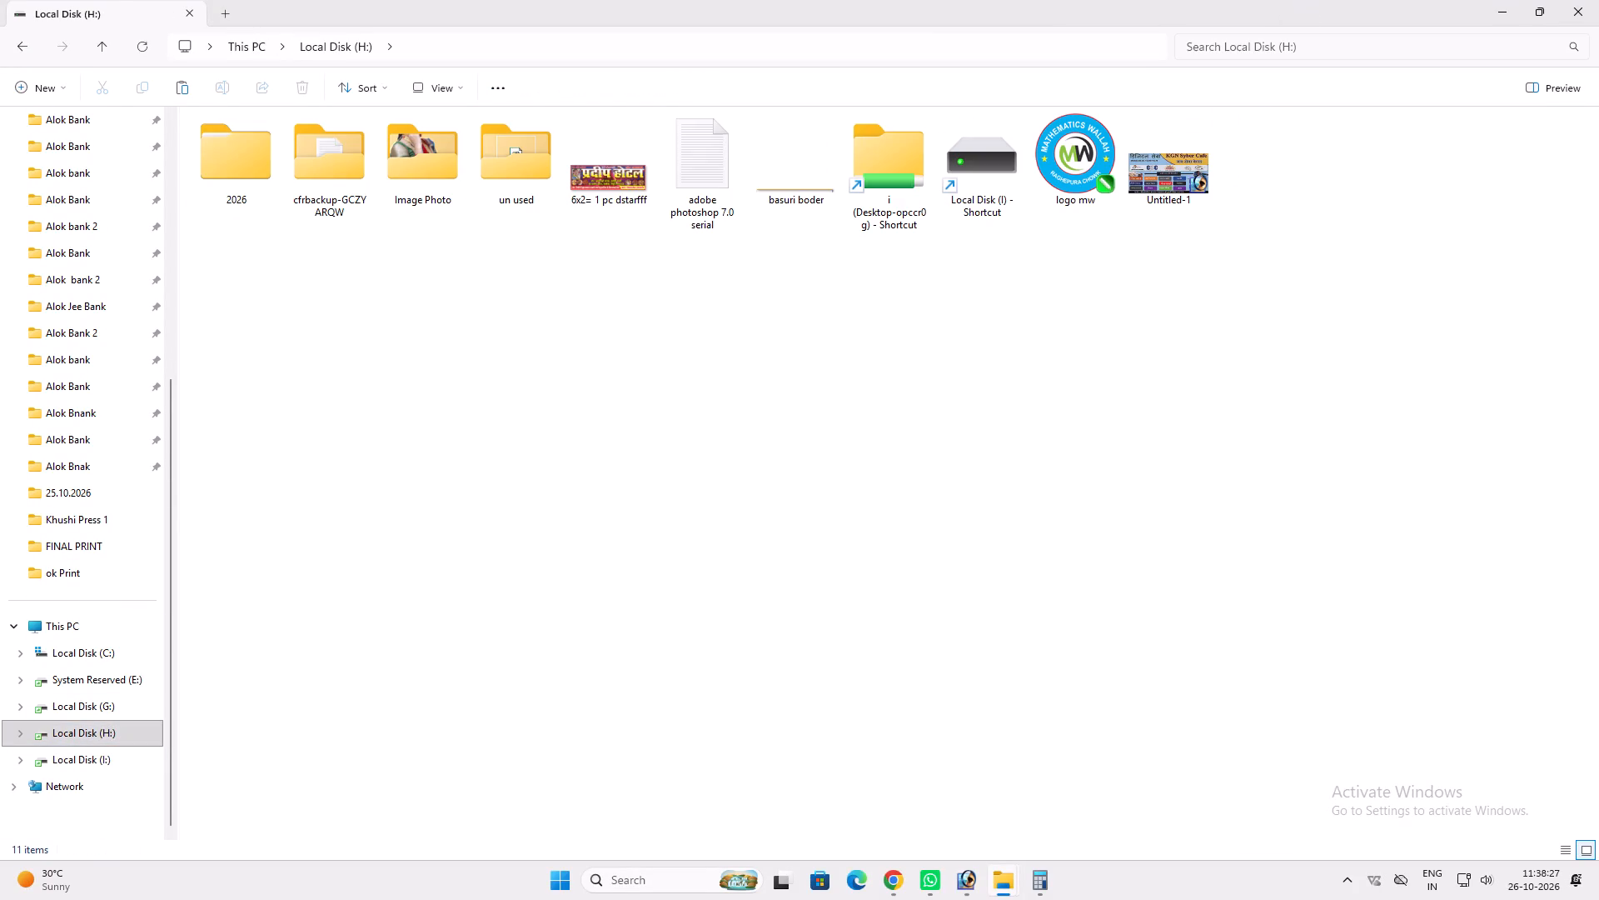
type("aa")
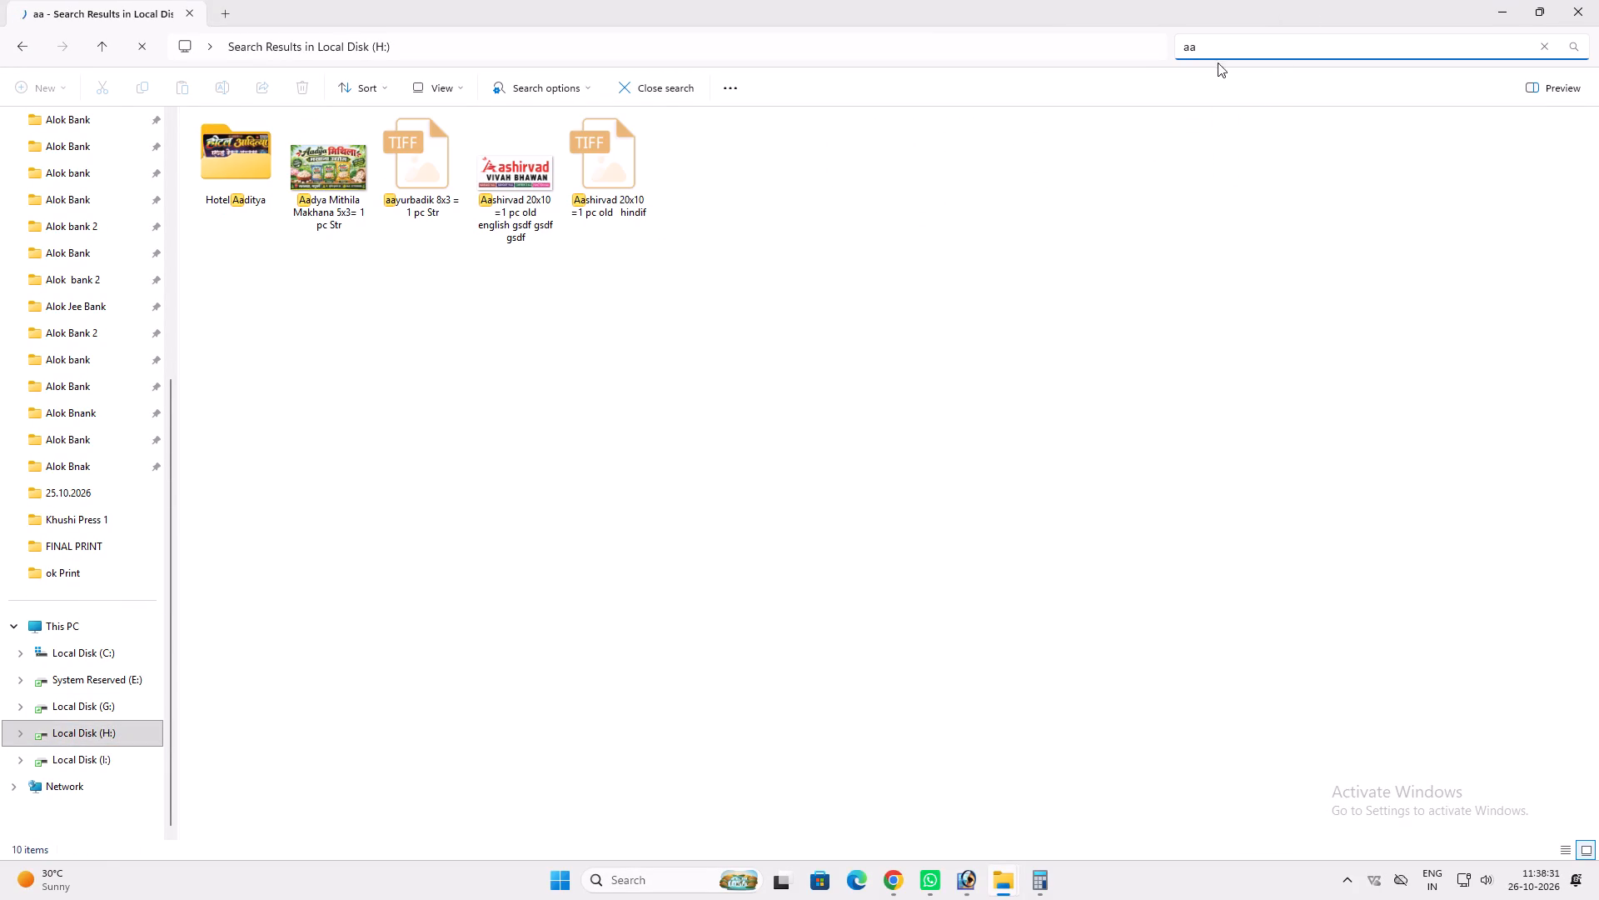
Search Local Disk (H:) for "jwe" to find the jeweller designs.
key("ctrl+a")
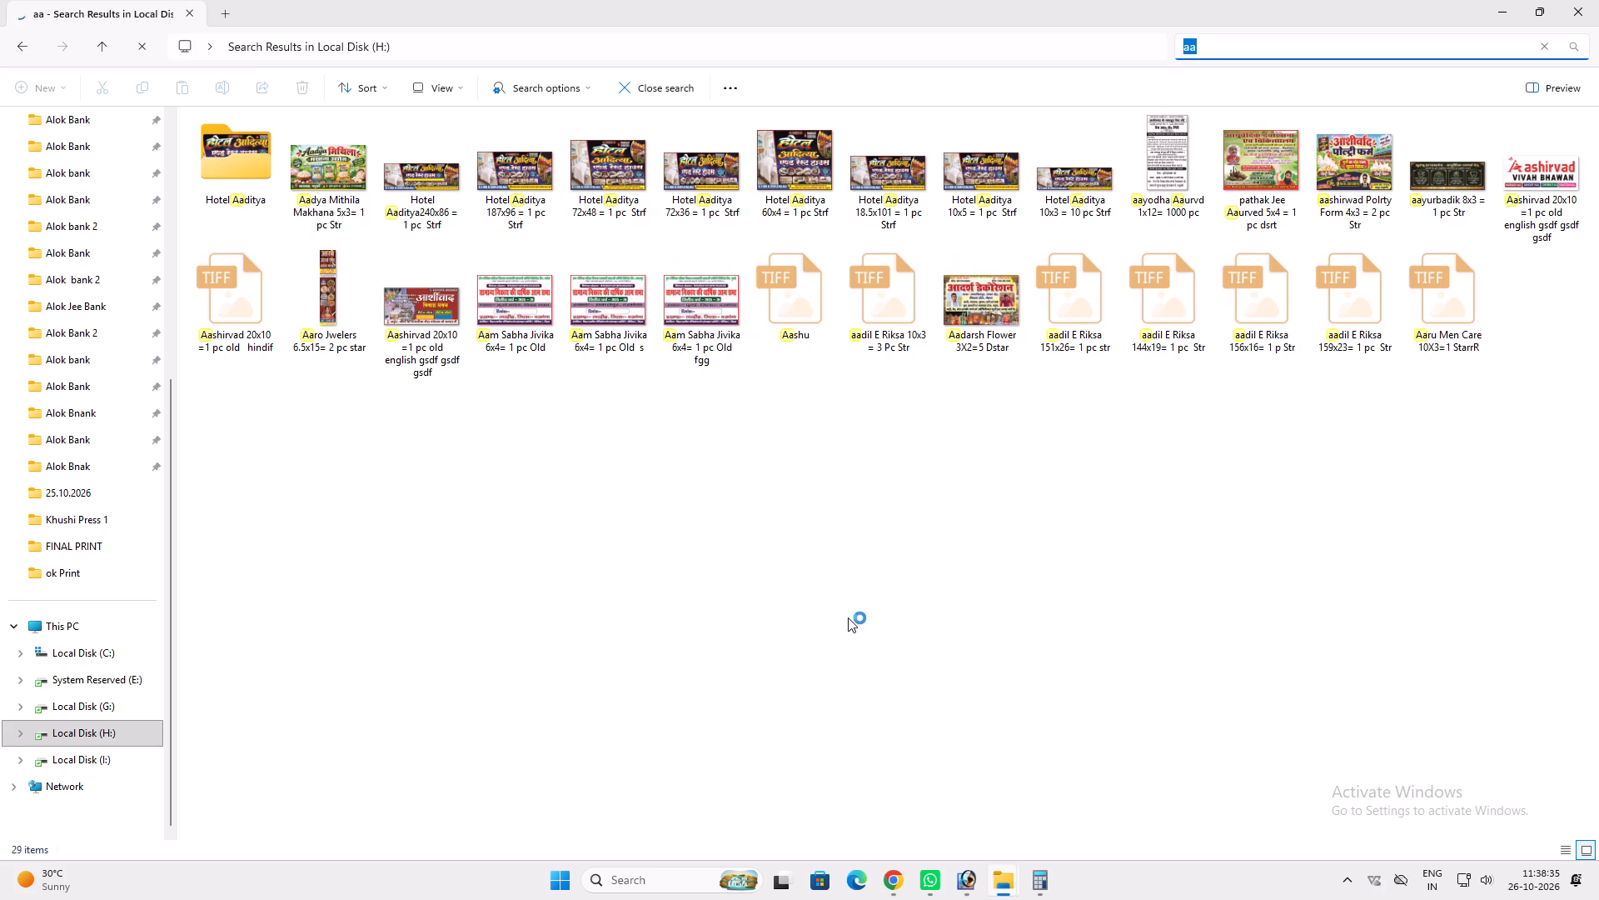
type("jwe")
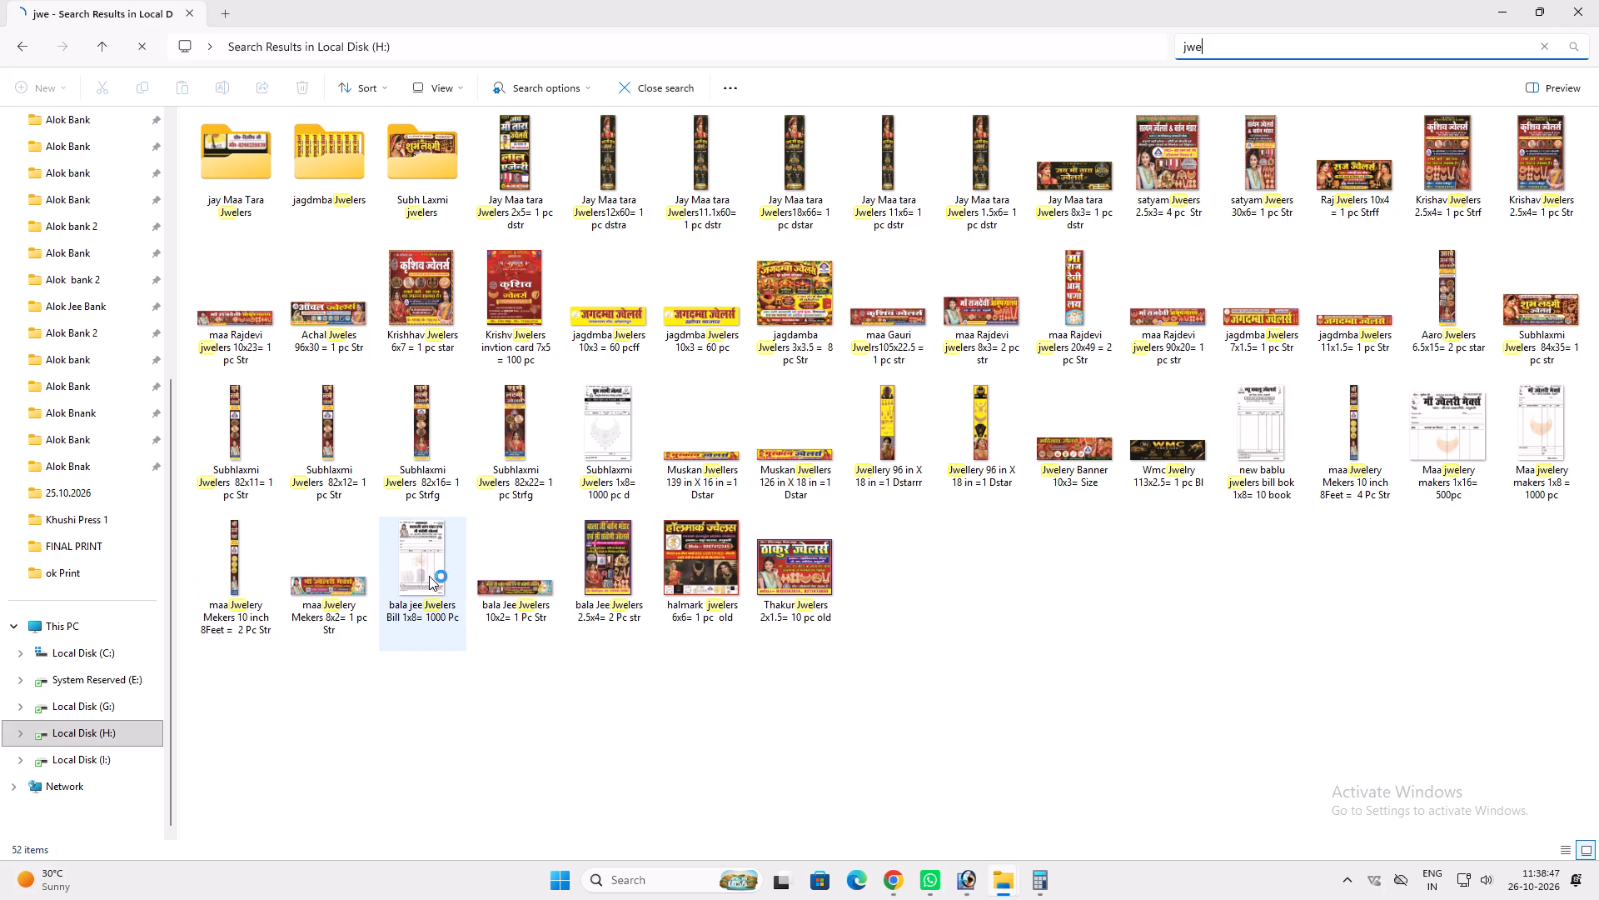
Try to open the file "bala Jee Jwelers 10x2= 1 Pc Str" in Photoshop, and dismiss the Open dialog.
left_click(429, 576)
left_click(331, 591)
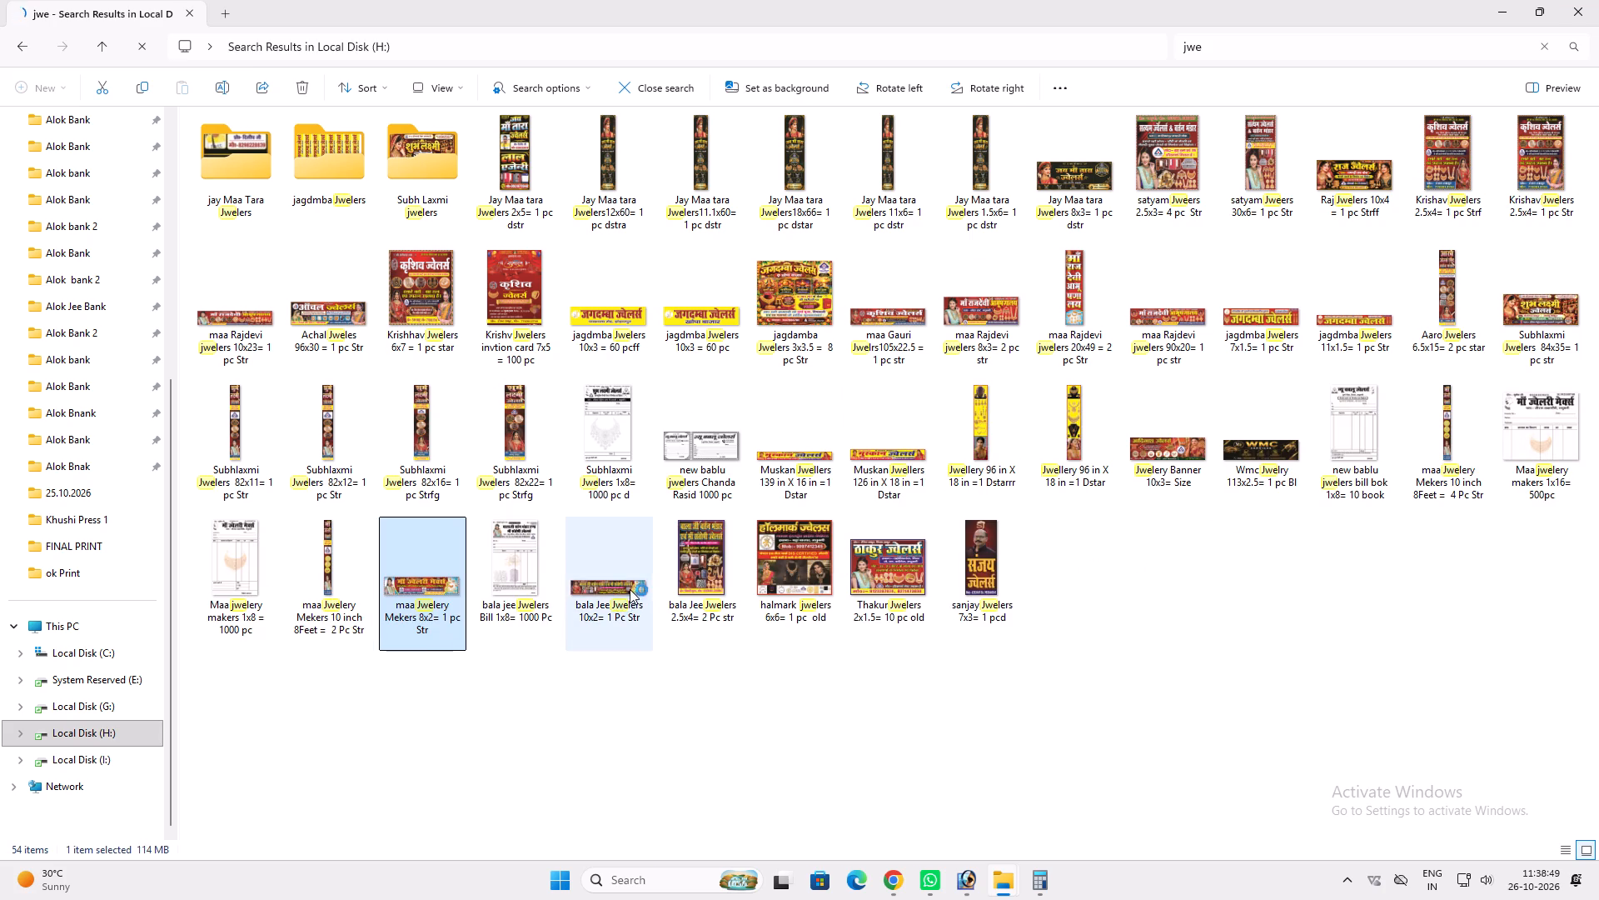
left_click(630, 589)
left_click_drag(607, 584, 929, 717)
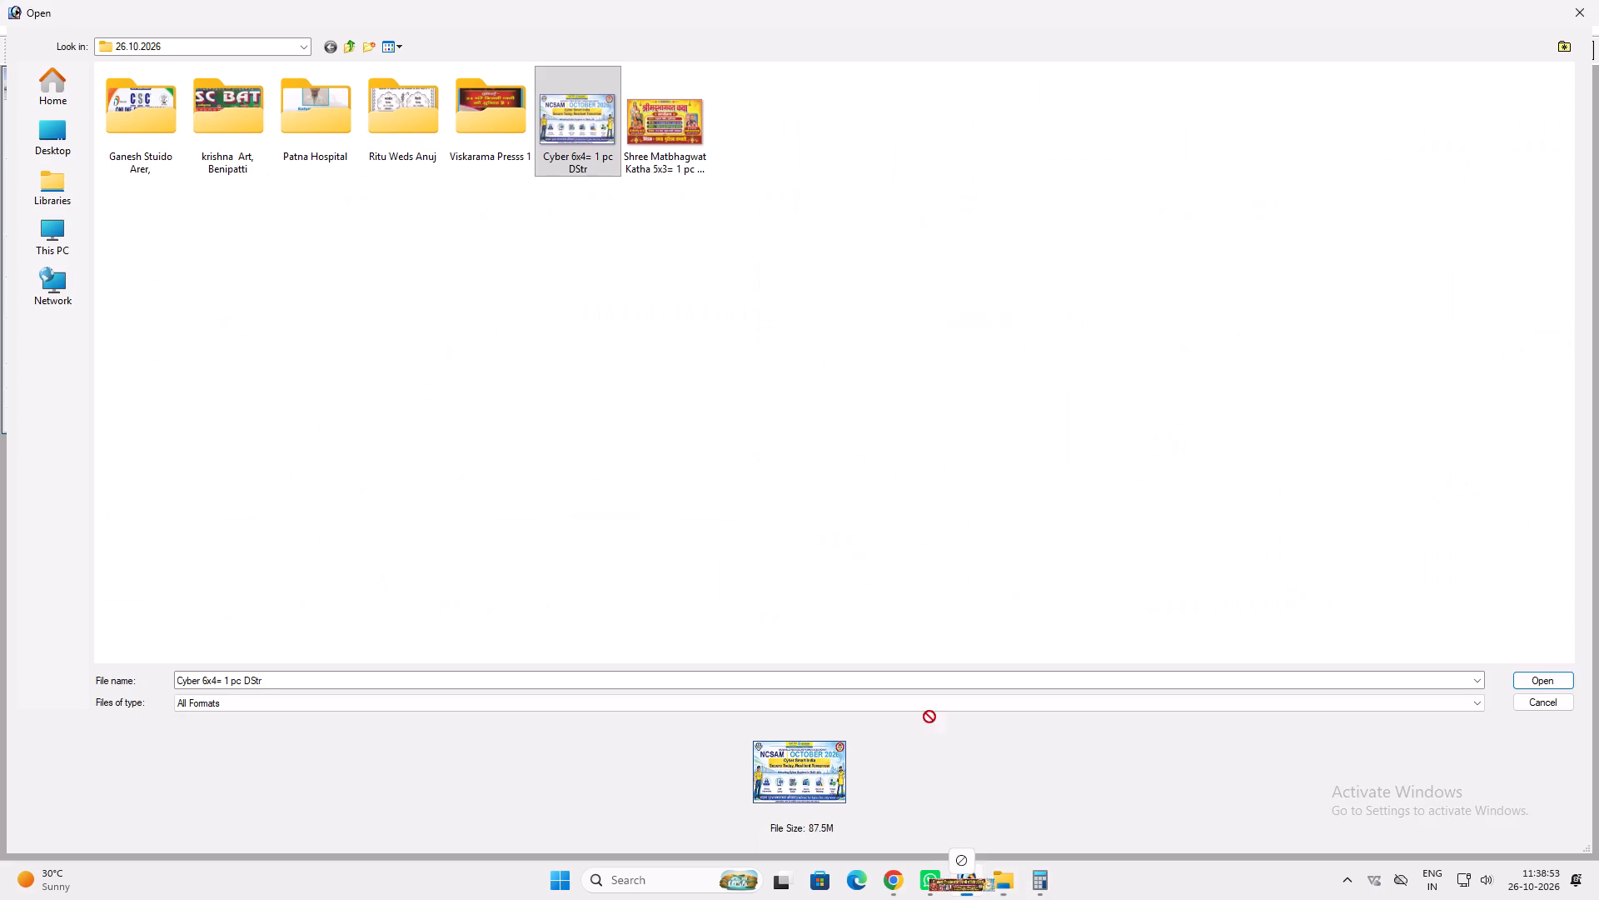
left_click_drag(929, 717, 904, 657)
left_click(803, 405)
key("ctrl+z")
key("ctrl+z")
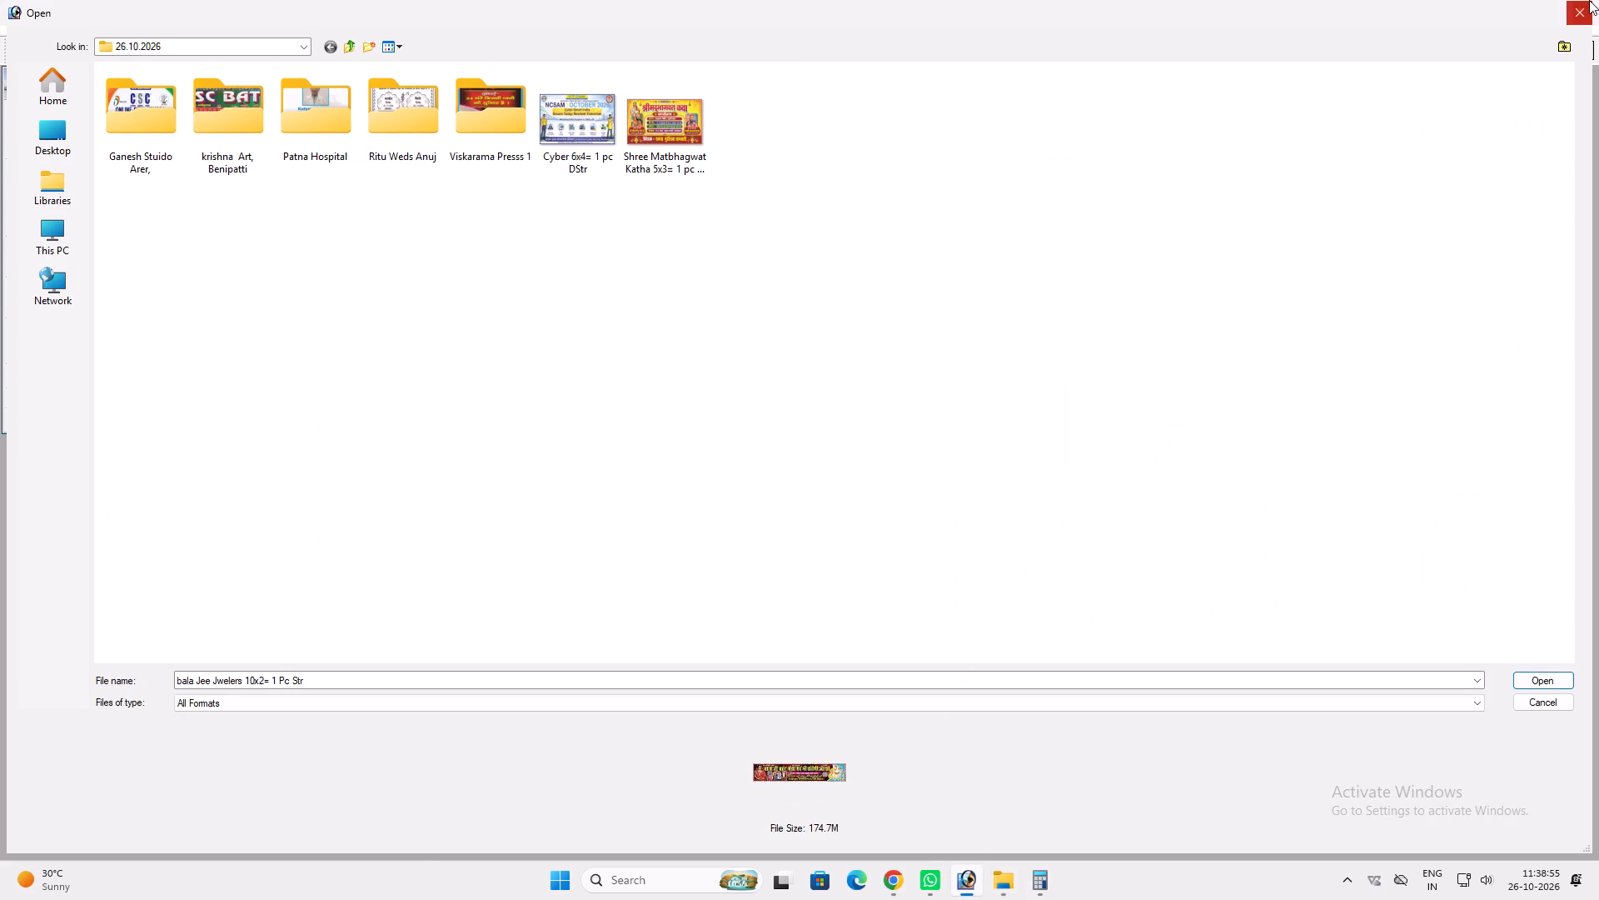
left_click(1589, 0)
Open the banner "bala Jee Jwelers 10x2= 1 Pc Str" from the search results in Photoshop.
left_click(1021, 872)
left_click(1010, 872)
left_click(955, 782)
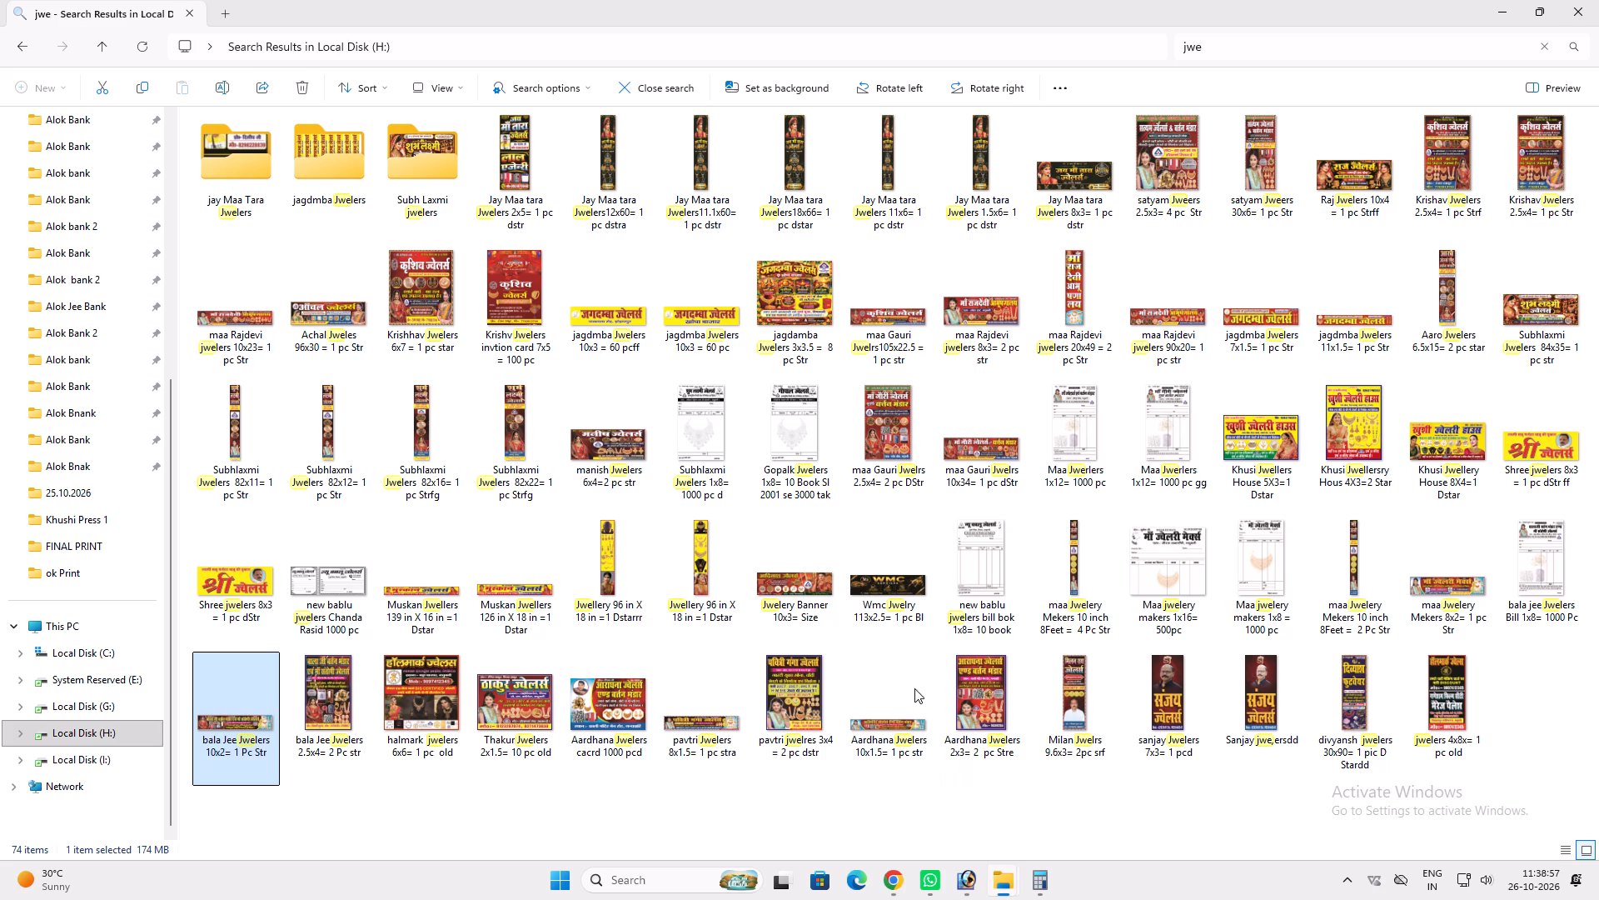
left_click_drag(236, 722, 976, 882)
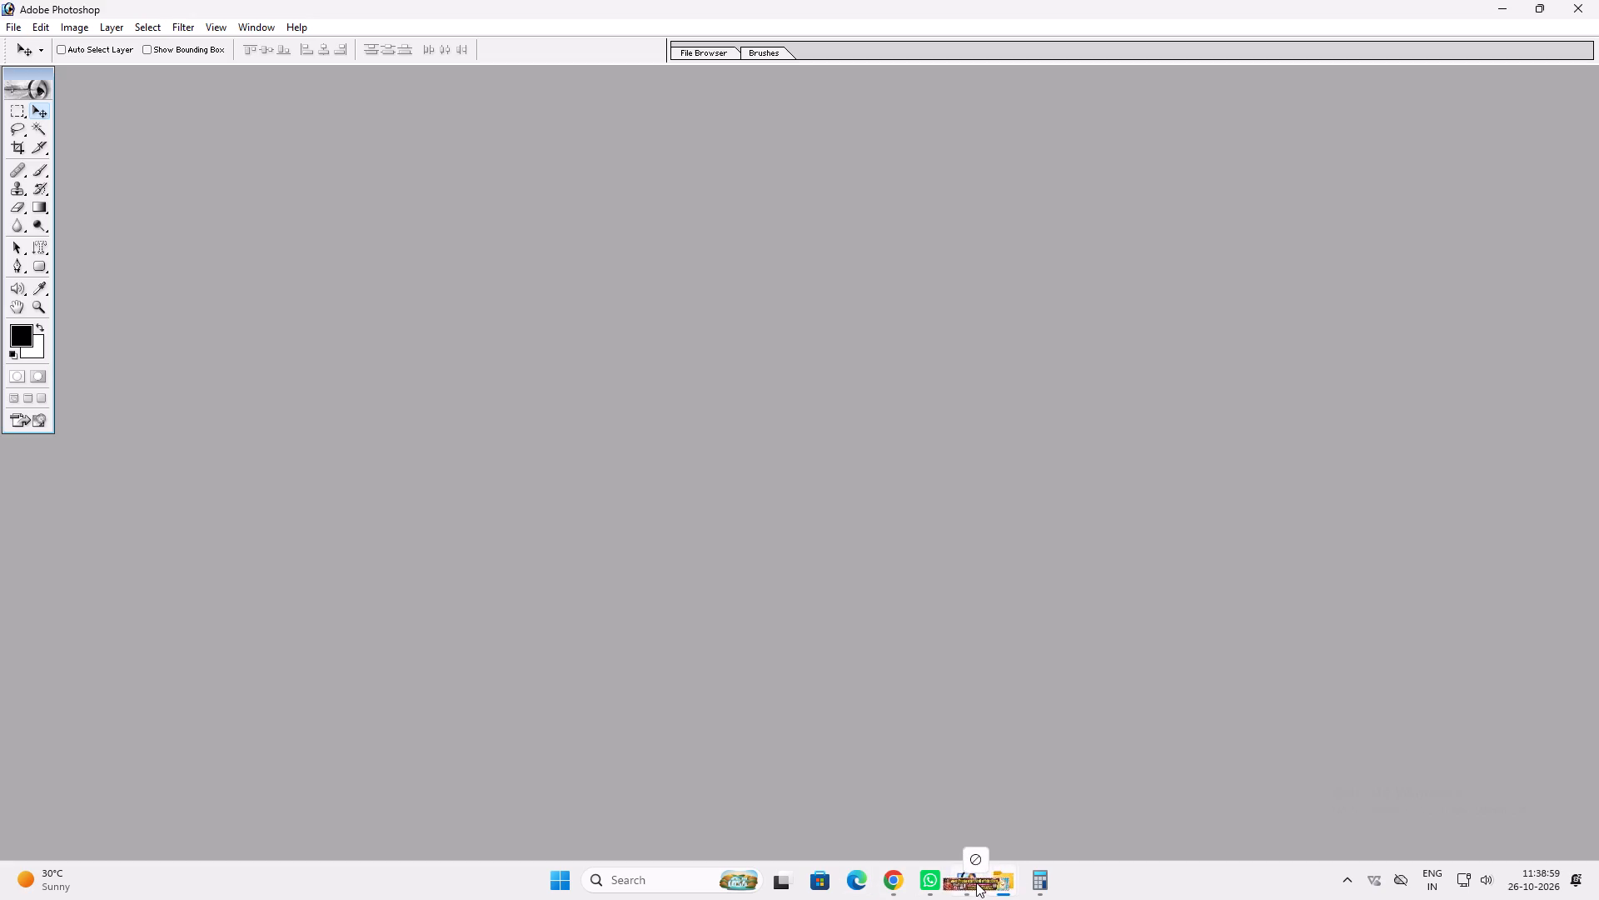
left_click_drag(976, 882, 913, 632)
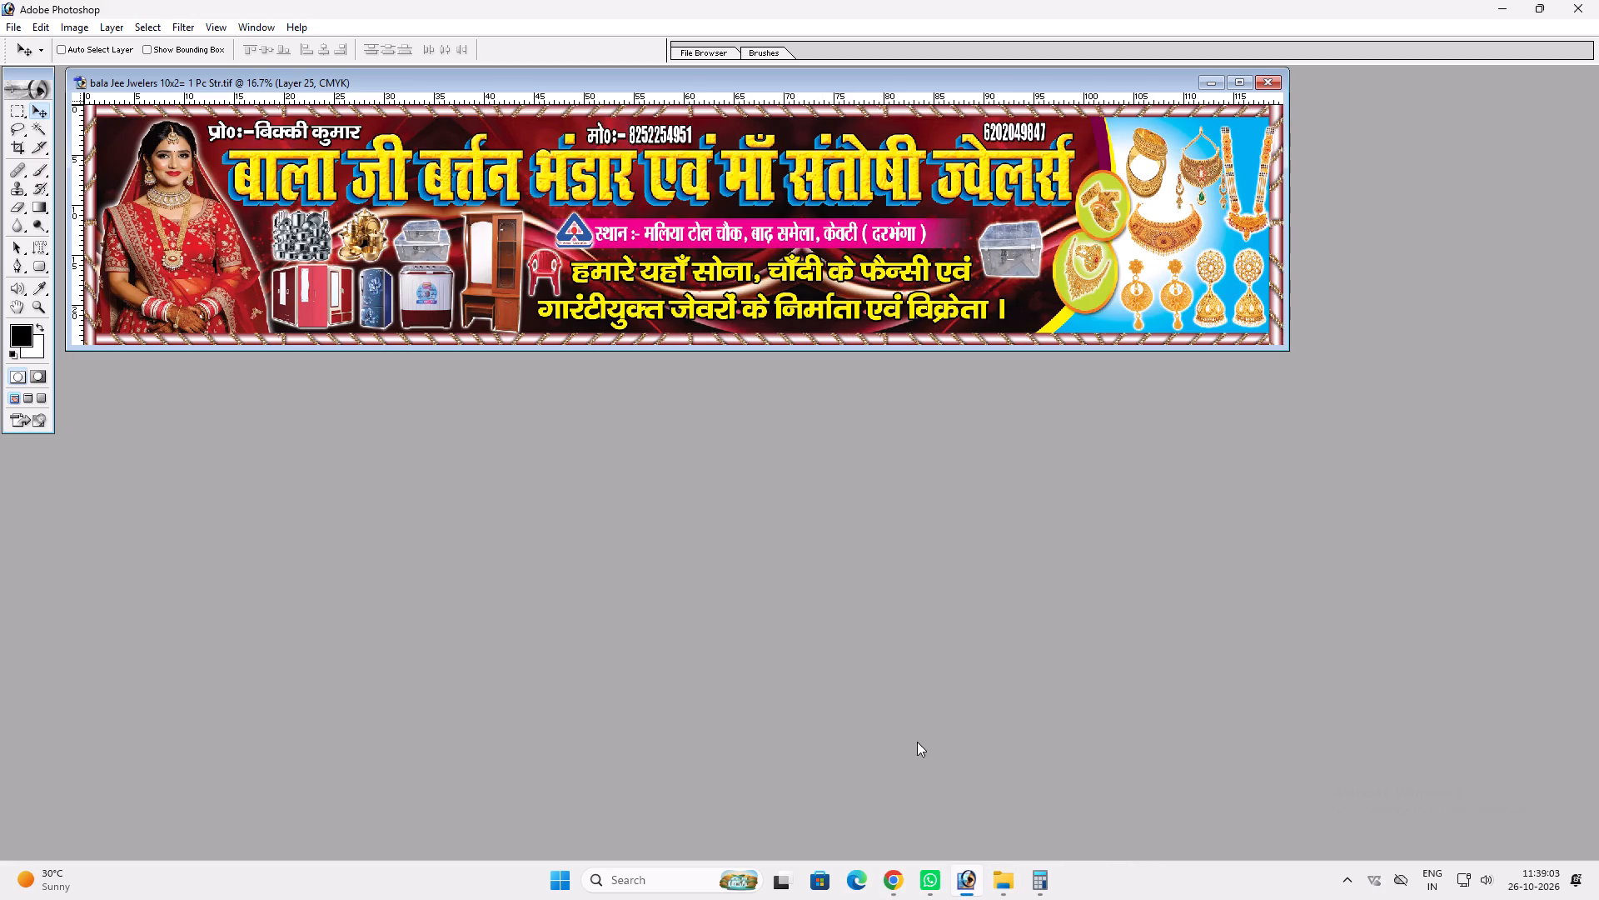
left_click(859, 427)
Open the banner "Aardhana Jwelers 10x1.5= 1 pc str" from the search results in Photoshop.
left_click(1010, 871)
left_click(949, 811)
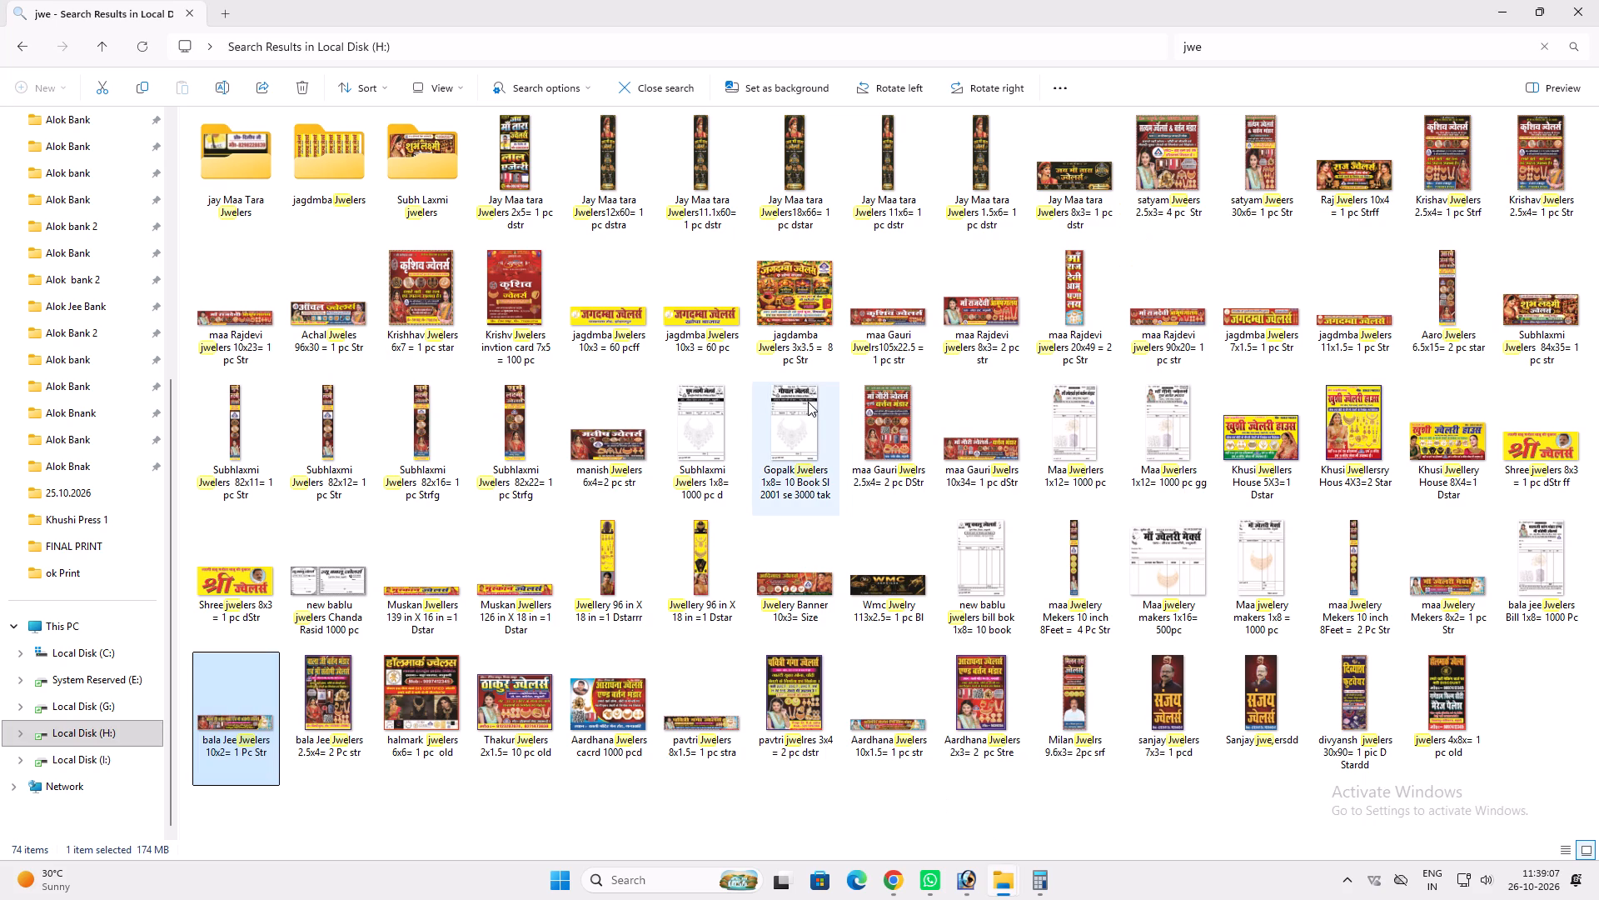
left_click(908, 732)
left_click_drag(904, 719, 979, 893)
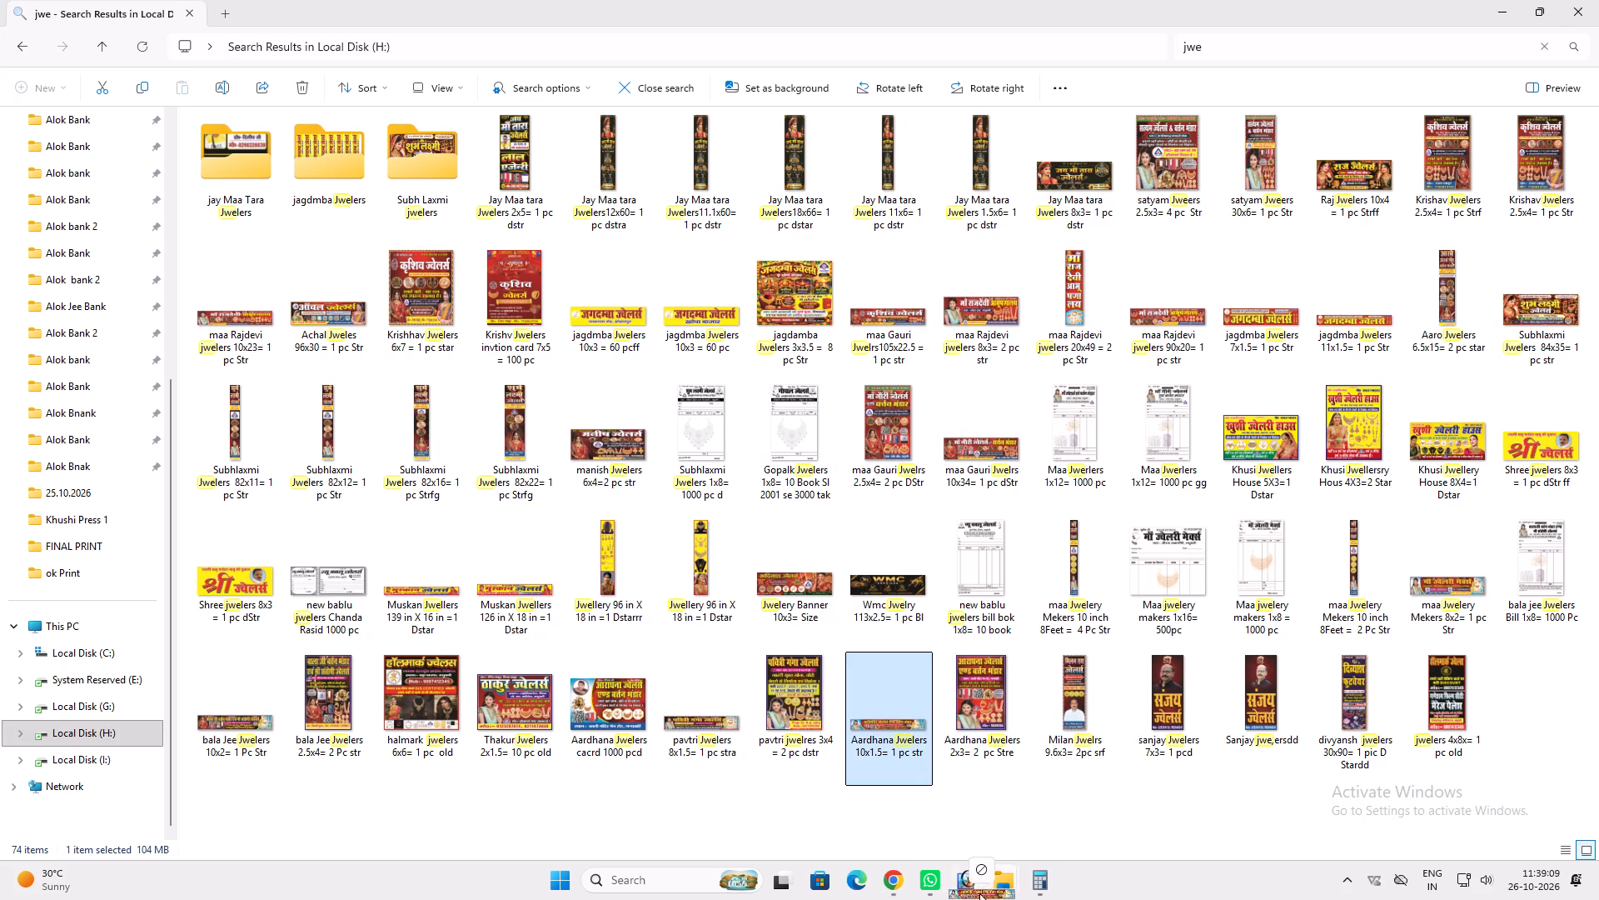
left_click_drag(979, 893, 973, 671)
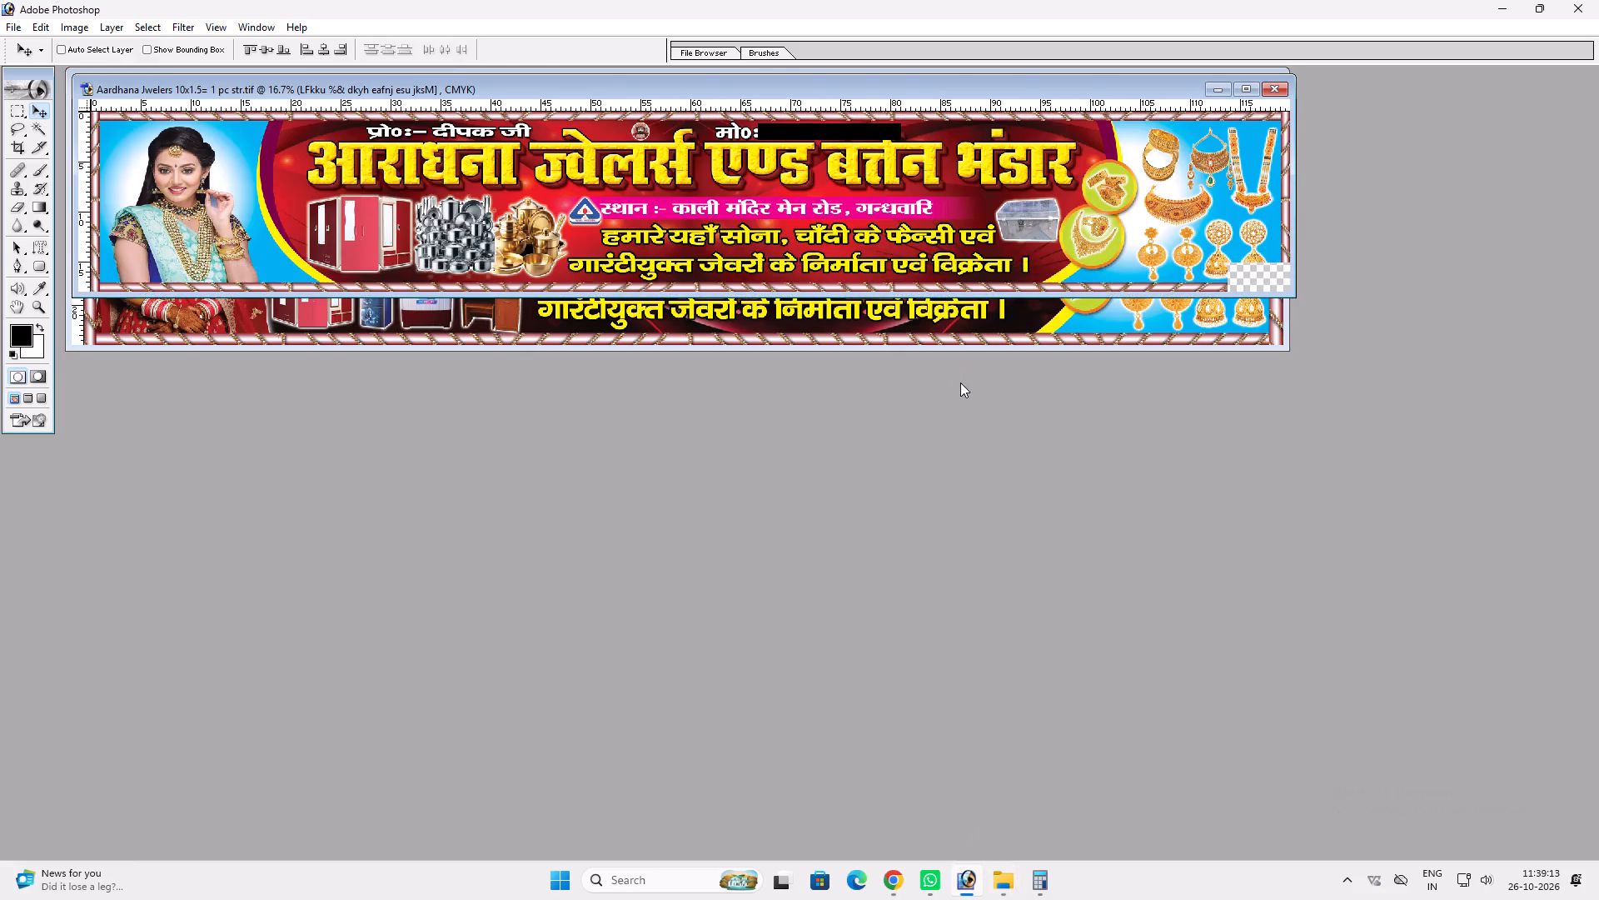
Place the Aardhana Jwelers document window below the bala Jee Jwelers banner, and close the bala Jee document.
left_click(819, 78)
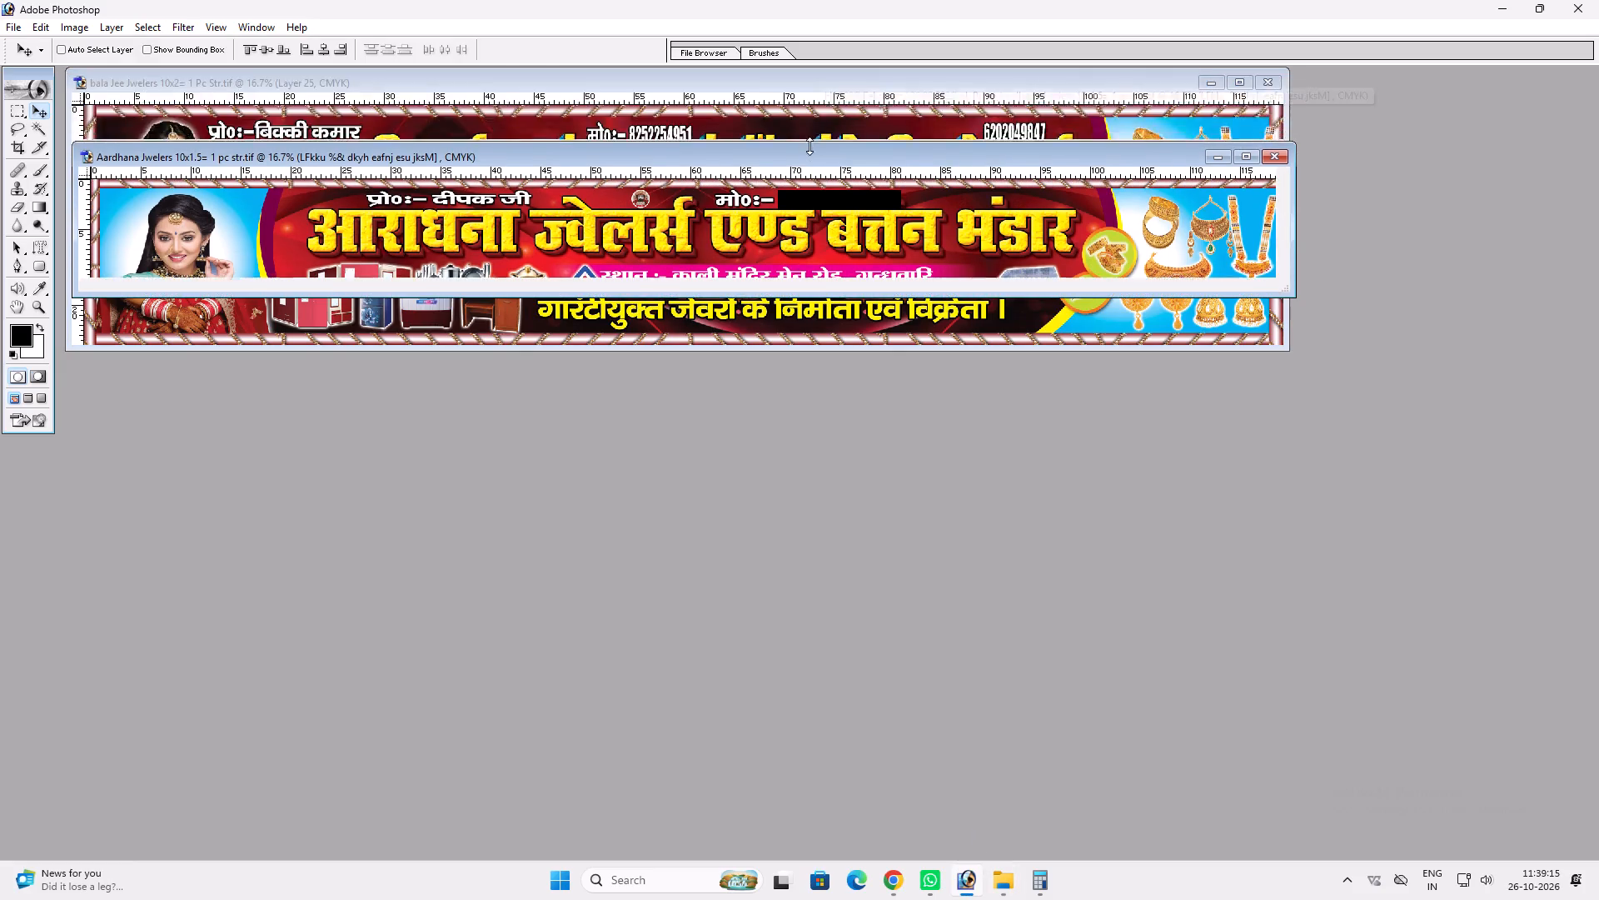
left_click_drag(817, 88, 862, 372)
left_click(849, 230)
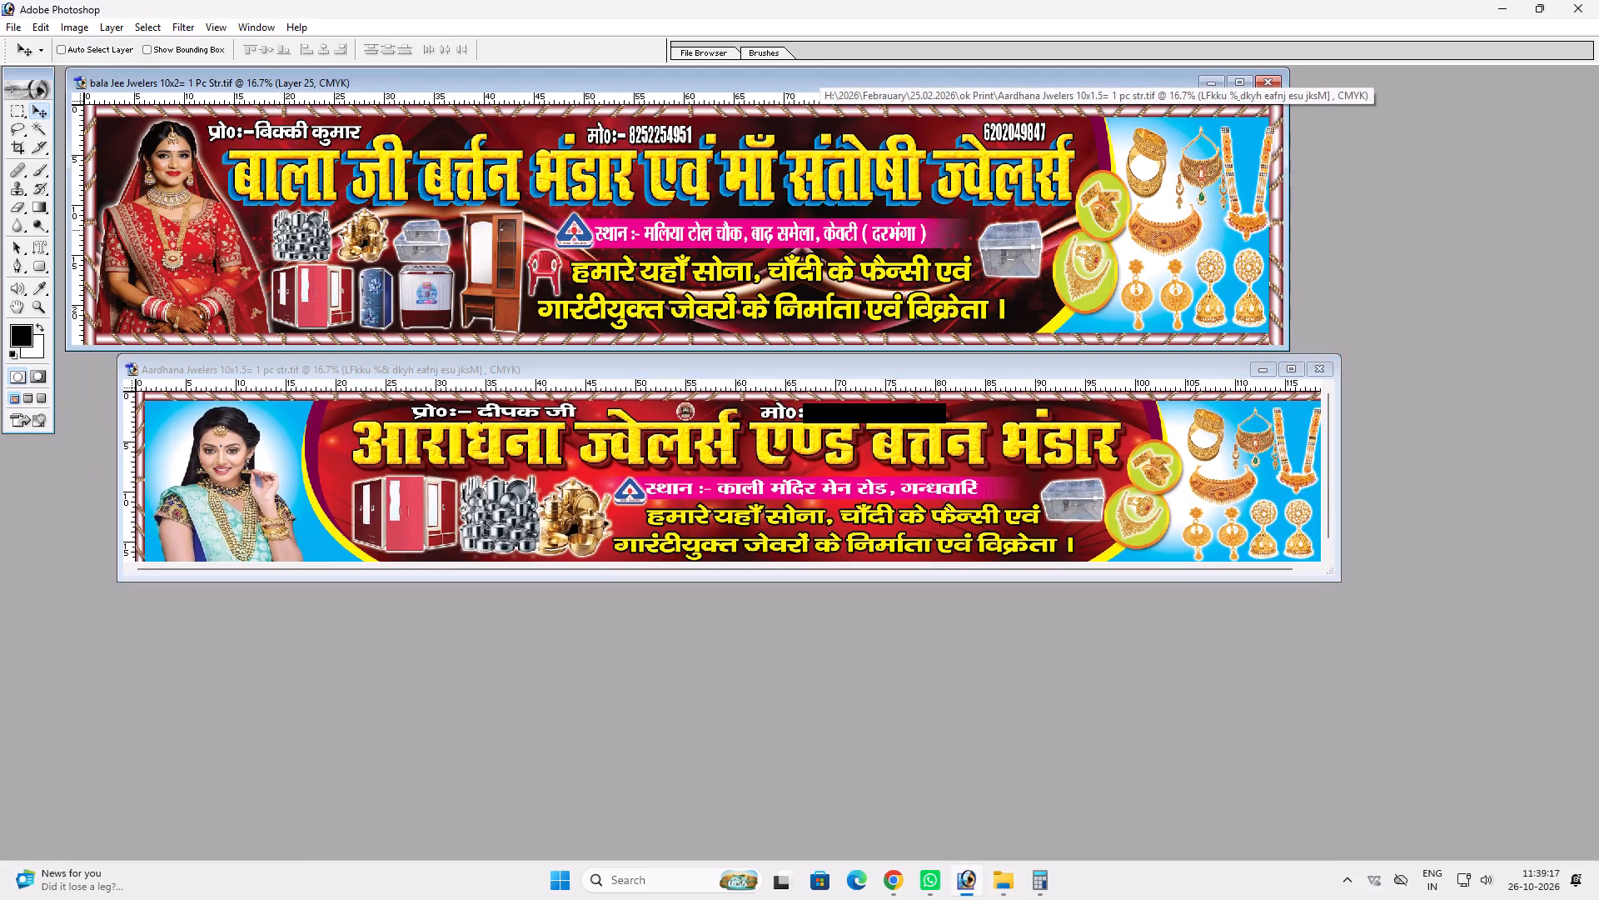
left_click(1264, 80)
Open the design "Krishhav Jwelers 6x7= 1 pc star" from the search results in Photoshop.
left_click(1005, 892)
left_click(934, 788)
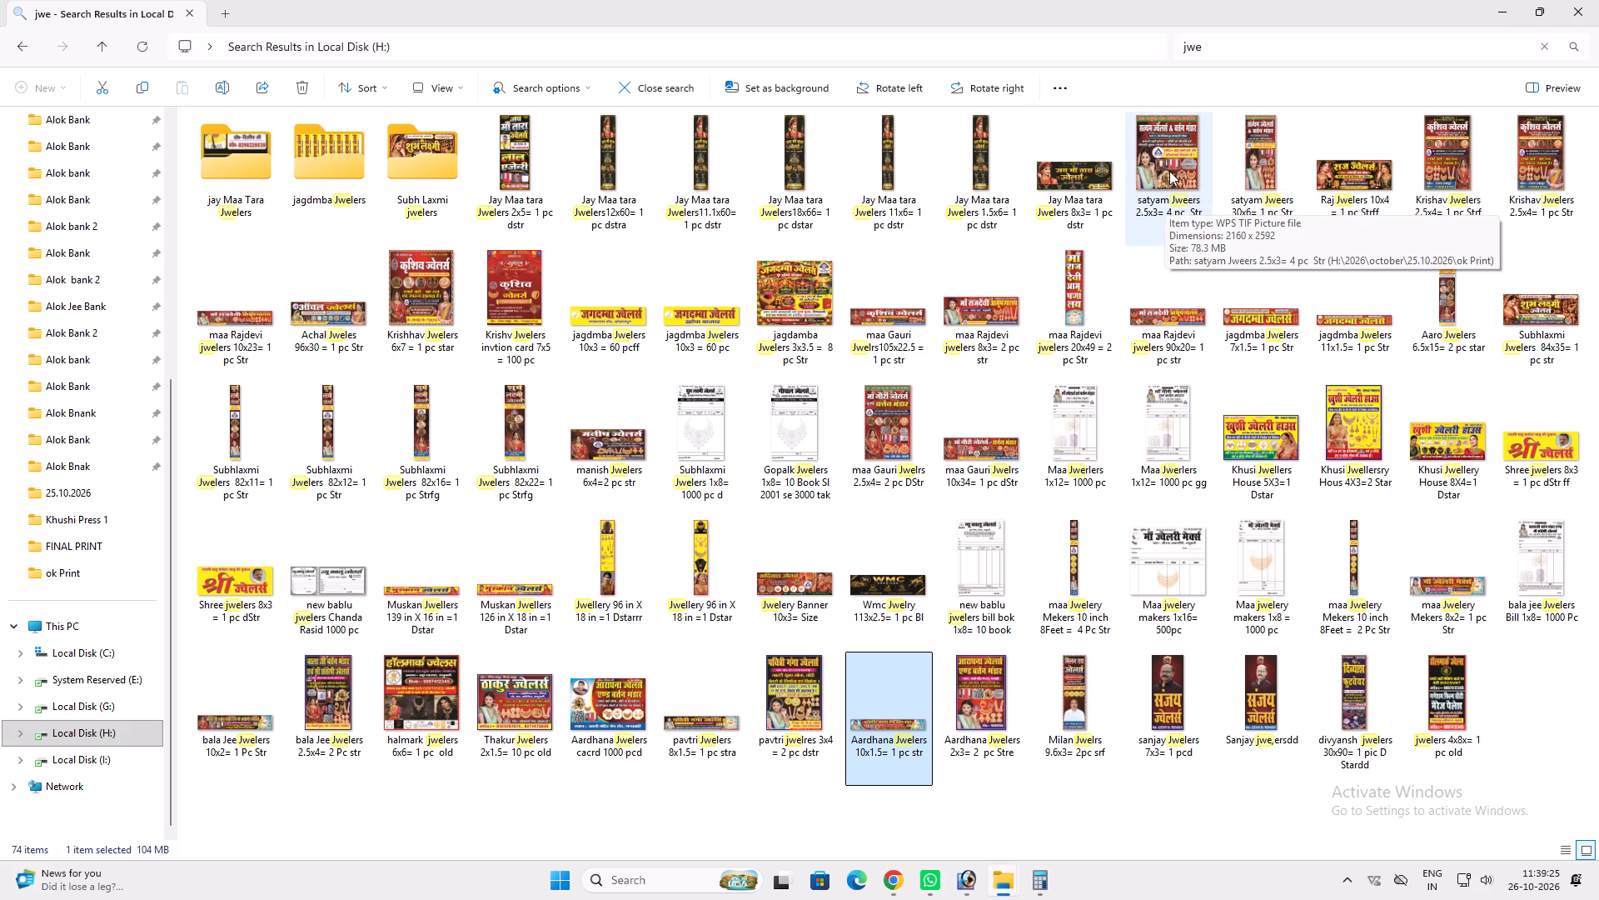
left_click_drag(1169, 168, 906, 609)
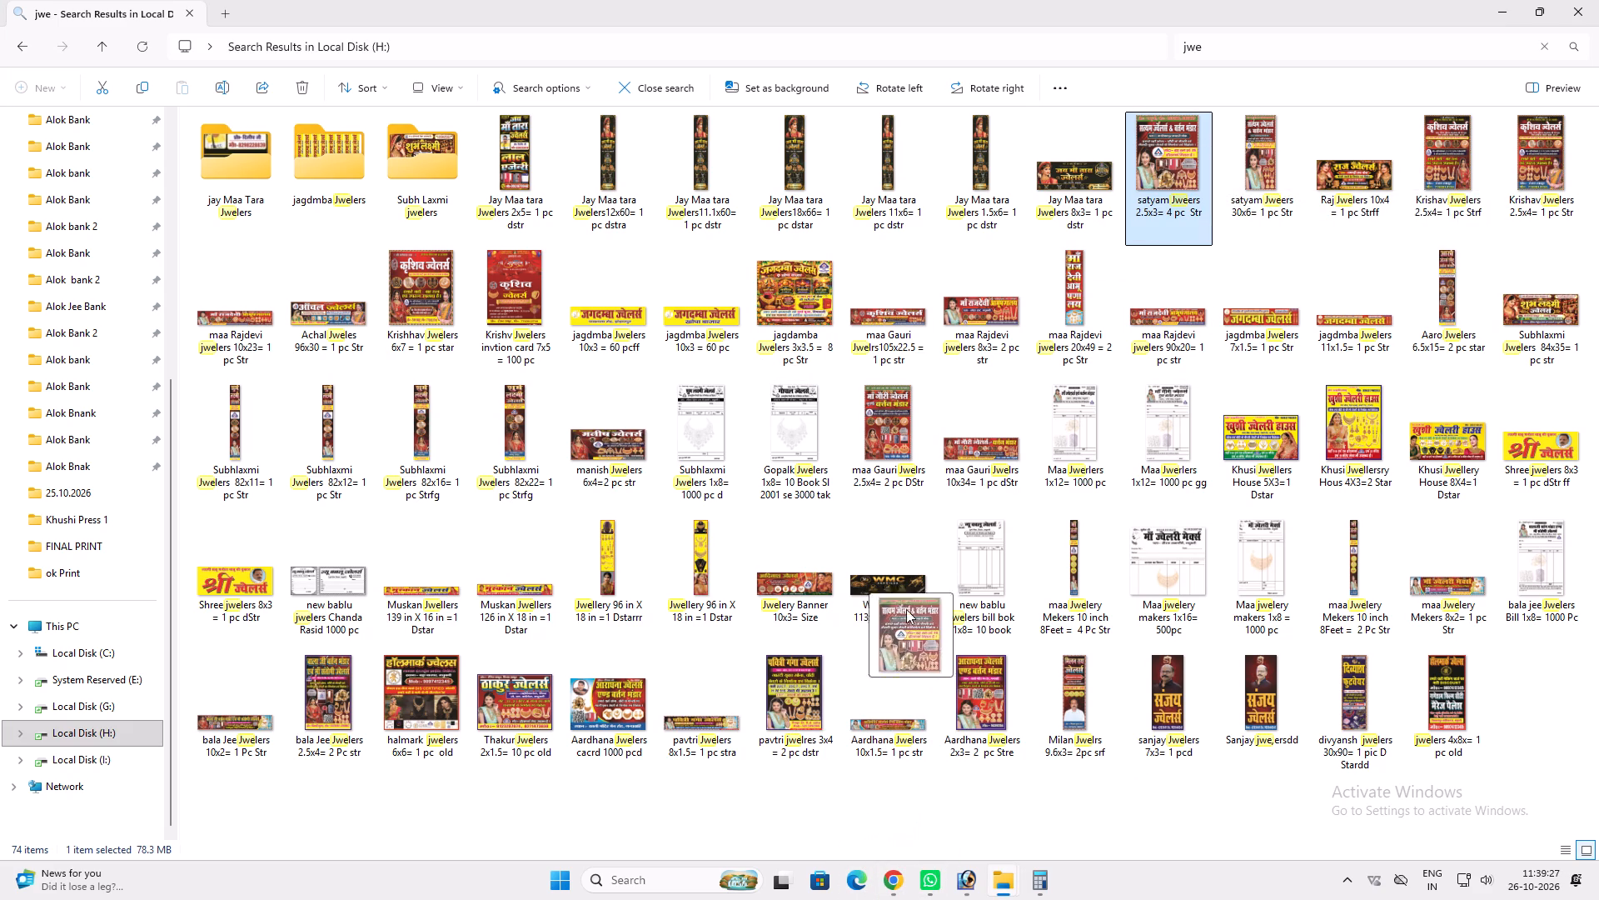
left_click_drag(906, 609, 906, 529)
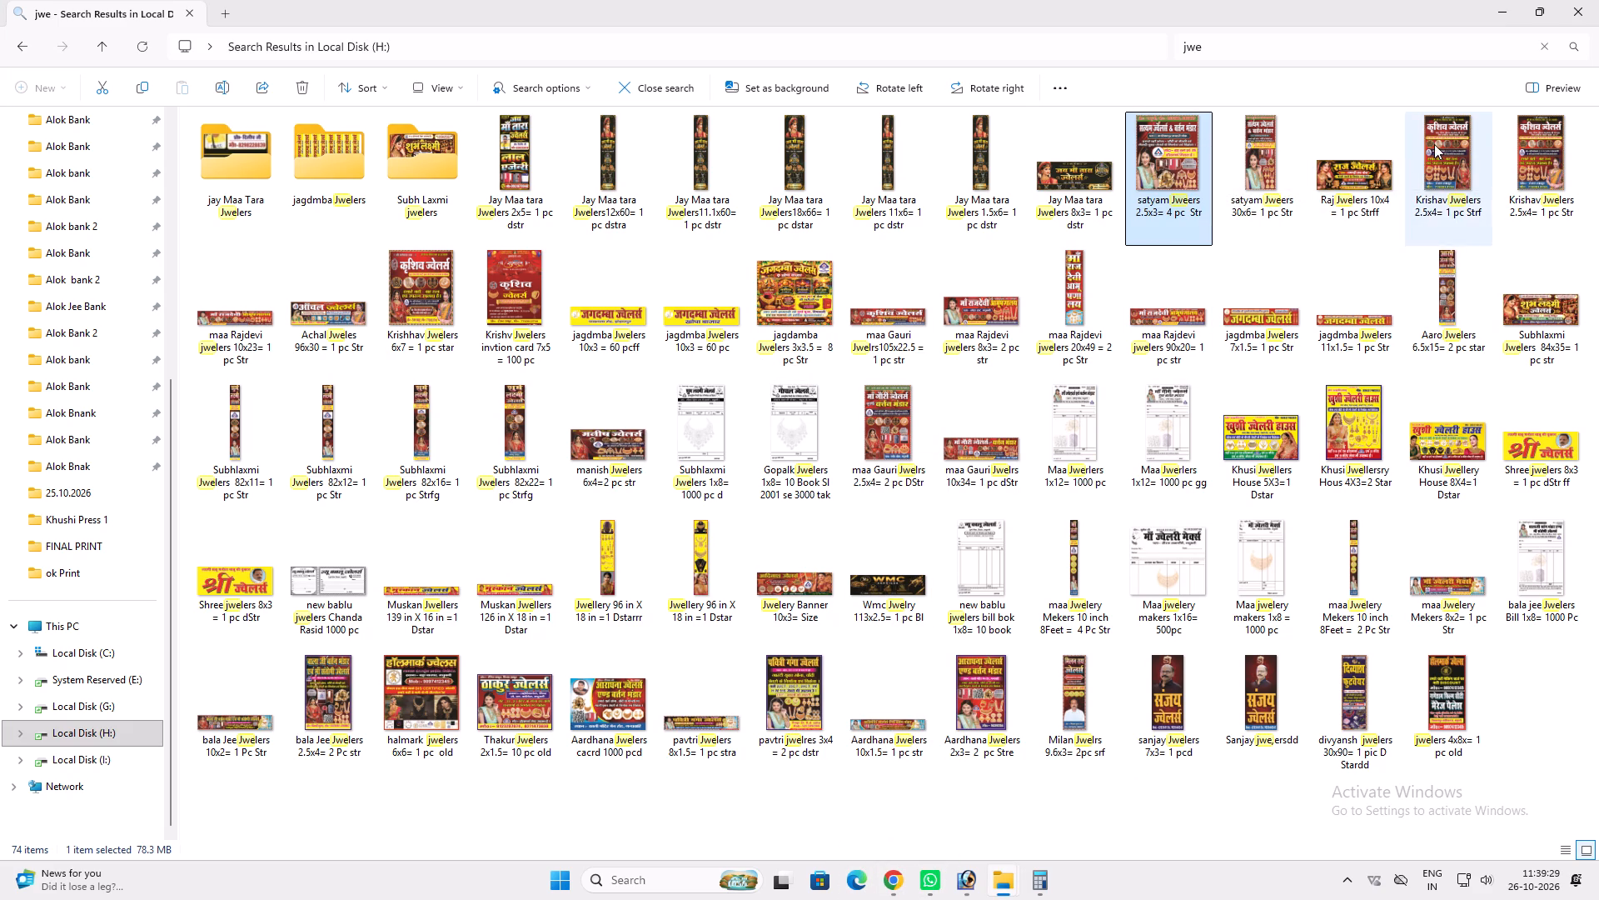
left_click(1434, 144)
left_click_drag(407, 303, 974, 890)
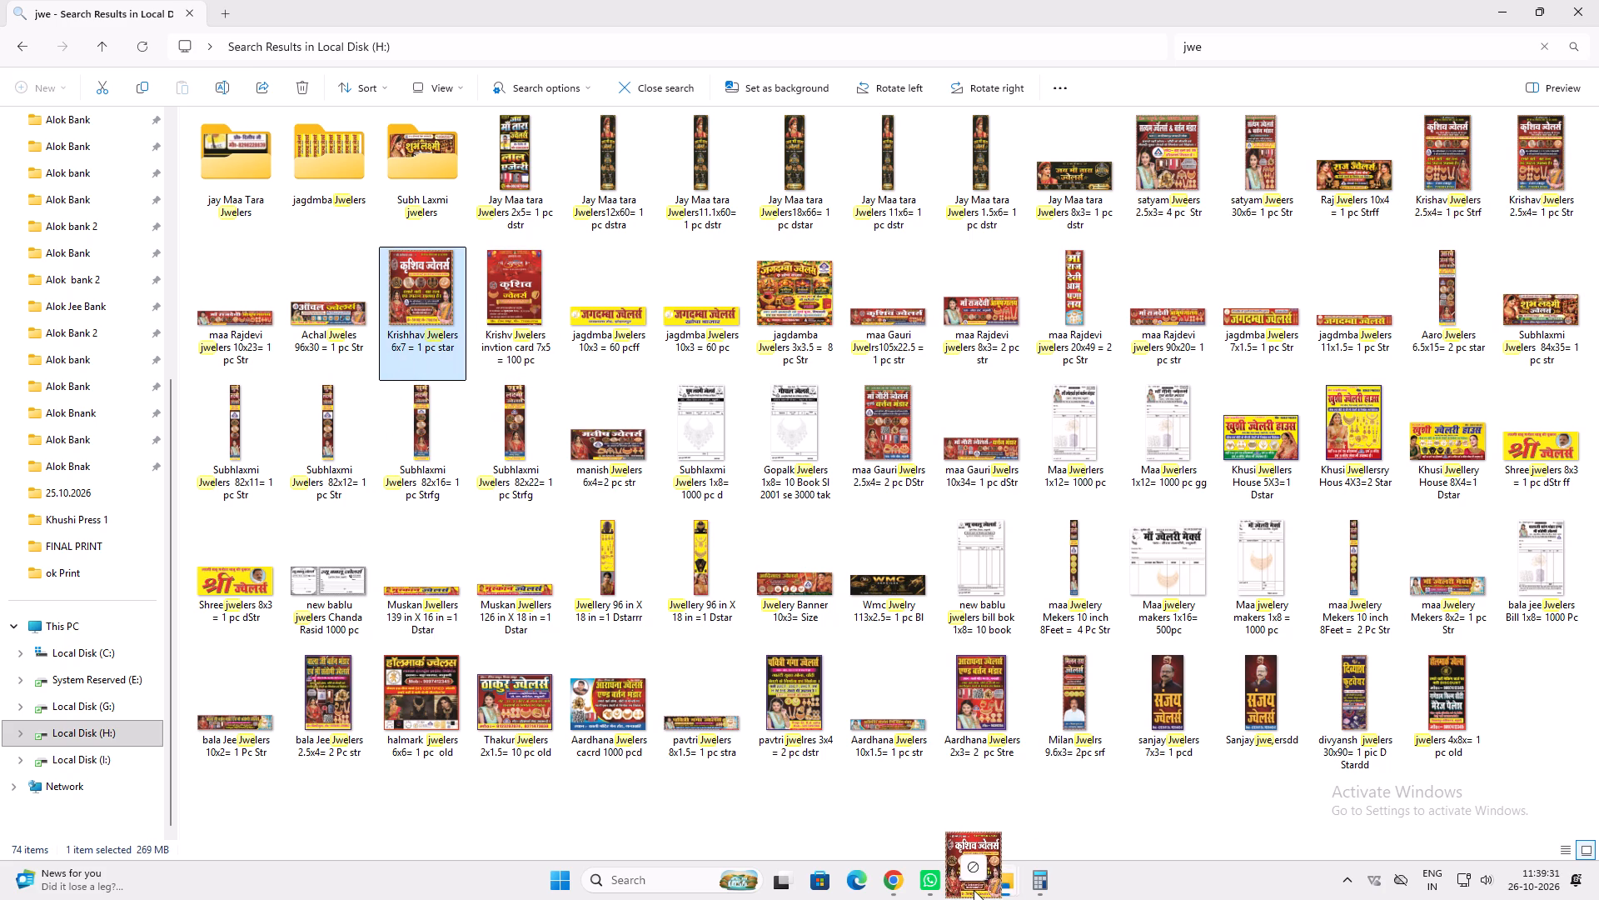
left_click_drag(974, 890, 922, 512)
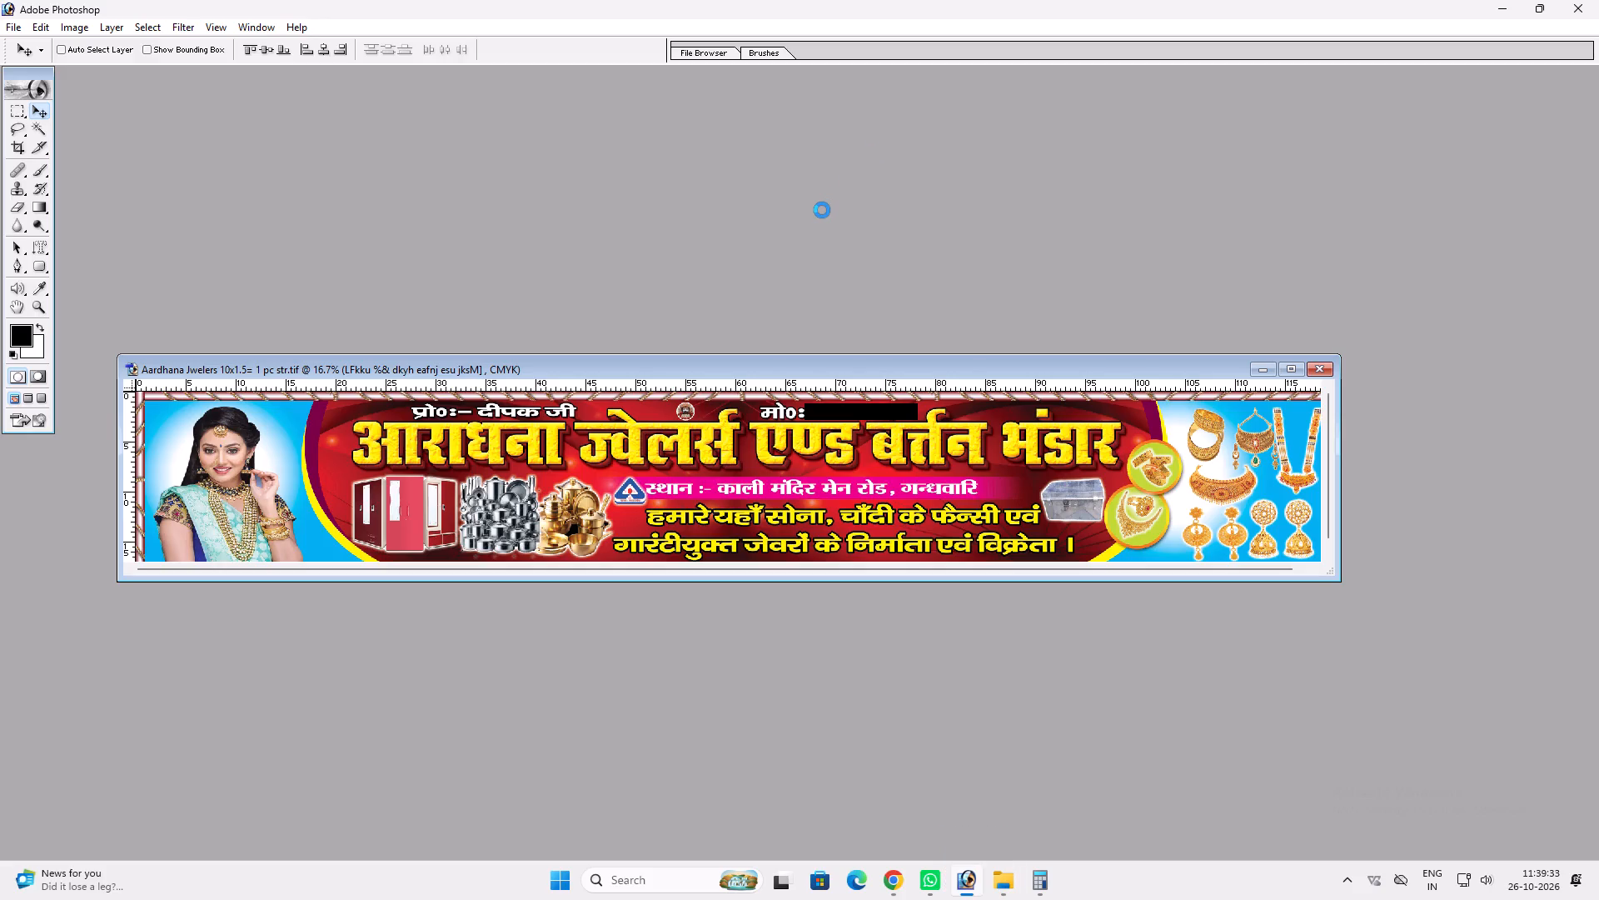
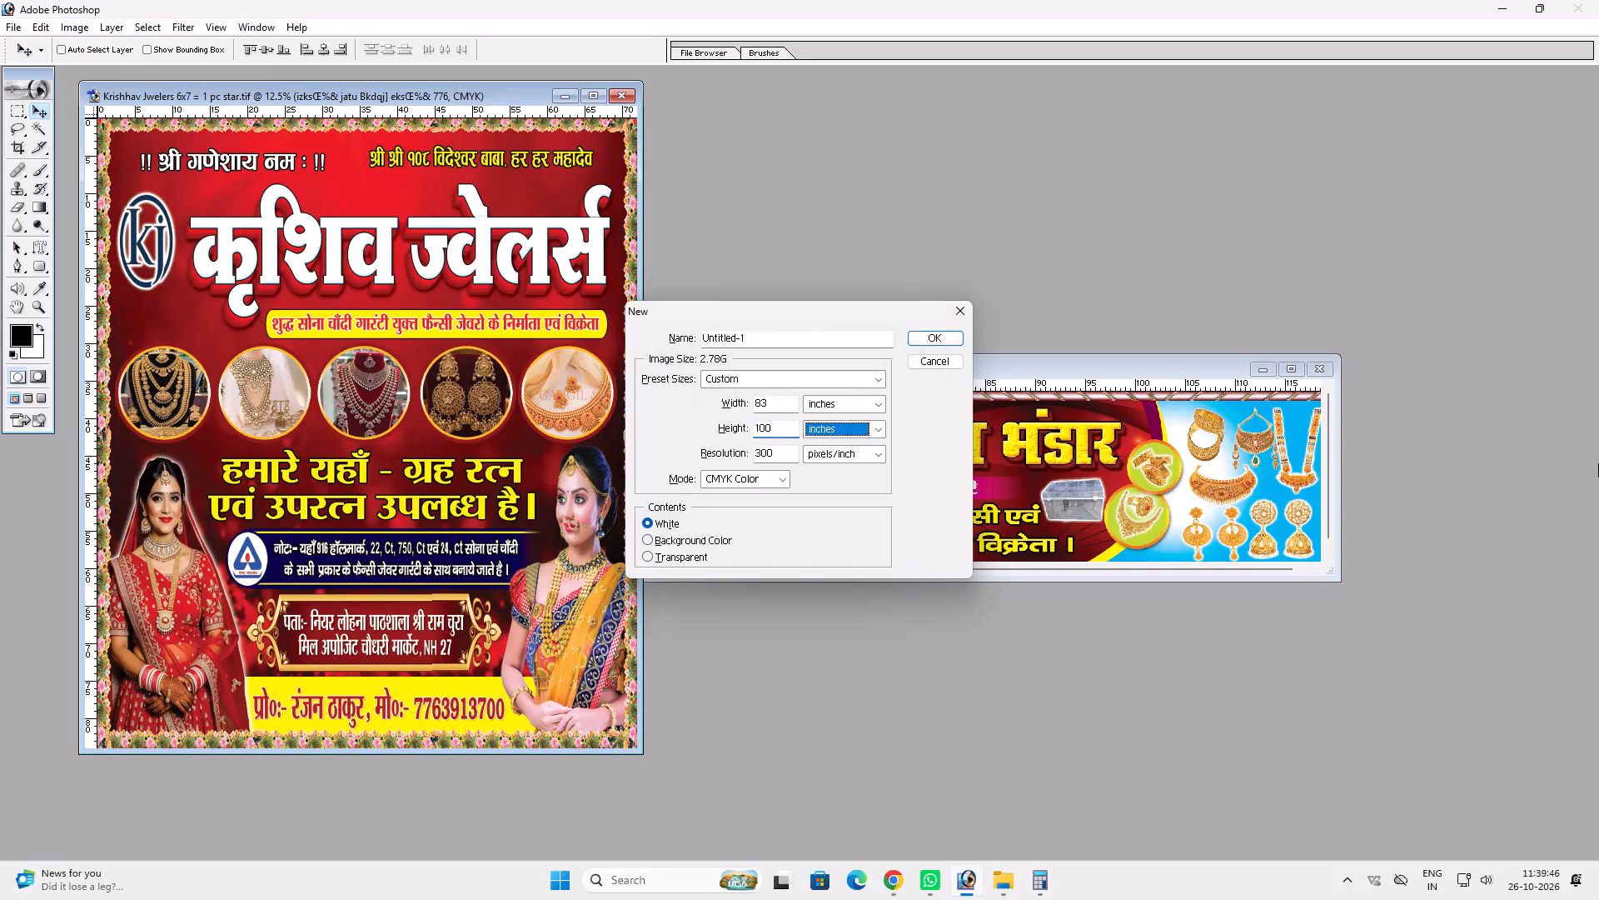
Create a blank CMYK document 83 inches wide and 108 inches high at 72 pixels/inch with a white background.
type("72")
key("ctrl+shift+Tab")
key("shift+Tab")
type("108/")
key("Tab")
key("Tab")
key("Tab")
key("Tab")
key("Return")
key("v")
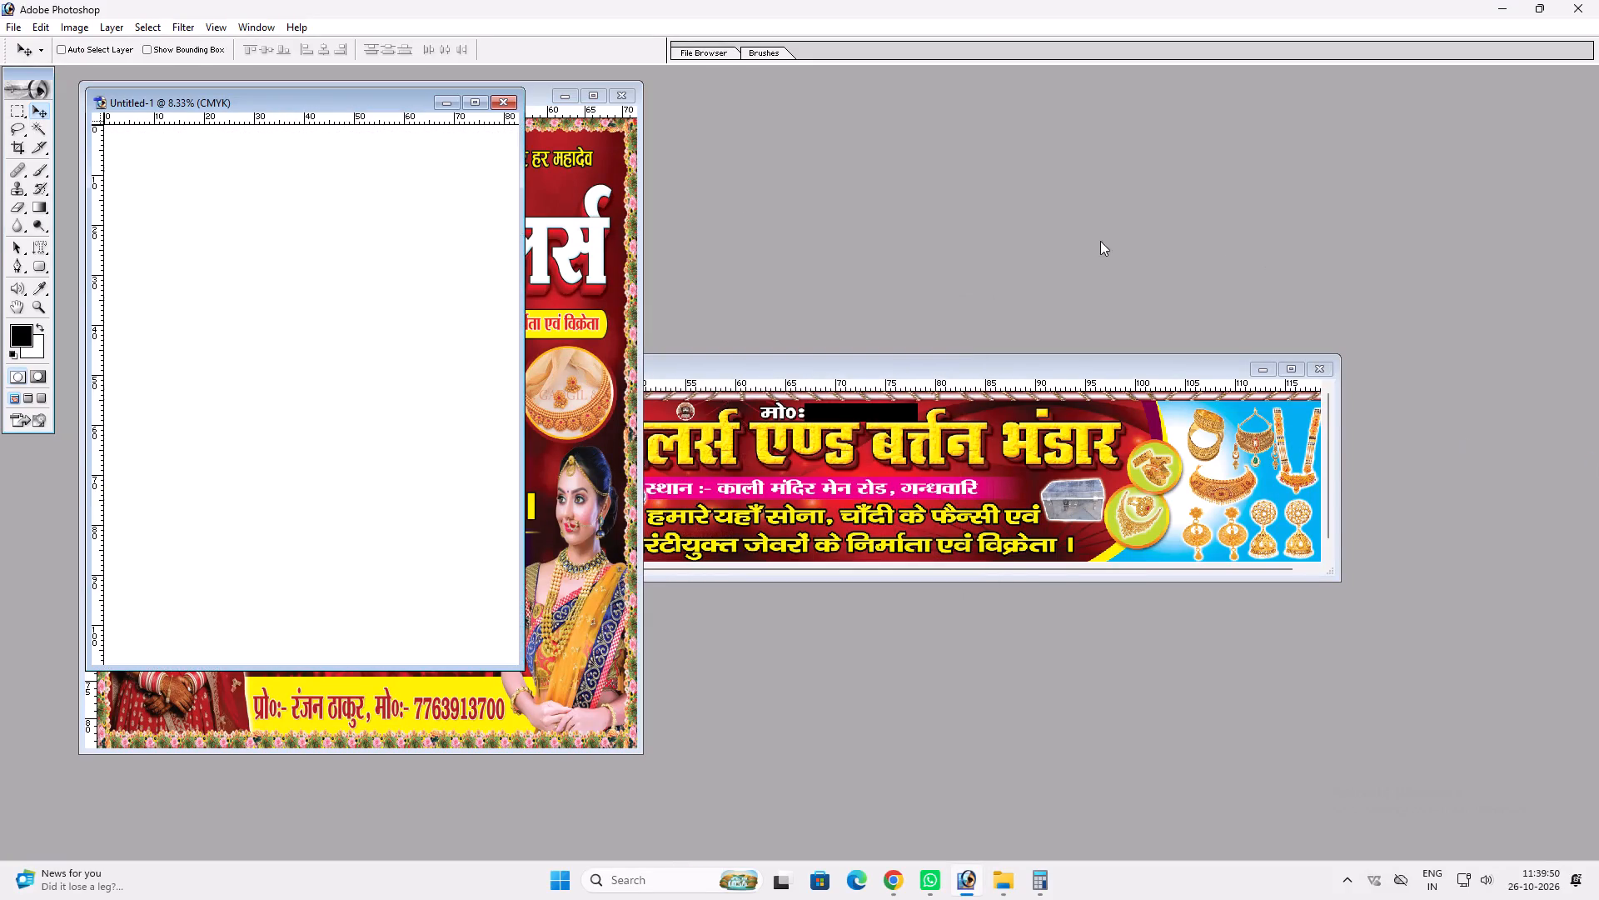
Place the new document beside the Krishhav Jwelers design, copy that design's red sparkle background into it, and maximize the new document.
left_click_drag(334, 94, 1161, 125)
left_click(264, 264)
type("vv")
left_click(413, 155, "ctrl")
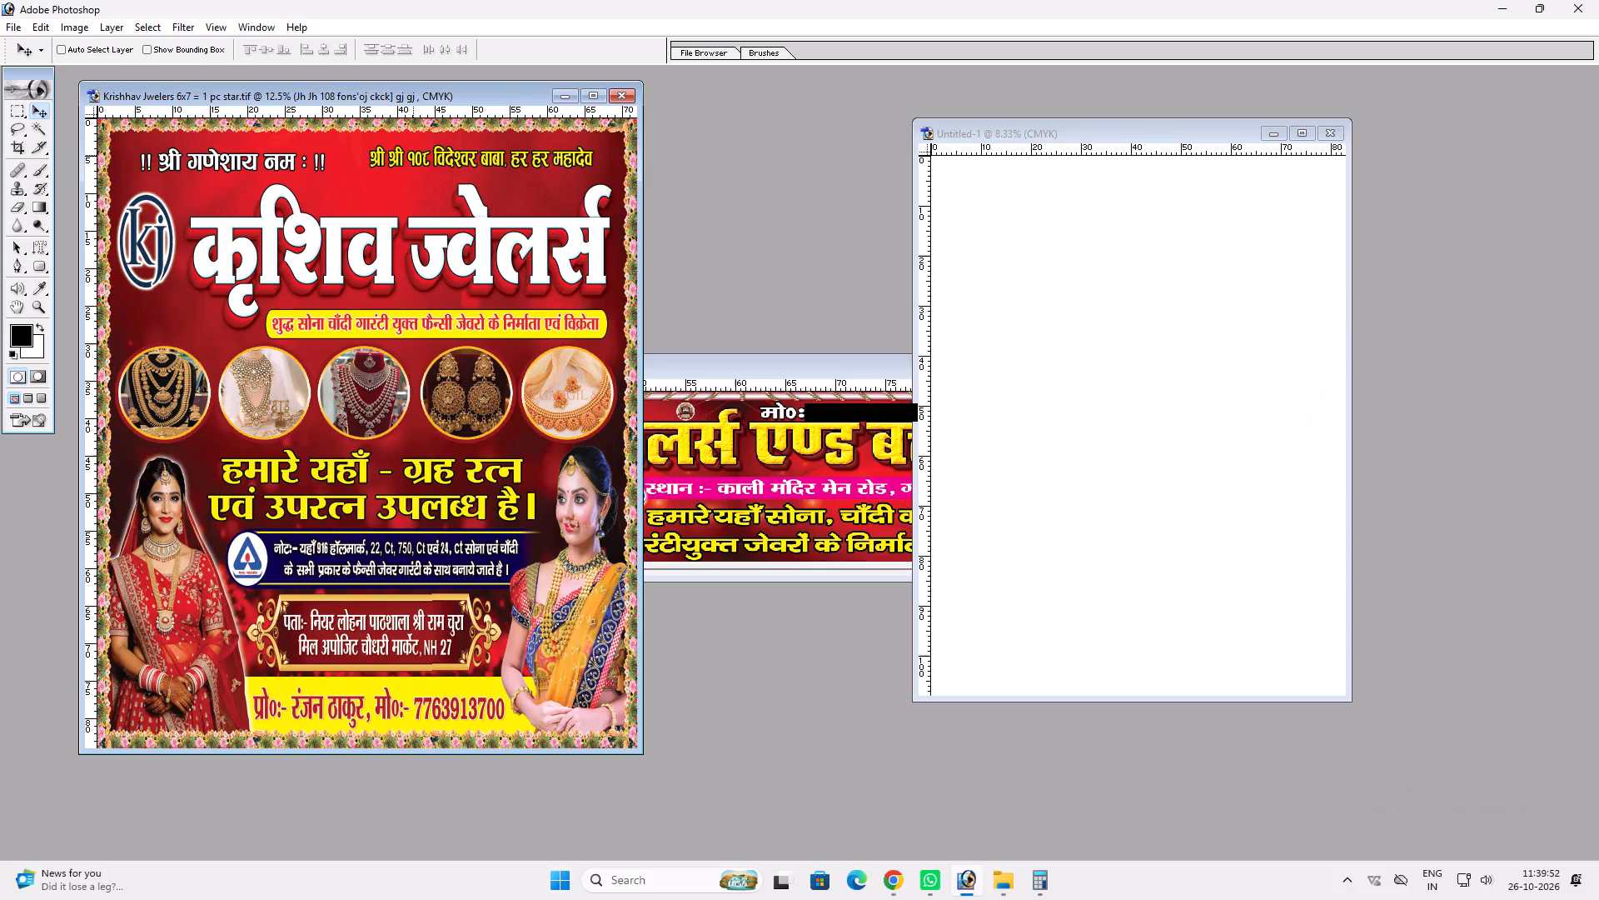
left_click(381, 174, "ctrl")
left_click_drag(331, 186, 994, 229)
key("v")
double_click(1078, 135)
key("v")
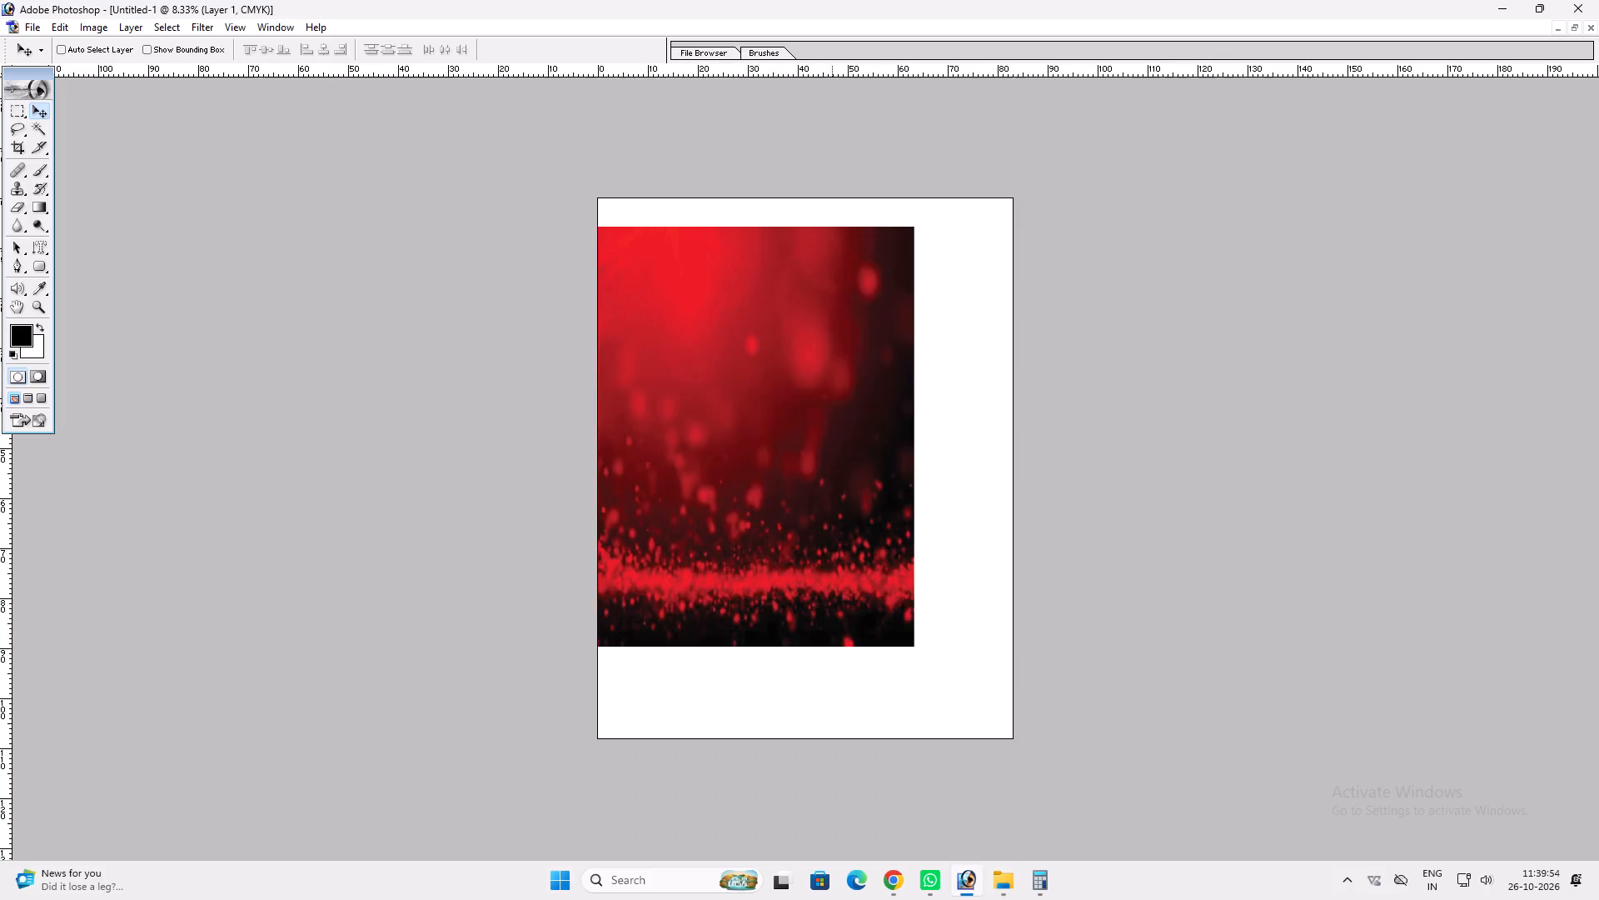
Shift the red background over the page and enlarge it proportionally about its centre, well past the page width.
left_click_drag(645, 418, 728, 395)
scroll(736, 404, "up", 4)
key("ctrl+t")
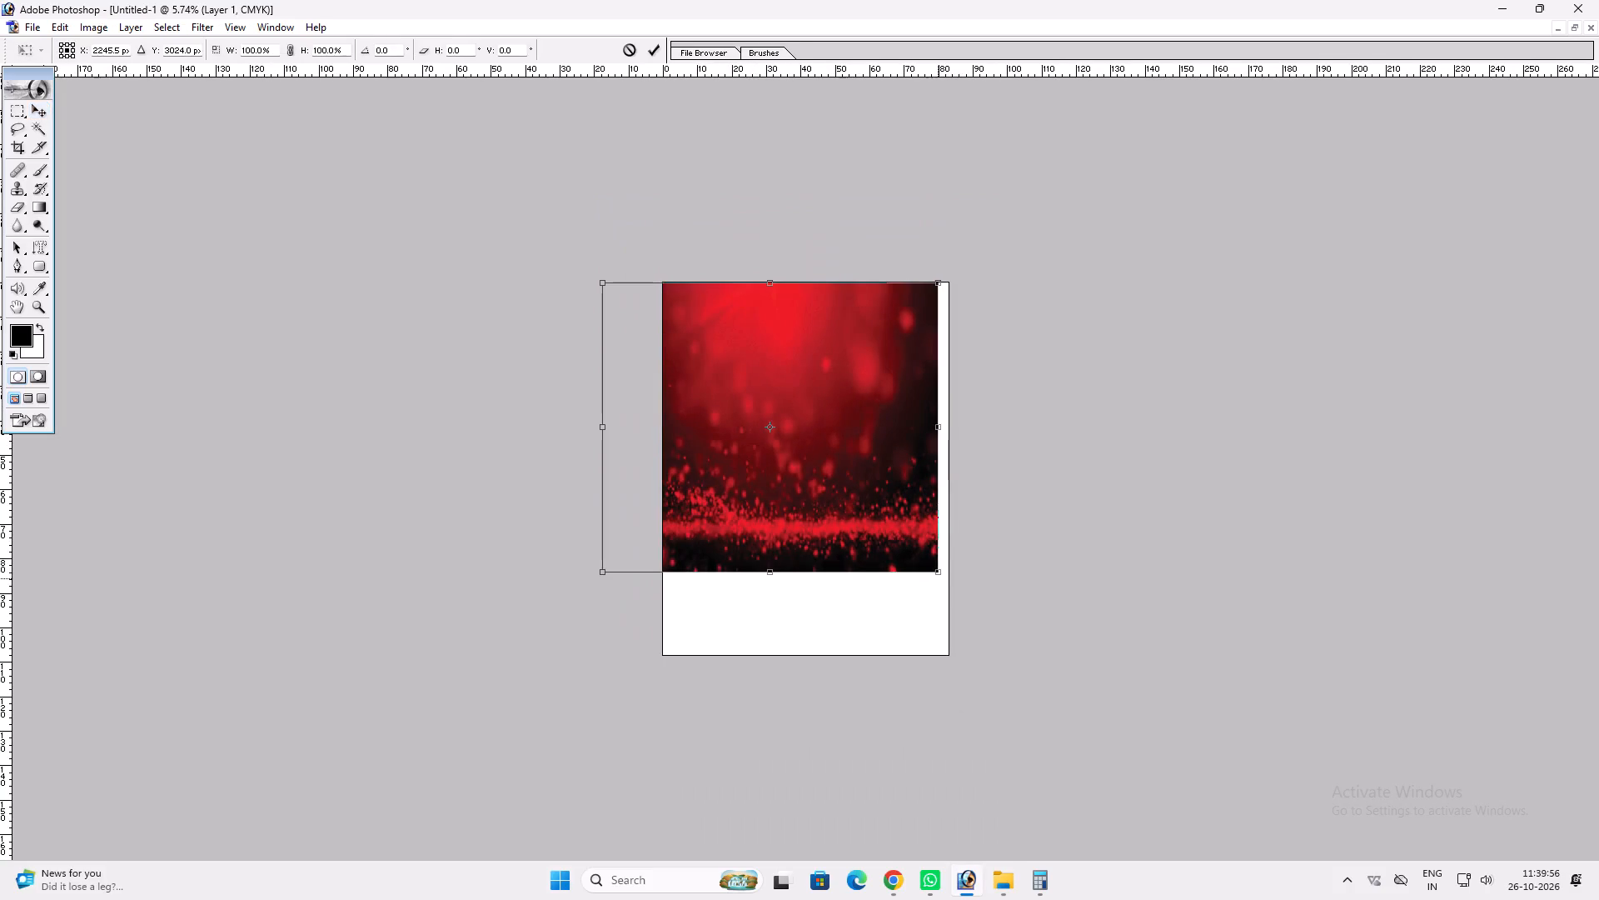
key("Return")
type("vv")
left_click_drag(866, 529, 912, 658)
scroll(899, 512, "up", 5)
key("ctrl+t")
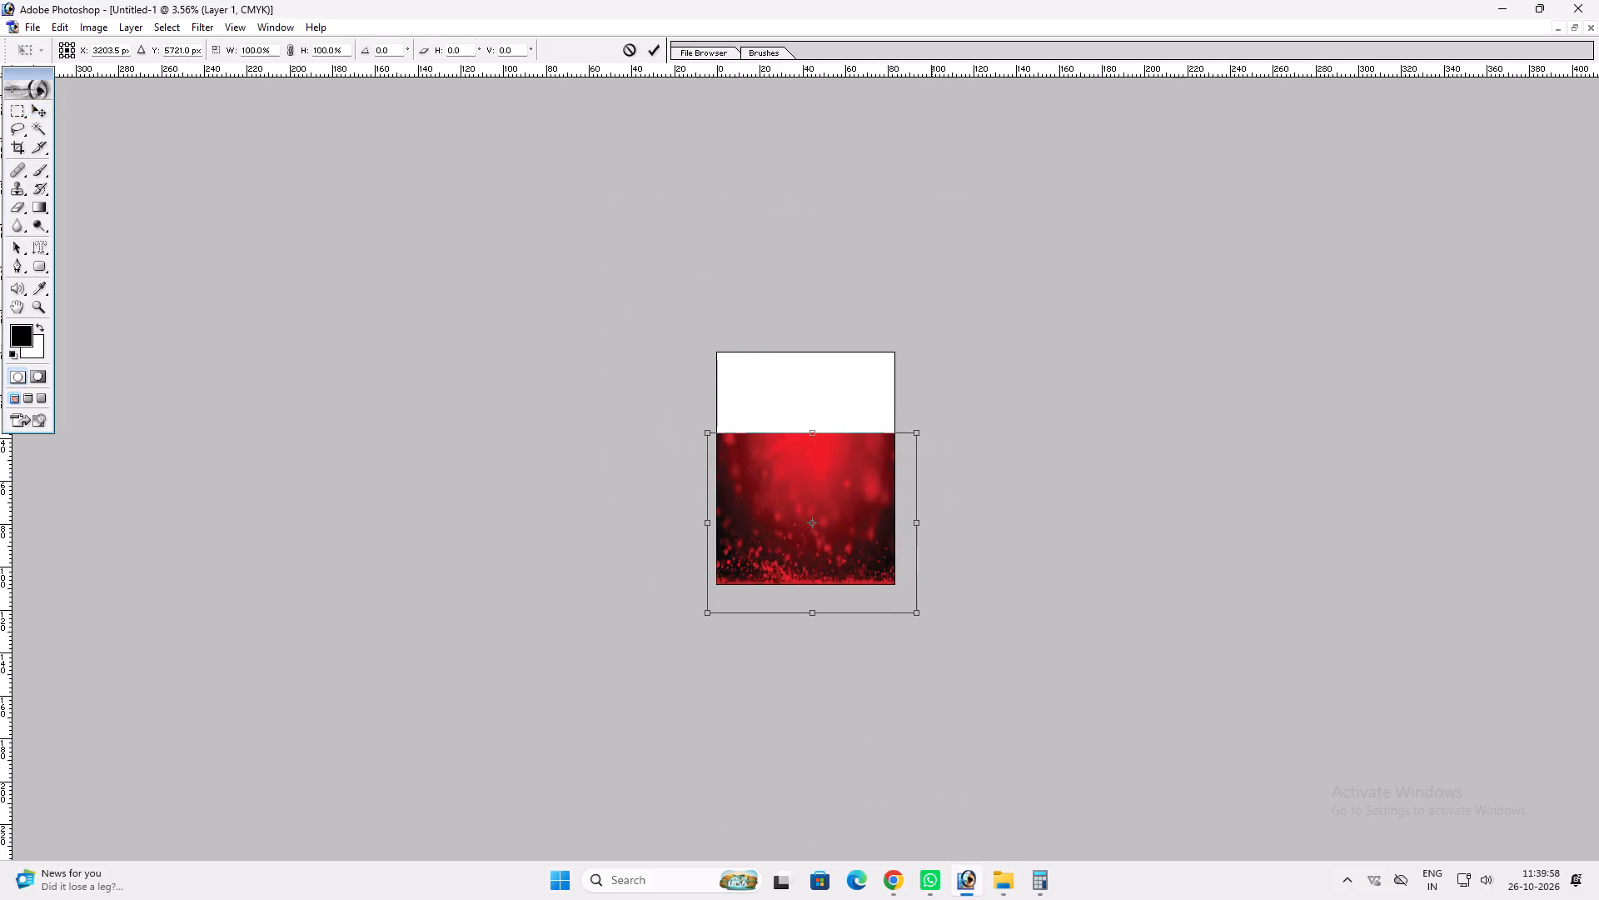
left_click_drag(912, 430, 939, 371, "alt+shift")
key("shift+Return")
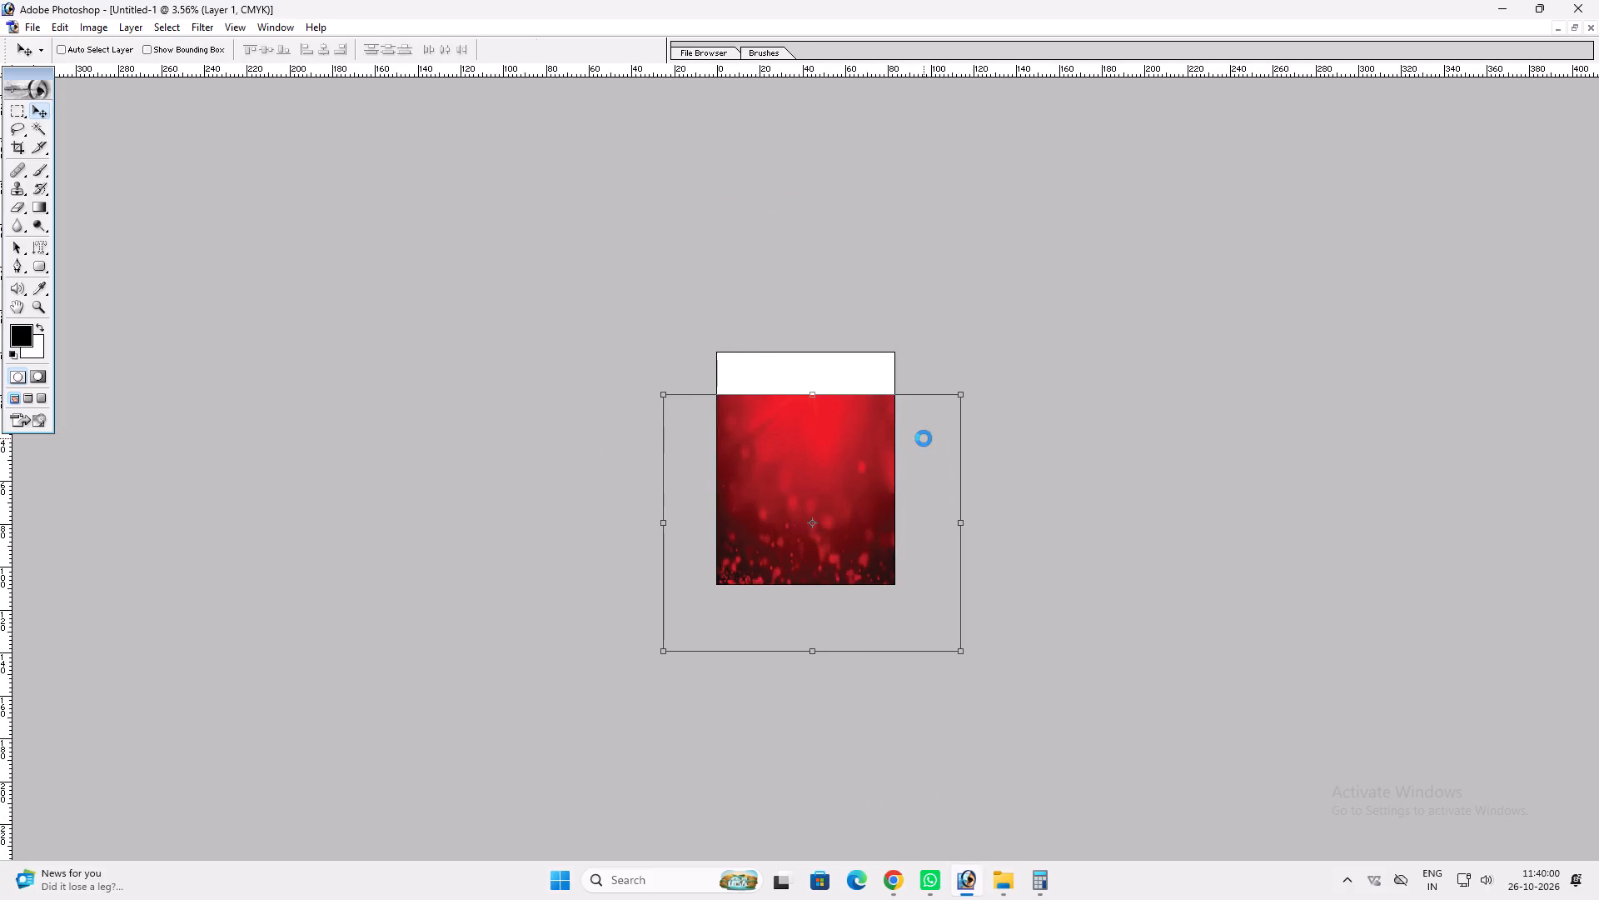
key("v")
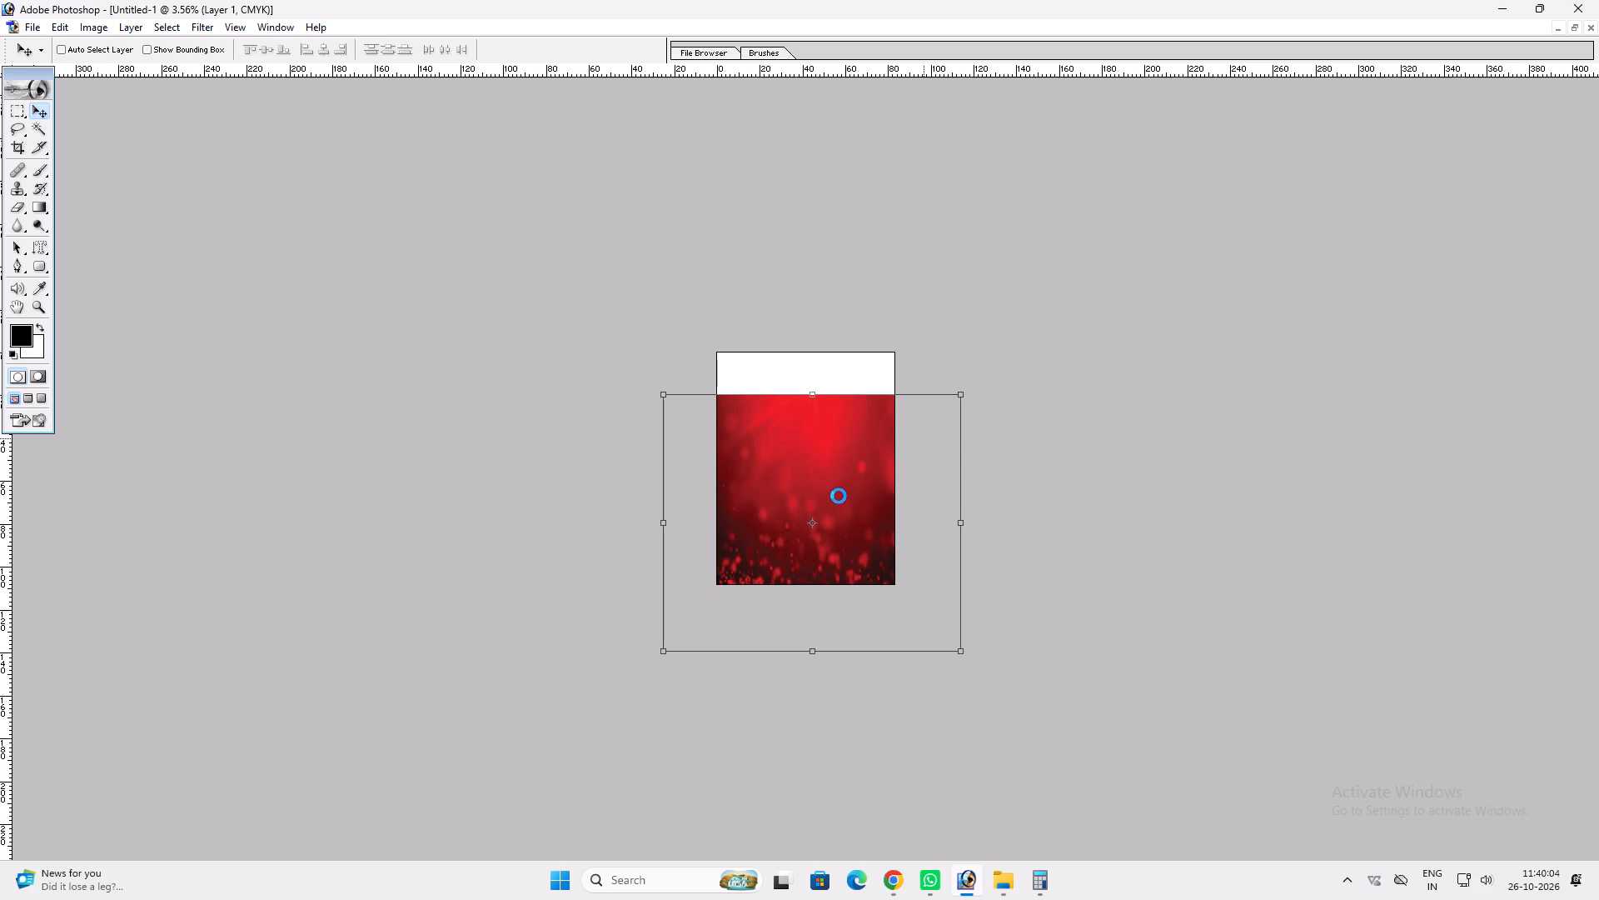
Align the background with the page's top edge and widen it so it covers the whole page.
left_click_drag(826, 498, 819, 459)
scroll(818, 463, "up", 4)
key("ctrl+t")
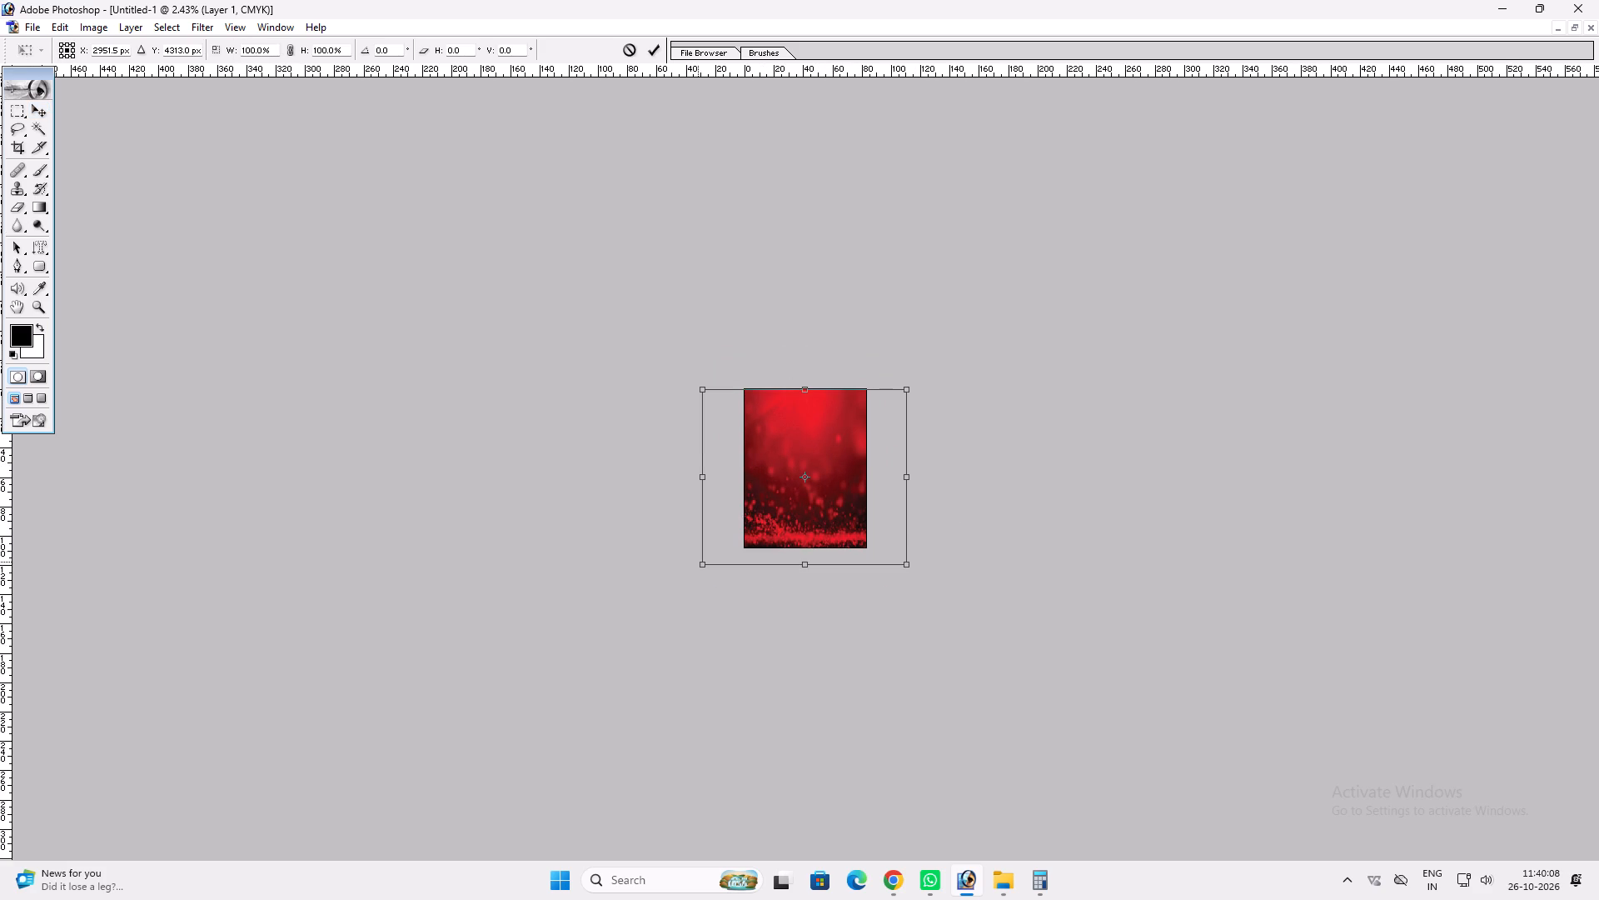
left_click_drag(698, 562, 690, 569, "shift")
left_click_drag(687, 547, 642, 542, "shift")
key("shift+Return")
key("v")
key("ctrl+0")
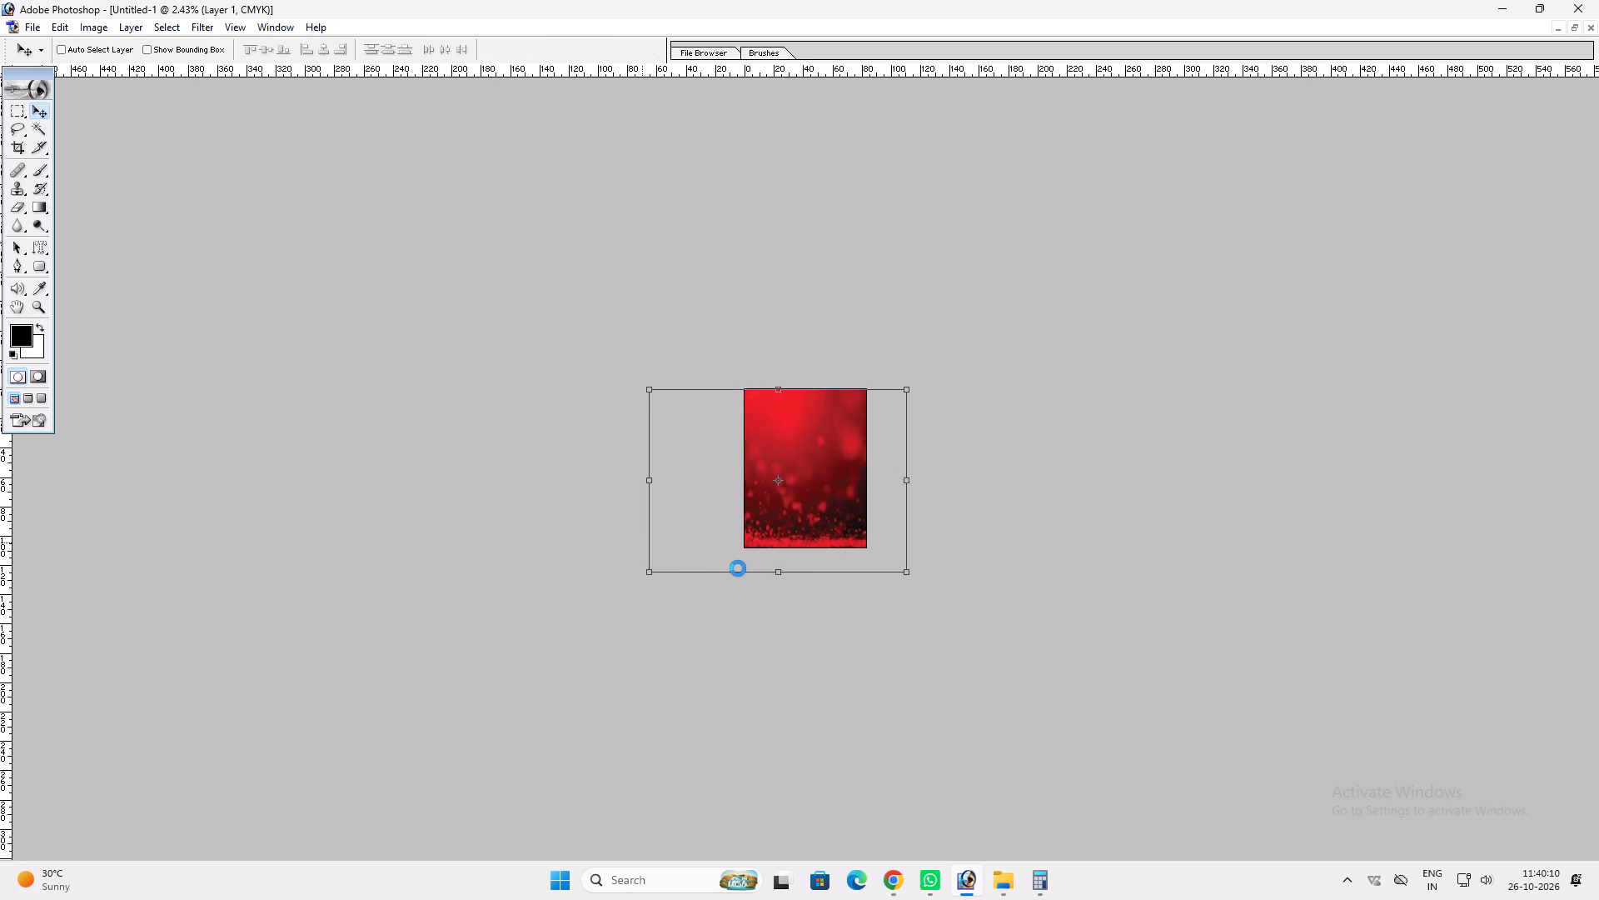
key("v")
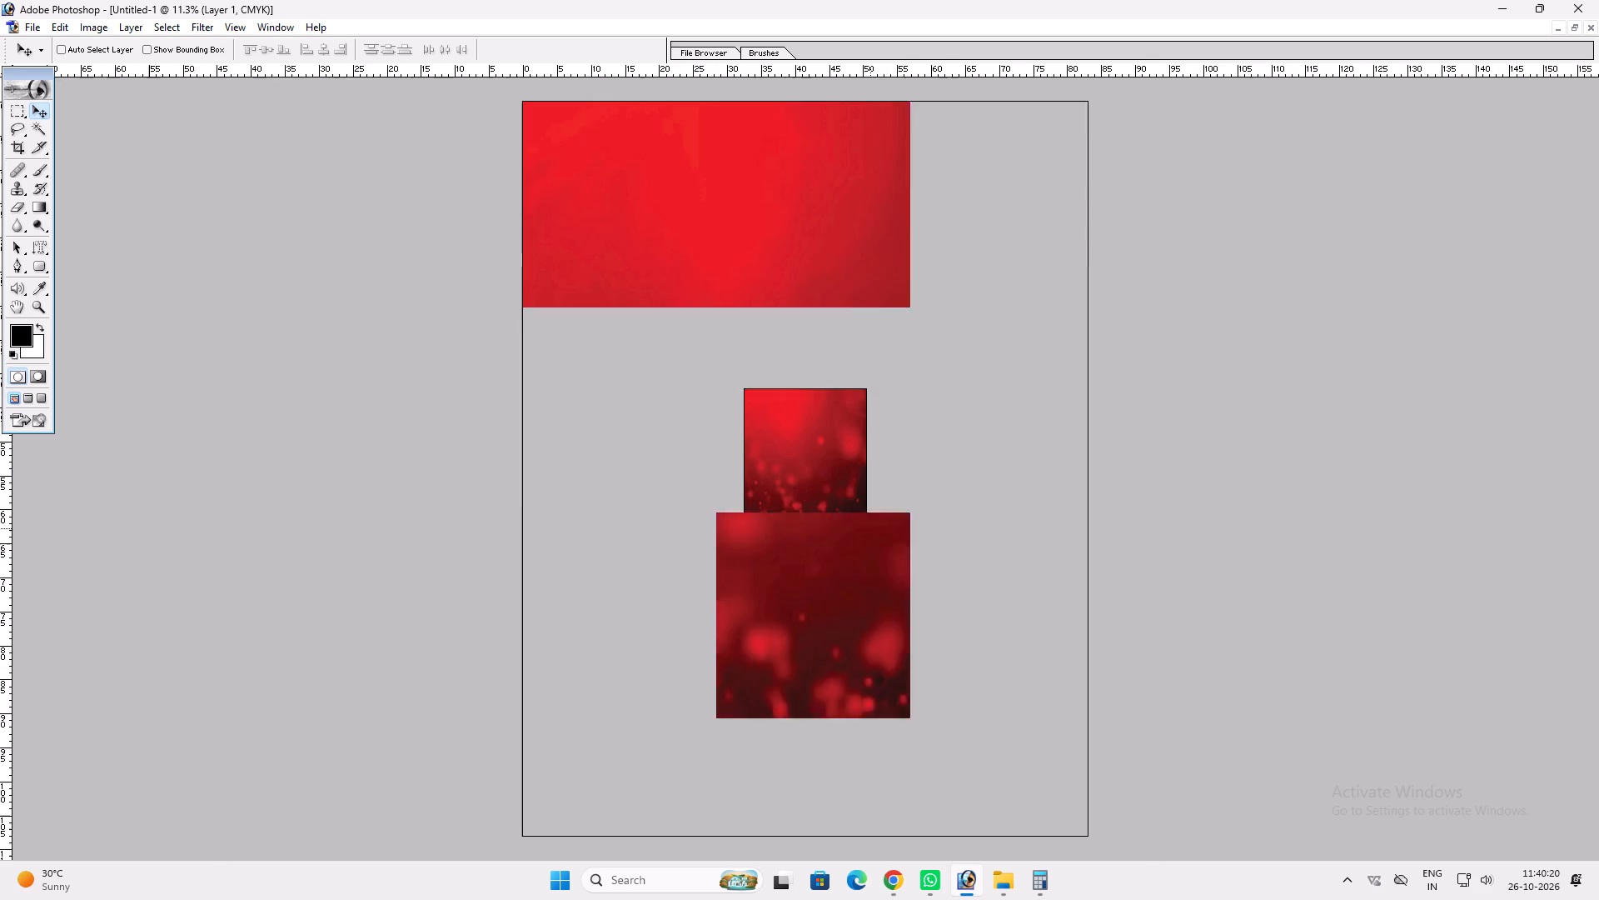
Copy the top floral border strip from the Krishhav Jwelers design into the new document and align it along the top edge.
key("f")
key("f")
key("f")
left_click(405, 359)
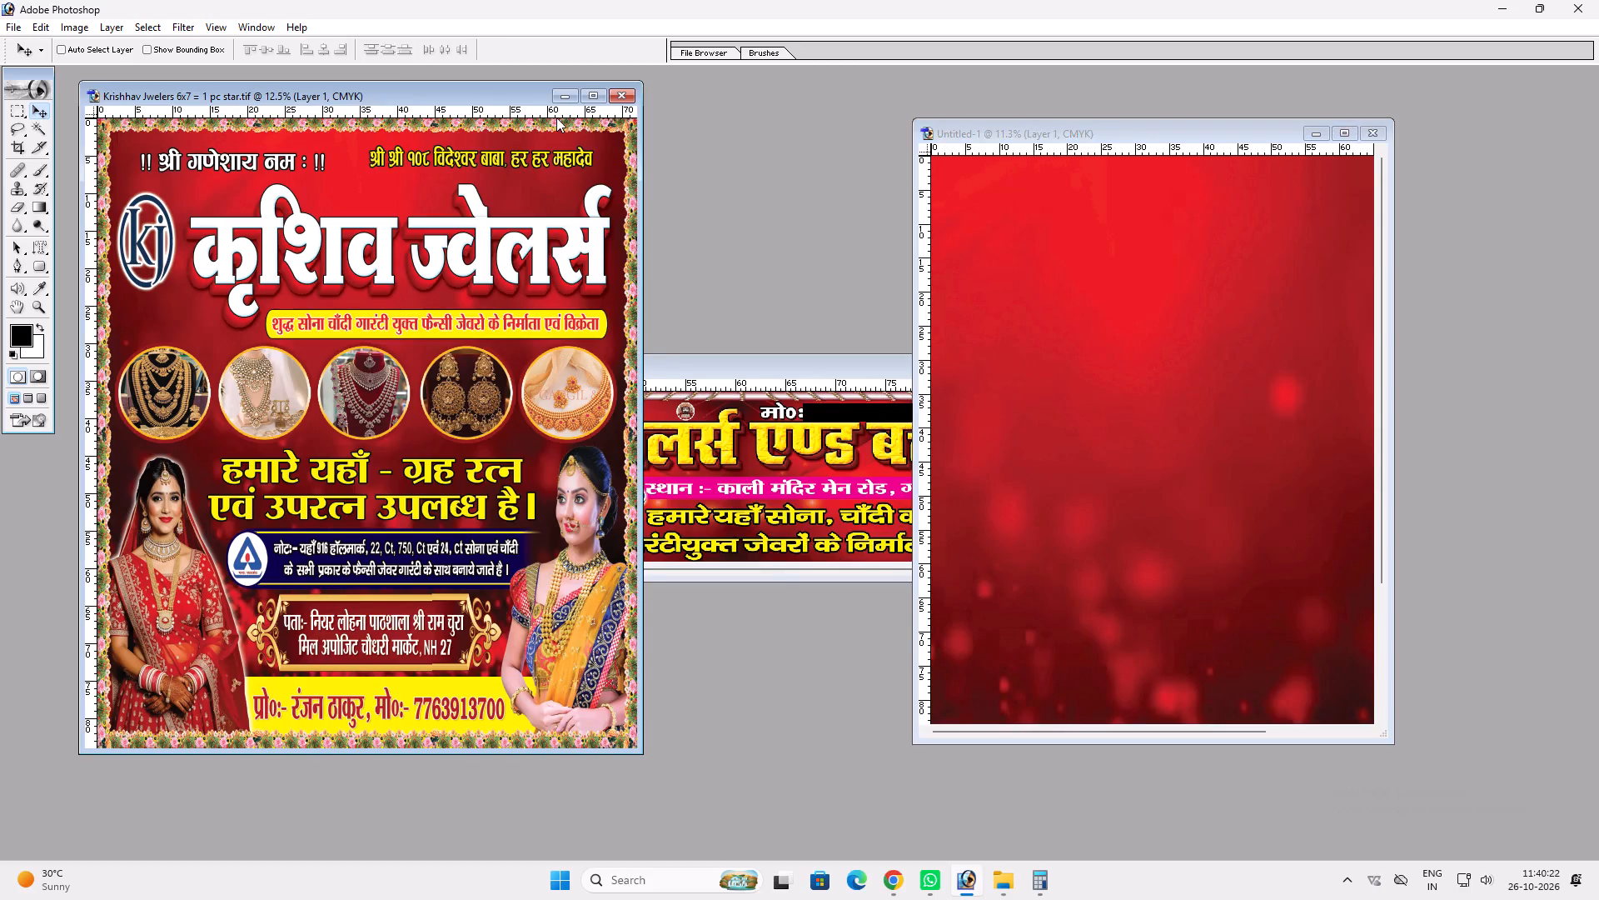
left_click(537, 124, "ctrl")
left_click_drag(531, 124, 1278, 157)
key("v")
double_click(1163, 137)
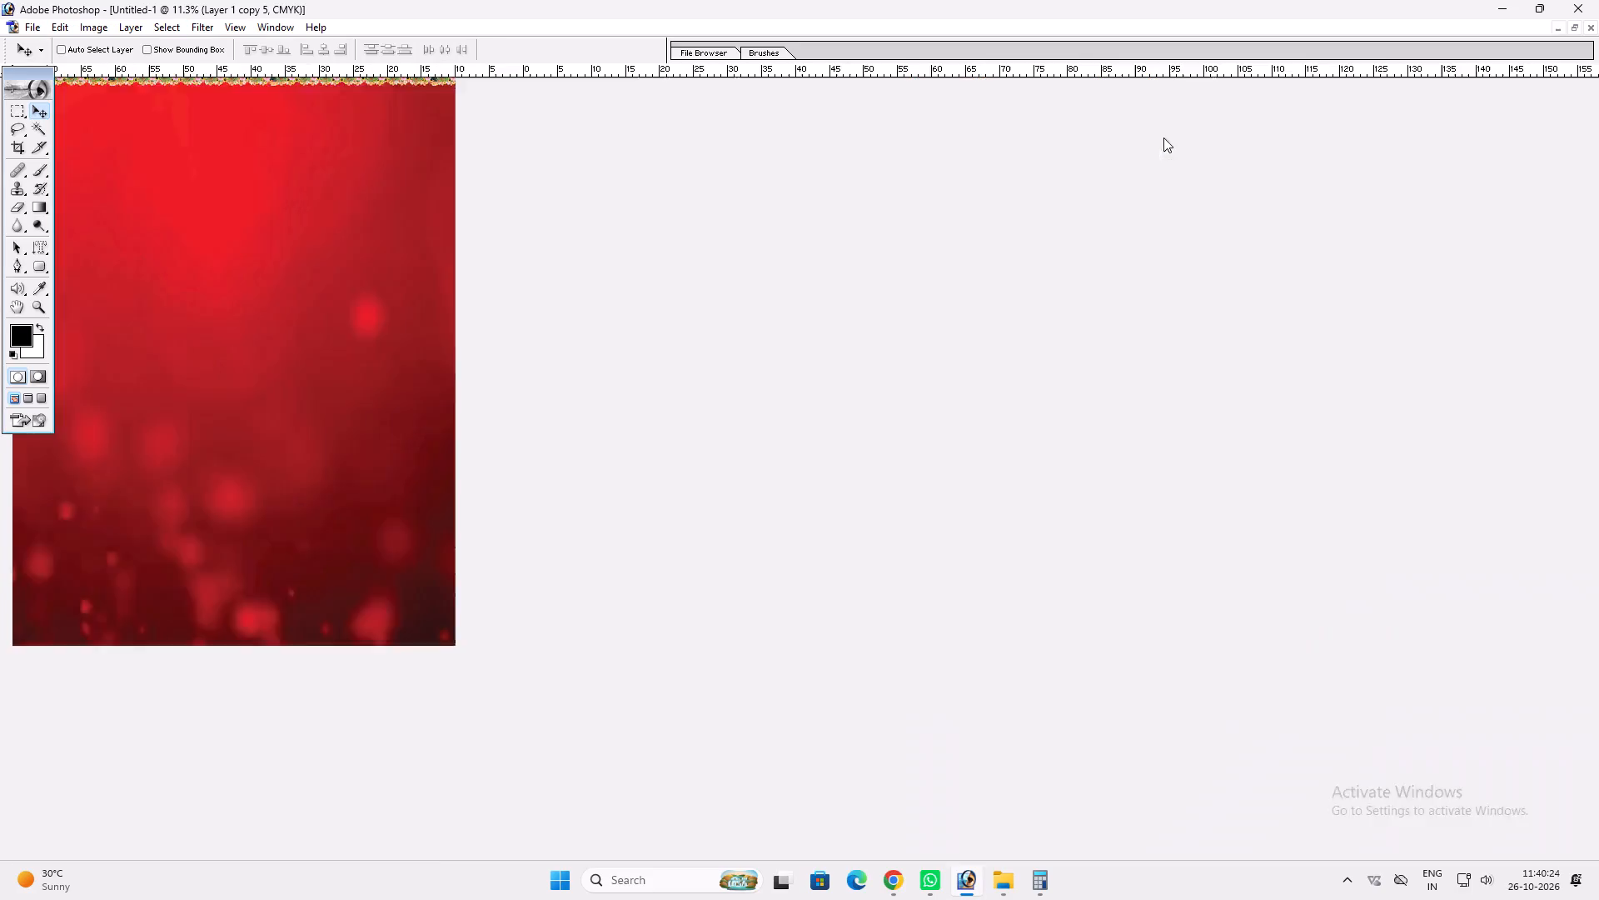
key("v")
left_click_drag(856, 125, 863, 133)
Duplicate the floral strip, rotate the copy 90° CCW, and fit it along the page's left edge at full height.
left_click_drag(846, 118, 846, 152, "alt+shift")
key("ctrl+t")
right_click(846, 152, "ctrl")
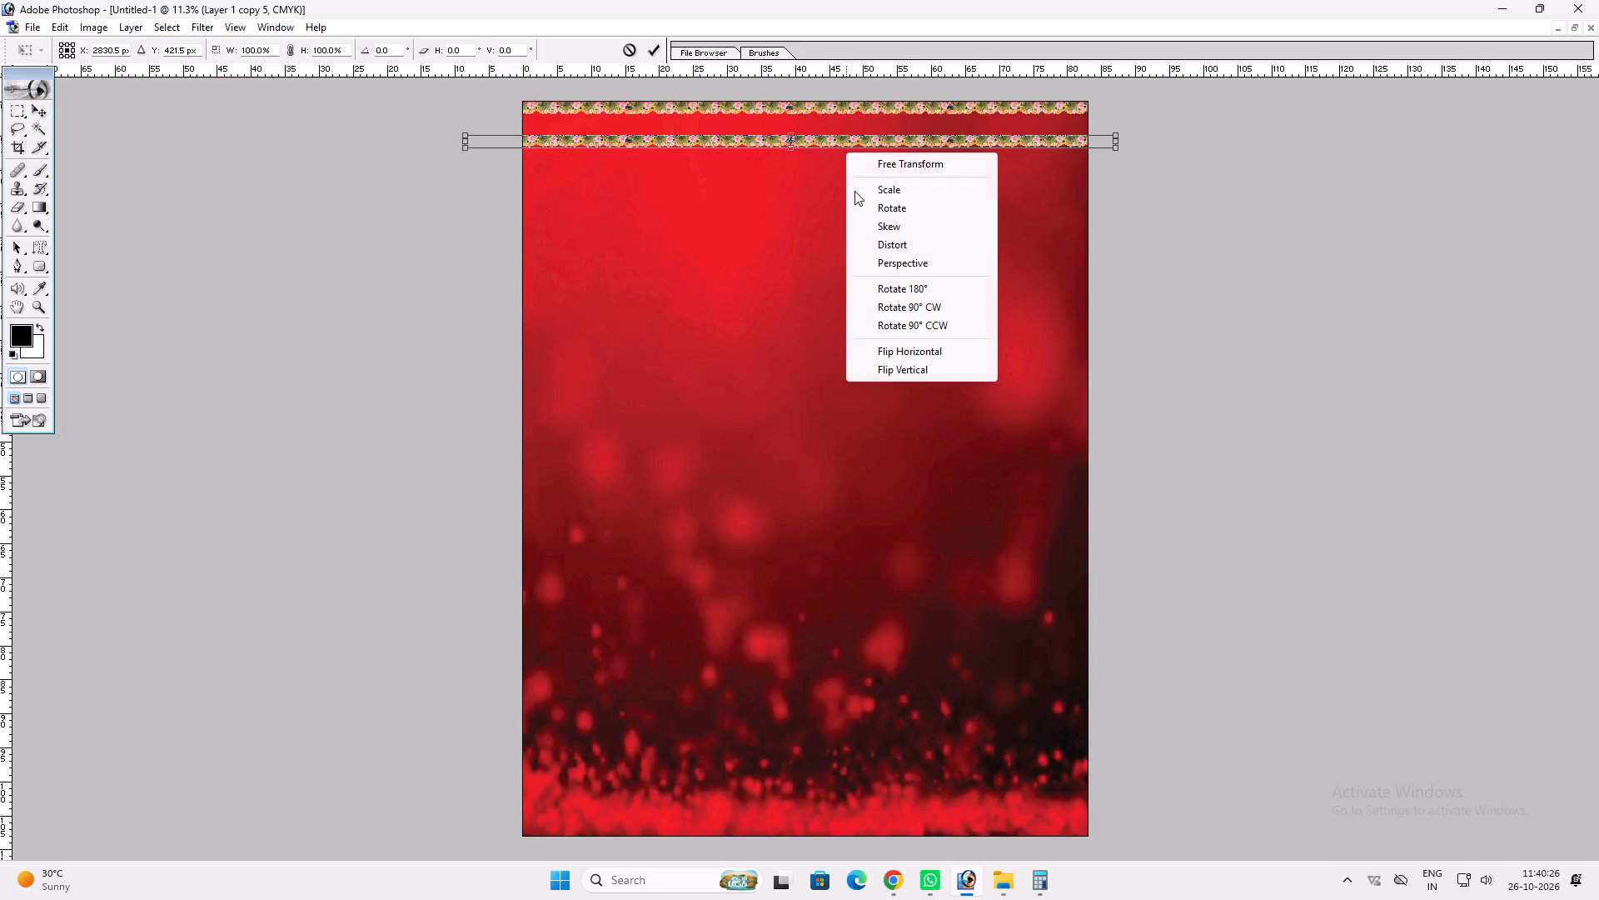
left_click(895, 328)
key("Return")
key("v")
left_click_drag(863, 340, 621, 644)
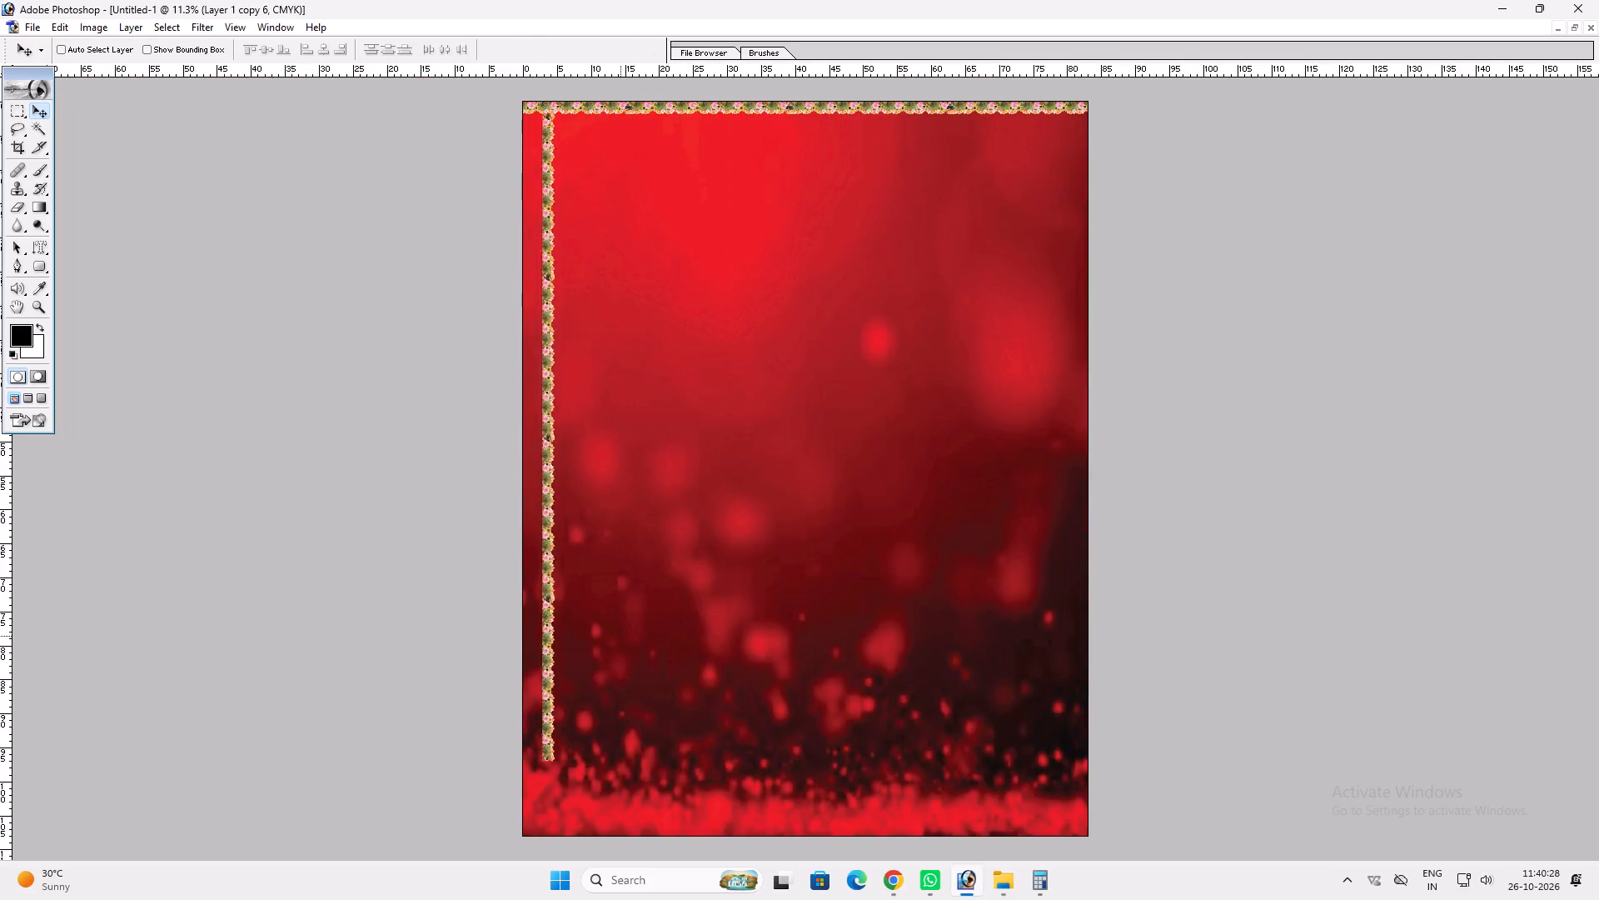
left_click_drag(621, 644, 602, 623)
key("ctrl+t")
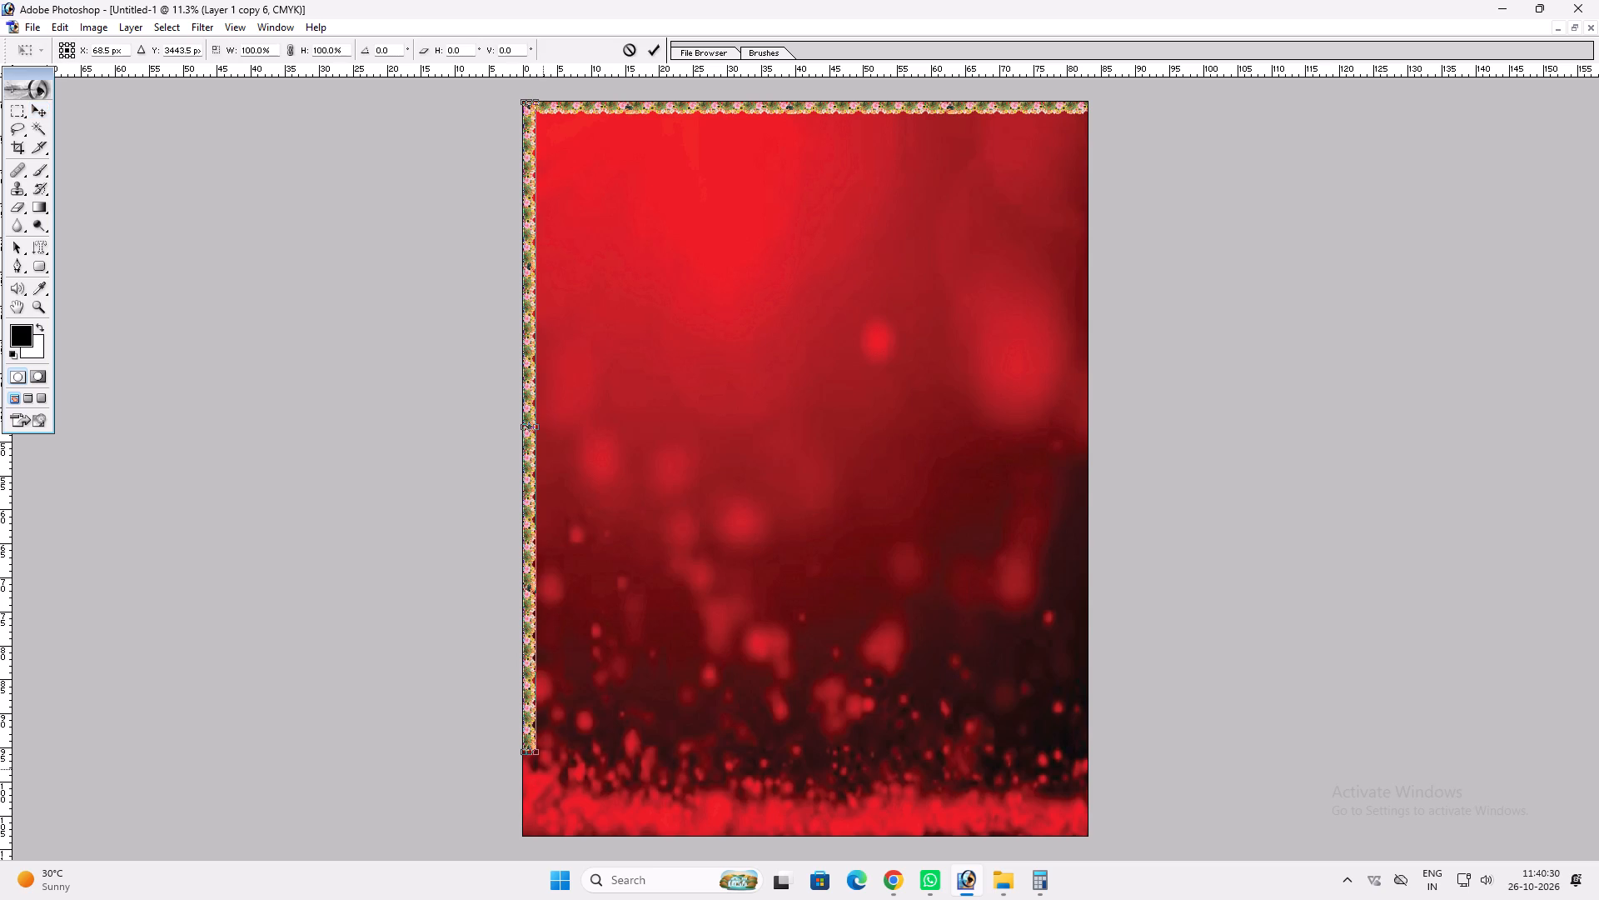
left_click_drag(539, 750, 600, 838, "shift")
key("Return")
key("v")
key("v")
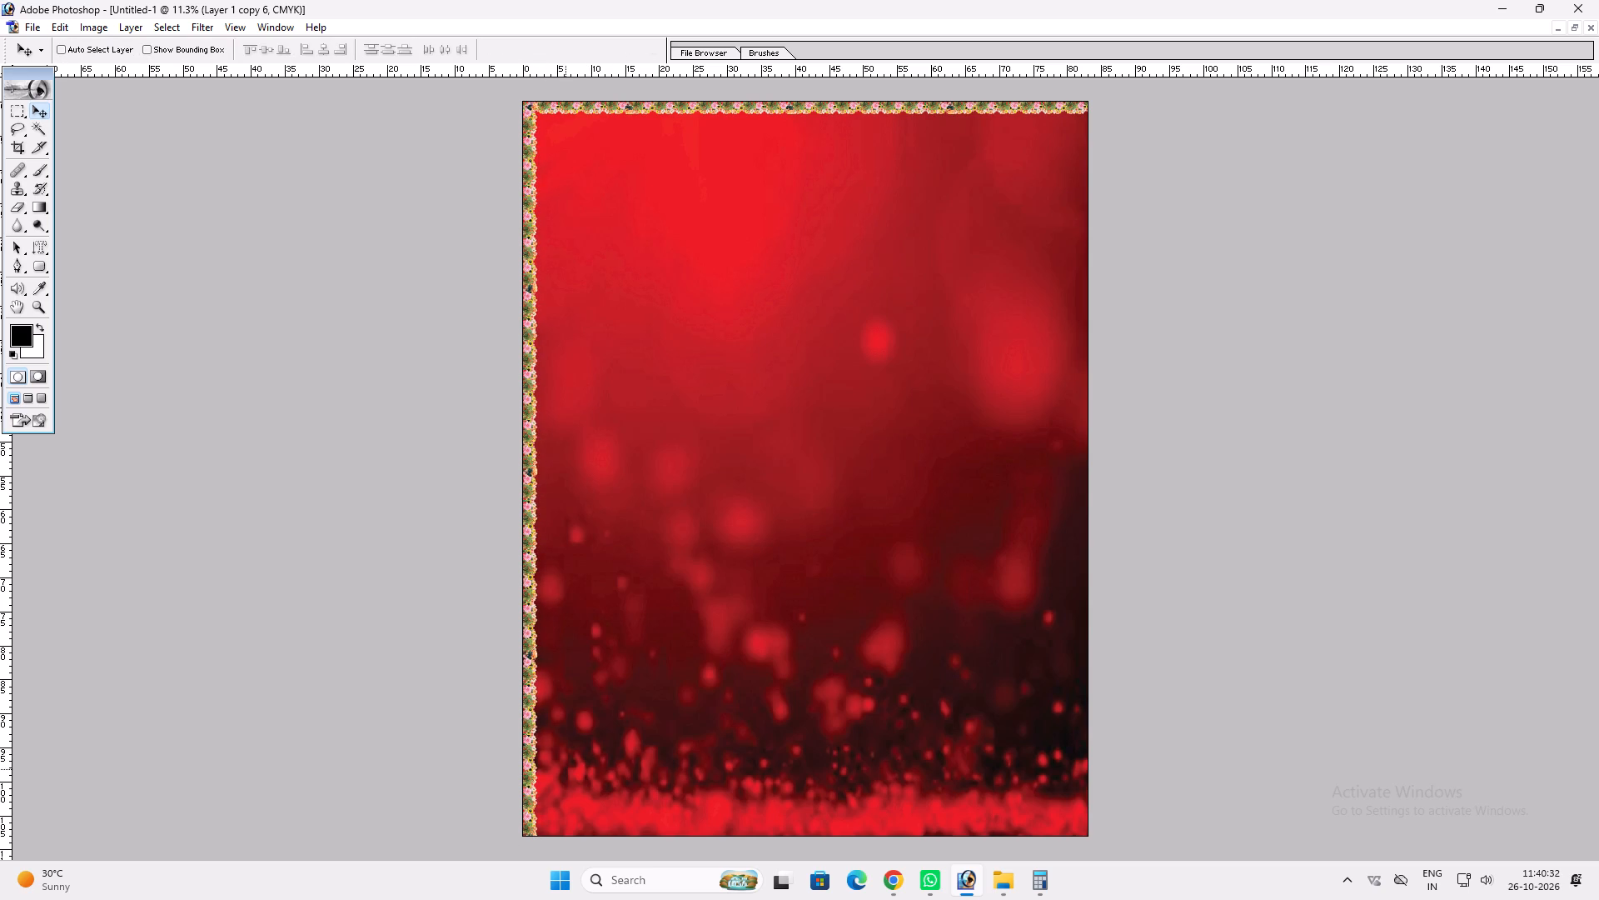
key("Left")
Duplicate the left floral strip, flip the copy horizontally, and place it along the page's right edge.
left_click_drag(555, 724, 745, 732, "alt+shift")
key("ctrl+t")
right_click(745, 732, "ctrl")
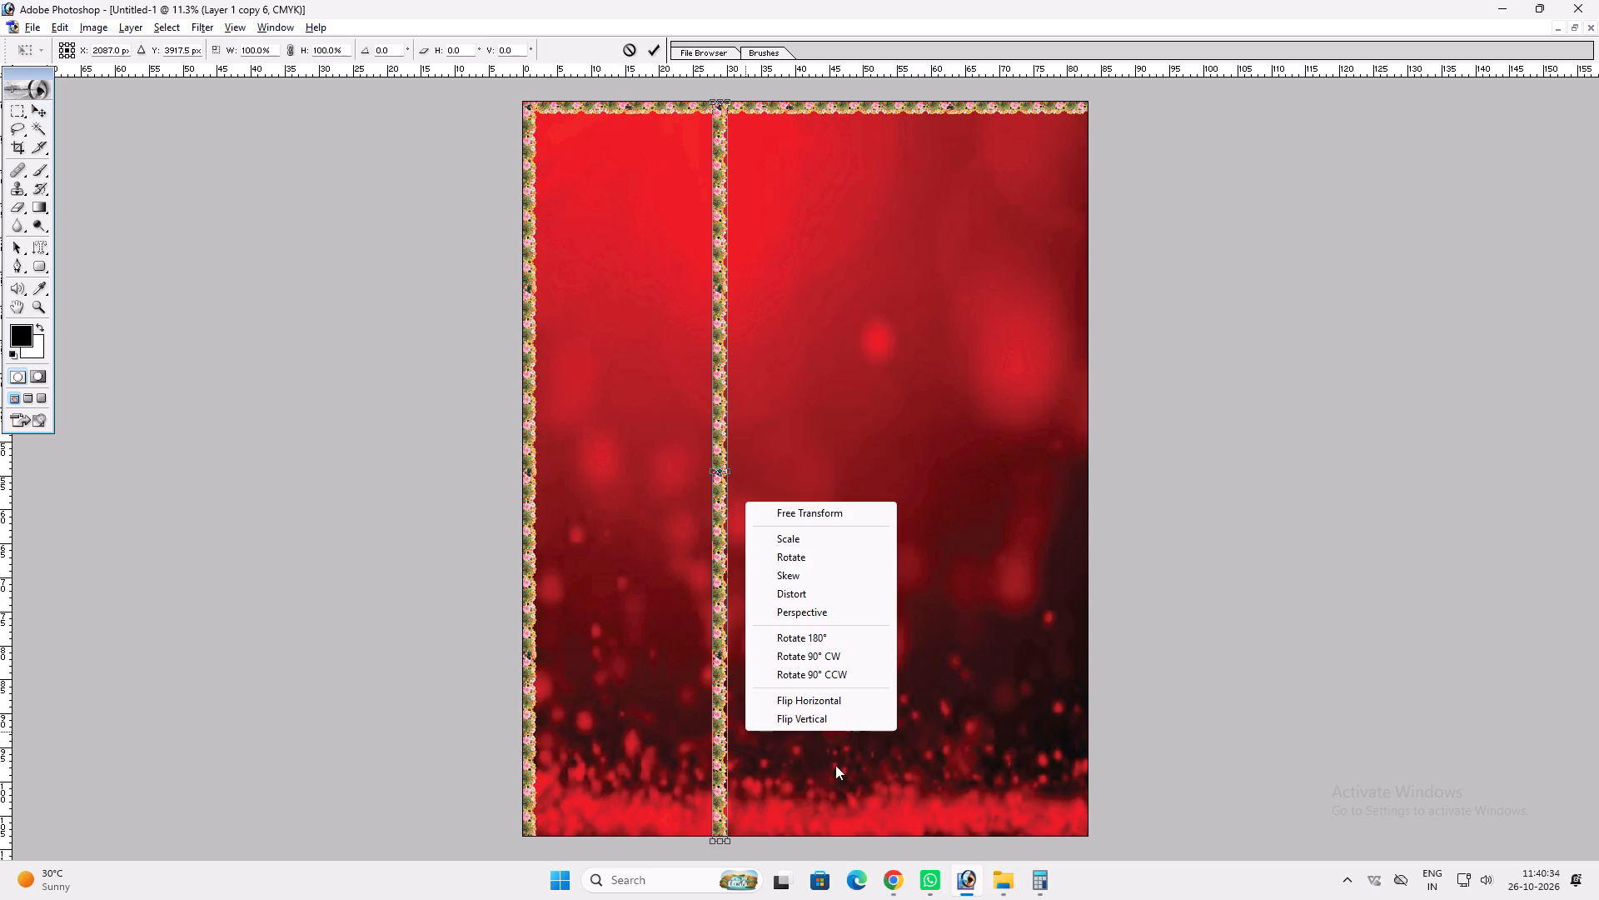
left_click(820, 702)
key("Return")
type("vv")
left_click_drag(763, 675, 1115, 667)
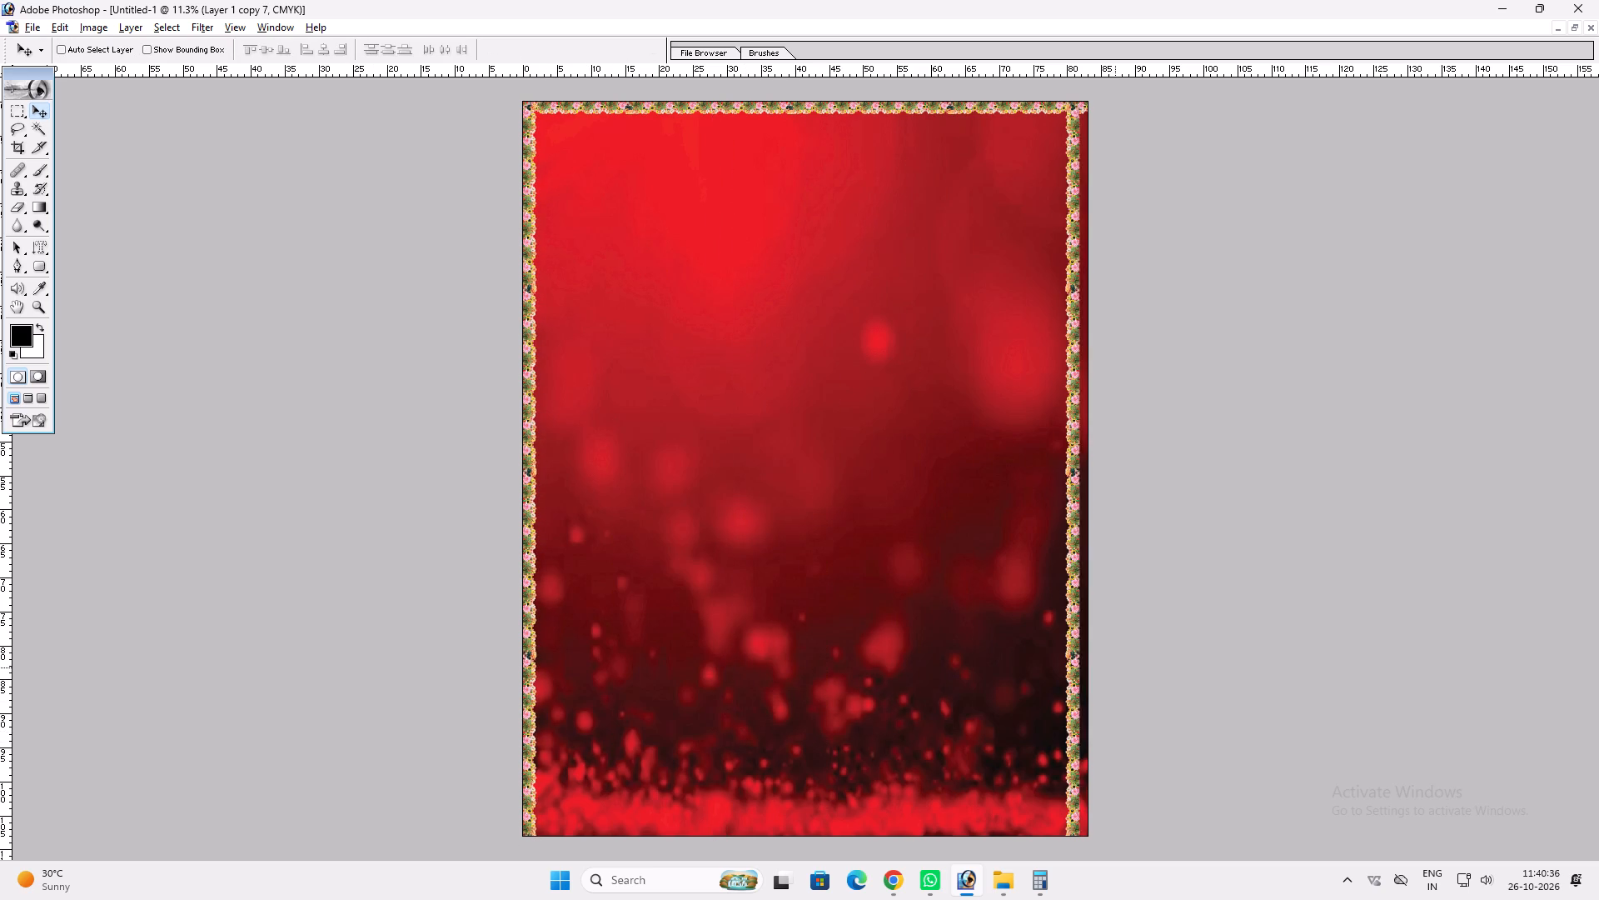
left_click_drag(1115, 667, 1121, 667)
key("v")
Duplicate the top floral strip, flip the copy vertically, and place it along the page's bottom edge.
left_click(980, 102, "ctrl")
left_click_drag(980, 102, 992, 457, "alt")
key("ctrl+t")
right_click(992, 457, "ctrl")
left_click(1072, 674)
key("Return")
type("vv")
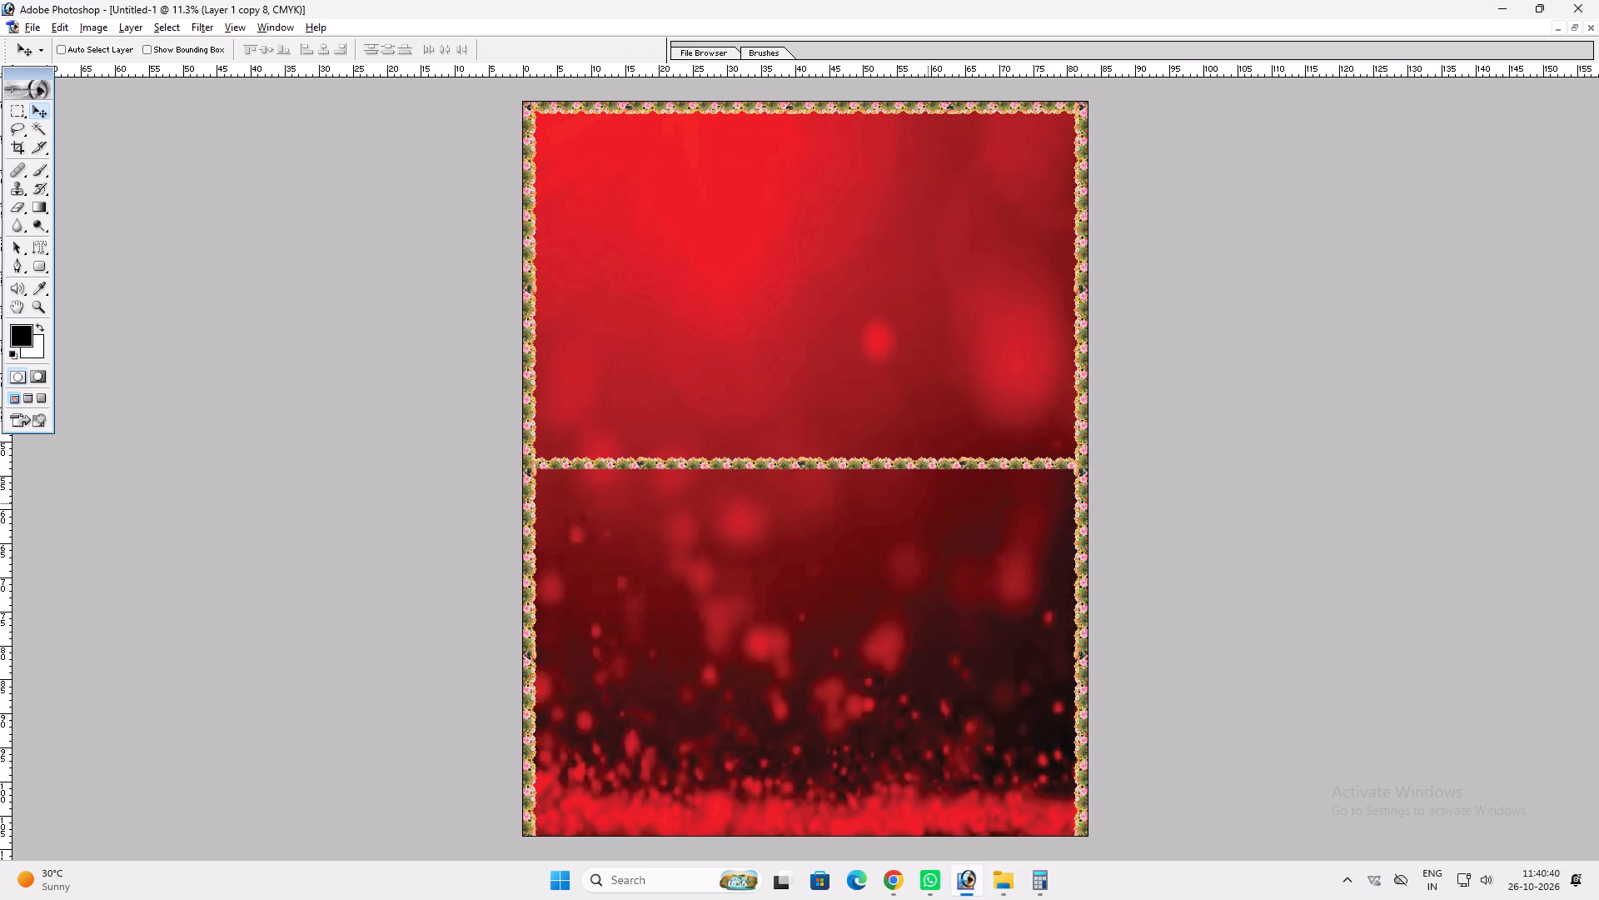
left_click_drag(926, 512, 953, 720, "shift")
left_click_drag(918, 647, 934, 808, "shift")
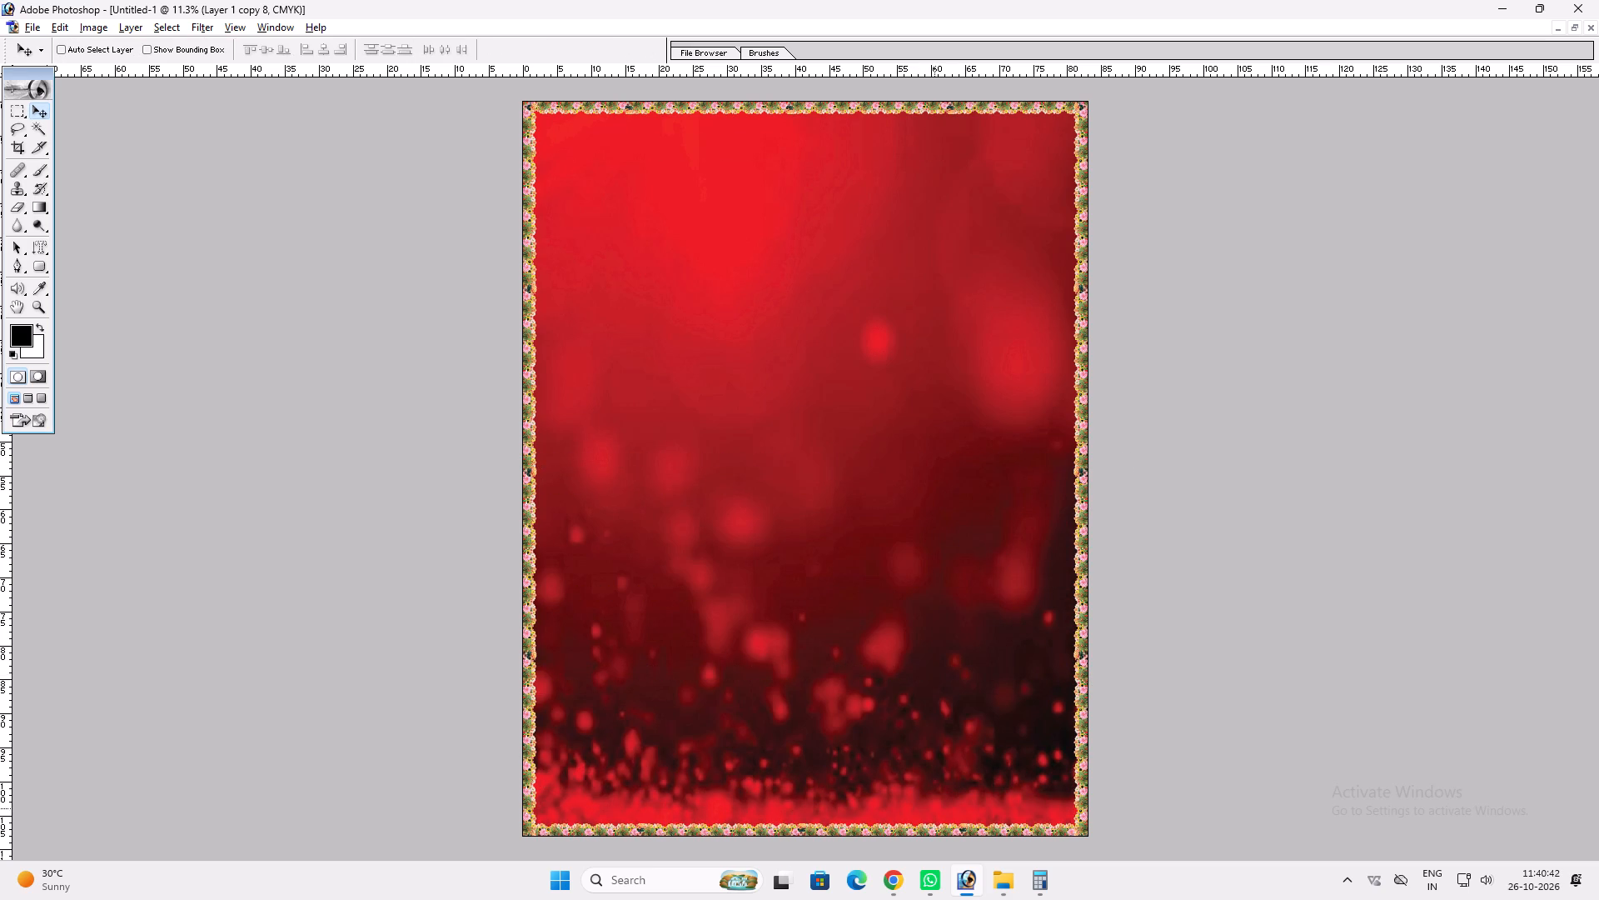
left_click_drag(934, 808, 935, 802, "shift")
Copy the white title "कृशिव ज्वेलर्स" from the Krishhav Jwelers design into the upper part of the new document.
key("f")
key("f")
key("f")
left_click(712, 402)
key("v")
key("v")
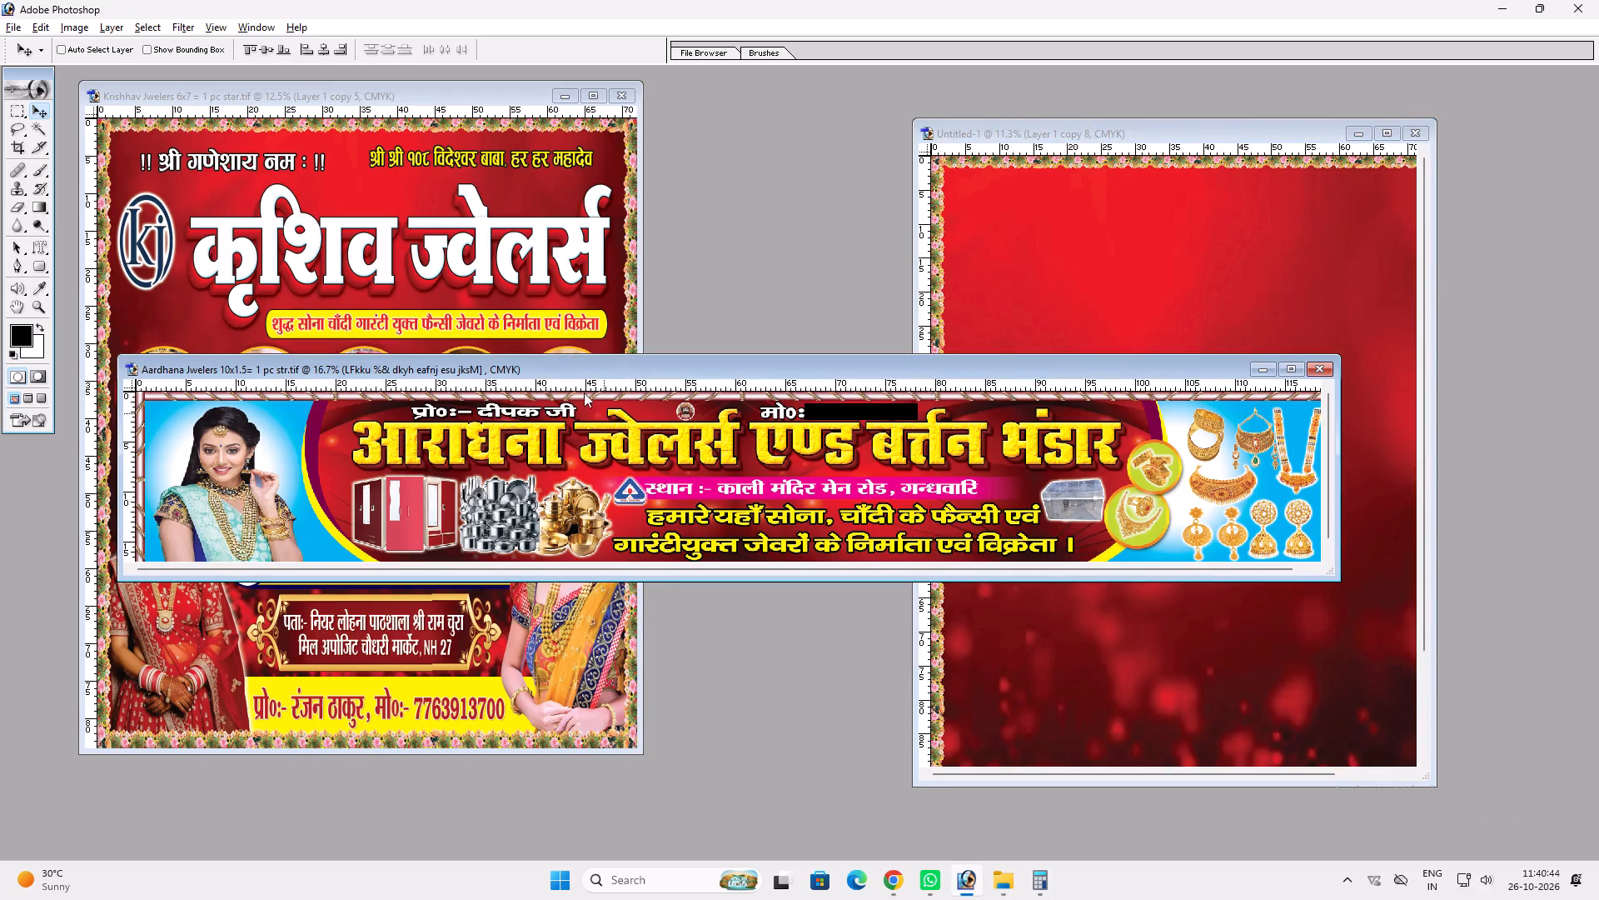
right_click(537, 267)
left_click(540, 272)
right_click(535, 270)
left_click(554, 277)
right_click(537, 266, "ctrl+shift")
left_click(548, 269, "ctrl+shift")
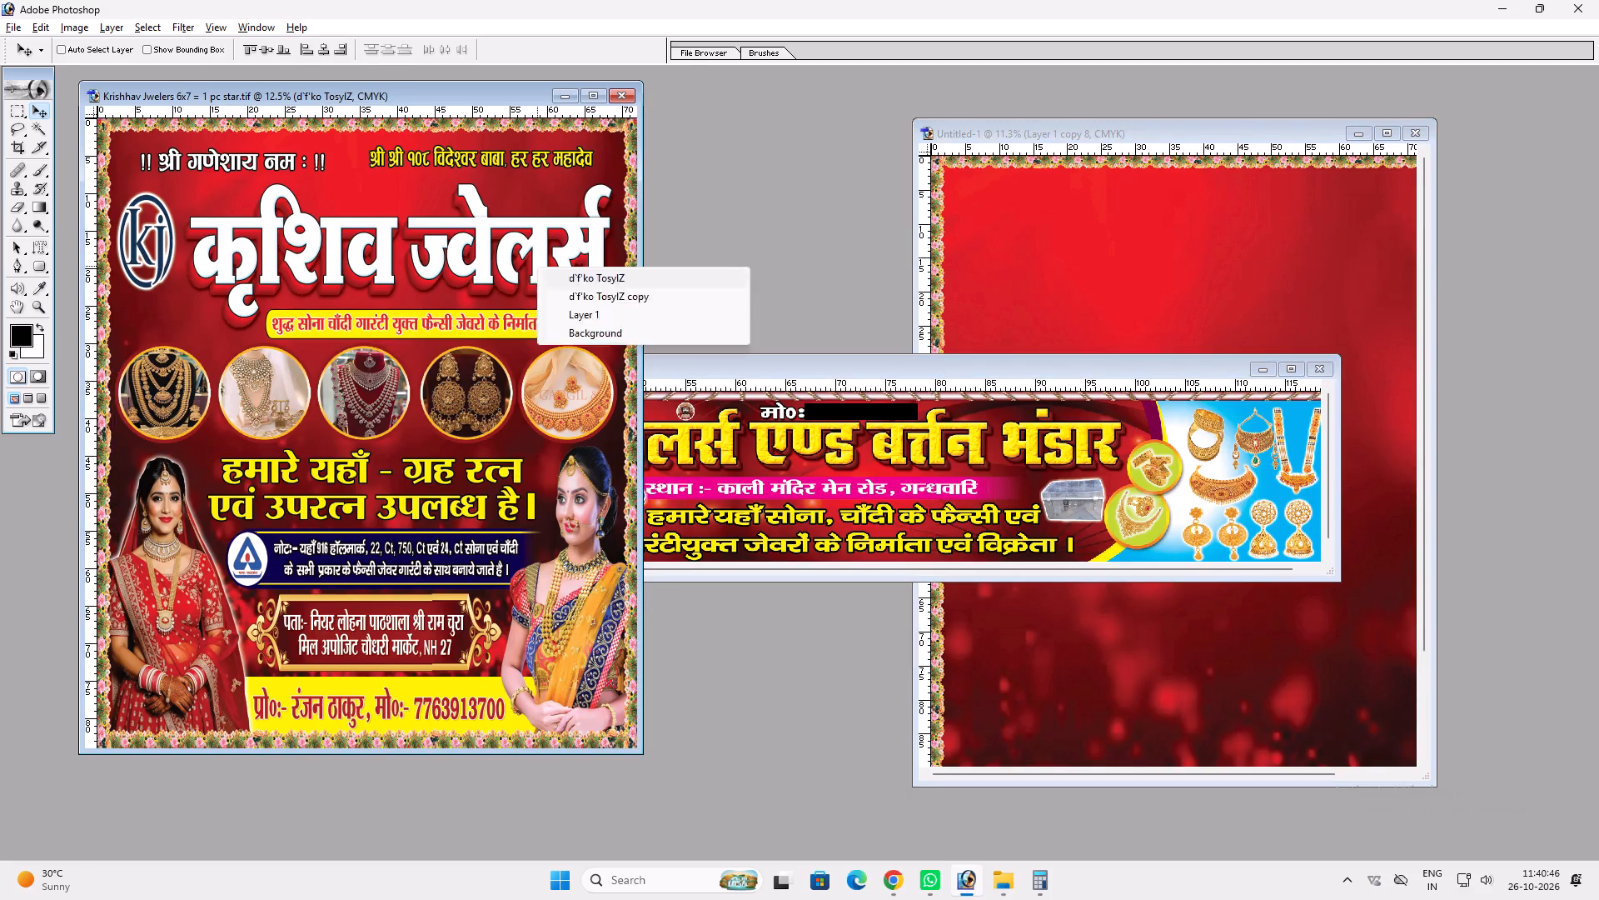
left_click_drag(552, 268, 1256, 304)
key("v")
Replace the new document's title text with "आराधना ज्वेलर्स एण्ड बर्त्तन भंडार" copied from the Aardhana Jwelers banner.
left_click(759, 475)
key("t")
left_click(642, 451)
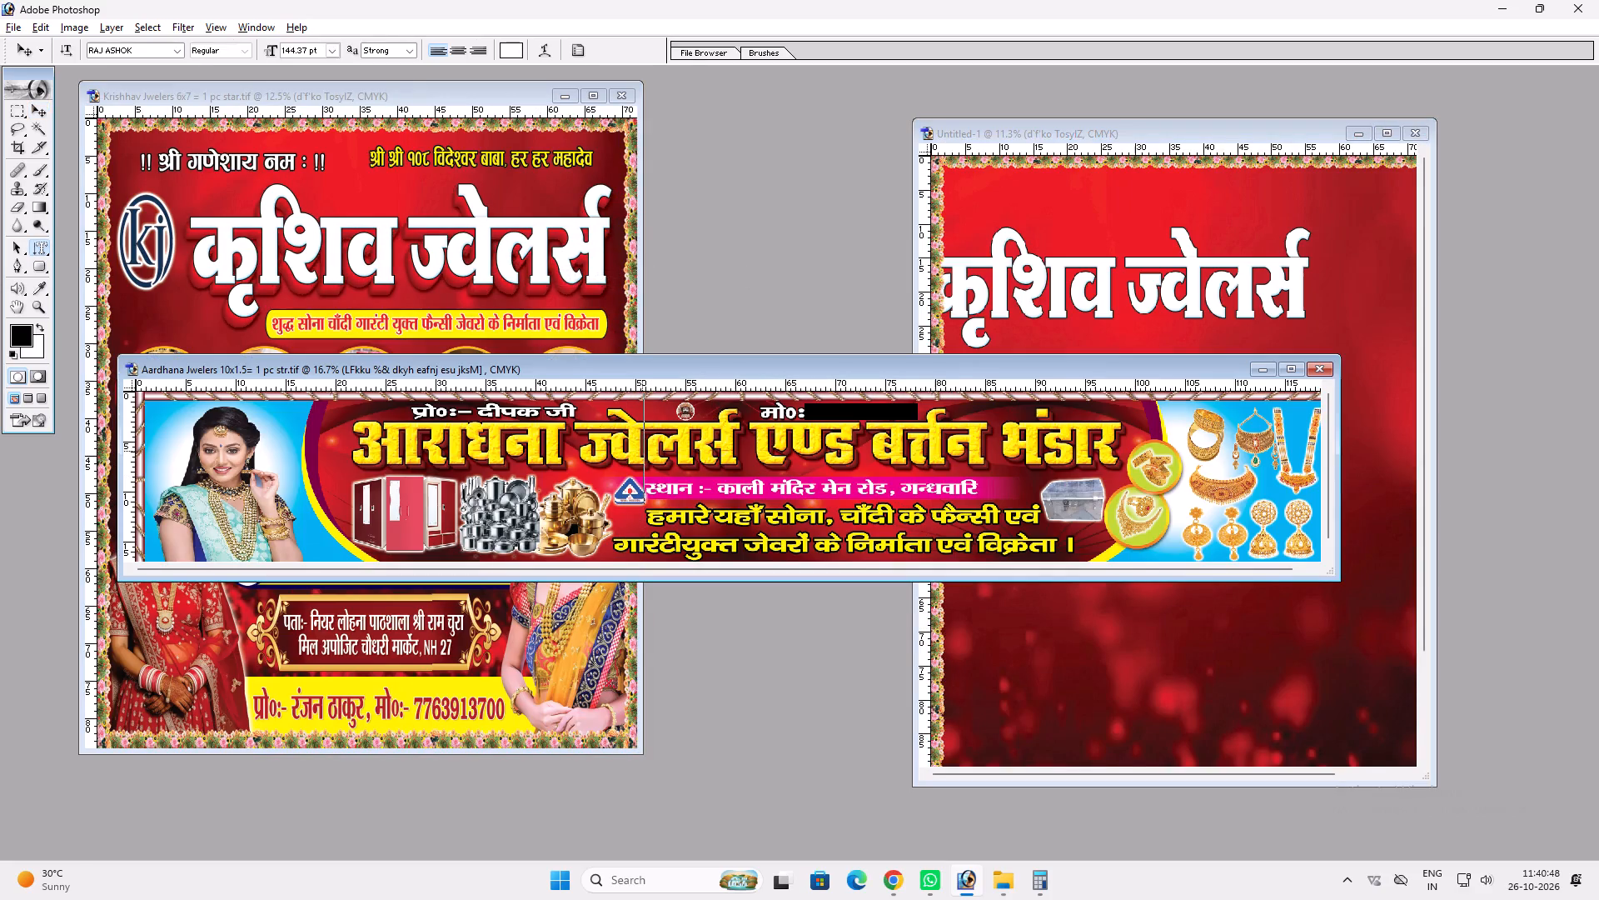
key("ctrl+a")
key("ctrl+c")
key("ctrl+c")
key("ctrl+Return")
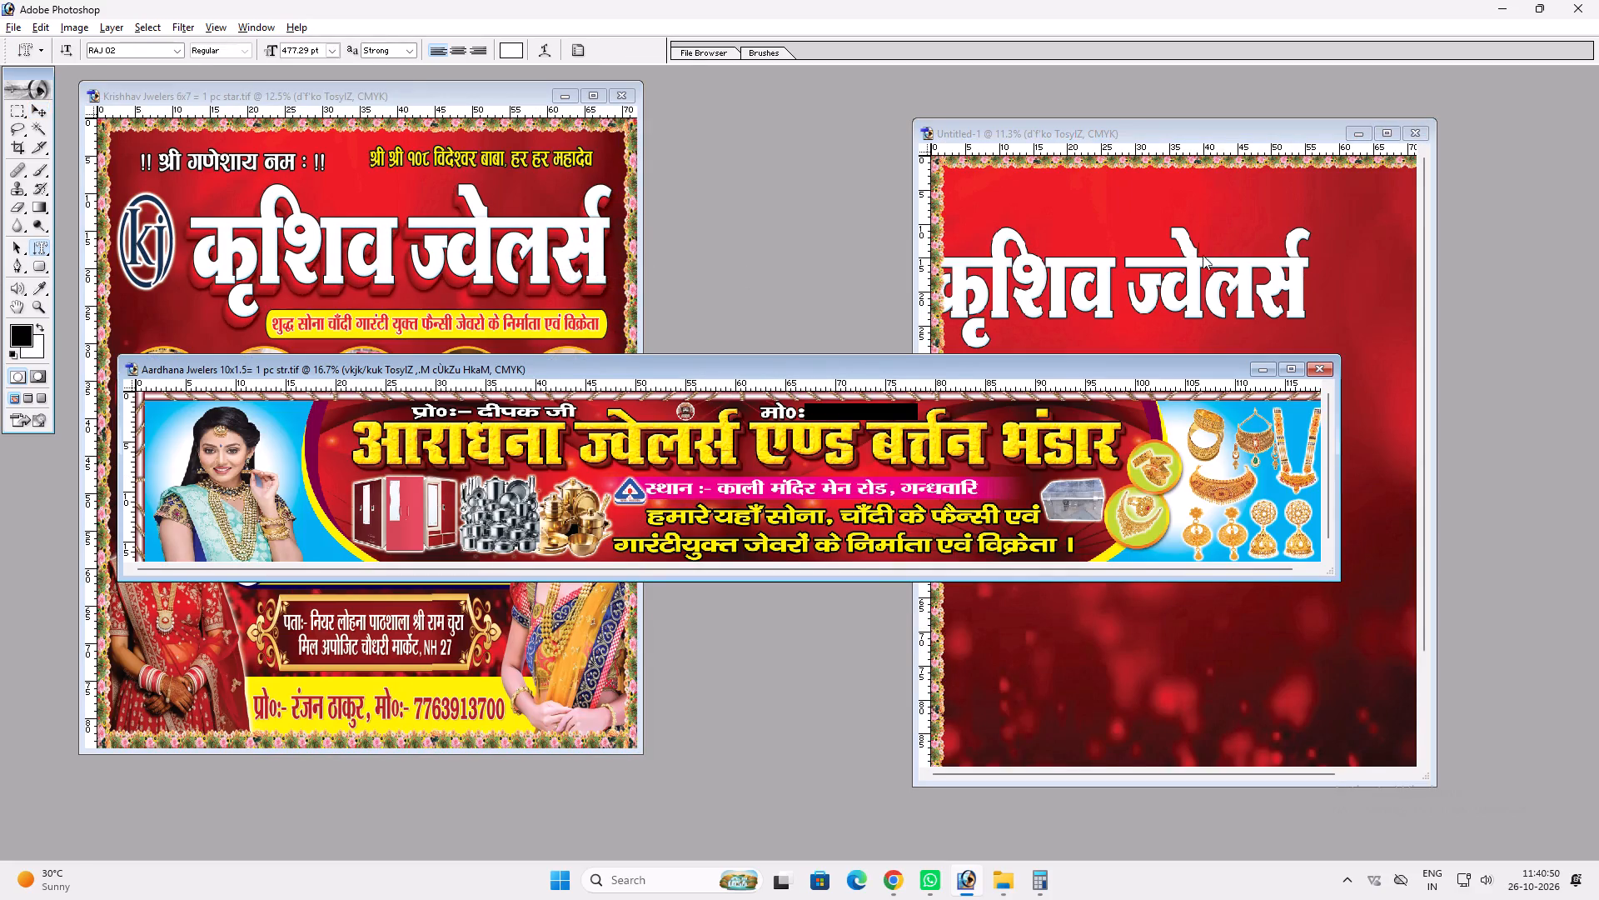
double_click(1143, 128)
double_click(1143, 128)
key("t")
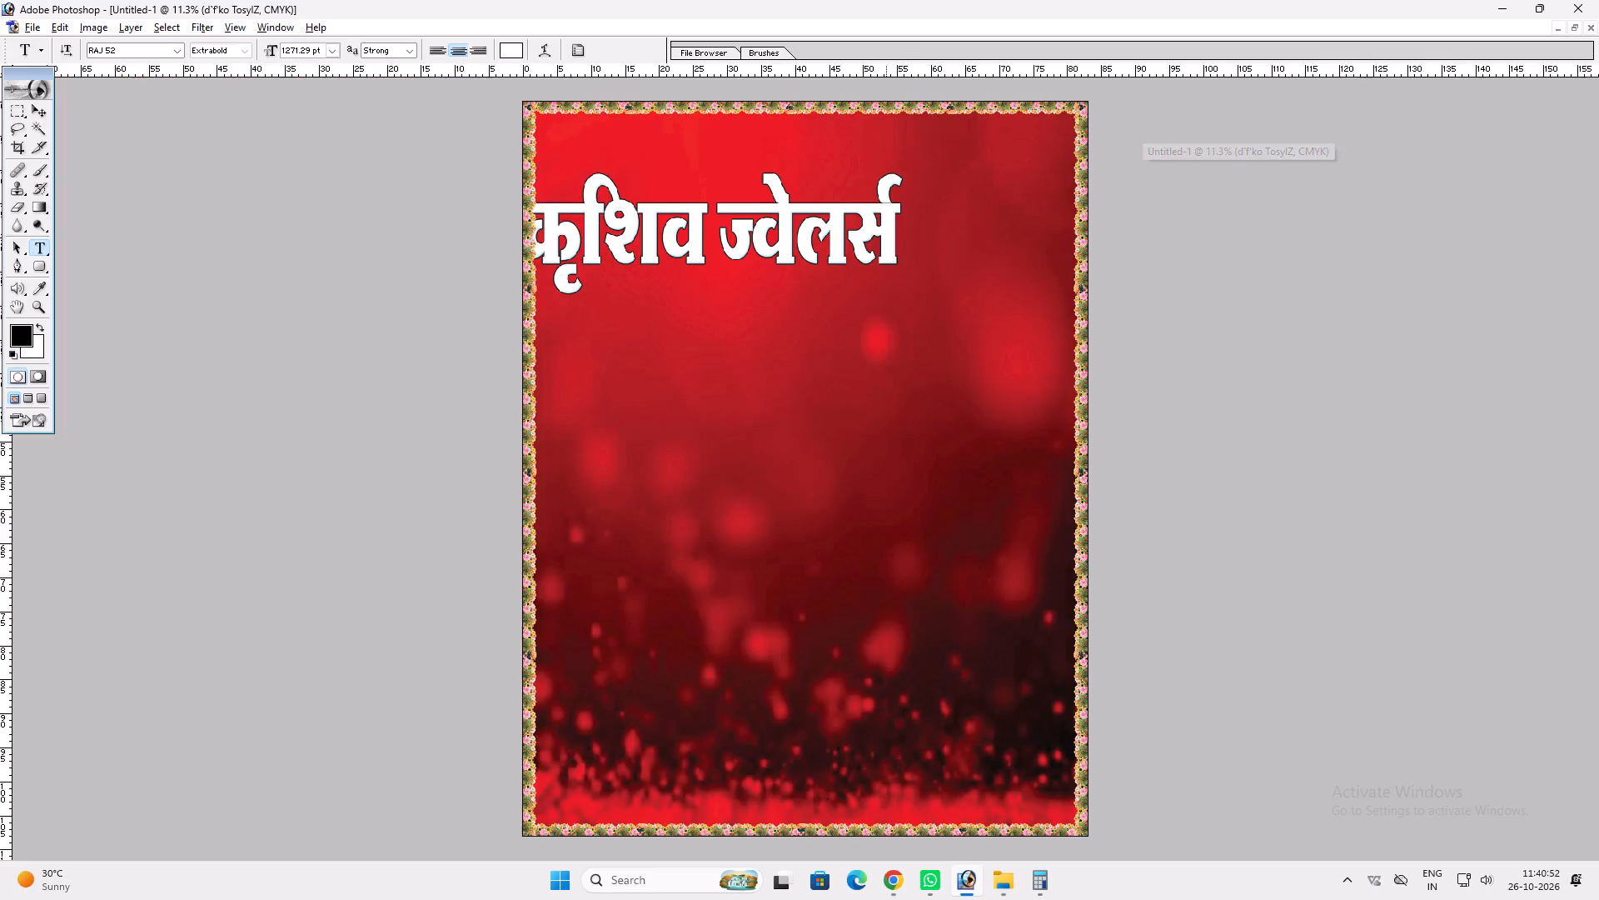
left_click(886, 234)
key("ctrl+a")
key("ctrl+v")
key("Return")
type("vv")
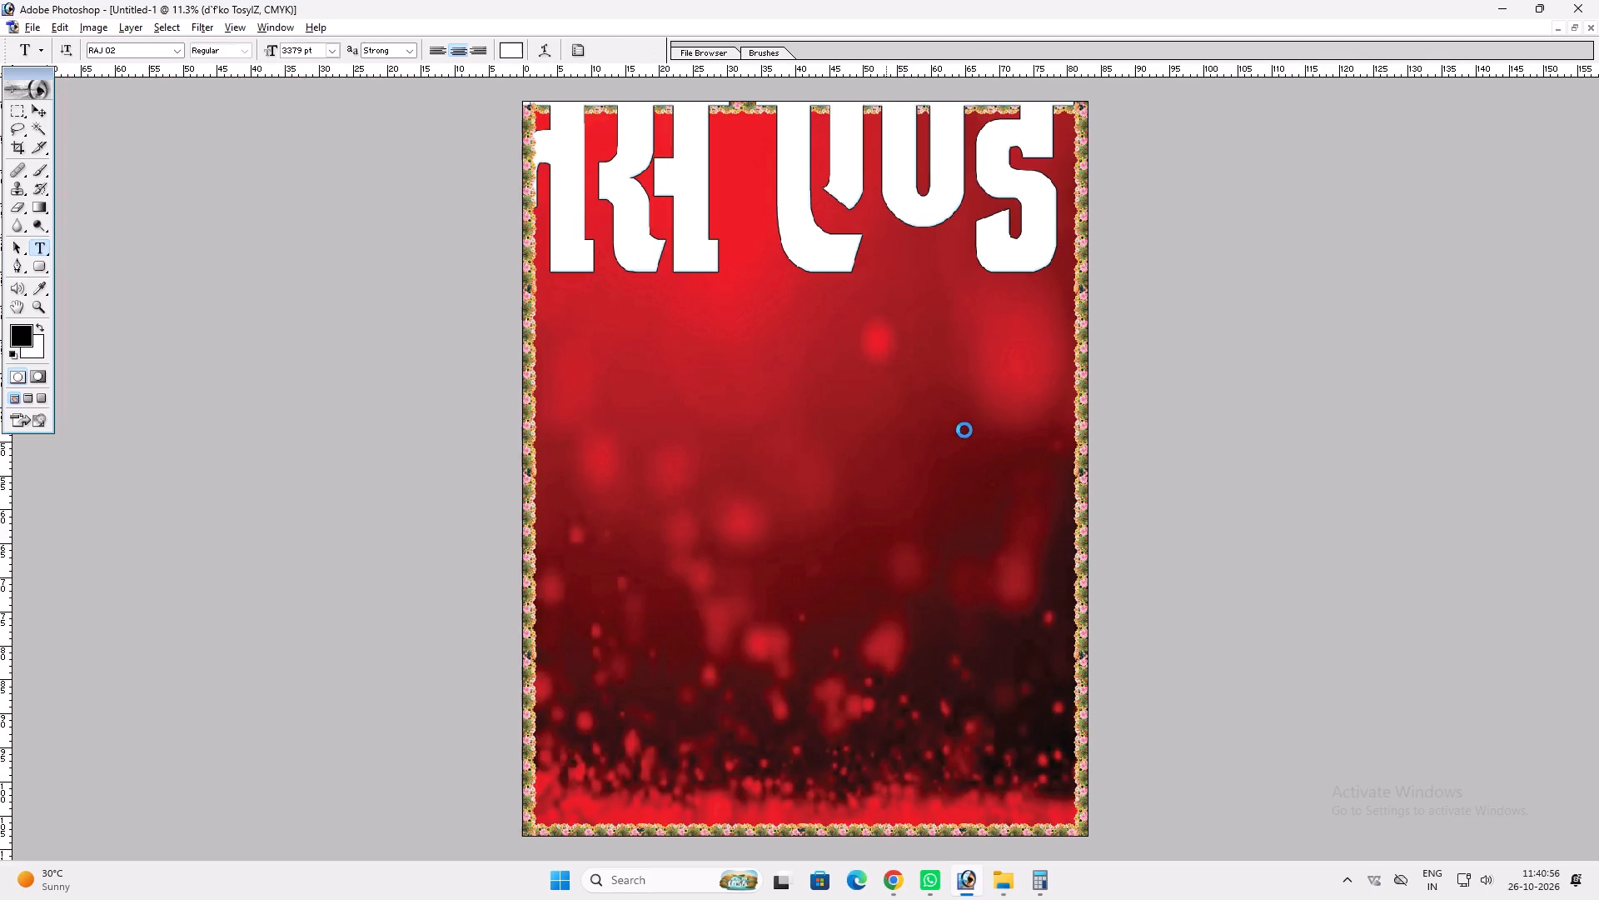
Shrink the oversized title so it fits inside the floral border and move it near the top of the page.
scroll(942, 318, "up", 4)
key("v")
left_click_drag(922, 247, 931, 354)
key("ctrl+t")
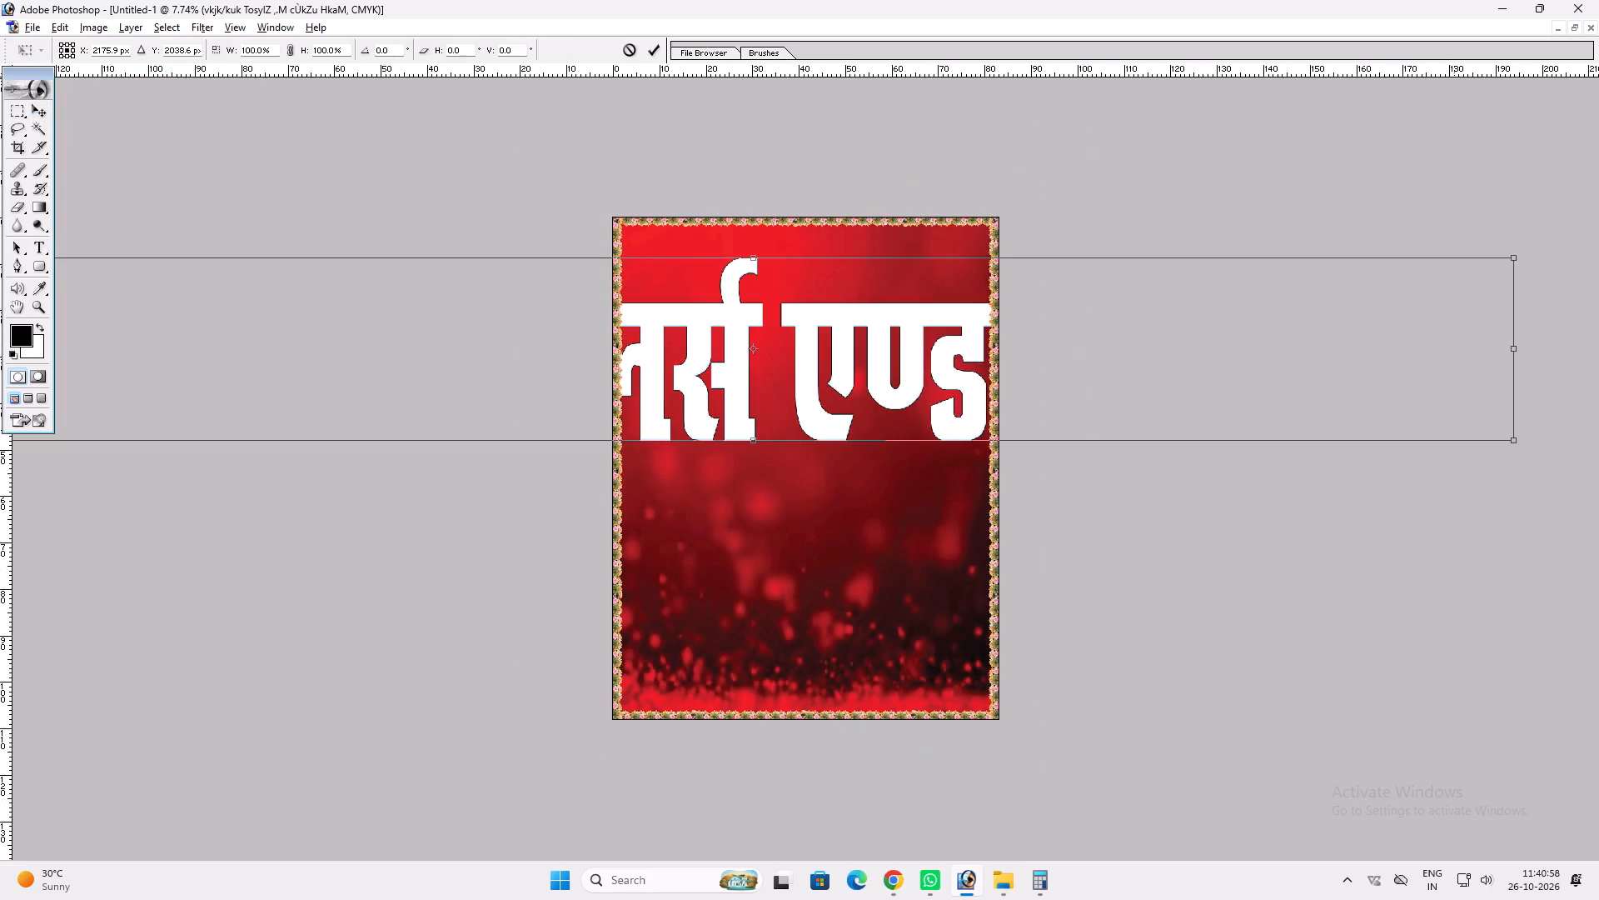
left_click_drag(1512, 434, 862, 370, "alt+shift")
key("Return")
key("ctrl+0")
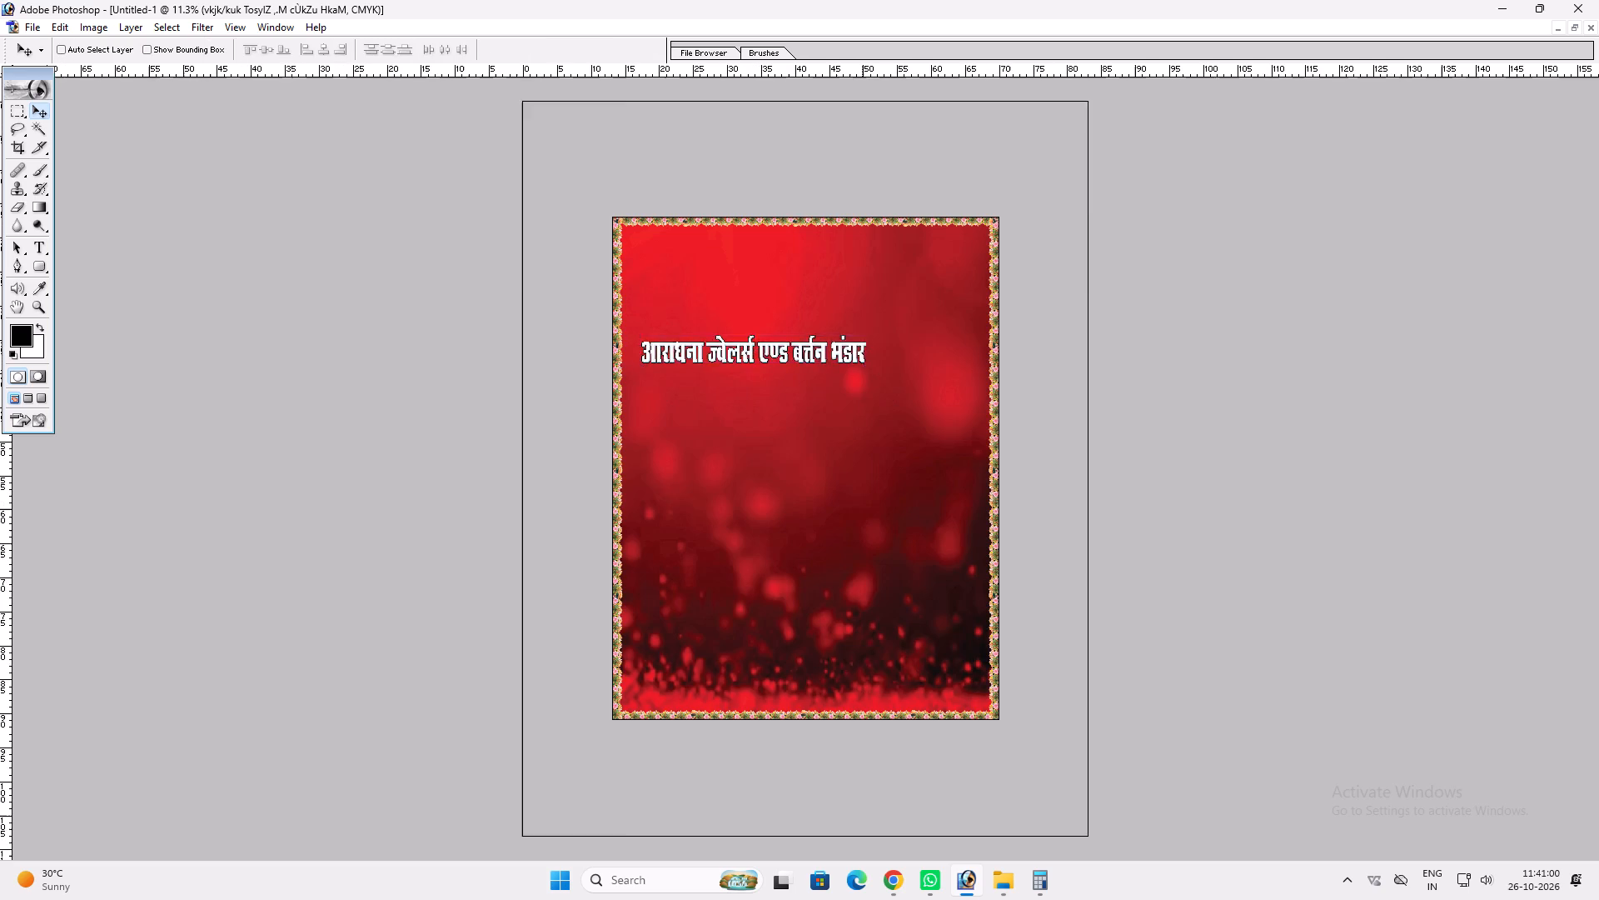
type("vv")
key("v")
scroll(862, 370, "up", 1)
left_click_drag(843, 283, 864, 202)
key("ctrl+0")
key("v")
Enlarge the title proportionally until it nearly reaches the right floral border.
key("ctrl+t")
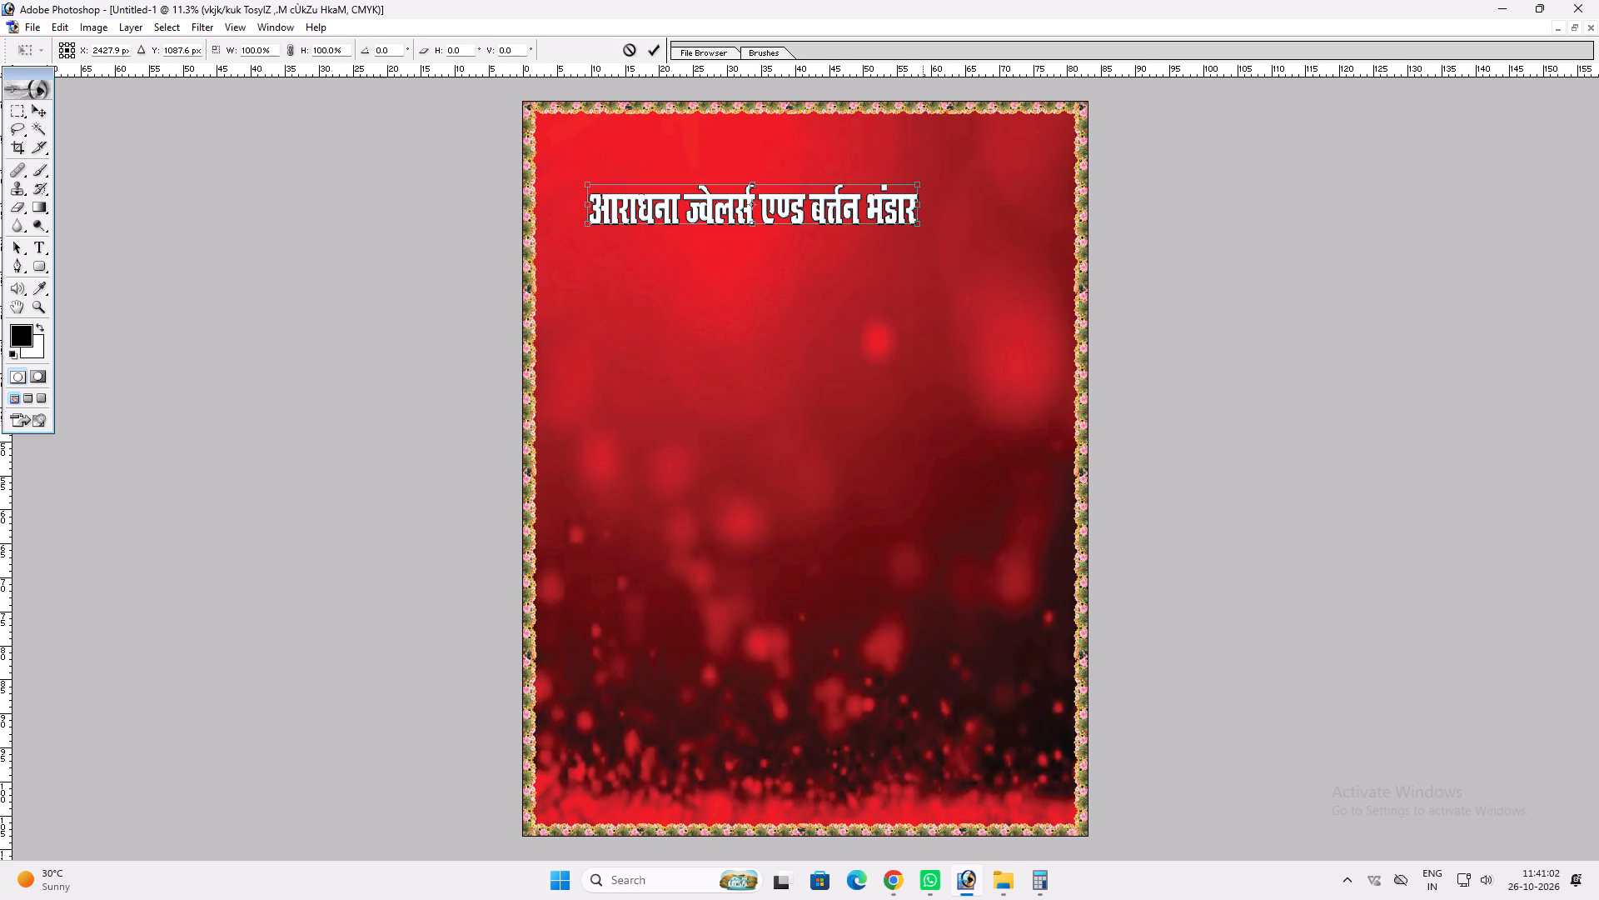
left_click_drag(908, 218, 1042, 285, "shift")
key("ctrl+z")
left_click_drag(912, 221, 989, 251, "shift")
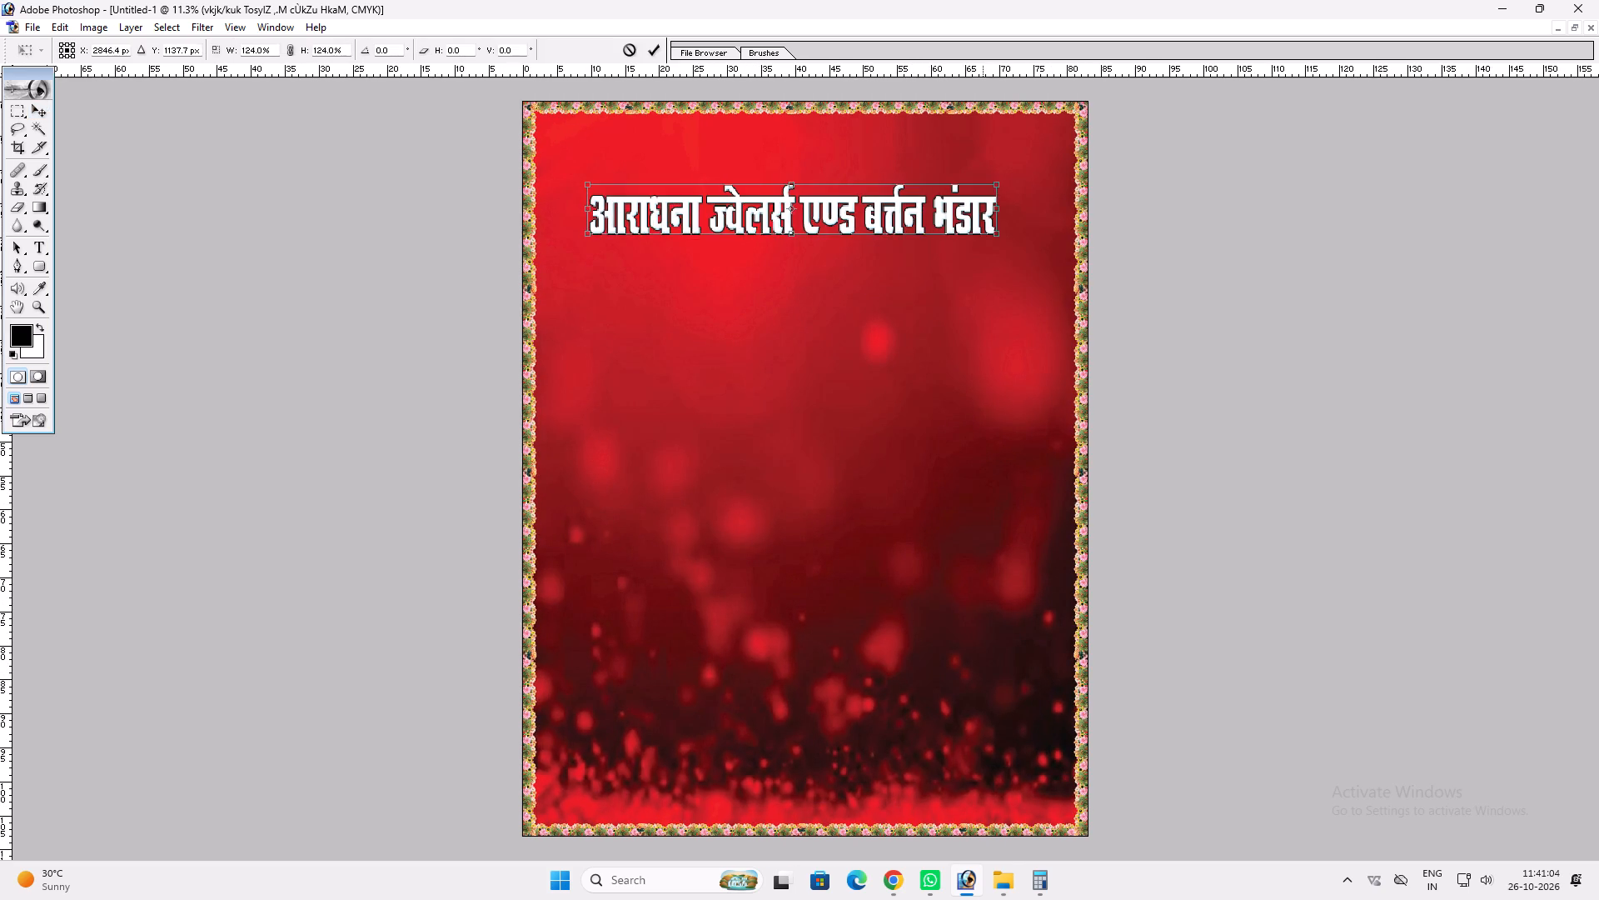
key("shift+Return")
key("v")
key("ctrl+0")
key("ctrl+t")
left_click_drag(994, 228, 1061, 253, "shift")
key("shift+Return")
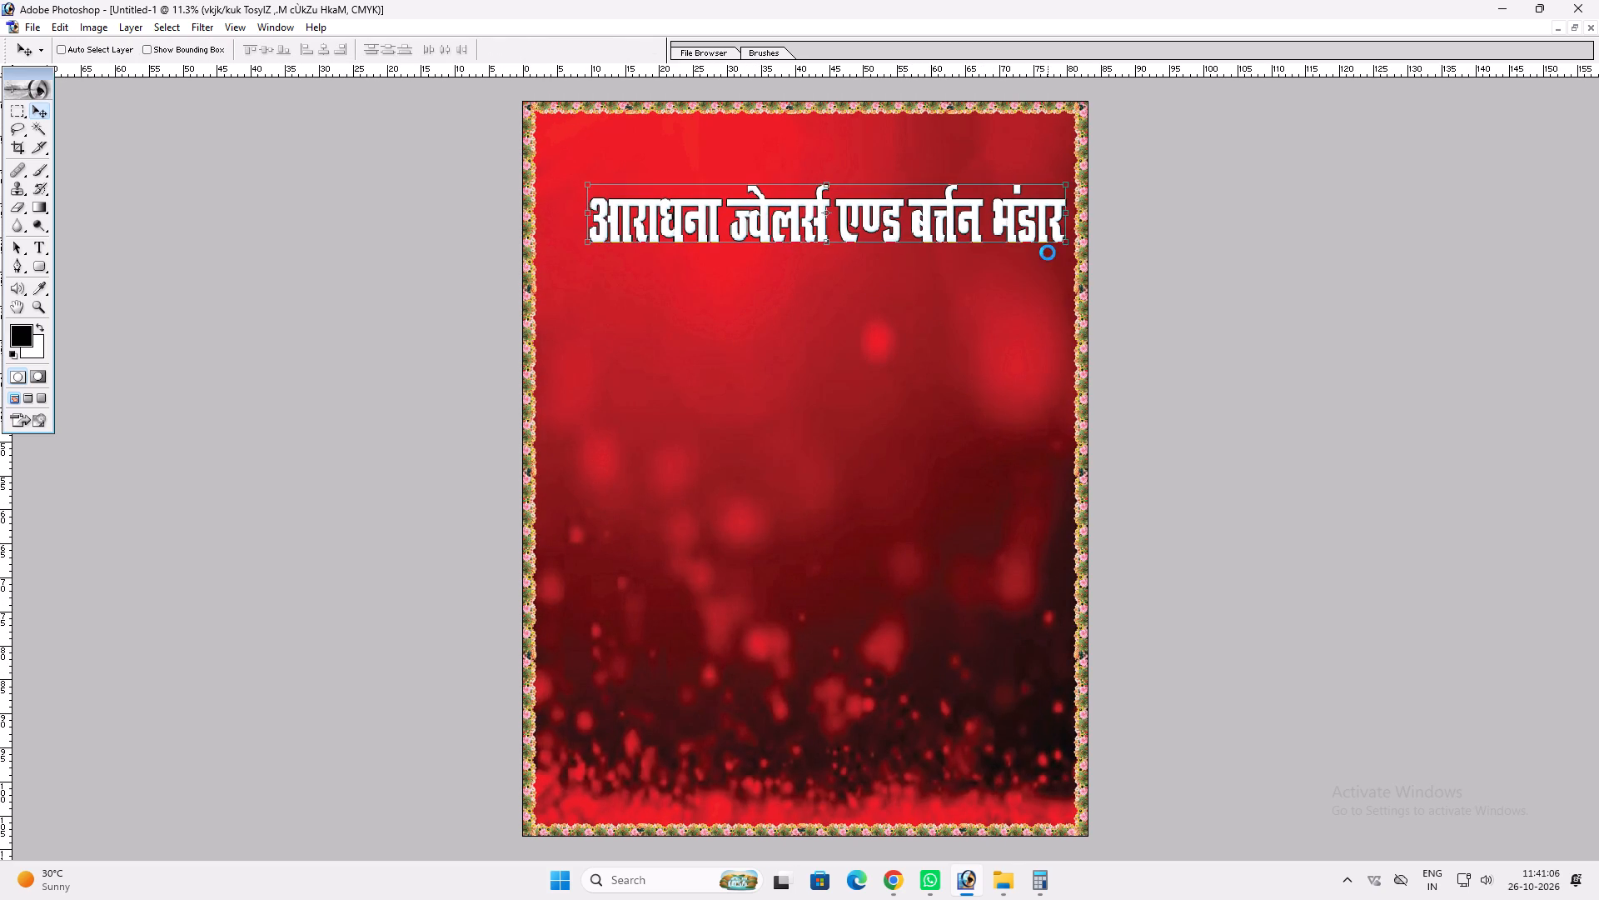
key("v")
key("v")
Cut "आराधना ज्वेलर्स" out of the title and move the remaining "एण्ड बर्त्तन भंडार" lower.
key("t")
left_click_drag(828, 223, 460, 222)
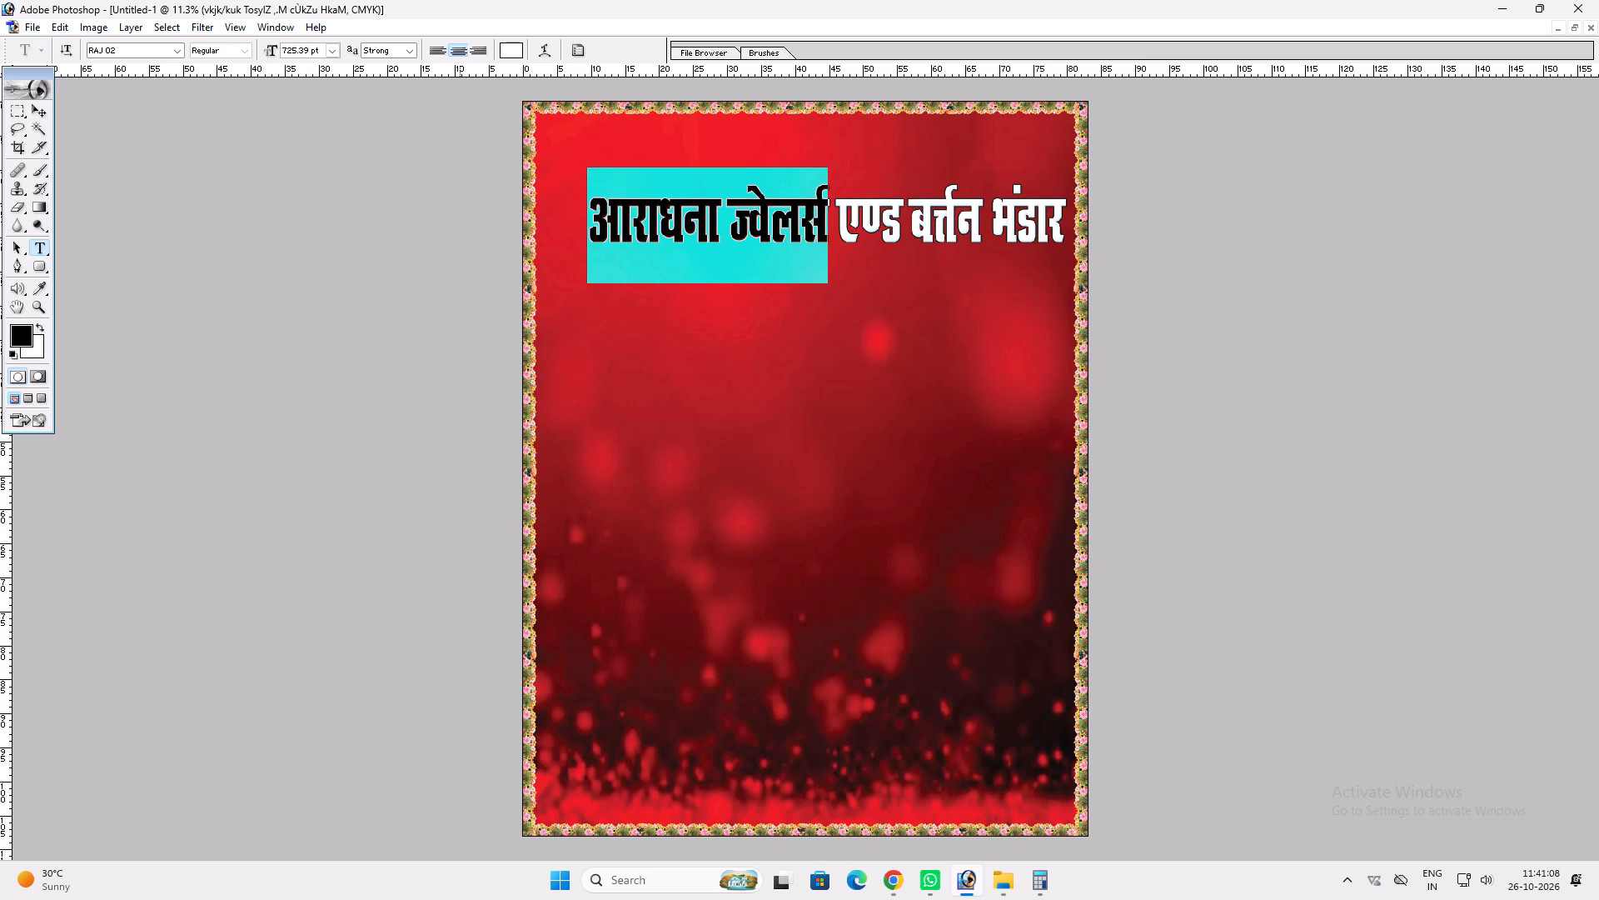
key("ctrl+x")
key("Return")
type("vv")
key("v")
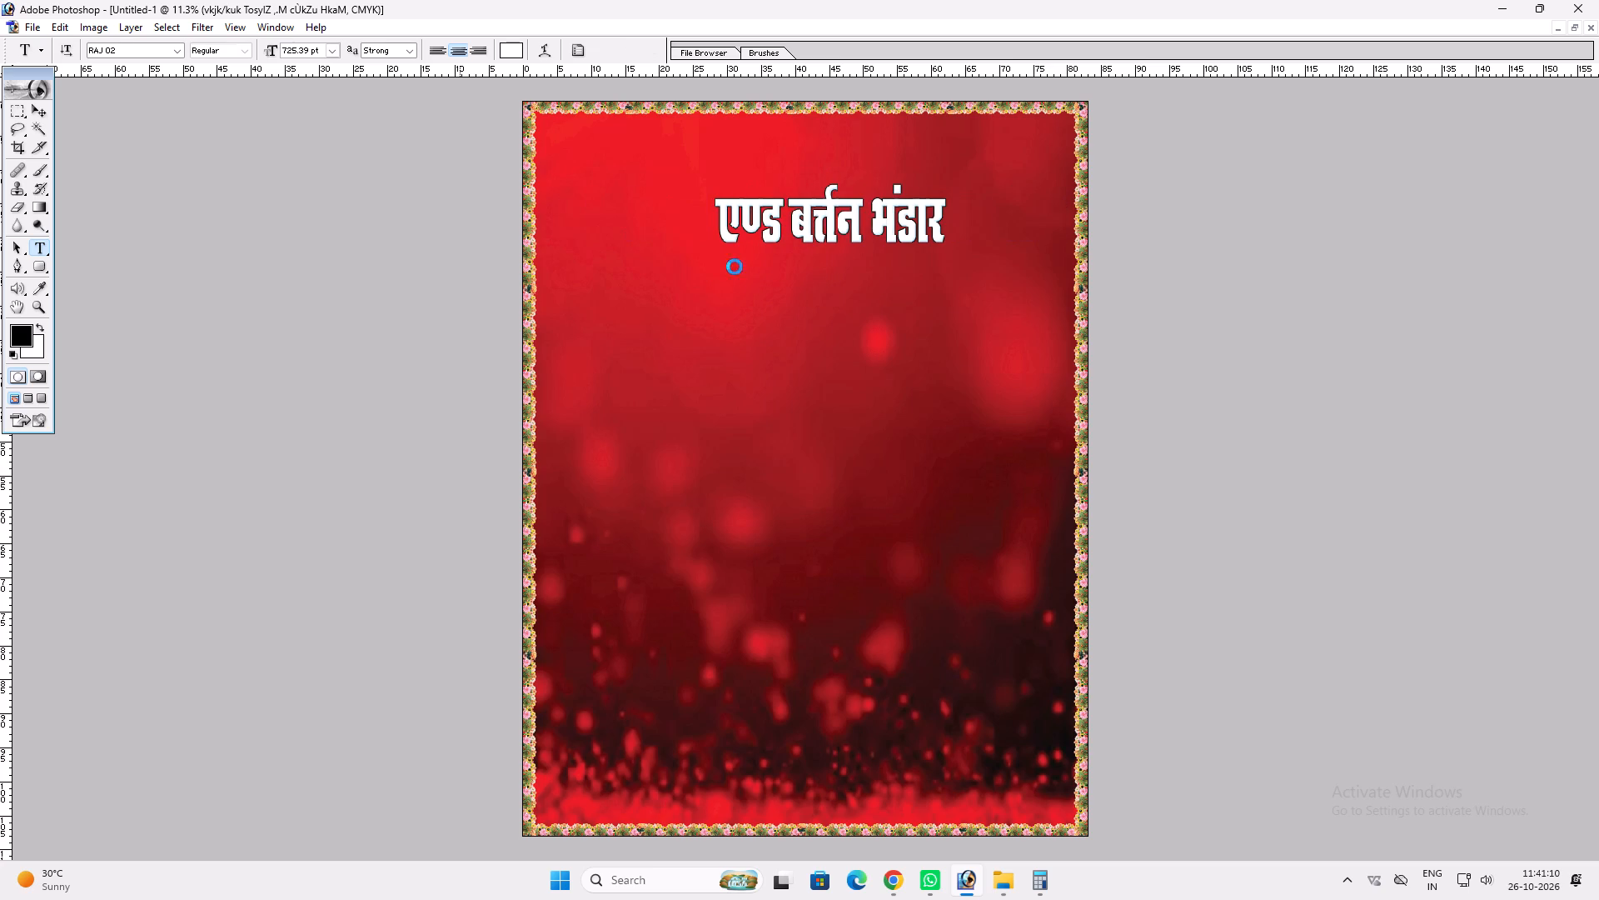
key("v")
left_click_drag(786, 237, 748, 317)
Duplicate the "एण्ड बर्त्तन भंडार" line, replace the copy's text with "आराधना ज्वेलर्स", and place it above the original, towards the left border.
left_click_drag(740, 296, 743, 378, "alt")
key("t")
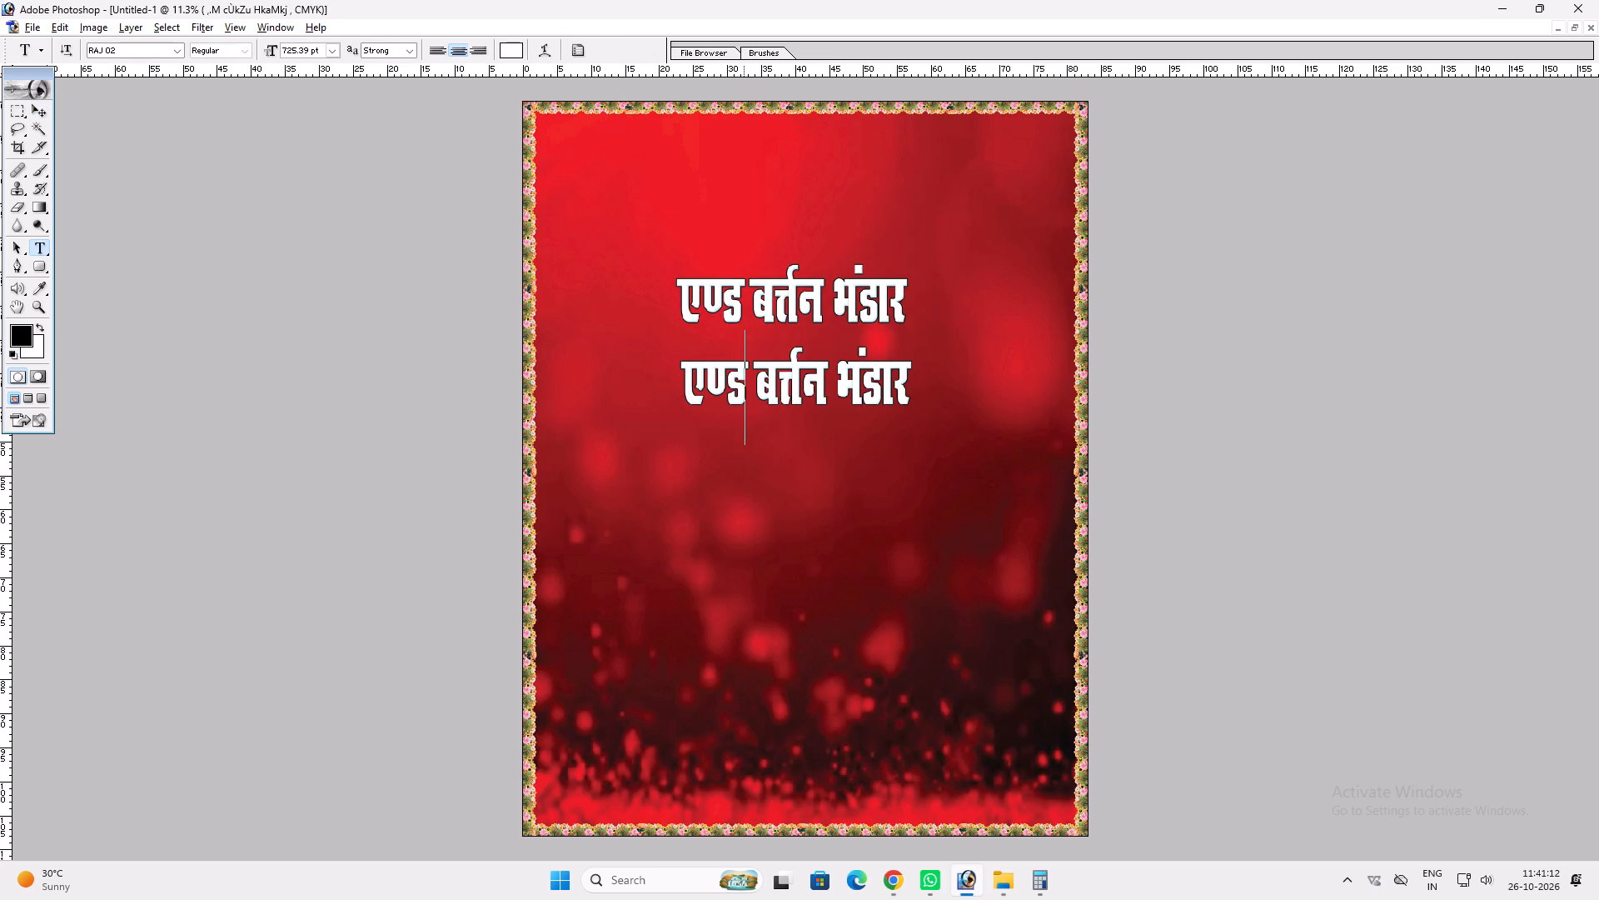
left_click(744, 381)
key("ctrl+a")
key("ctrl+v")
key("Return")
type("vvv")
left_click_drag(742, 428, 635, 256)
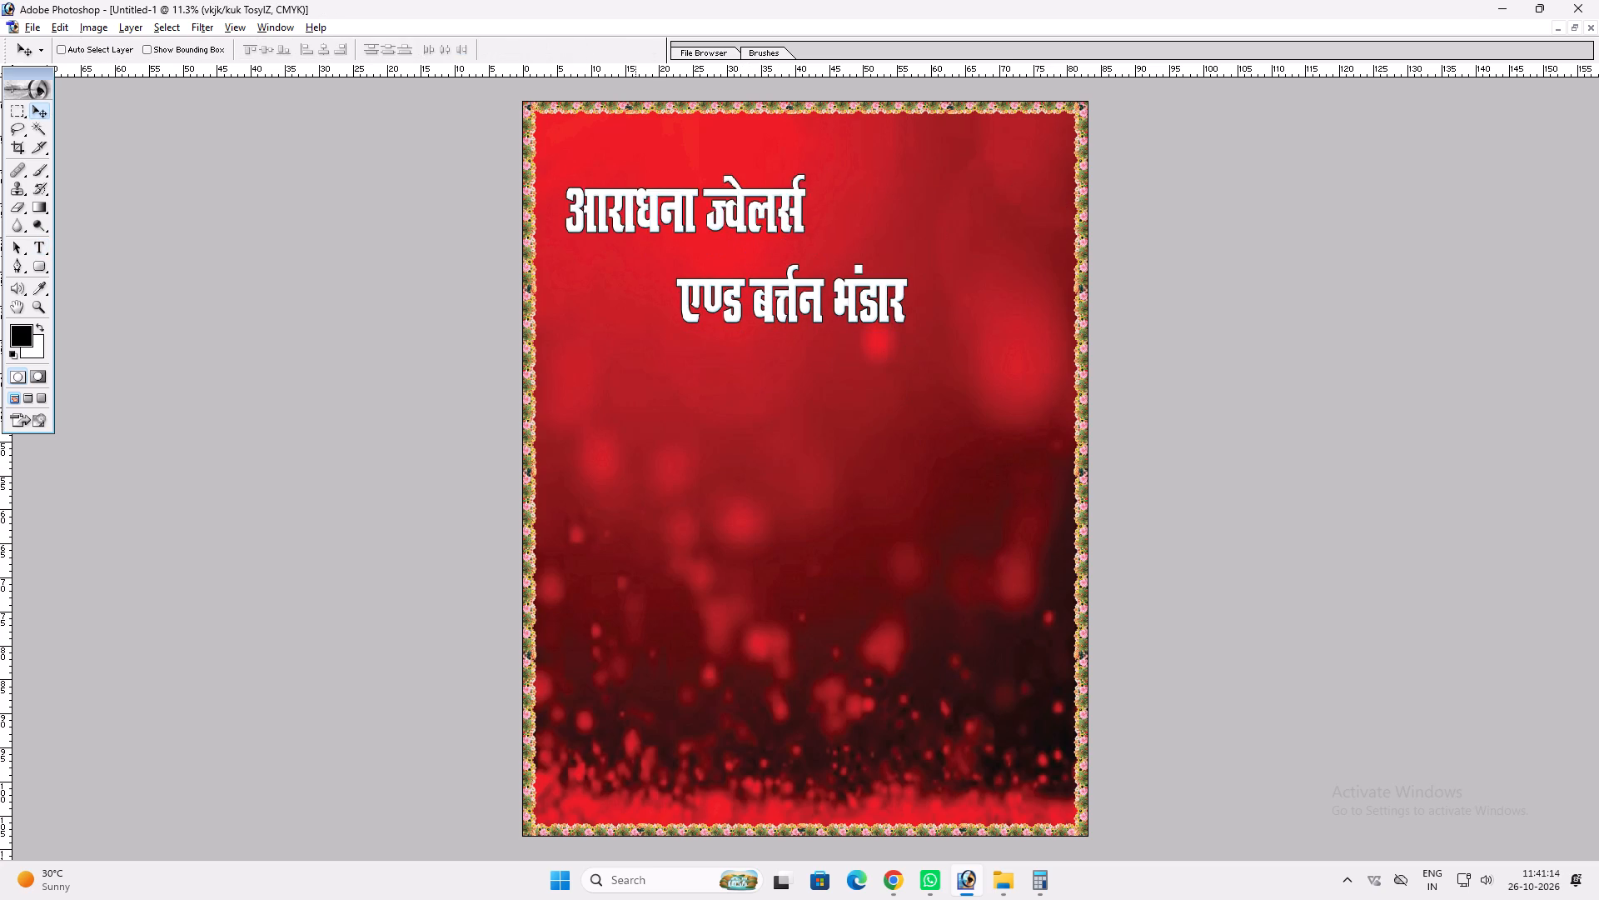
Move "आराधना ज्वेलर्स" higher, scale it to about 170%, and stretch it horizontally close to the right floral border.
left_click_drag(635, 256, 632, 216)
key("ctrl+t")
left_click_drag(802, 190, 972, 223, "shift")
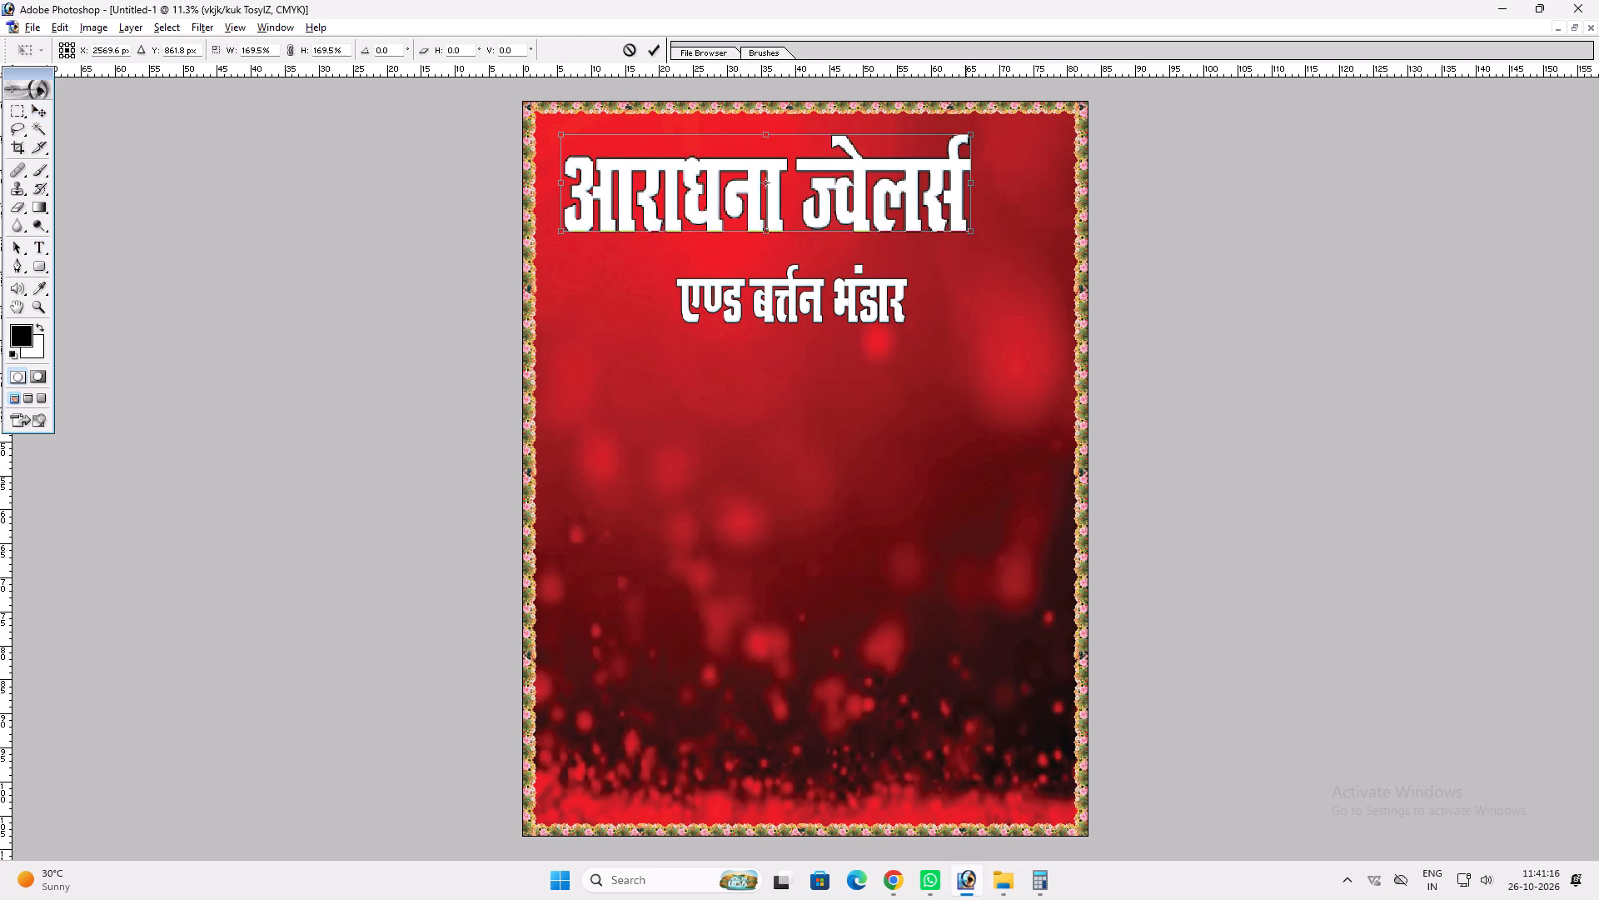
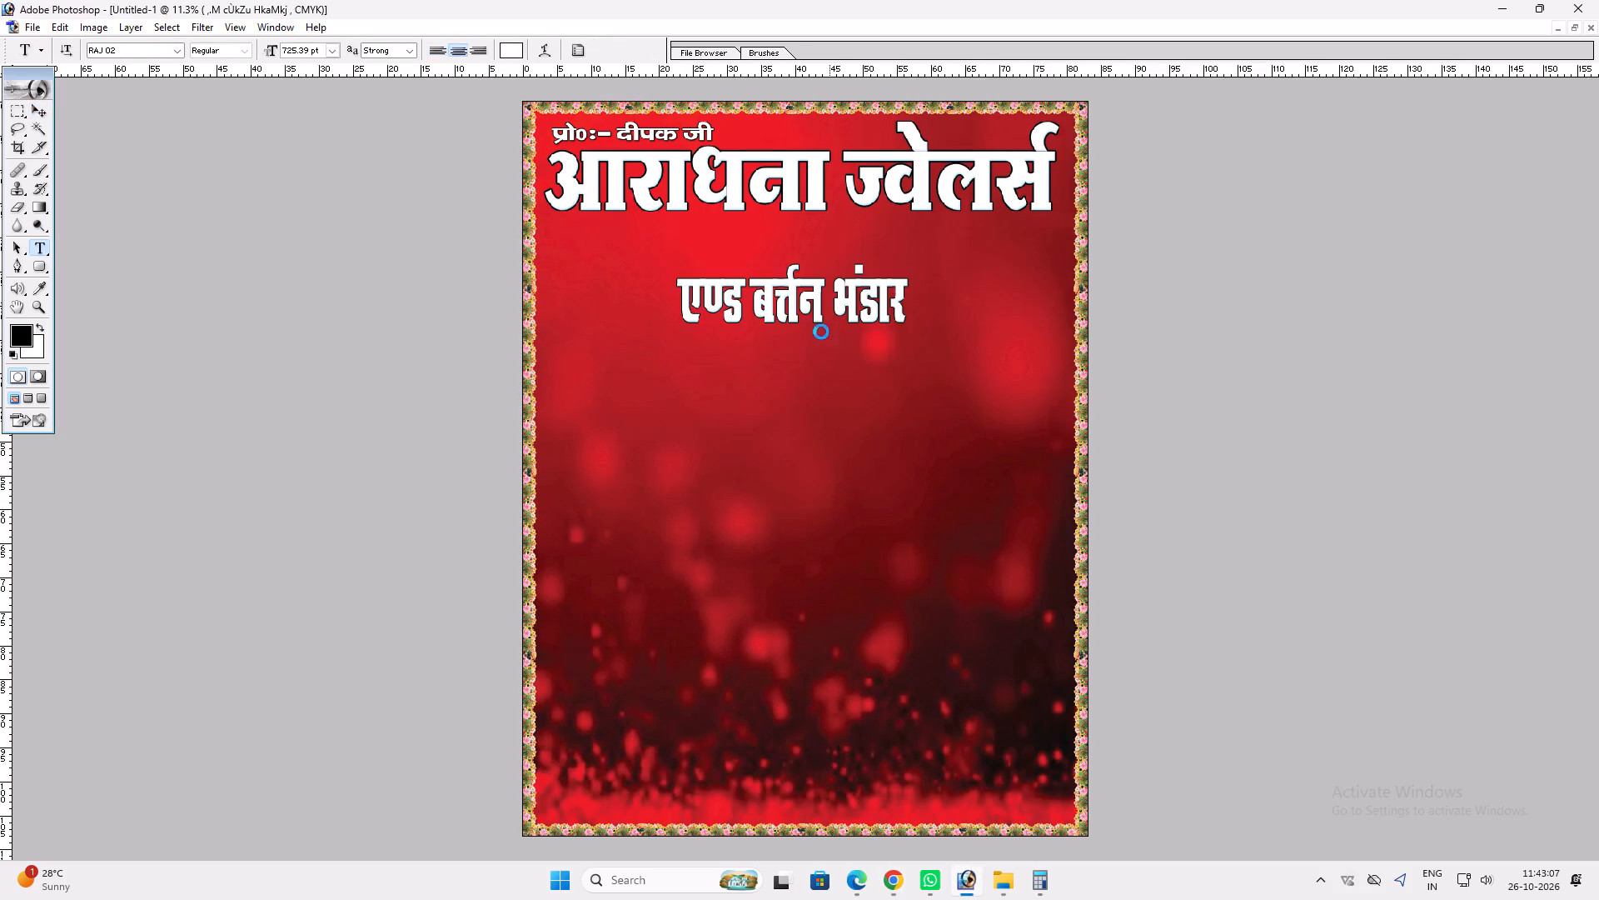
left_click_drag(819, 325, 703, 275)
key("ctrl+t")
left_click_drag(785, 268, 824, 270, "shift")
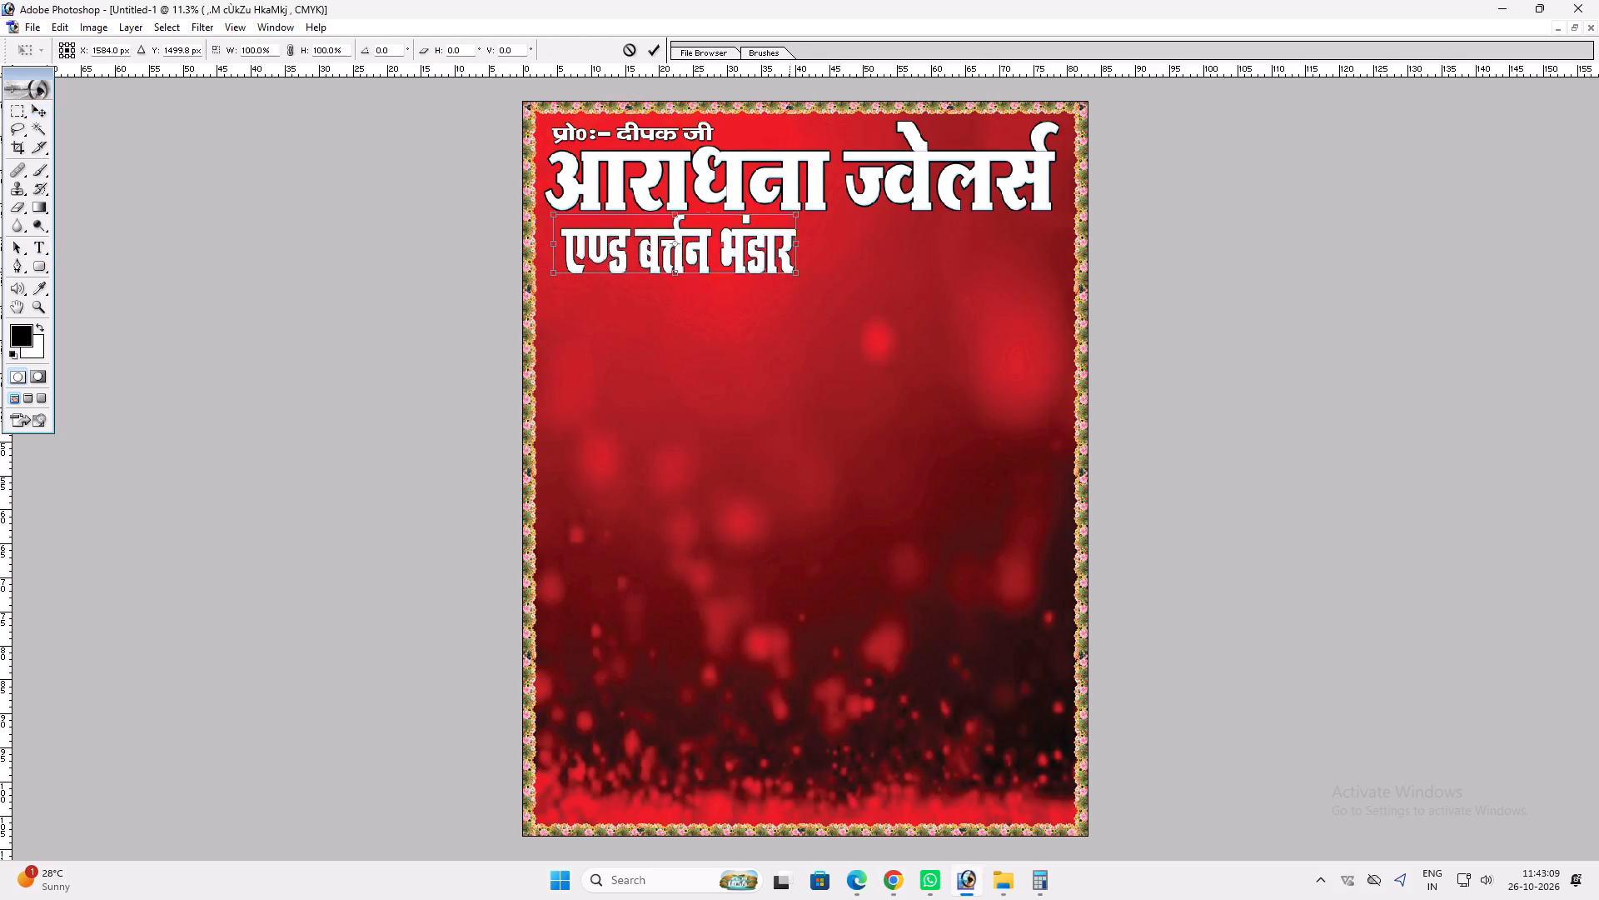
left_click_drag(824, 270, 982, 272, "shift")
left_click_drag(983, 252, 1047, 240, "shift")
key("shift+Return")
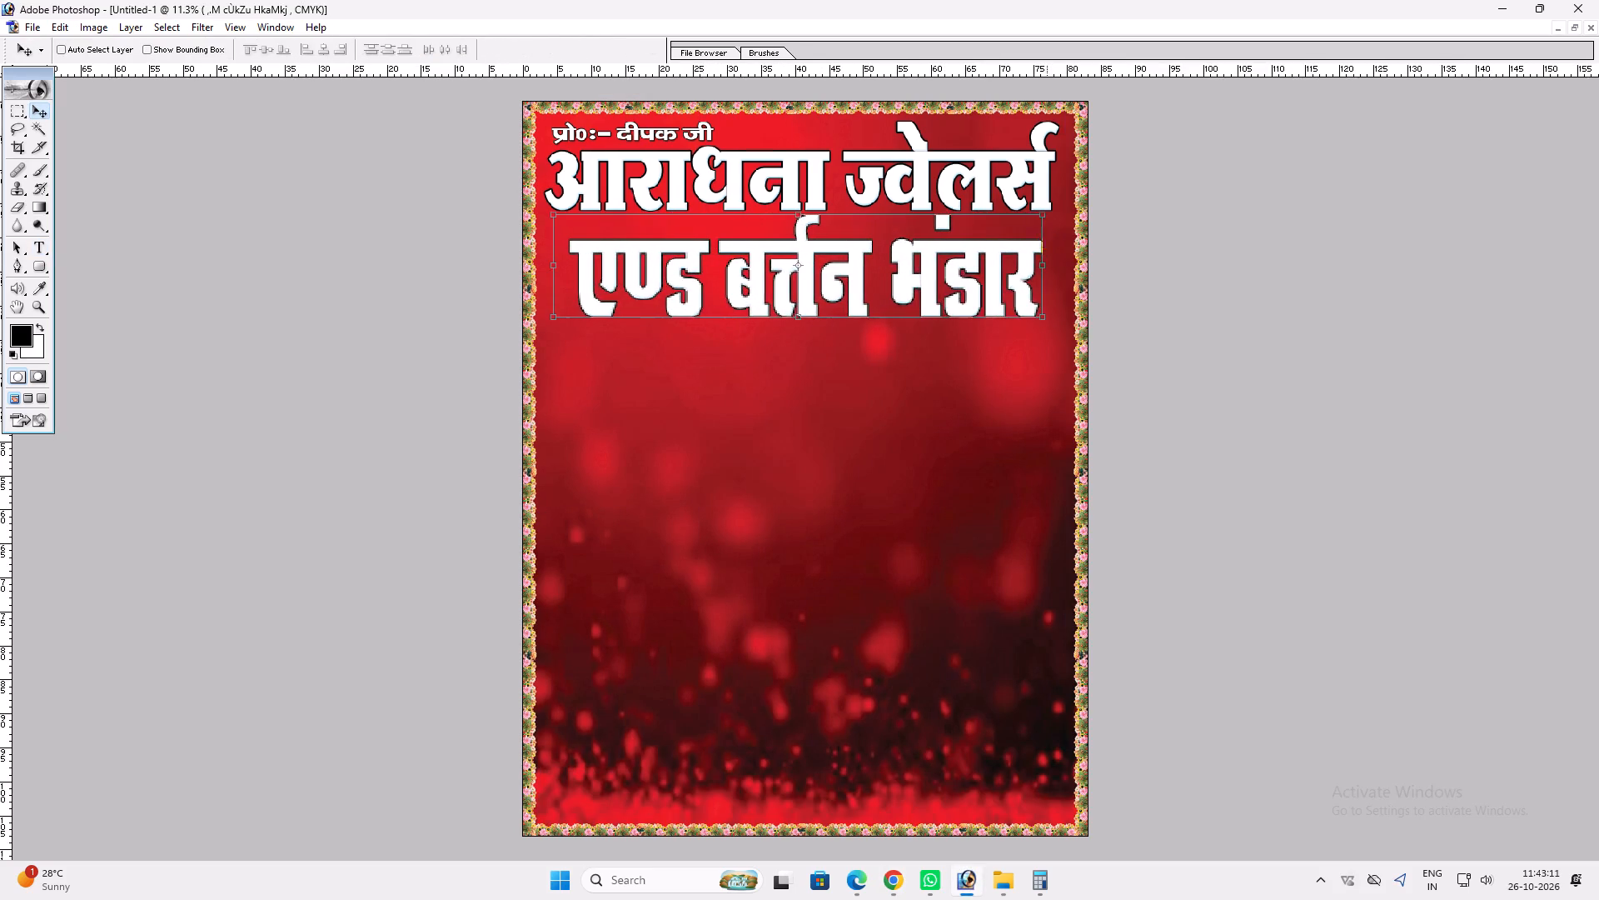
Shift the enlarged "एण्ड बर्त्तन भंडार" line slightly left and down to leave a gap below the title.
key("v")
left_click_drag(1009, 299, 998, 300)
key("t")
left_click(952, 299)
key("ctrl+a")
key("Return")
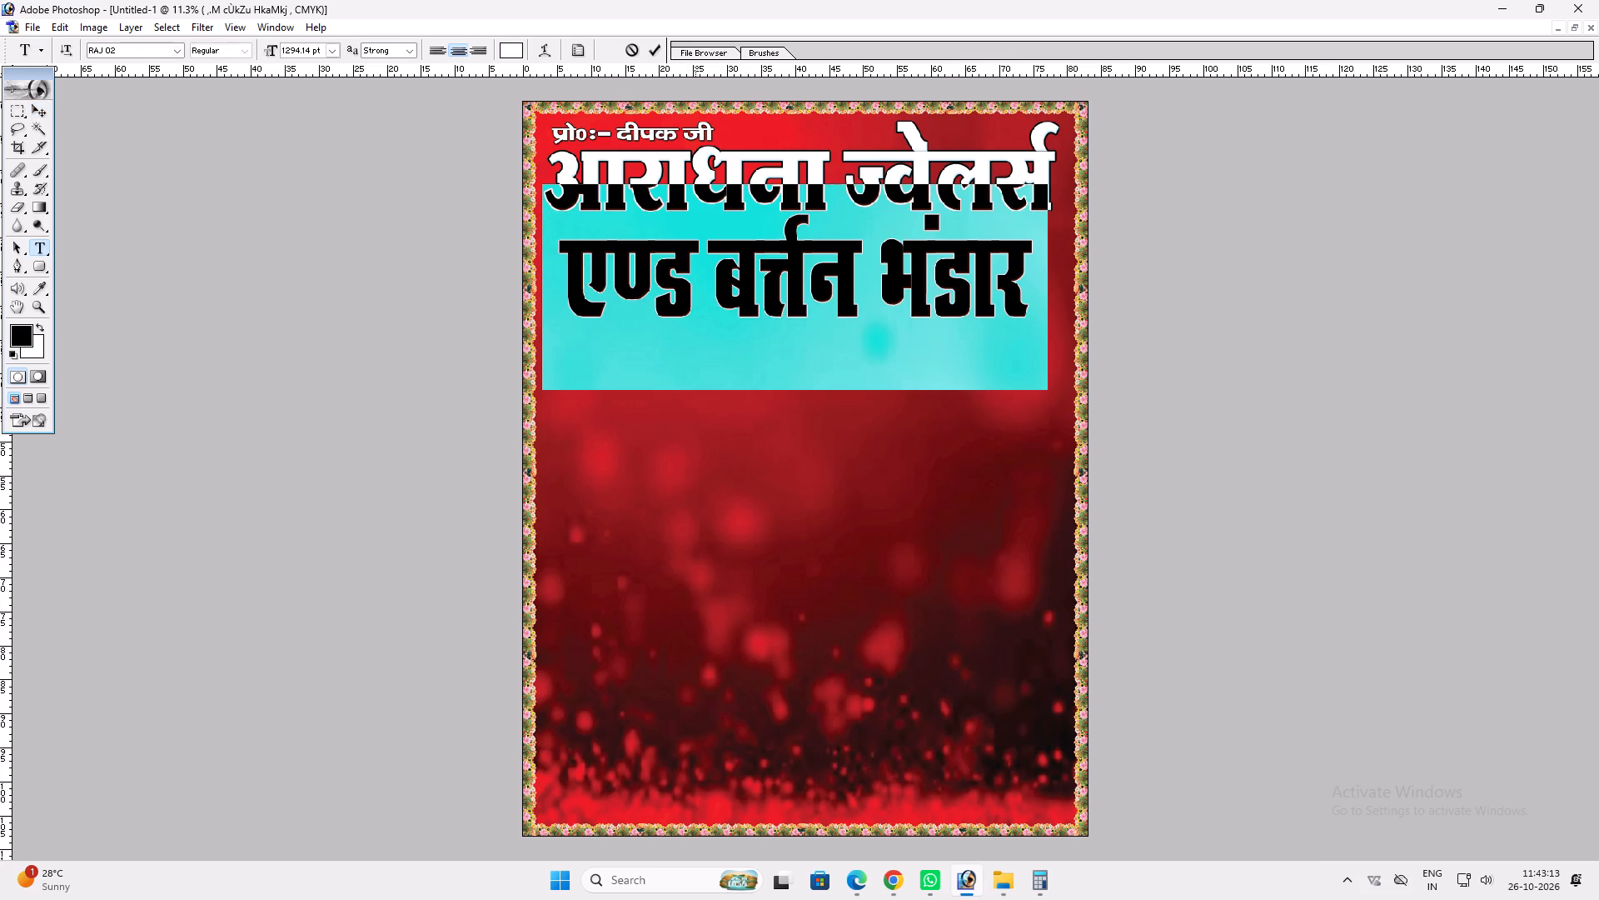
key("v")
key("v")
left_click_drag(705, 262, 702, 277, "shift")
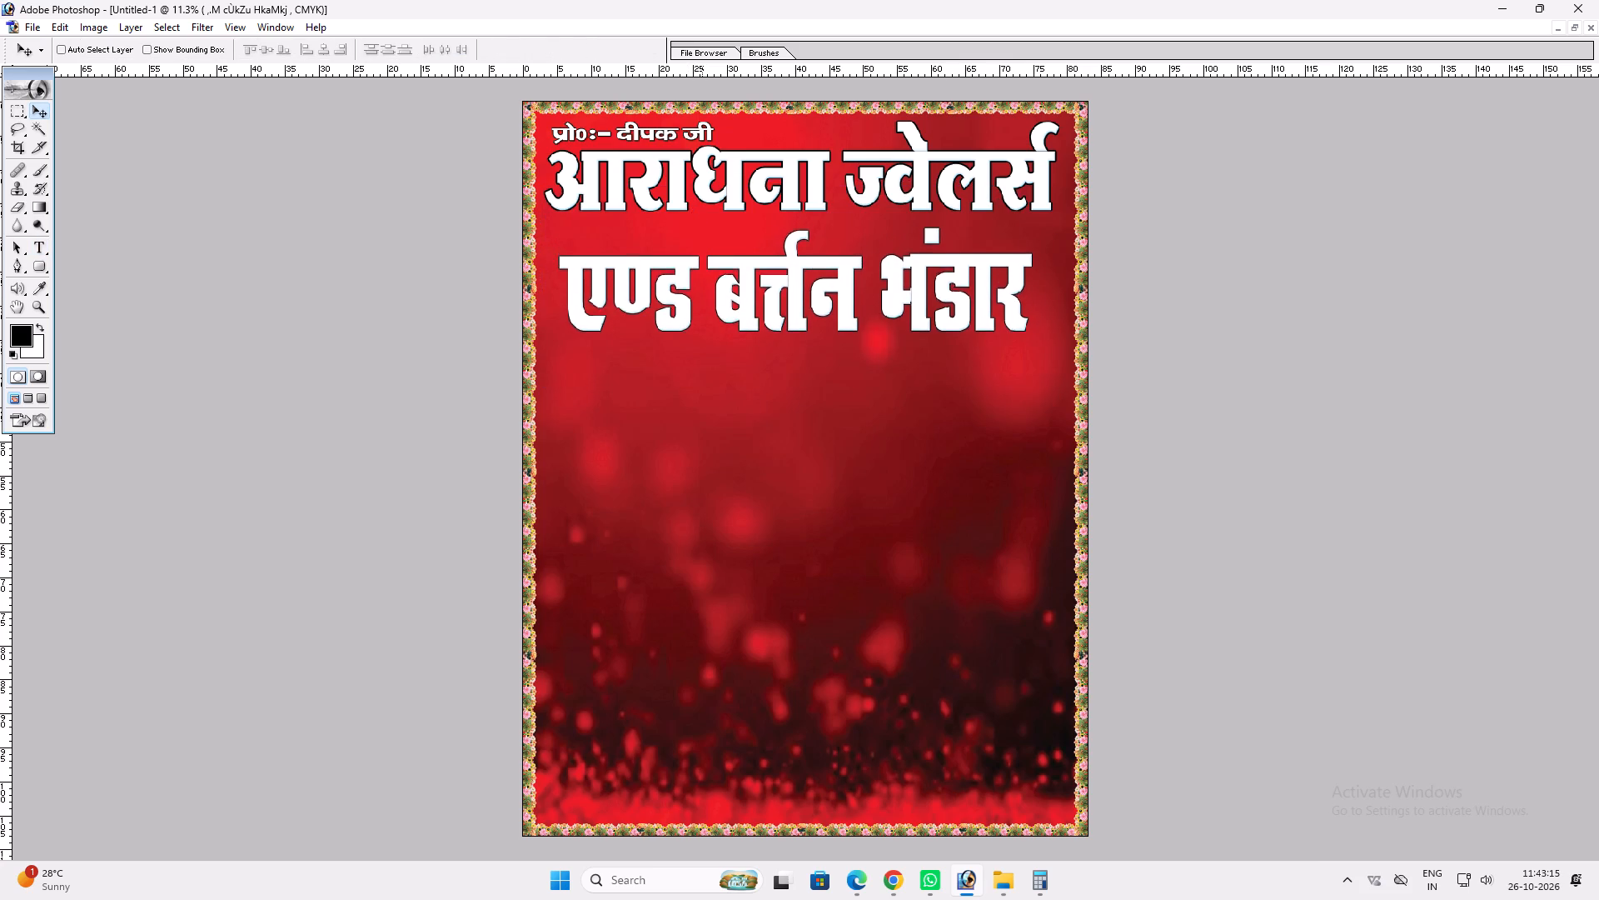
left_click_drag(702, 277, 701, 285, "shift")
Cut the word "ज्वेलर्स" out of the "आराधना ज्वेलर्स" title text.
key("ctrl+plus")
key("space")
left_click_drag(690, 310, 702, 540)
key("v")
key("v")
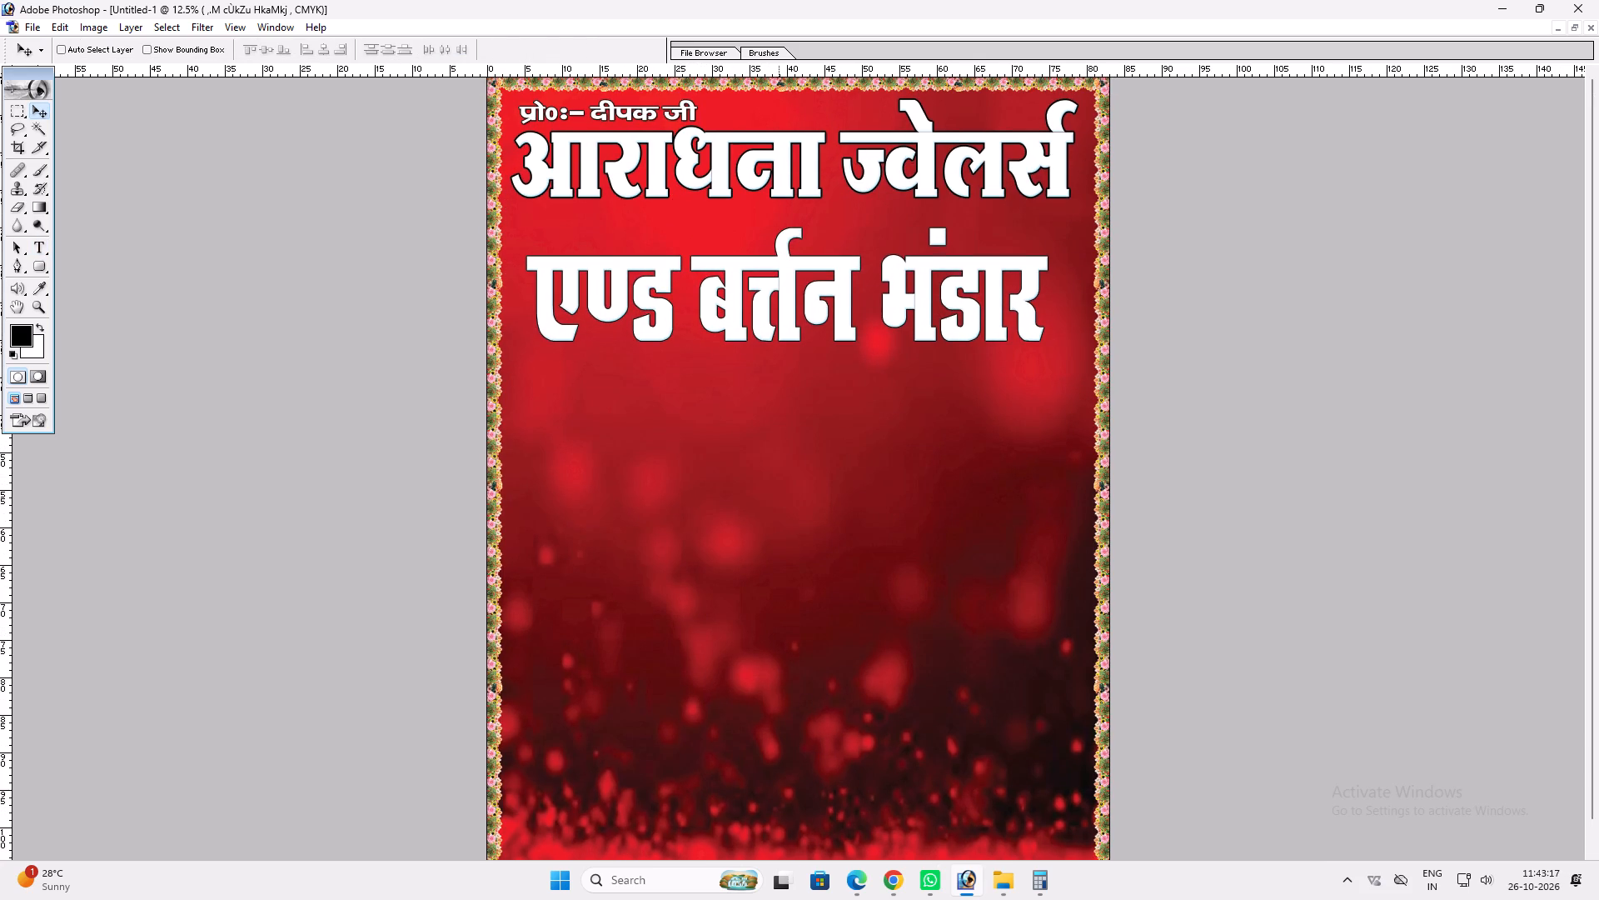
right_click(779, 162)
left_click(798, 169)
key("ctrl+t")
left_click(764, 108, "shift")
key("Return")
key("v")
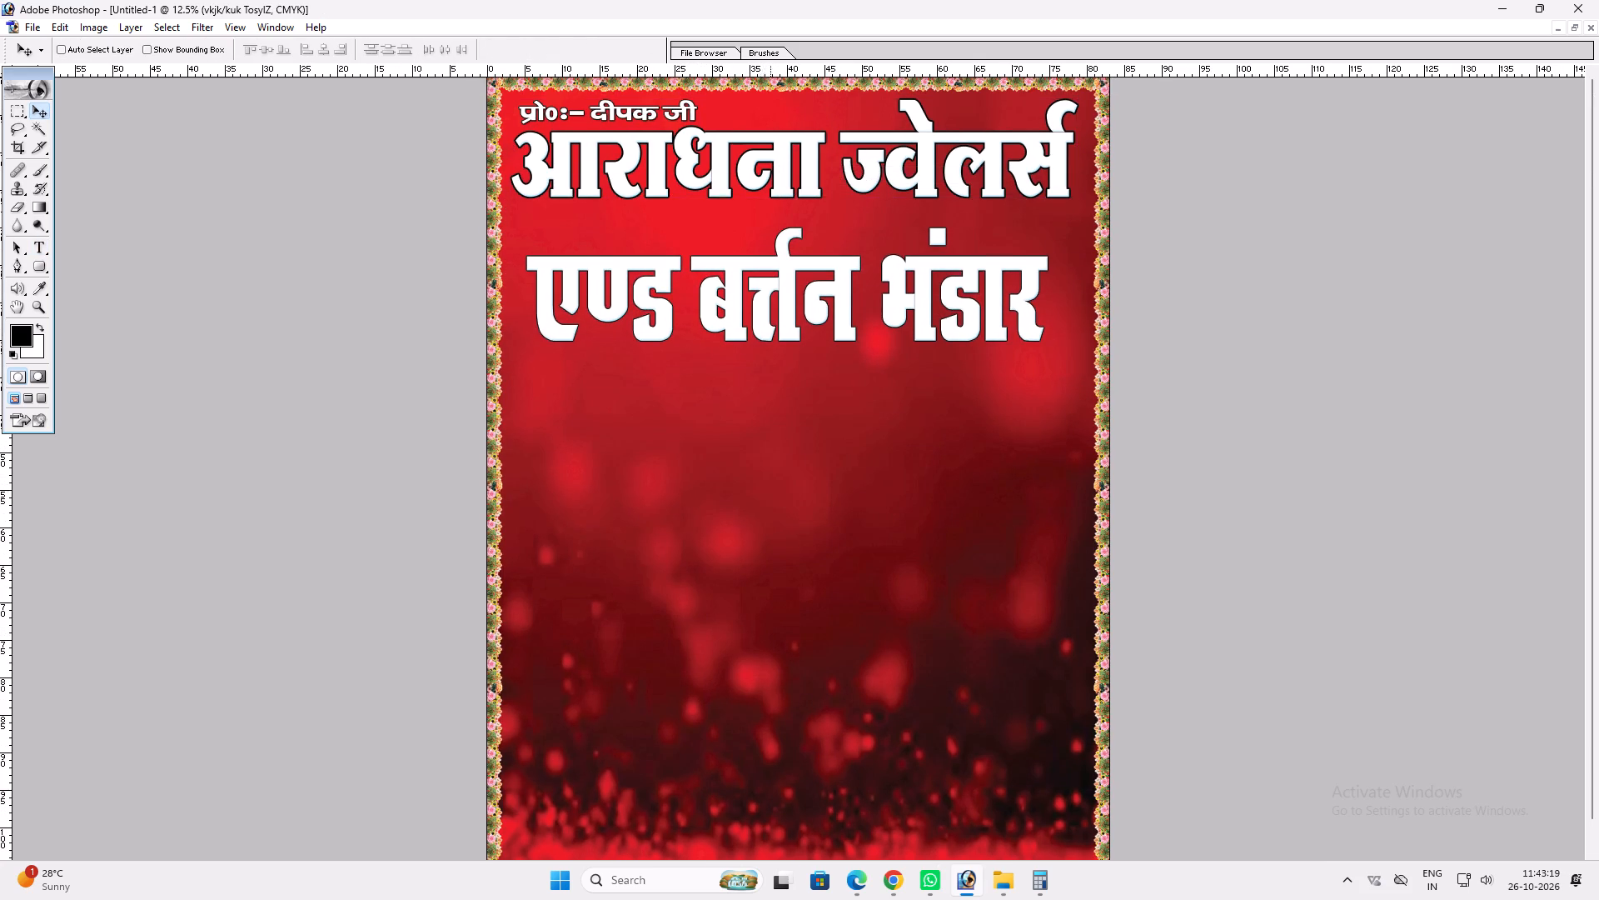
key("ctrl+plus")
key("space")
key("space")
key("space")
key("space")
key("space")
key("space")
key("space")
key("space")
left_click_drag(749, 256, 751, 563)
key("t")
left_click_drag(856, 198, 1295, 150)
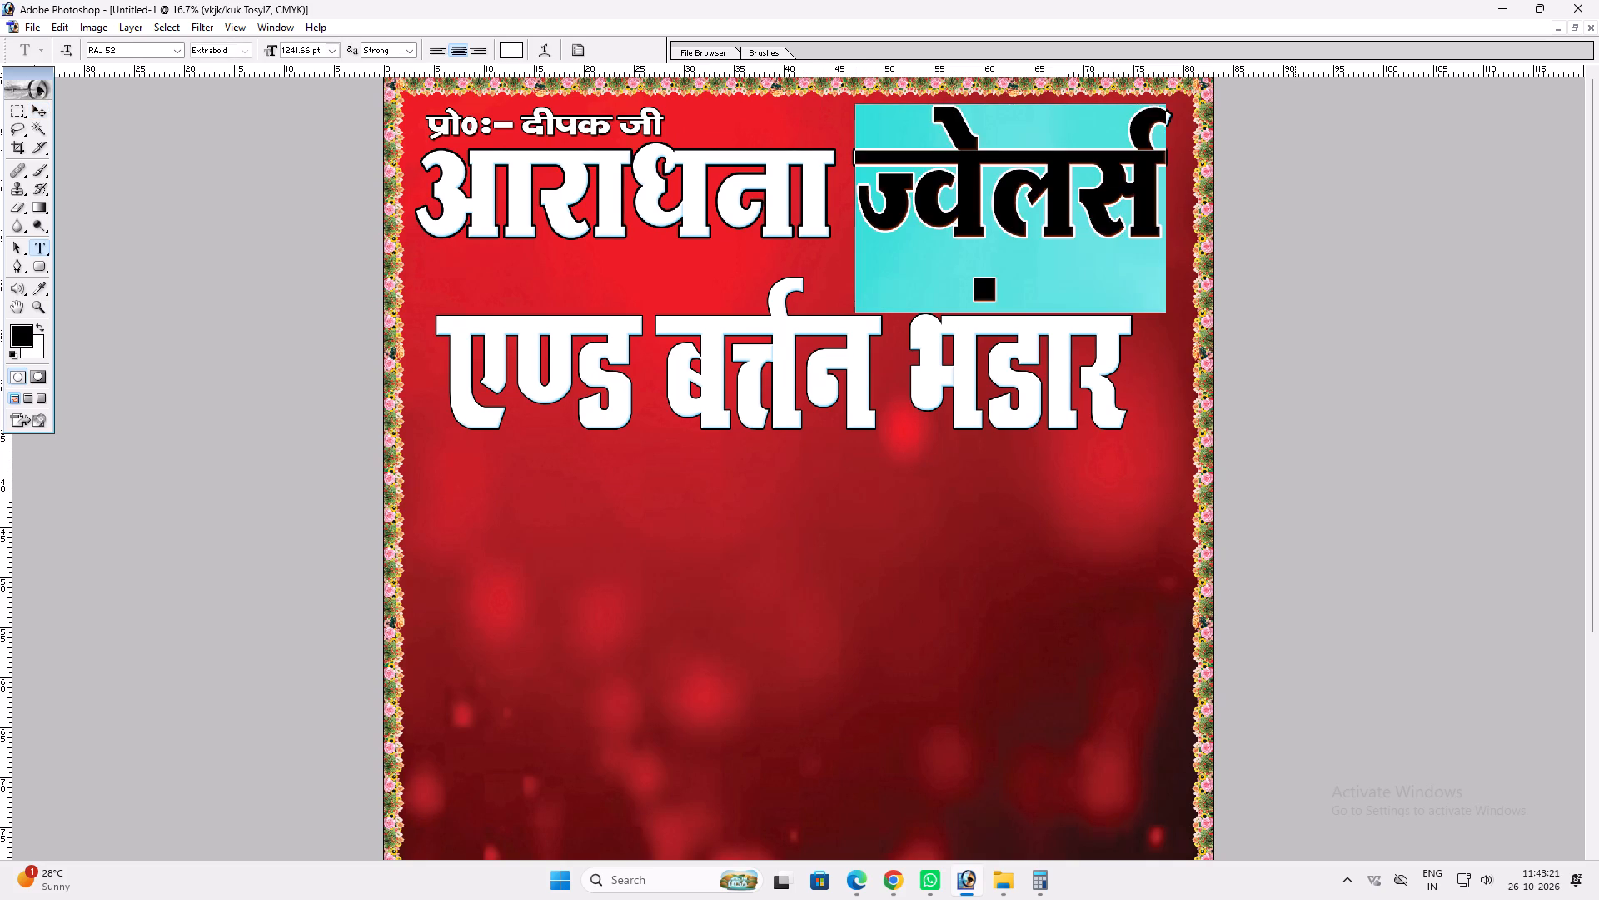
key("ctrl+x")
key("Return")
type("vv")
key("v")
key("v")
Reposition "आराधना", duplicate it to the right, and replace the duplicate's text with the cut word "ज्वेलर्स".
left_click_drag(944, 189, 869, 197)
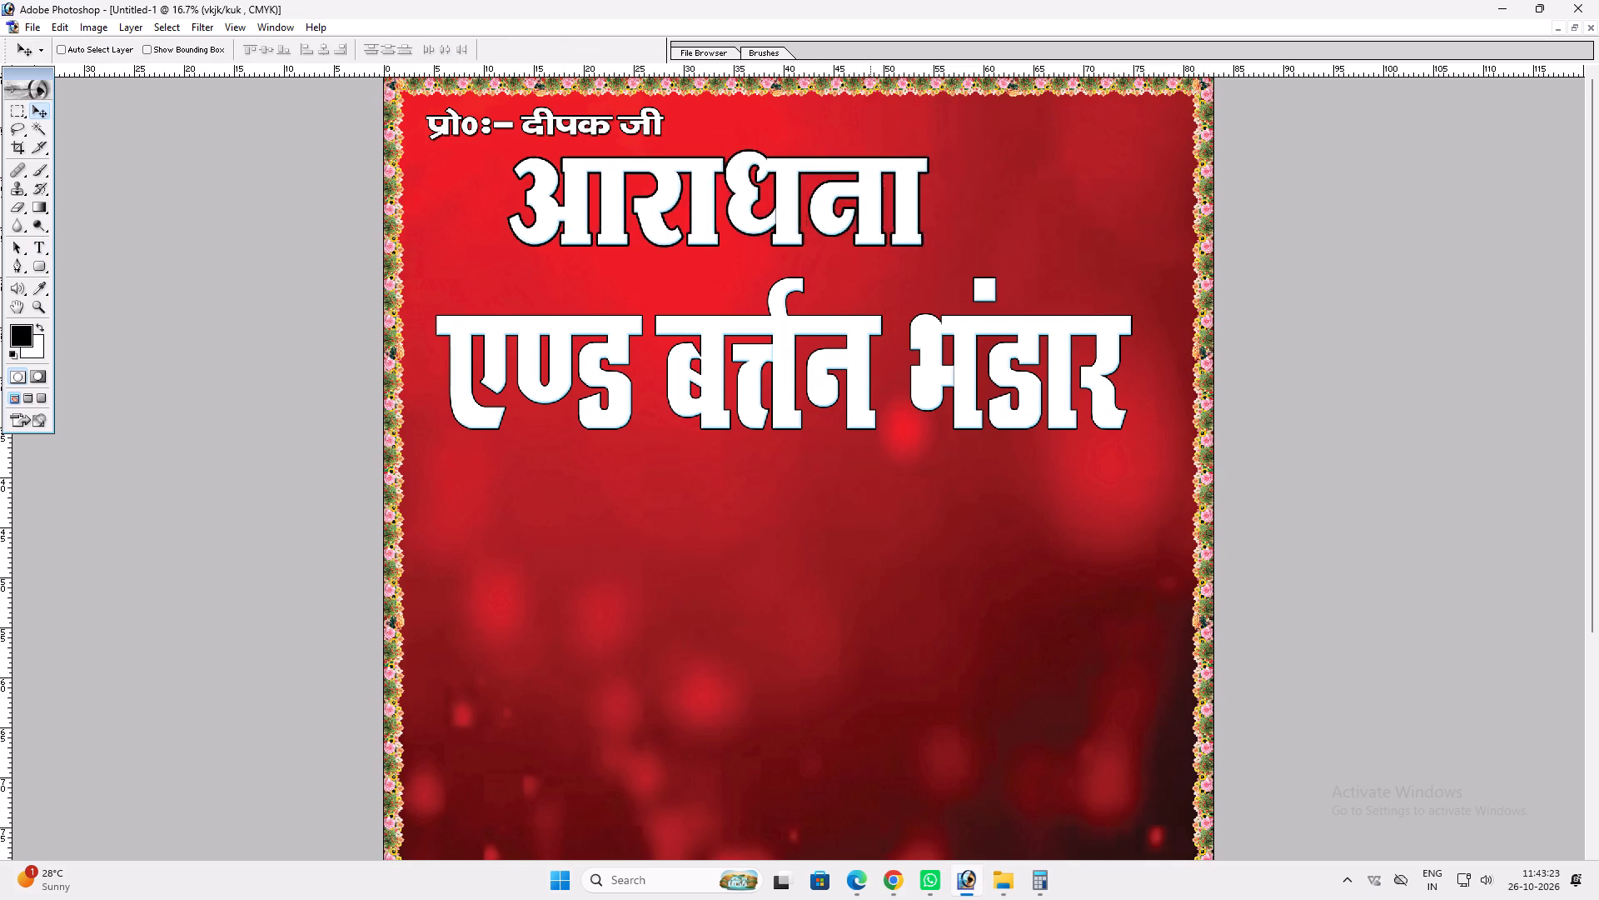
left_click_drag(869, 197, 809, 203)
left_click_drag(792, 203, 1035, 214, "alt")
key("t")
left_click(1000, 221)
key("ctrl+a")
key("ctrl+v")
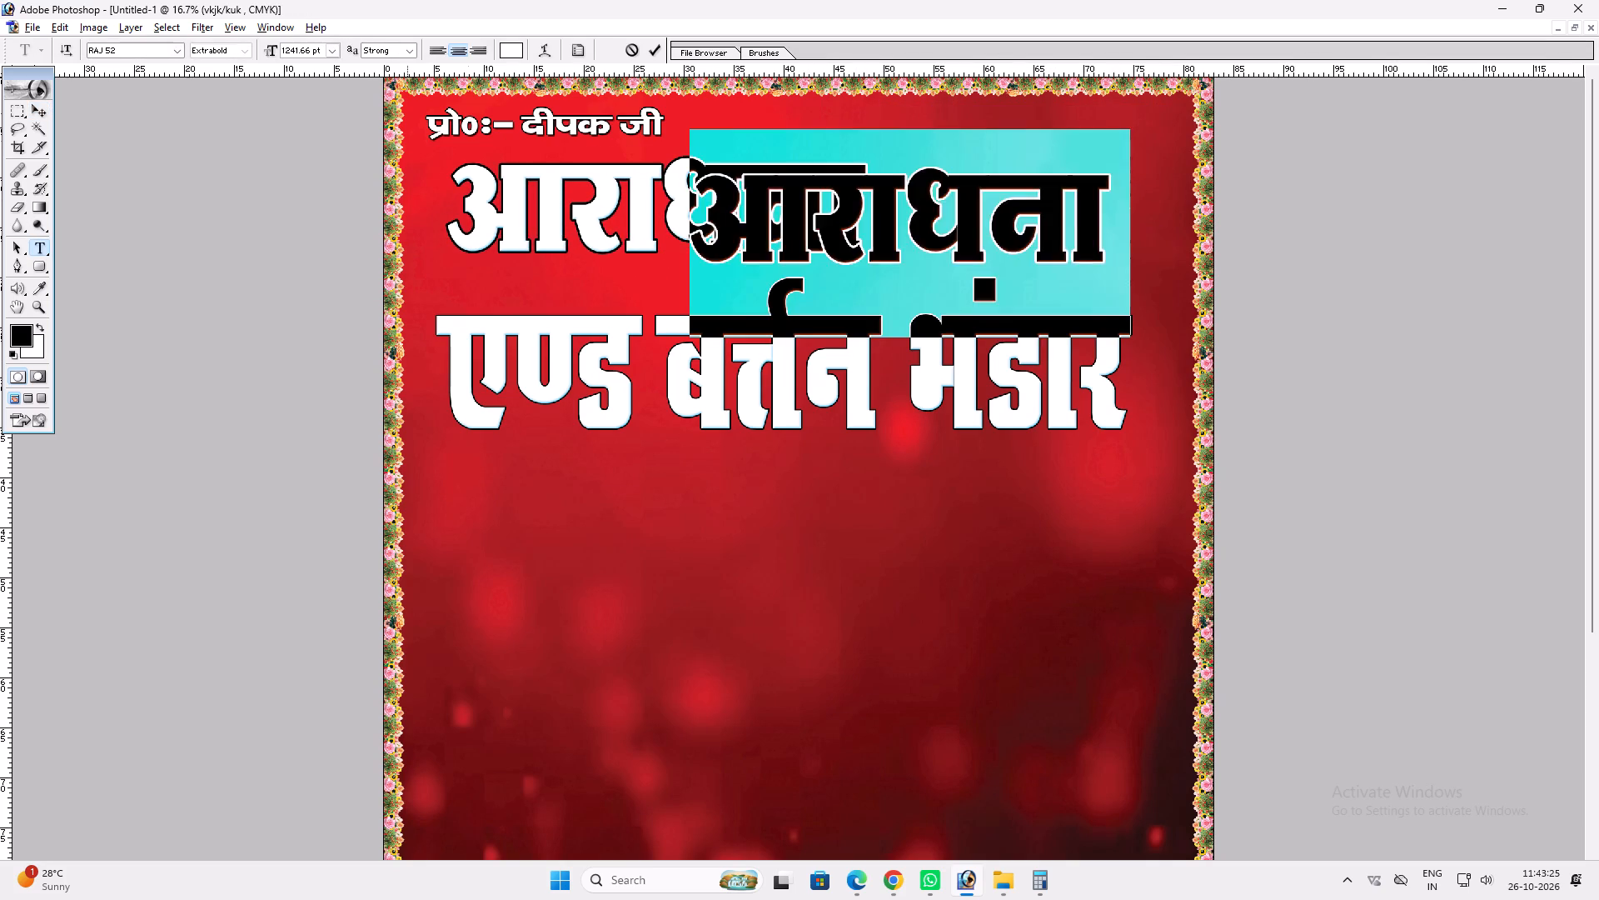
Change the font of the separate "ज्वेलर्स" text to RAJ 04.
key("ctrl+a")
left_click(105, 52)
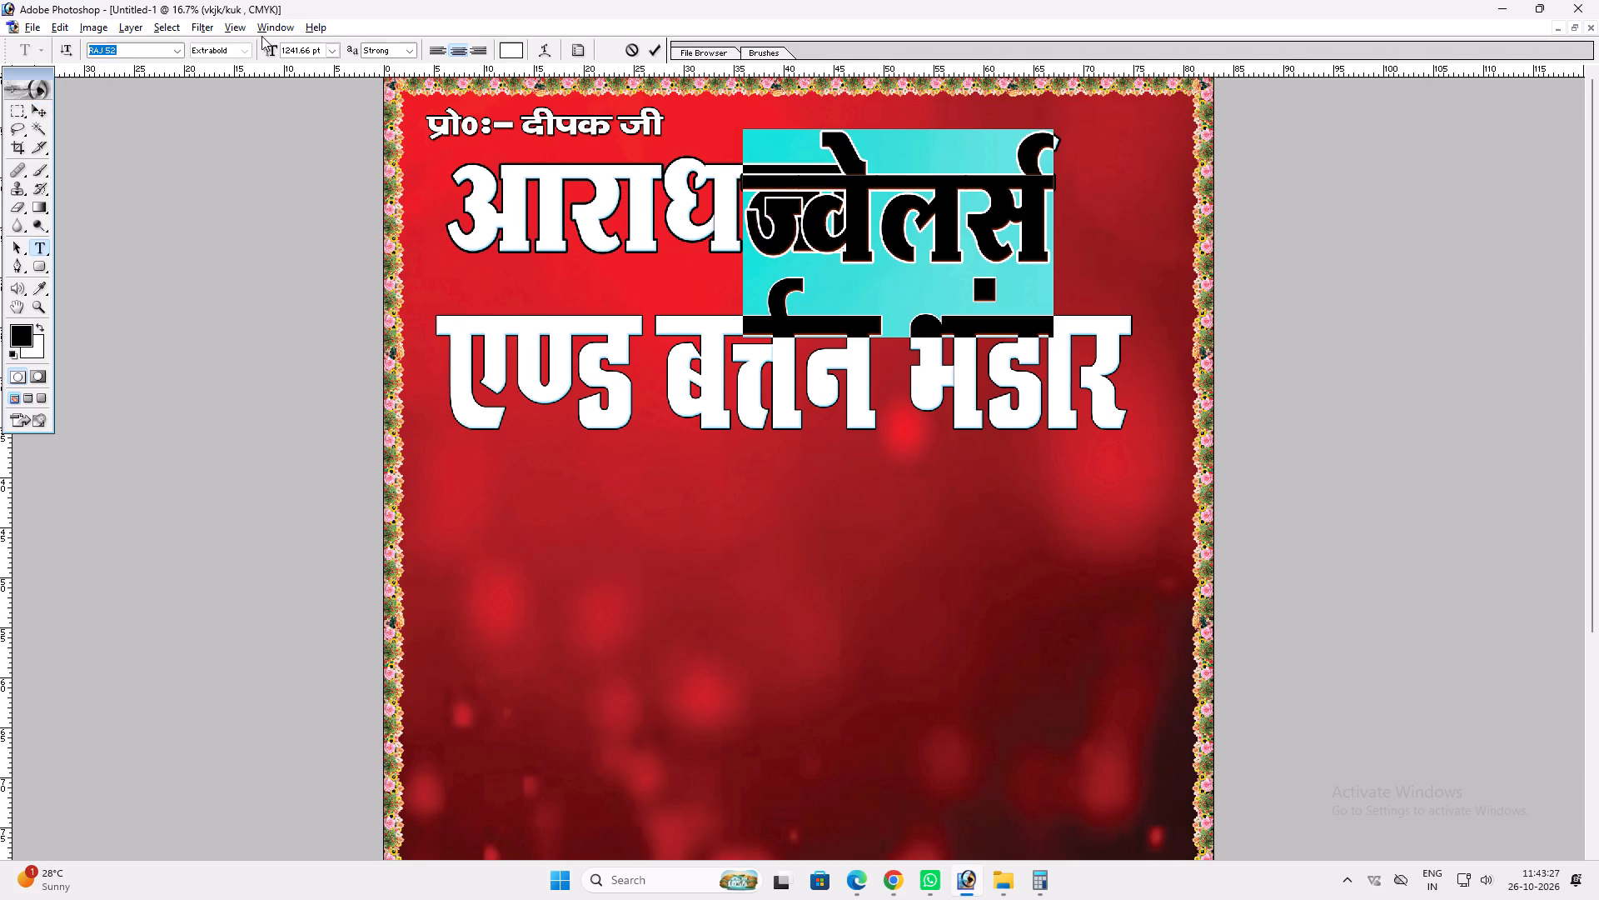
type("ra")
key("Down")
key("Down")
key("Down")
key("Down")
key("Down")
key("Down")
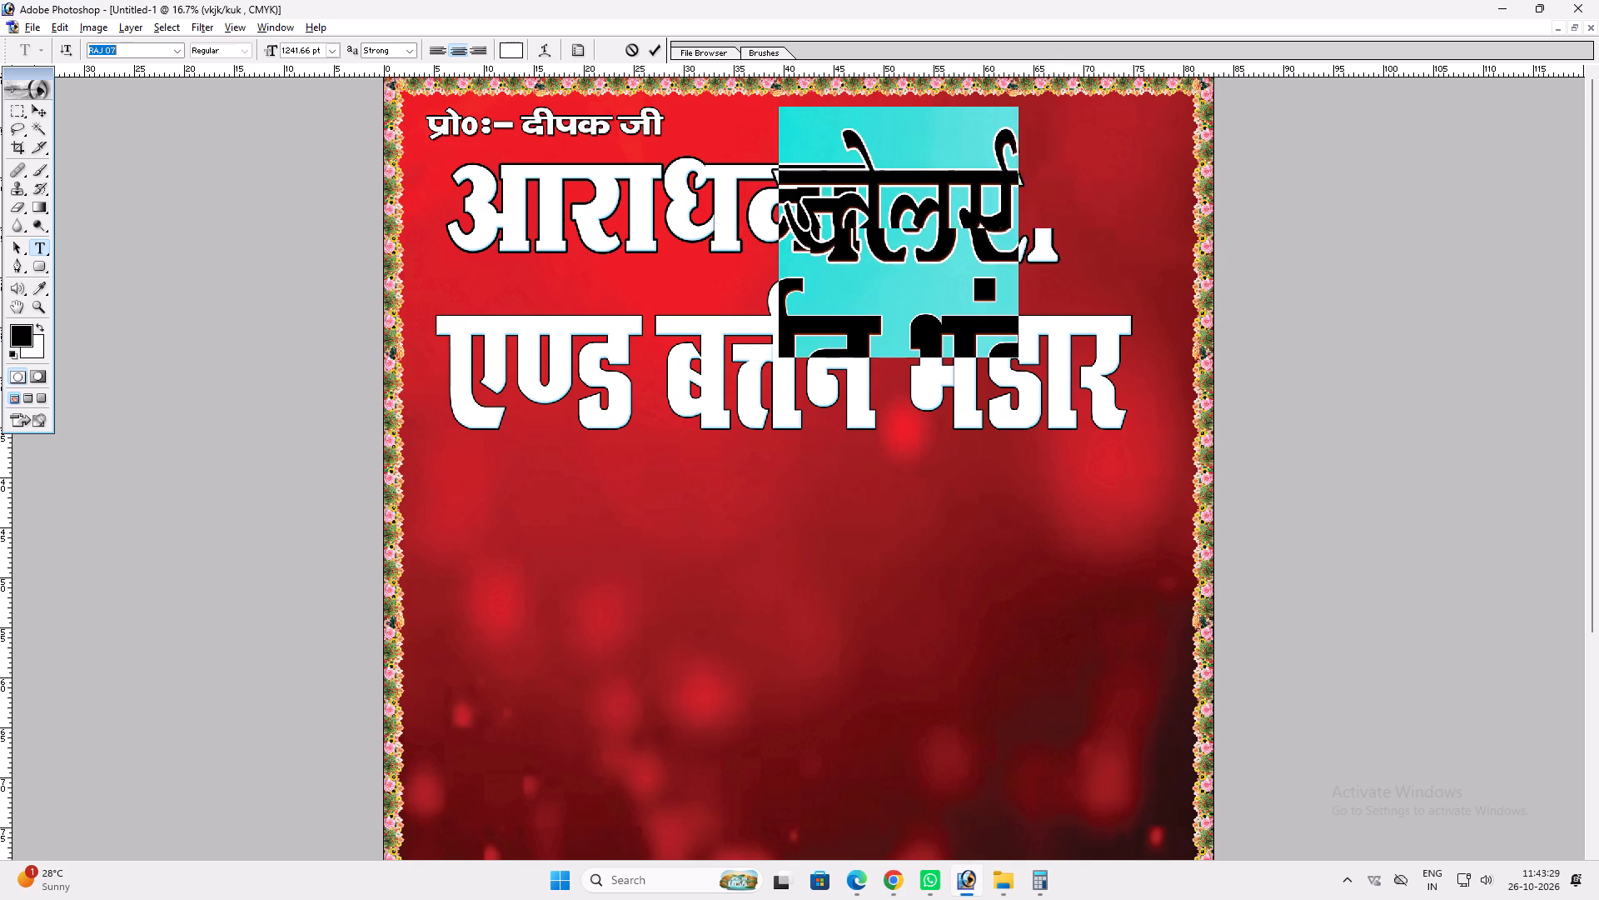
key("Down")
type("ra")
key("Down")
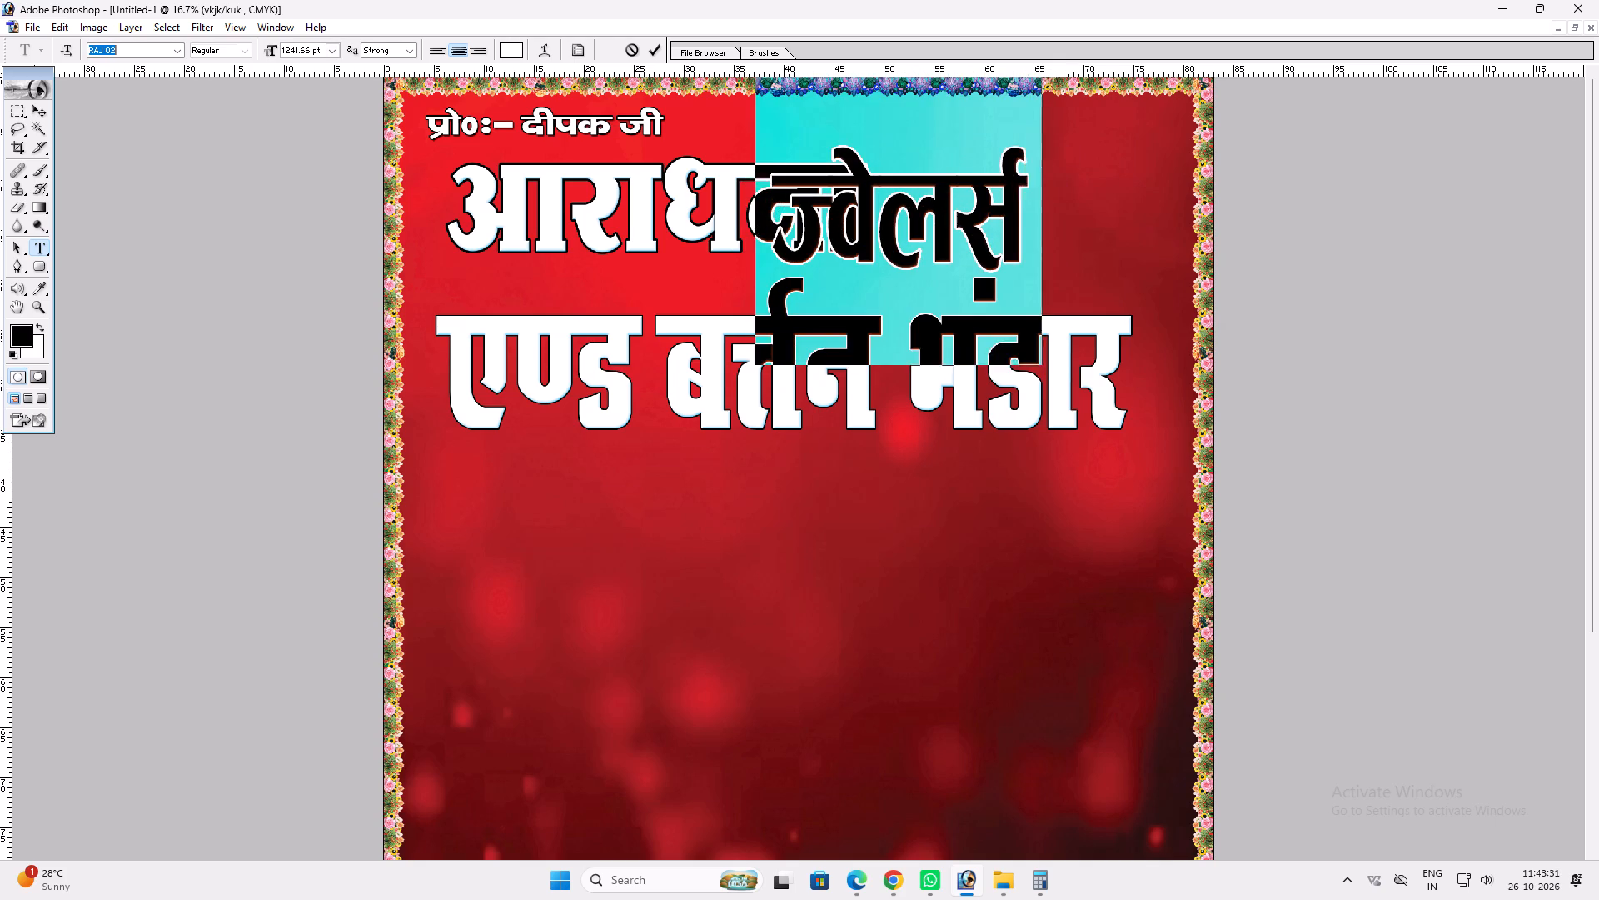
key("Down")
key("Down")
key("Return")
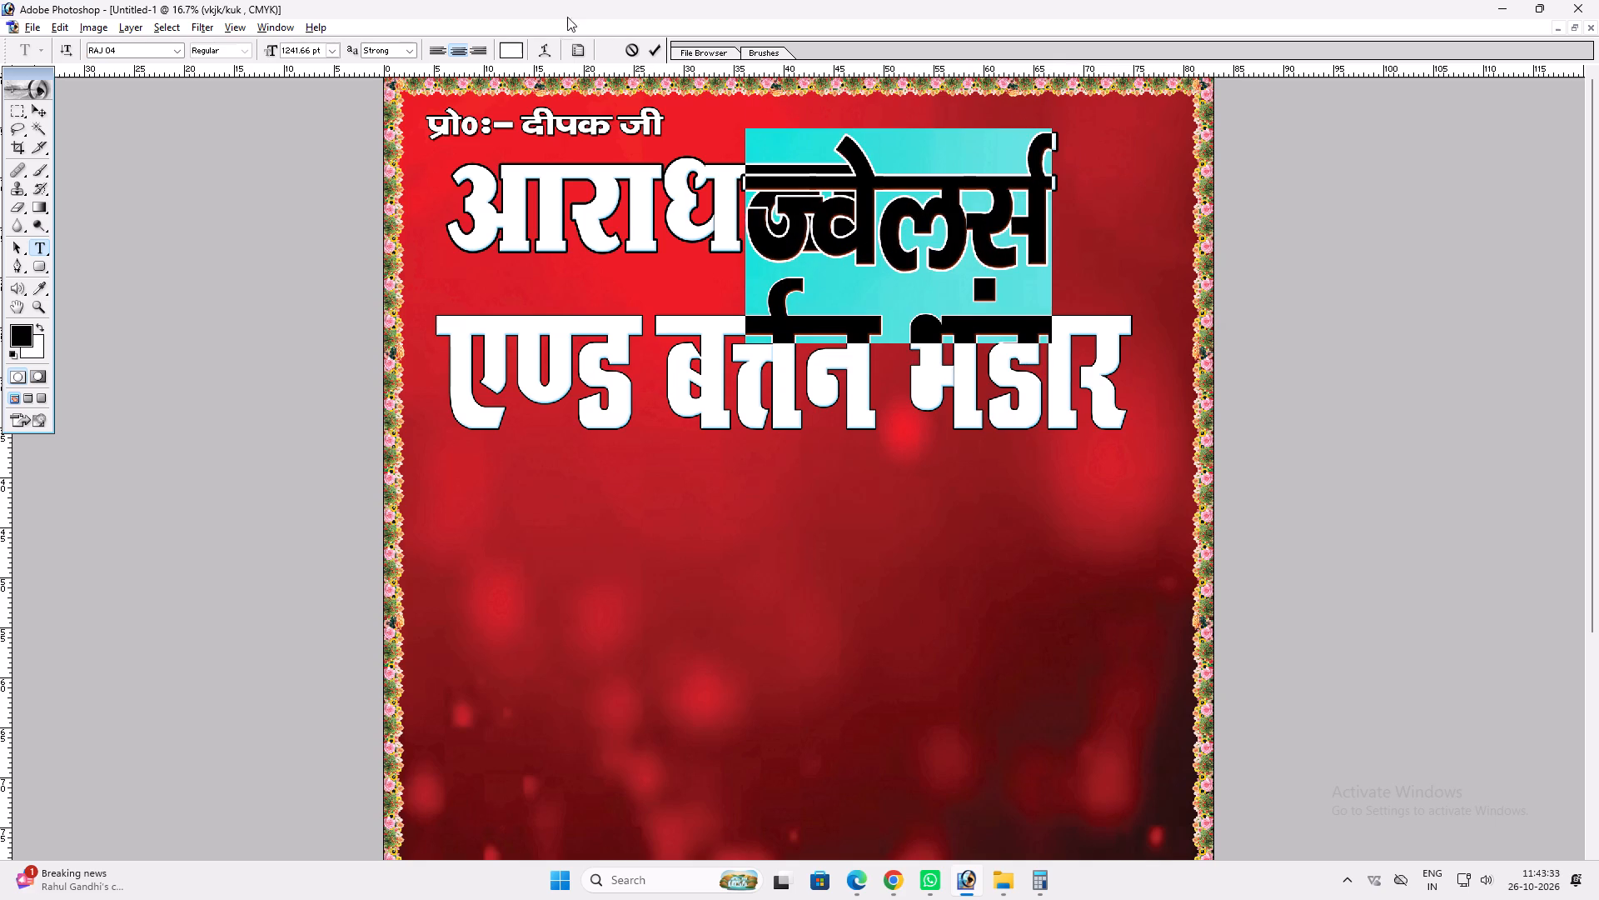
Warp the "ज्वेलर्स" text with the horizontal Flag style at a bend of +10%.
left_click(540, 55)
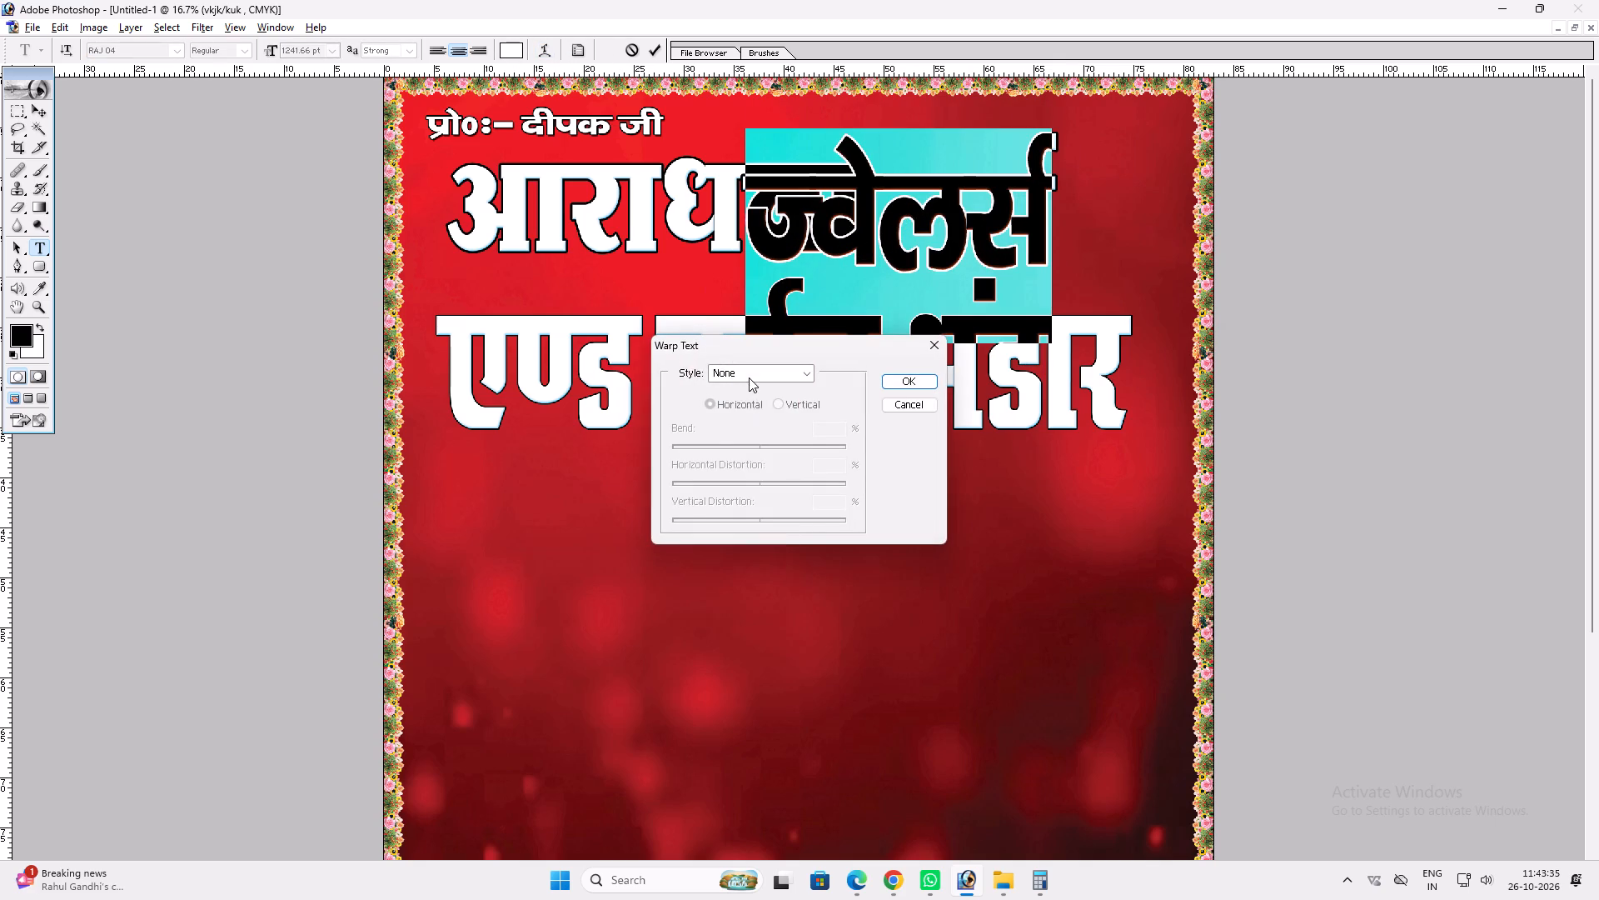
left_click(749, 377)
left_click(734, 555)
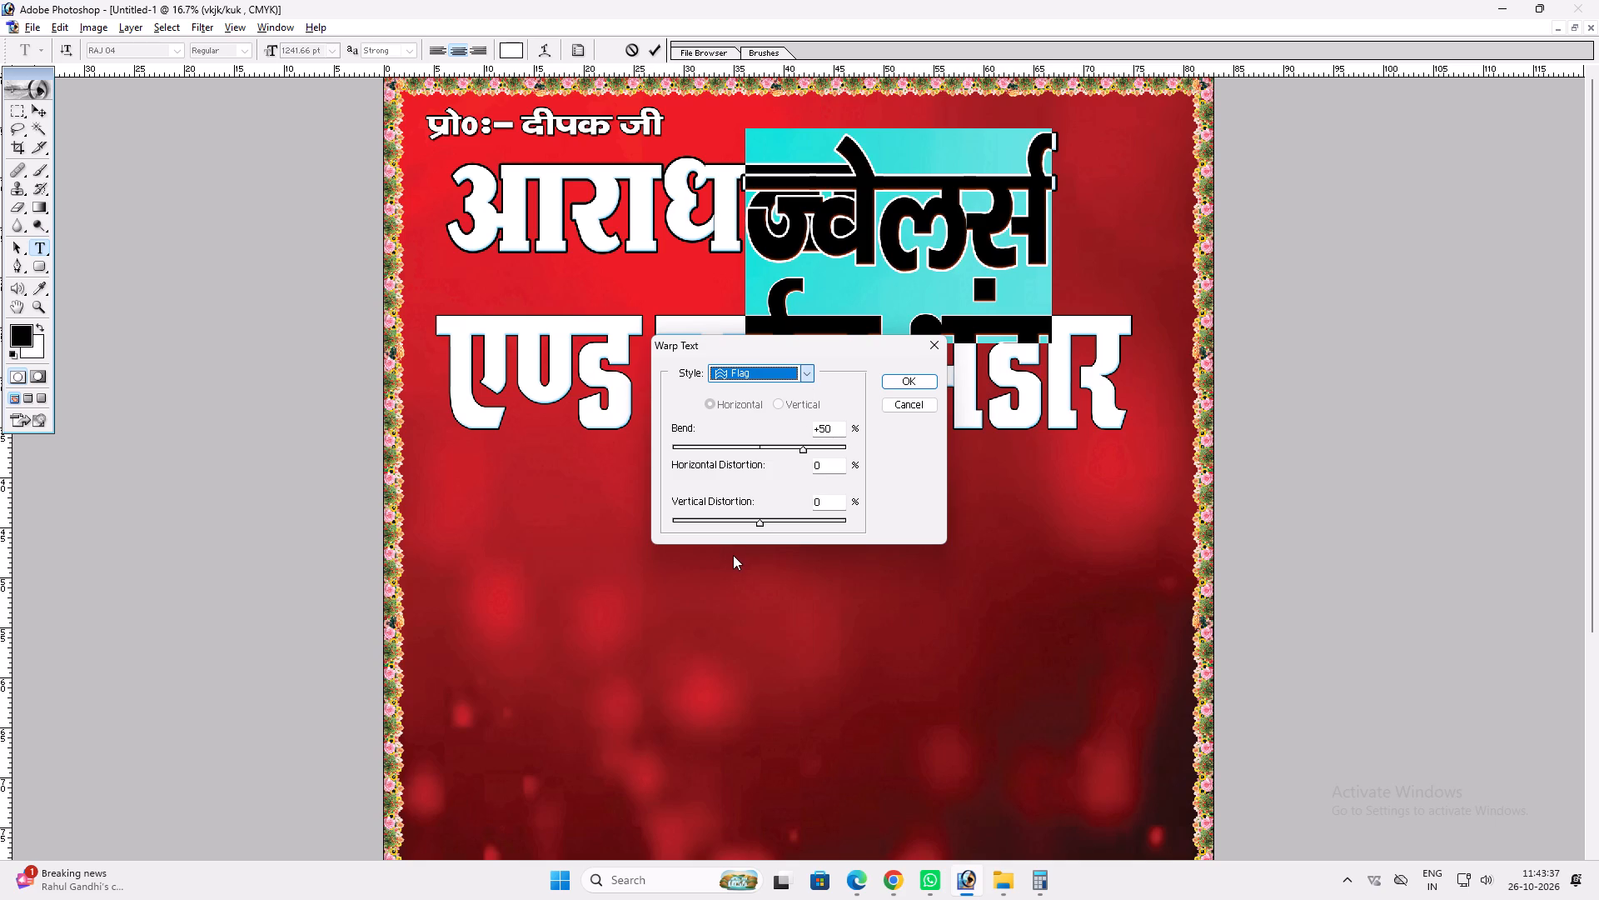
left_click_drag(803, 445, 788, 445)
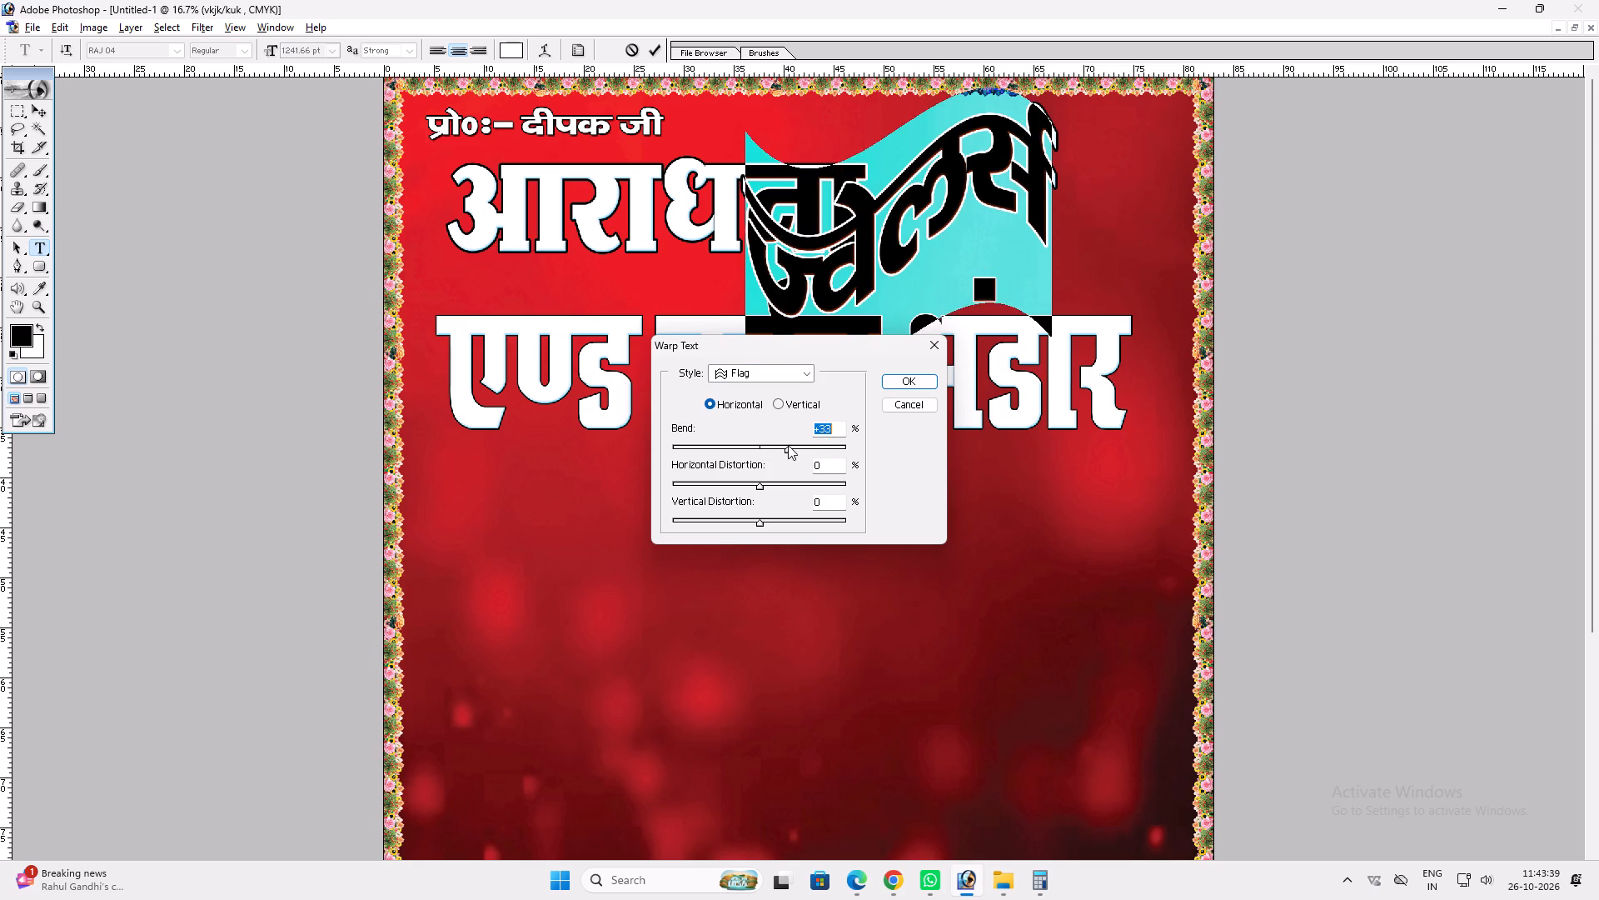
left_click_drag(788, 445, 768, 443)
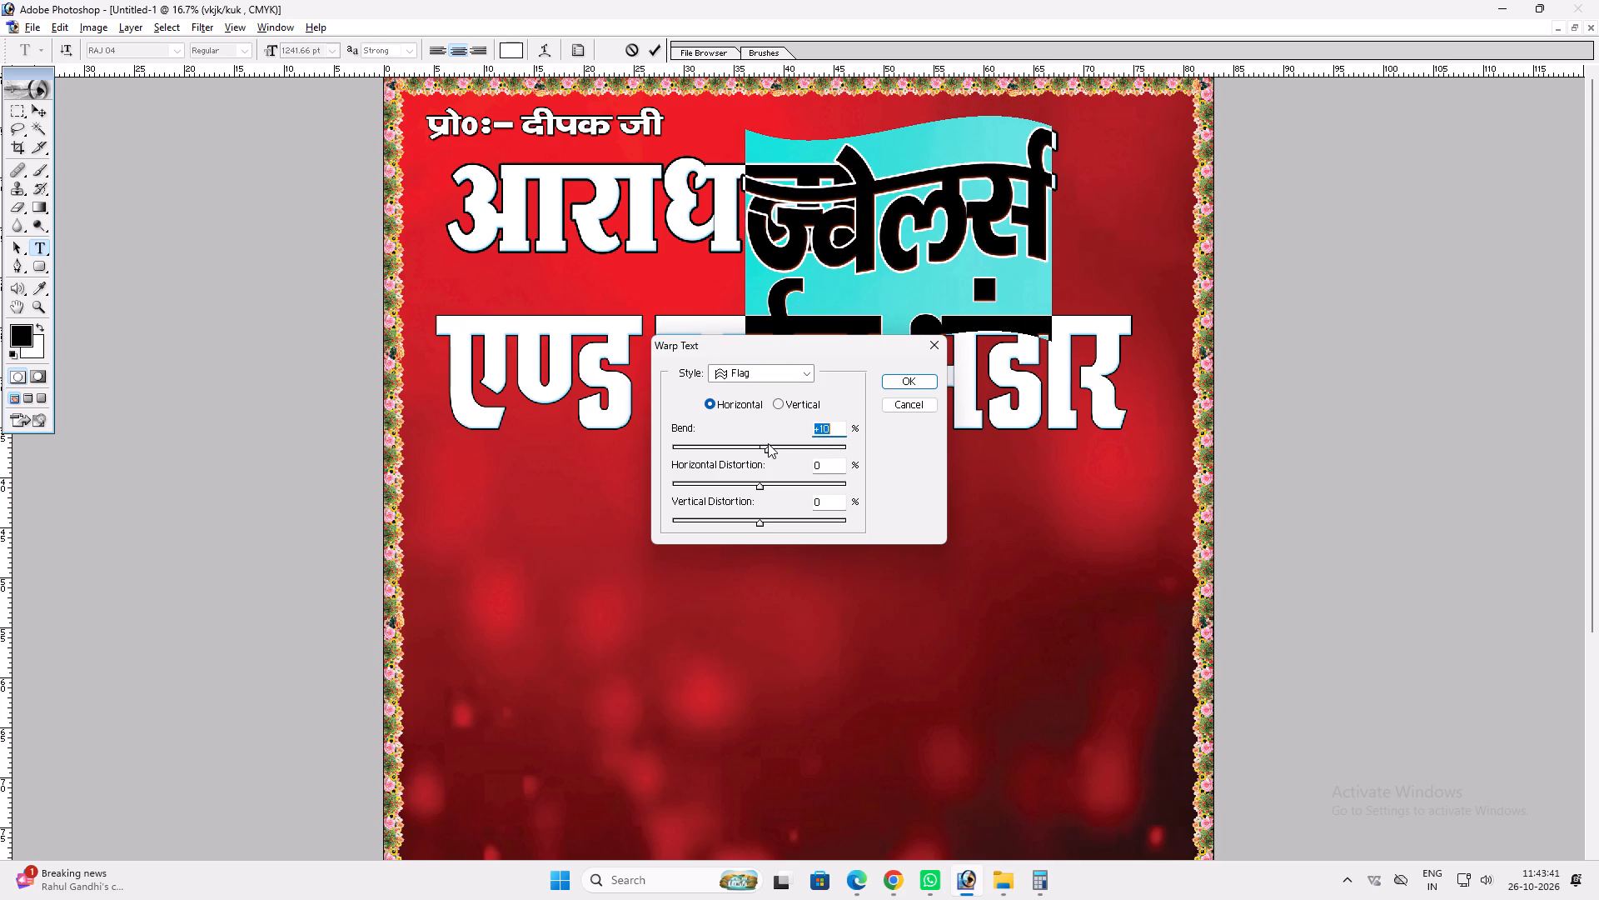
key("Return")
key("Return")
Move the warped "ज्वेलर्स" to the right of "आराधना", near the banner's right border.
key("v")
left_click_drag(928, 247, 1041, 228)
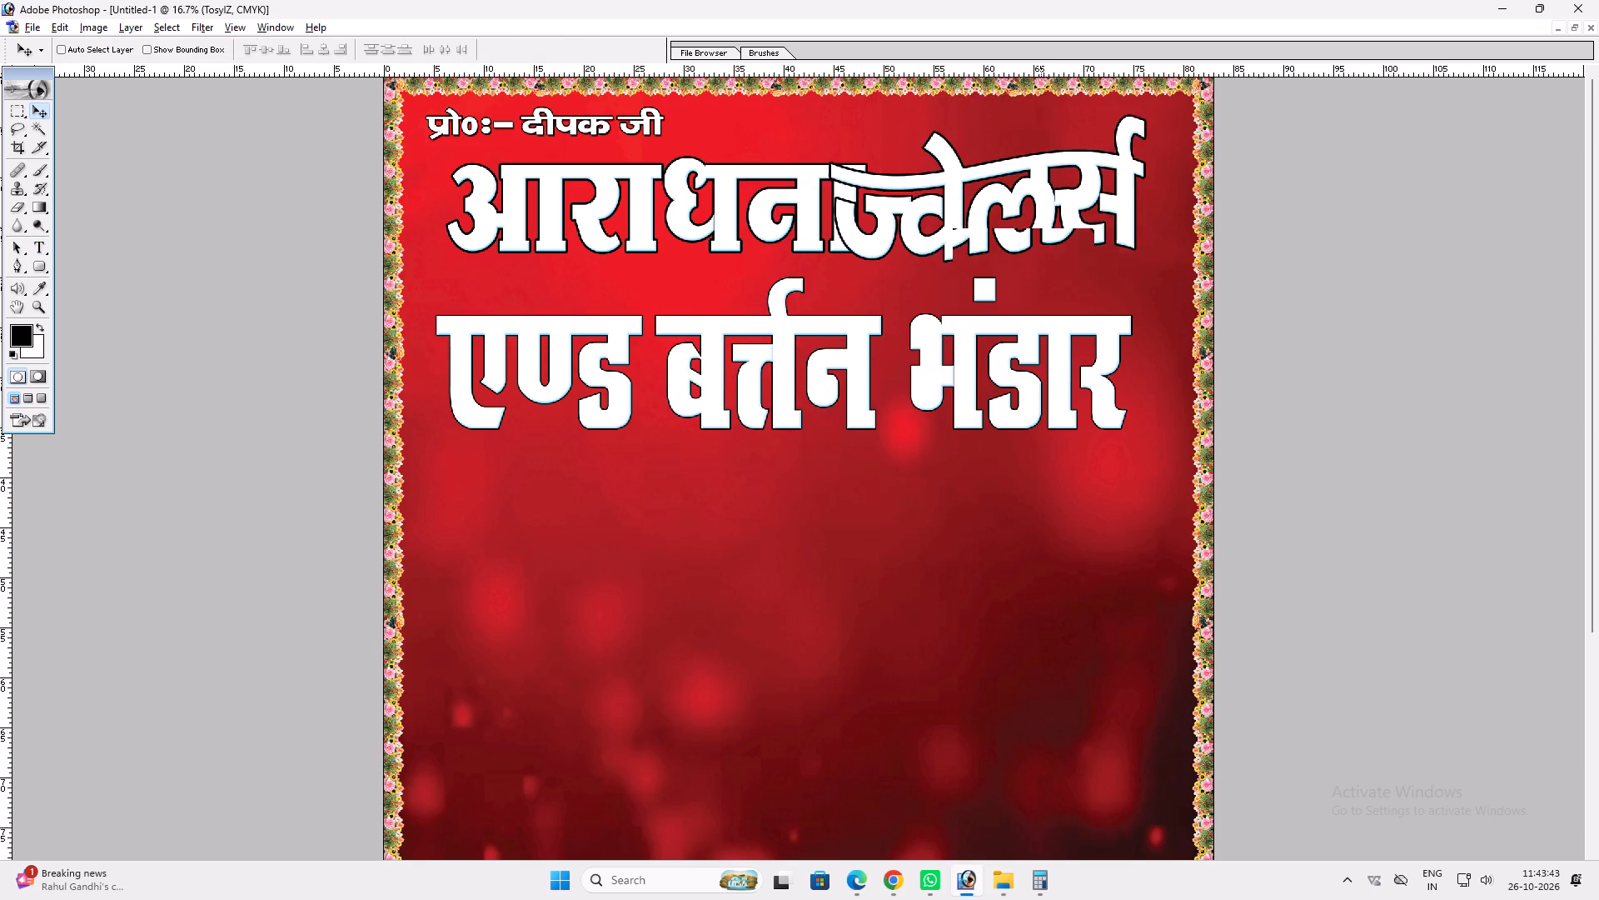
left_click_drag(1041, 228, 1053, 229)
Resize "आराधना" and move it toward the left border, leaving a small gap before "ज्वेलर्स".
left_click(843, 192, "ctrl")
key("ctrl+t")
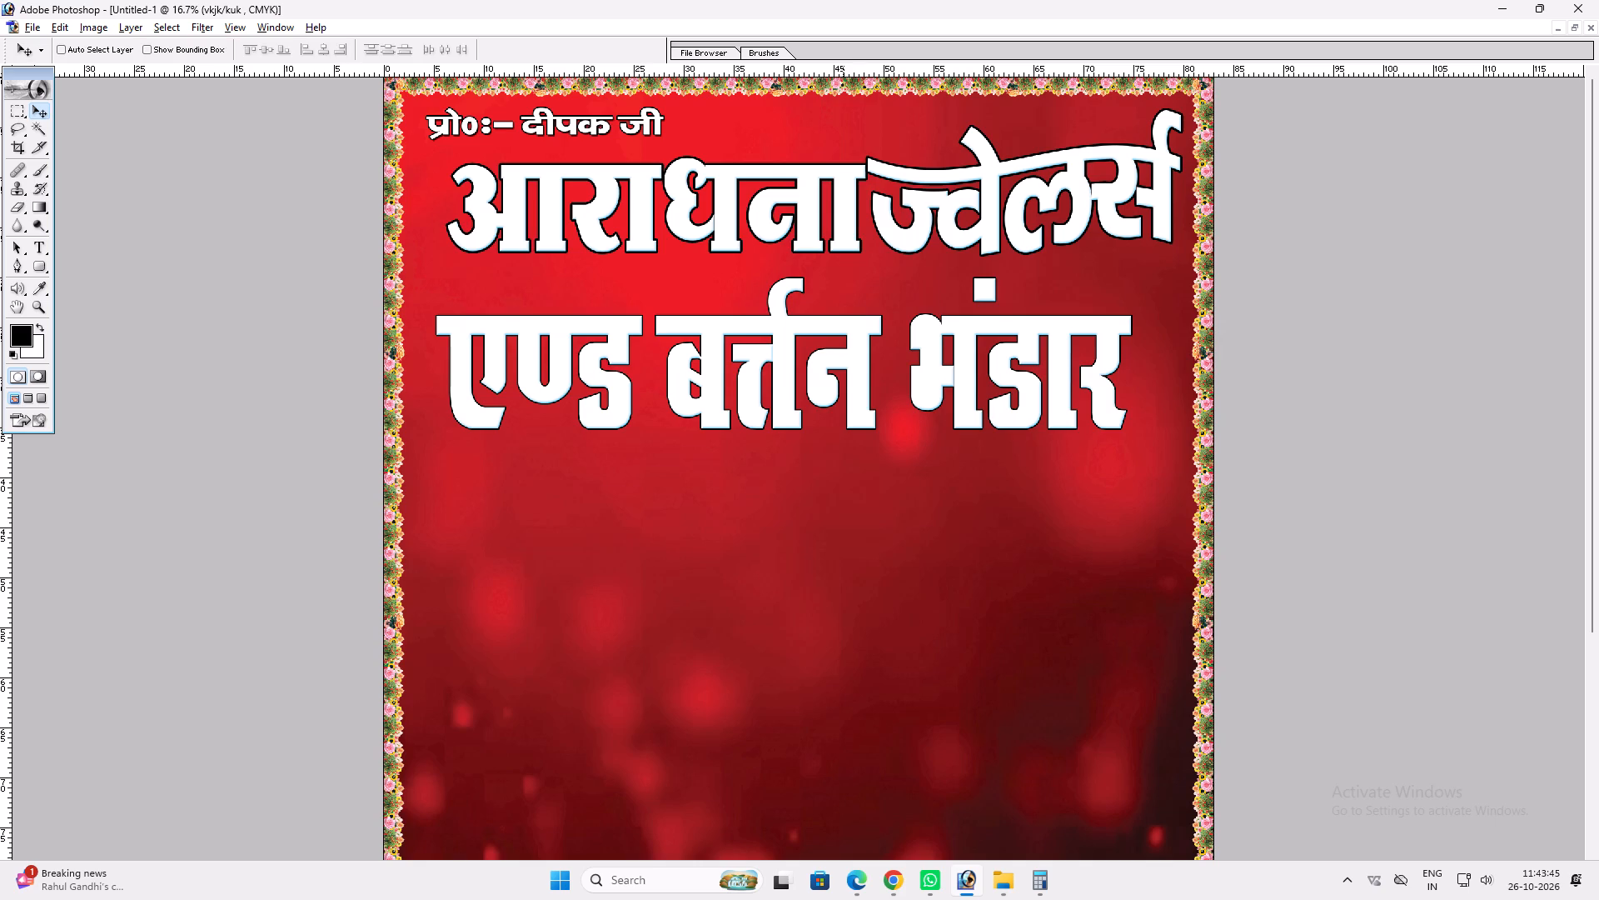
left_click_drag(869, 181, 815, 182, "shift")
left_click(735, 157, "shift")
key("shift+Return")
key("v")
left_click_drag(683, 268, 665, 270)
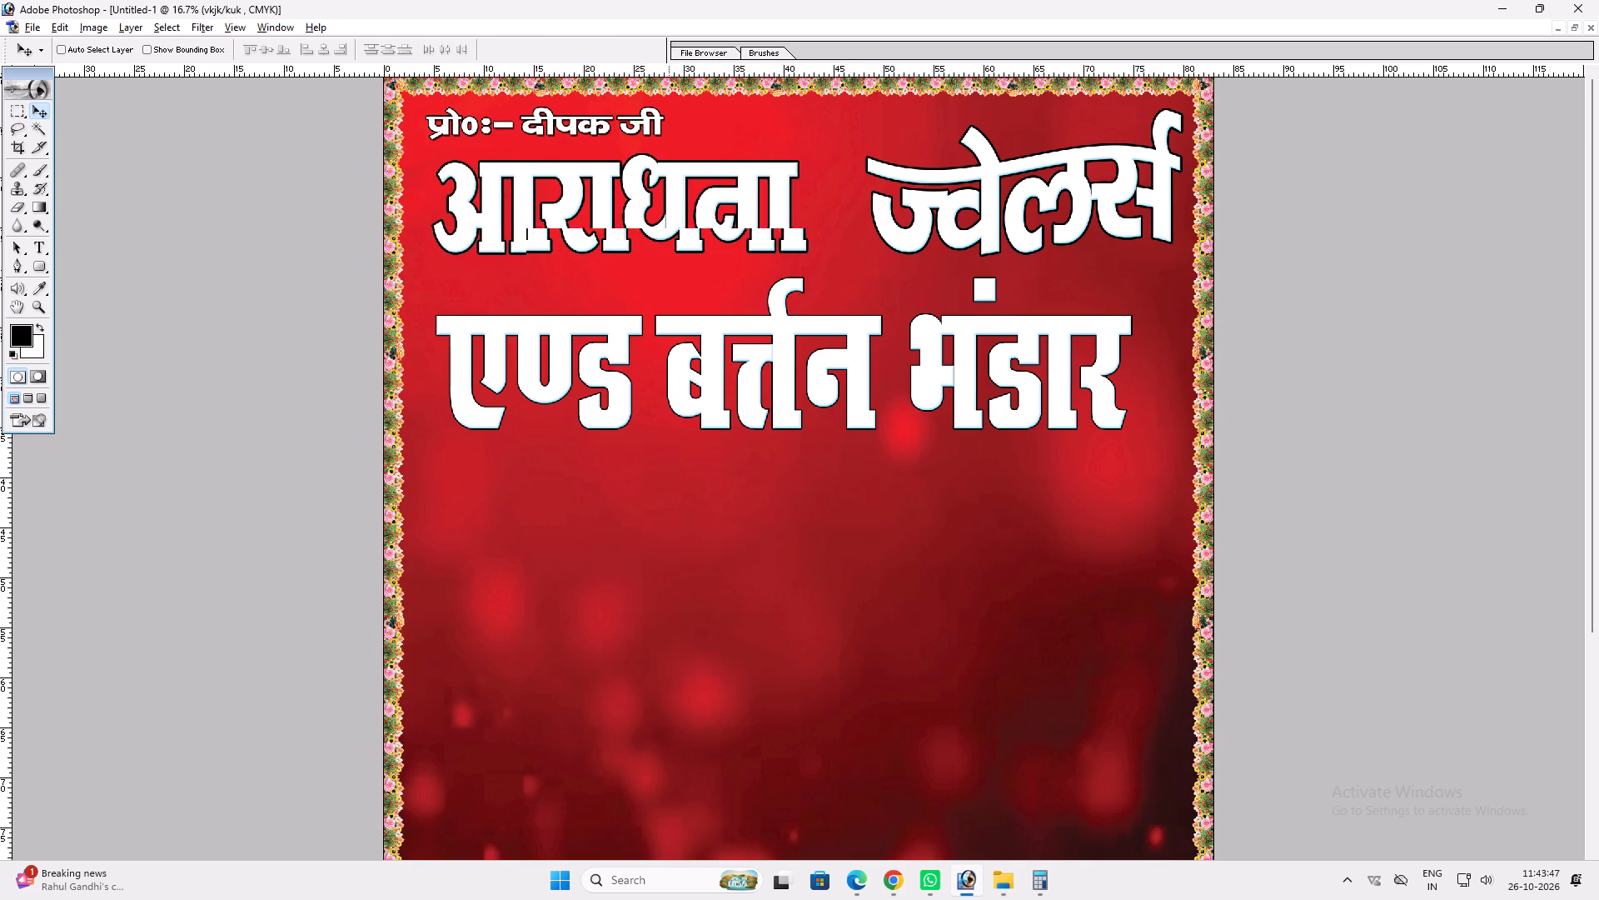
left_click_drag(665, 270, 659, 263)
key("ctrl+t")
key("Return")
key("v")
key("ctrl+t")
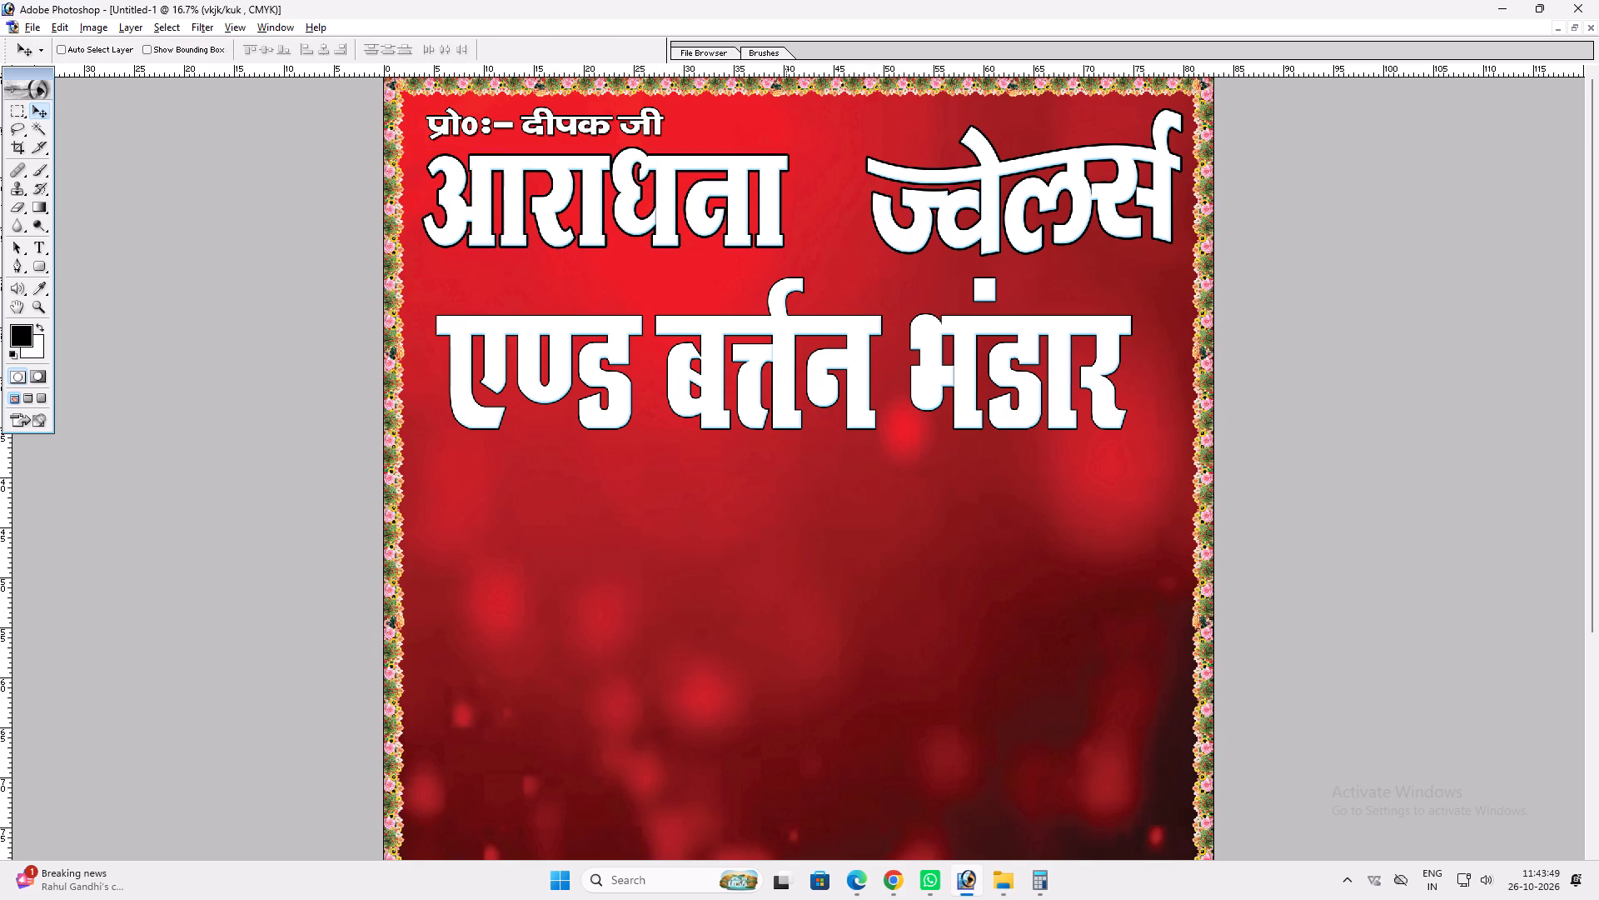
left_click_drag(788, 201, 831, 207)
left_click_drag(779, 245, 773, 253, "shift")
key("Return")
key("v")
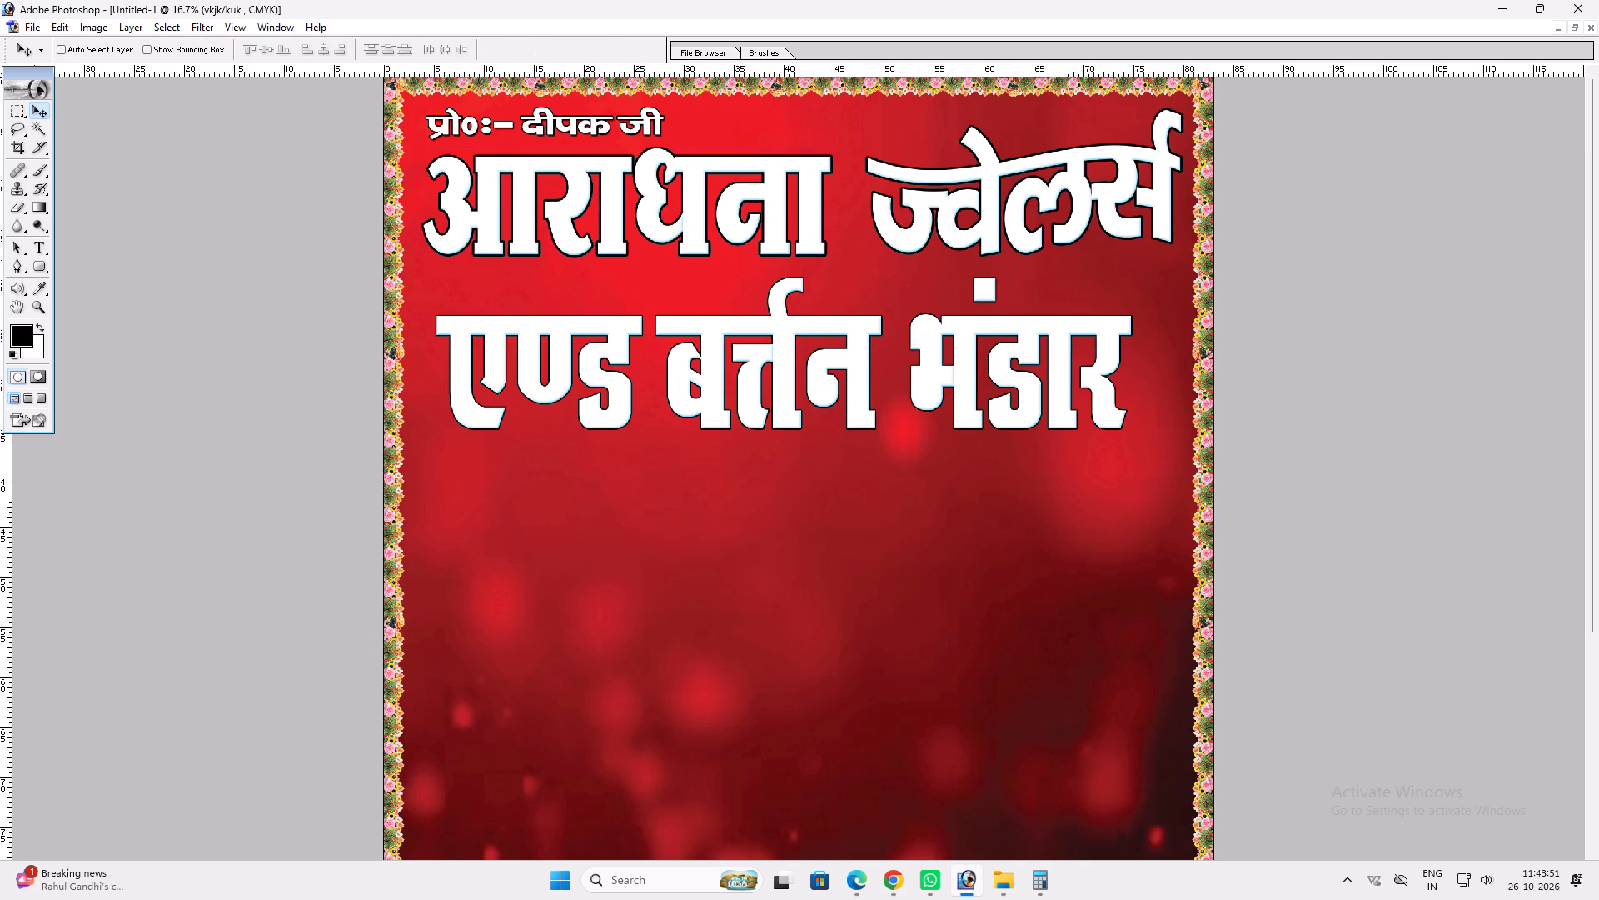
Widen "ज्वेलर्स" leftward toward "आराधना" to about 105% and nudge it slightly left.
left_click(898, 237, "ctrl")
key("ctrl+t")
left_click_drag(869, 204, 853, 205, "shift")
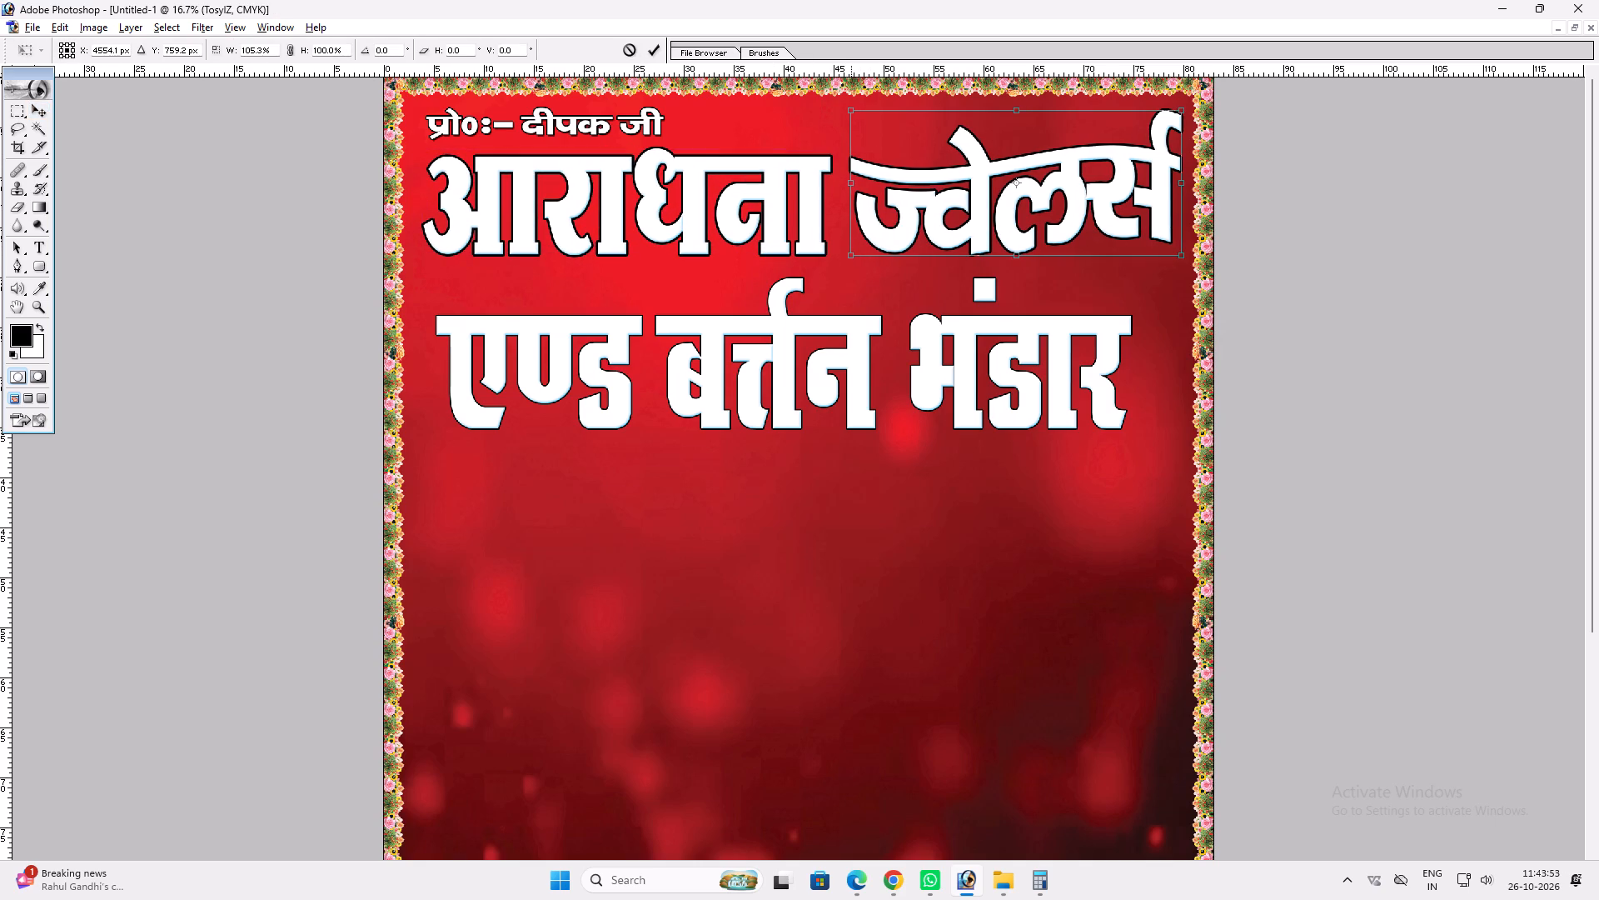
key("Return")
key("v")
left_click(912, 207, "shift")
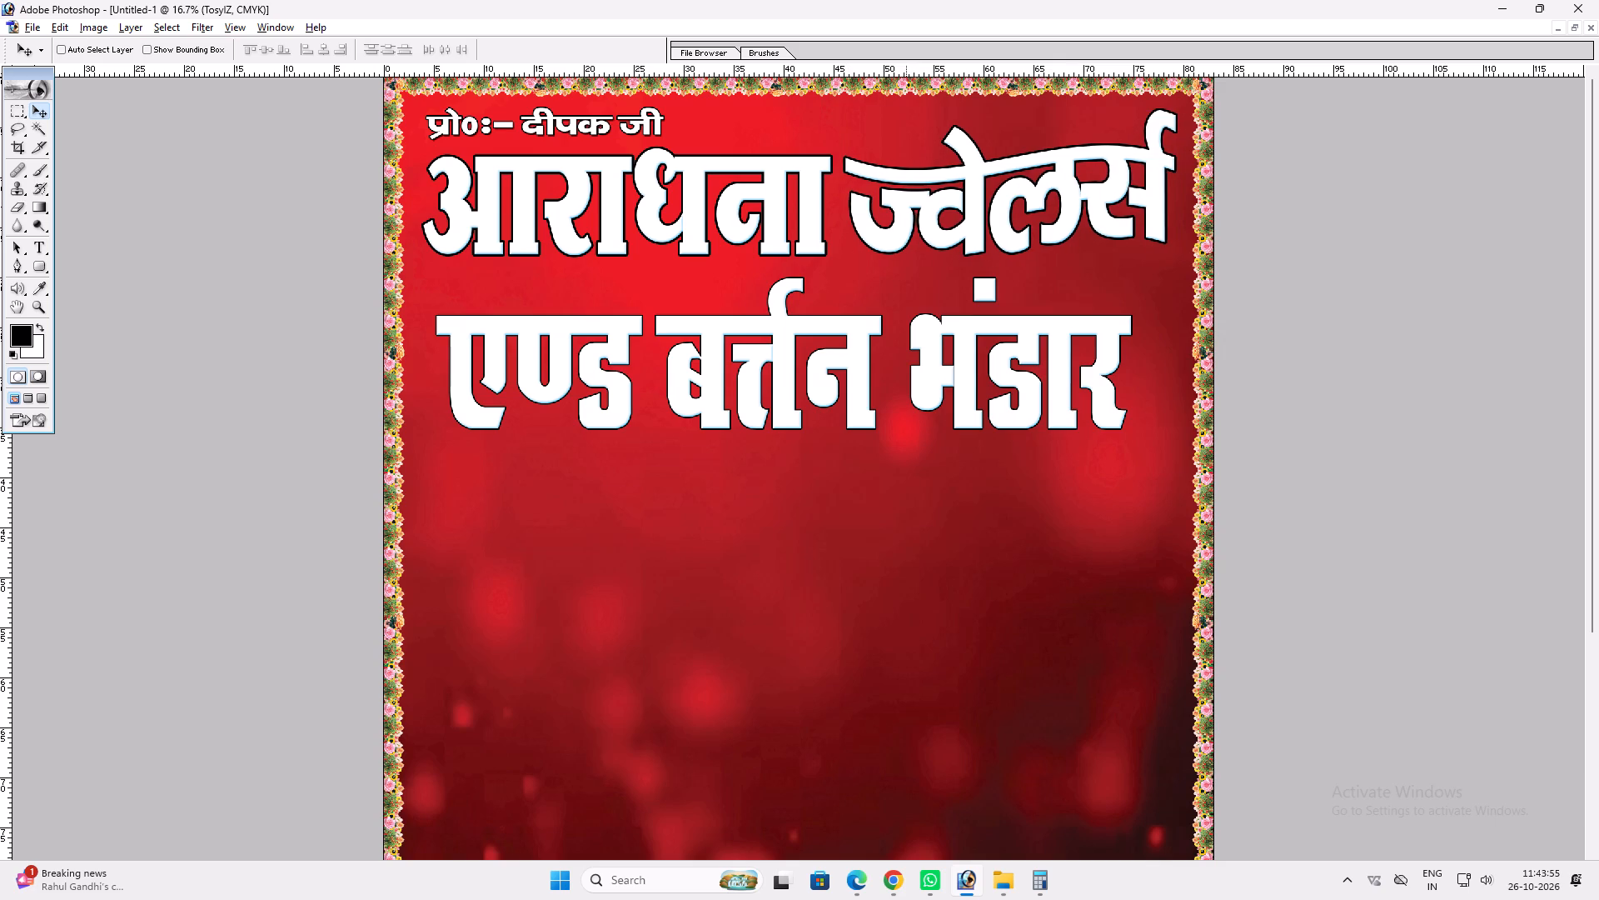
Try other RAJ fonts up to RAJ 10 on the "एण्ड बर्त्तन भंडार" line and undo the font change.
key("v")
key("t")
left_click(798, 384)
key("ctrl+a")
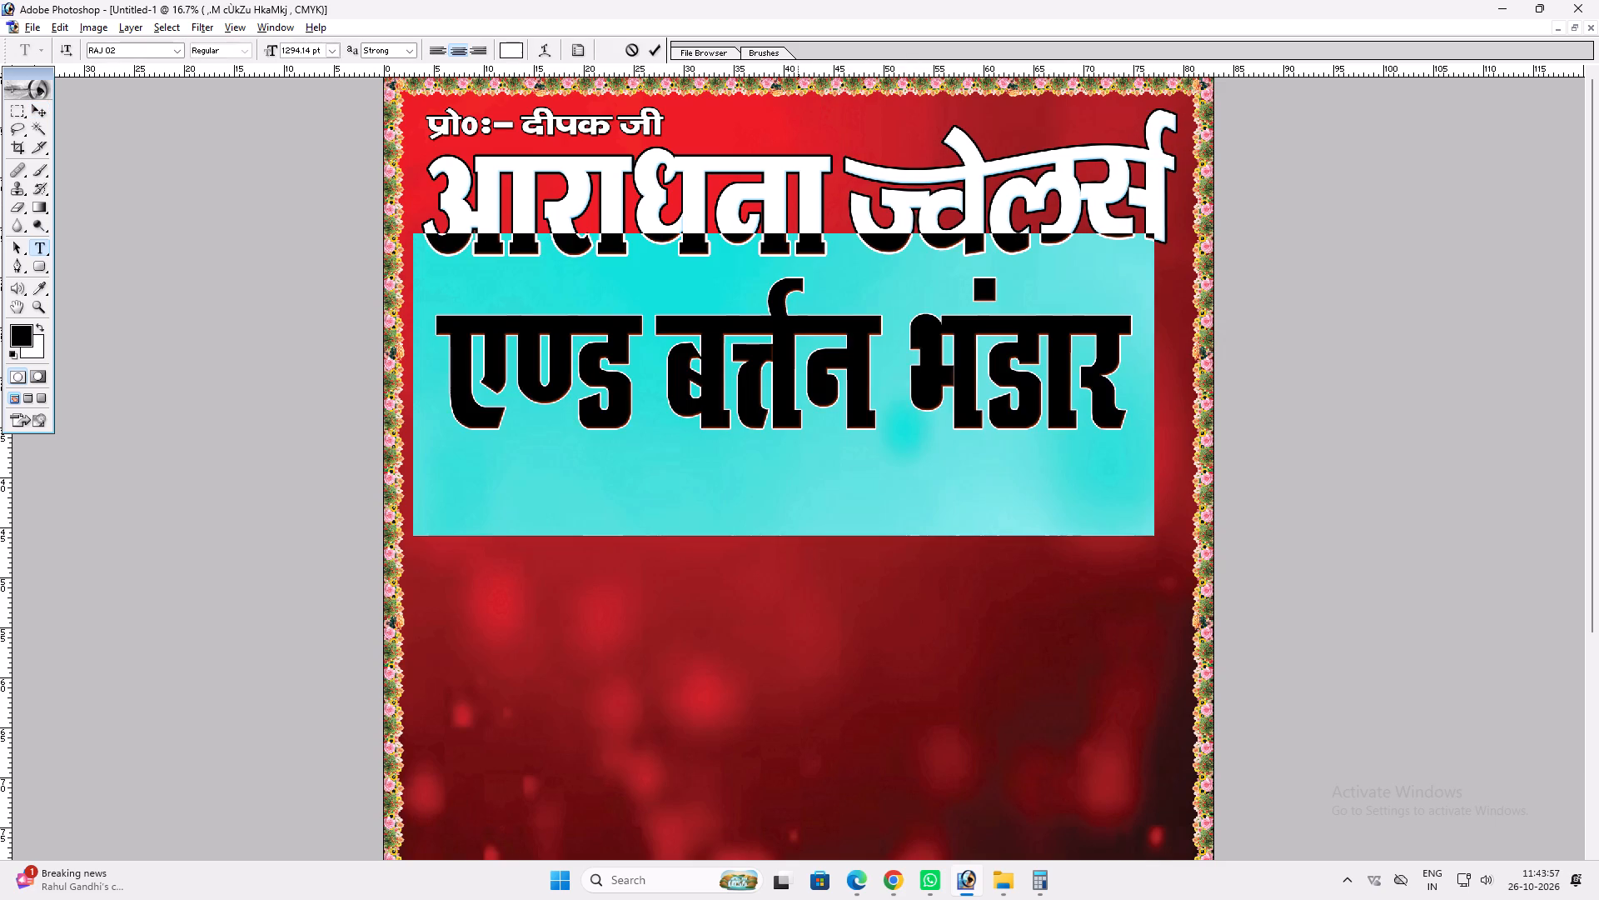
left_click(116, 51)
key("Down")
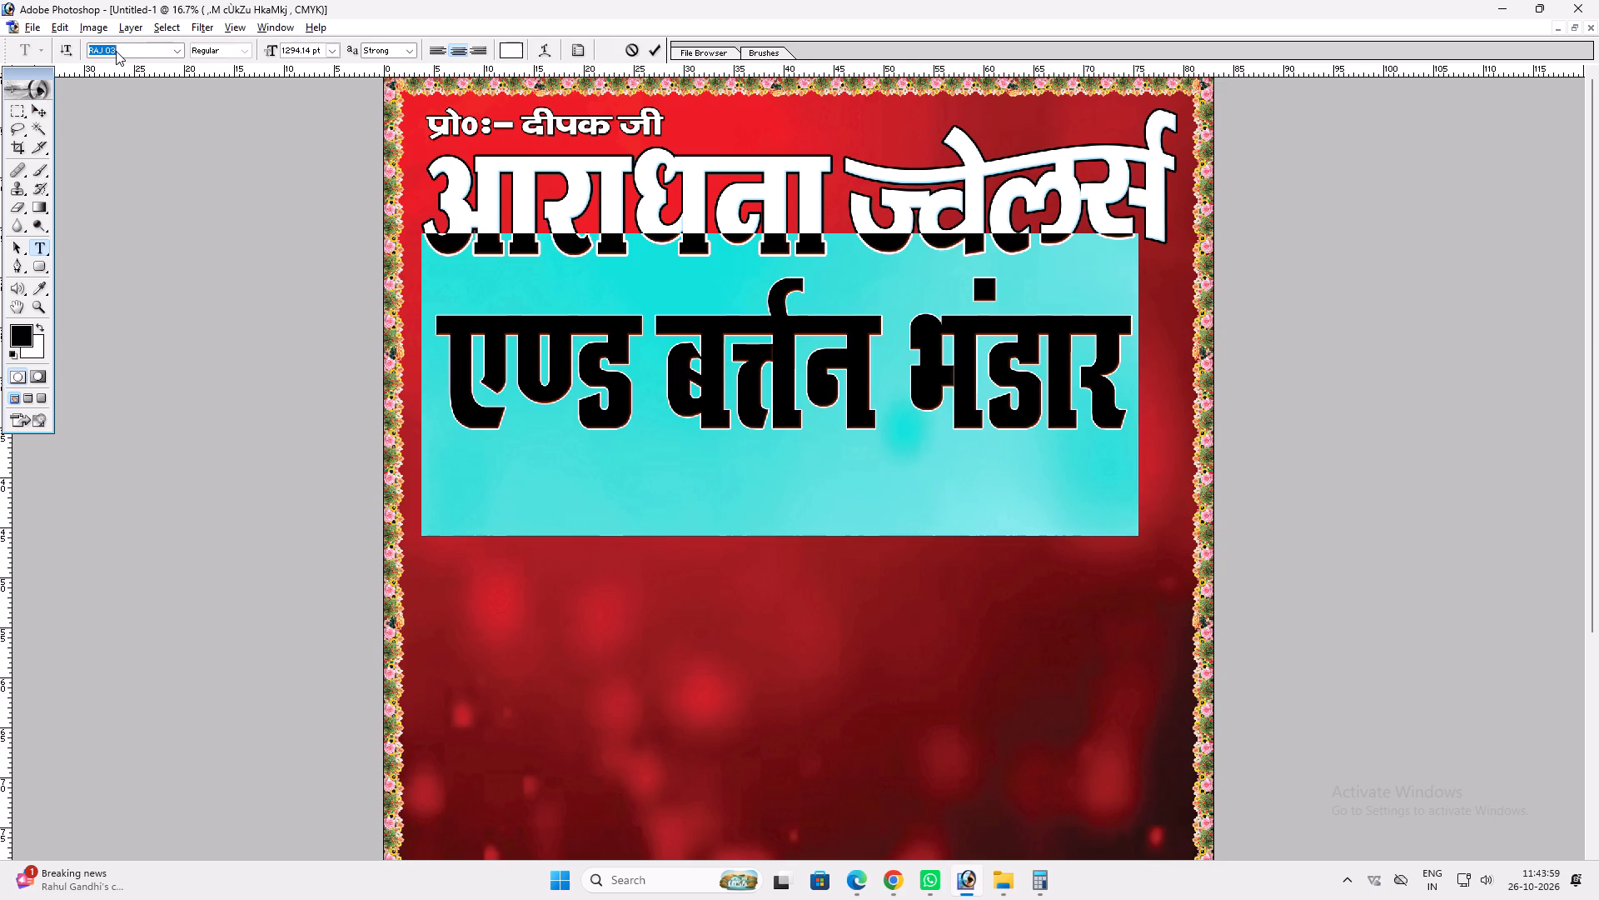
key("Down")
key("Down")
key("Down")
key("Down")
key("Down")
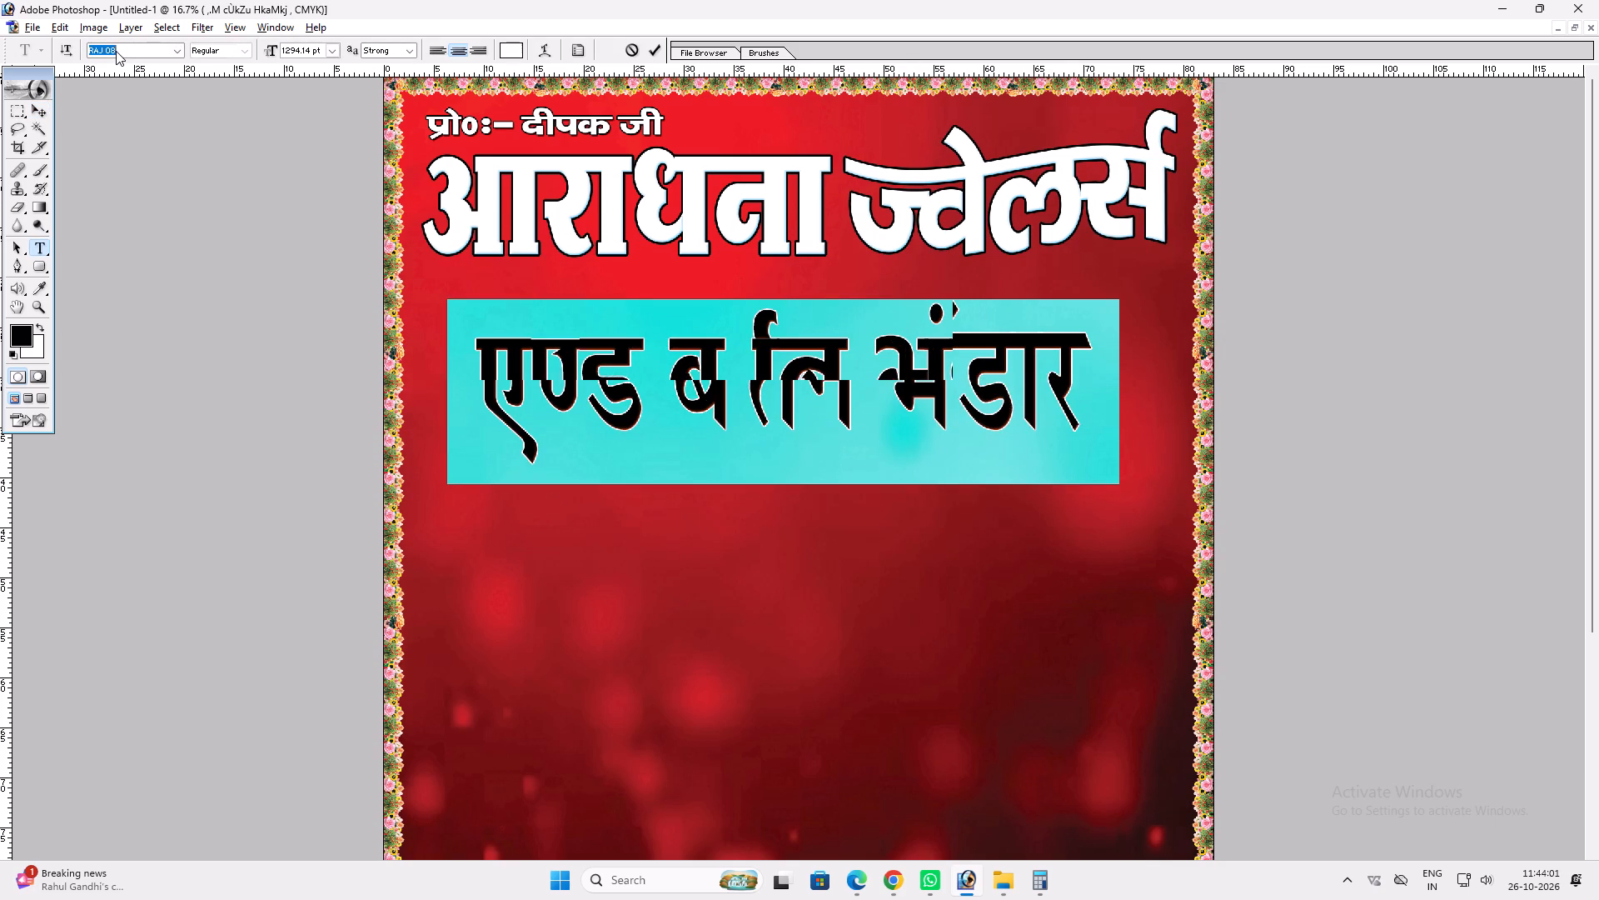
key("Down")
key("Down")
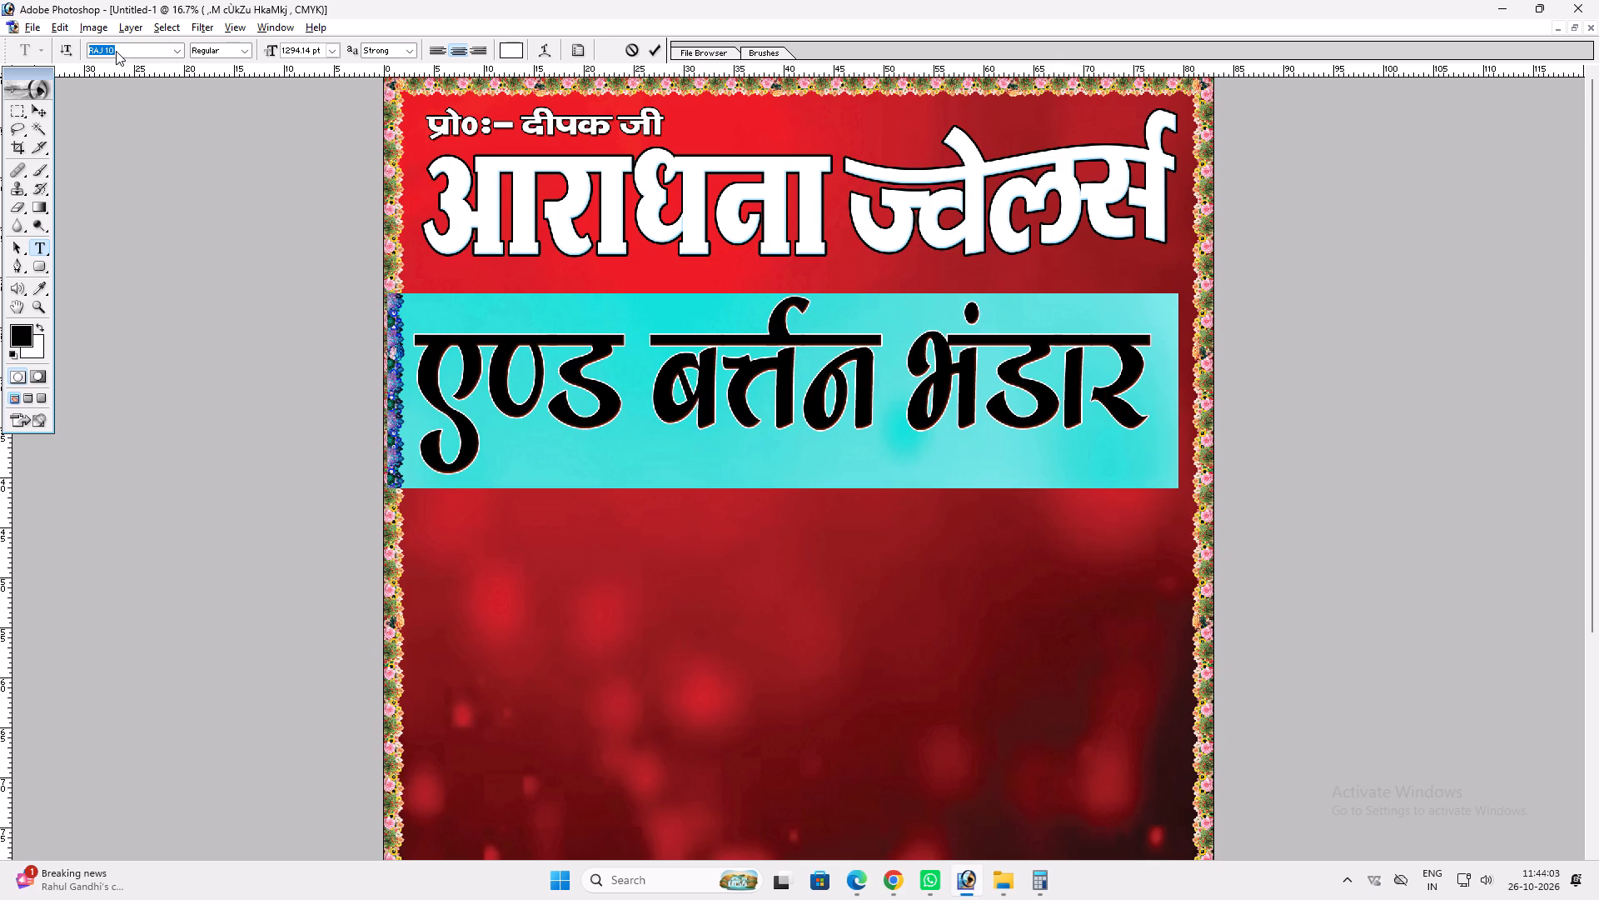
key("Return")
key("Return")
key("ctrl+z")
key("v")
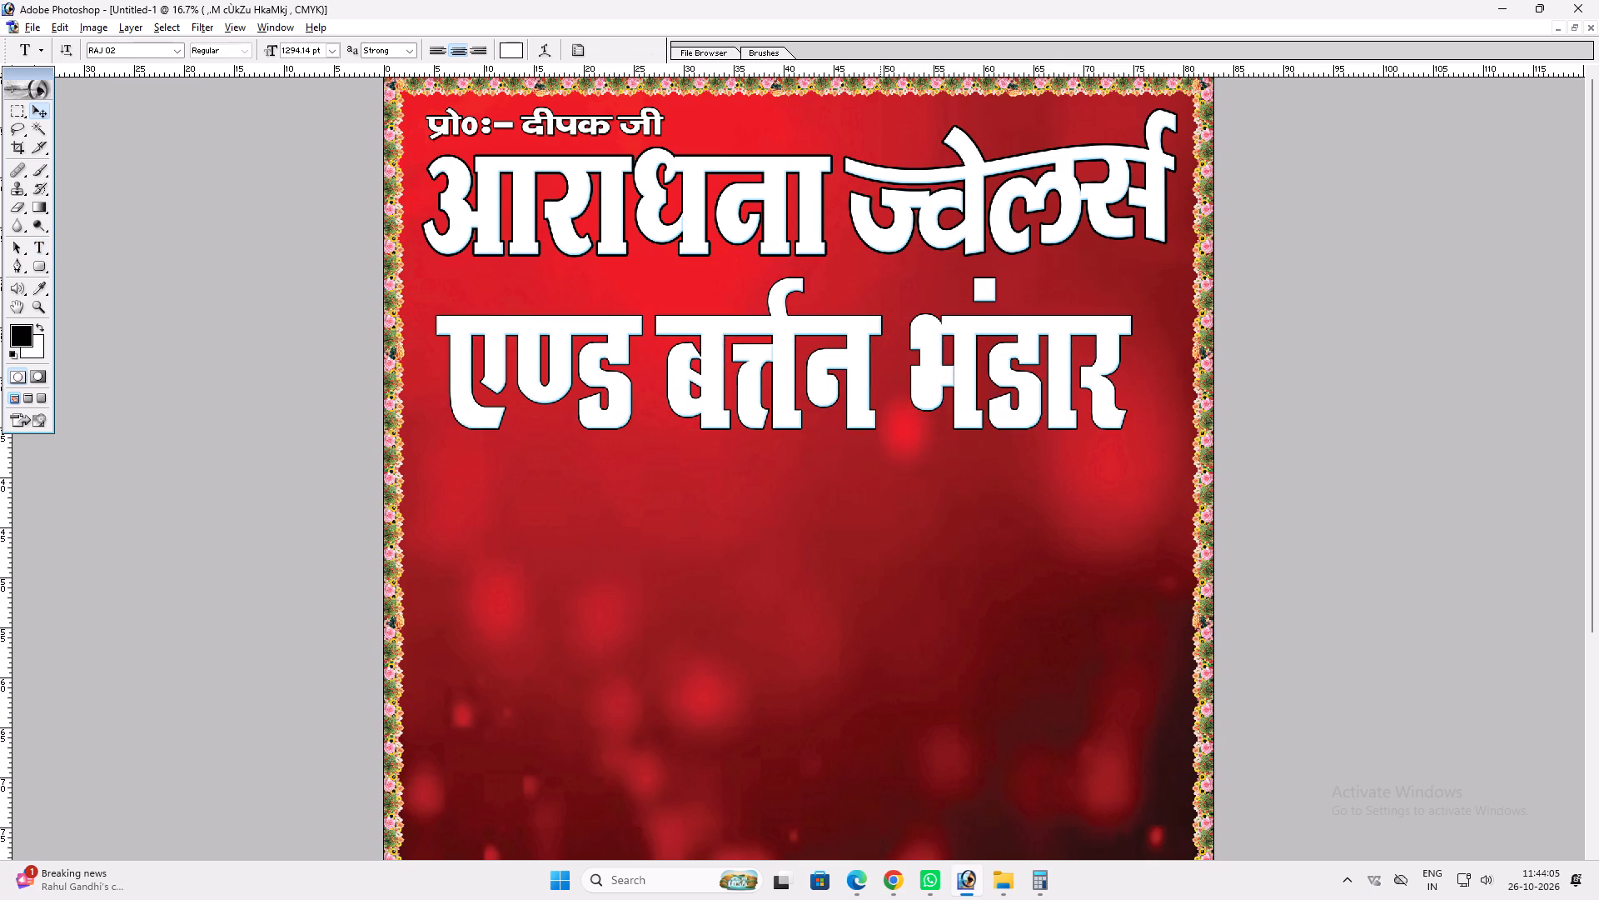
Move the "एण्ड बर्त्तन भंडार" line slightly down from the title.
left_click(868, 416)
key("v")
left_click_drag(878, 340, 880, 359, "shift")
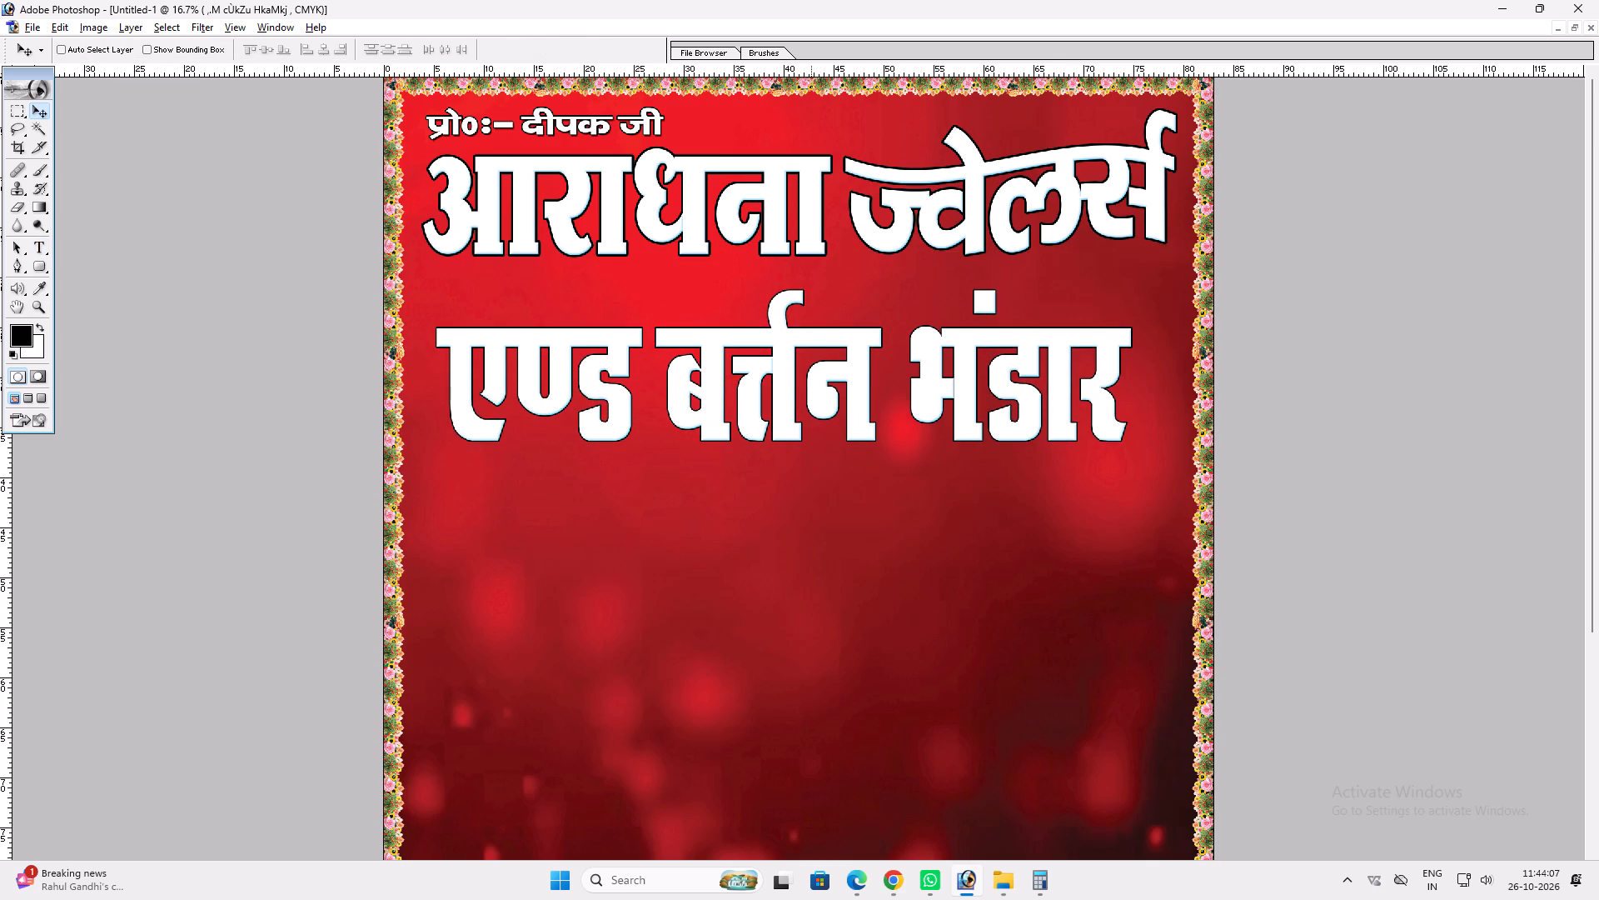
Duplicate the "आराधना" title layer.
left_click(811, 236, "ctrl")
key("ctrl+j")
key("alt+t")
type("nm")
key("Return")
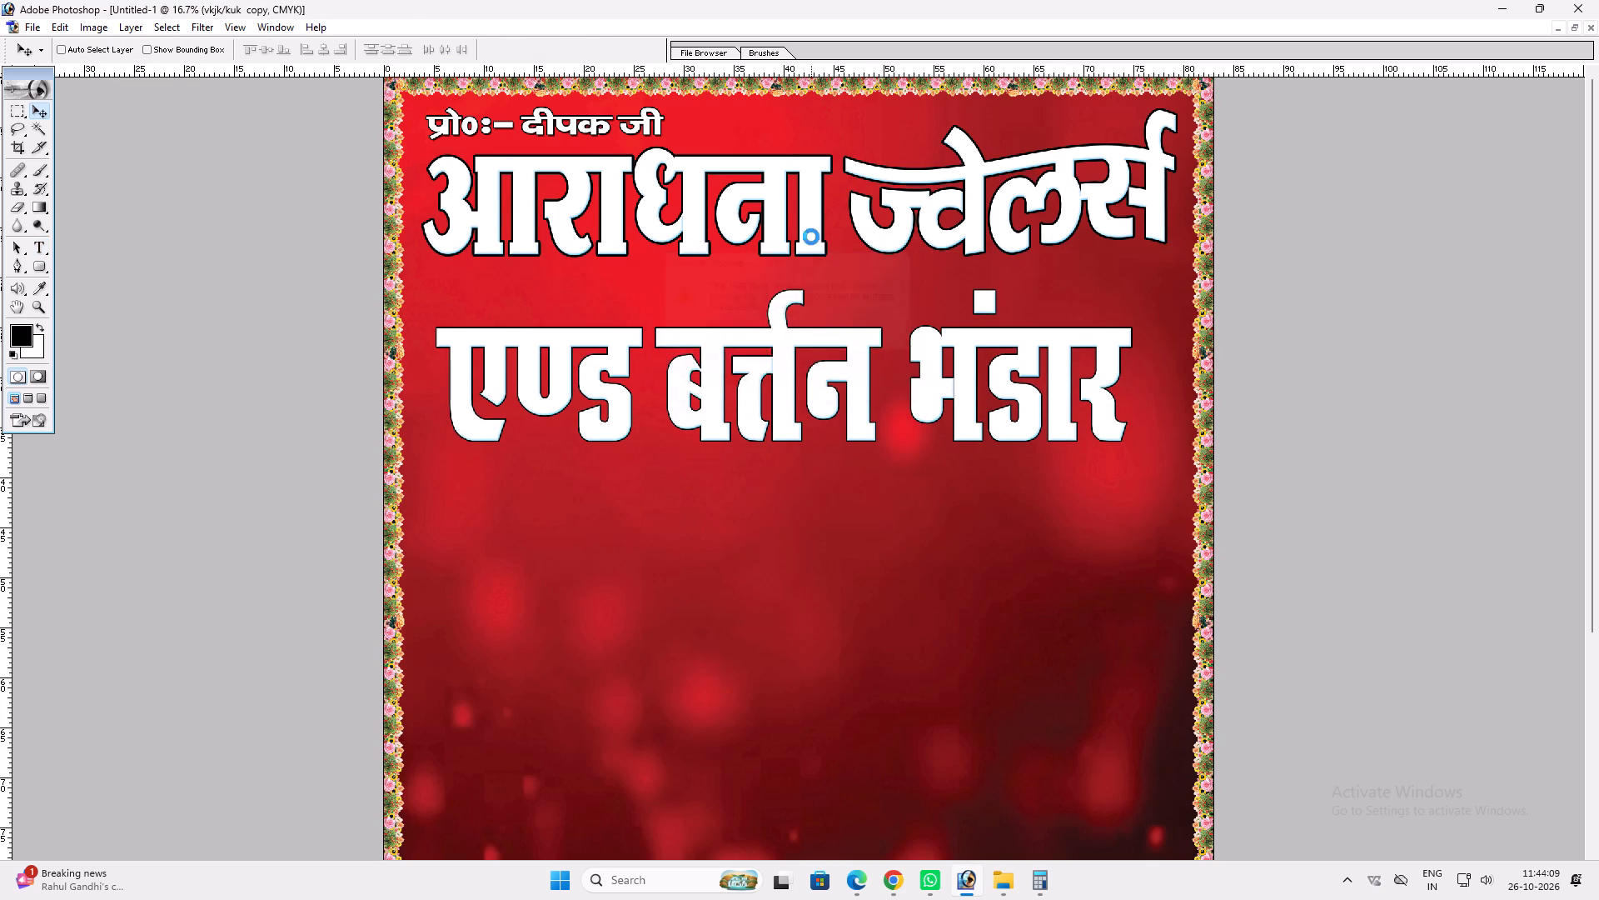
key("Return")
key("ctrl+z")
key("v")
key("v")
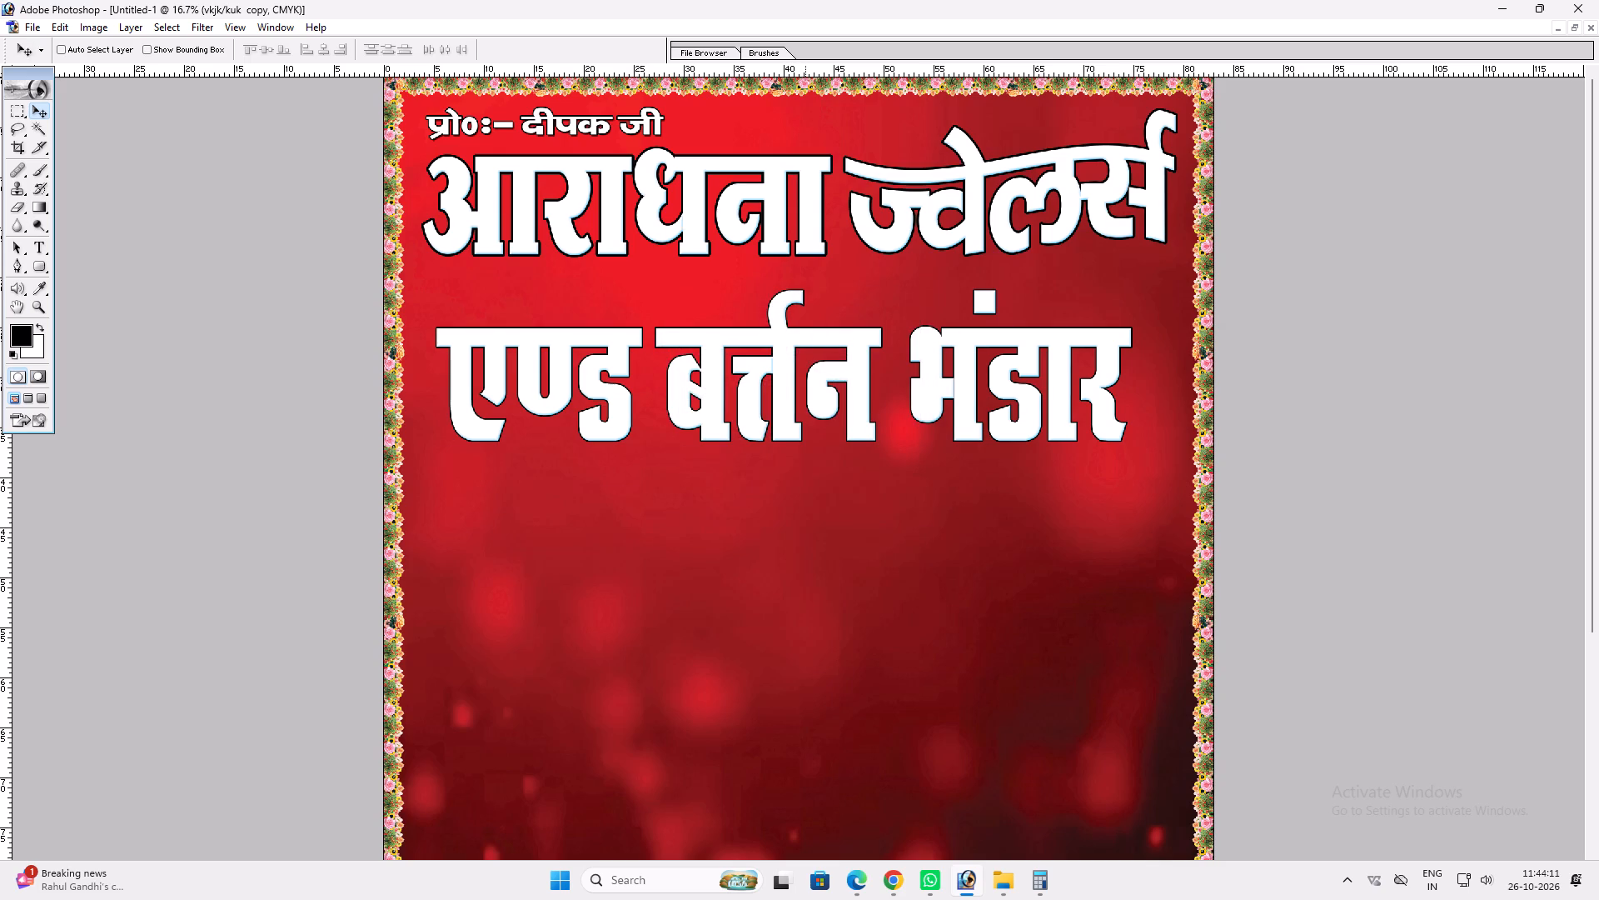
Rasterize and motion-blur the original "आराधना" layer beneath its copy, offsetting it slightly down-left as a shadow.
right_click(805, 218)
left_click(851, 242)
key("alt+t")
type("bm")
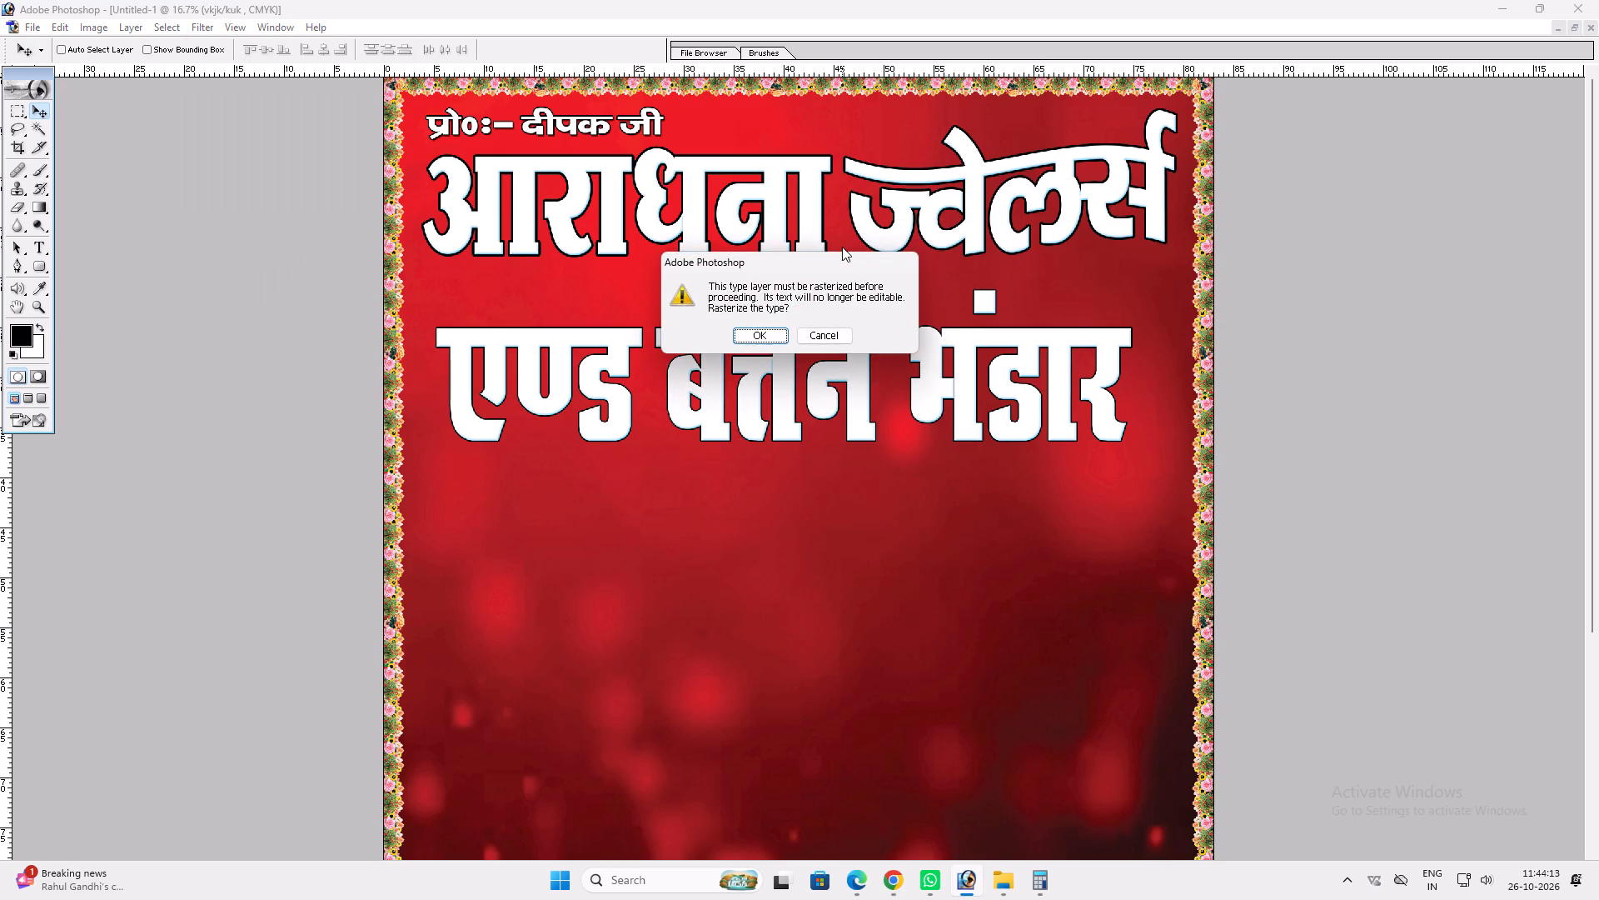
key("Return")
left_click_drag(1099, 601, 1110, 601)
left_click(1108, 598)
key("Return")
key("v")
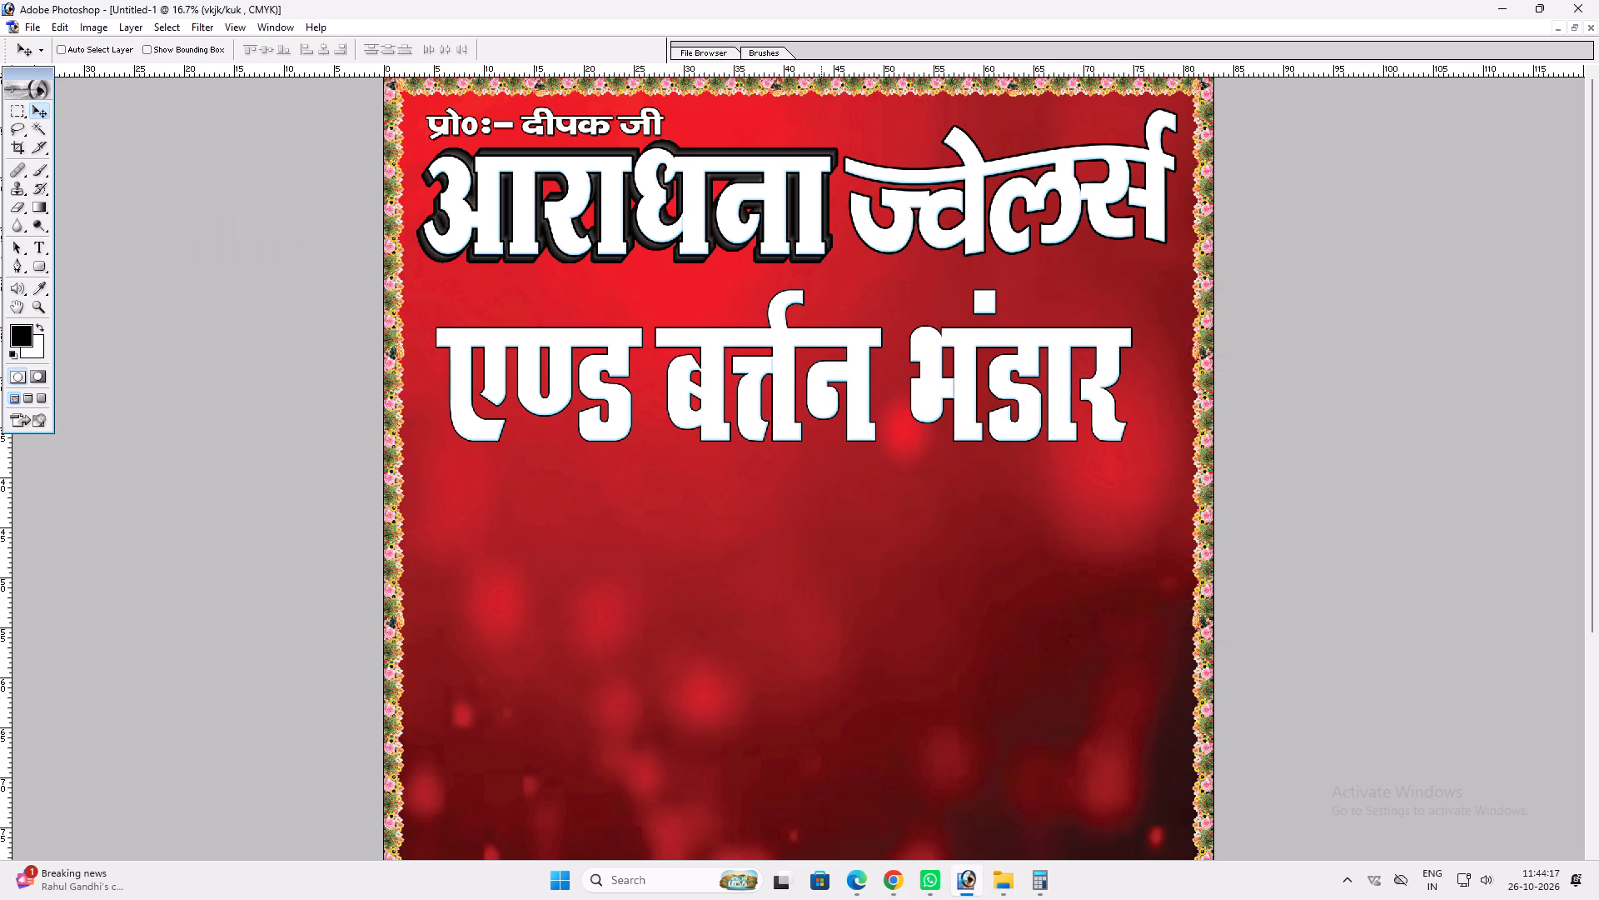
left_click(824, 270)
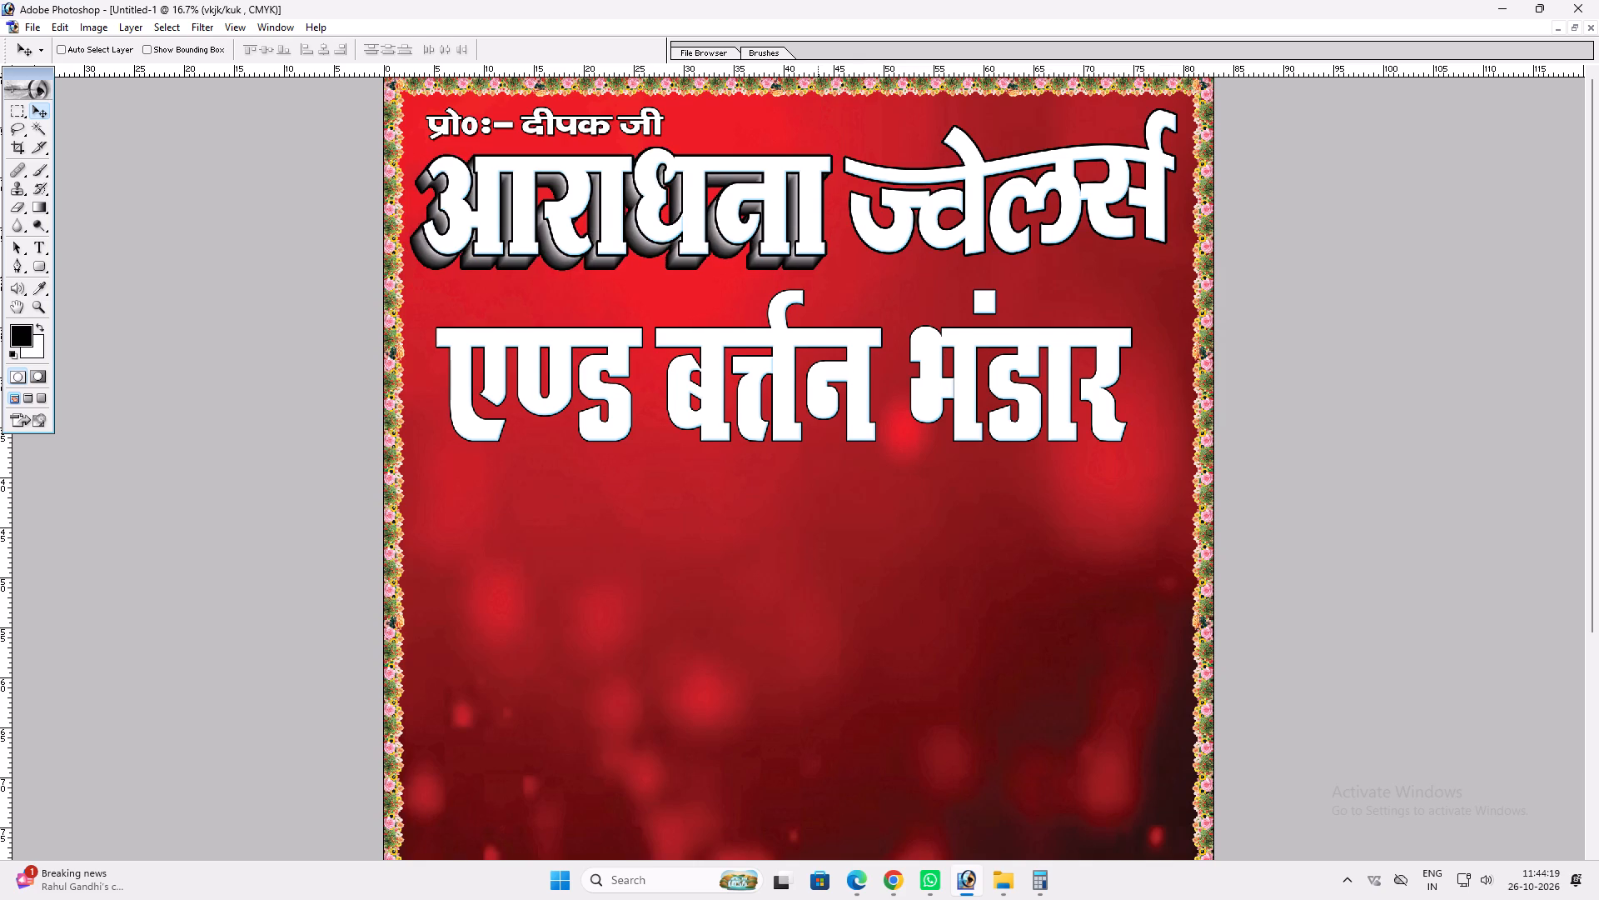
Copy the layer style of the "कृशिव ज्वेलर्स" title's shadow copy layer in the Krishhav Jwelers 6x7 banner.
type("fff")
left_click(350, 317)
key("v")
right_click(372, 259)
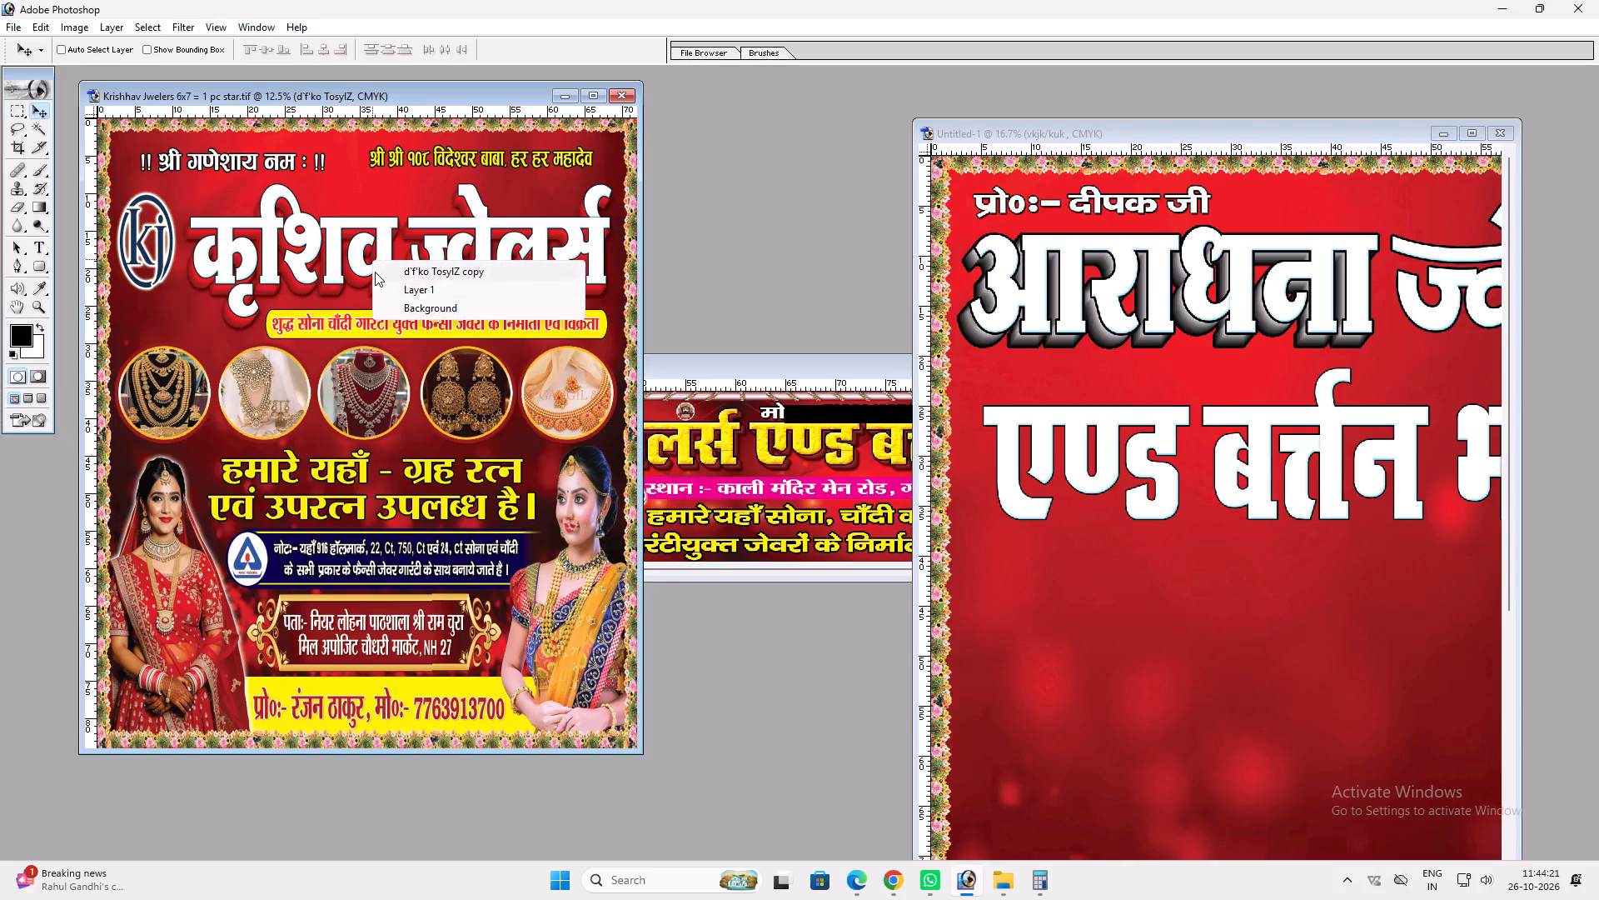
right_click(378, 231)
left_click(410, 261)
key("alt+l")
key("alt+y")
key("c")
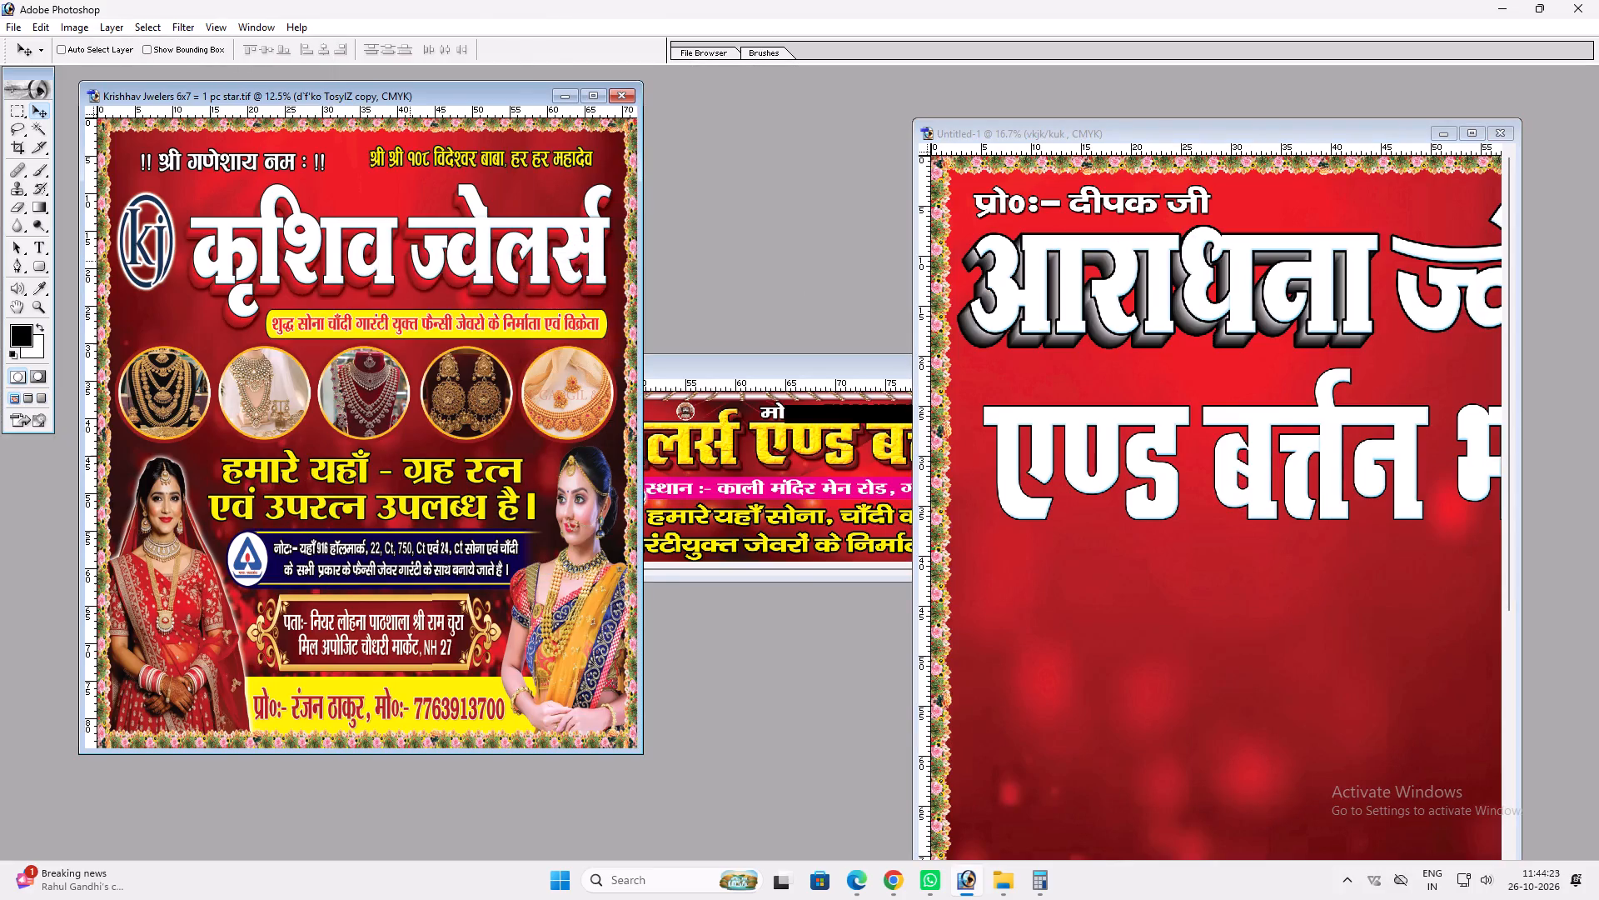
Paste the copied layer style onto the blurred "आराधना" shadow layer in Untitled-1 and maximize that document.
left_click(1289, 435)
key("v")
left_click(1197, 295)
right_click(1197, 295)
left_click(1250, 317)
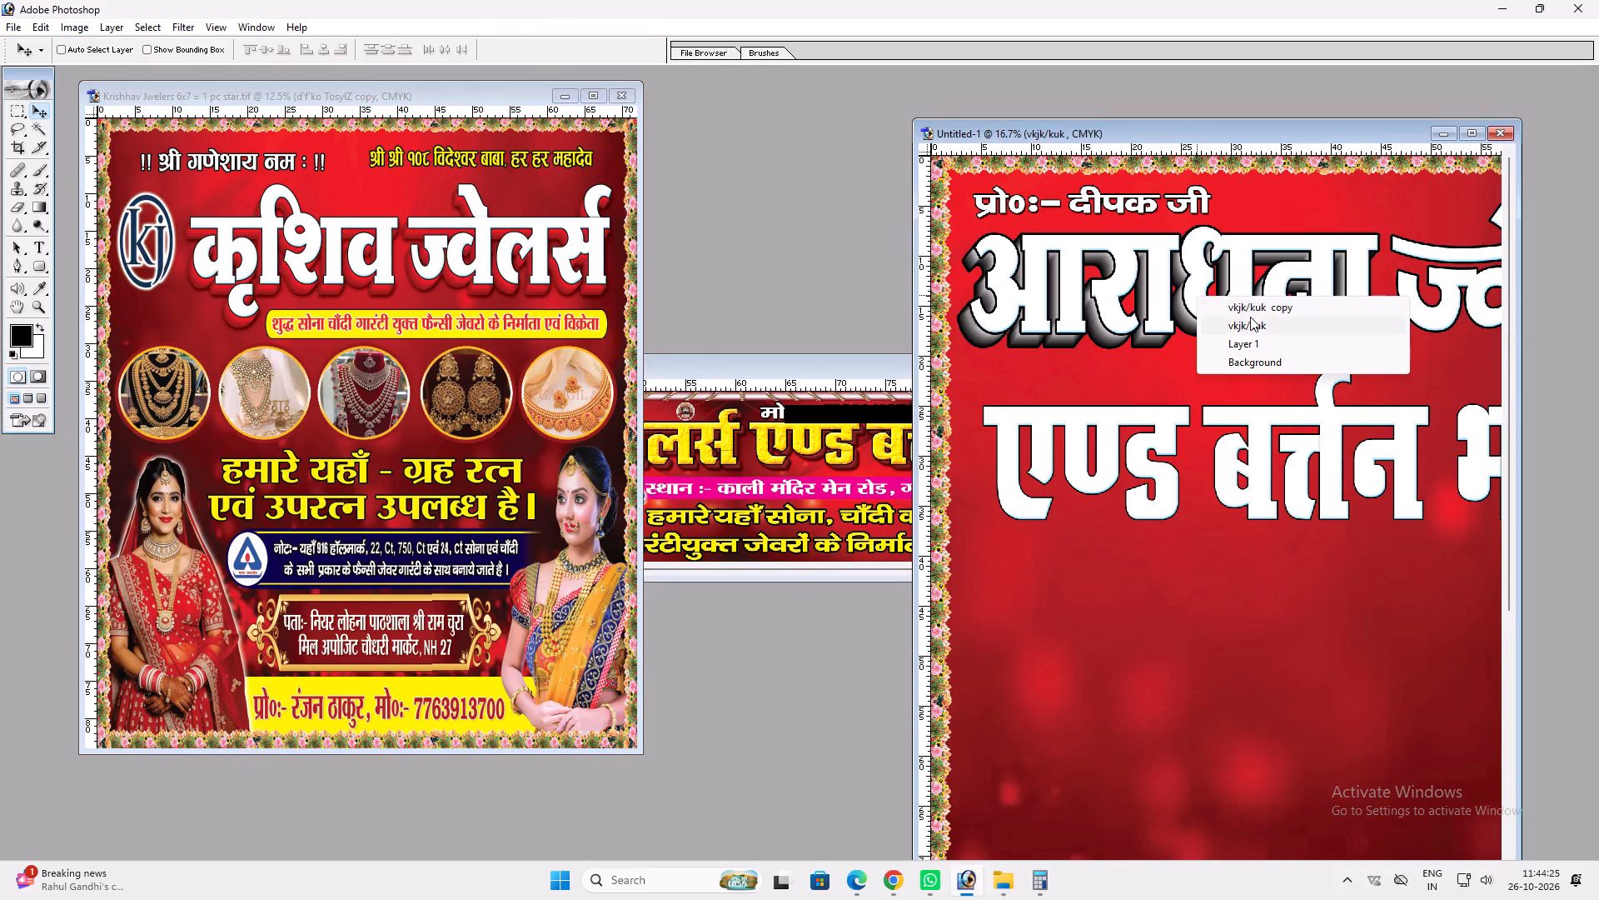
key("alt+l")
type("ypv")
double_click(1228, 133)
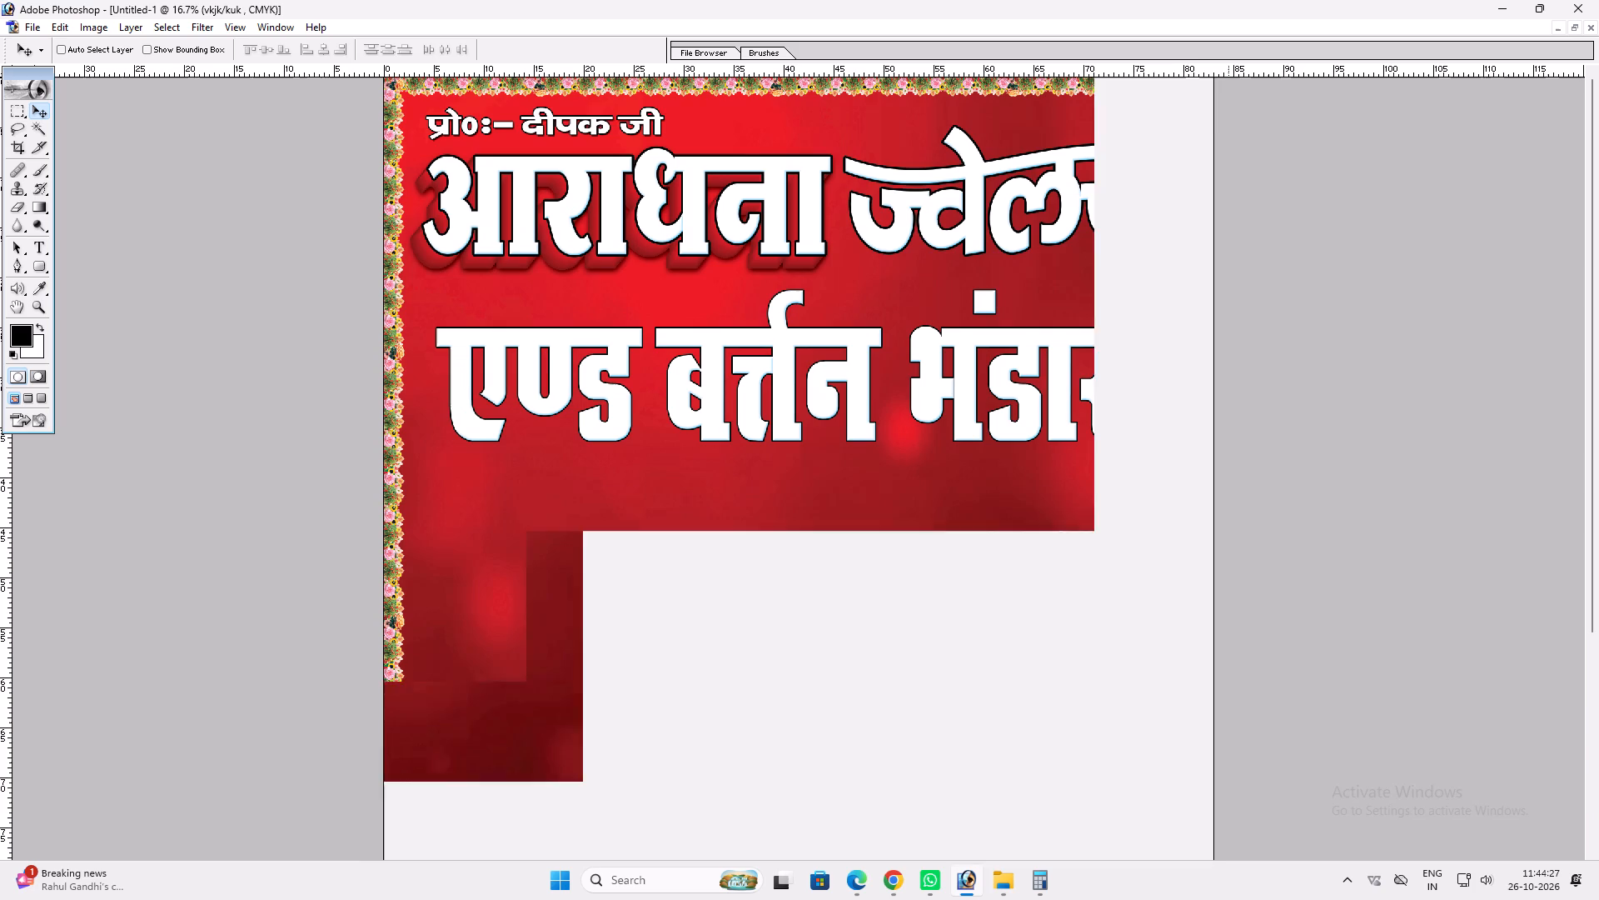
Add a bright yellow (FFF200) color overlay to the "ज्वेलर्स" text.
key("v")
left_click(929, 223, "ctrl")
key("alt+l")
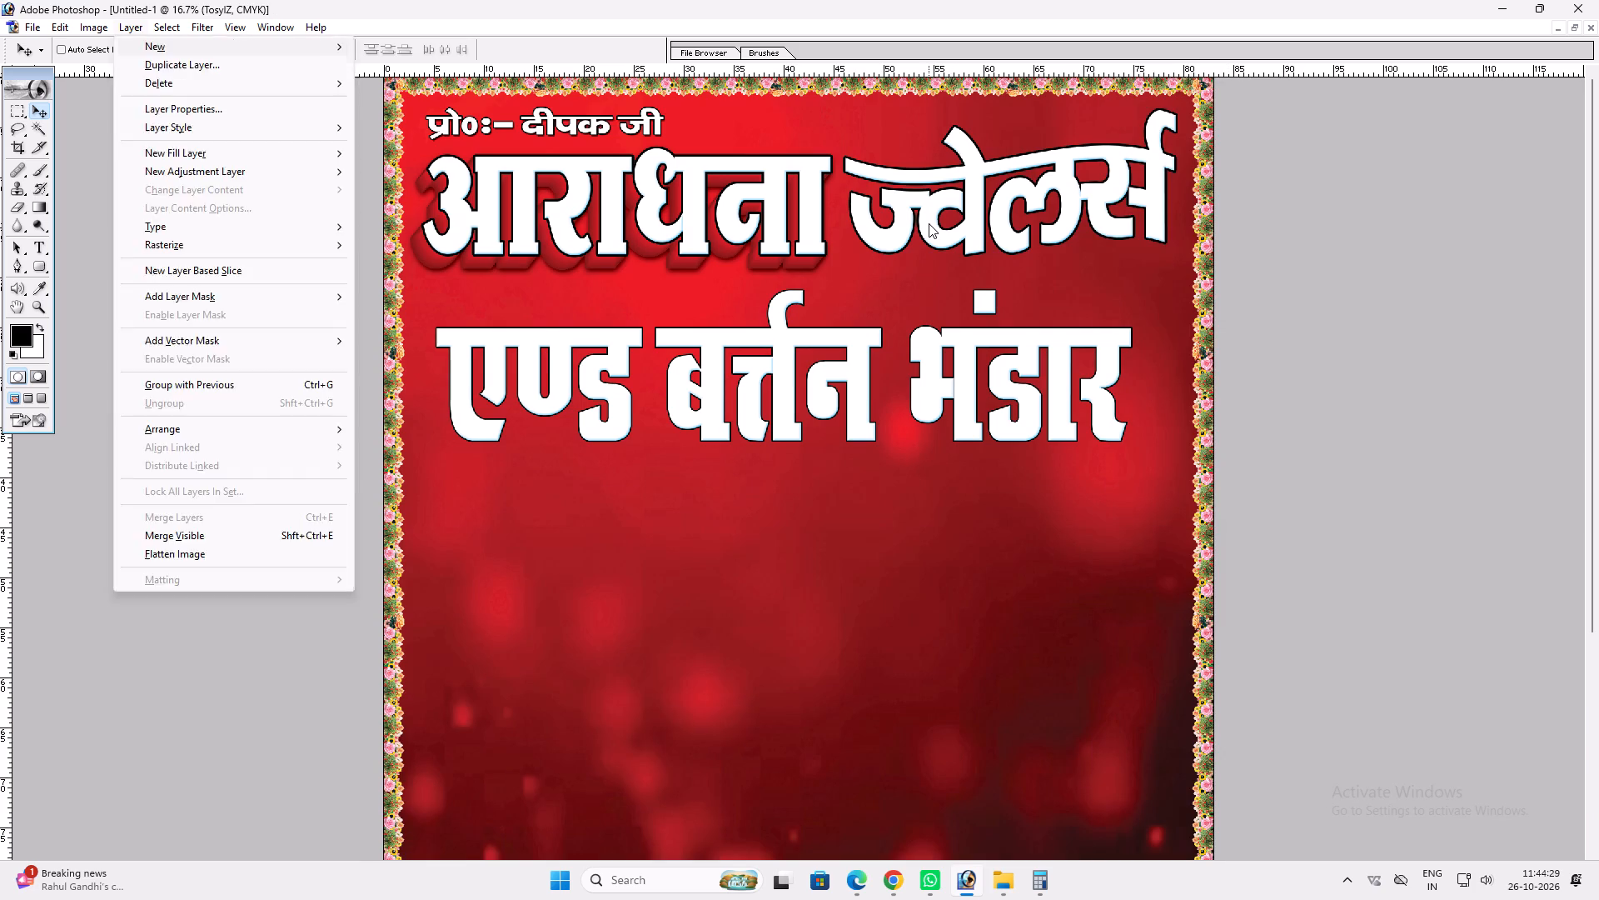
key("alt+y")
key("n")
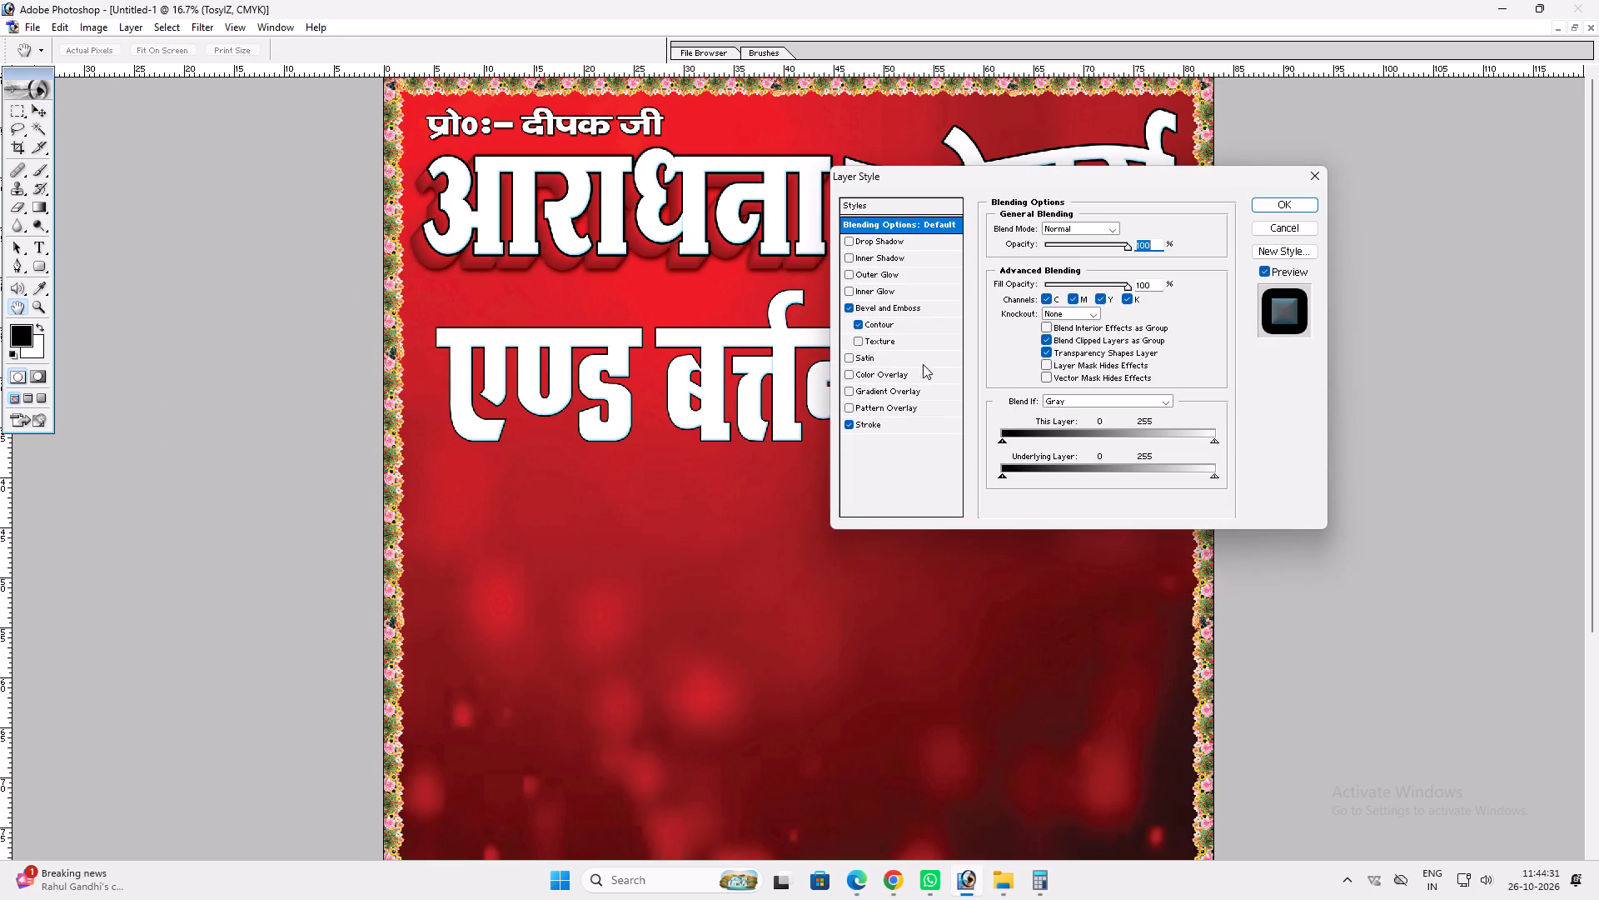
left_click(915, 375)
left_click(1134, 231)
key("Tab")
key("0")
key("Return")
key("Return")
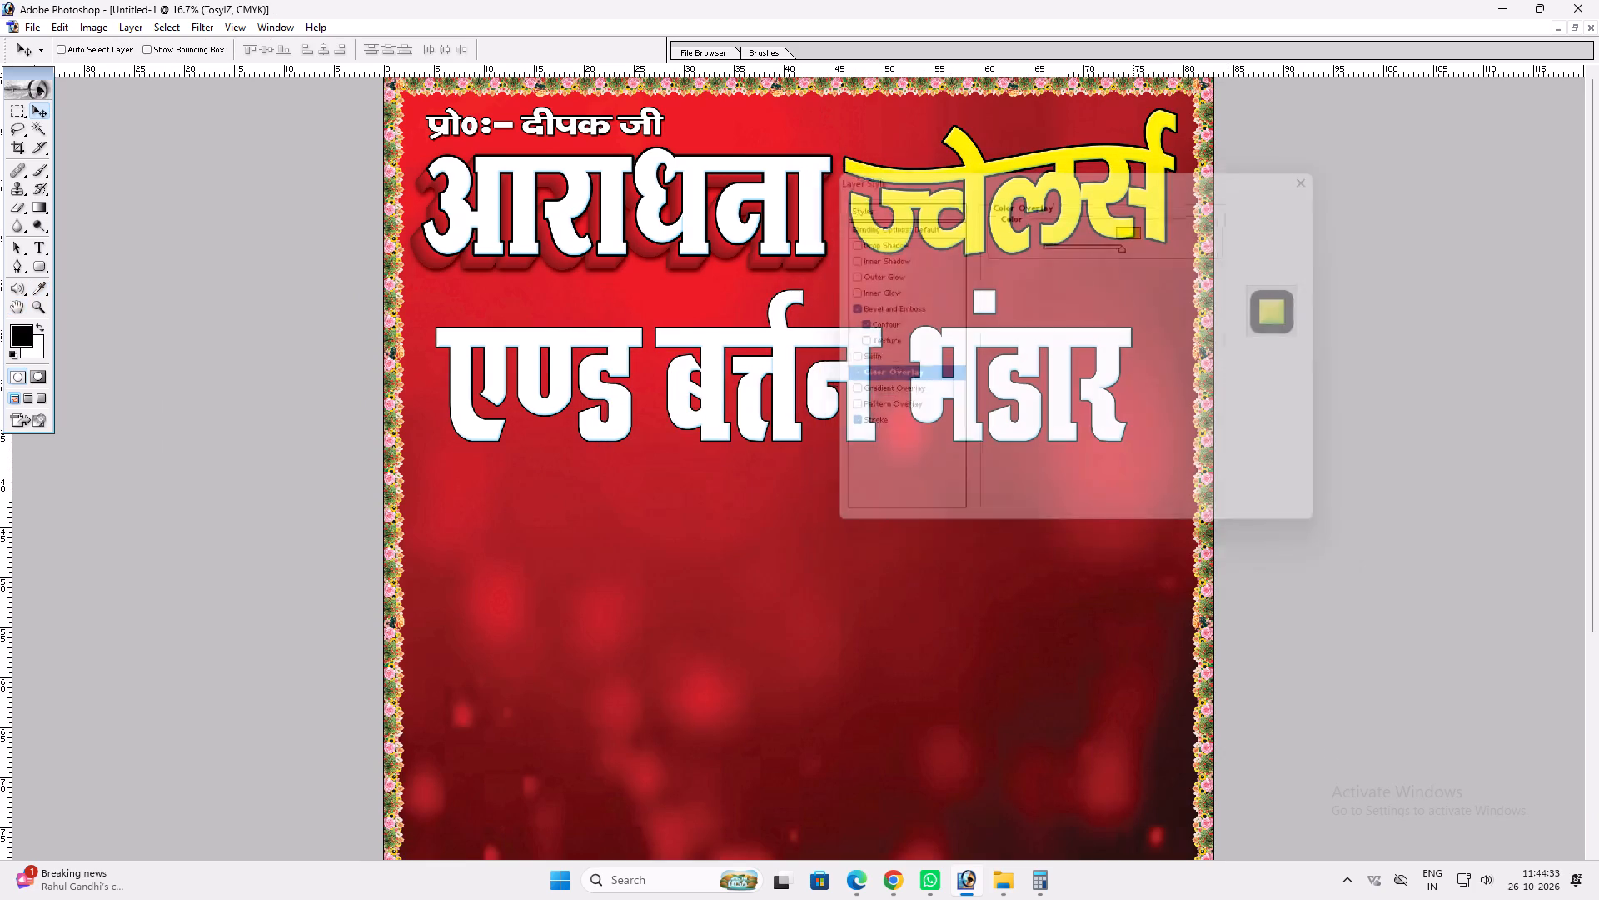
Make a slight position adjustment to "ज्वेलर्स" with Free Transform.
key("v")
key("ctrl+t")
left_click_drag(1100, 249, 1092, 252, "shift")
key("shift+Return")
key("v")
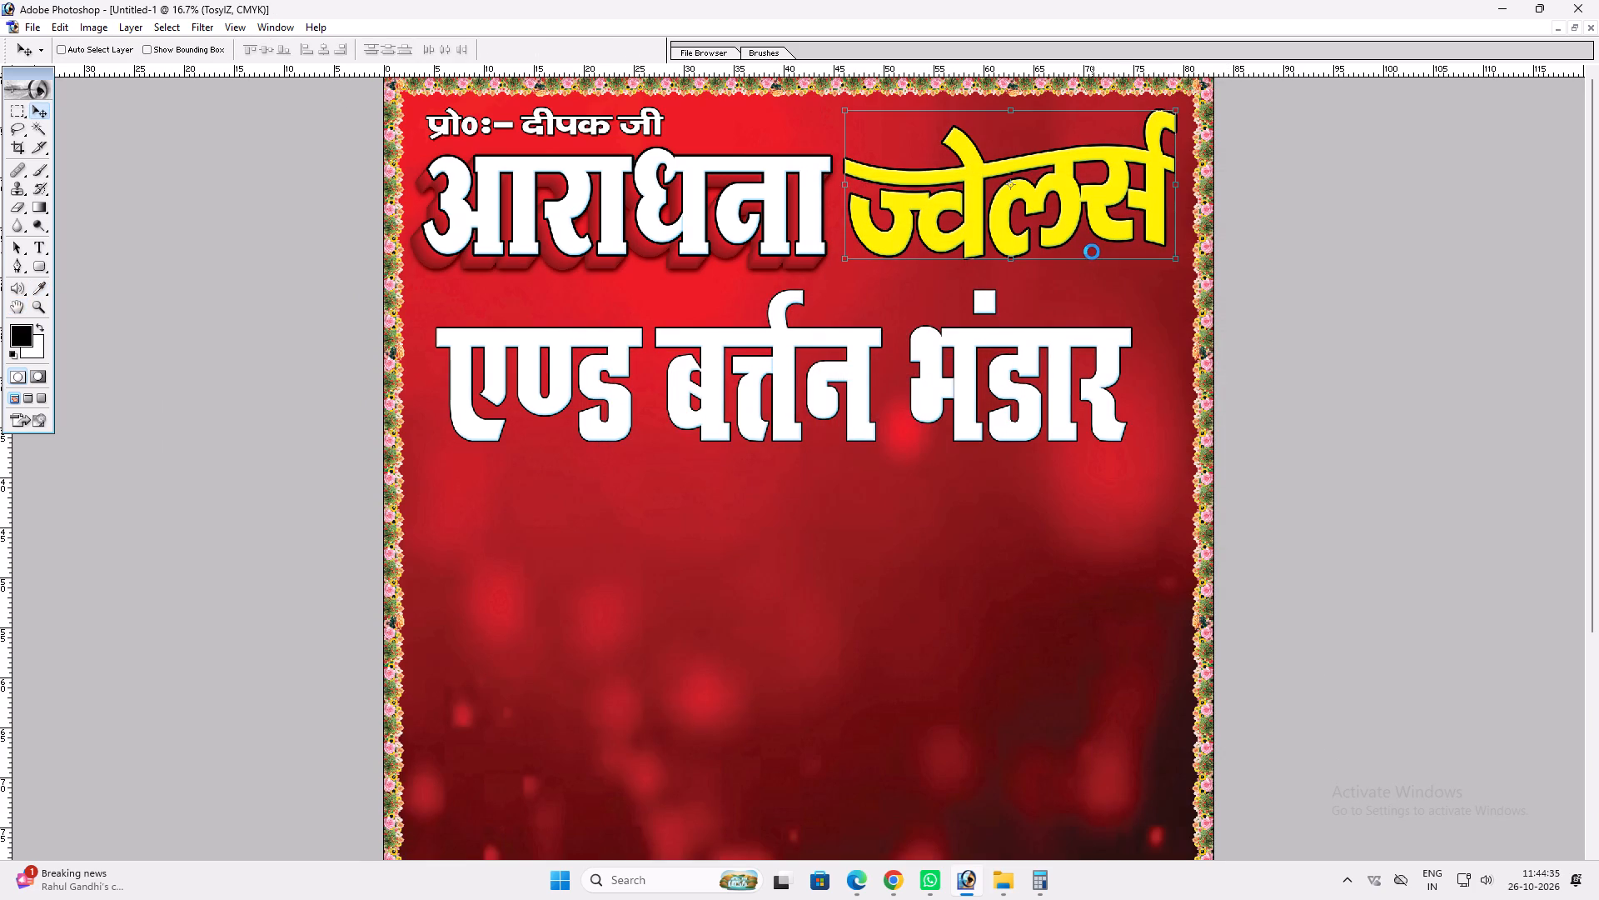
Duplicate "ज्वेलर्स", rasterize and motion-blur the copy, and place it behind the text, offset slightly down-right.
key("ctrl+j")
key("alt+t")
type("bm")
key("Return")
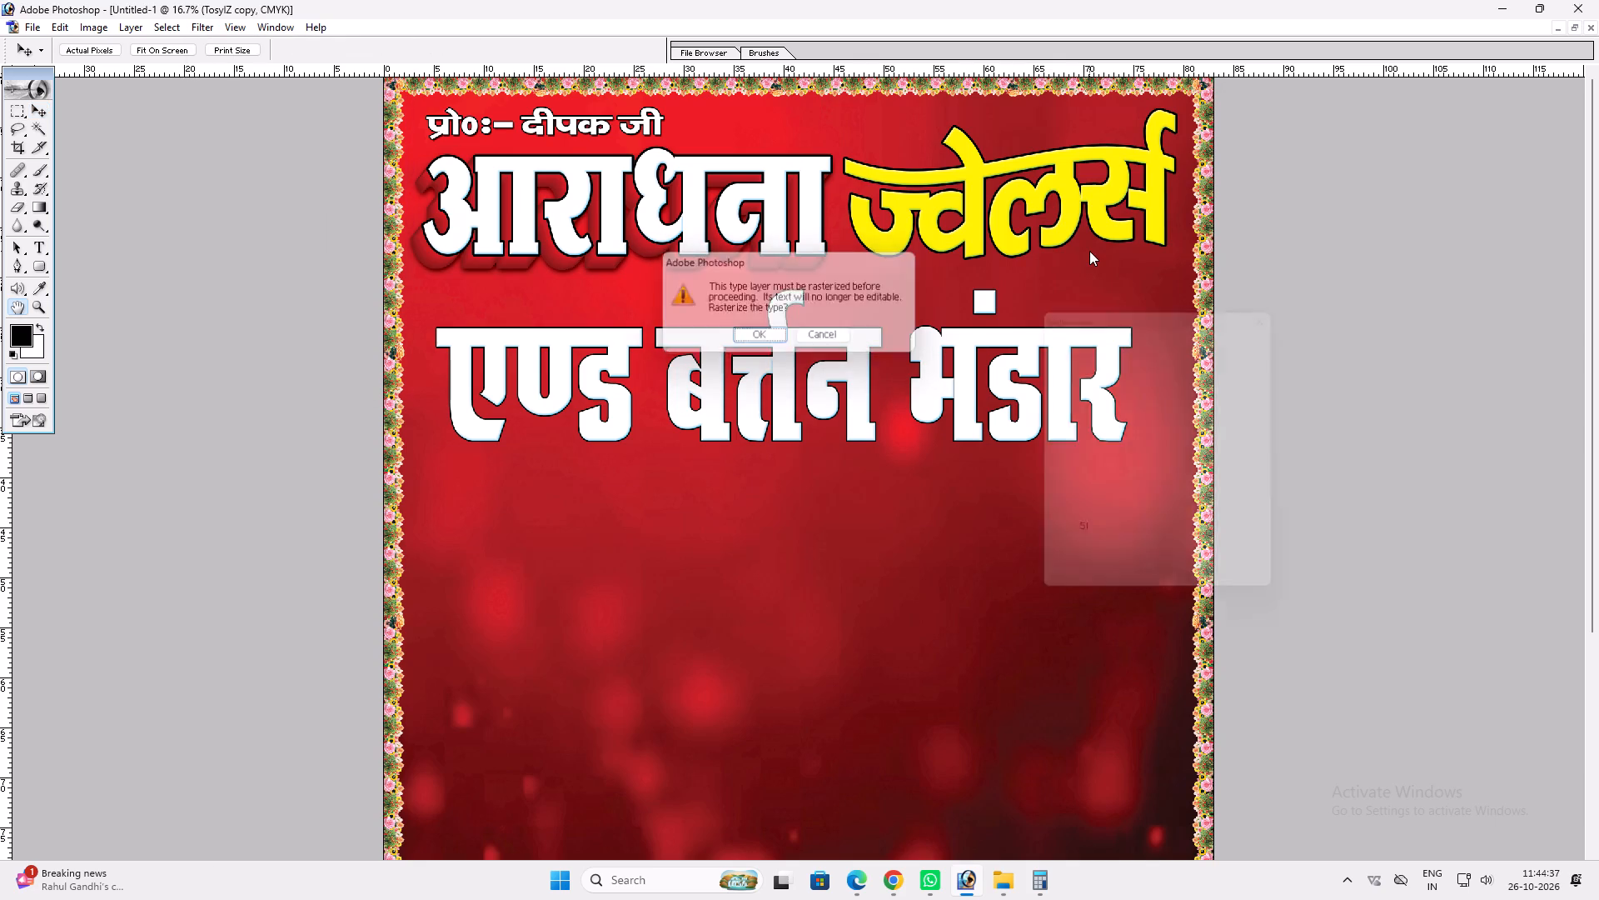
left_click_drag(1163, 544, 1168, 559)
key("Return")
key("ctrl+bracketleft")
key("v")
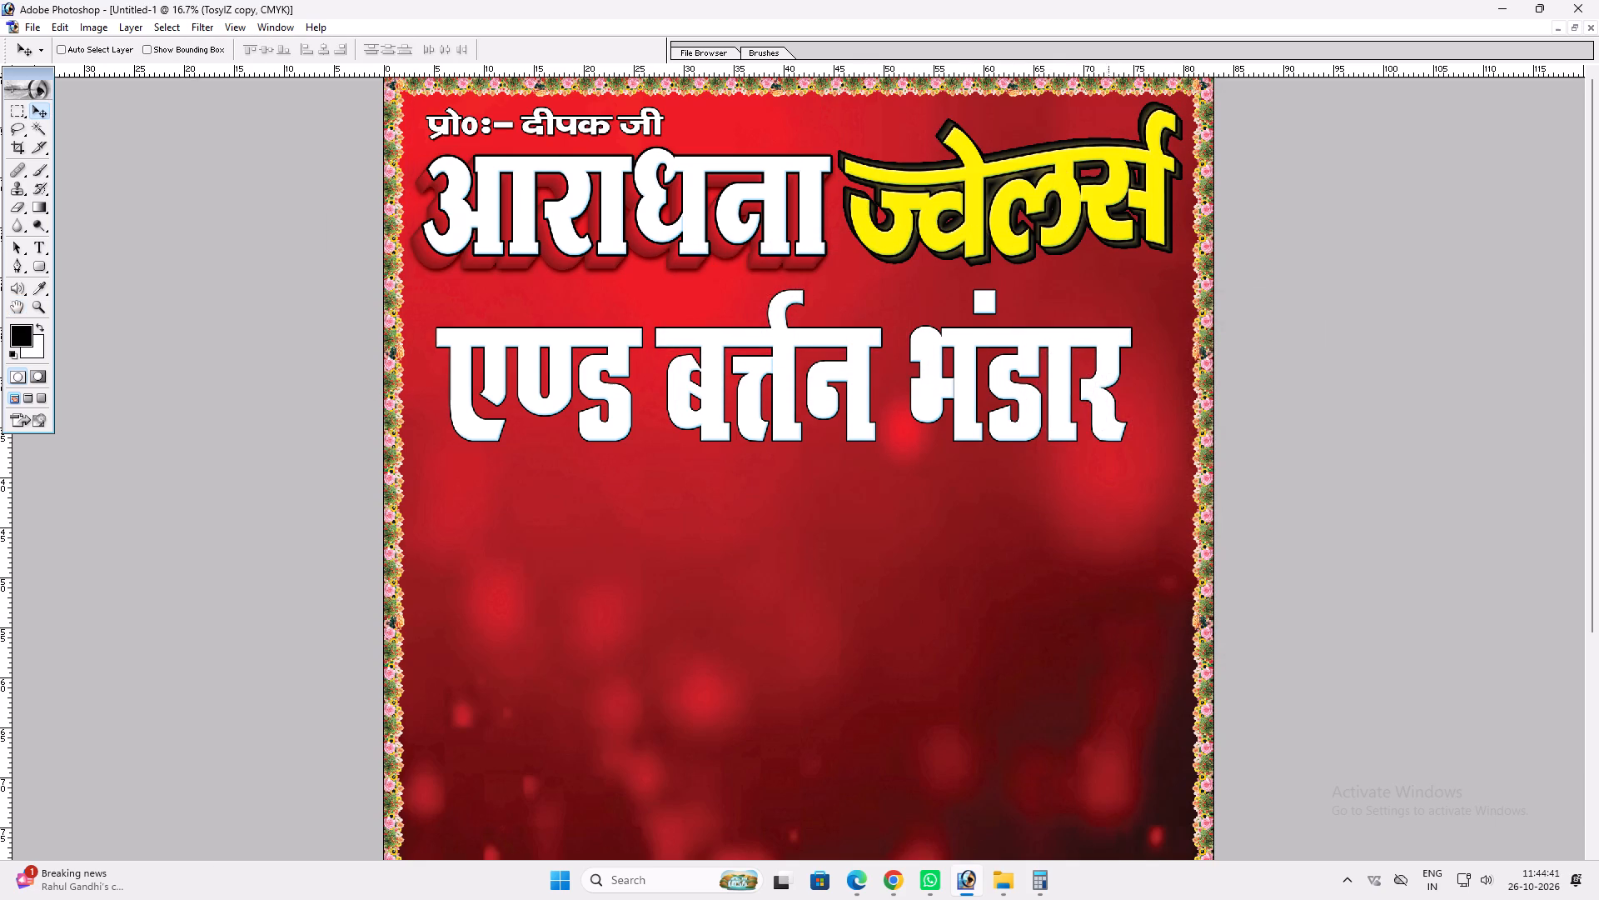
left_click_drag(1098, 265, 1103, 273)
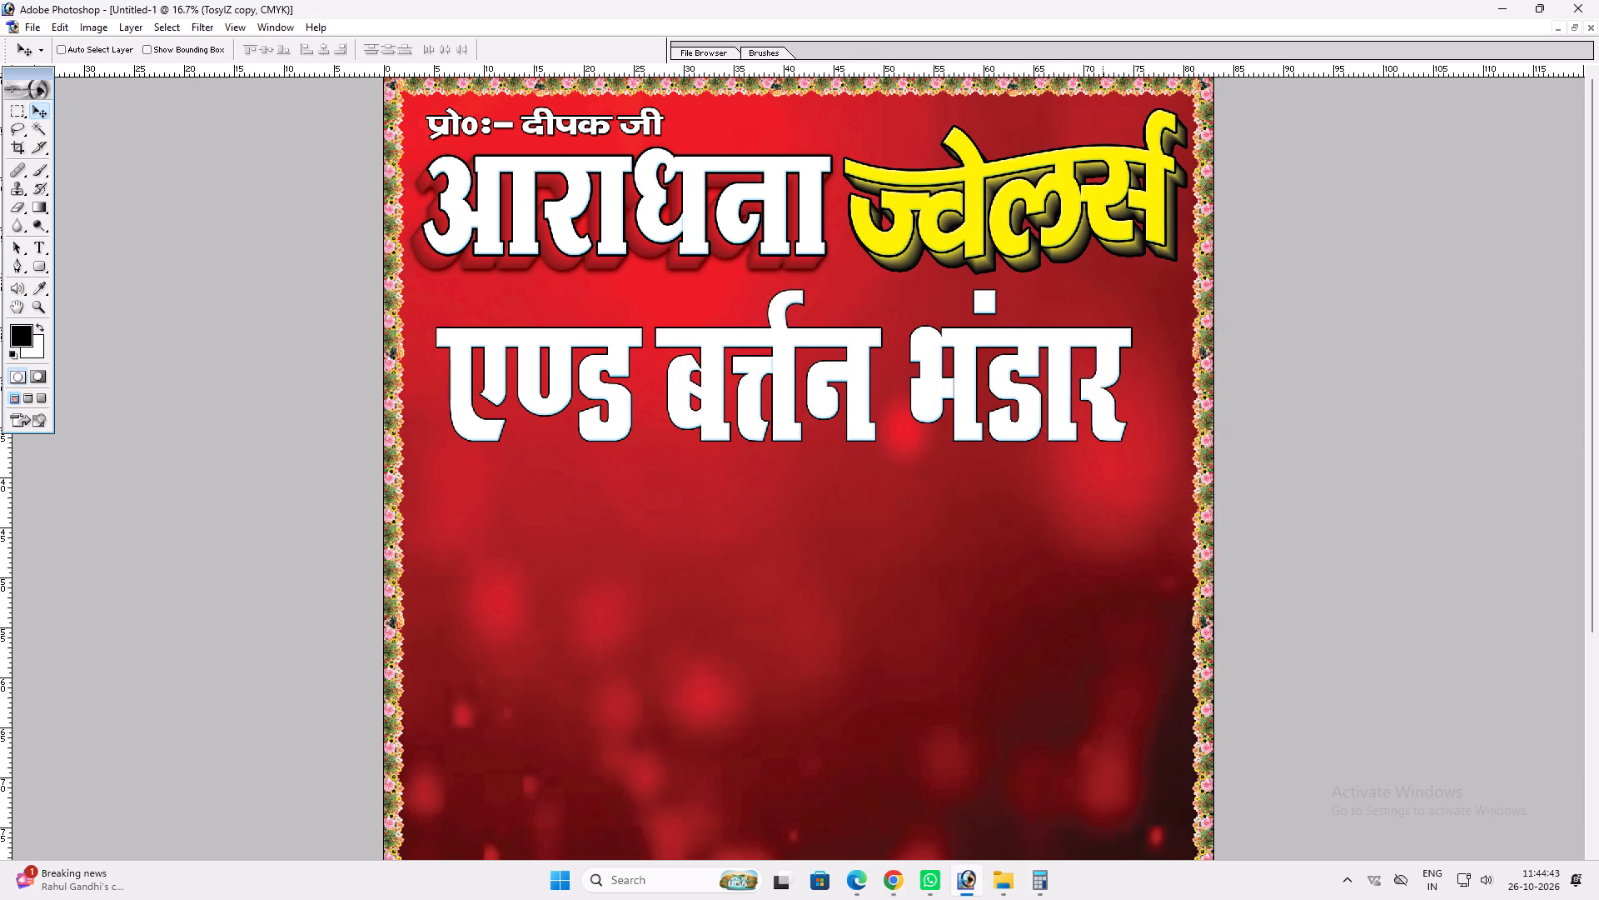
Change the color overlay of the blurred "ज्वेलर्स" copy to black.
key("alt+l")
key("alt+y")
key("n")
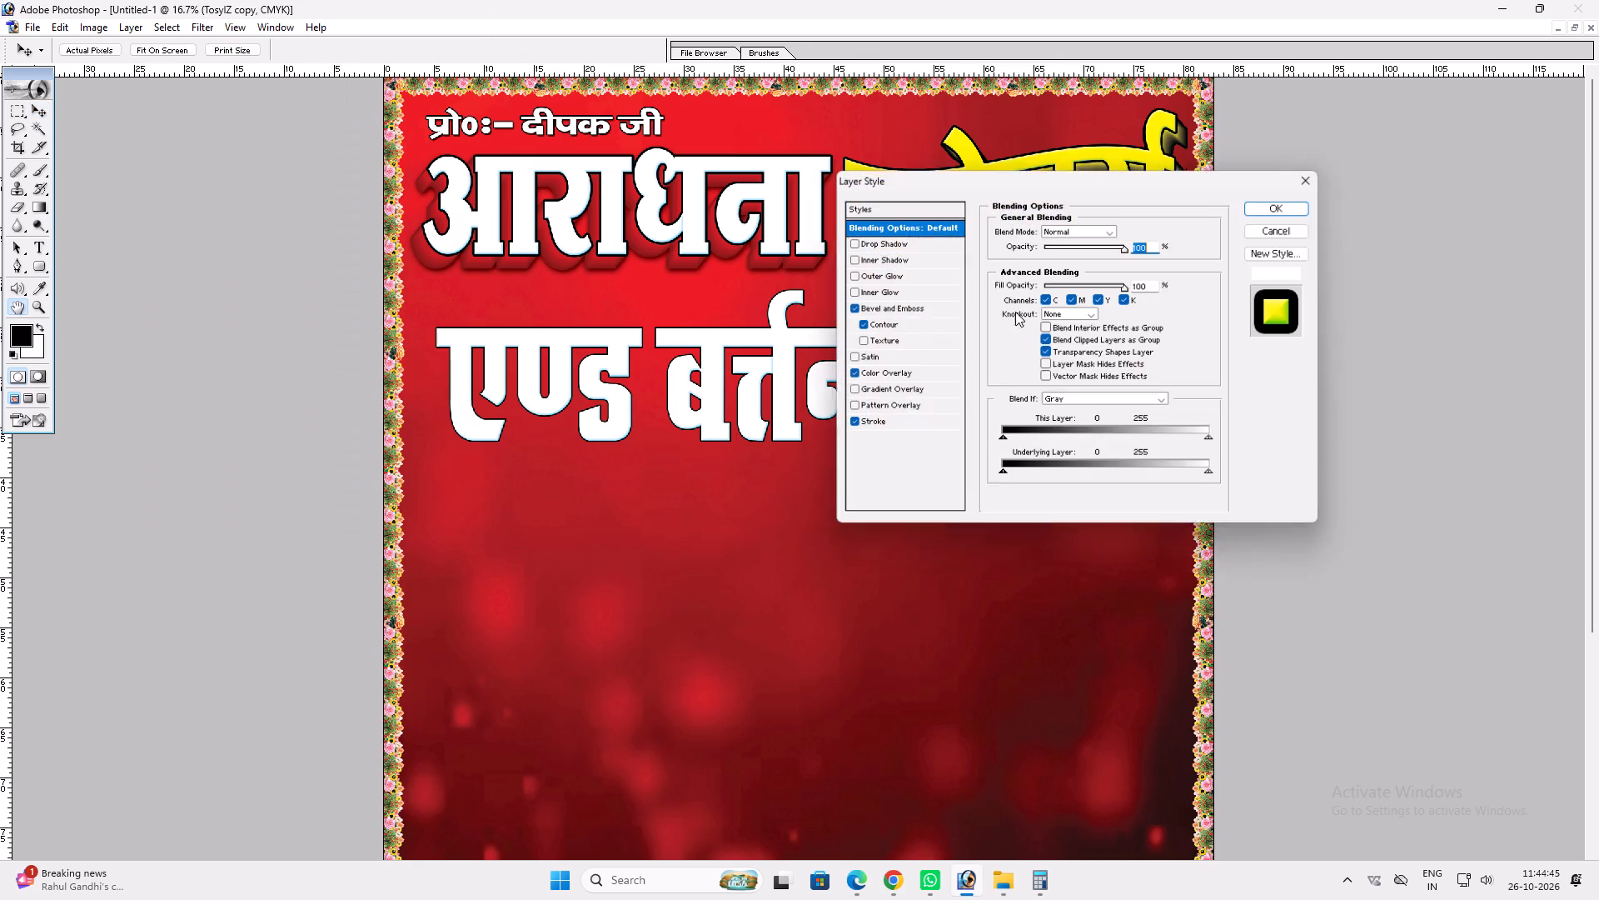
left_click(899, 377)
left_click(1128, 230)
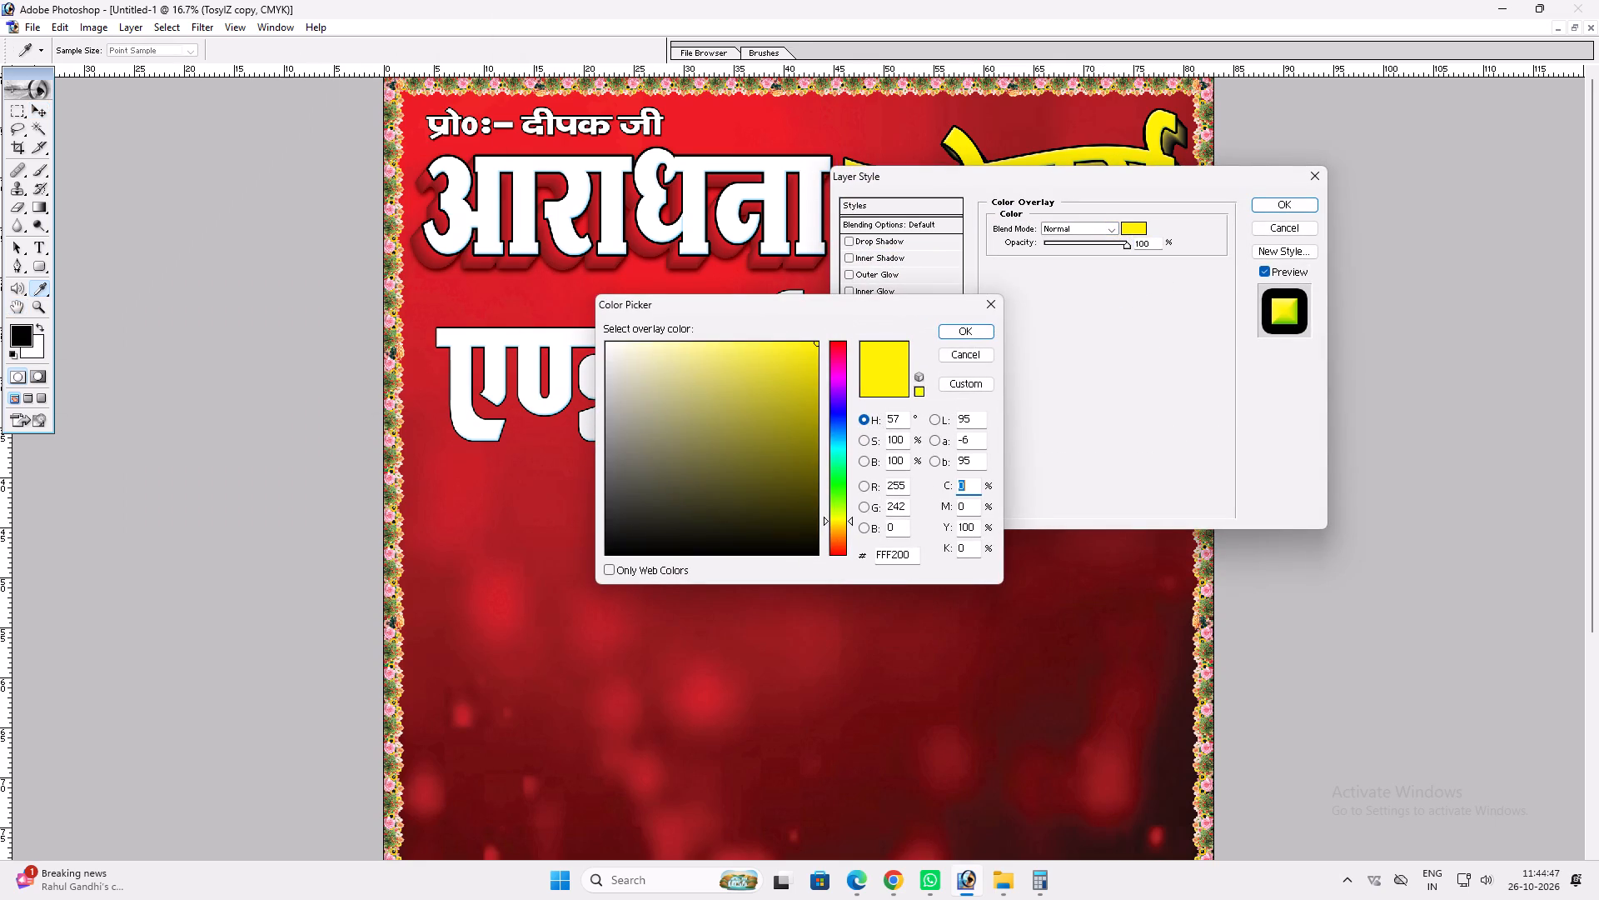
left_click_drag(704, 437, 929, 718)
key("Return")
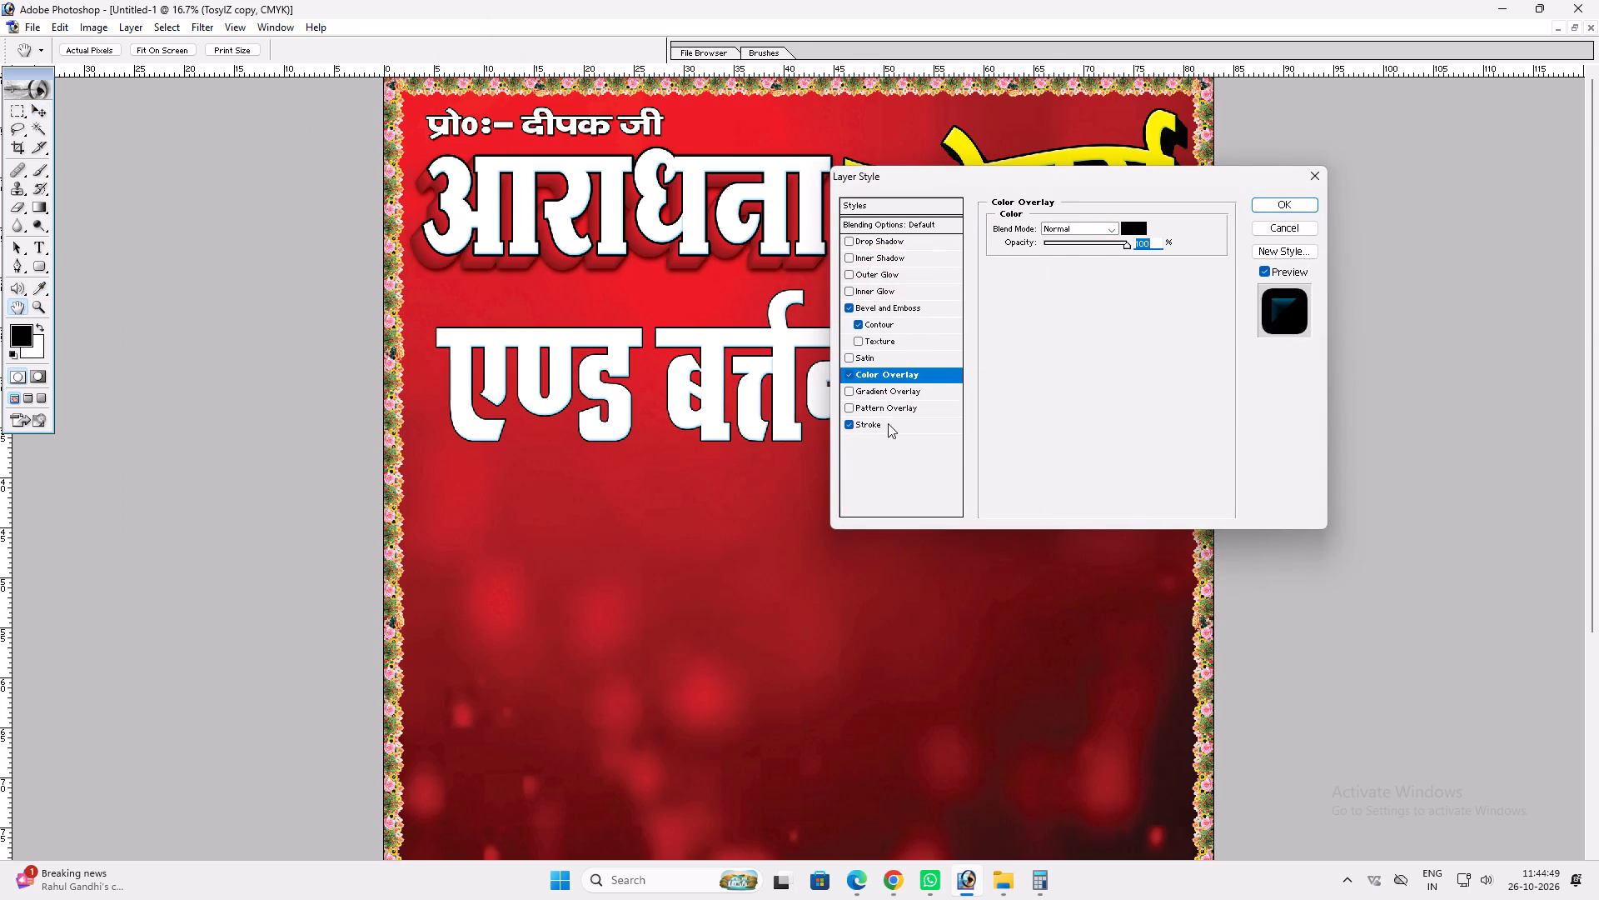
Set the stroke color of the blurred "ज्वेलर्स" copy to red, C 0, M 100, Y 100, K 1.
left_click(888, 423)
left_click(1038, 322)
key("1")
key("shift+Tab")
key("Tab")
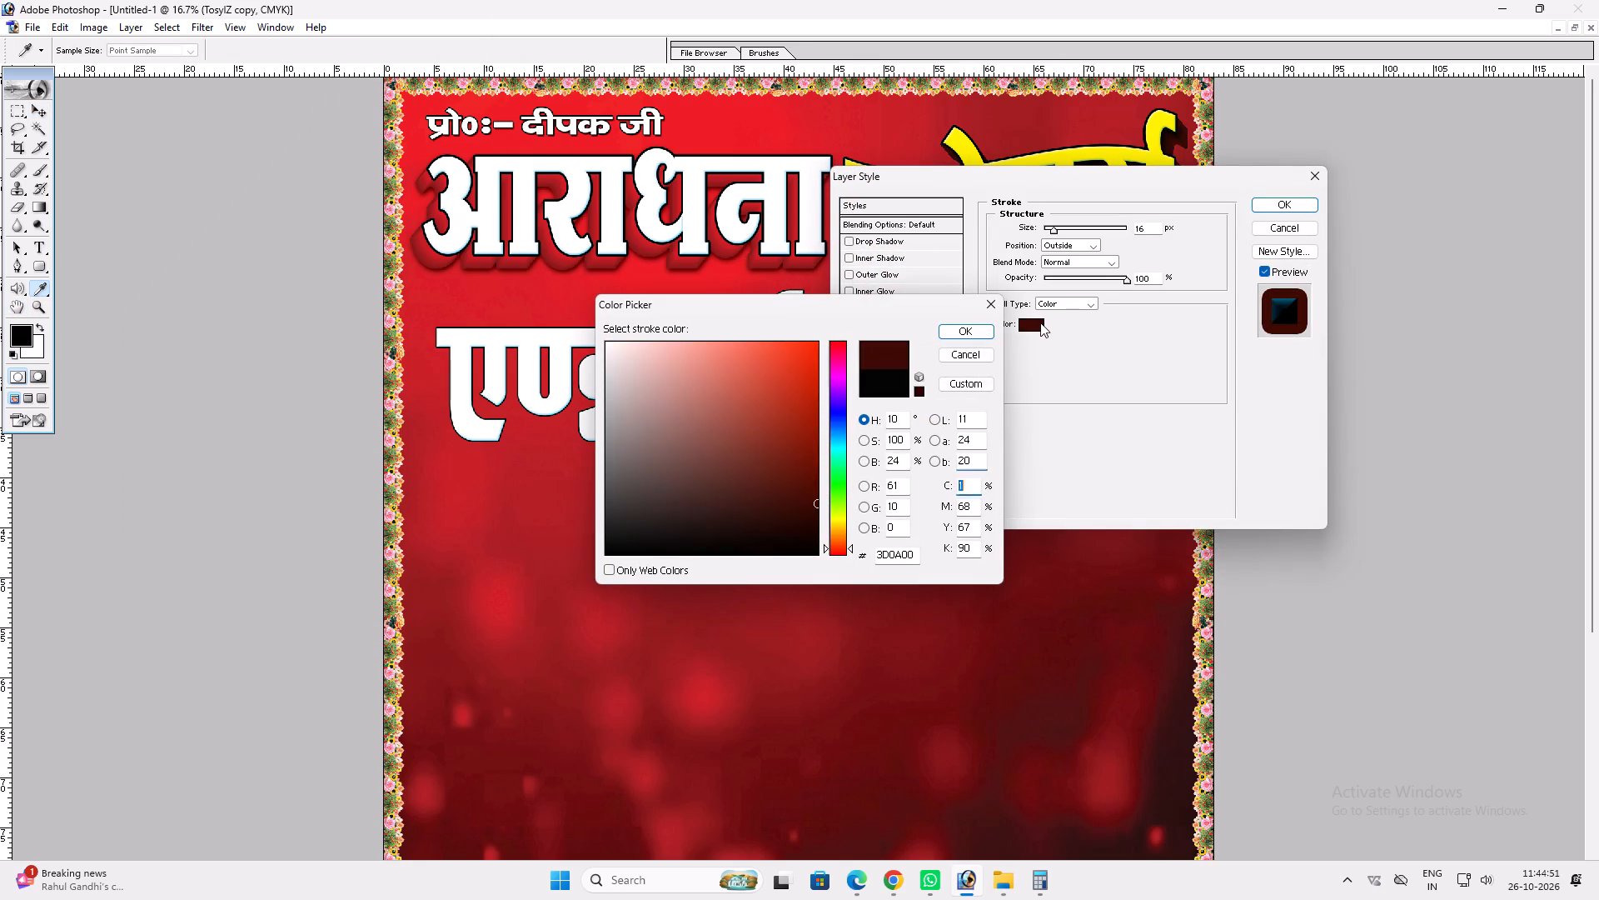
key("0")
key("Tab")
key("1")
key("shift+Tab")
key("Tab")
key("0")
key("Tab")
type("100")
key("Tab")
key("1")
key("shift+Tab")
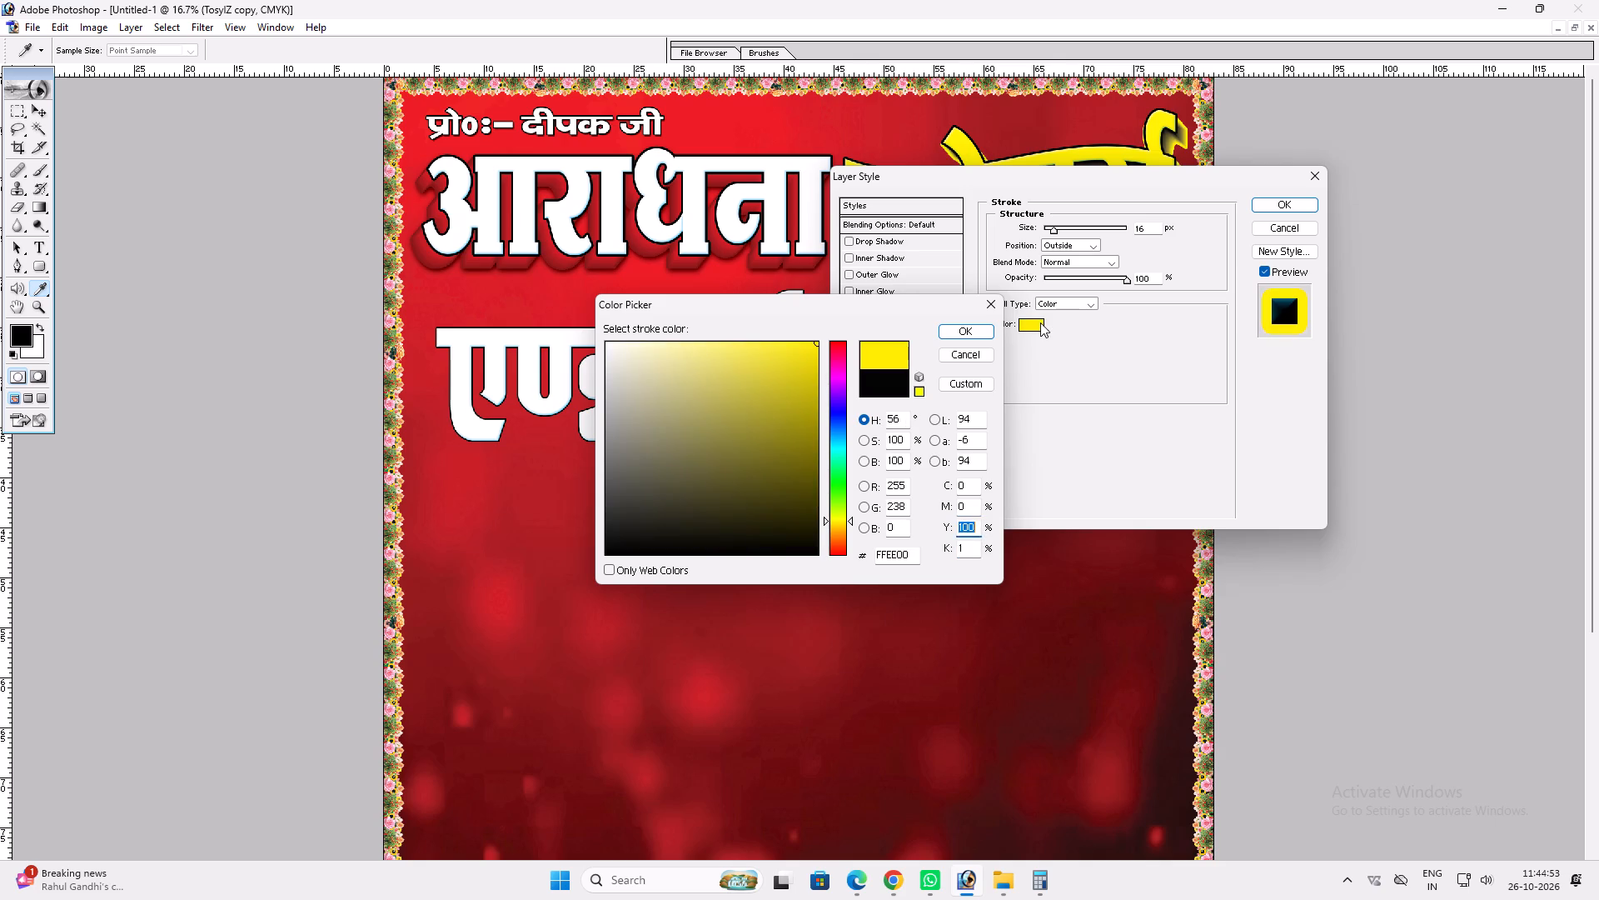
key("shift+Tab")
type("100")
key("Tab")
key("Return")
key("Return")
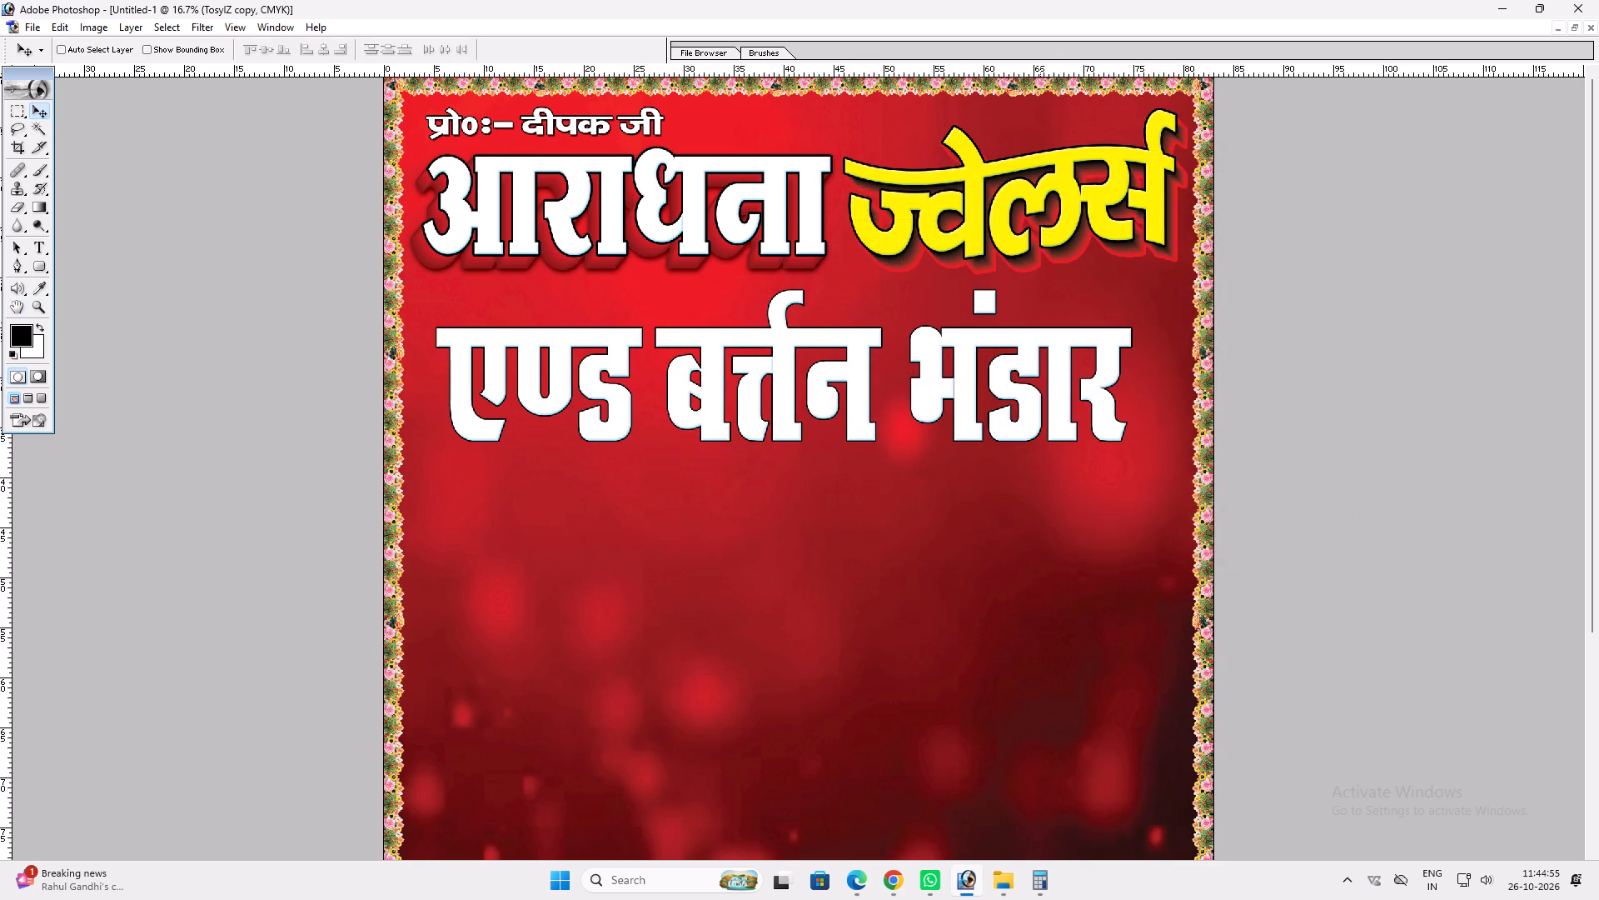
Add a drop shadow with raised opacity to the blurred "ज्वेलर्स" copy.
key("alt+l")
key("alt+y")
key("k")
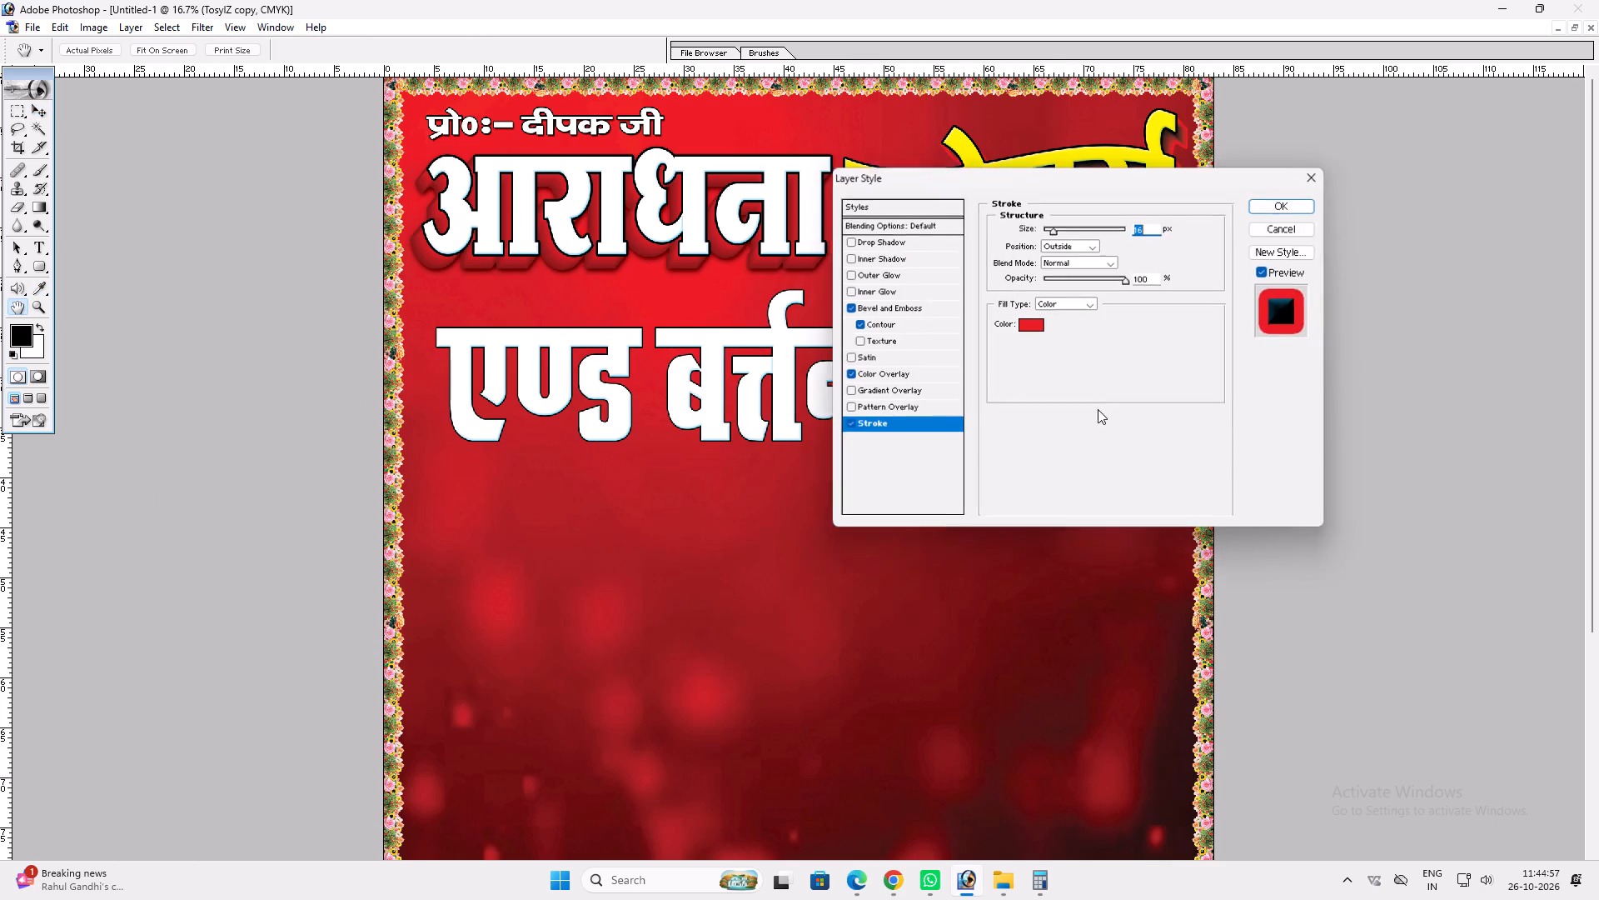
scroll(1104, 439, "down", 3)
left_click(919, 243)
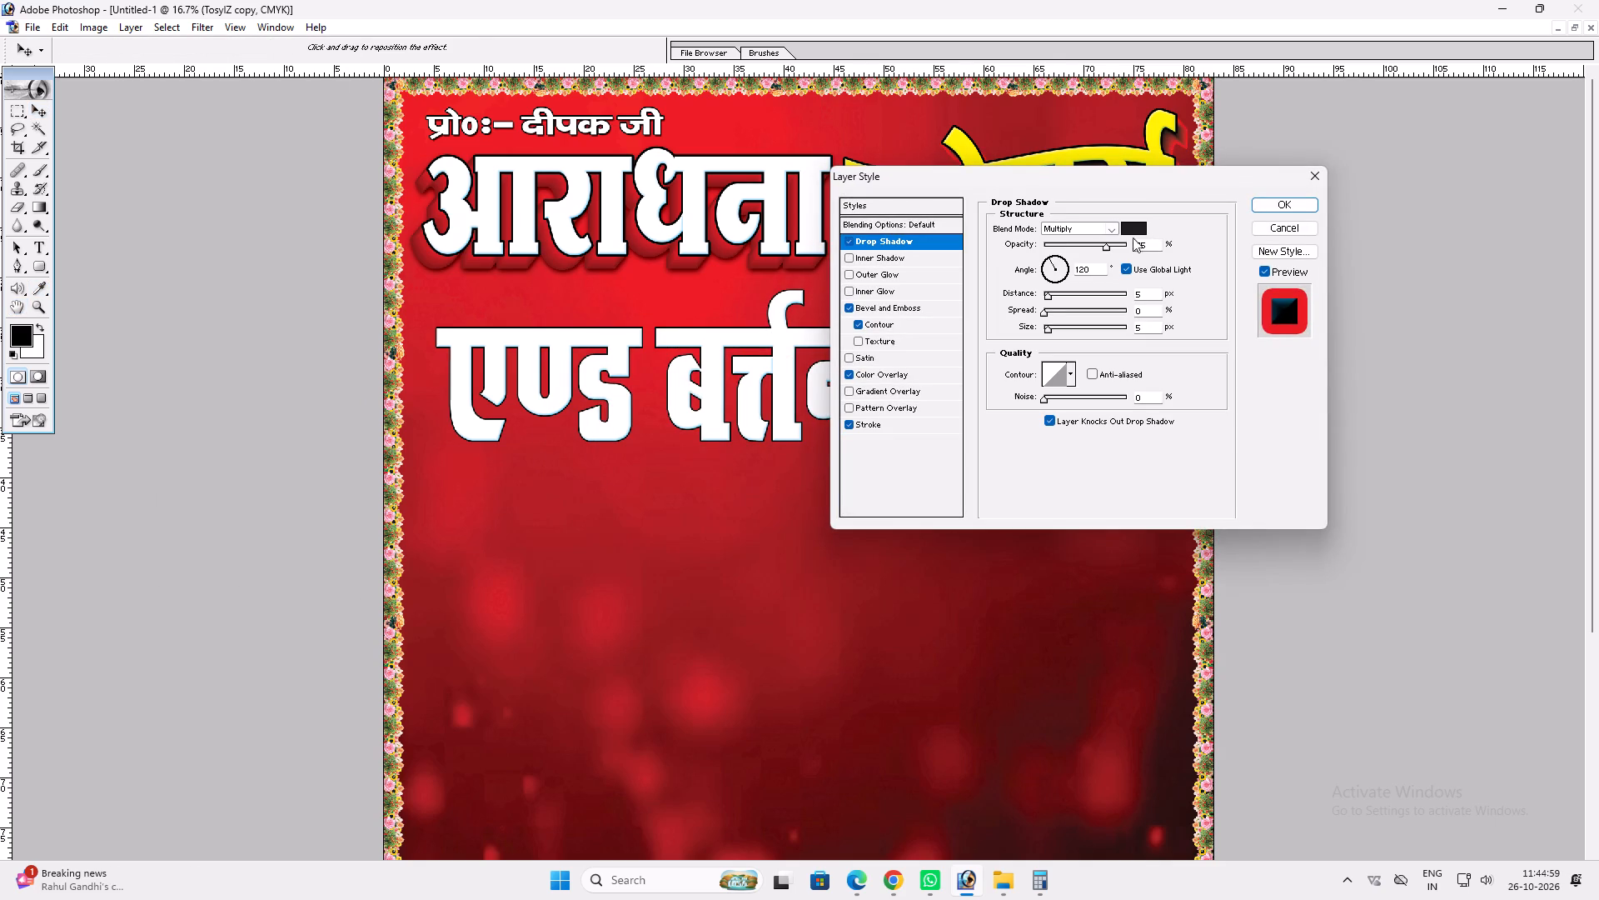
left_click_drag(1109, 246, 1157, 256)
left_click(1047, 303)
left_click(1053, 302)
key("Return")
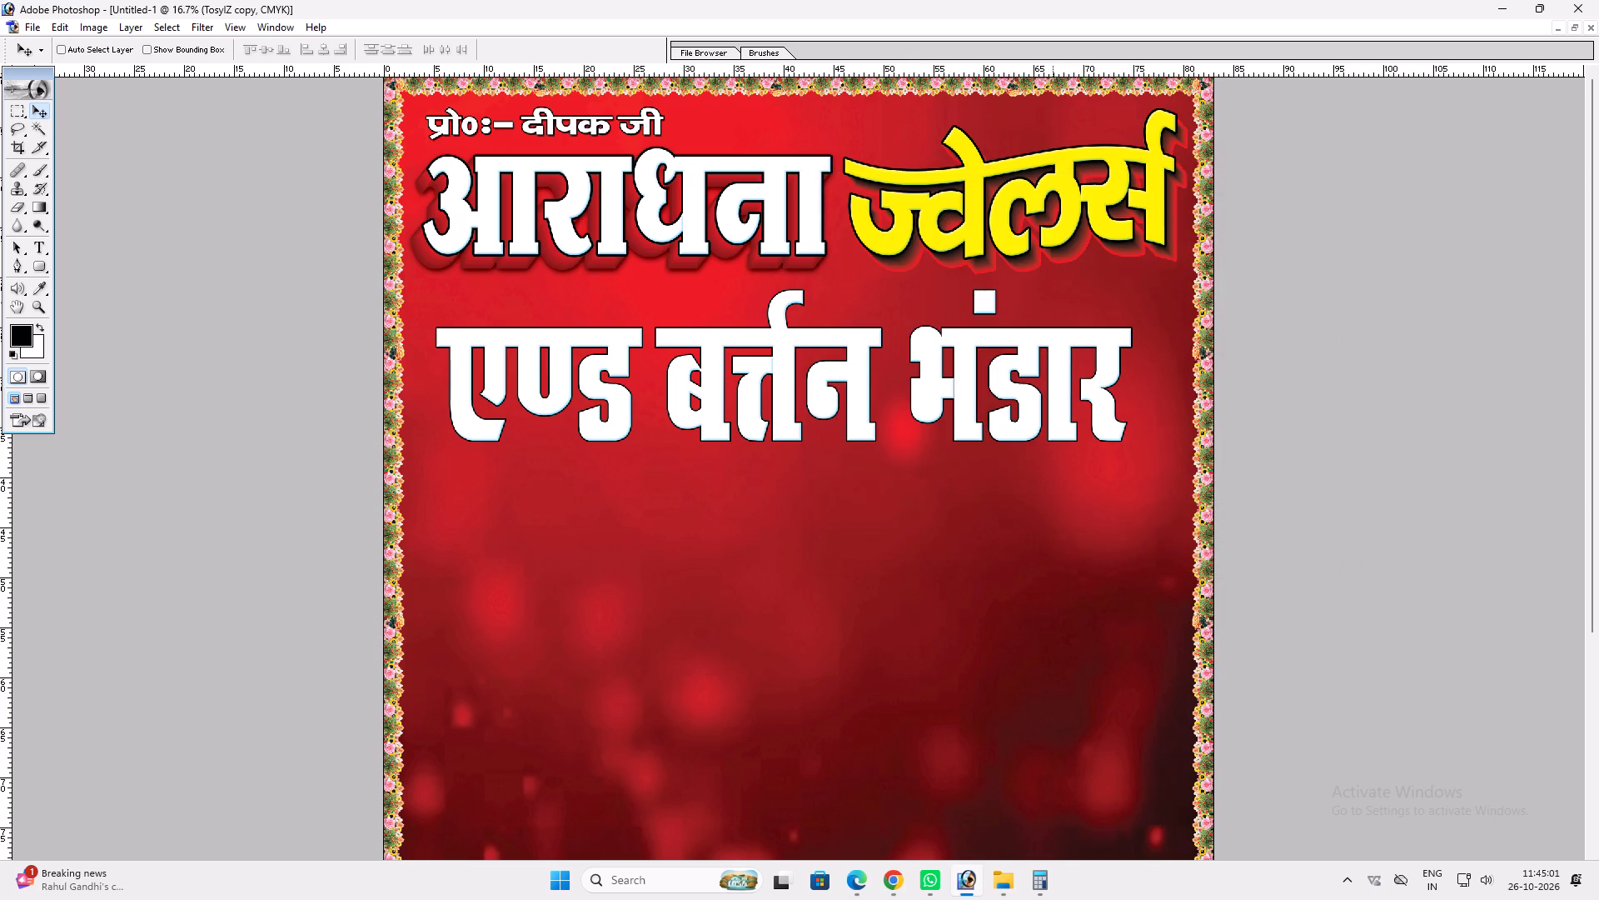
Reduce the height of the "एण्ड बर्त्तन भंडार" line and move it slightly up and left, closer to the title.
key("v")
left_click(997, 379, "ctrl")
key("ctrl+t")
left_click_drag(988, 445, 1012, 428, "shift")
key("shift+Return")
key("v")
left_click_drag(971, 424, 964, 414)
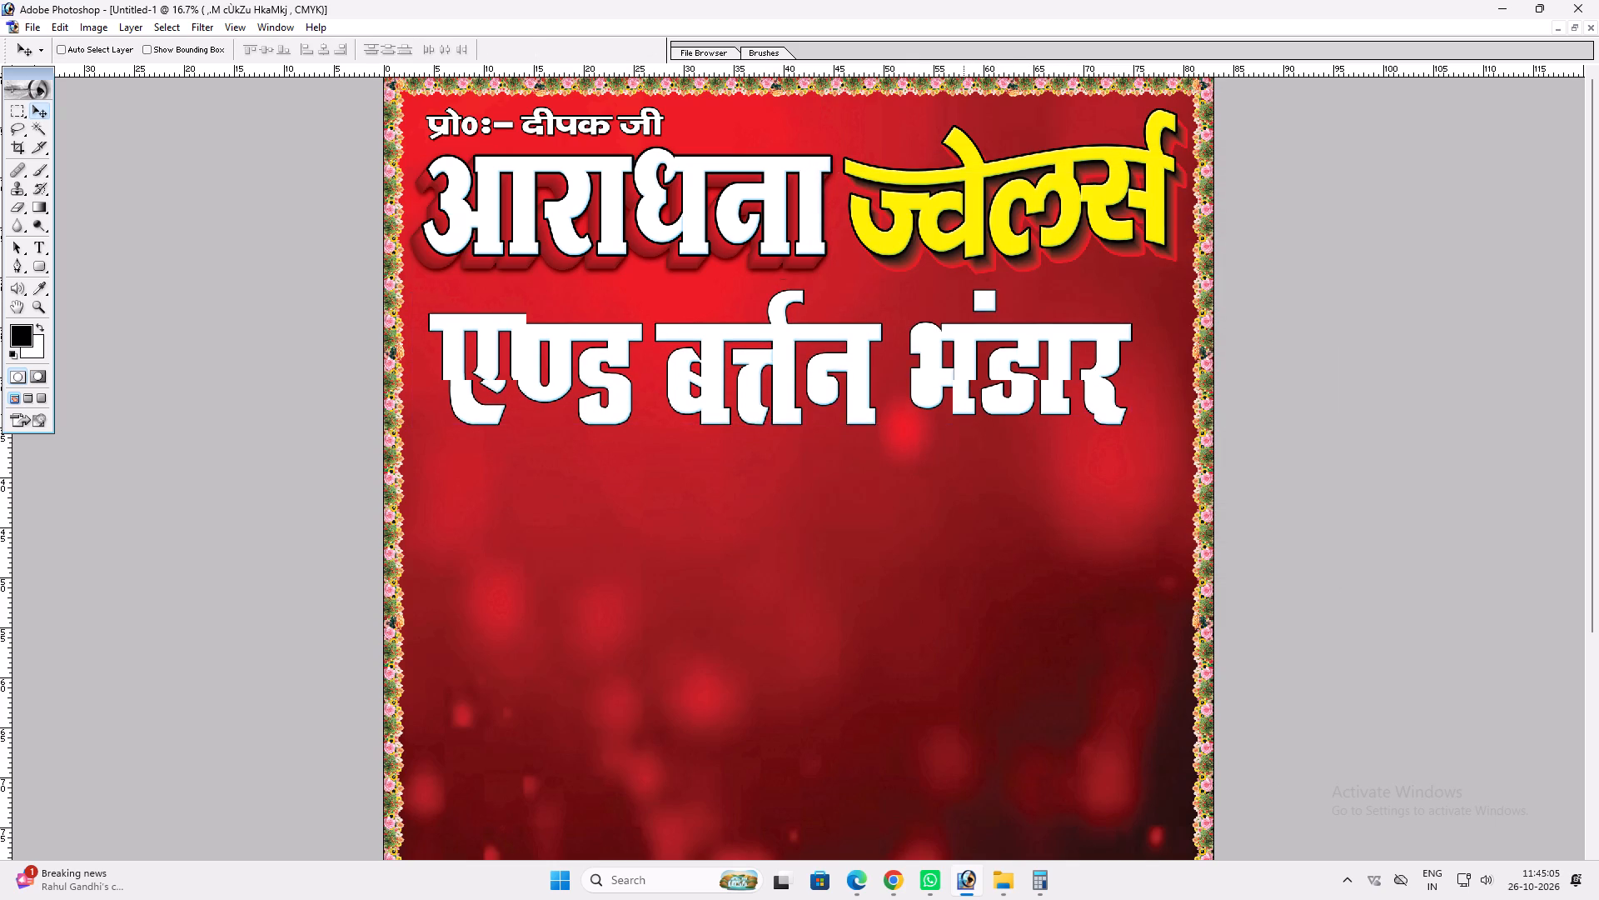
left_click_drag(964, 414, 963, 413)
Widen the "एण्ड बर्त्तन भंडार" line rightward until it ends below the end of "ज्वेलर्स".
key("ctrl+t")
left_click_drag(1123, 322, 1171, 317, "shift")
key("Return")
type("vv")
Increase the stroke size slightly on the "एण्ड बर्त्तन भंडार" line.
key("alt+l")
key("alt+y")
key("k")
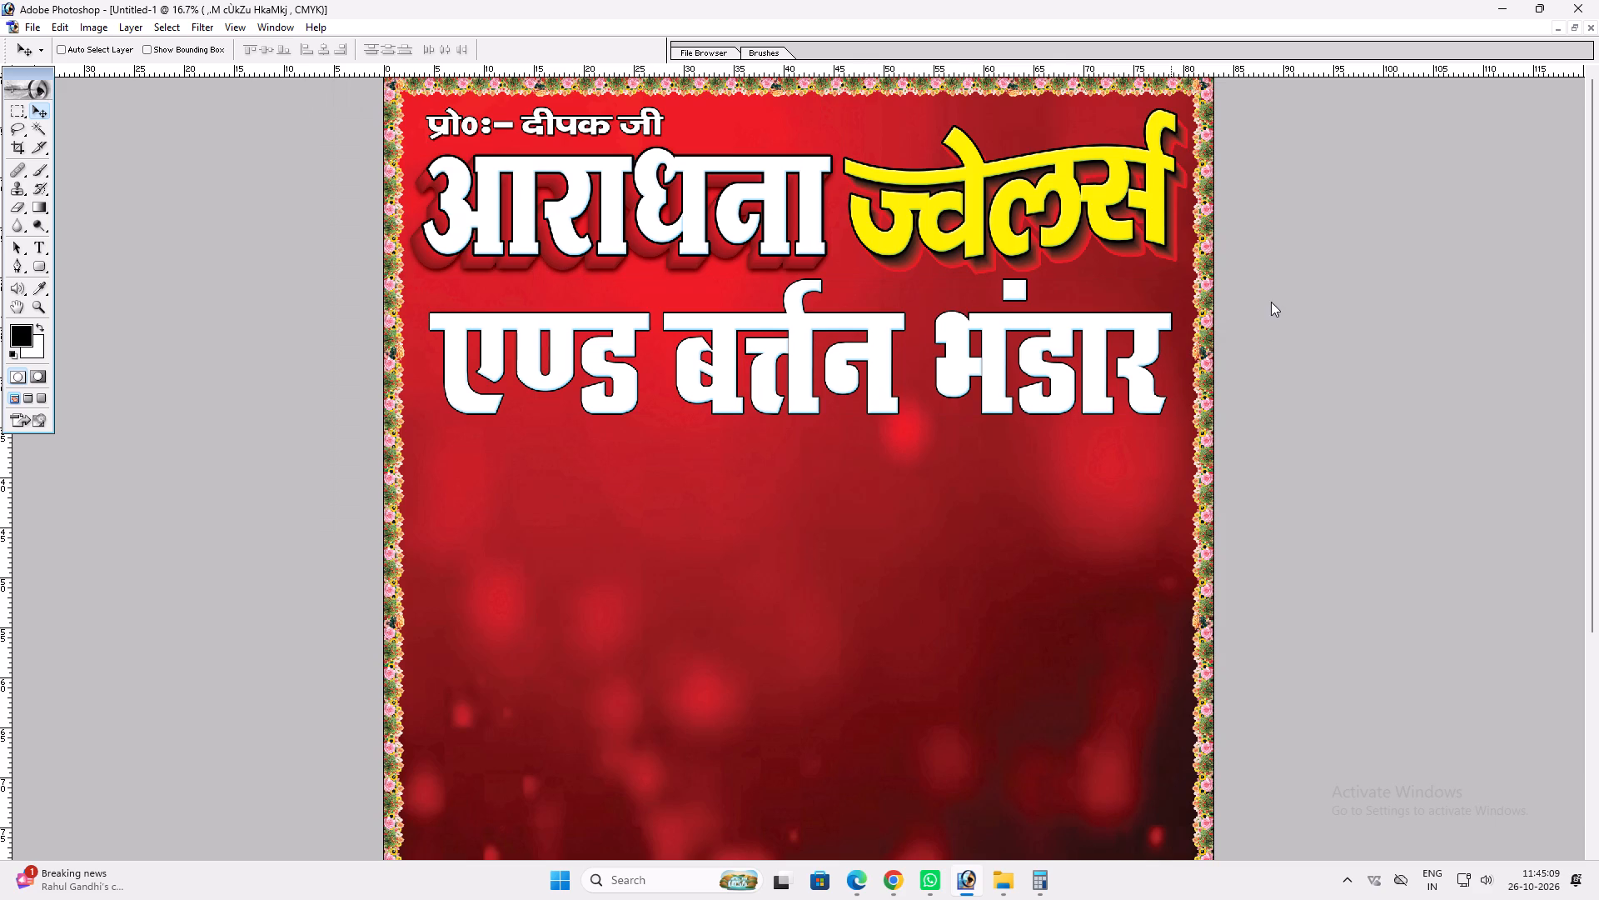
scroll(1155, 450, "up", 8)
key("Return")
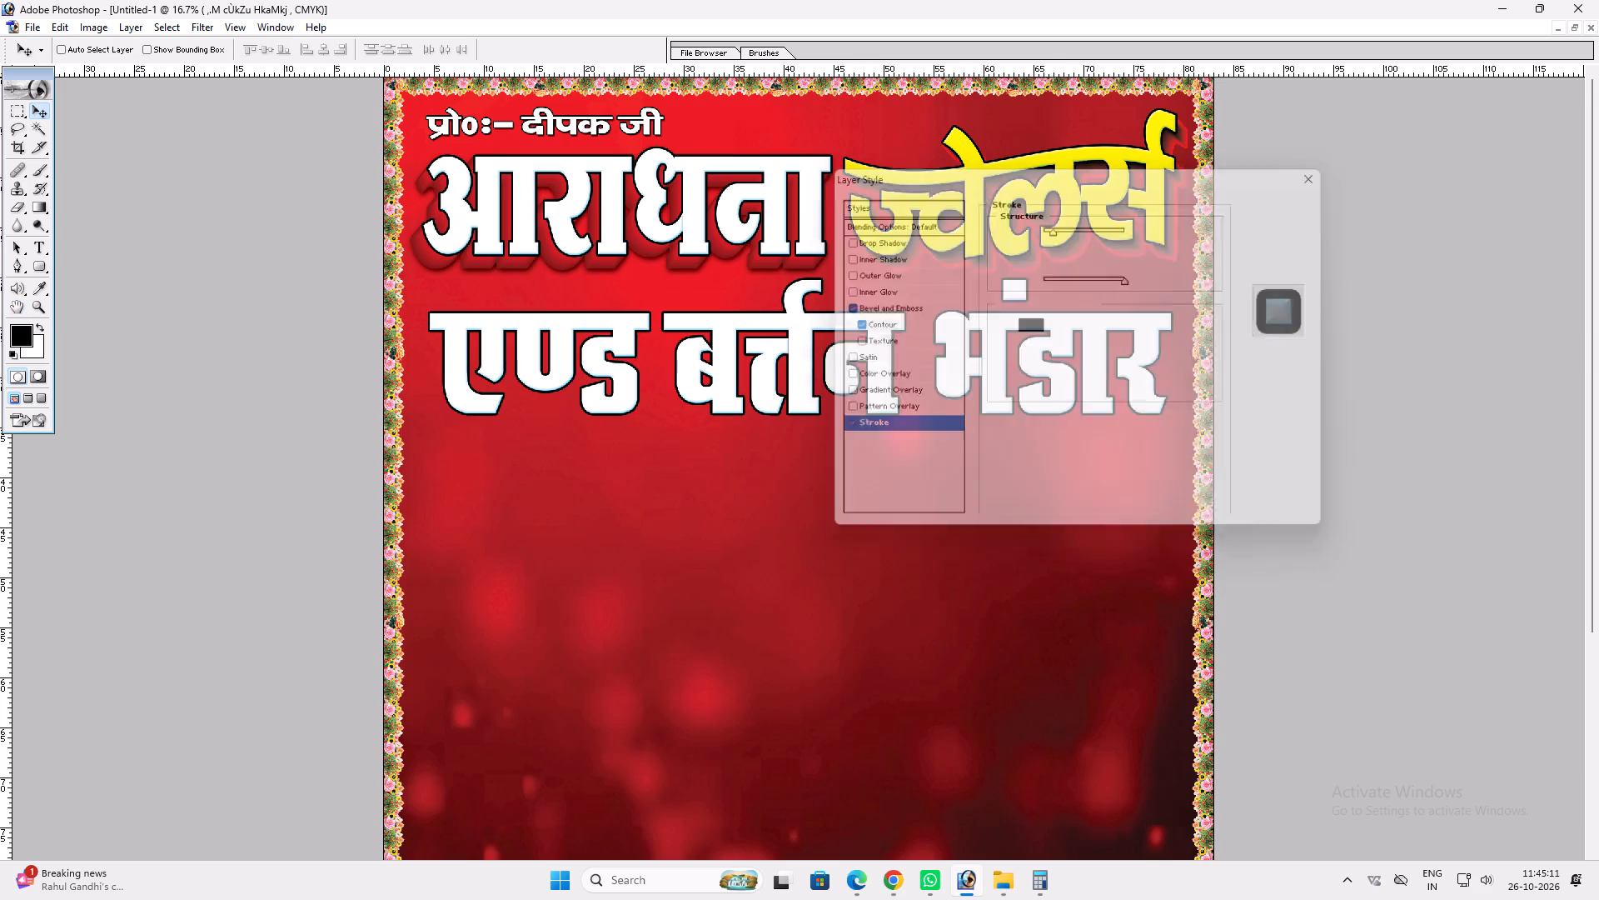
Delete the blank space before "एण्ड" in the "एण्ड बर्त्तन भंडार" line.
key("t")
left_click_drag(435, 350, 253, 332)
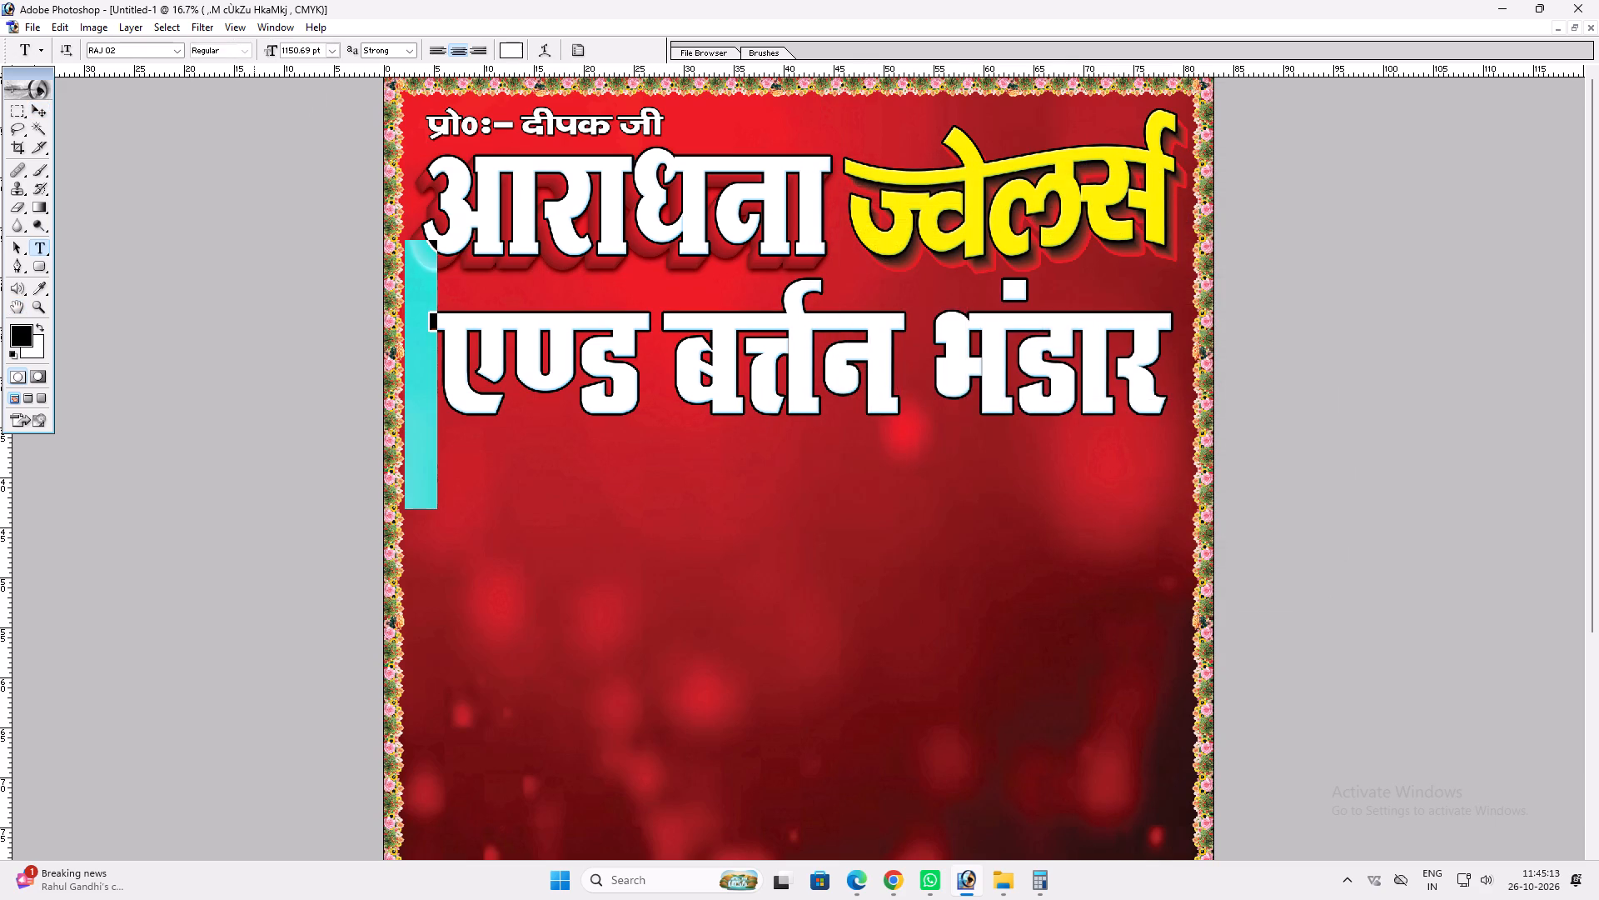
left_click_drag(253, 332, 250, 332)
key("BackSpace")
key("Return")
key("v")
Center the "एण्ड बर्त्तन भंडार" line horizontally on the canvas and clear the selection.
key("ctrl+a")
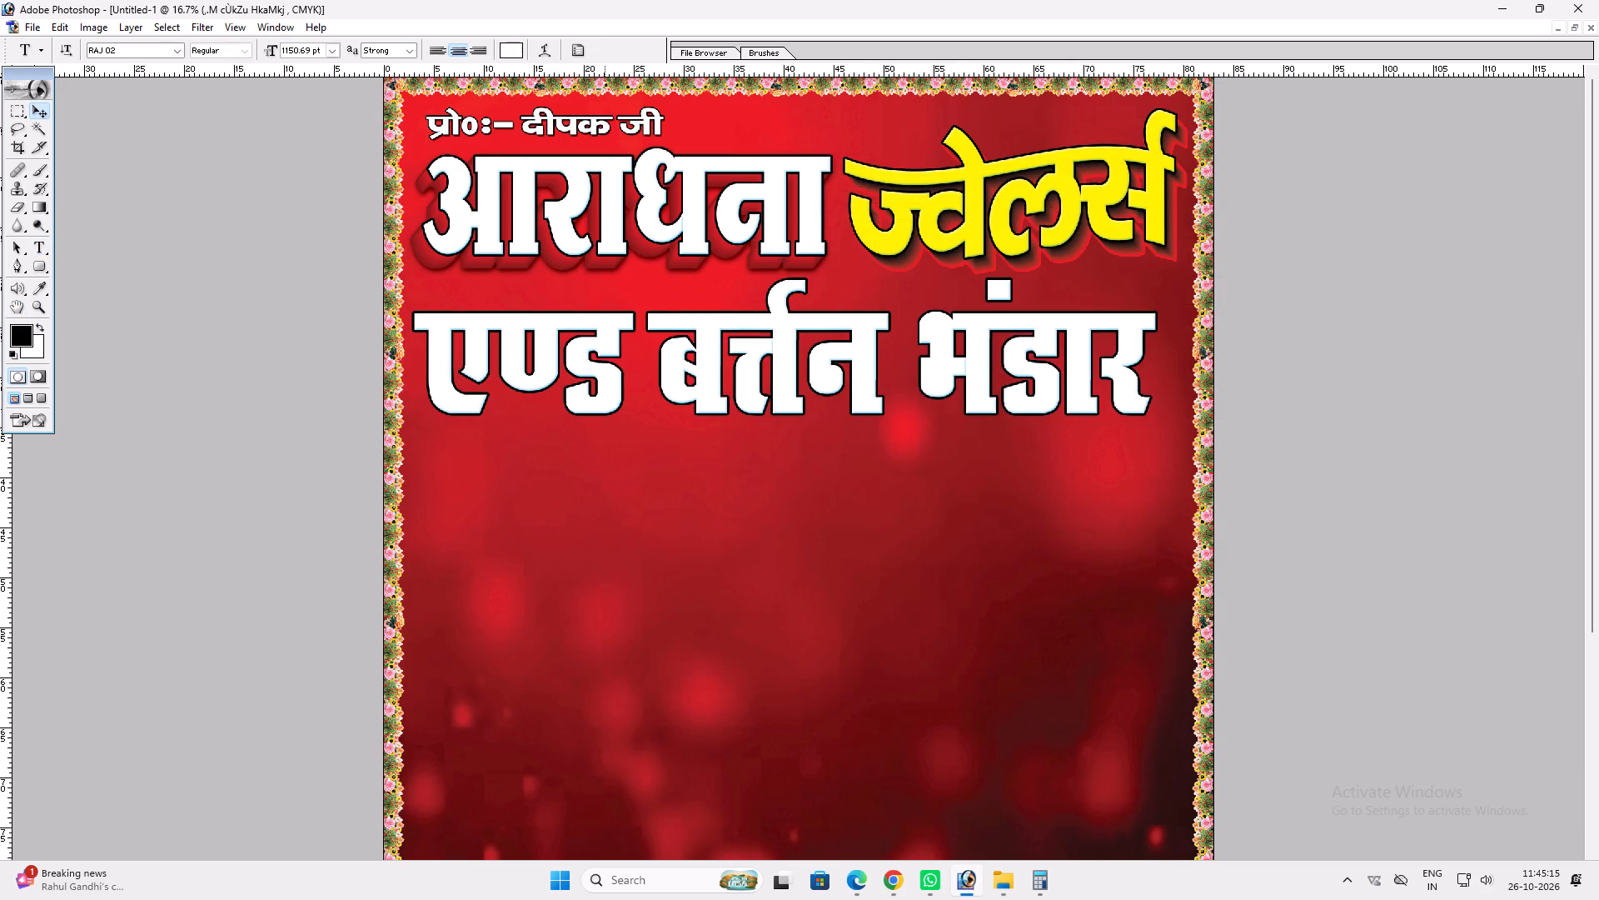
key("alt+l")
key("alt+i")
key("alt+h")
key("ctrl+d")
key("v")
key("v")
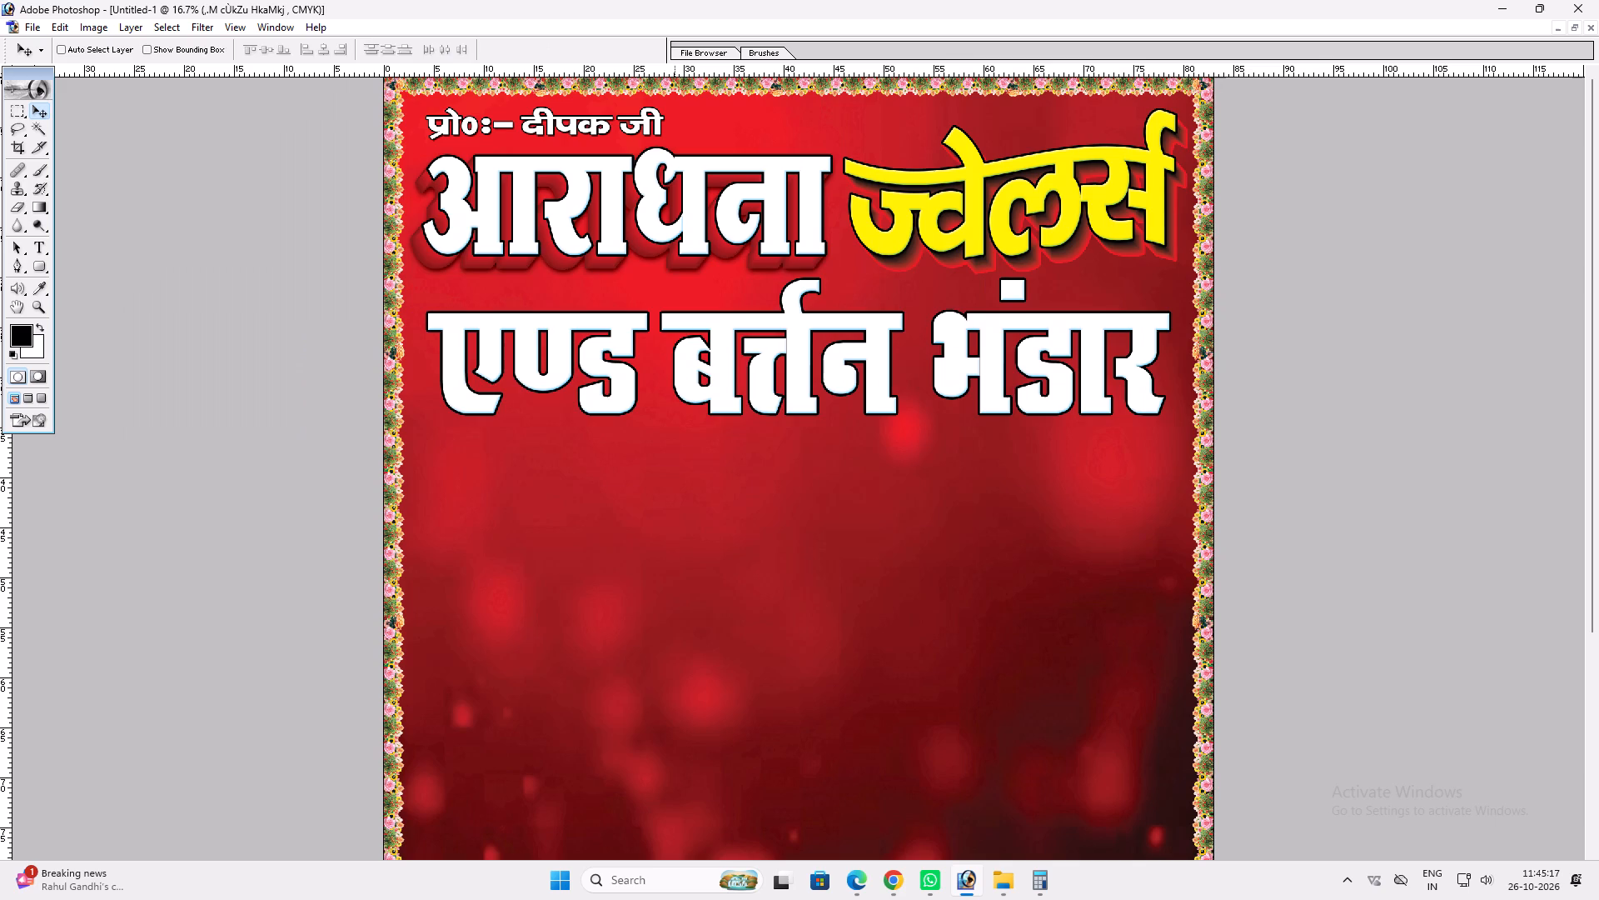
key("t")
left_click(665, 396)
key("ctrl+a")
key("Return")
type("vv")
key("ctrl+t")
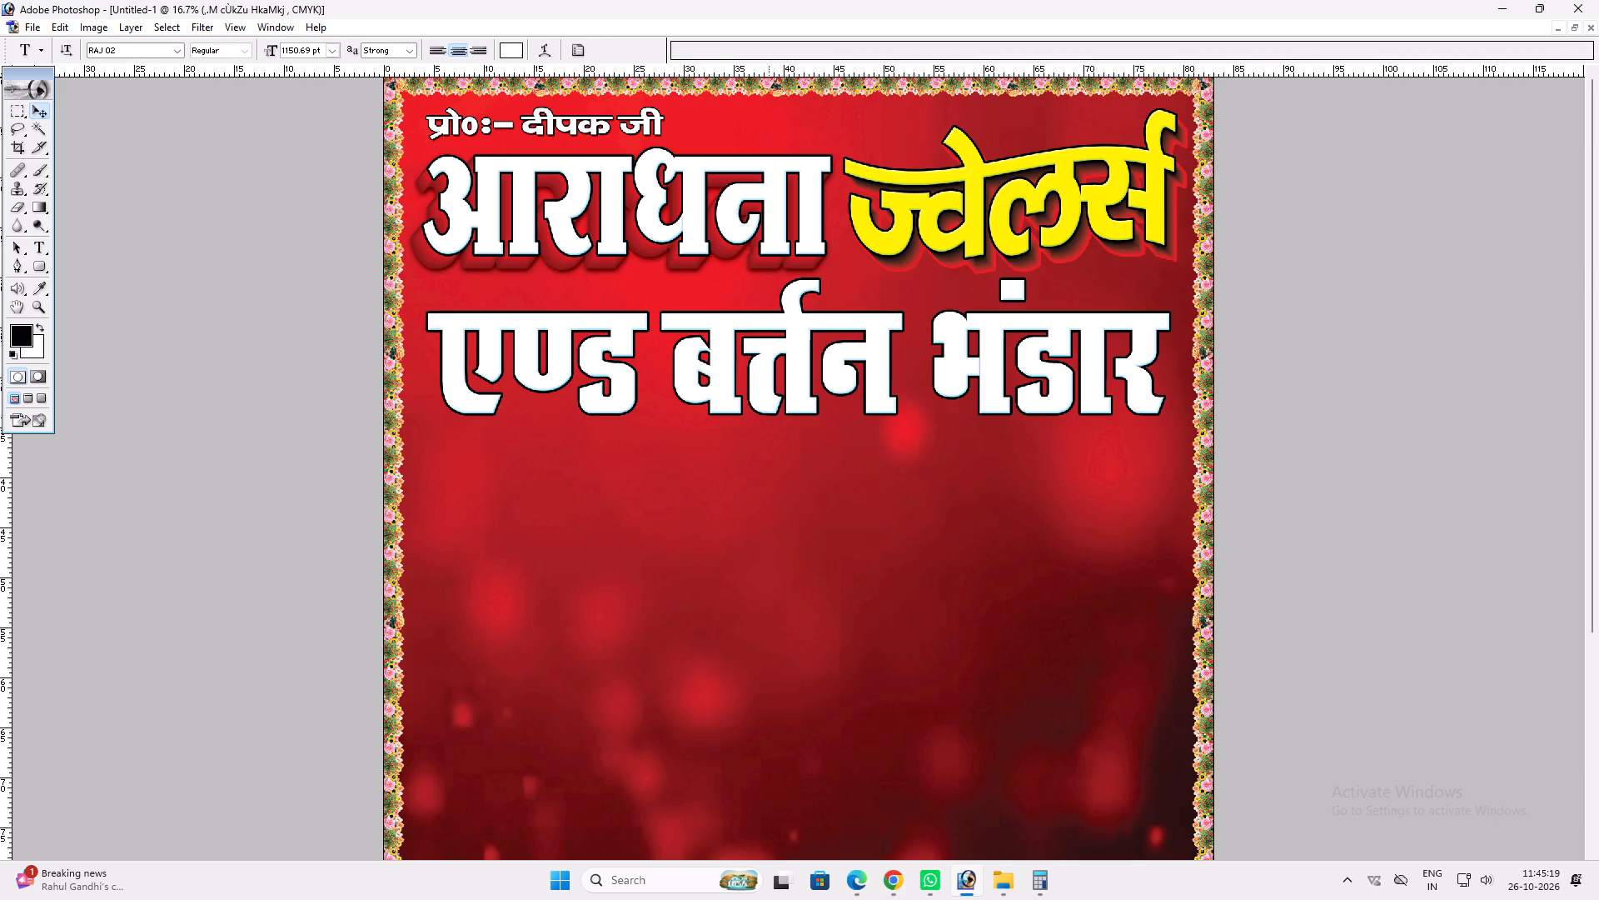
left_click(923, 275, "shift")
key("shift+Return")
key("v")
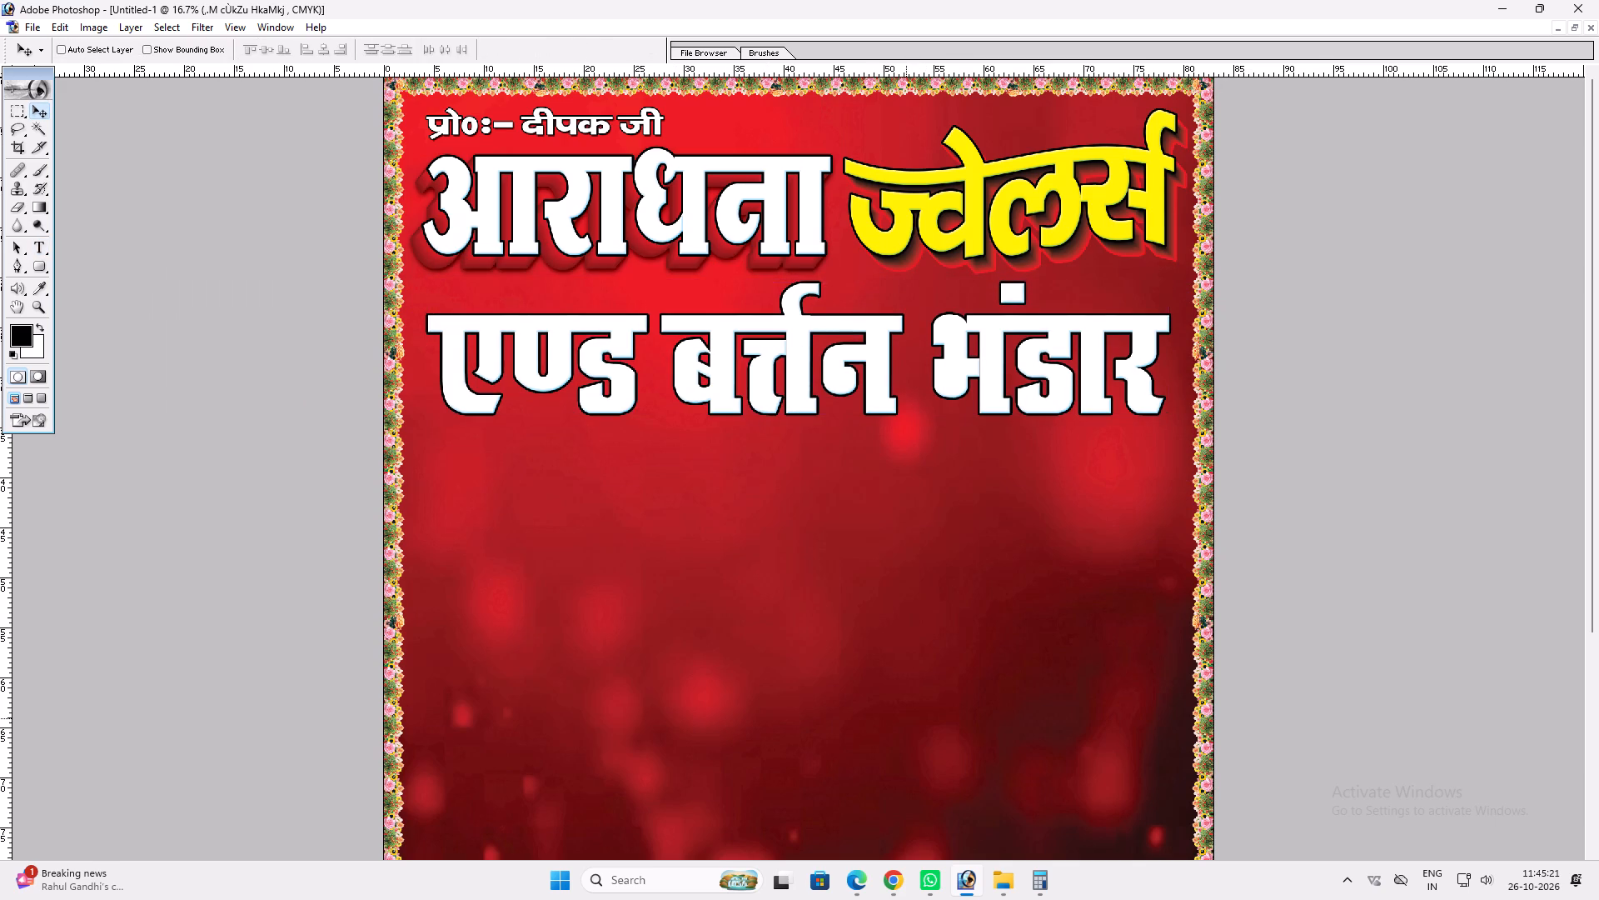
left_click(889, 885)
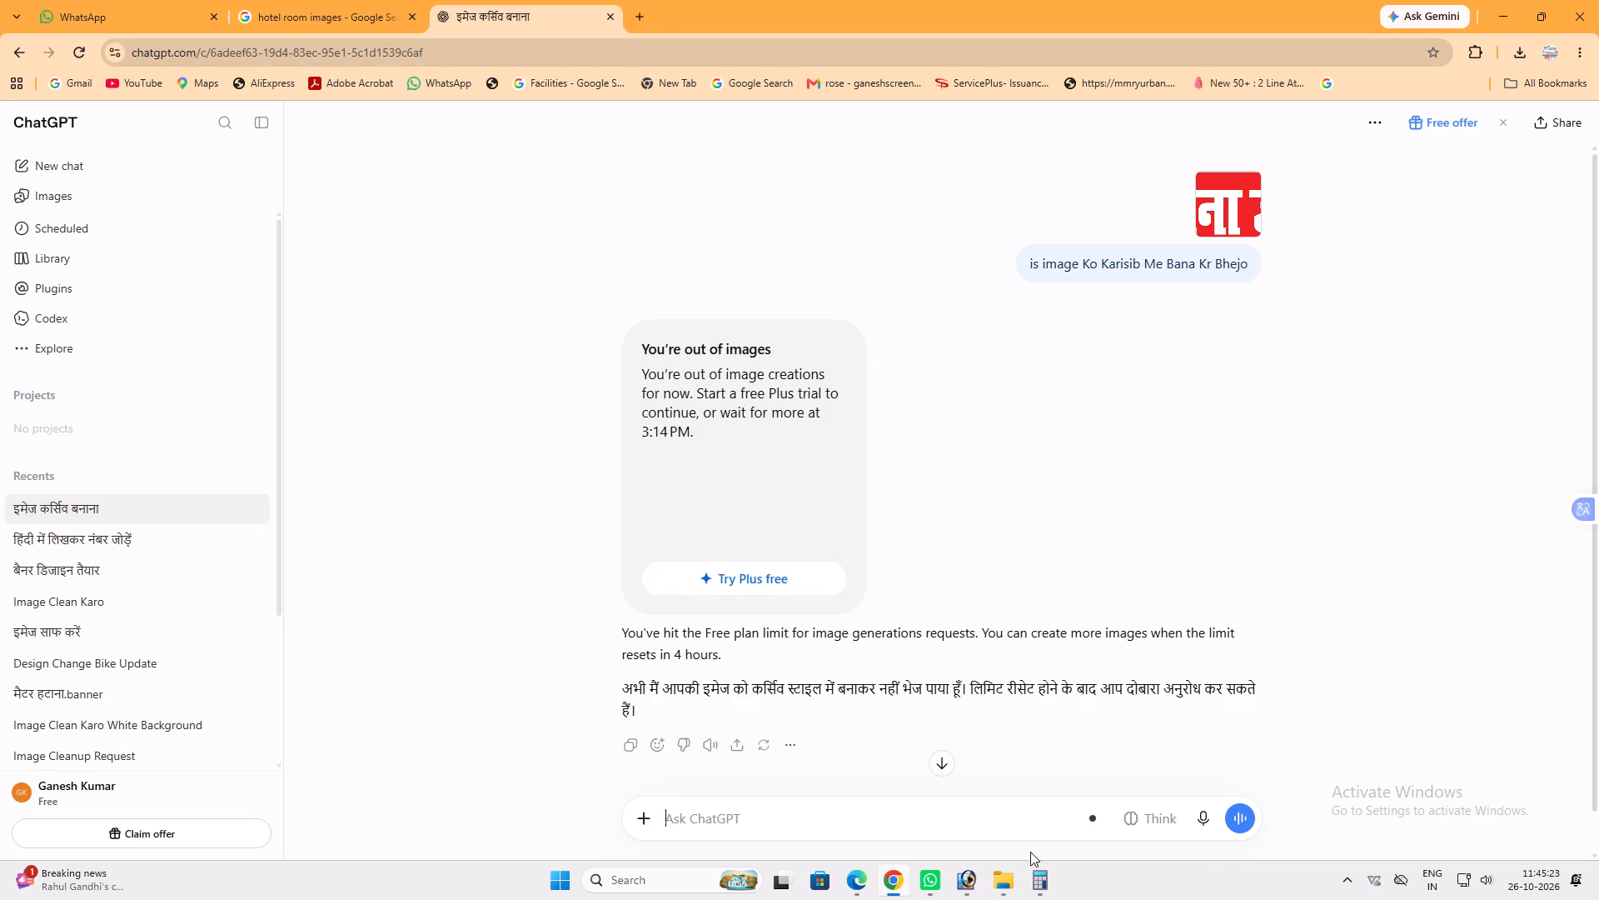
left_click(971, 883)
Move the "एण्ड बर्त्तन भंडार" line about 30 px left and 30 px down using Free Transform.
key("v")
left_click(941, 369, "ctrl")
key("ctrl+t")
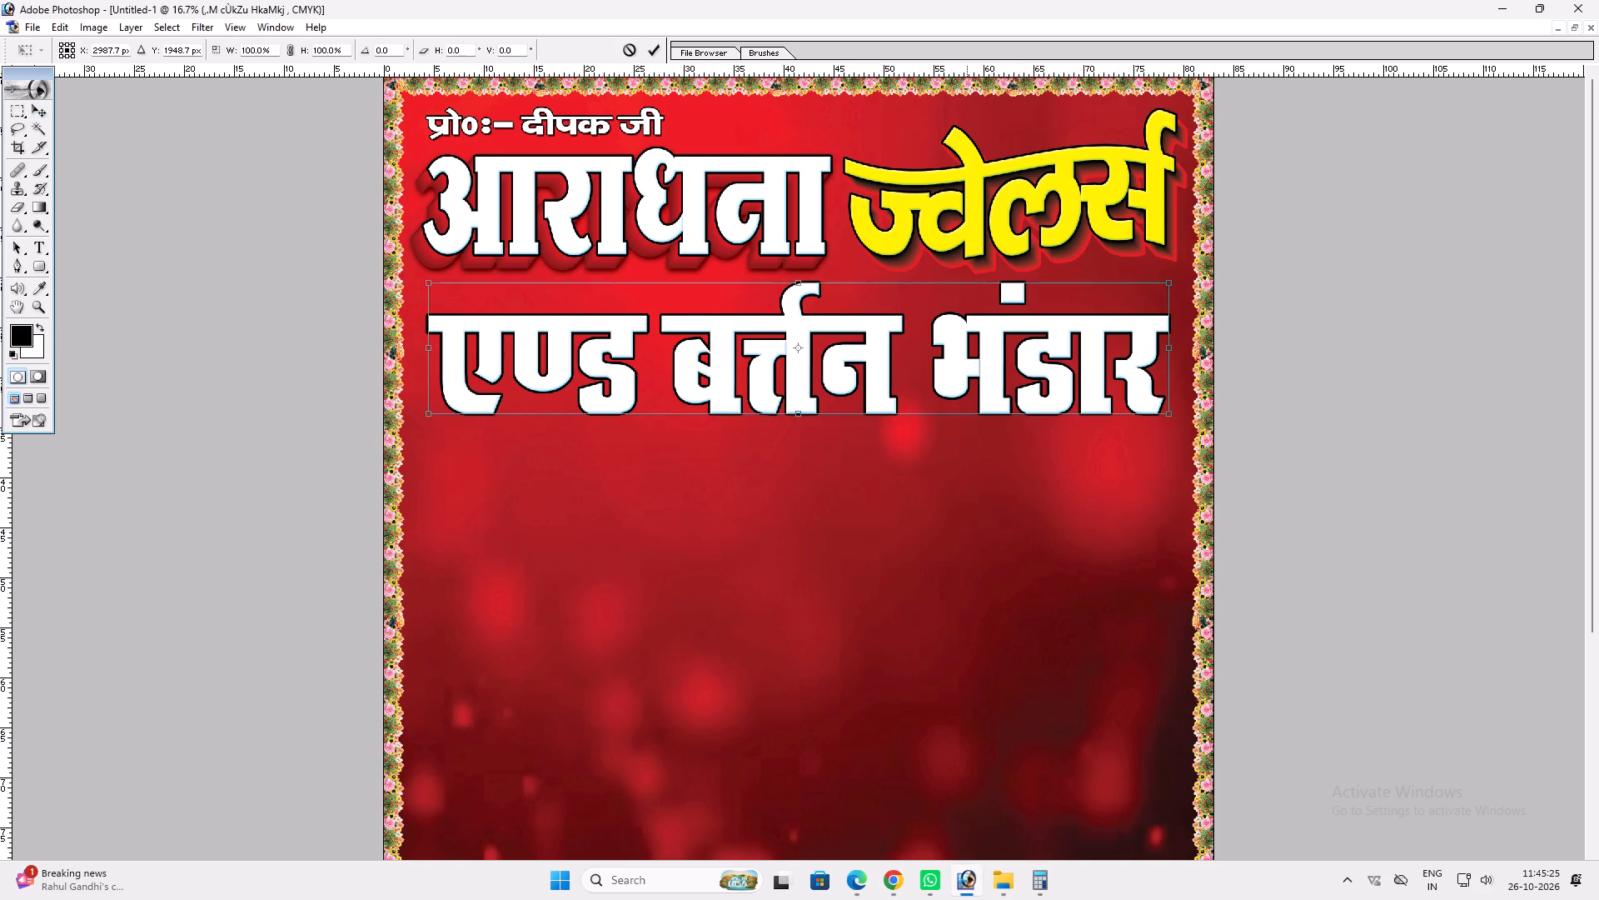
left_click(954, 399, "shift")
key("Return")
key("v")
key("ctrl+t")
left_click(930, 416, "shift")
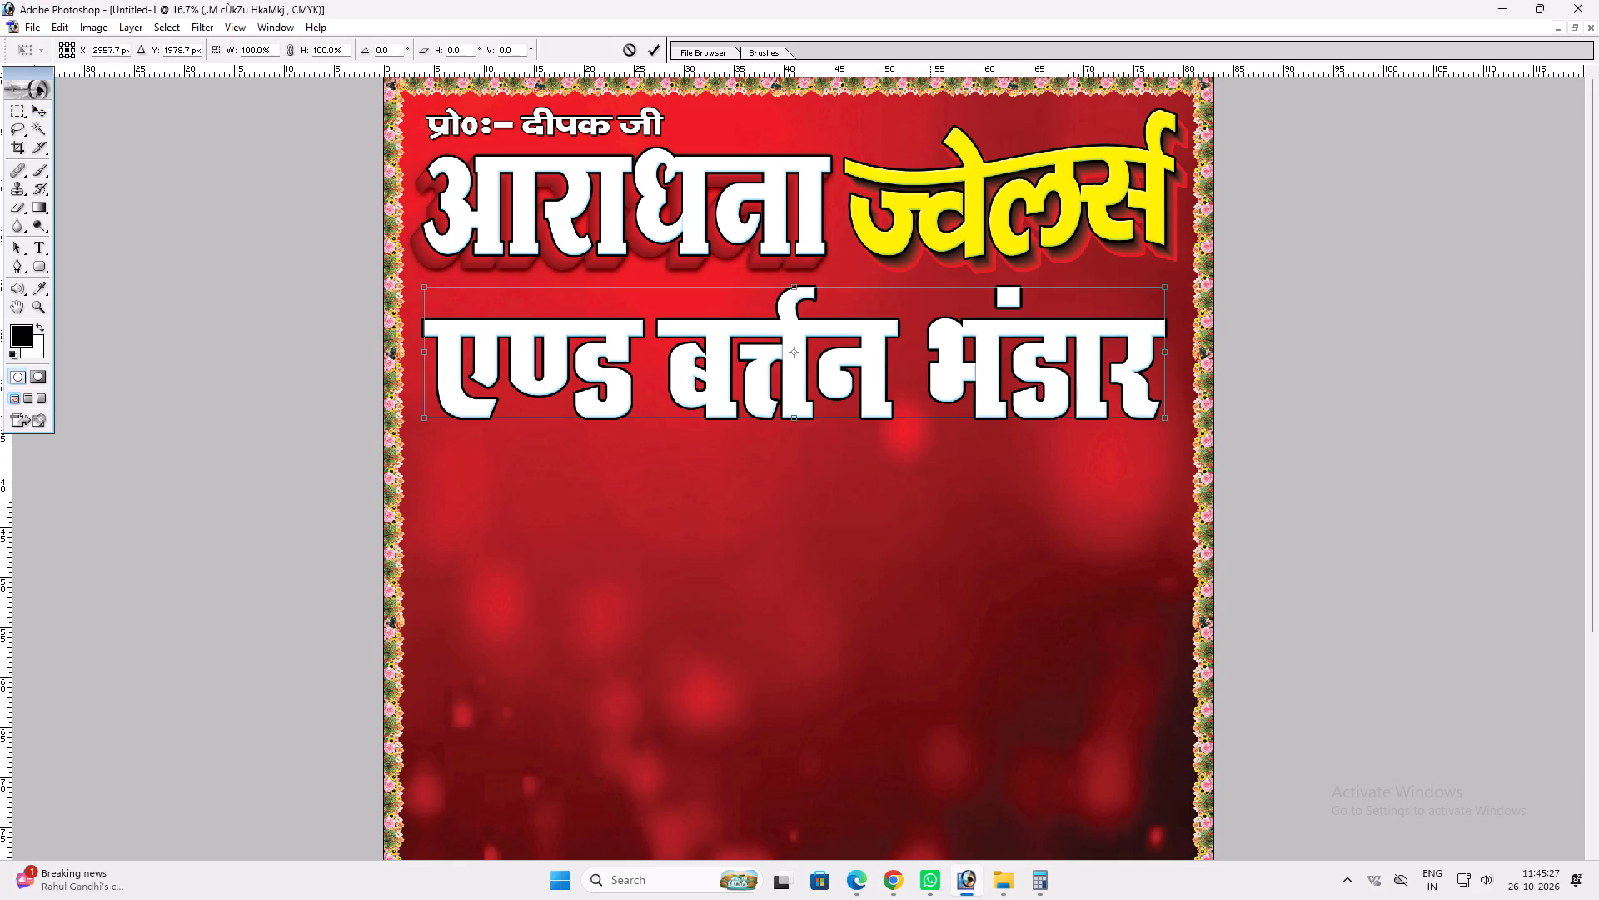
key("shift+Return")
key("v")
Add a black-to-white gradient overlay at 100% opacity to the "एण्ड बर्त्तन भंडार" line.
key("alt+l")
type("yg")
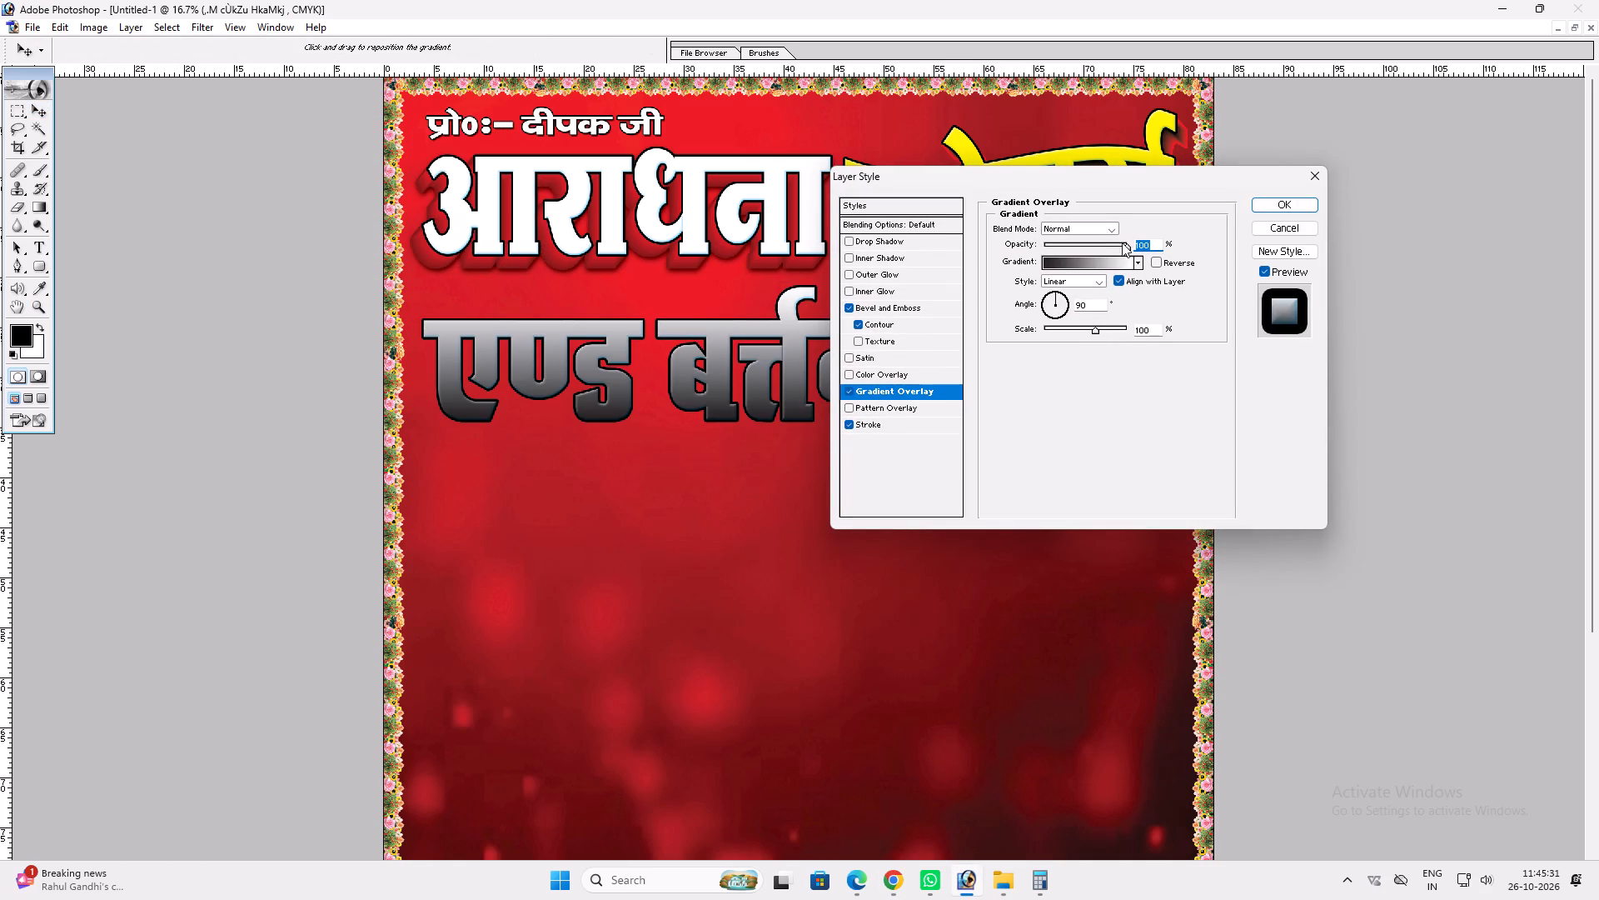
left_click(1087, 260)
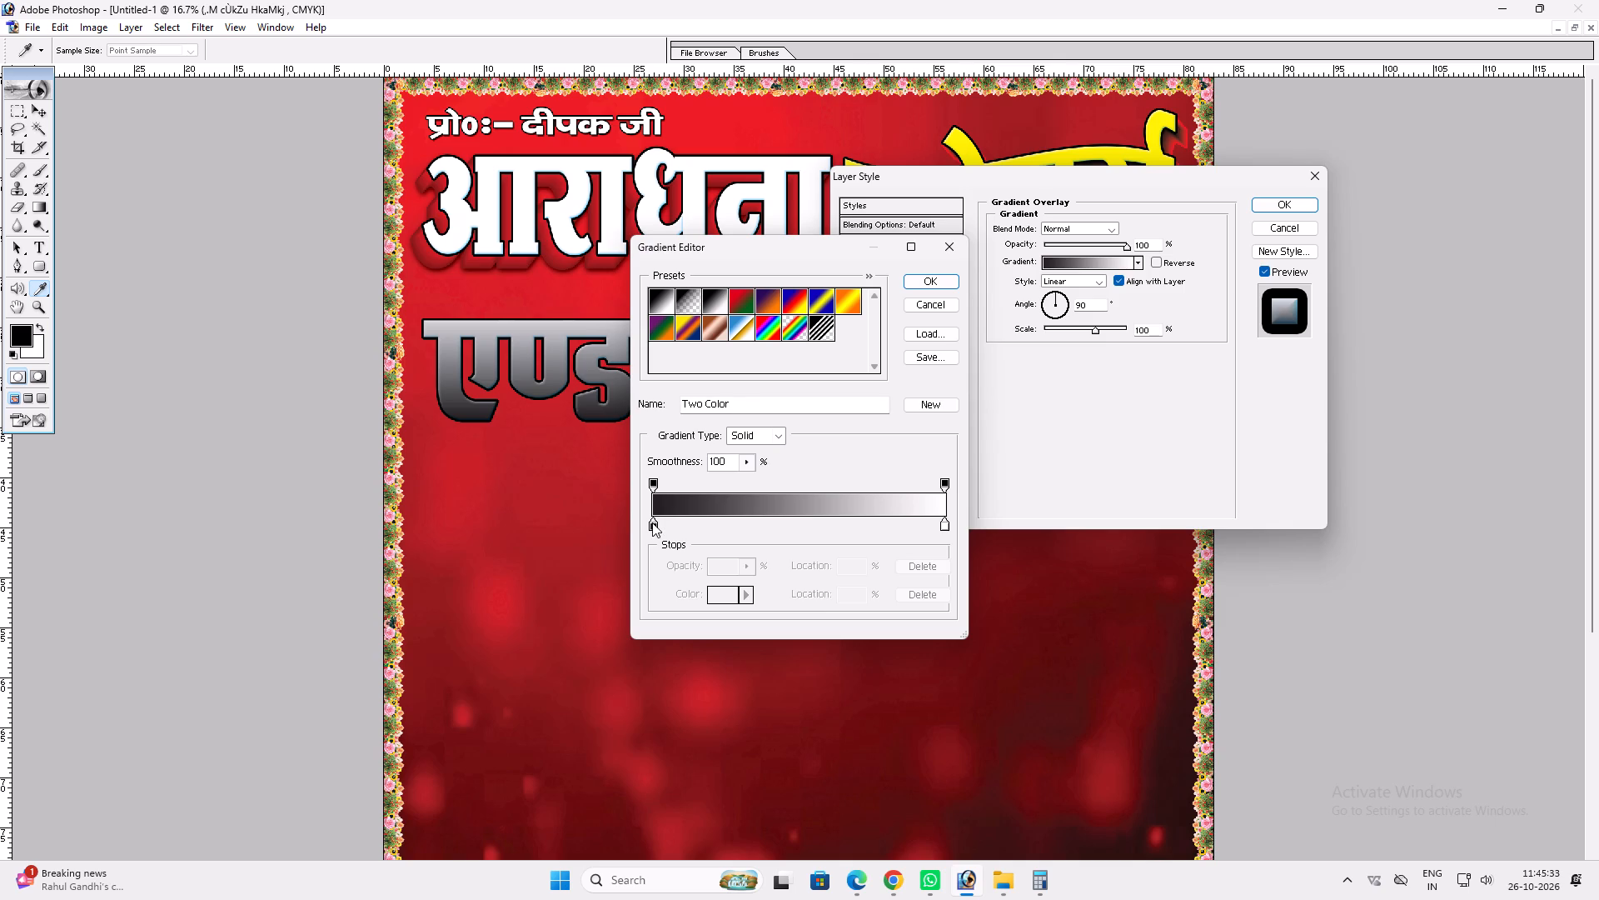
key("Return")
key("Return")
Open the "Radhika Beauti plar 78x30= 1 pc Str" file from the Khushi Press 1 folder inside the 25.10.2026 "ok Print" folder.
key("ctrl+o")
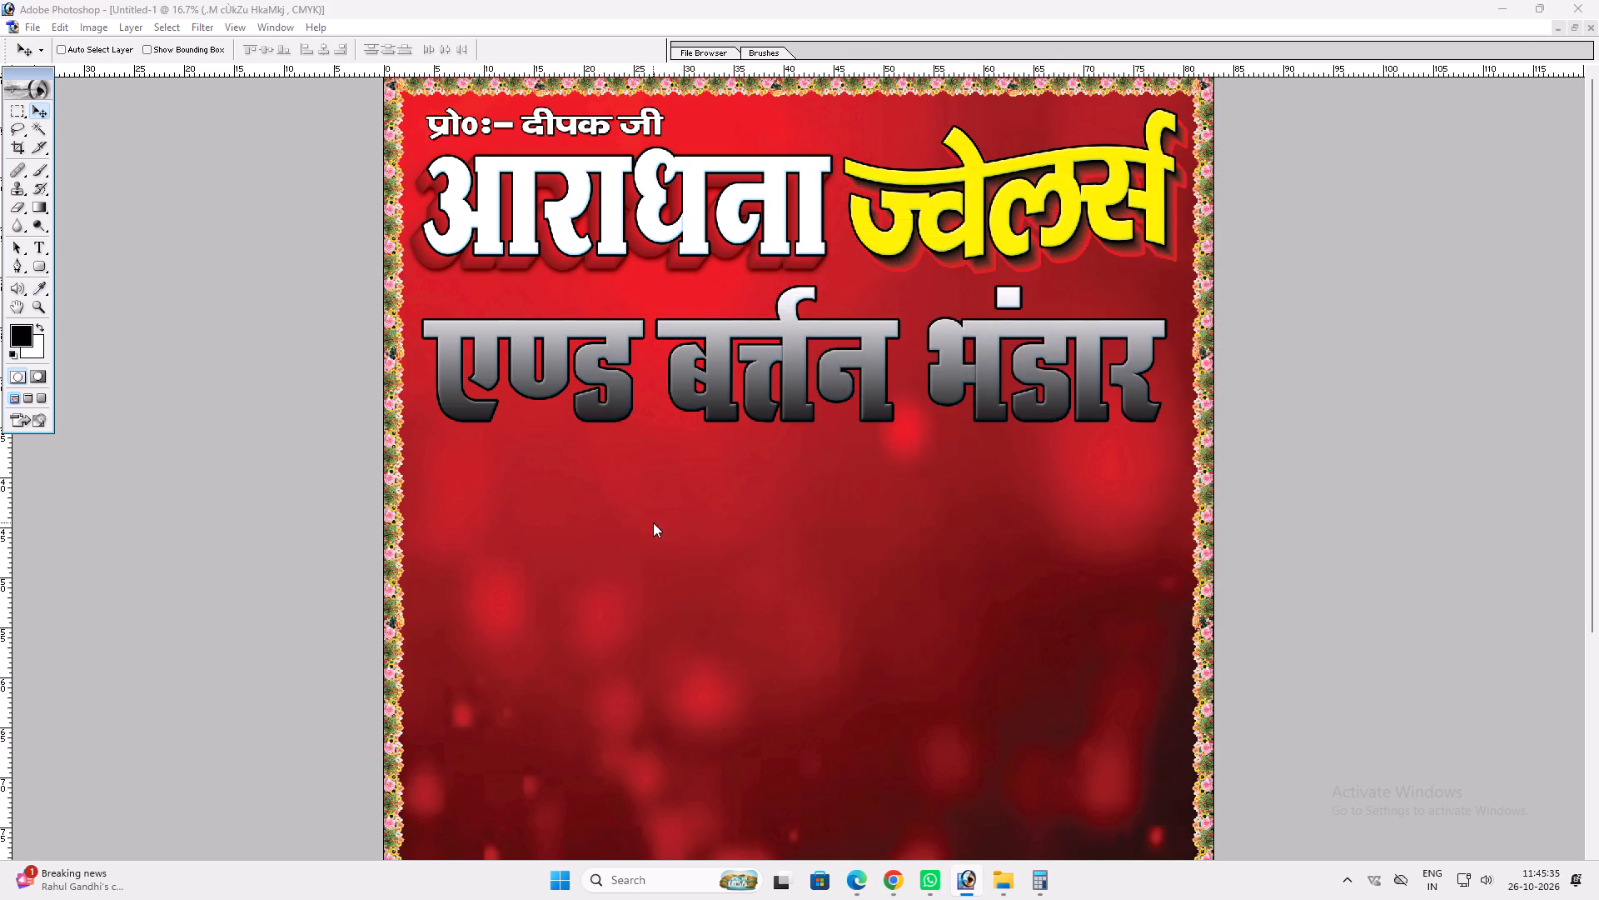
left_click(352, 56)
left_click(351, 54)
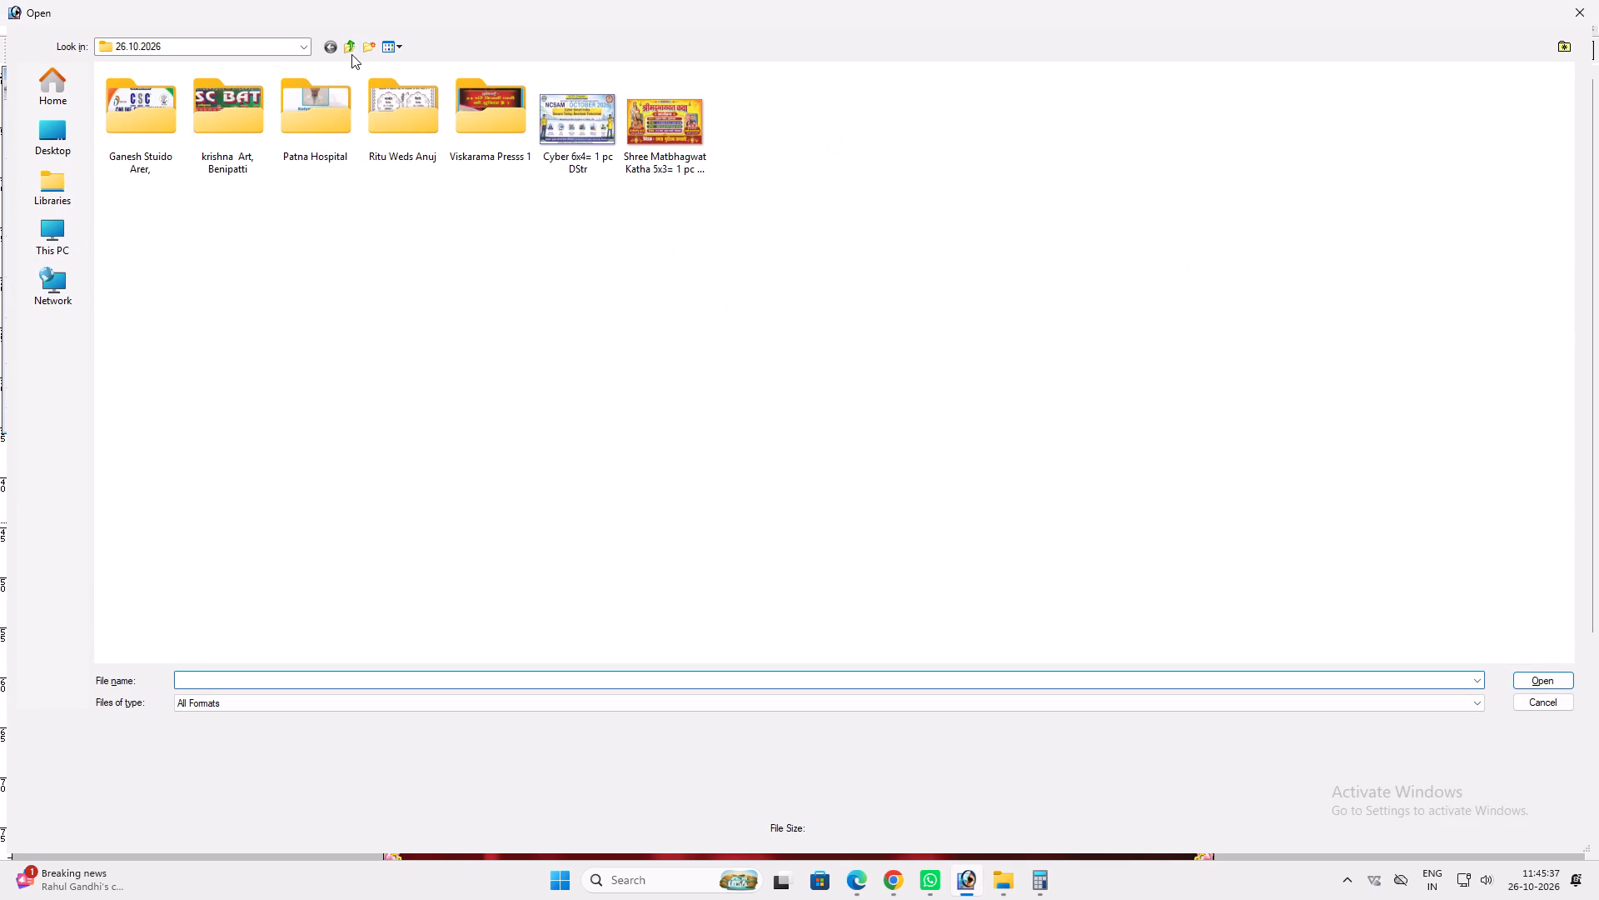
double_click(740, 241)
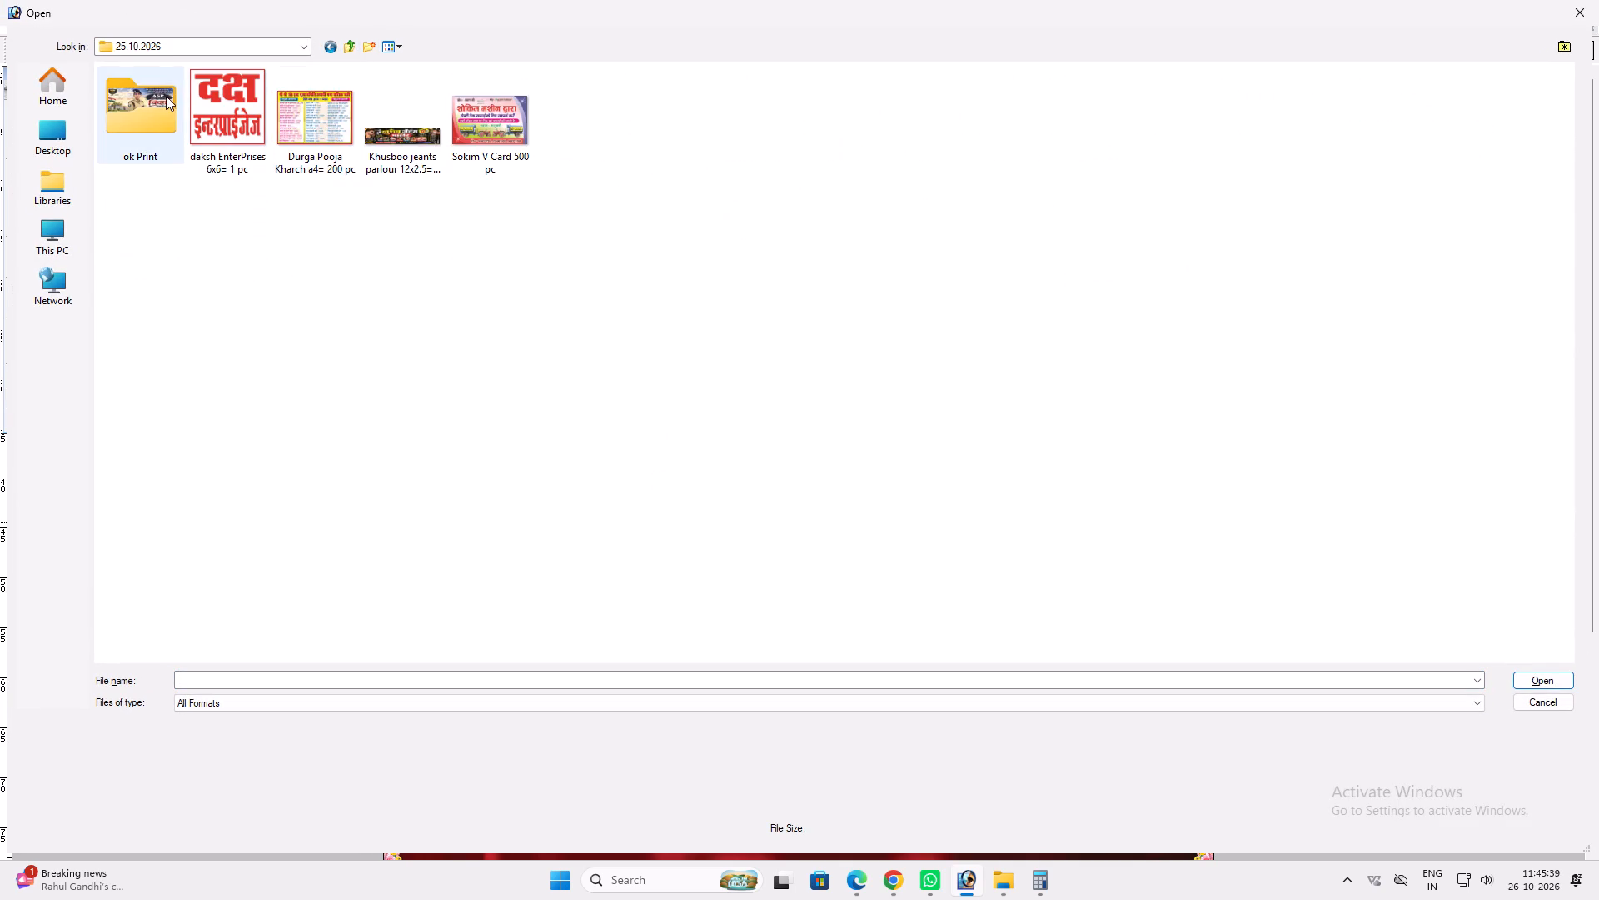
triple_click(162, 96)
key("k")
key("Return")
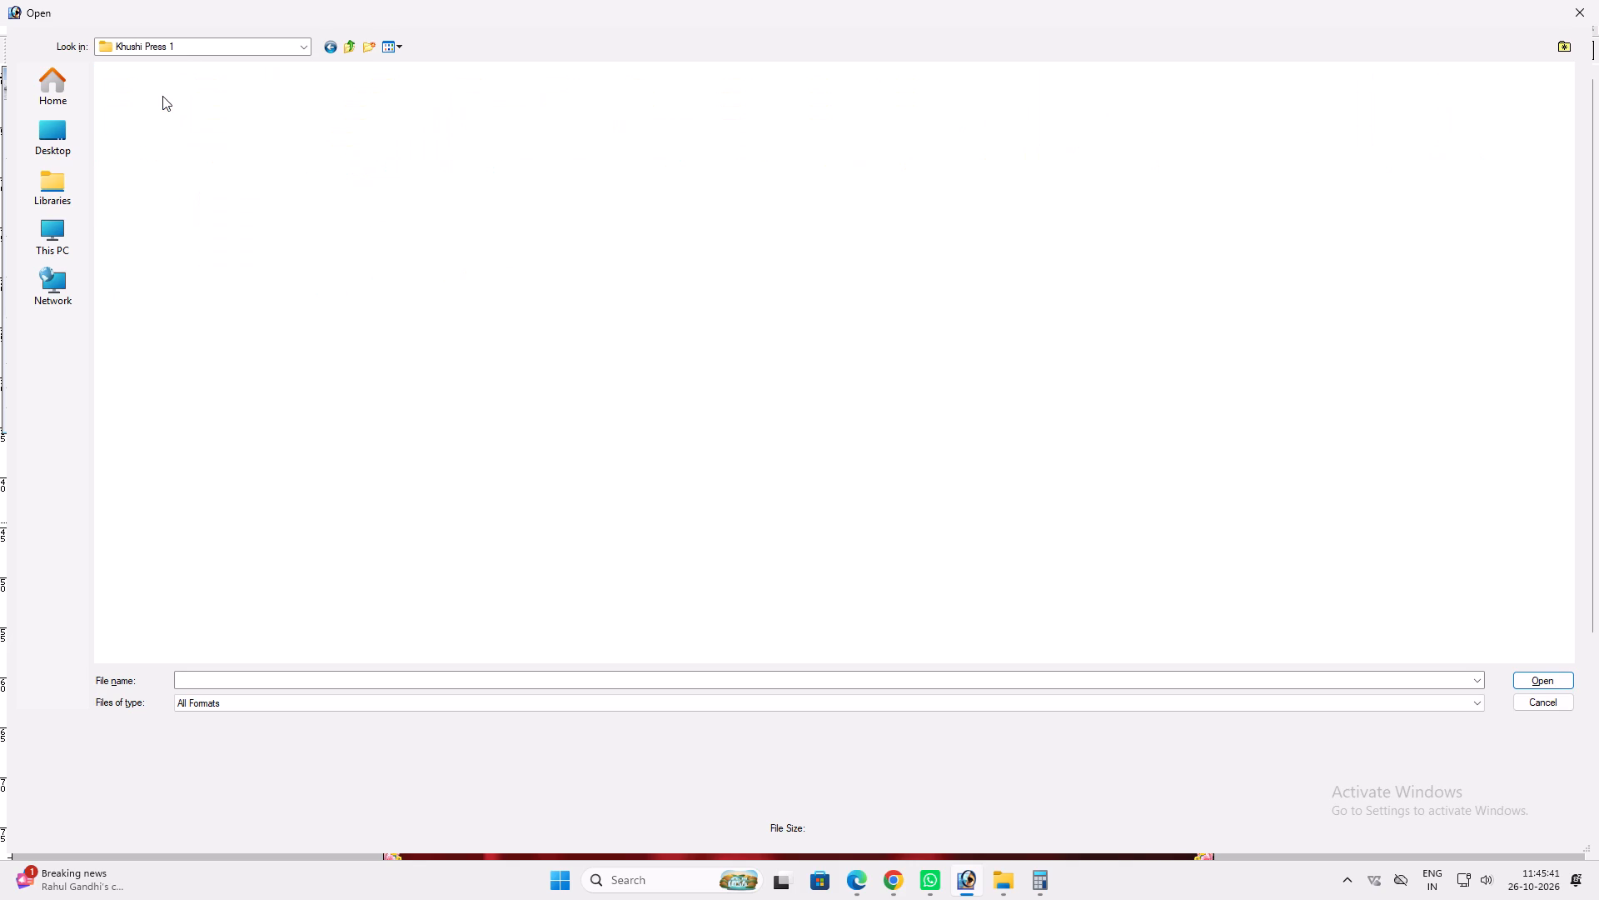
left_click(304, 129)
key("Return")
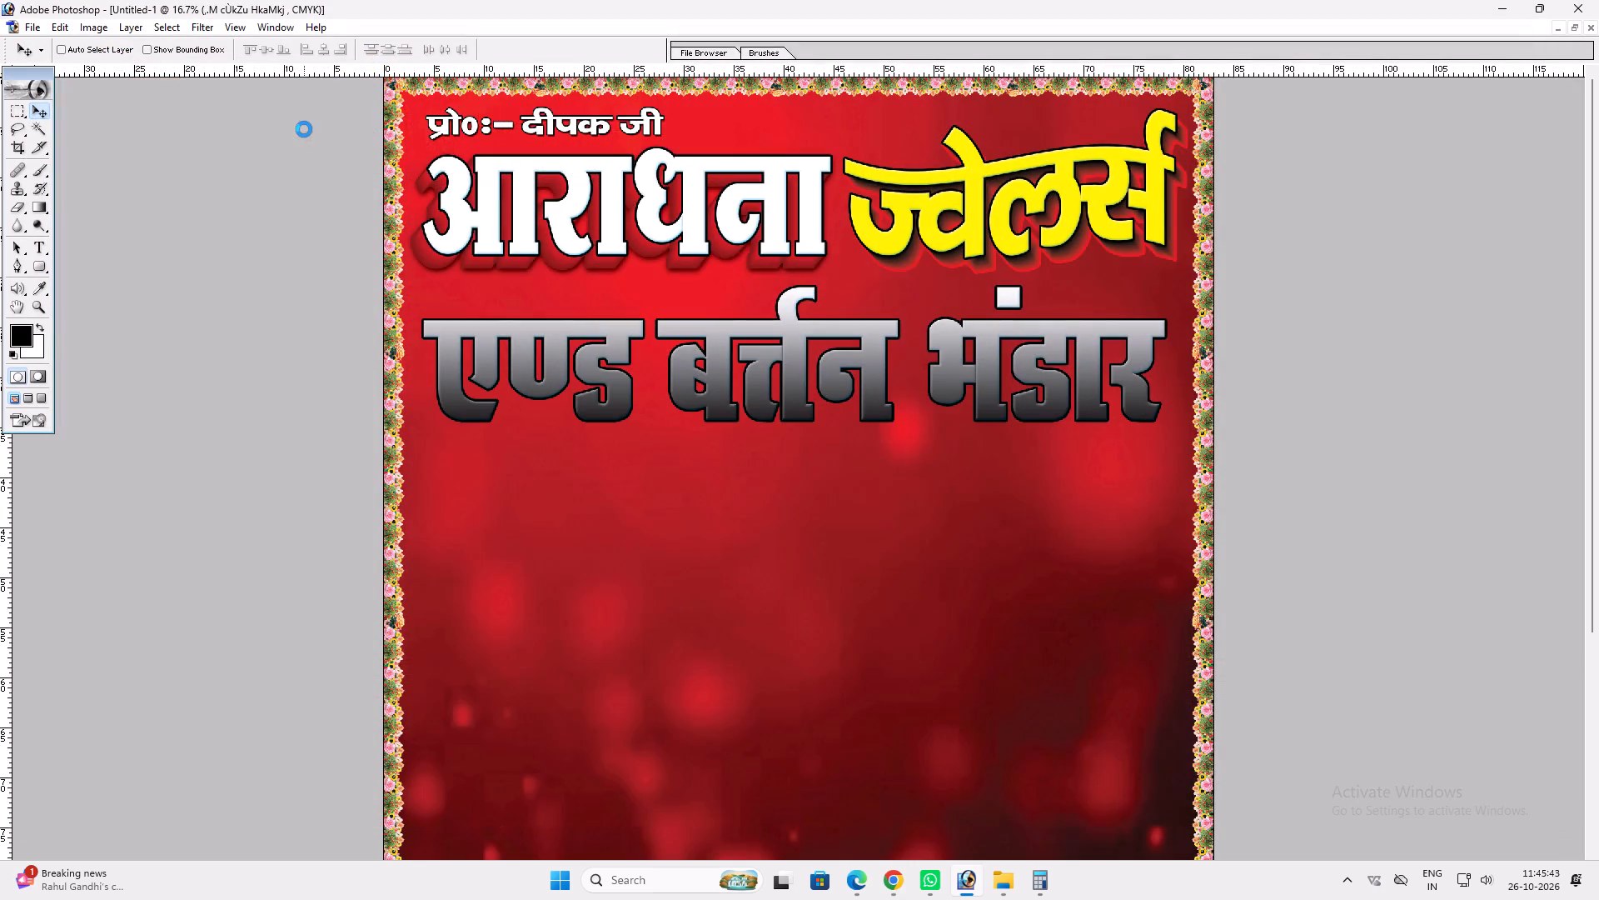
key("v")
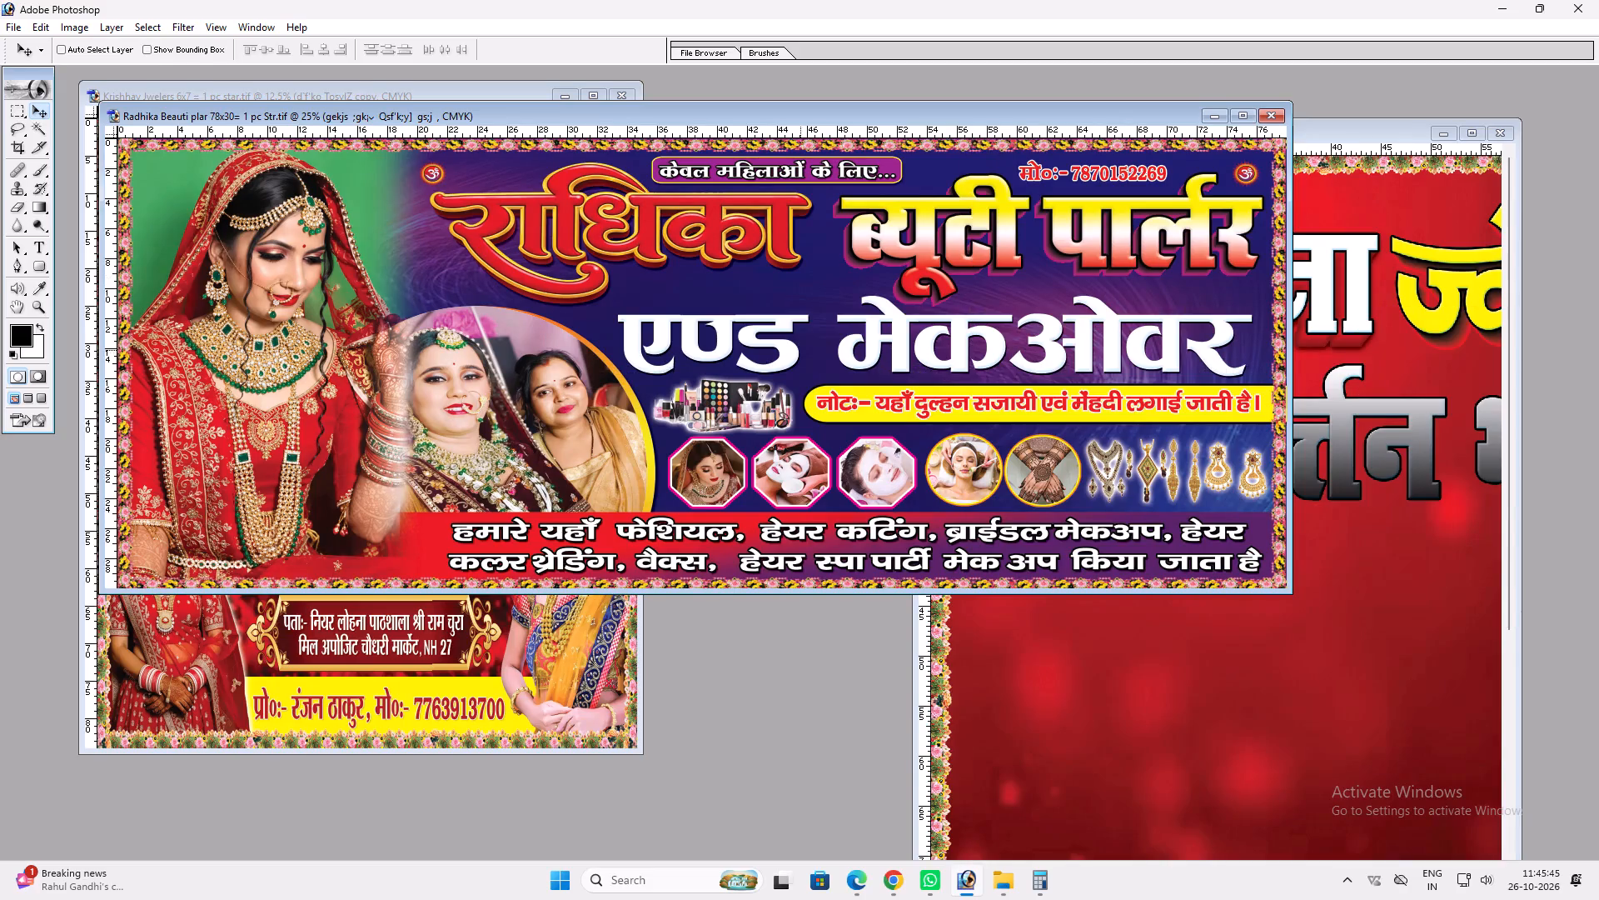
Copy the layer style of the "ब्यूटी पार्लर" lettering and close the Radhika banner file.
left_click(889, 246, "ctrl")
right_click(889, 246)
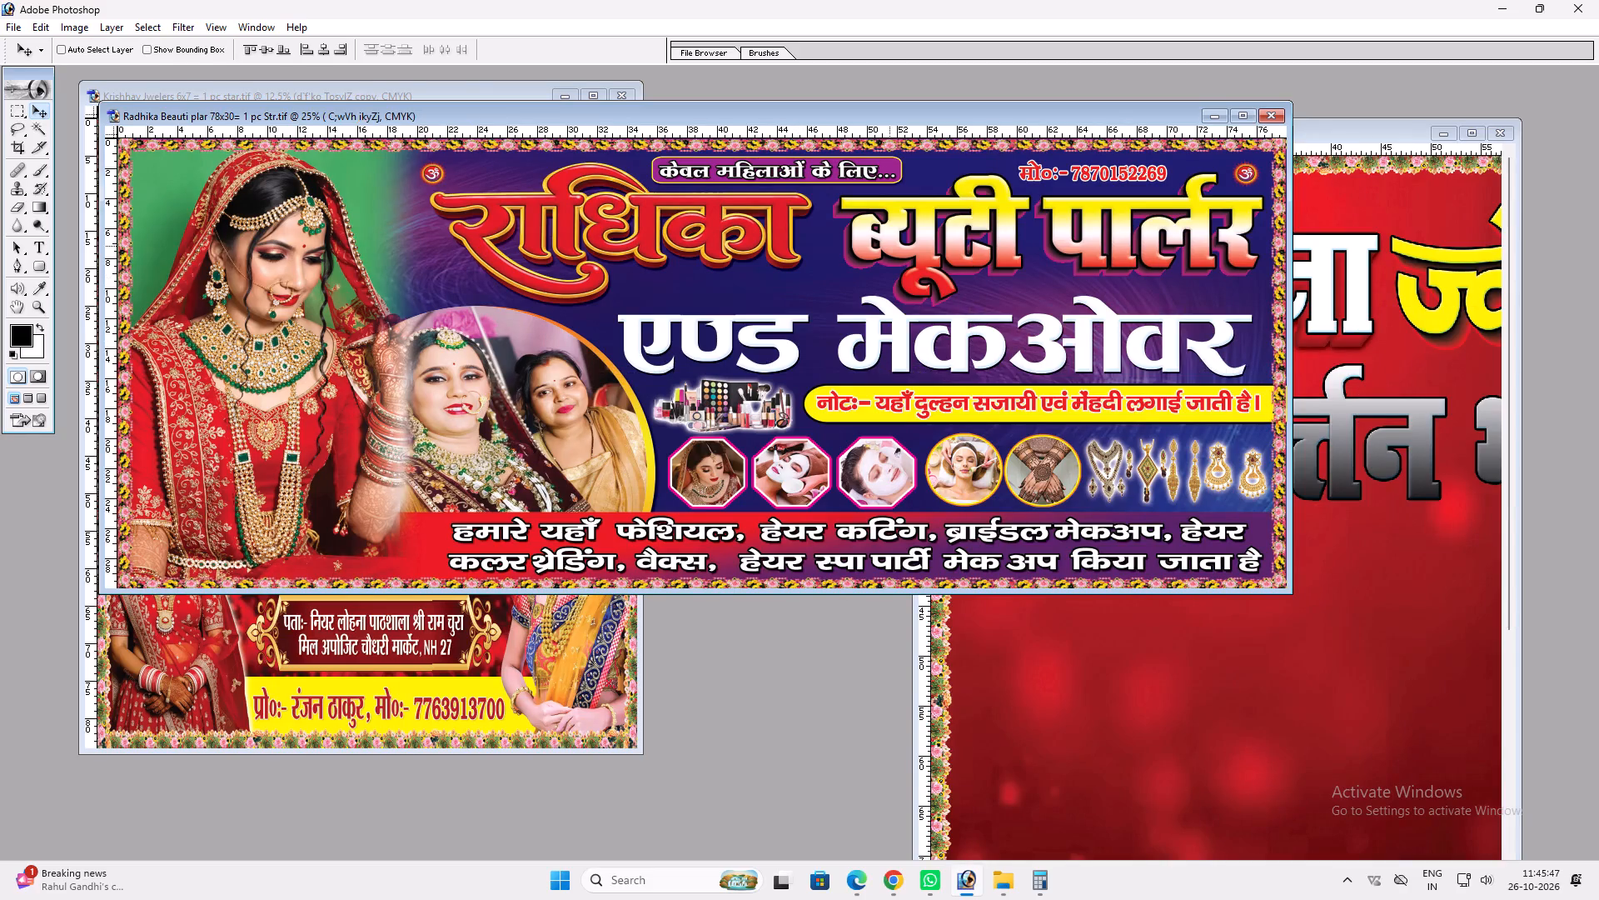
left_click(909, 252)
key("alt+l")
key("alt+y")
key("alt+c")
key("ctrl+w")
Paste the copied layer style onto the "एण्ड बर्त्तन भंडार" line and maximize the Aardhana banner's window.
key("v")
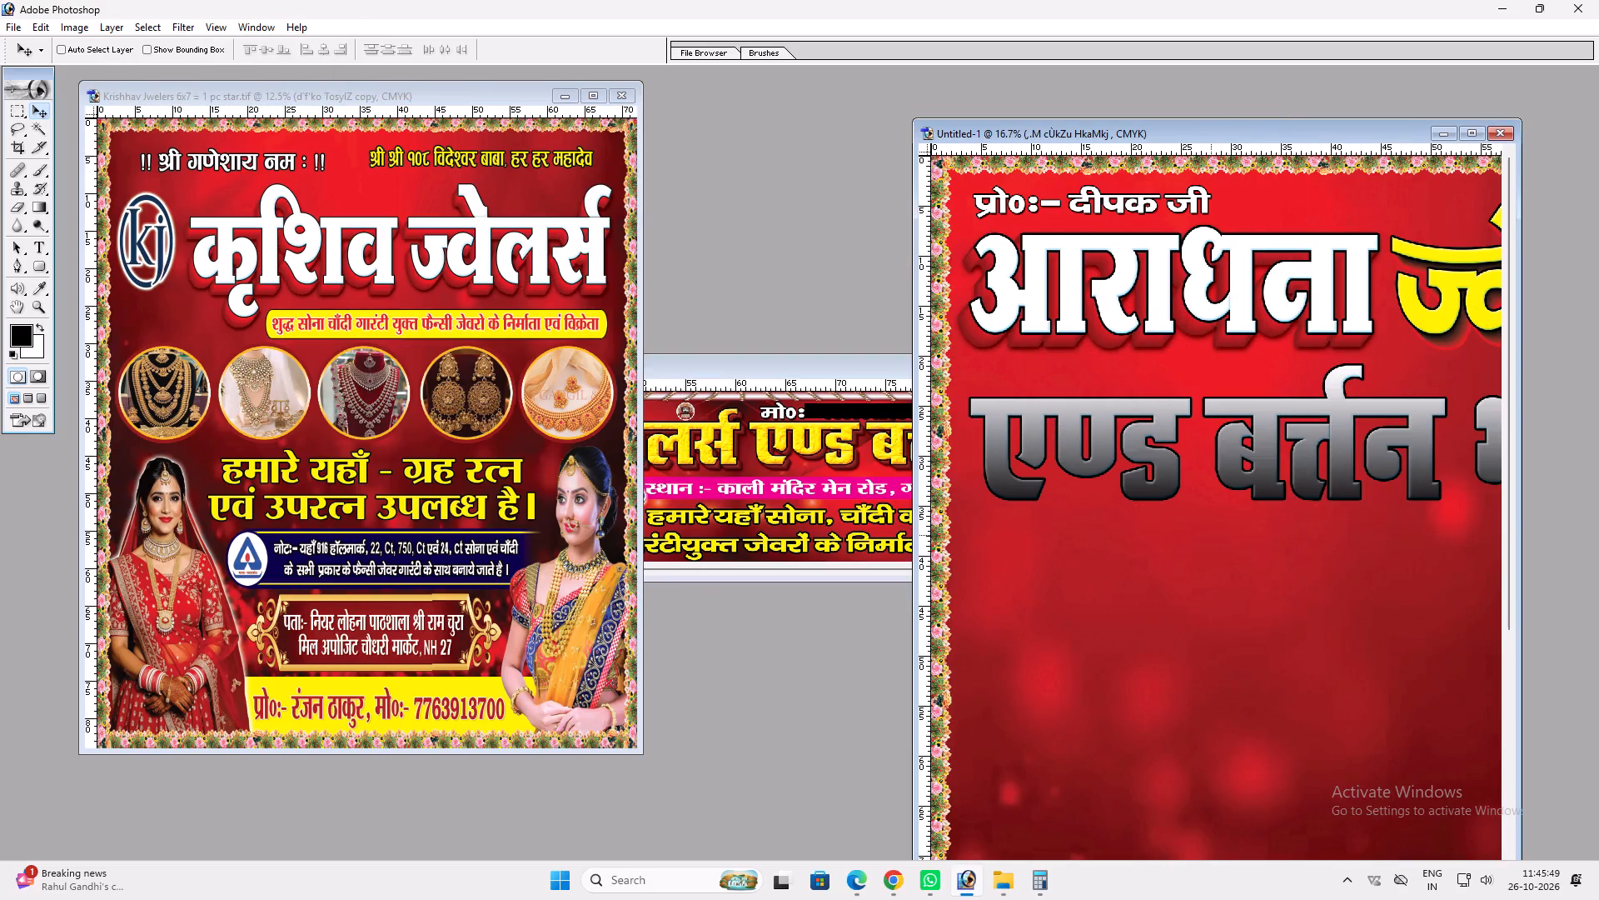
double_click(1159, 471, "ctrl")
key("alt+l")
key("alt+y")
type("pv")
key("v")
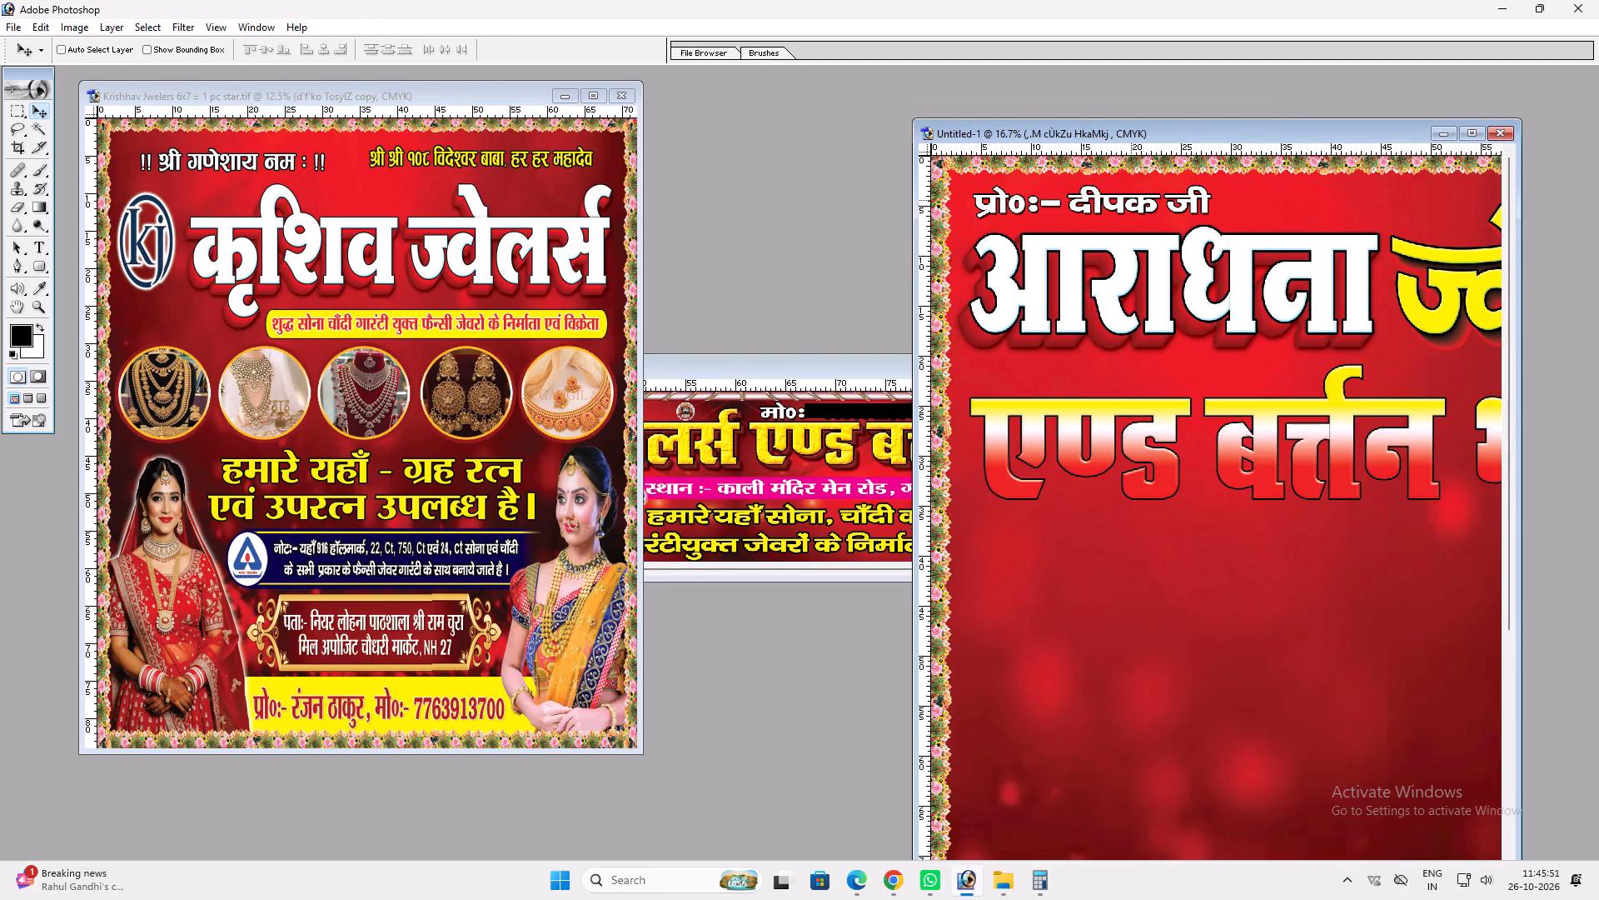
double_click(1088, 122)
double_click(1088, 122)
double_click(1078, 127)
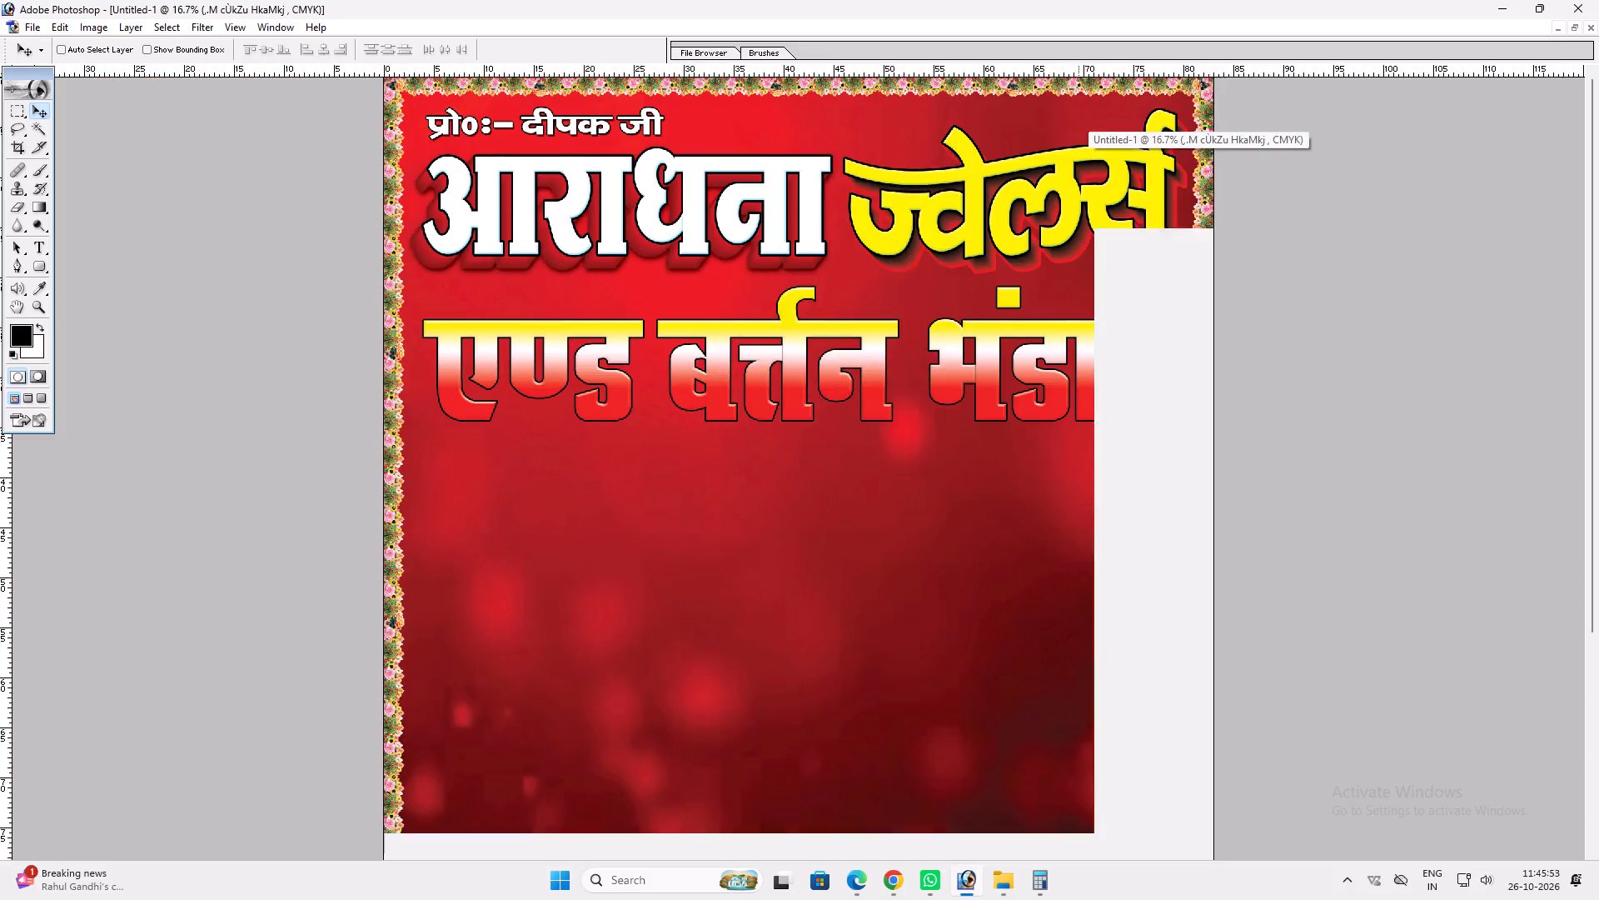
Change the red stop in the line's gradient overlay to cyan, with C 100, M 0 and Y 0.
key("alt+l")
type("yg")
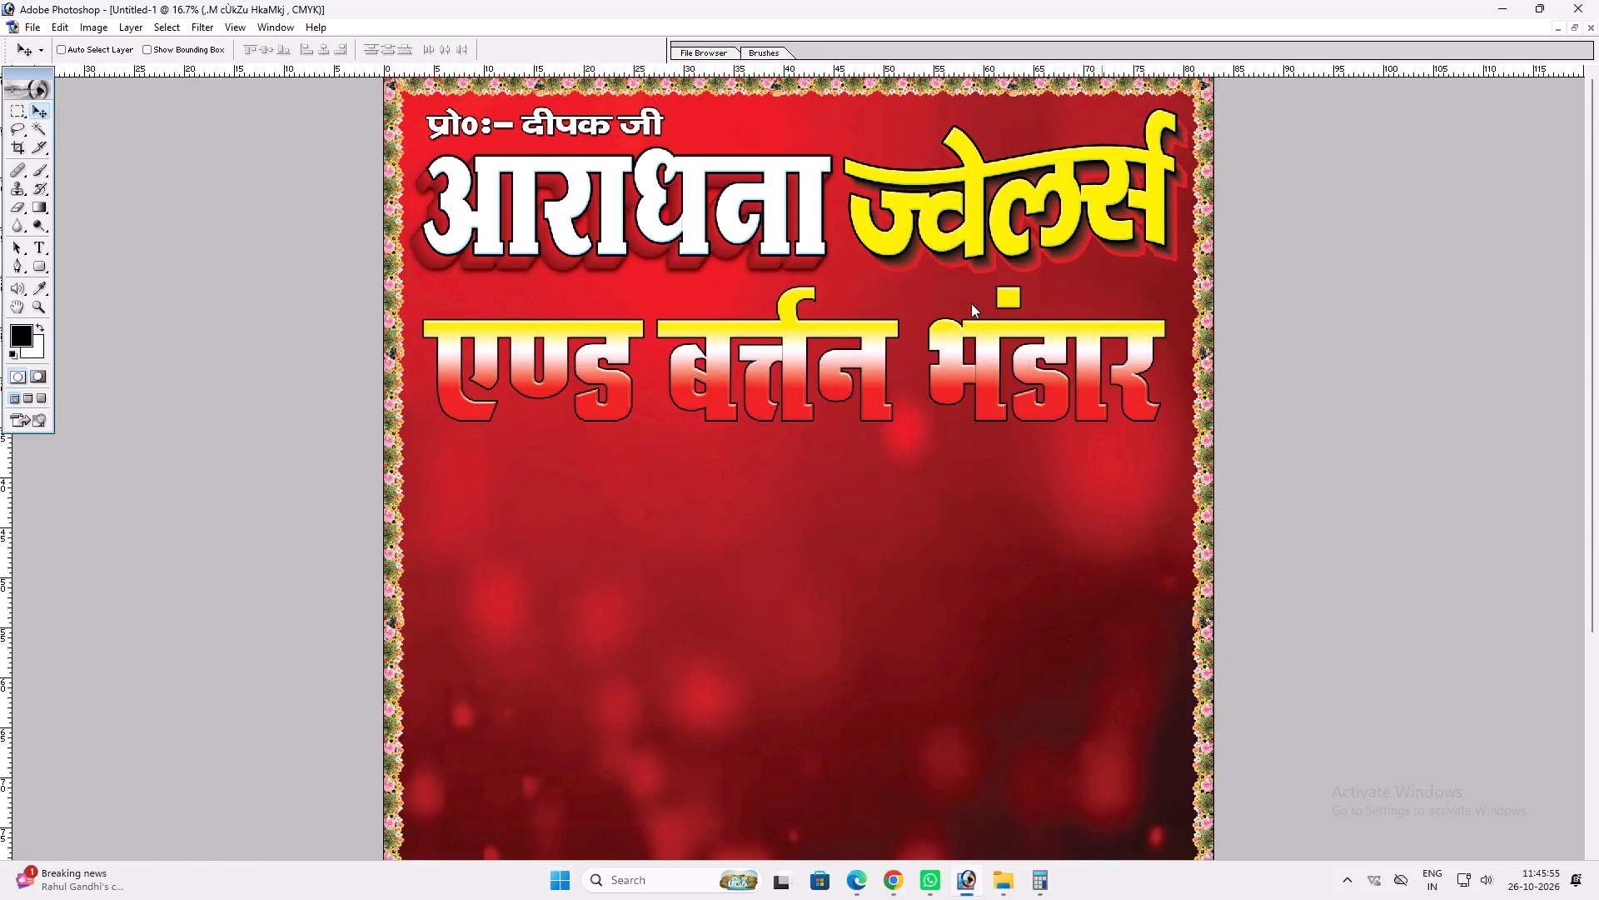
left_click(1078, 260)
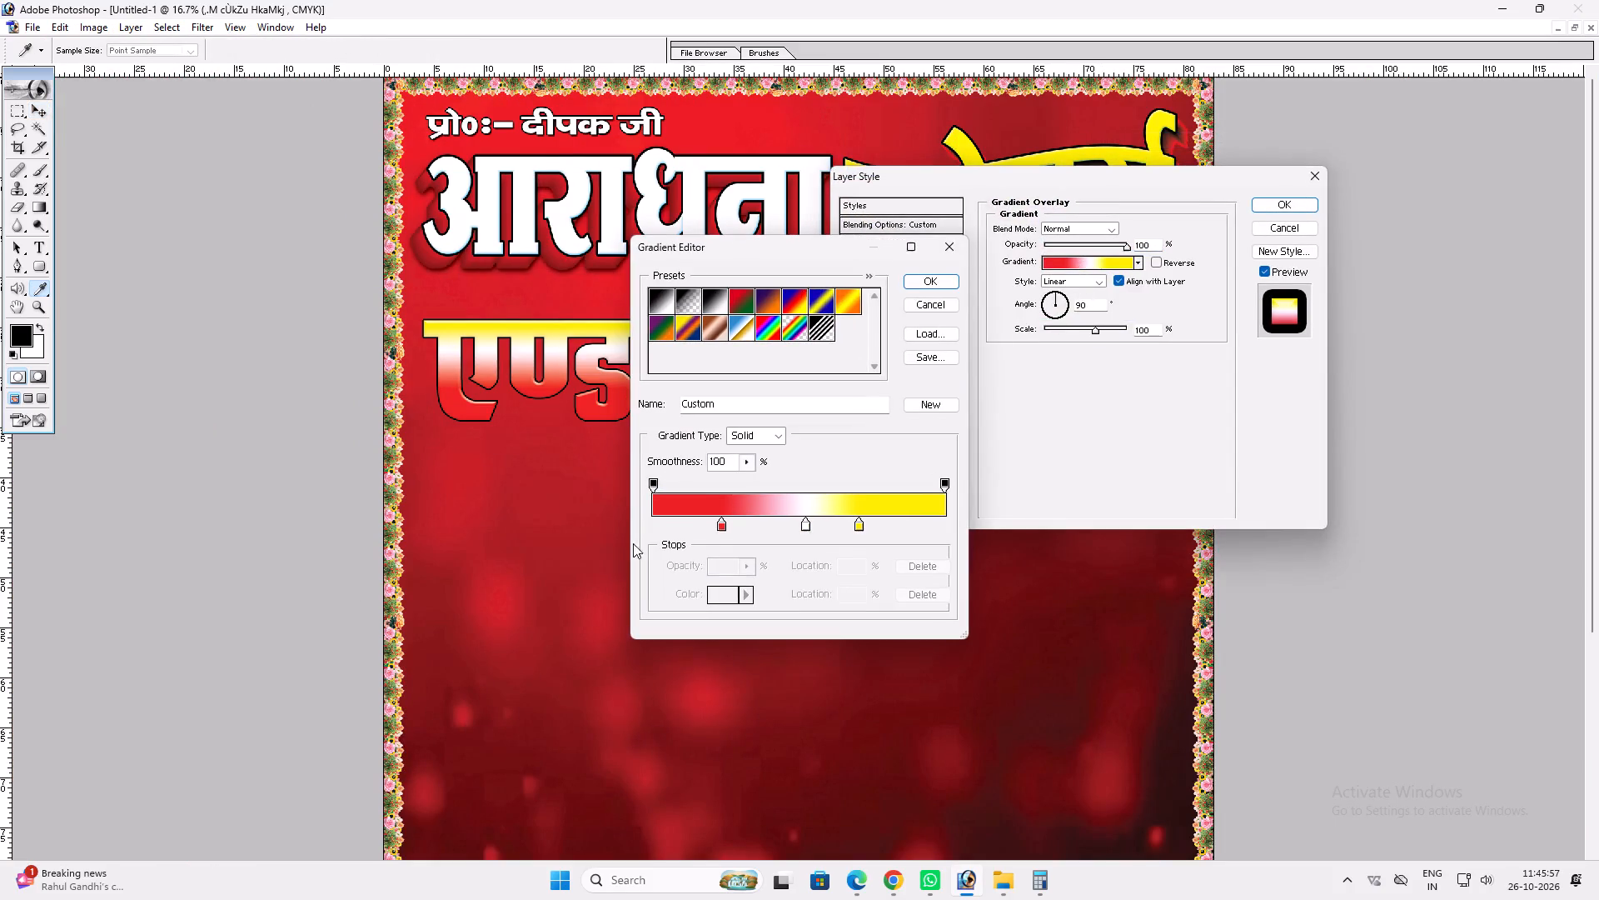
left_click(719, 524)
left_click(713, 602)
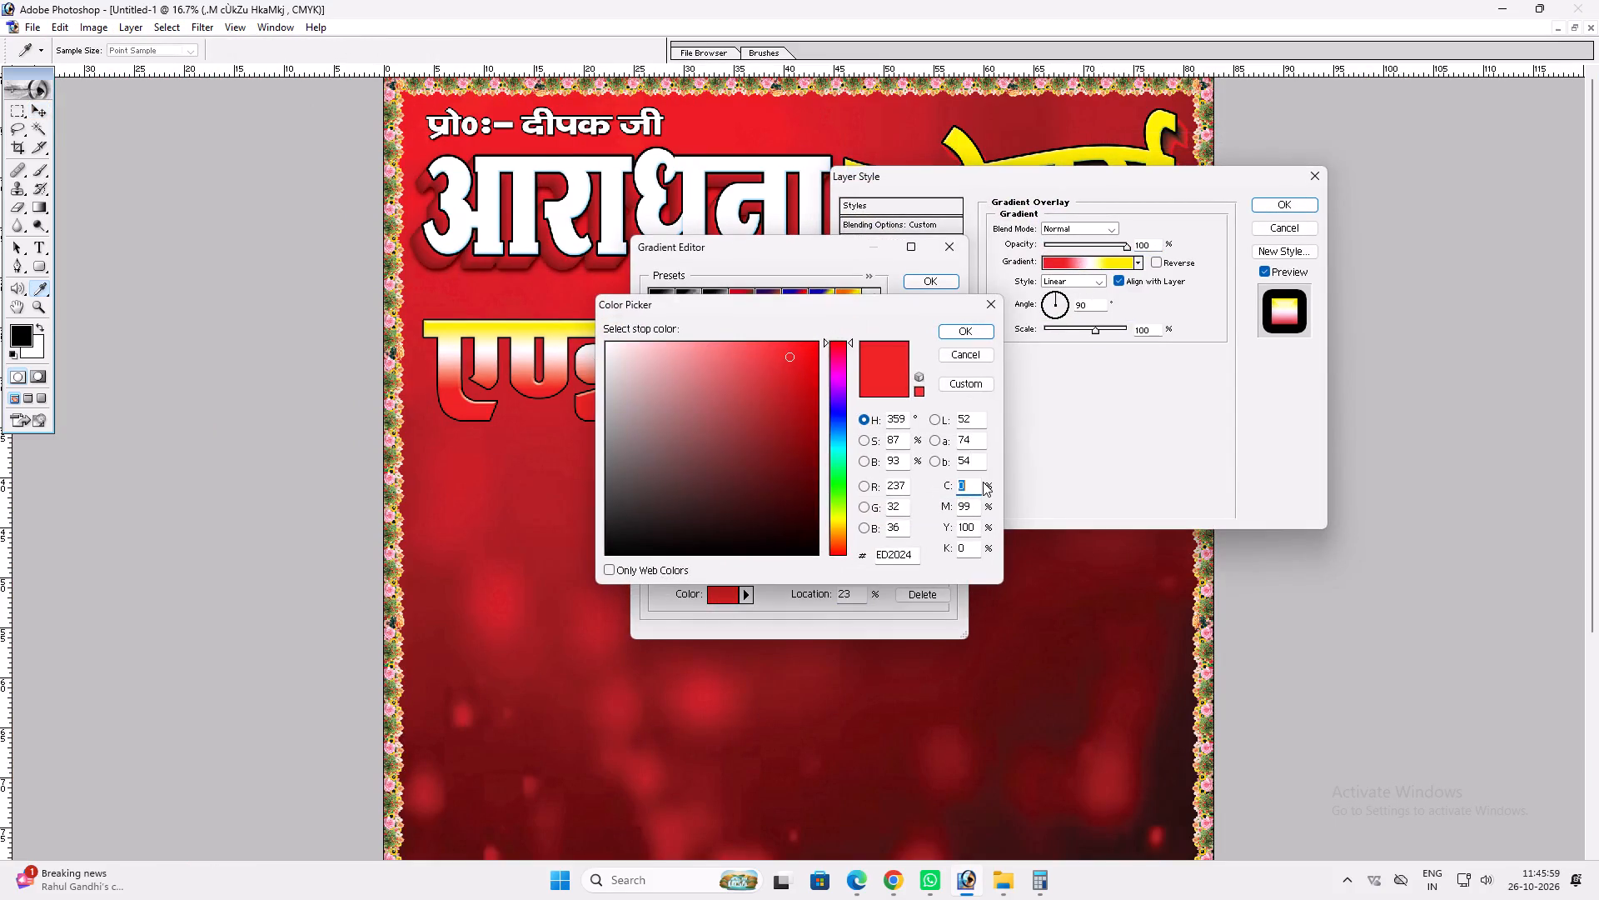
type("100")
key("Tab")
key("0")
key("Tab")
key("0")
key("Tab")
key("Return")
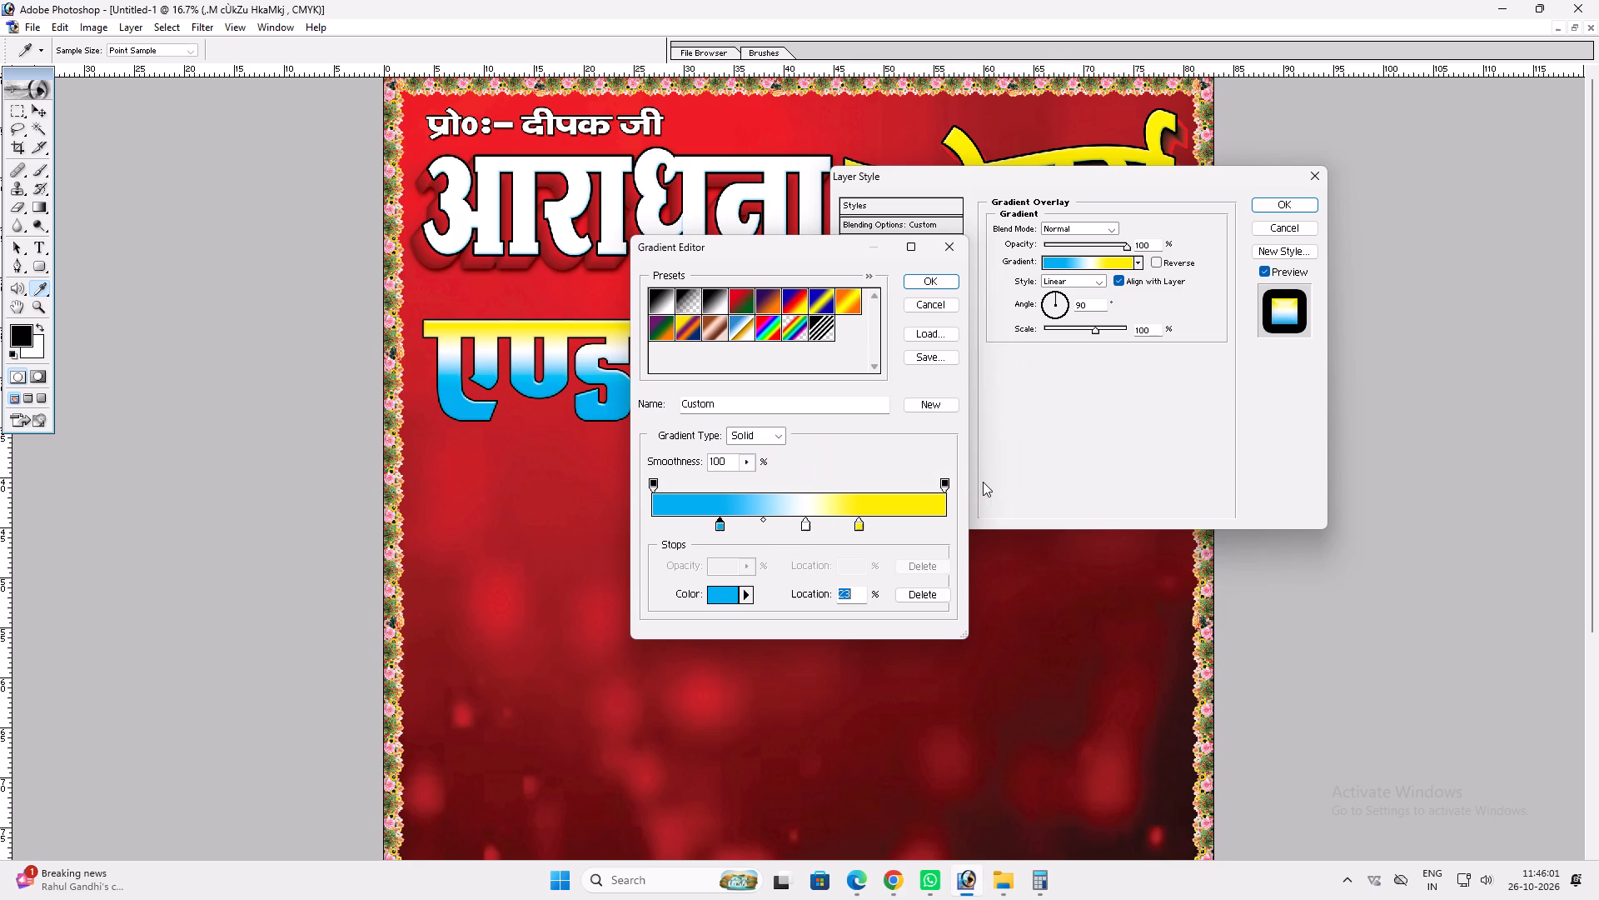
Spread the gradient stops: cyan near the start, white at about 28% and yellow near the end, and apply the overlay.
left_click_drag(722, 521, 712, 521)
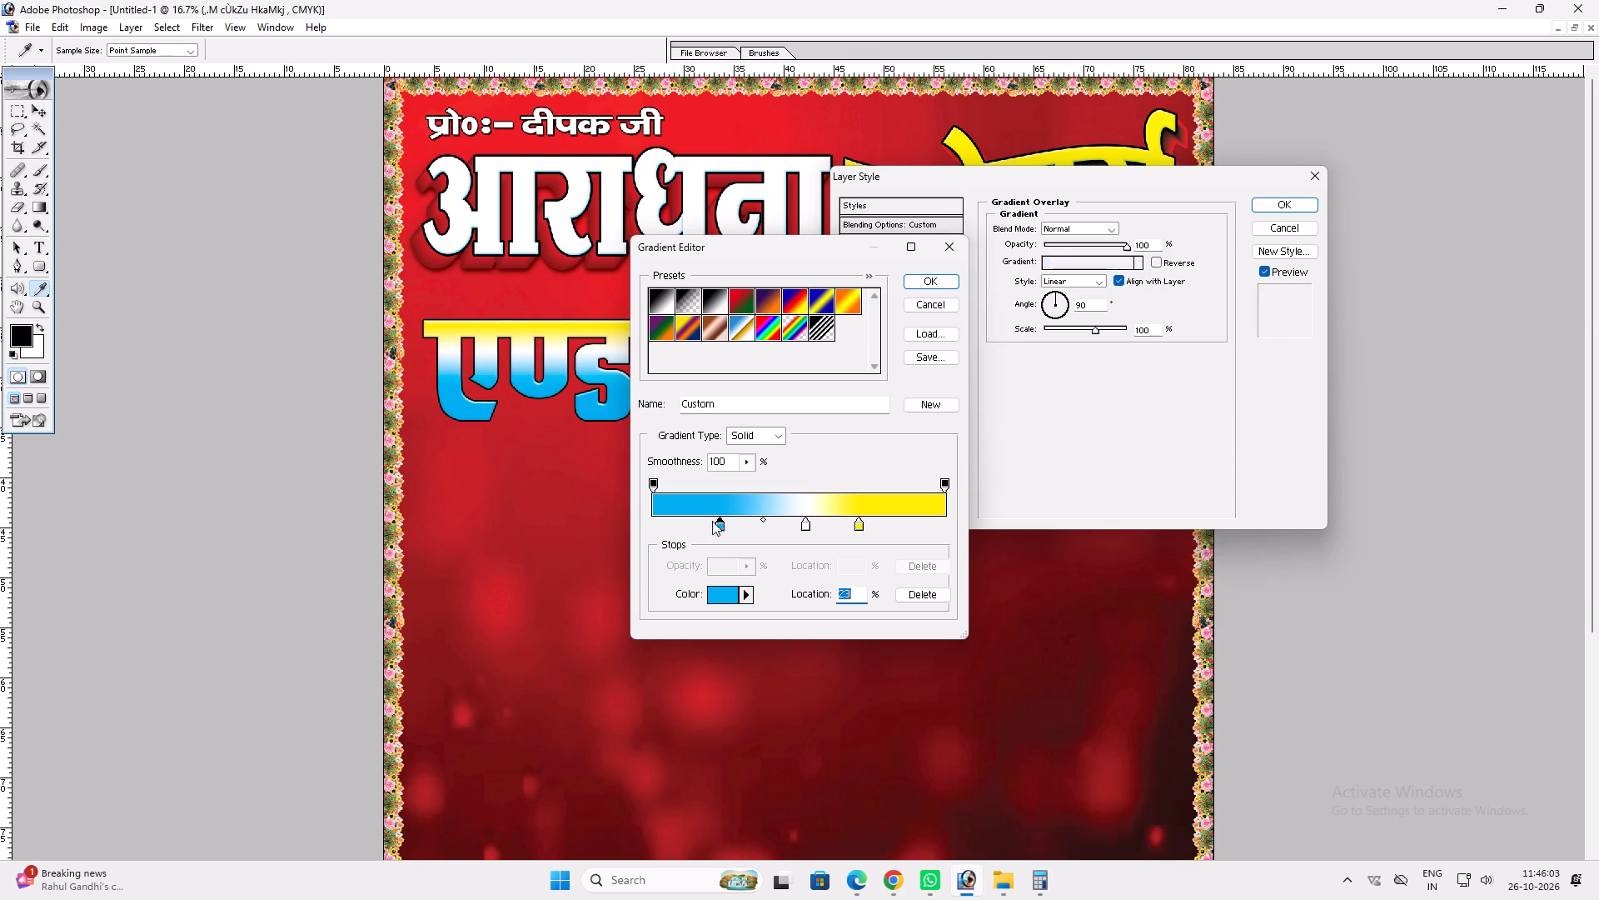
left_click_drag(712, 521, 660, 519)
left_click_drag(799, 525, 736, 521)
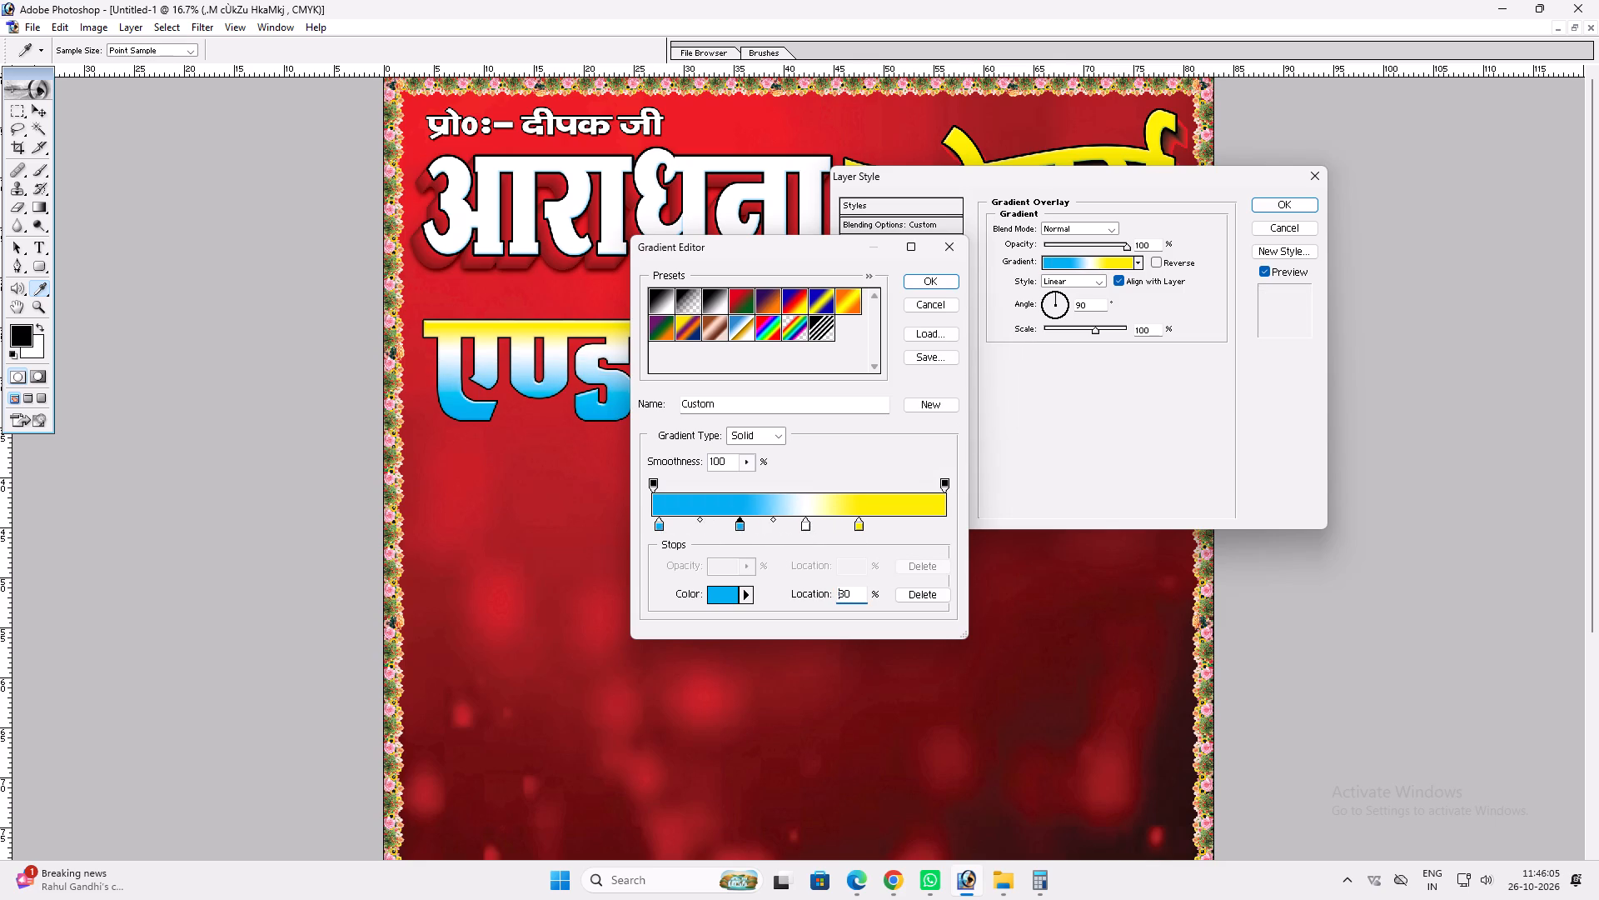
left_click_drag(736, 521, 695, 468)
left_click_drag(805, 527, 734, 523)
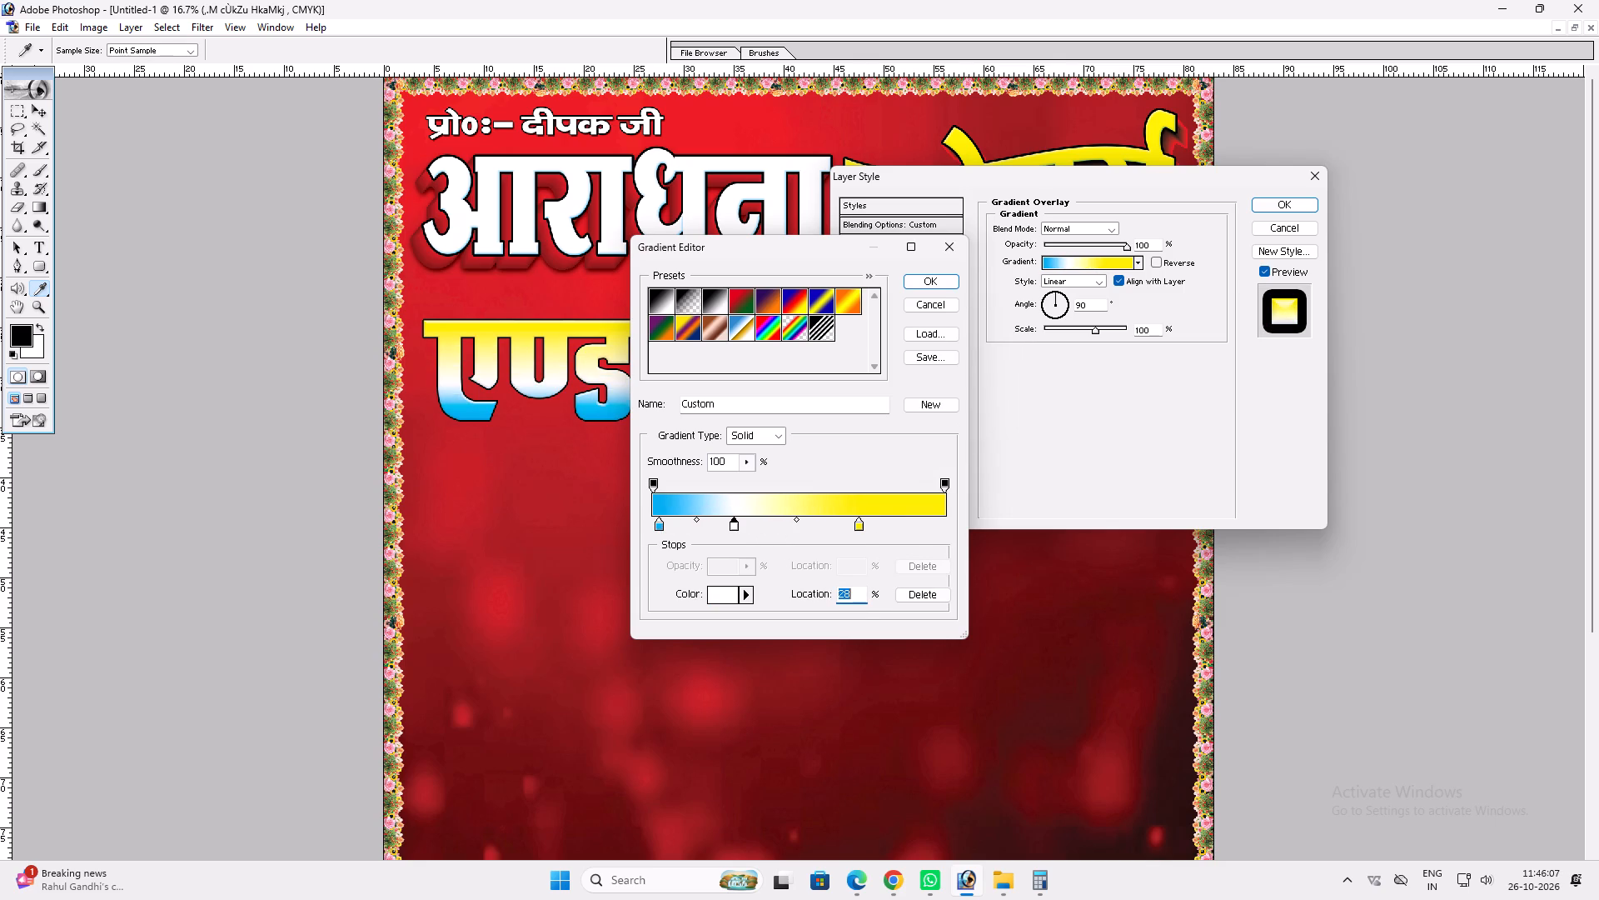
left_click_drag(858, 526, 913, 532)
key("Return")
key("Return")
key("v")
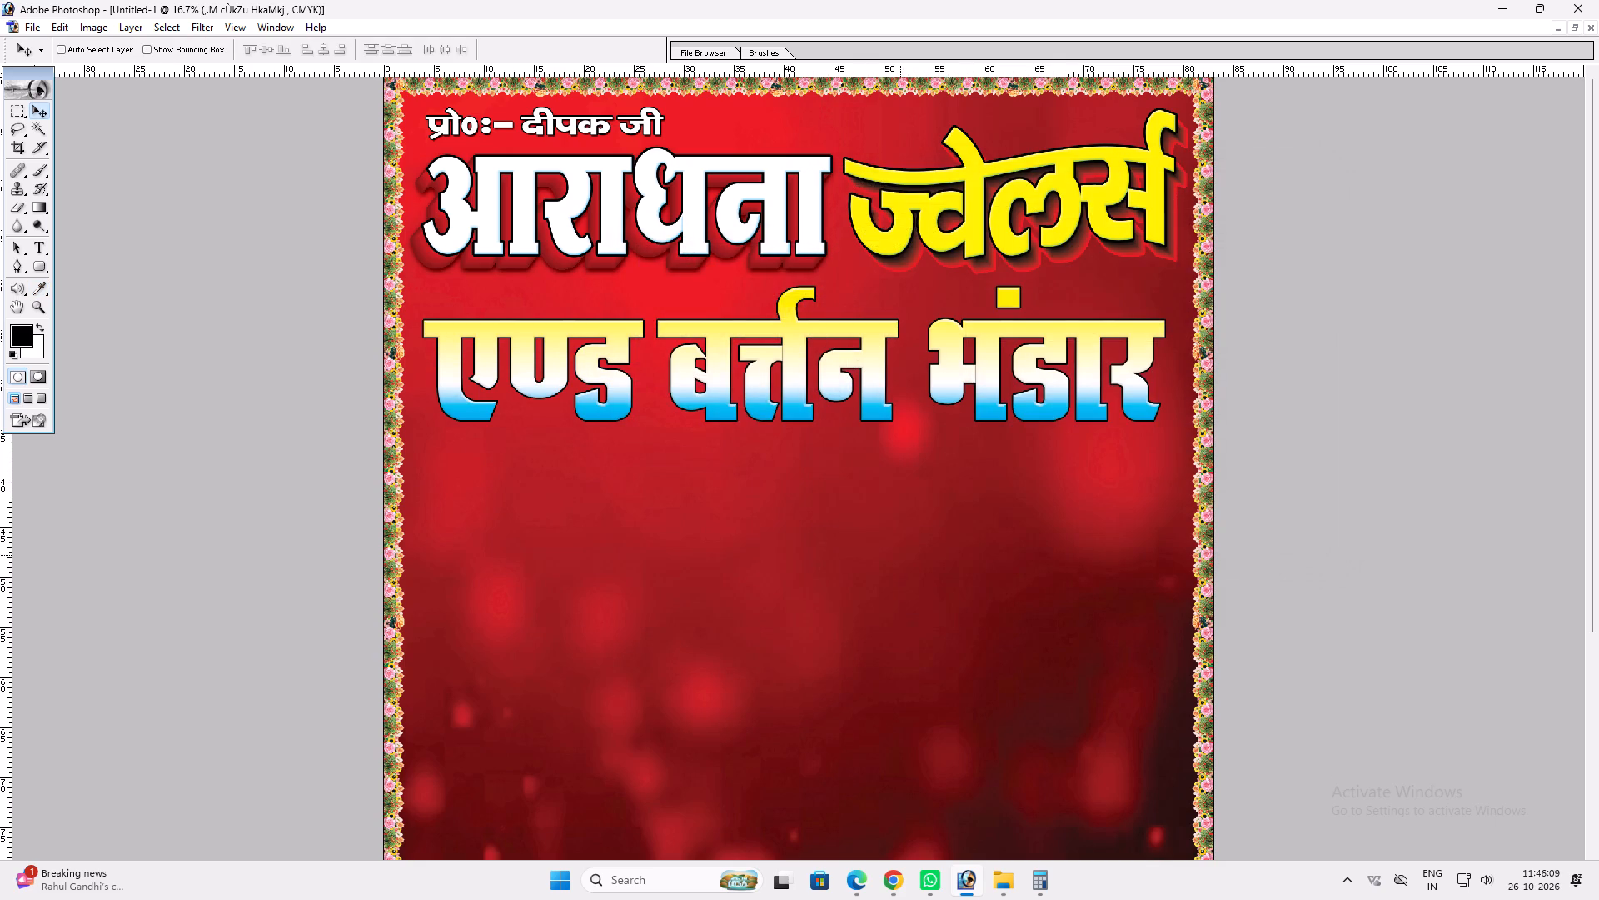
Duplicate the "एण्ड बर्त्तन भंडार" line, motion-blur the copy by 129 pixels and place it behind the text, offset slightly as a shadow.
key("ctrl+j")
key("alt+t")
type("bm")
key("Return")
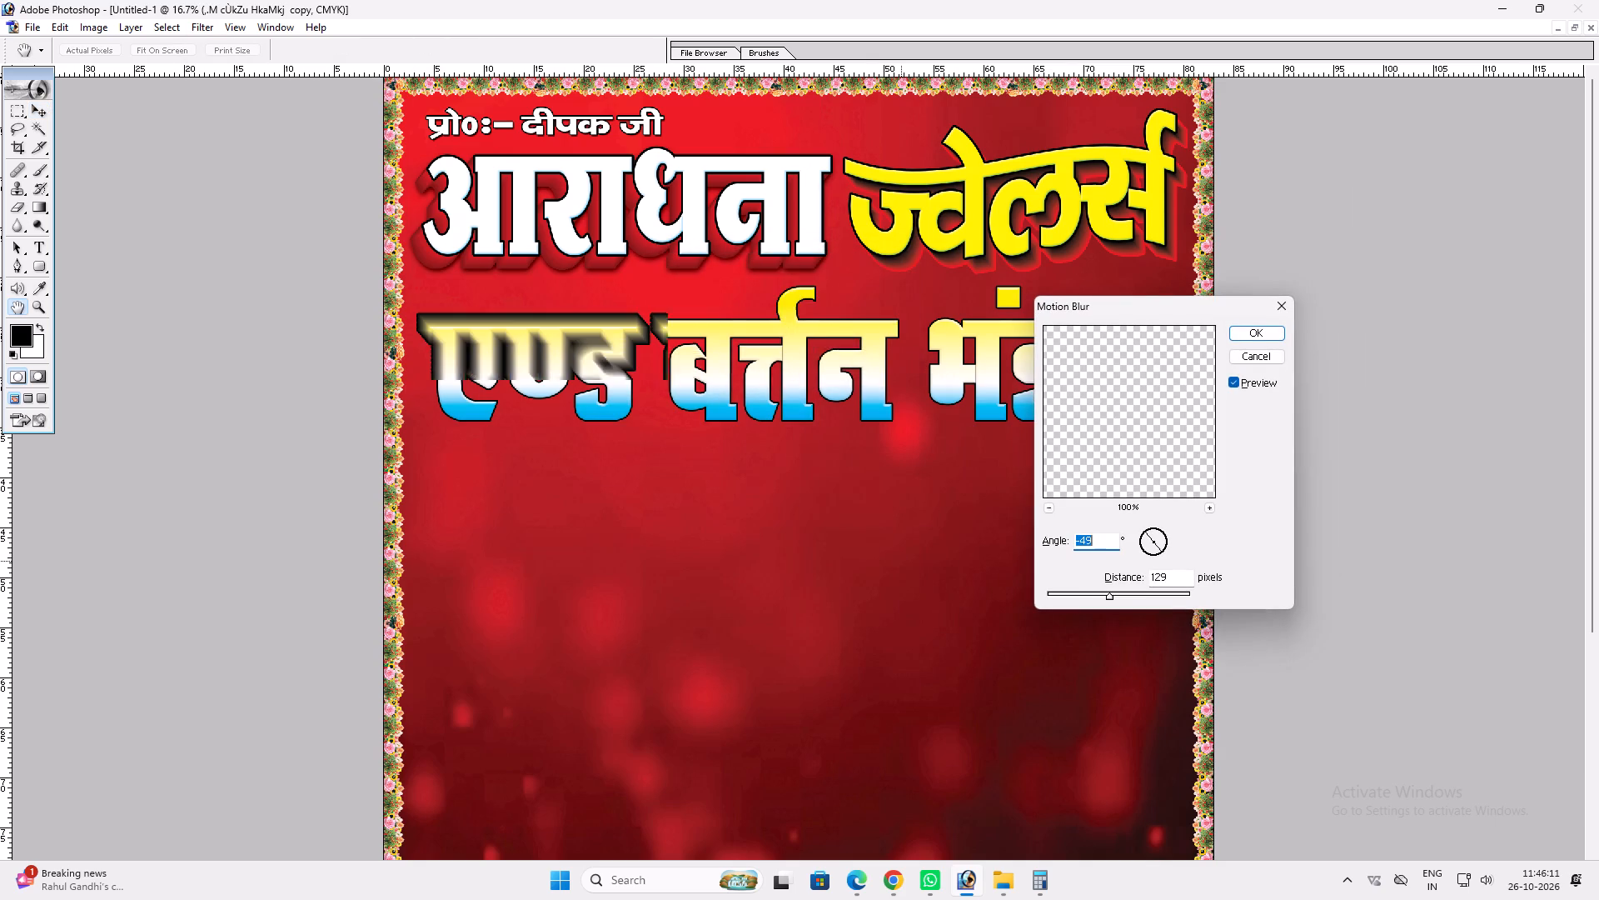
key("Return")
key("ctrl+bracketleft")
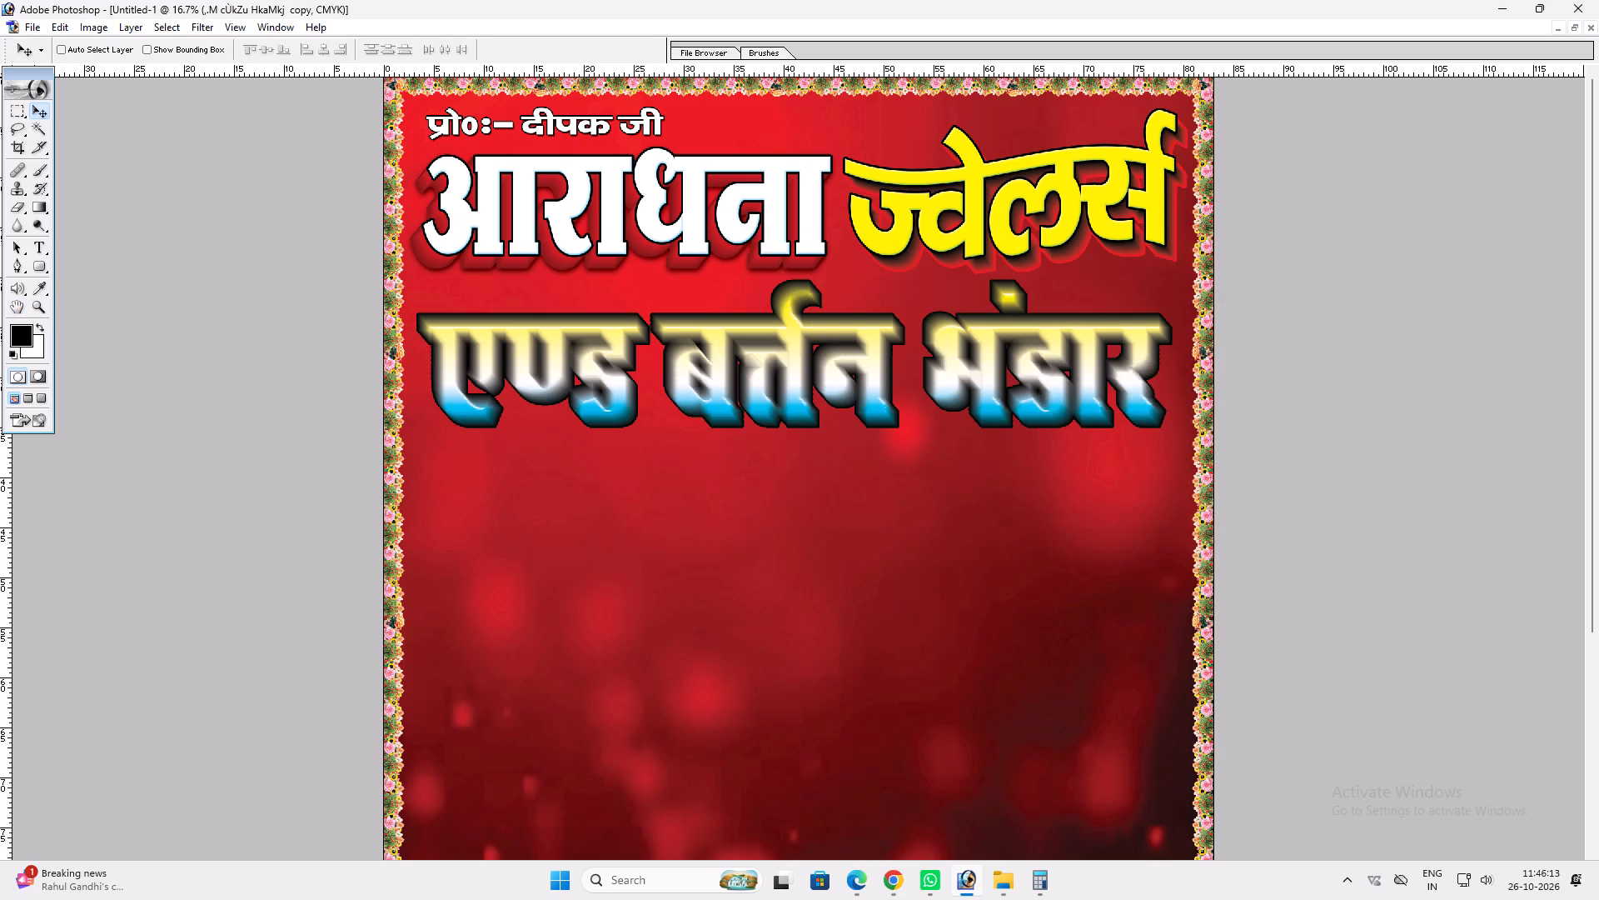
key("v")
left_click_drag(1025, 484, 1029, 492)
Reopen the "Radhika Beauti plar 78x30= 1 pc Str" file from the Khushi Press 1 folder.
type("fff")
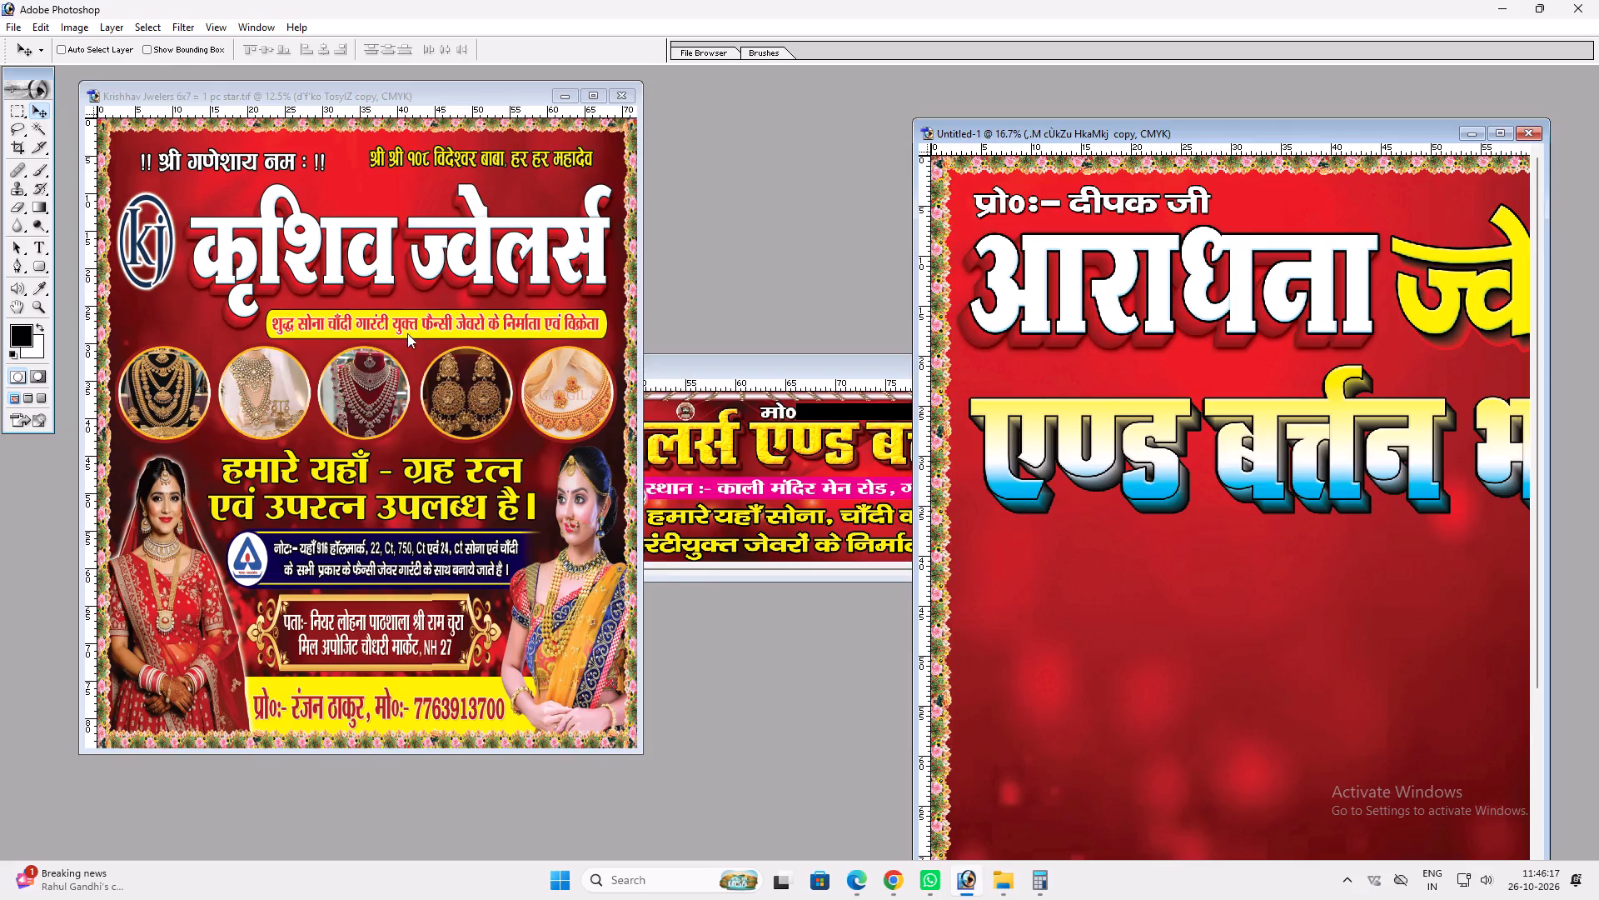
left_click(406, 333)
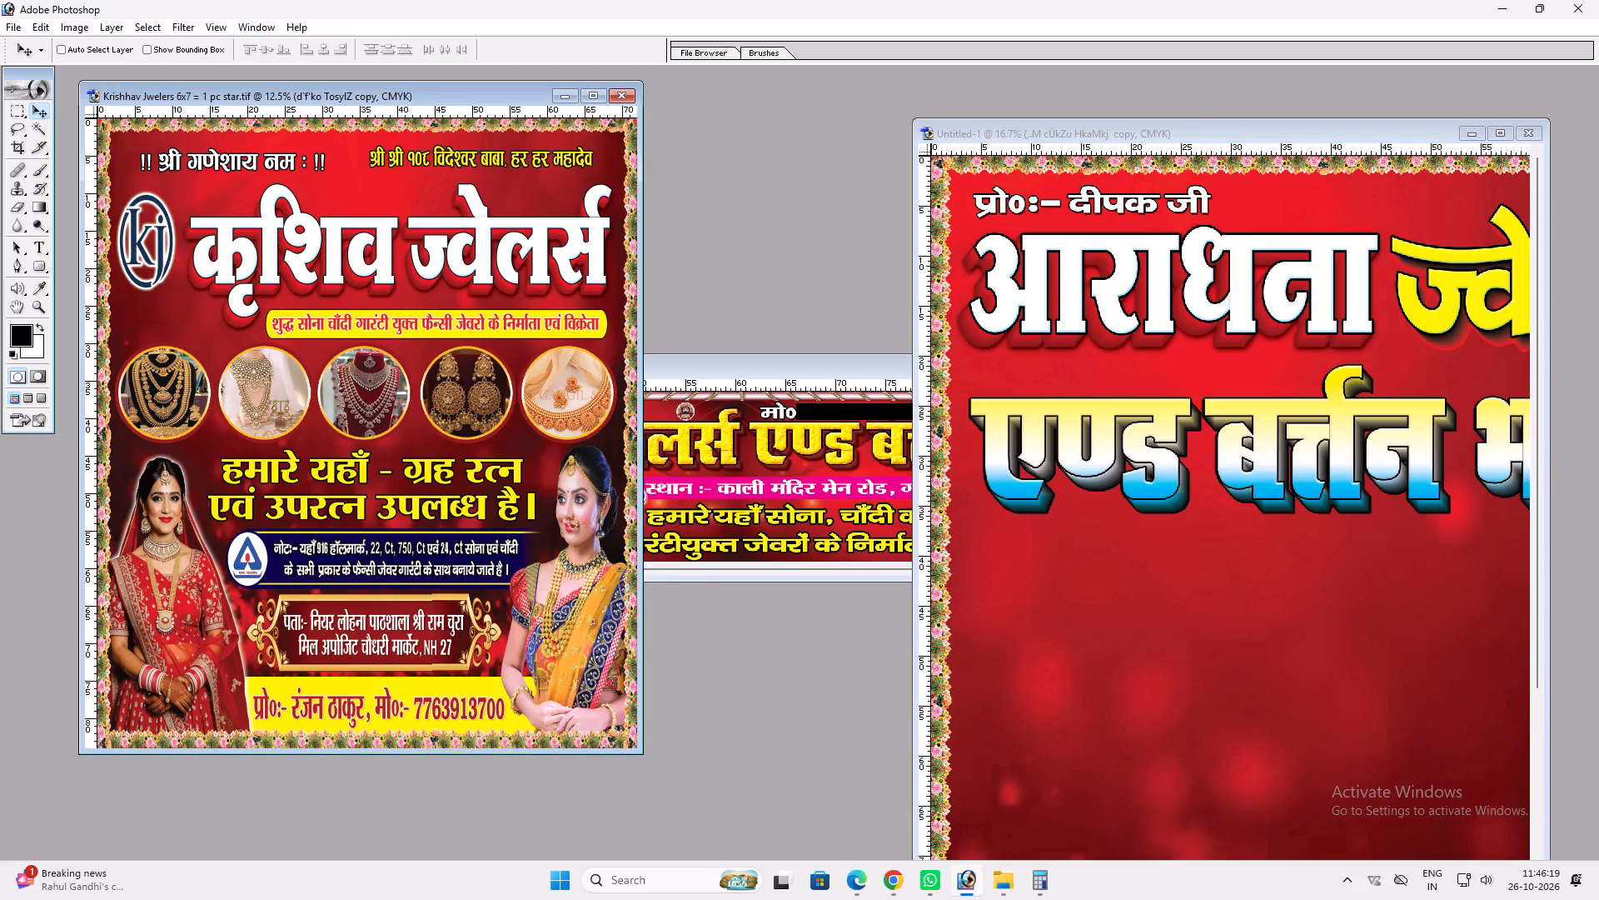
double_click(794, 675)
left_click(399, 135)
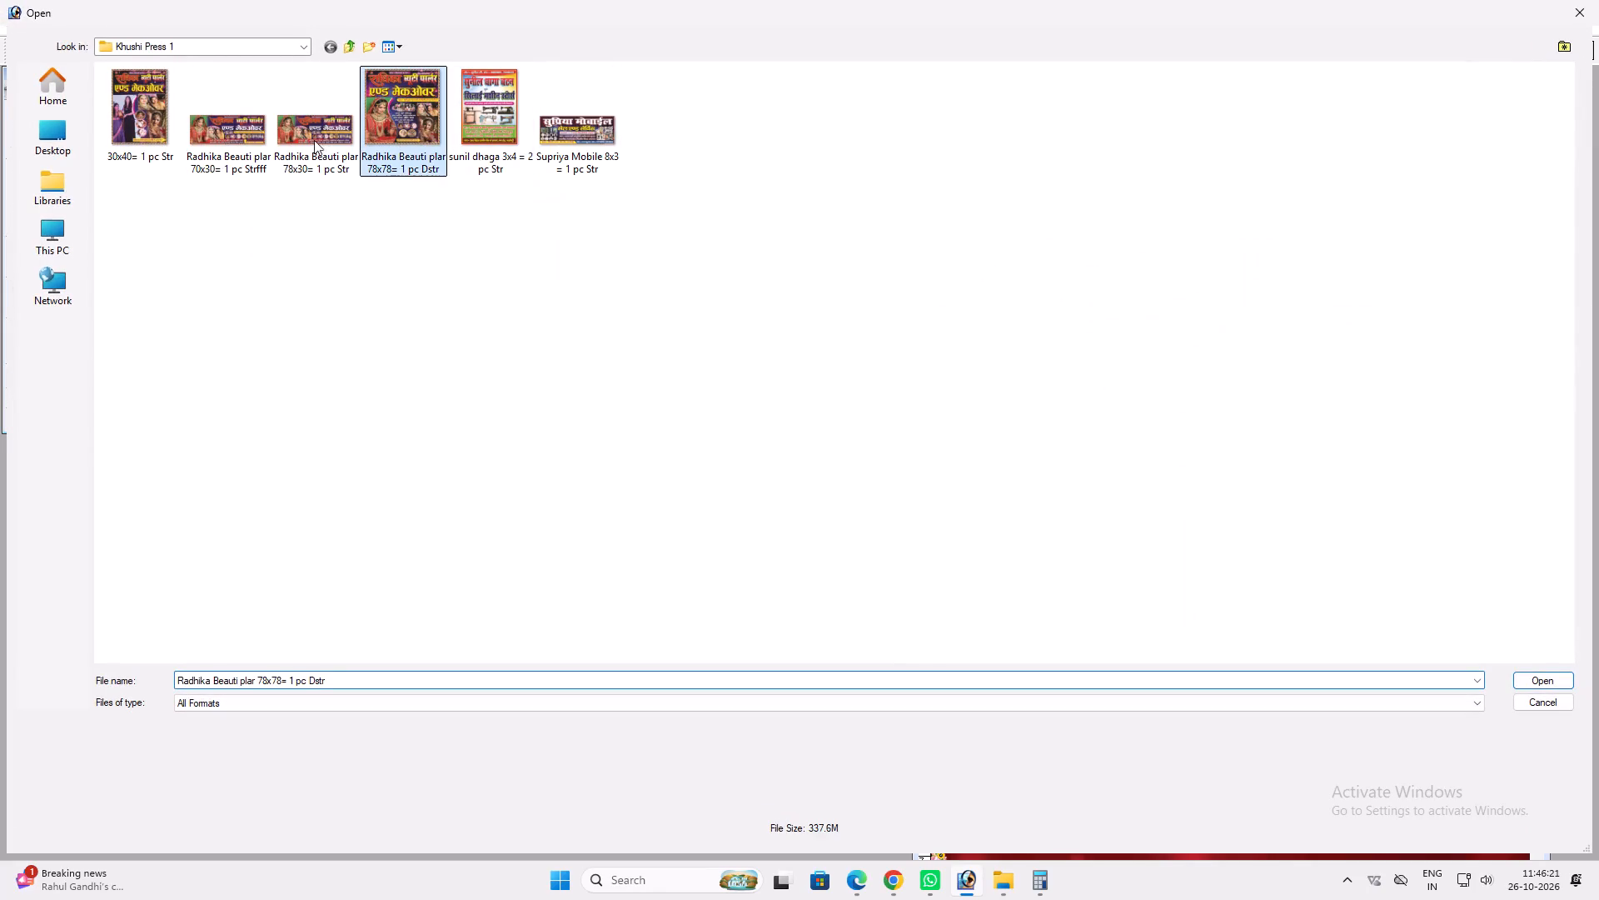
left_click(291, 140)
key("Return")
key("v")
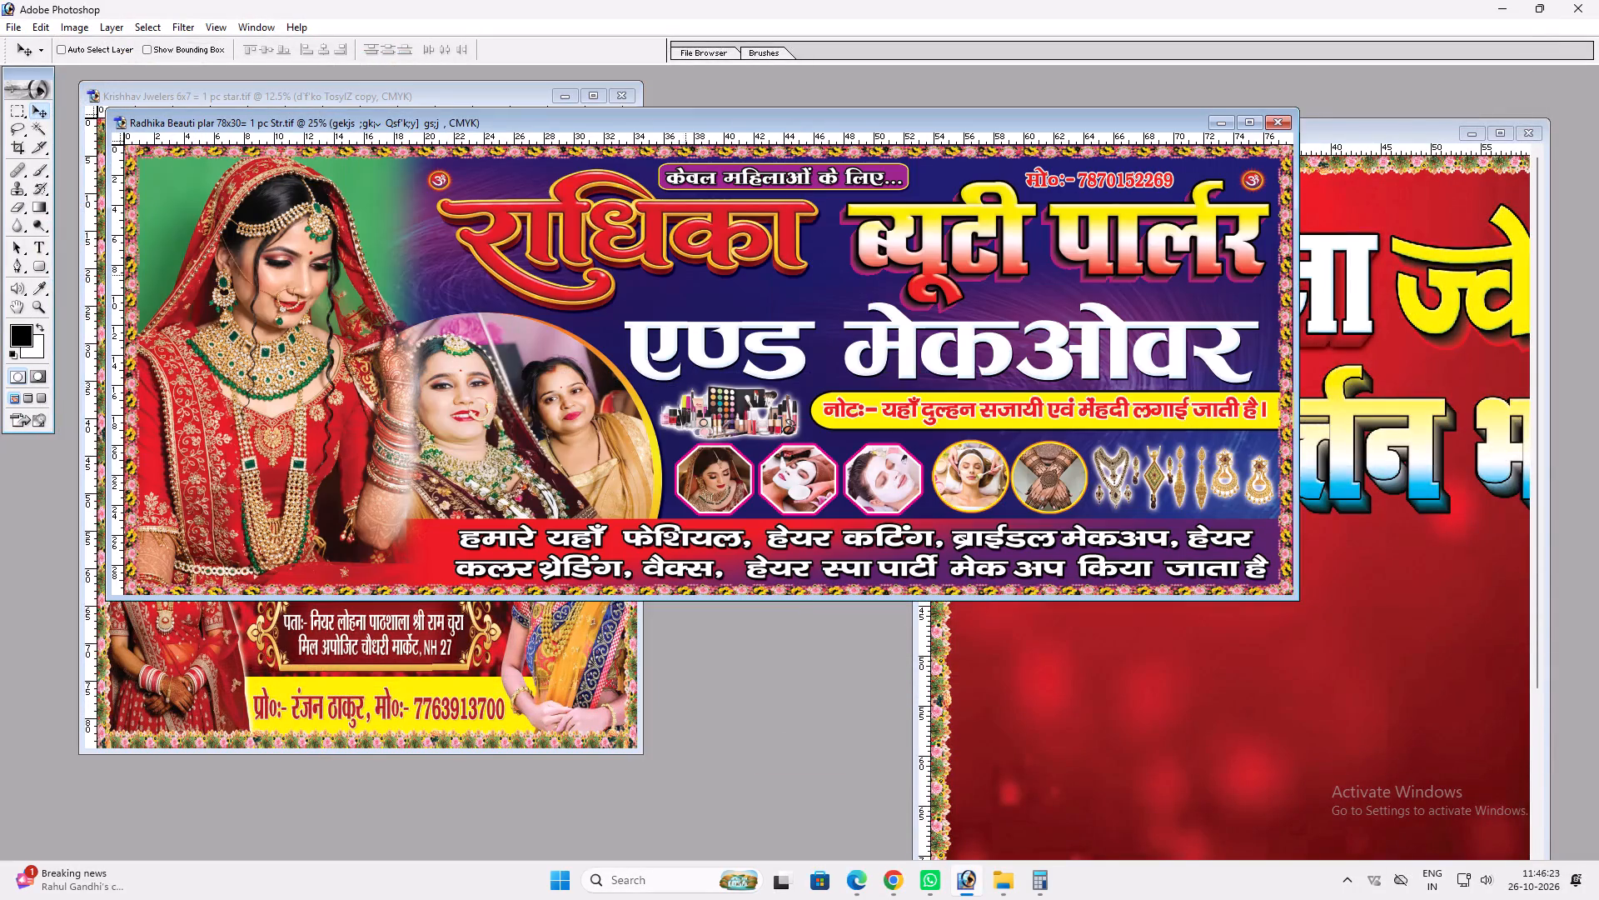
Copy the layer style of the shadow copy behind "ब्यूटी पार्लर" and close the Radhika banner file.
right_click(926, 257)
left_click(970, 282)
key("alt+l")
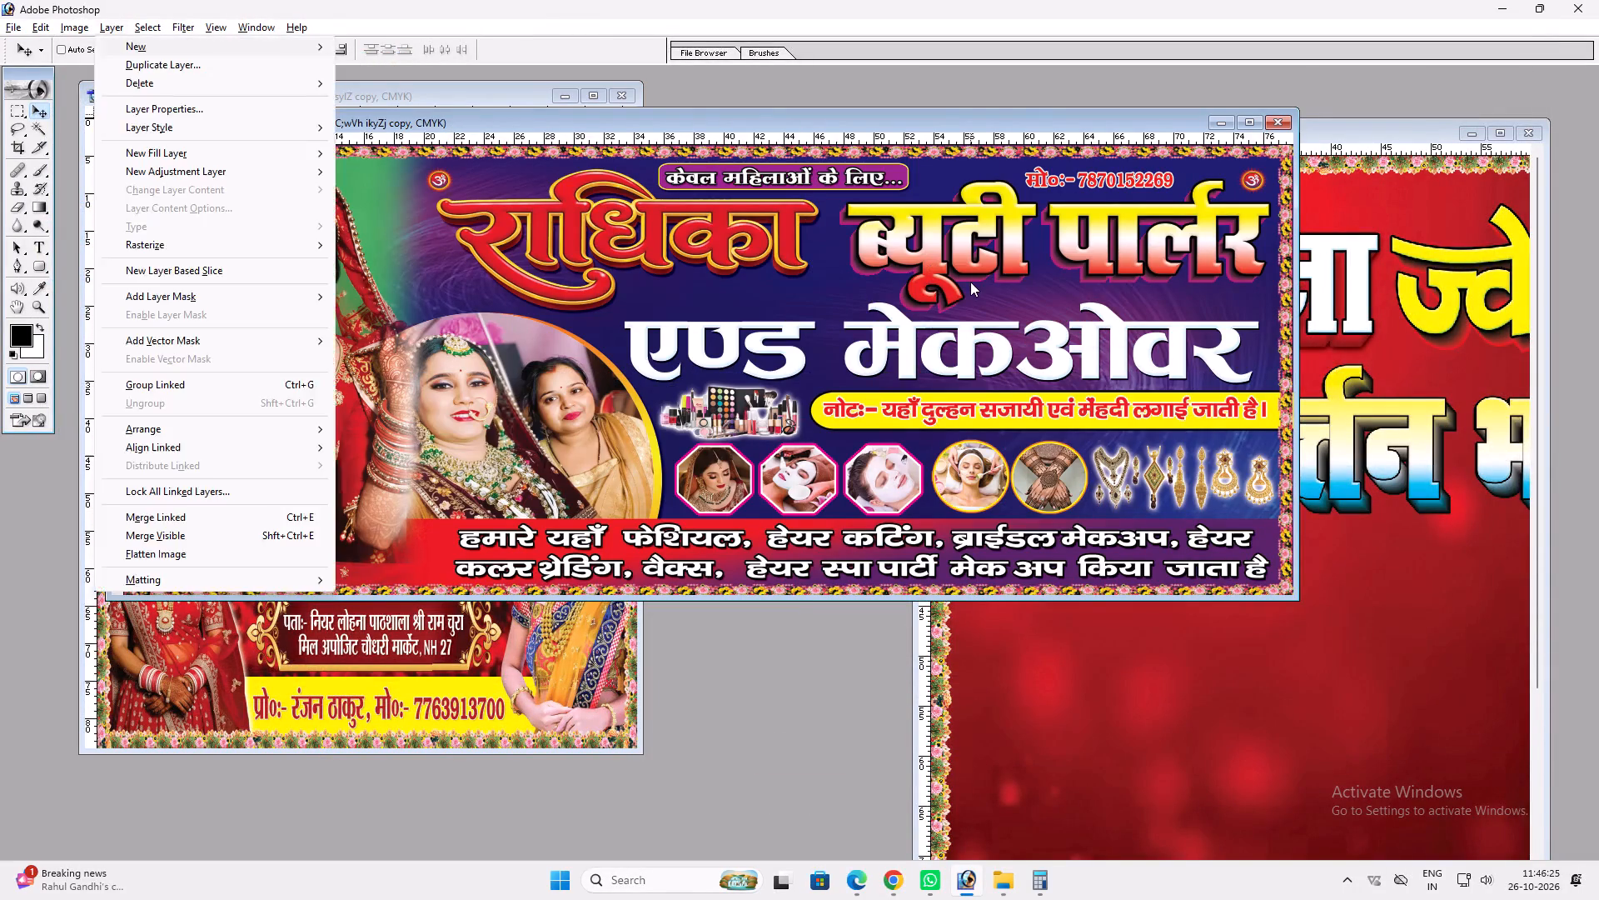
key("alt+y")
key("alt+c")
key("ctrl+w")
Paste the copied shadow style onto the blurred copy behind "एण्ड बर्त्तन भंडार" and maximize the Aardhana banner's window.
left_click(1194, 374)
key("v")
right_click(1158, 411)
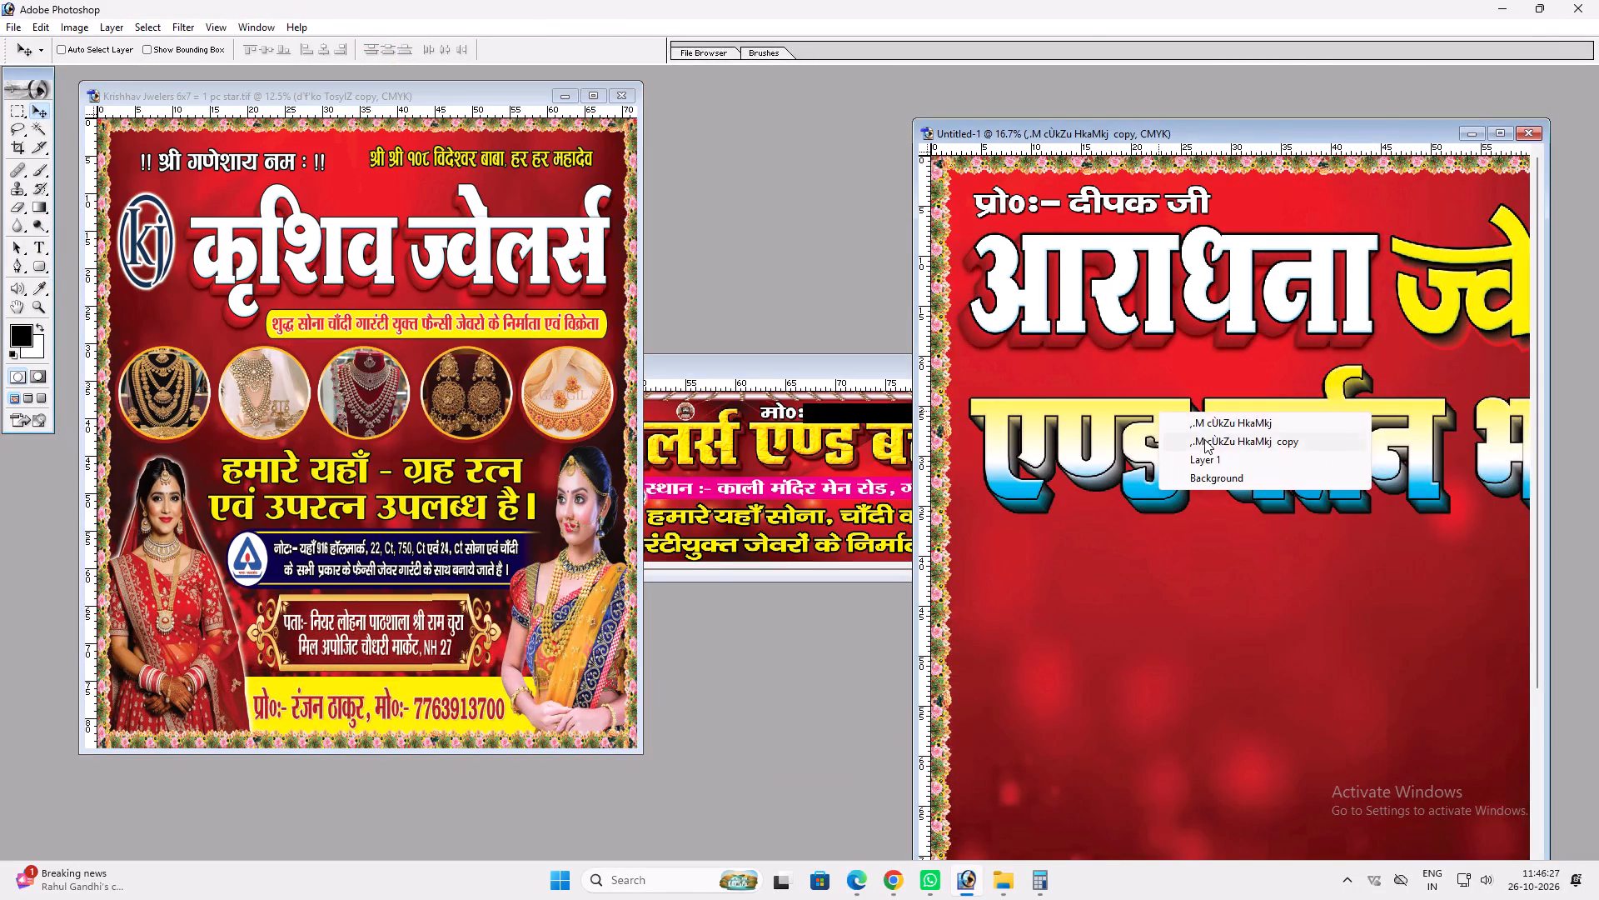
left_click(1204, 439)
key("alt+l")
key("alt+y")
key("p")
key("v")
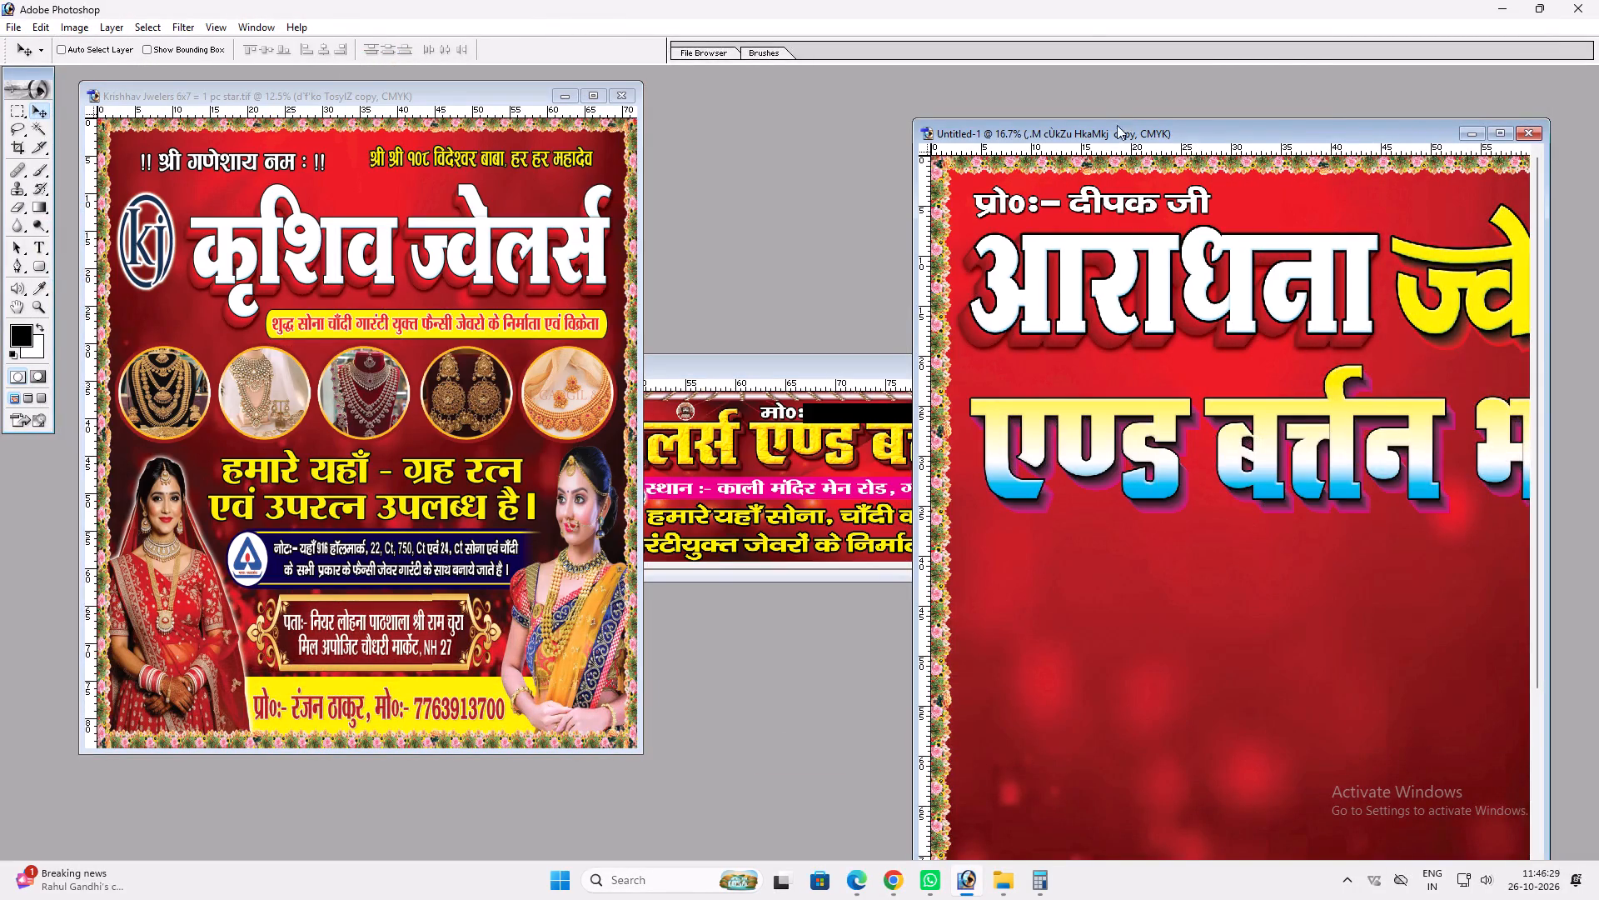
triple_click(1097, 124)
double_click(1087, 134)
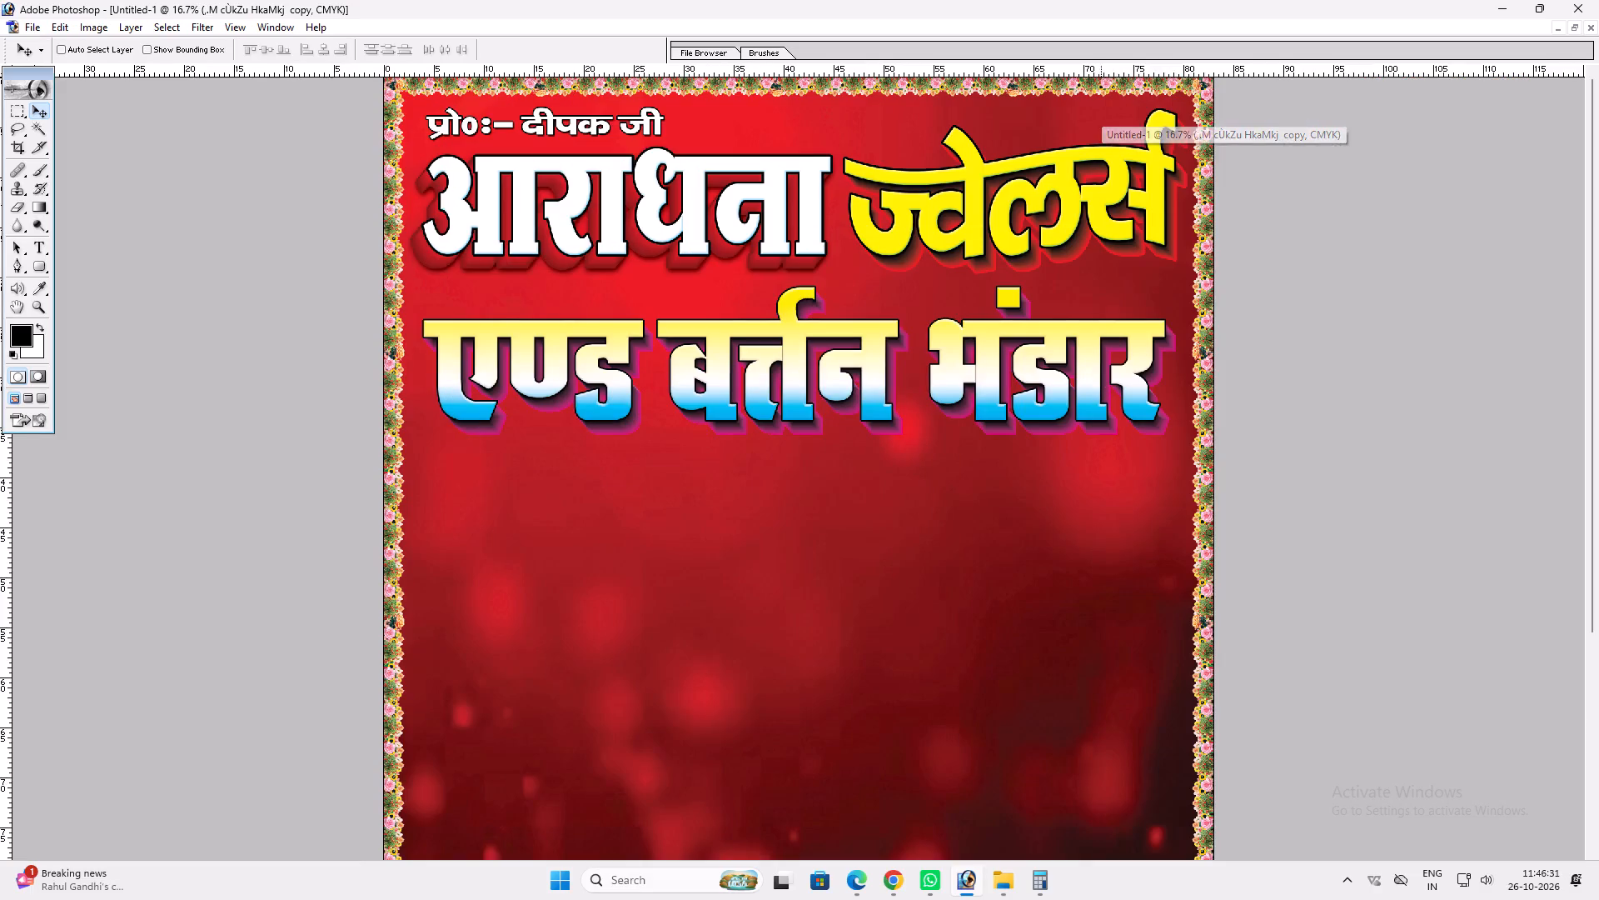
Copy the layer style of the shadow behind "आराधना" and paste it onto the shadow copy behind "एण्ड बर्त्तन भंडार".
key("v")
key("v")
right_click(795, 240)
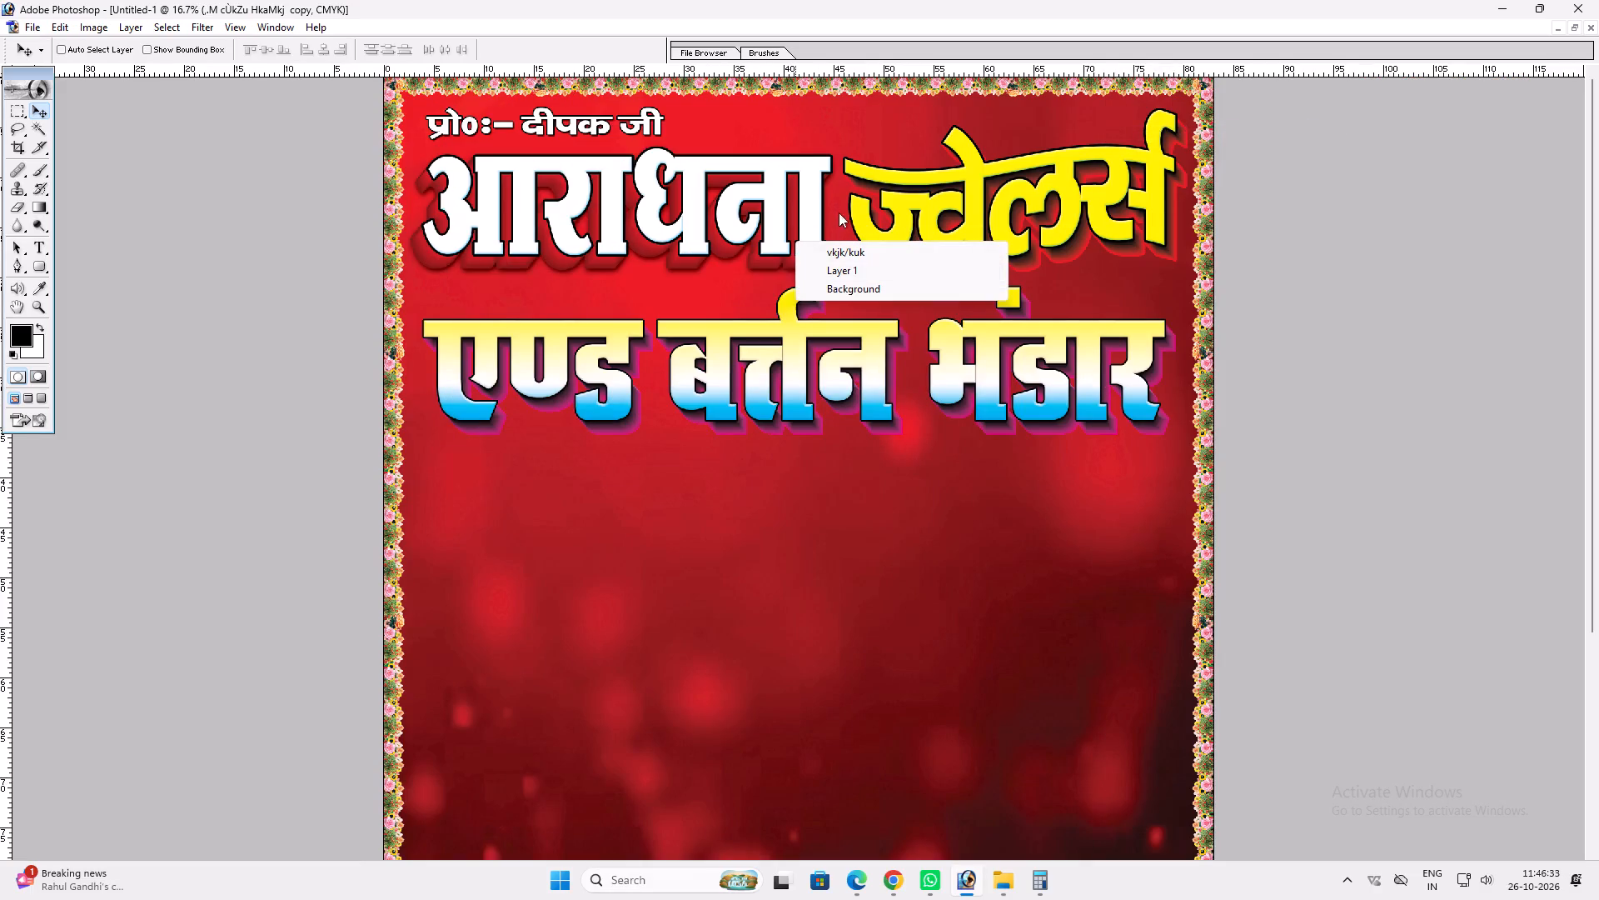
right_click(817, 192)
left_click(834, 217)
right_click(808, 163)
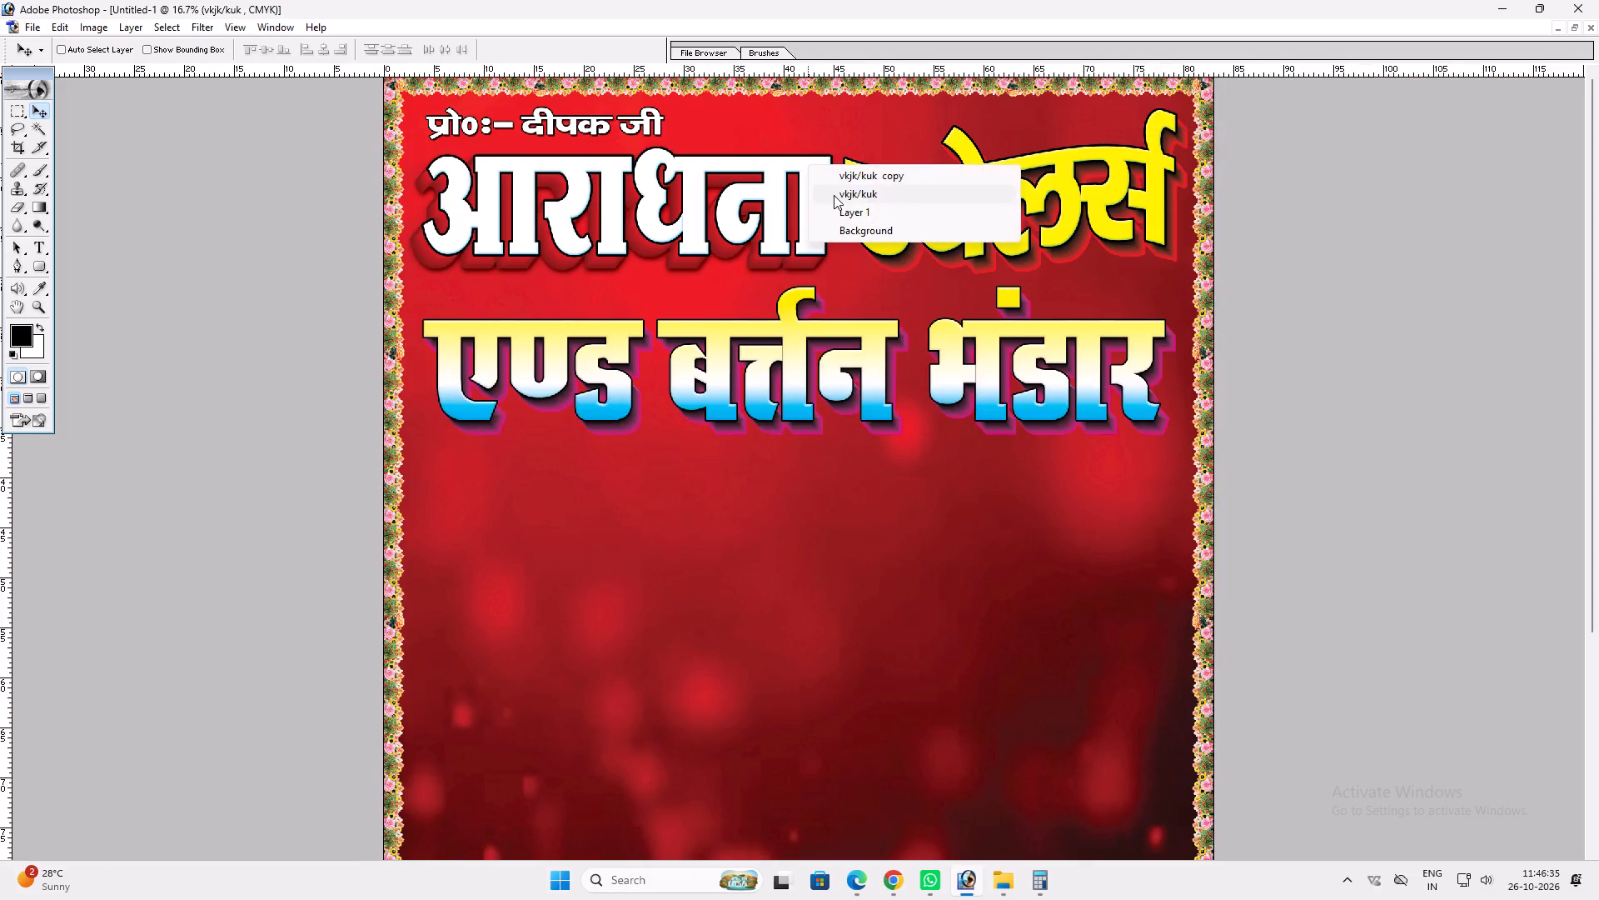
left_click(834, 196)
key("alt+l")
key("alt+y")
key("alt+c")
right_click(799, 359)
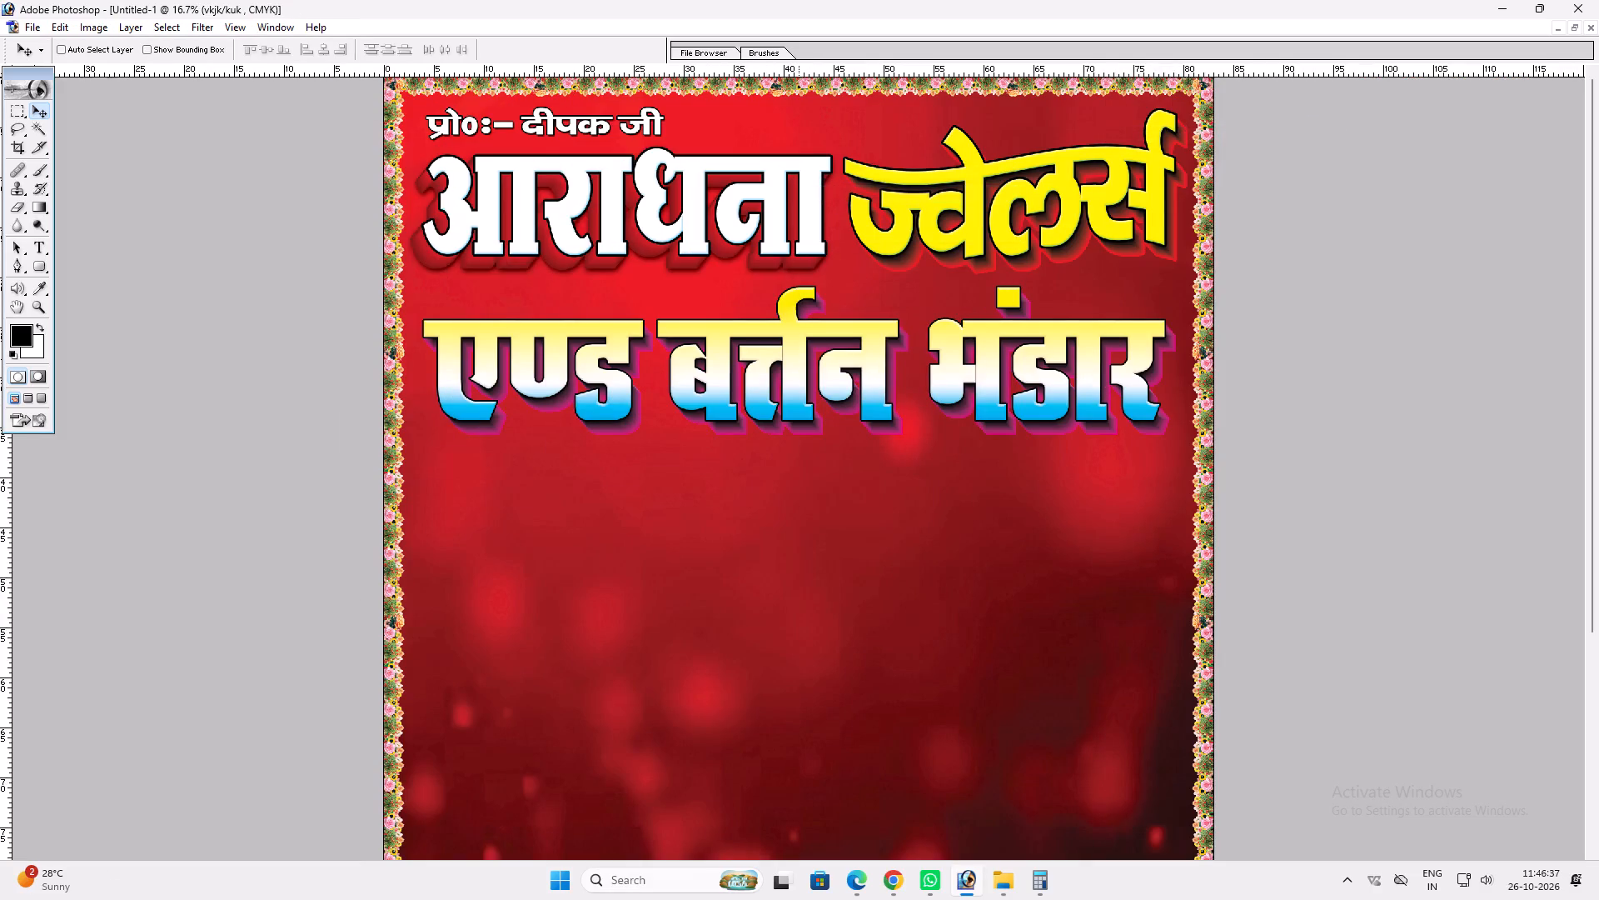
left_click(869, 402)
key("alt+l")
key("alt+y")
type("pv")
Widen the "एण्ड बर्त्तन भंडार" line together with its shadow slightly, undoing the trial shift of the text.
right_click(878, 373, "ctrl+shift")
left_click(904, 382, "ctrl+shift")
key("ctrl+t")
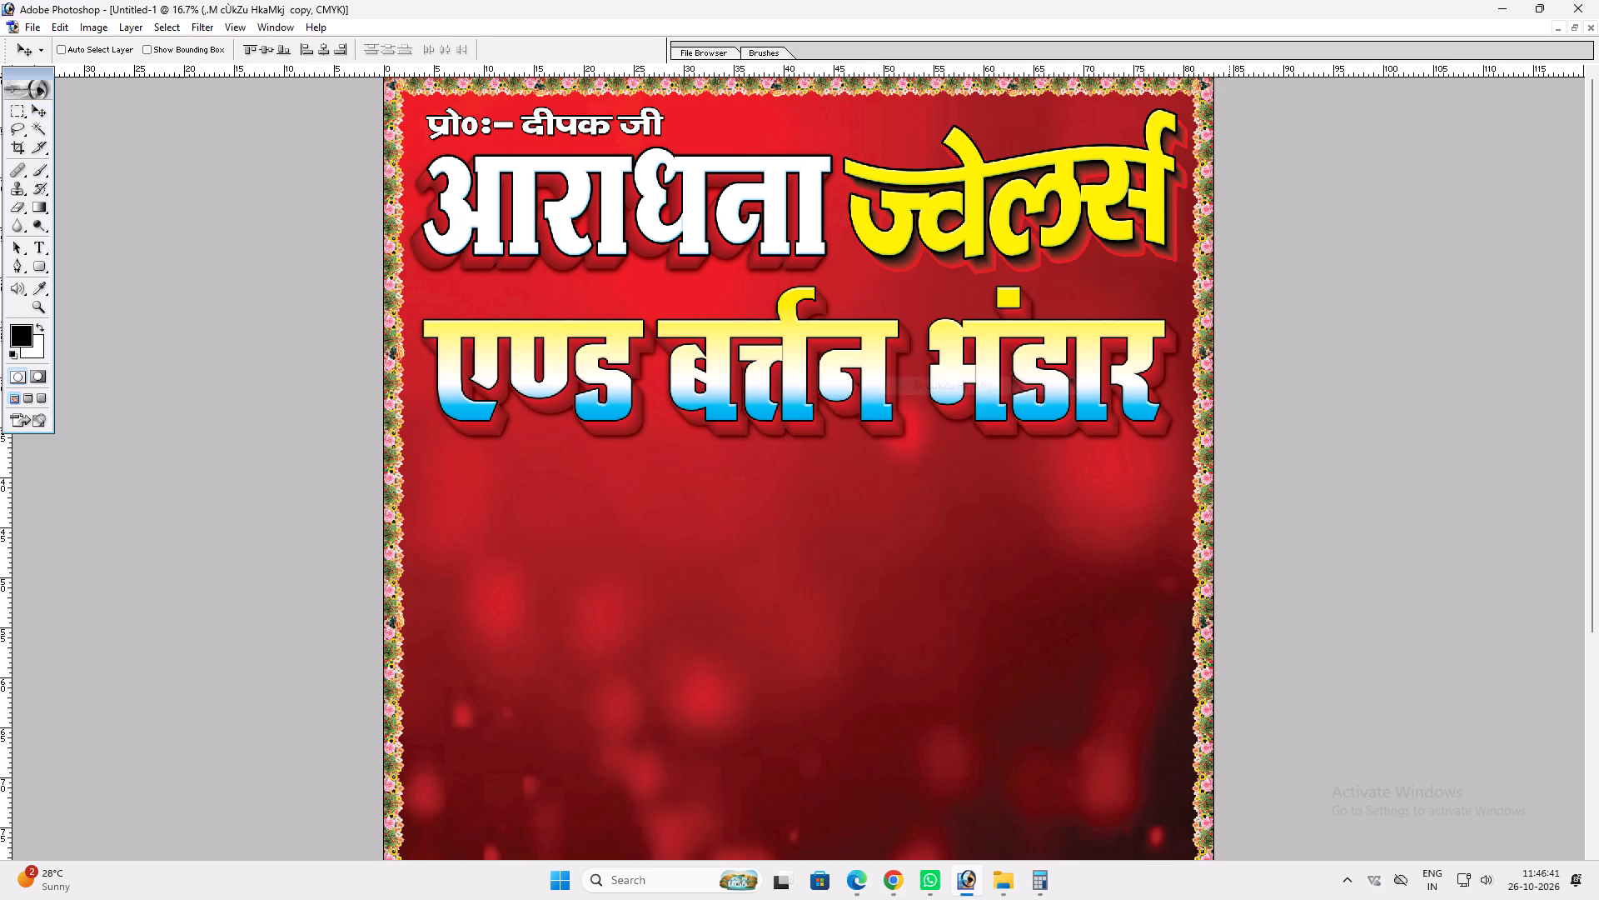
left_click_drag(1161, 316, 1173, 312, "shift")
key("ctrl+z")
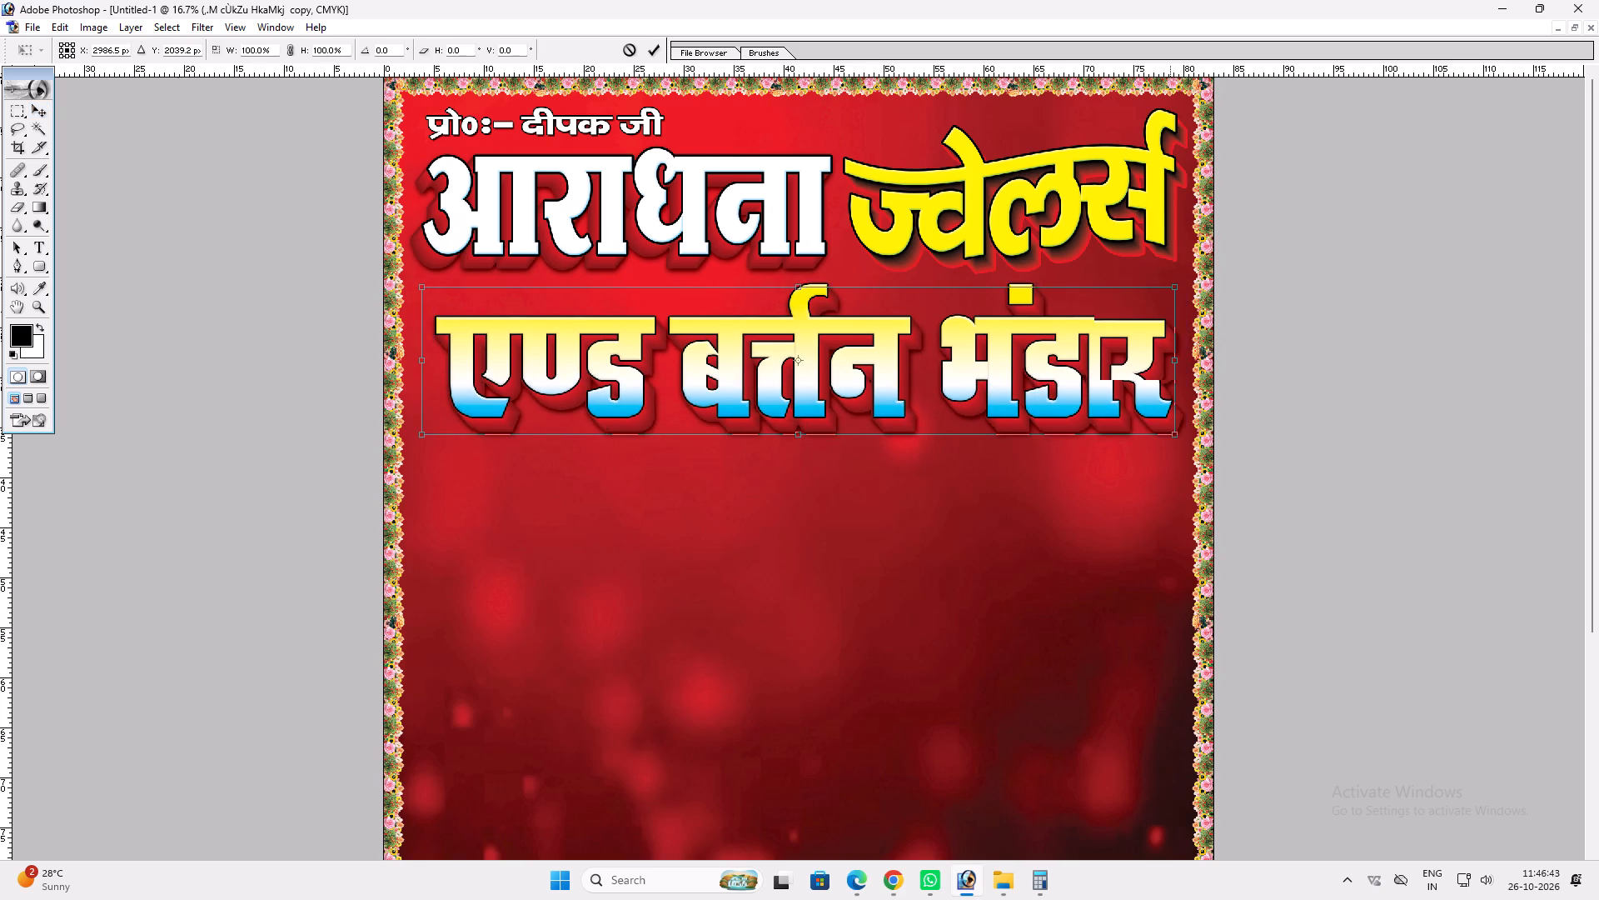
left_click(1178, 317, "shift")
key("Return")
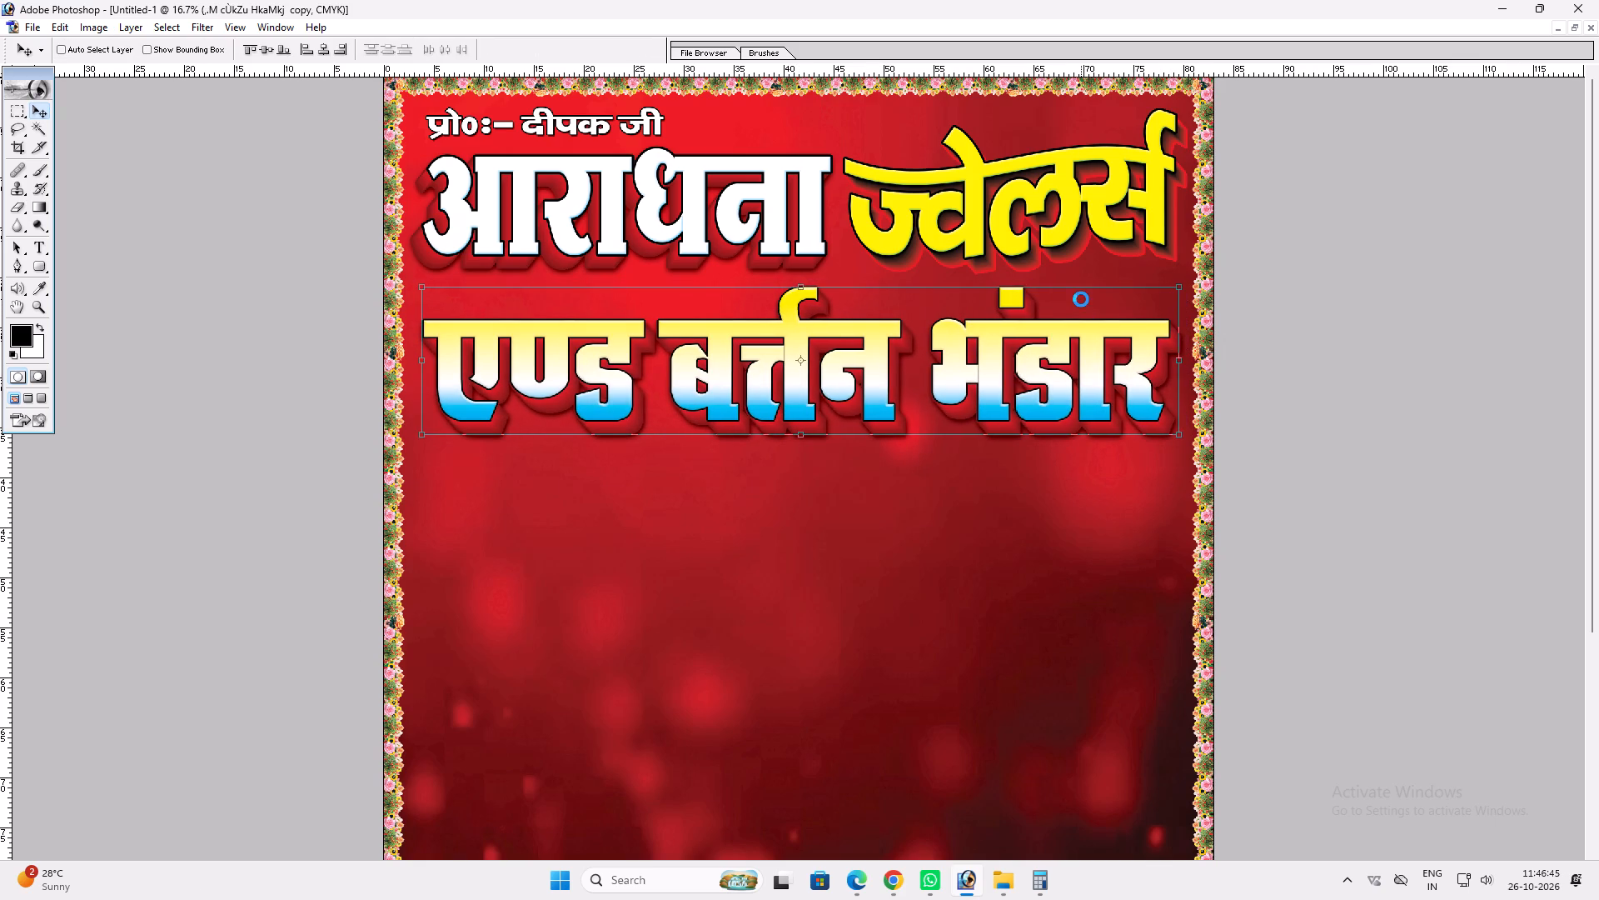
Stretch the "एण्ड बर्त्तन भंडार" line and its shadow a little taller, upward and downward.
key("v")
key("ctrl+t")
left_click_drag(993, 291, 1004, 285, "alt+shift")
left_click_drag(912, 447, 912, 455, "shift")
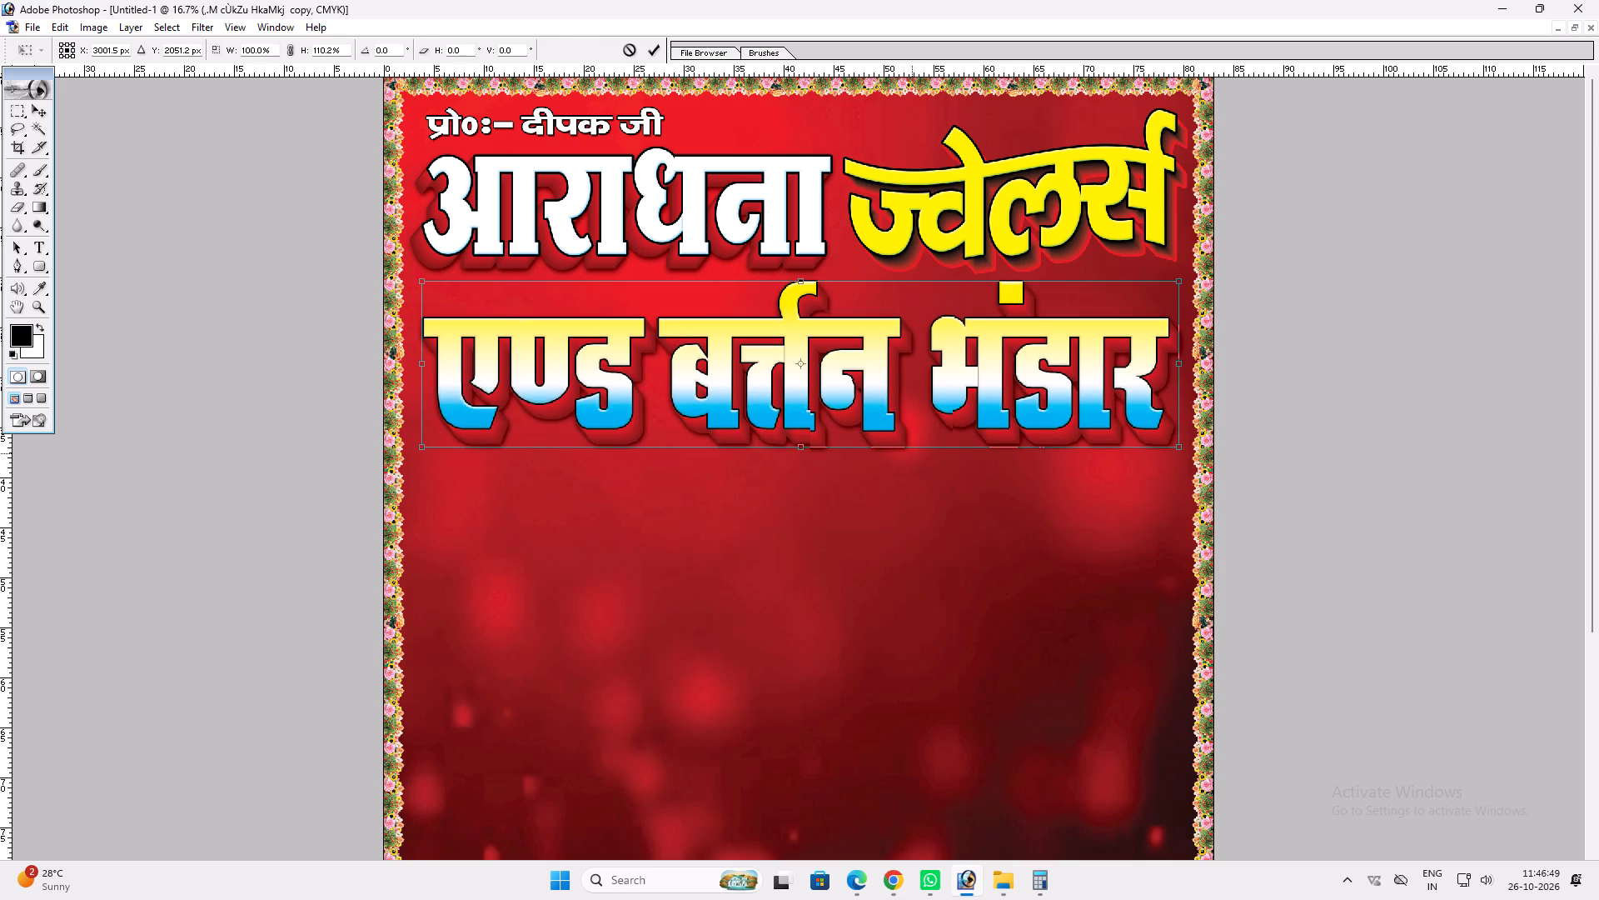
left_click_drag(912, 455, 911, 457, "shift")
key("Return")
key("v")
left_click(909, 457, "shift")
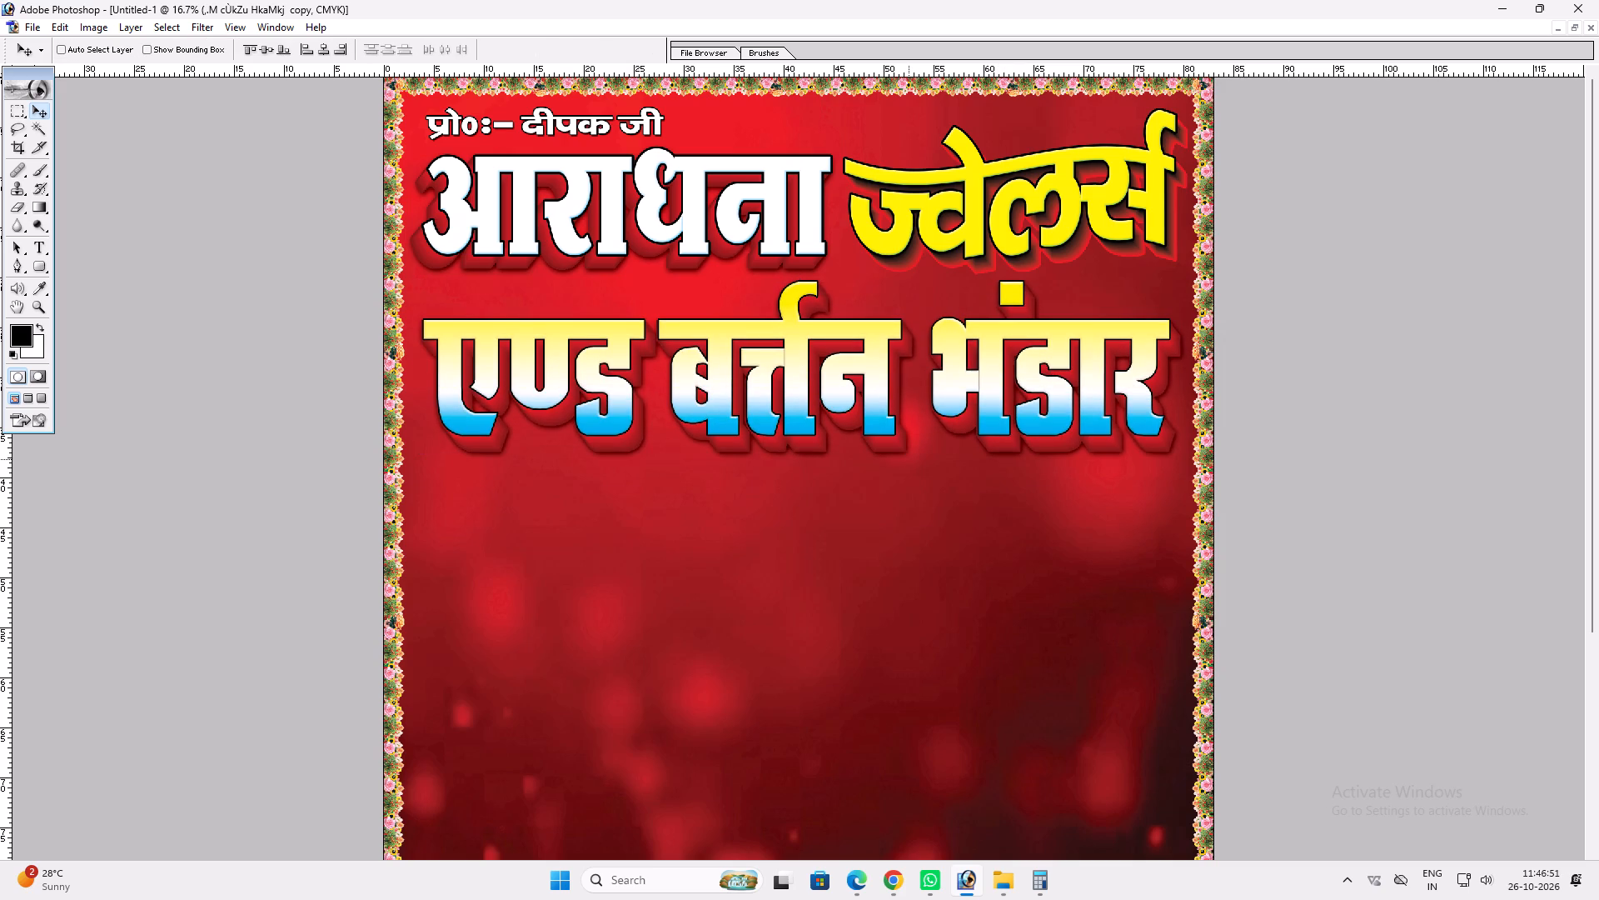
key("space")
key("space")
key("space")
right_click(885, 442)
left_click_drag(906, 449, 914, 453)
key("v")
key("v")
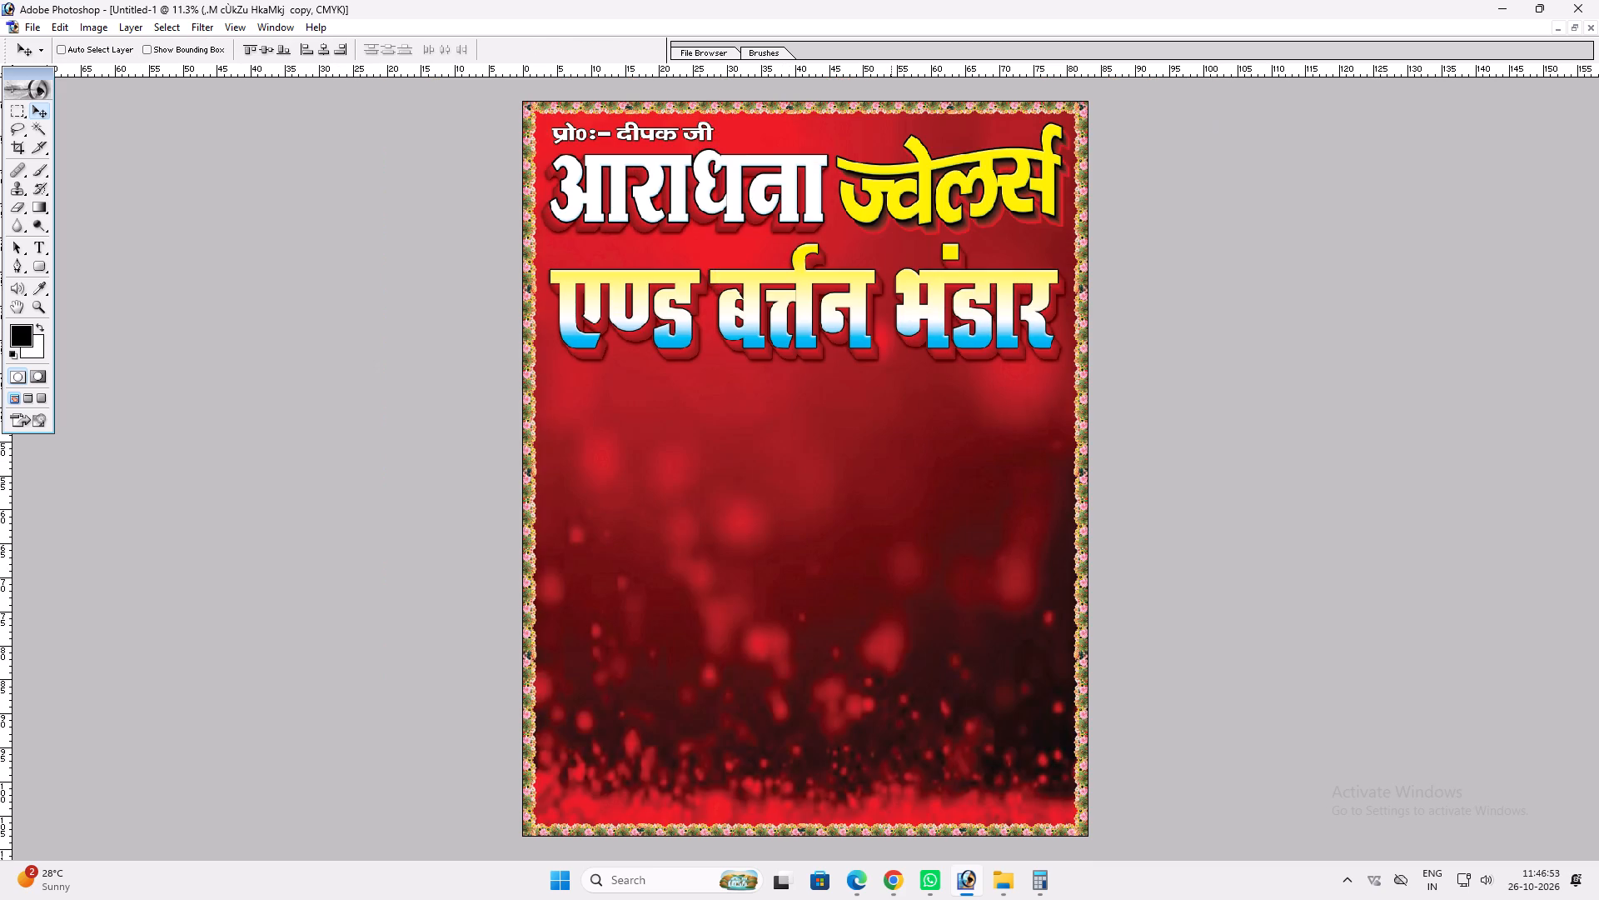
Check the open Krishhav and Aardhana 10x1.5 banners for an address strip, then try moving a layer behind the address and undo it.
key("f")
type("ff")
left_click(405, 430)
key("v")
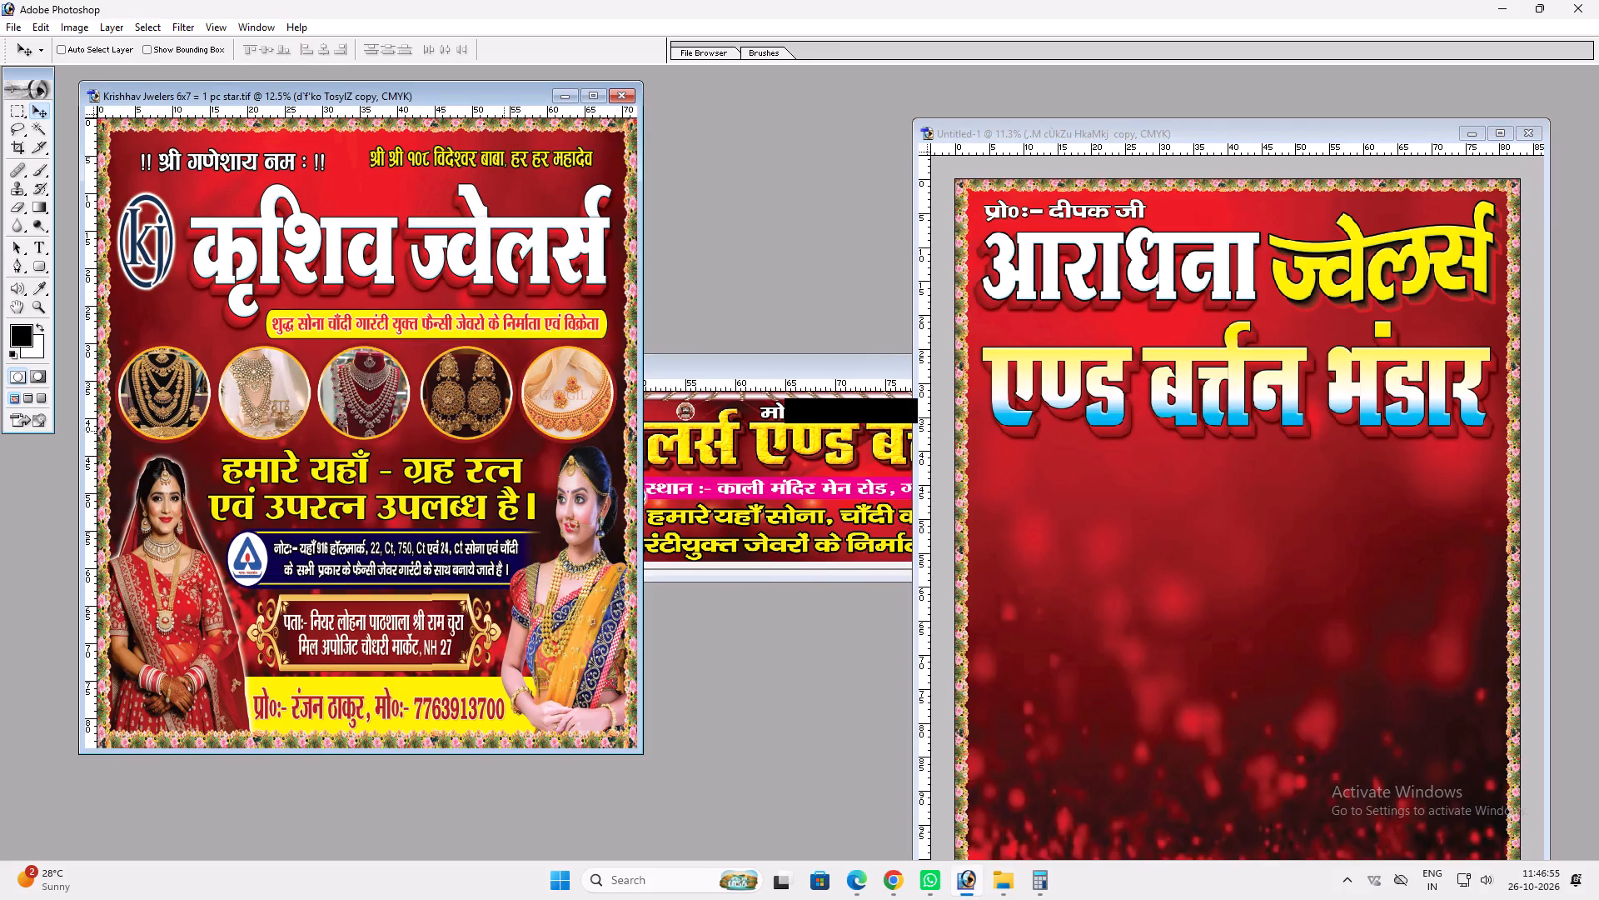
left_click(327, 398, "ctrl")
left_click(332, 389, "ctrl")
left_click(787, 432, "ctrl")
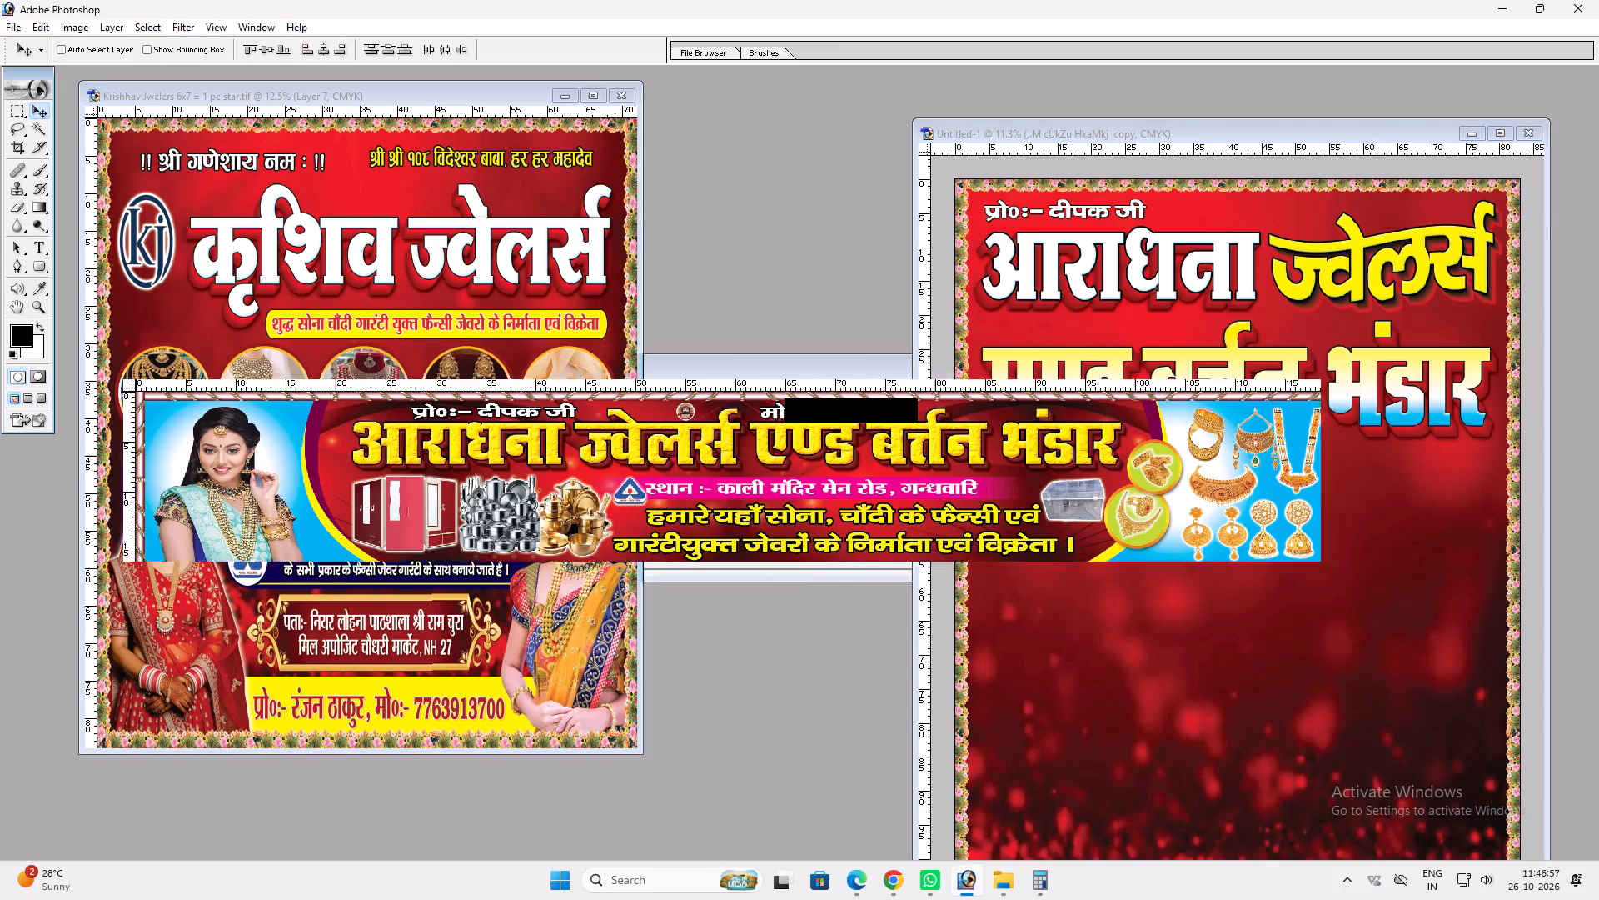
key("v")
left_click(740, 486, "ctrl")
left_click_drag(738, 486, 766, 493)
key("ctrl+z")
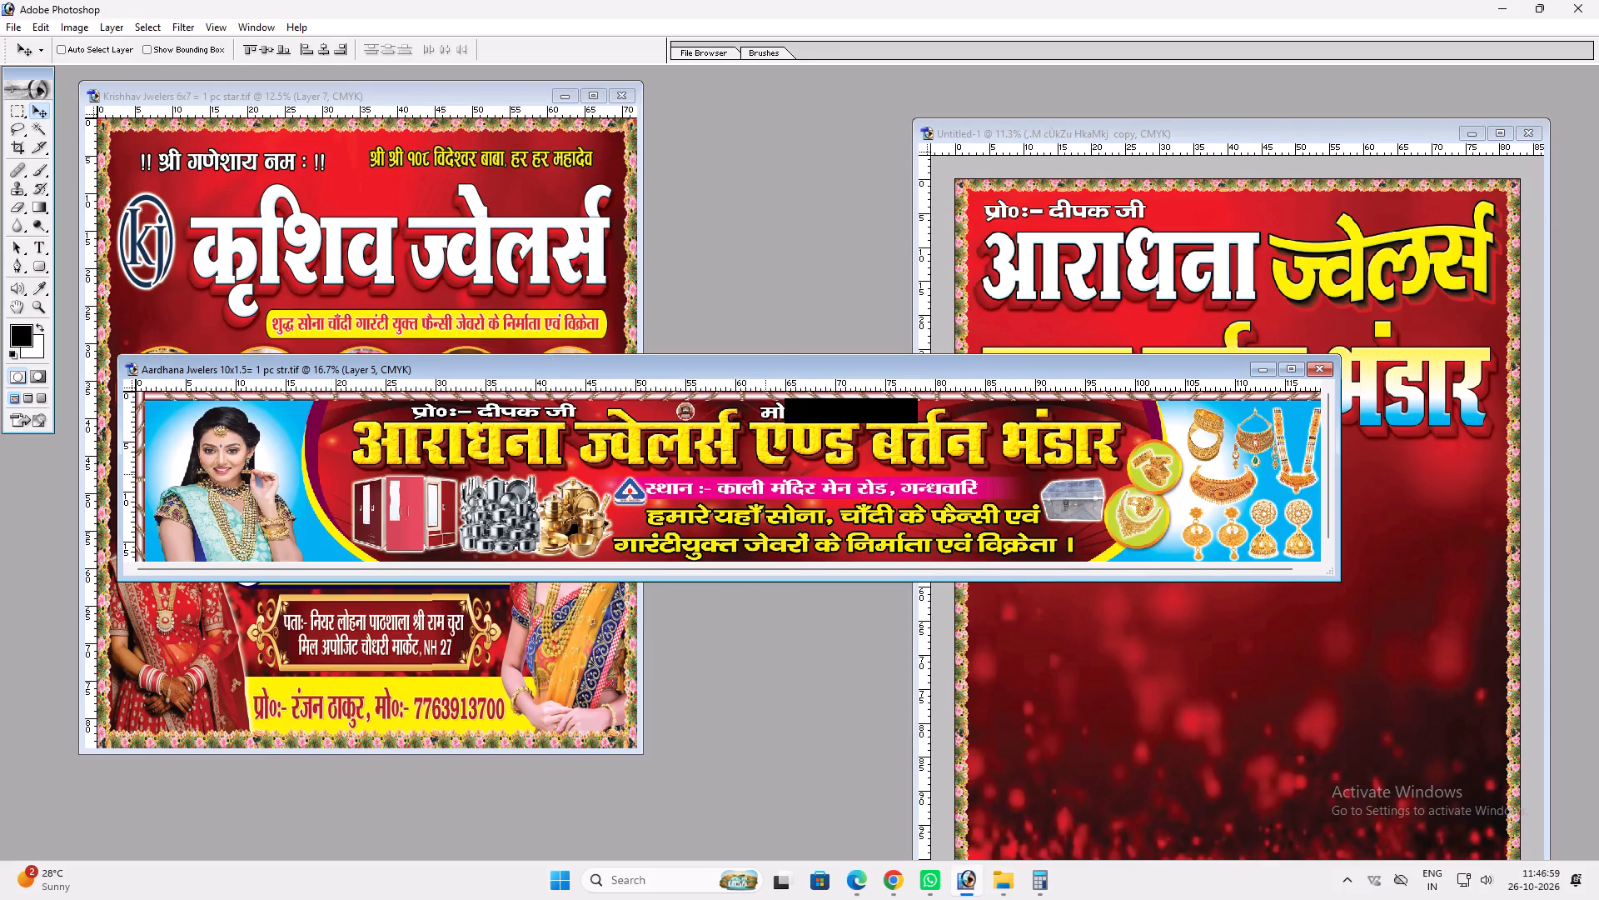
Open the "satyam Jweers 2.5x3= 4 pc Str" file from the ok Print folder.
double_click(770, 313)
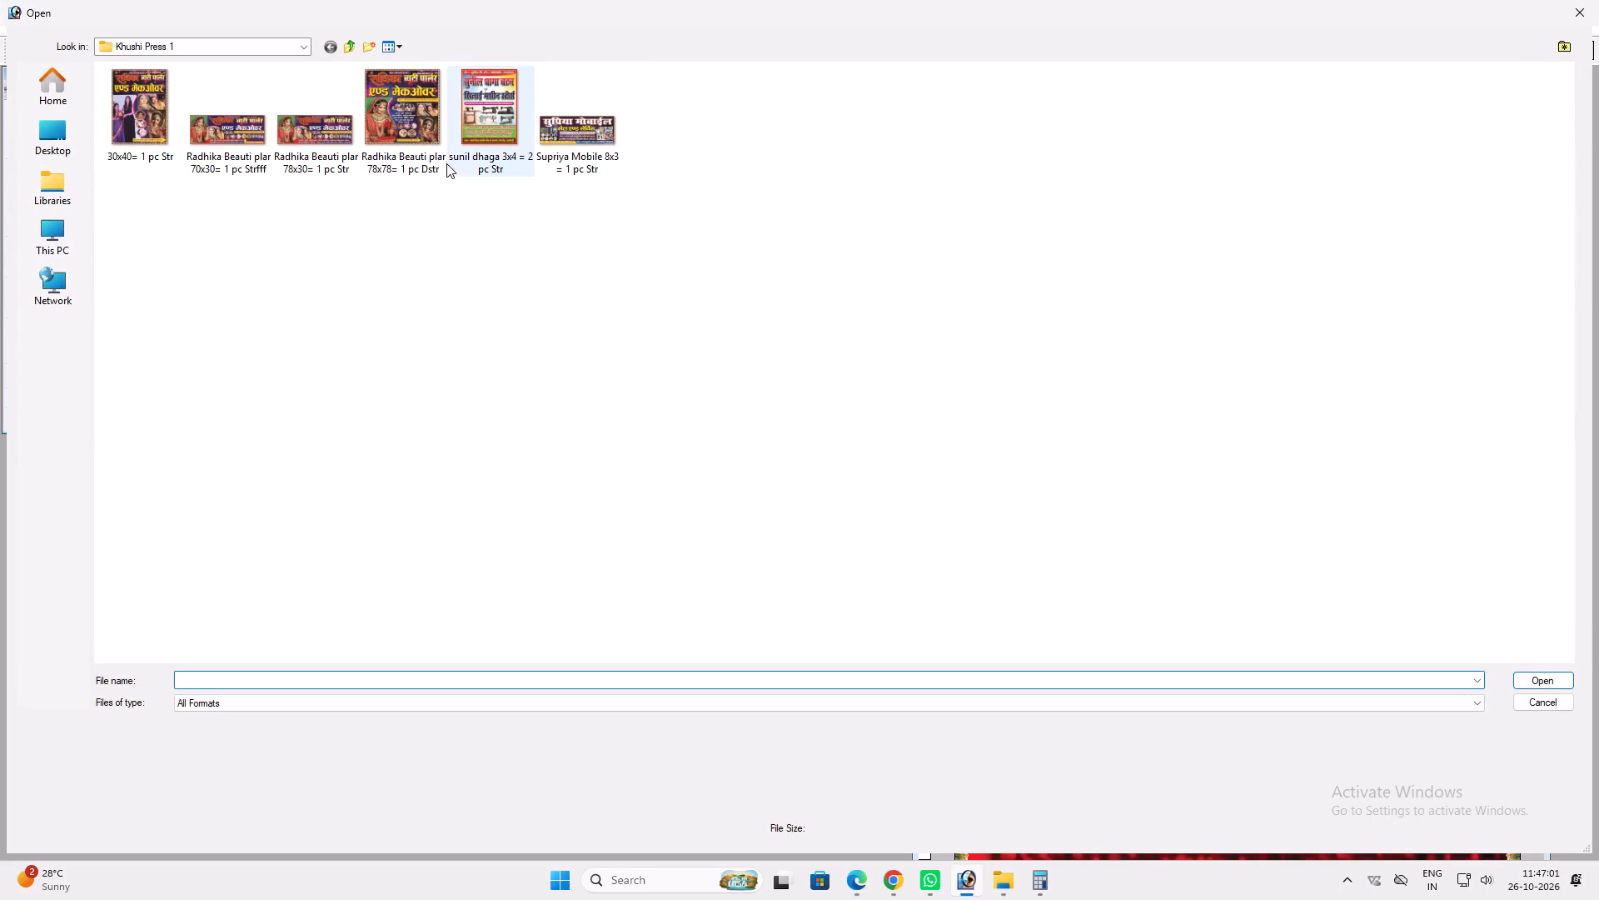
left_click(341, 39)
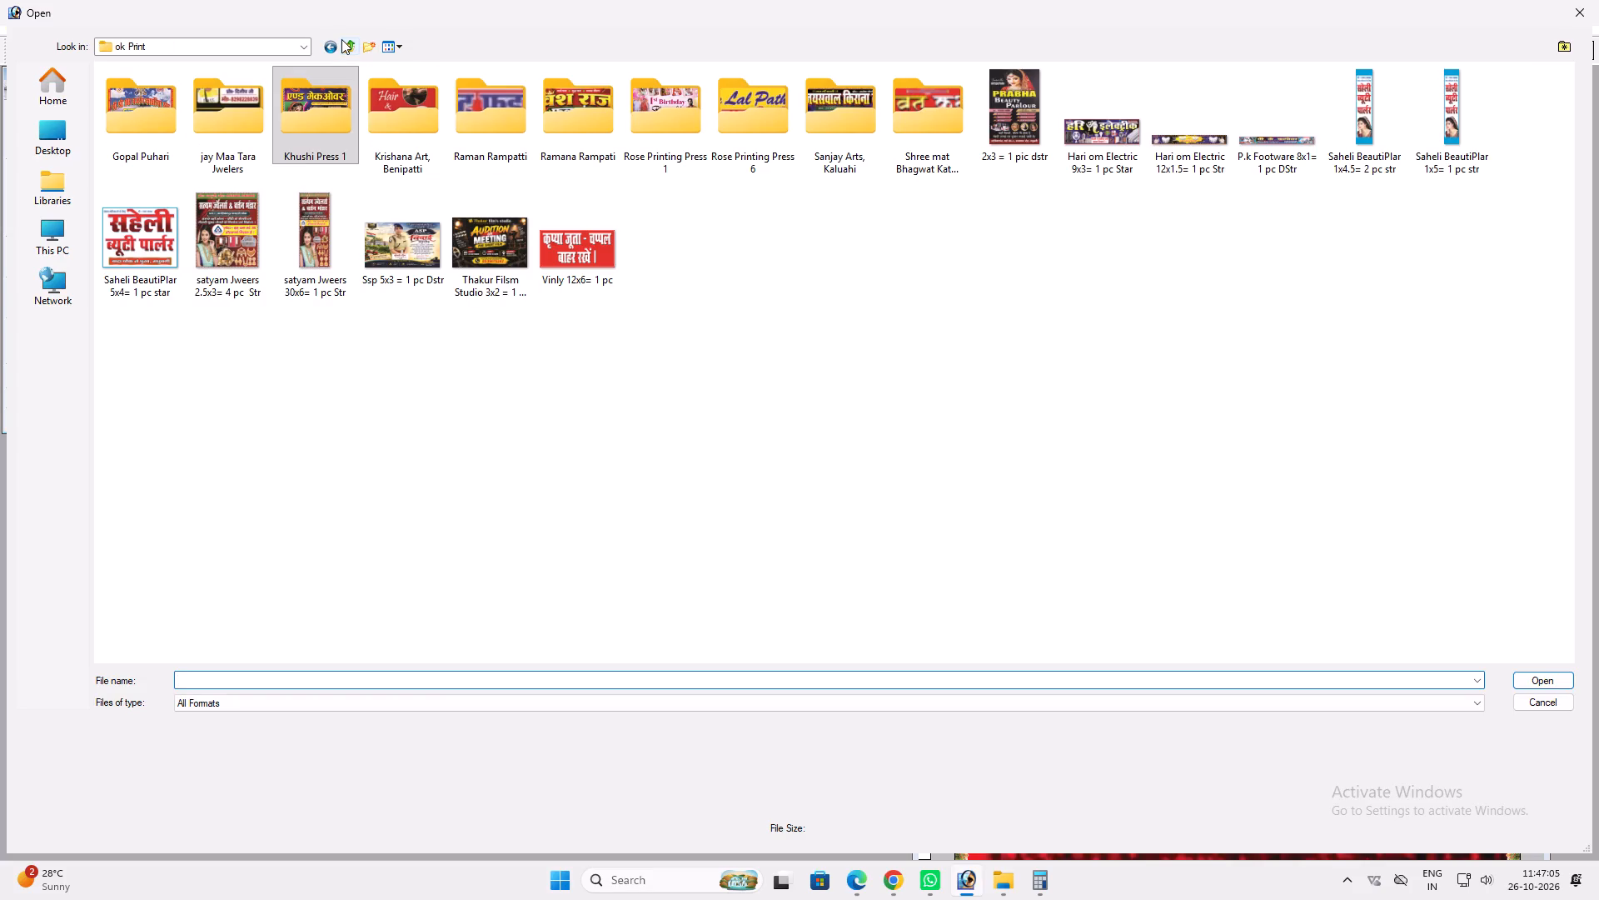
left_click(207, 249)
key("Return")
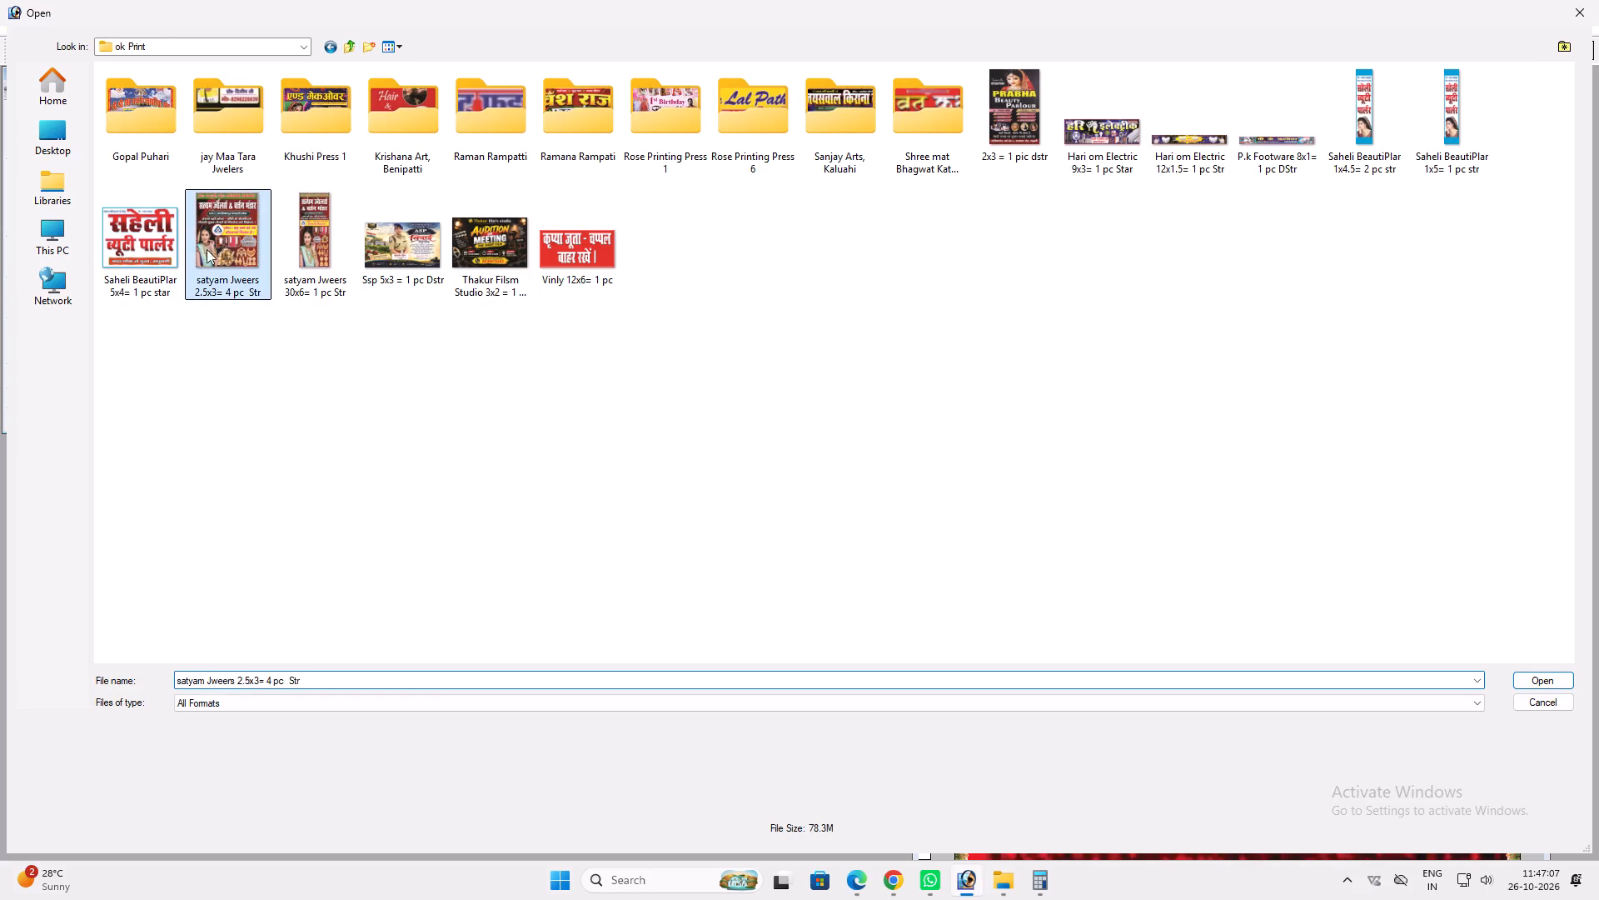
key("v")
Copy the blue gold-edged address plate from the Satyam banner into the new banner, below the second title line.
left_click(539, 340, "ctrl")
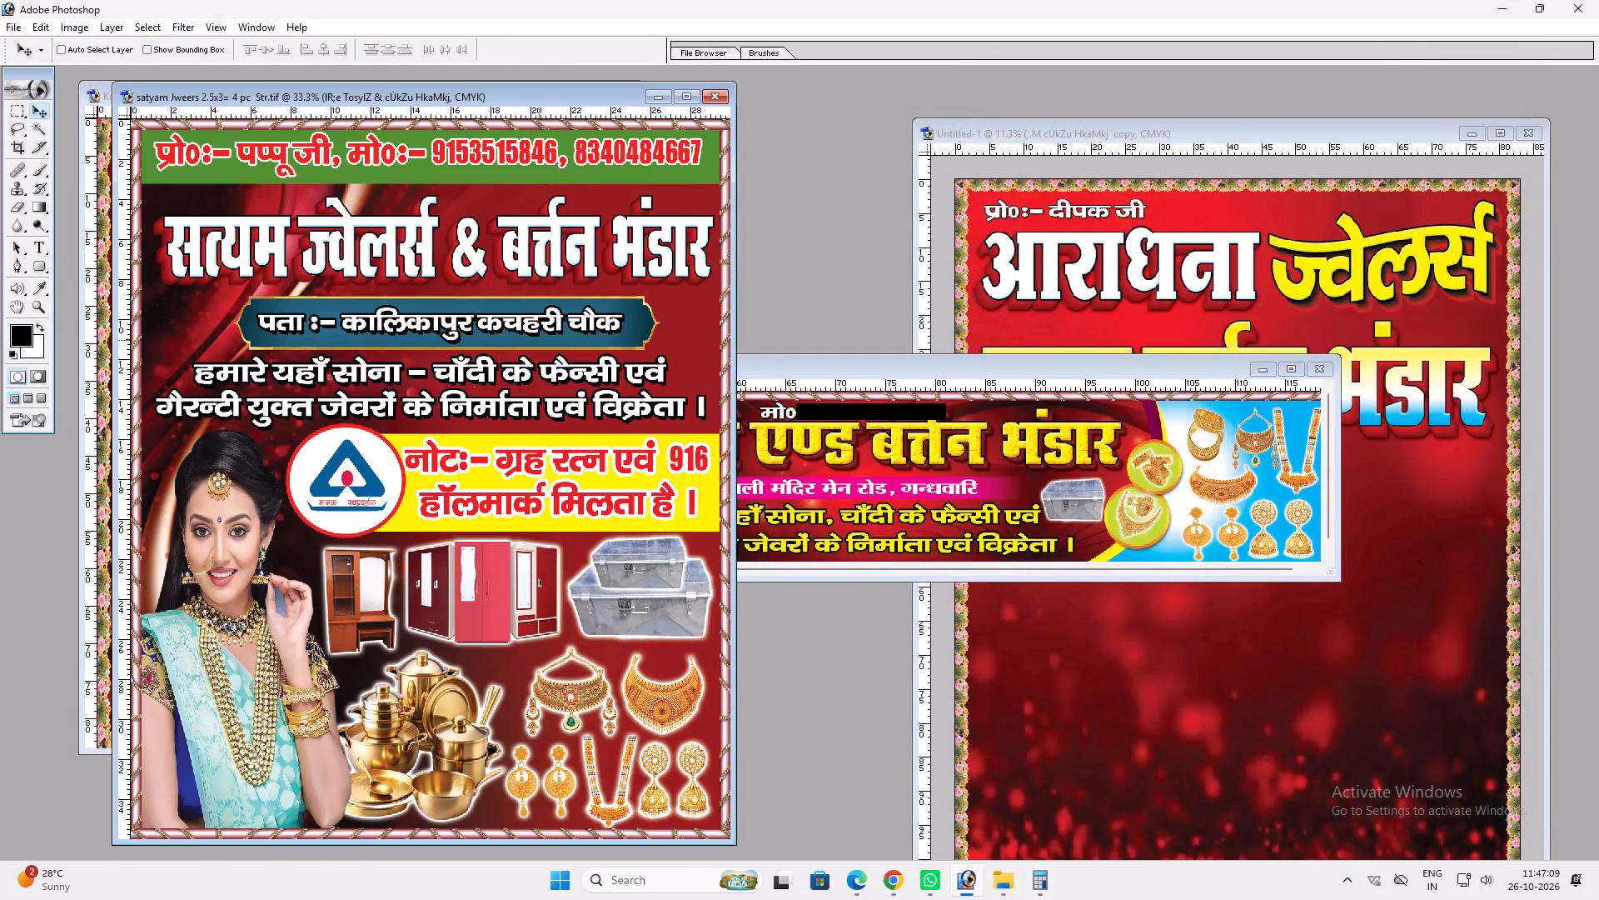
left_click_drag(535, 340, 585, 360)
key("ctrl+z")
right_click(631, 331, "ctrl+shift")
left_click_drag(643, 335, 650, 338, "ctrl+shift")
left_click_drag(632, 330, 1386, 477)
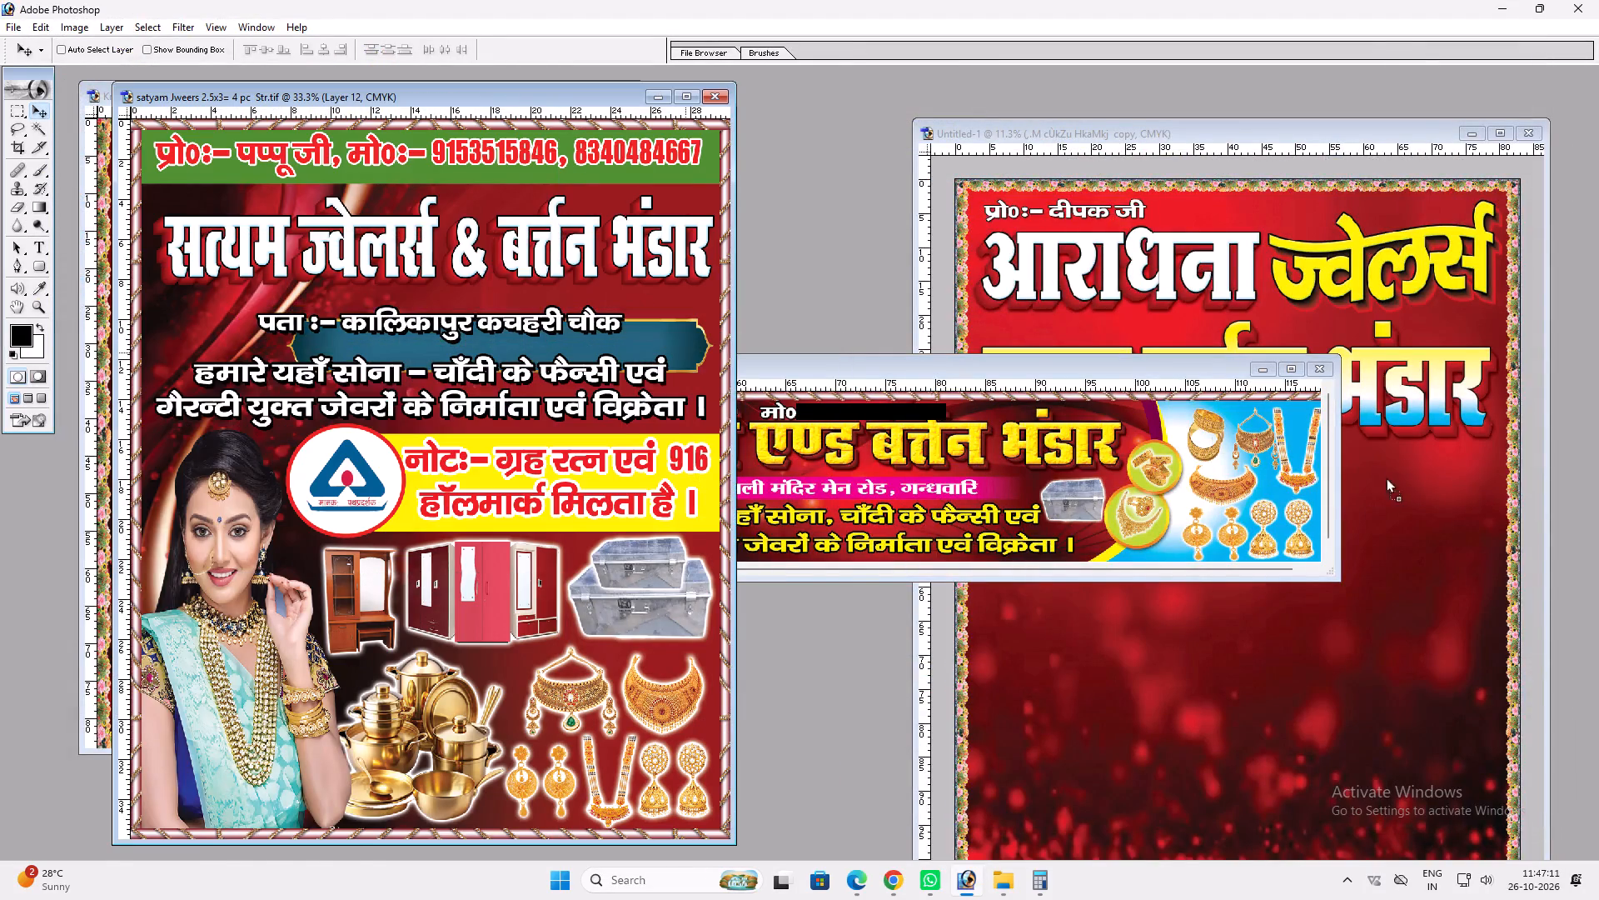
left_click_drag(1386, 477, 1398, 485)
left_click_drag(1389, 483, 1298, 462)
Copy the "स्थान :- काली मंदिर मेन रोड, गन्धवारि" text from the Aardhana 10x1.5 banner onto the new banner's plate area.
left_click(806, 462)
key("v")
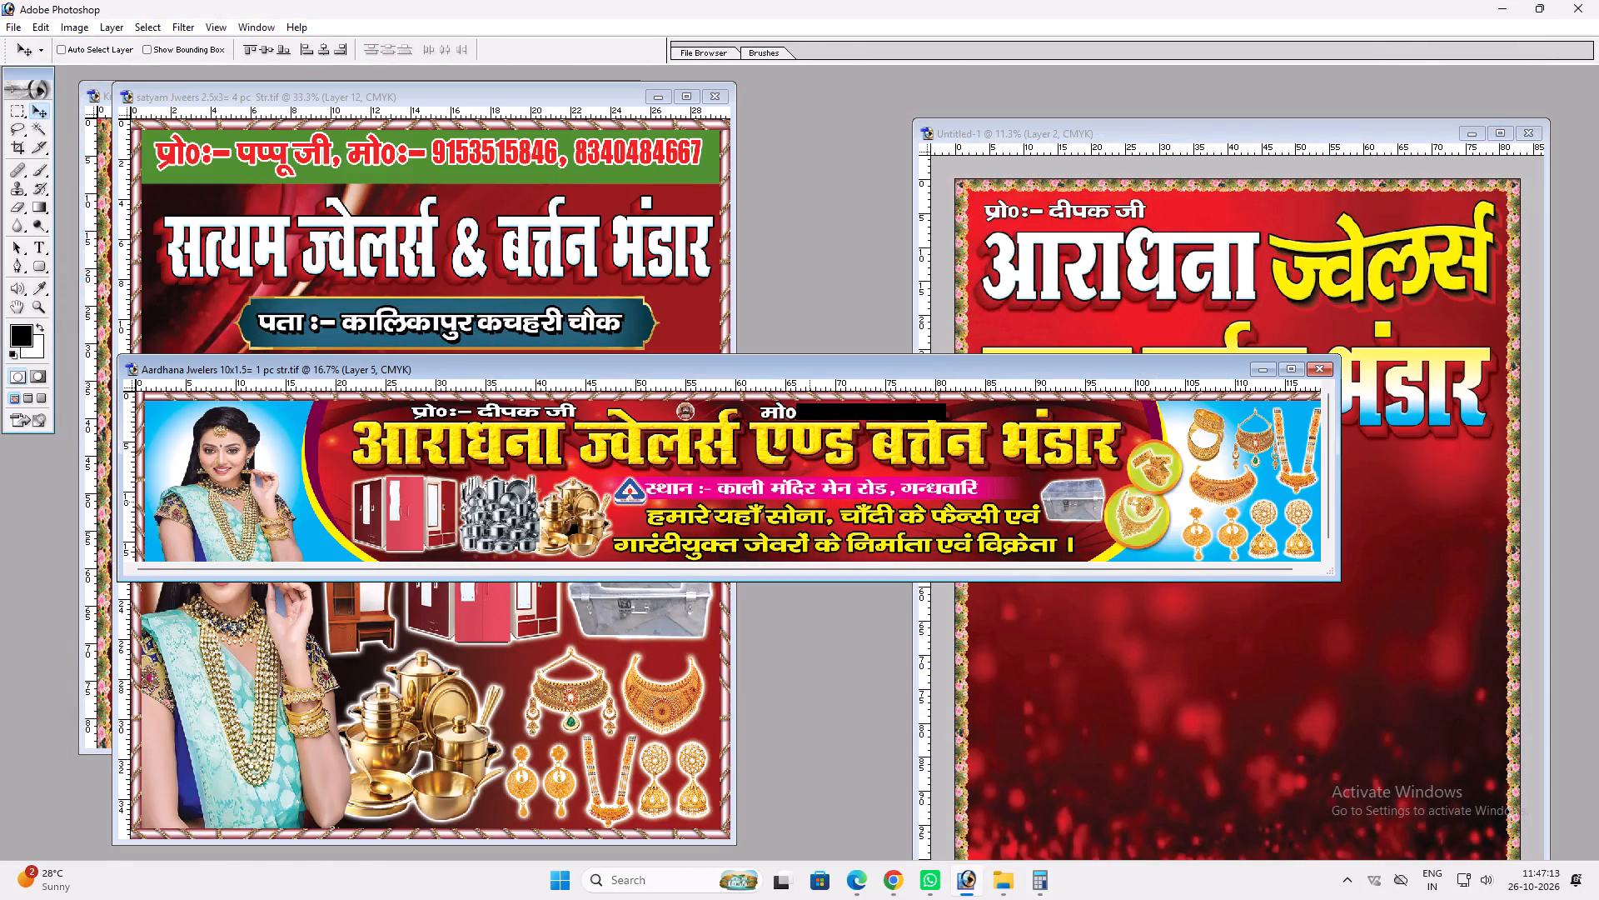
left_click(801, 492, "ctrl")
left_click_drag(801, 492, 841, 498)
key("ctrl+z")
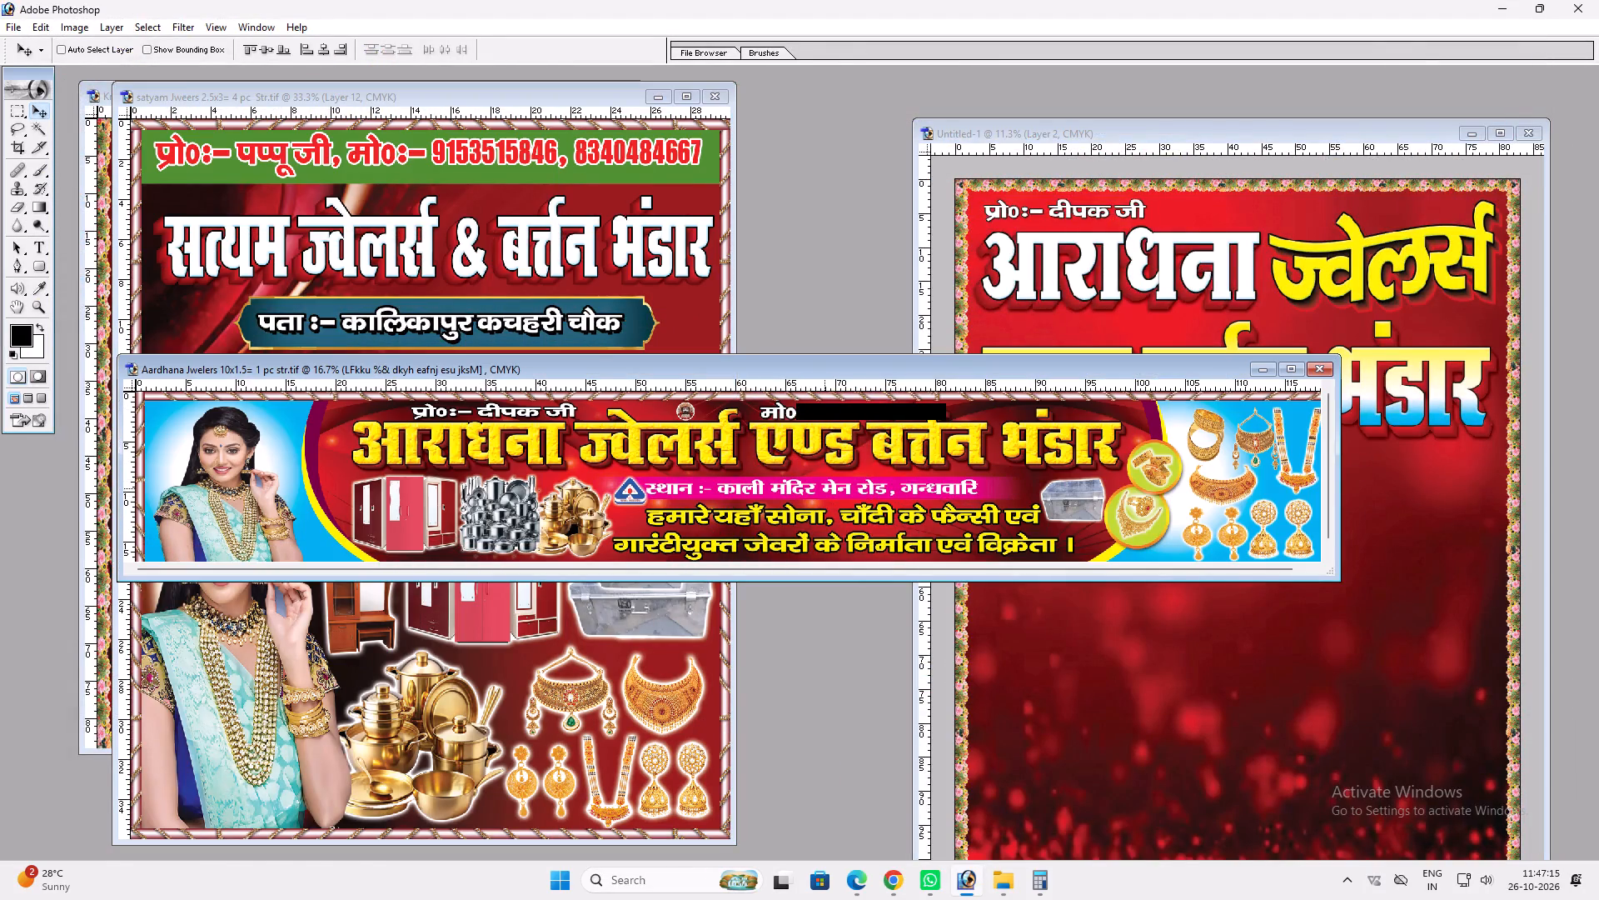
right_click(824, 488, "ctrl+shift")
left_click(850, 496, "ctrl+shift")
left_click_drag(840, 493, 1424, 542)
left_click_drag(1422, 541, 1297, 475)
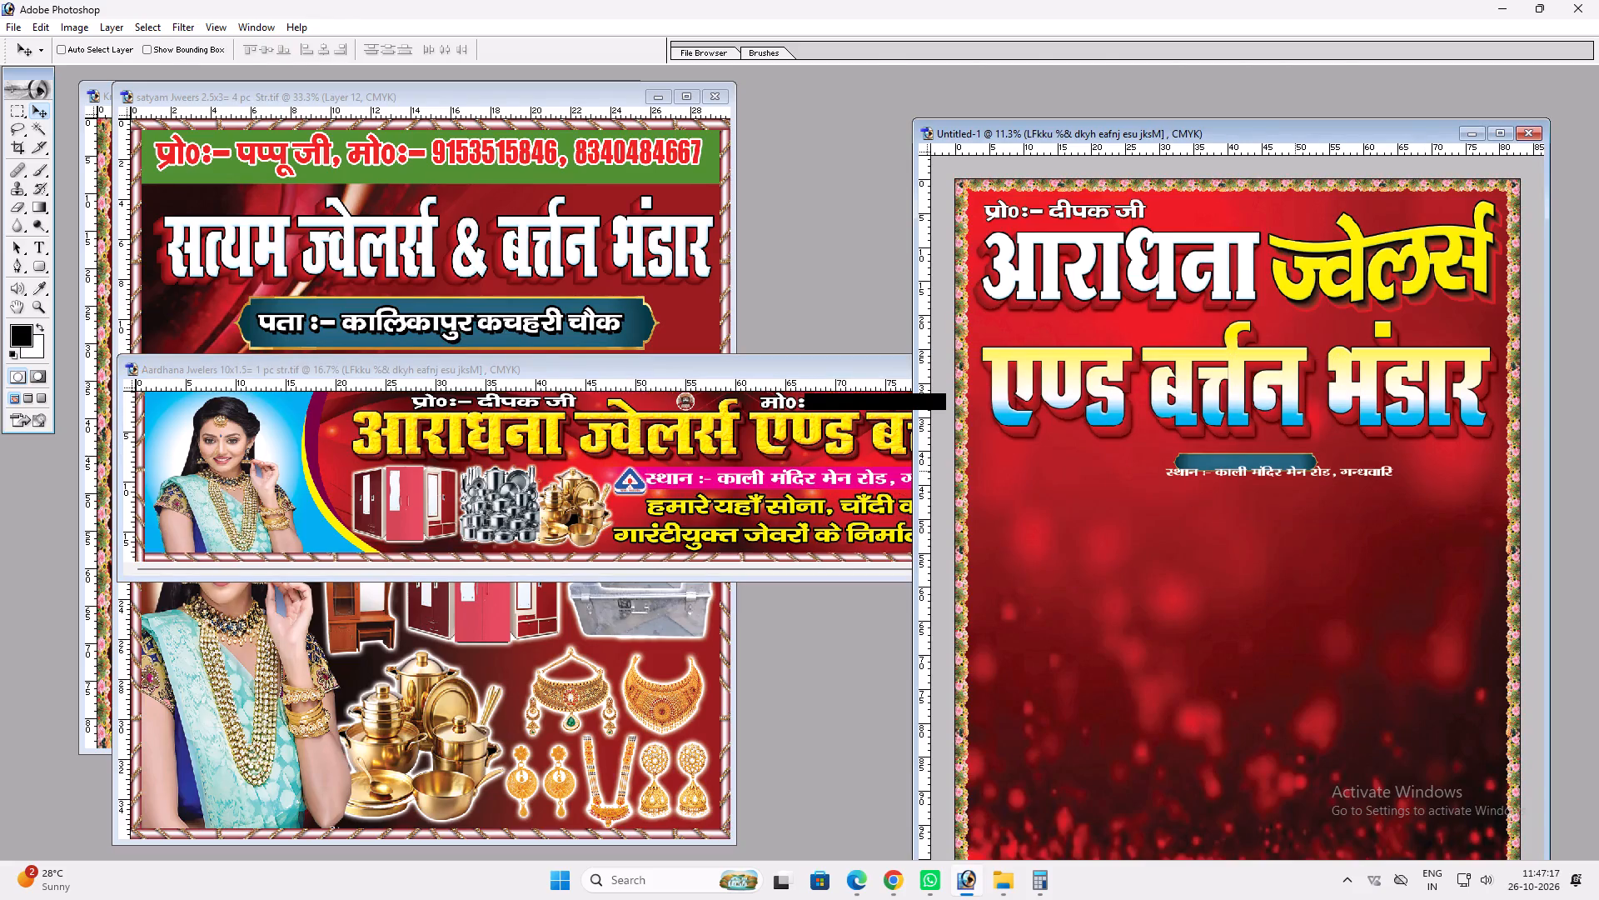
Maximize the new banner's window and enlarge the blue plate into a wide strip beneath "एण्ड बर्त्तन भंडार".
double_click(1213, 132)
key("v")
left_click(842, 385, "ctrl")
key("ctrl+t")
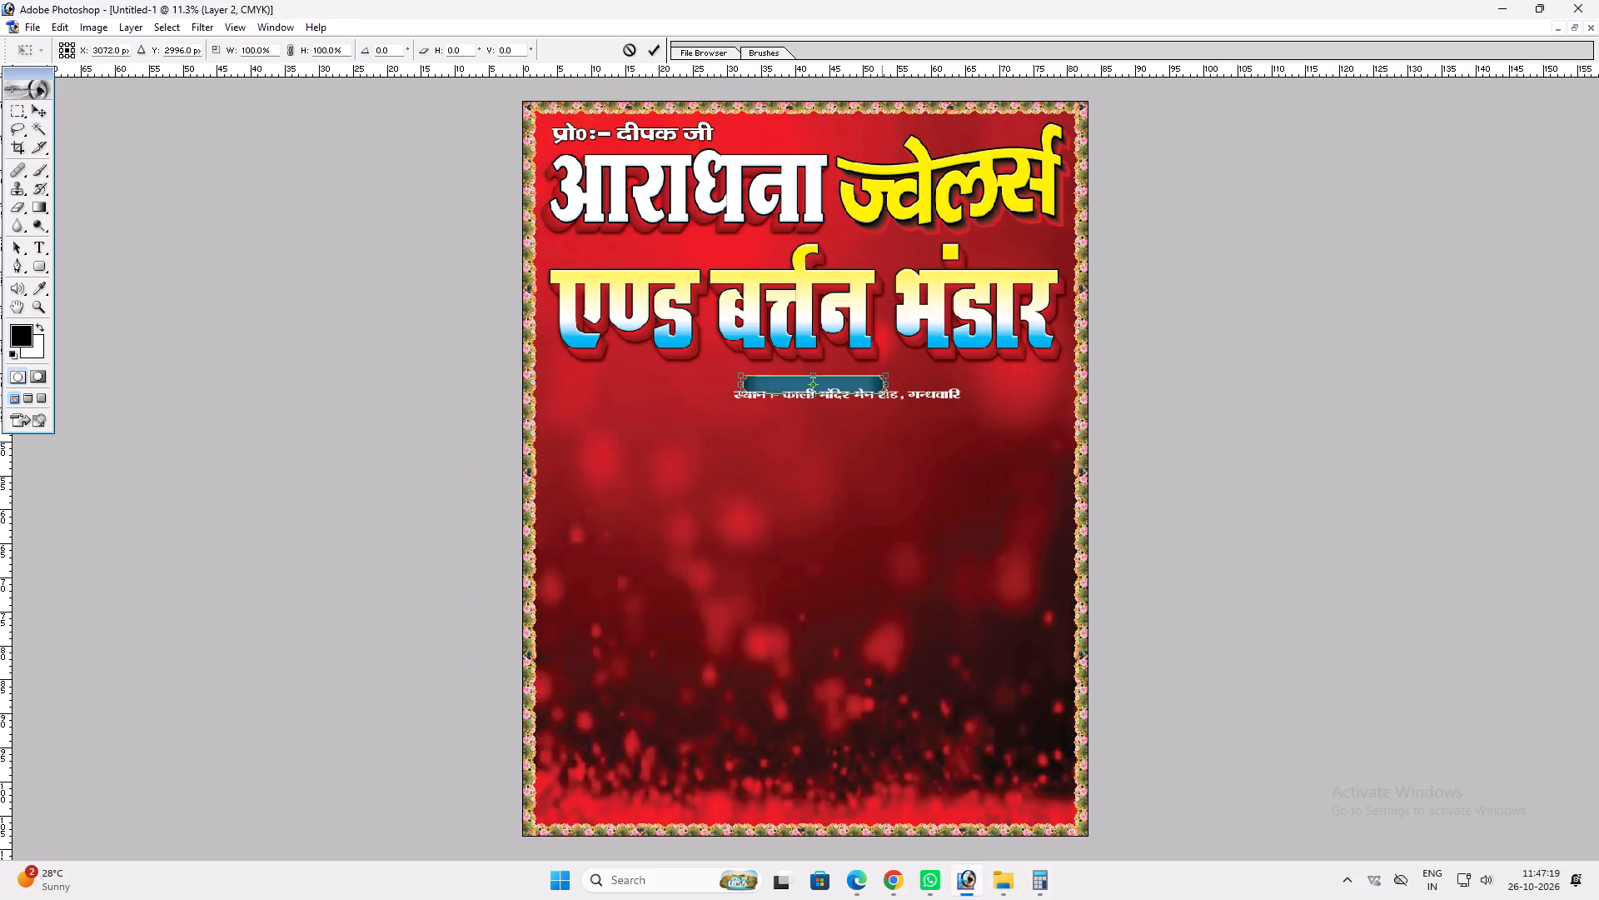
left_click_drag(882, 395, 997, 398, "alt+shift")
key("Return")
key("v")
left_click_drag(978, 386, 965, 392)
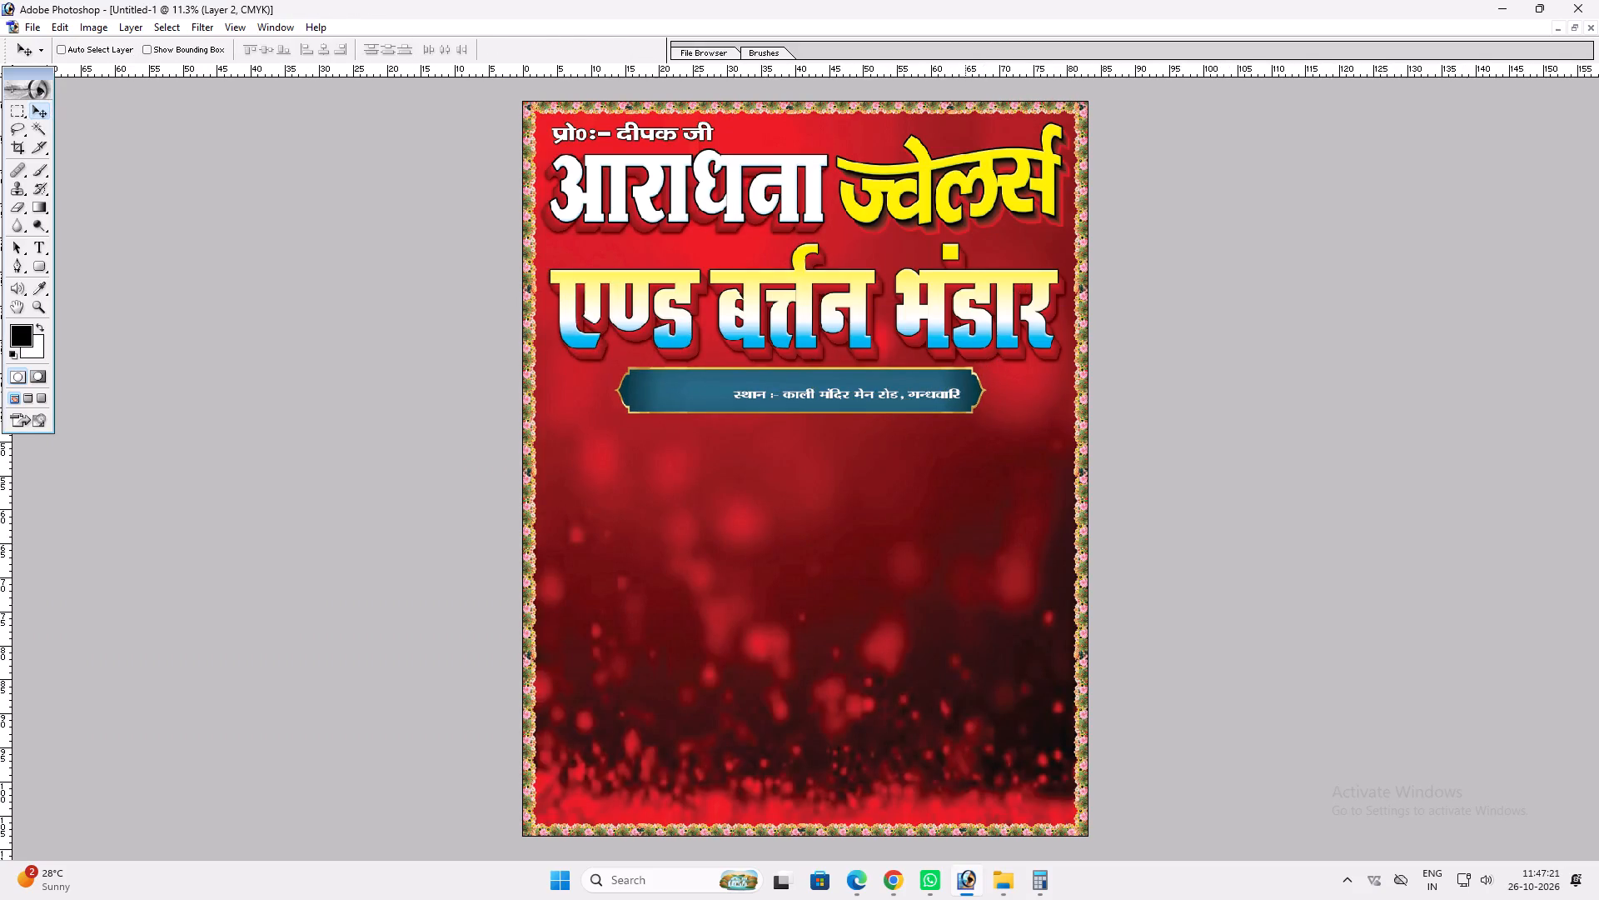
key("ctrl+t")
left_click(949, 365, "shift")
left_click_drag(989, 390, 1033, 380, "shift")
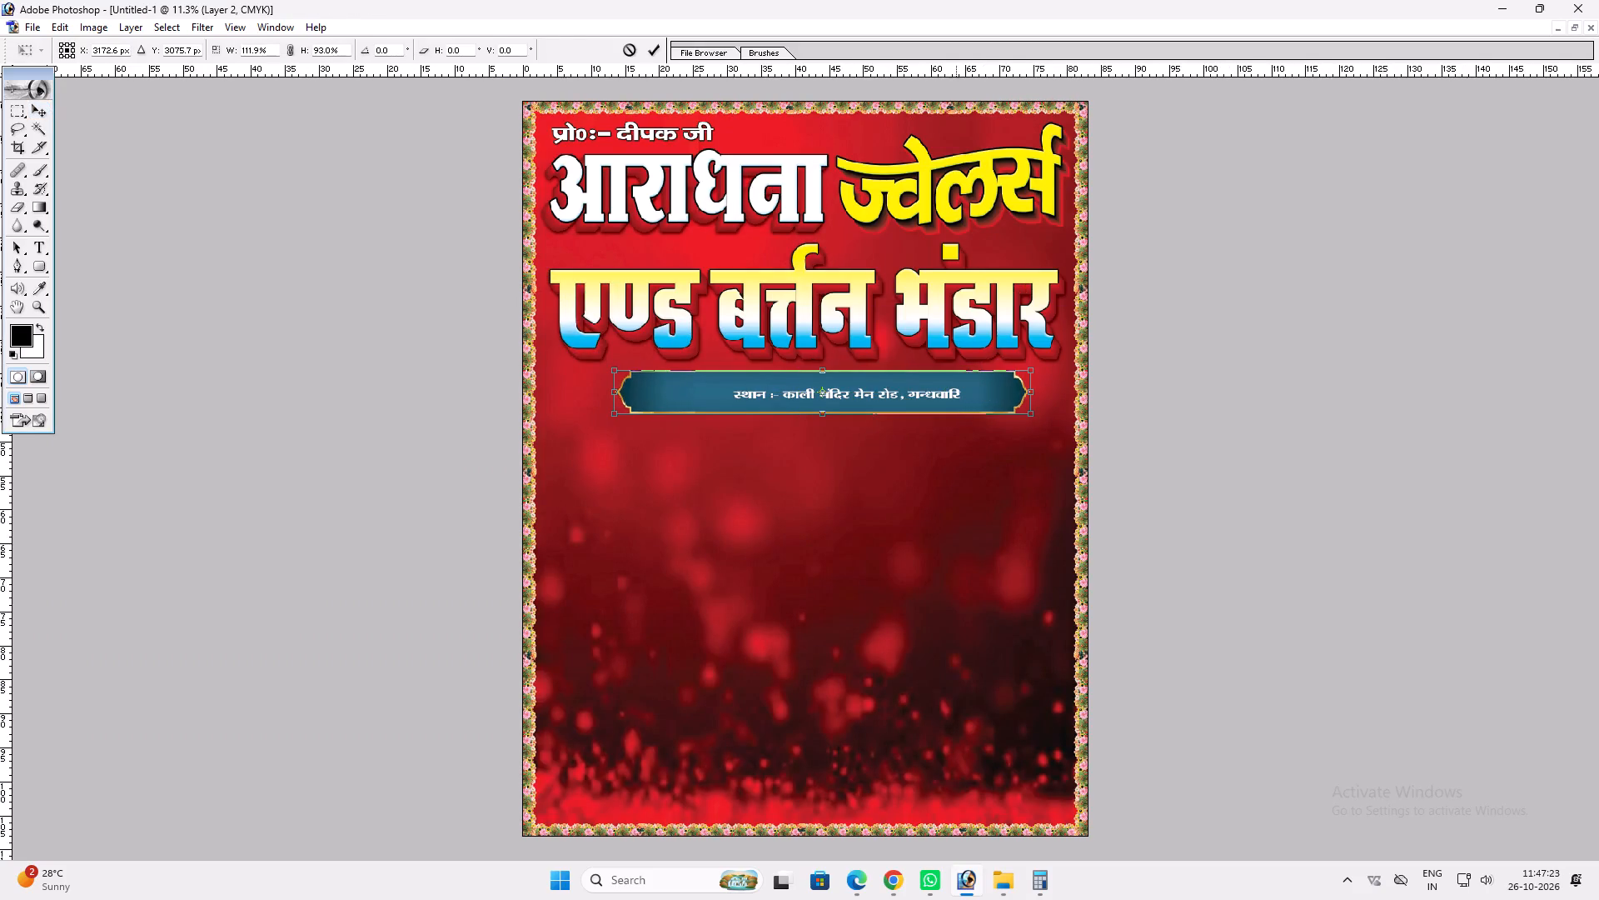
left_click(958, 418, "shift")
key("Return")
key("v")
Move the "स्थान :-" address text onto the blue plate and enlarge it to nearly fill the plate.
key("t")
left_click(930, 393)
key("Return")
type("vv")
key("v")
right_click(932, 395)
left_click(955, 398)
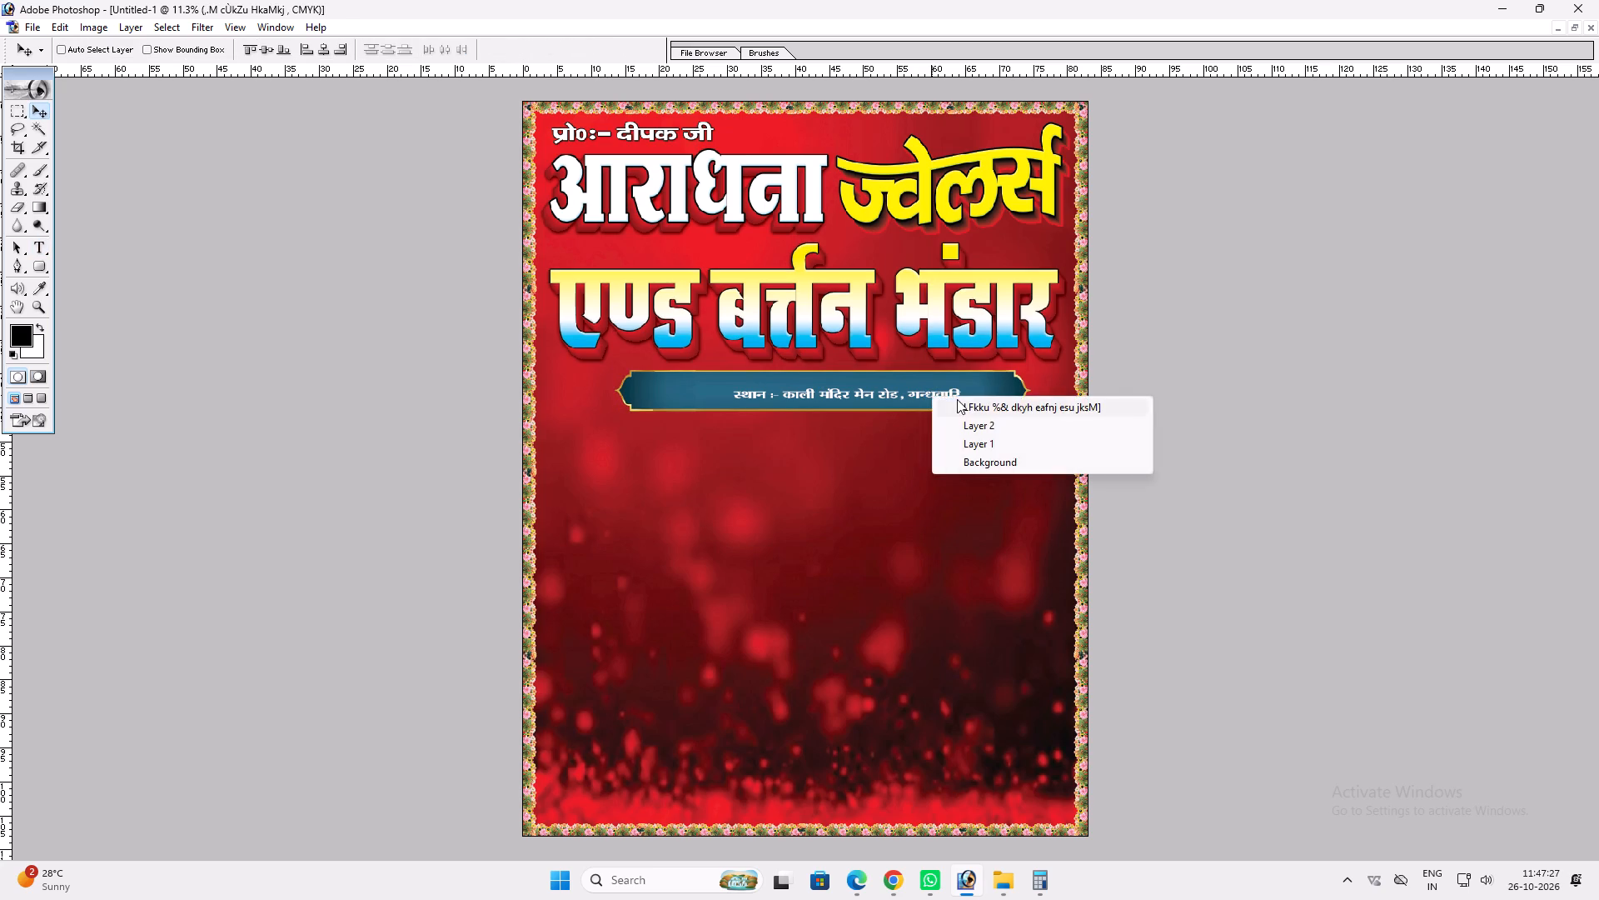
left_click_drag(963, 401, 869, 389)
key("ctrl+t")
left_click_drag(868, 390, 929, 411, "shift")
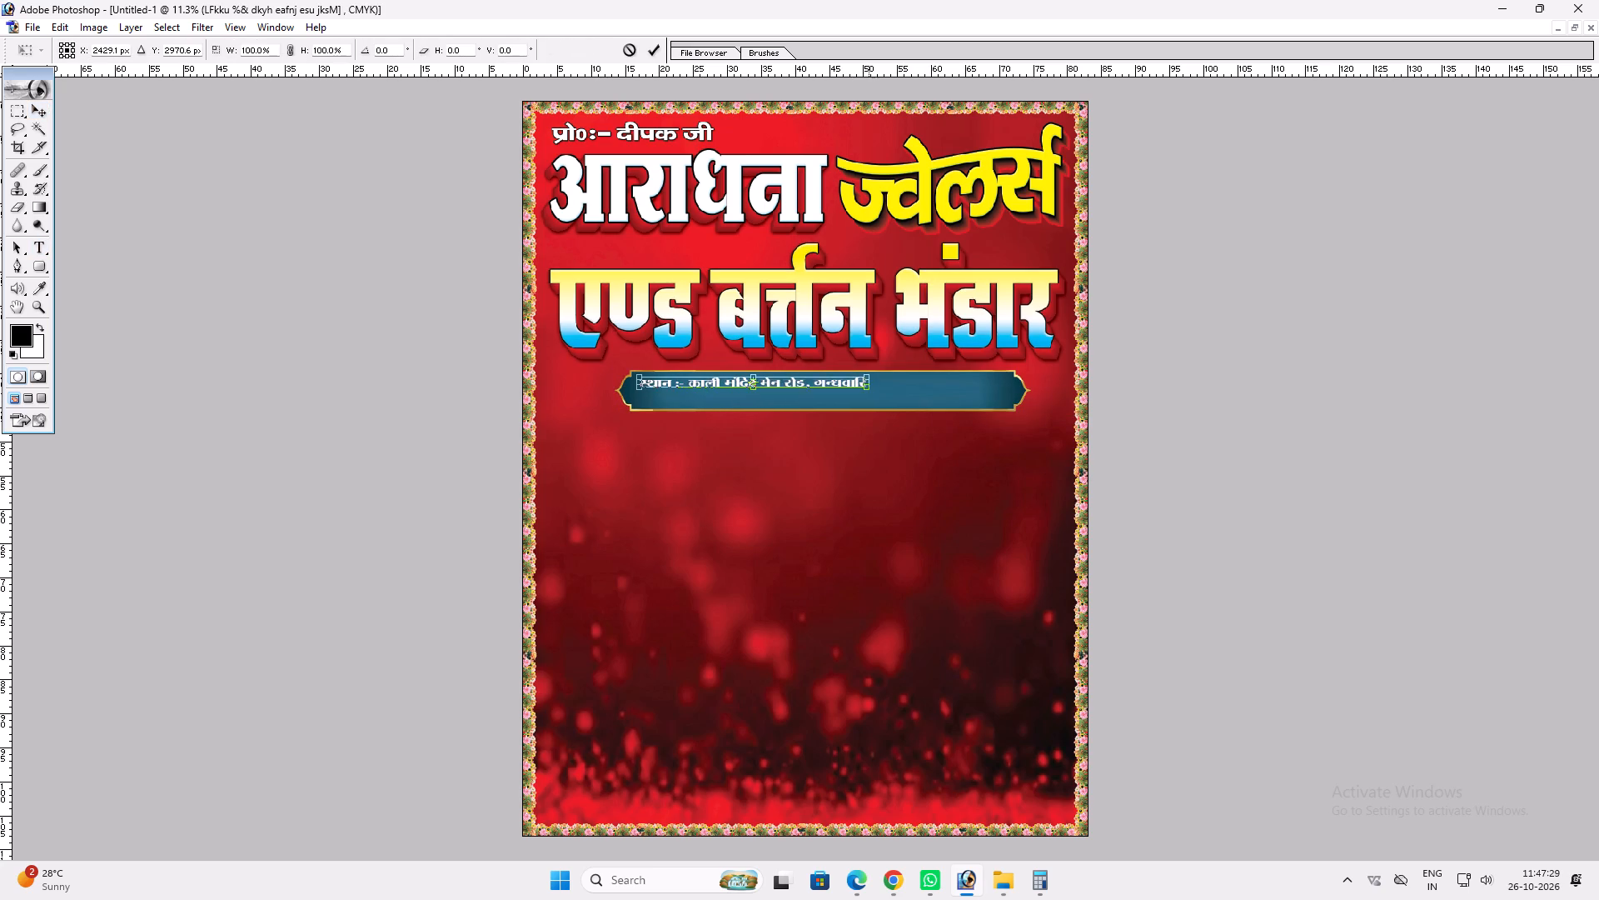
left_click_drag(929, 411, 999, 410, "shift")
left_click_drag(974, 391, 967, 399, "shift")
key("Return")
key("v")
left_click(929, 401)
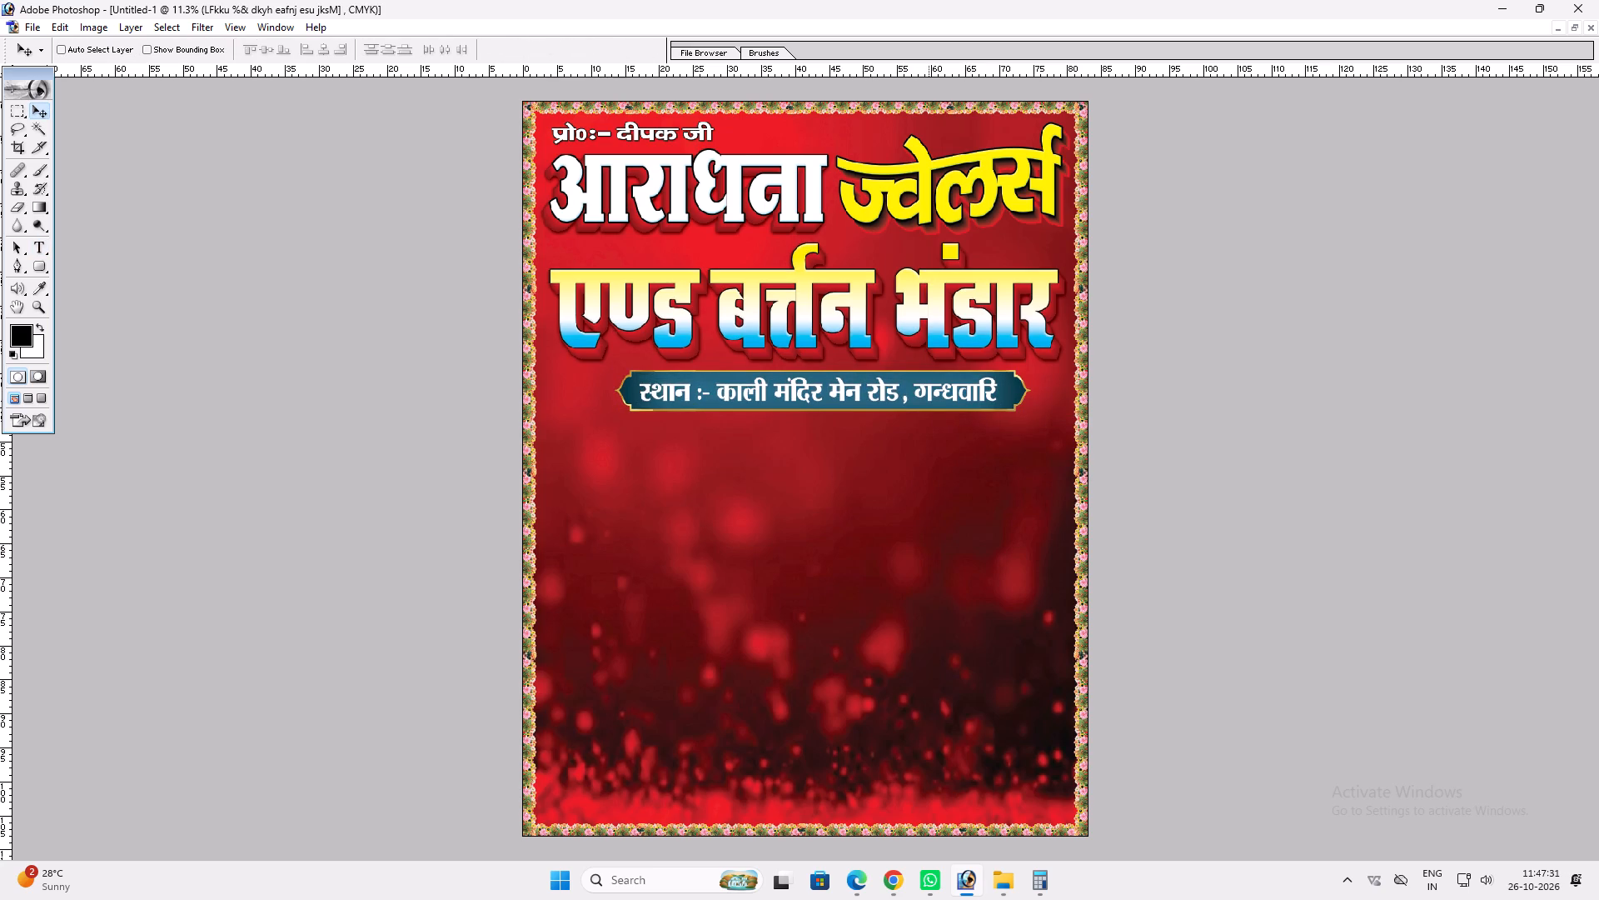
key("ctrl+t")
left_click_drag(999, 387, 1008, 386, "shift")
key("Return")
type("vv")
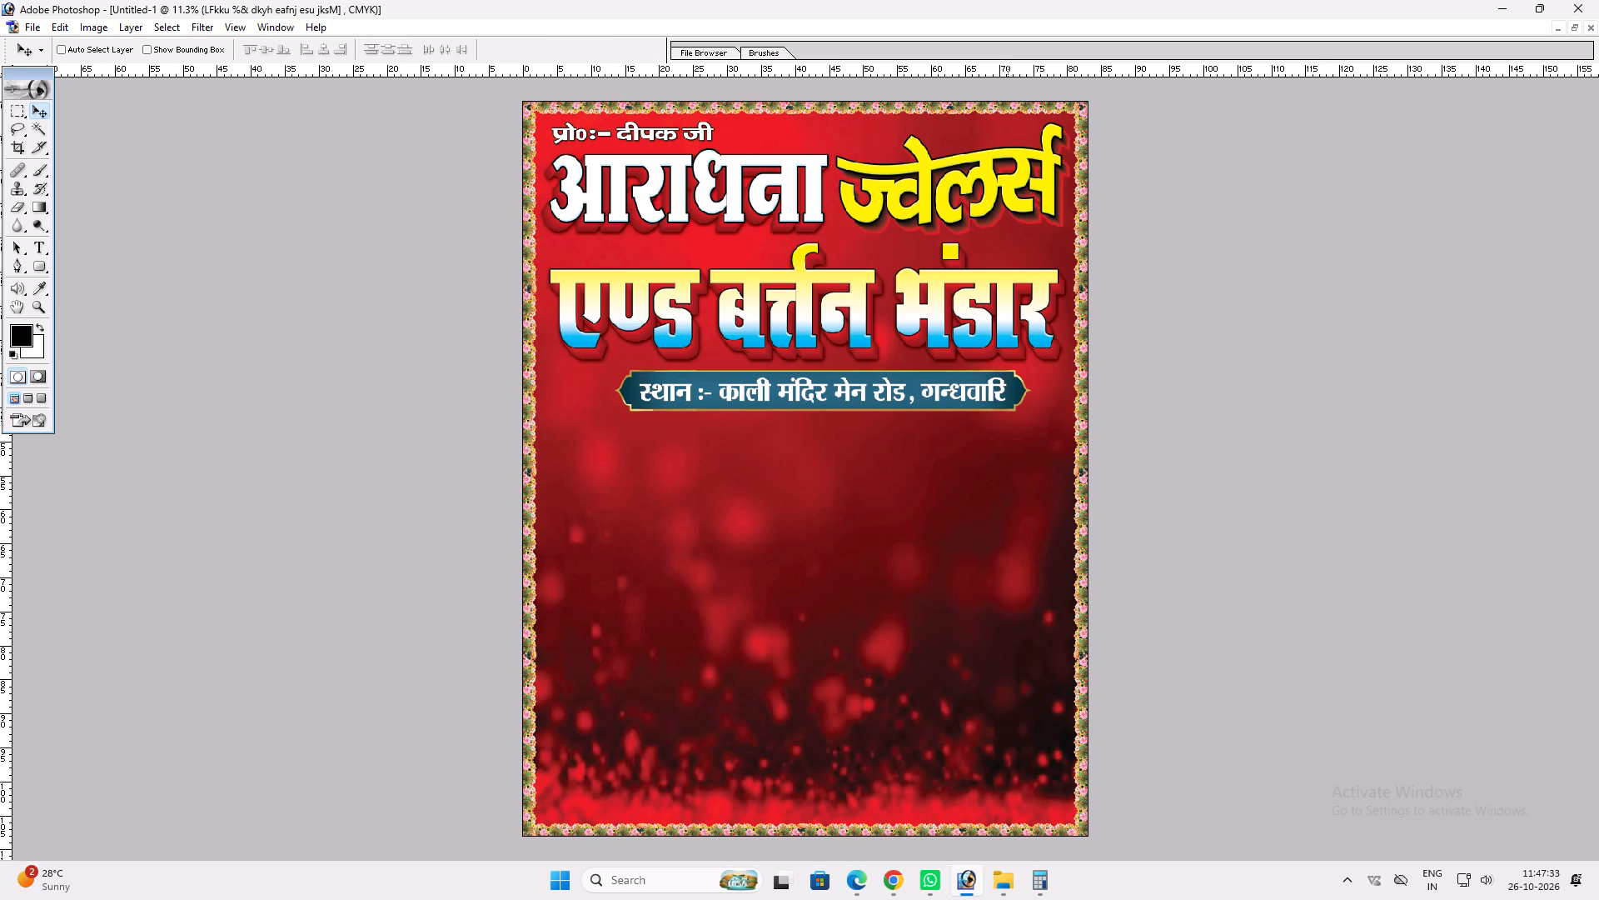
Give the address text a Drop Shadow with greater distance and nearly full opacity, plus a black outside Stroke.
key("alt+l")
type("yd")
left_click_drag(1049, 331, 1037, 333)
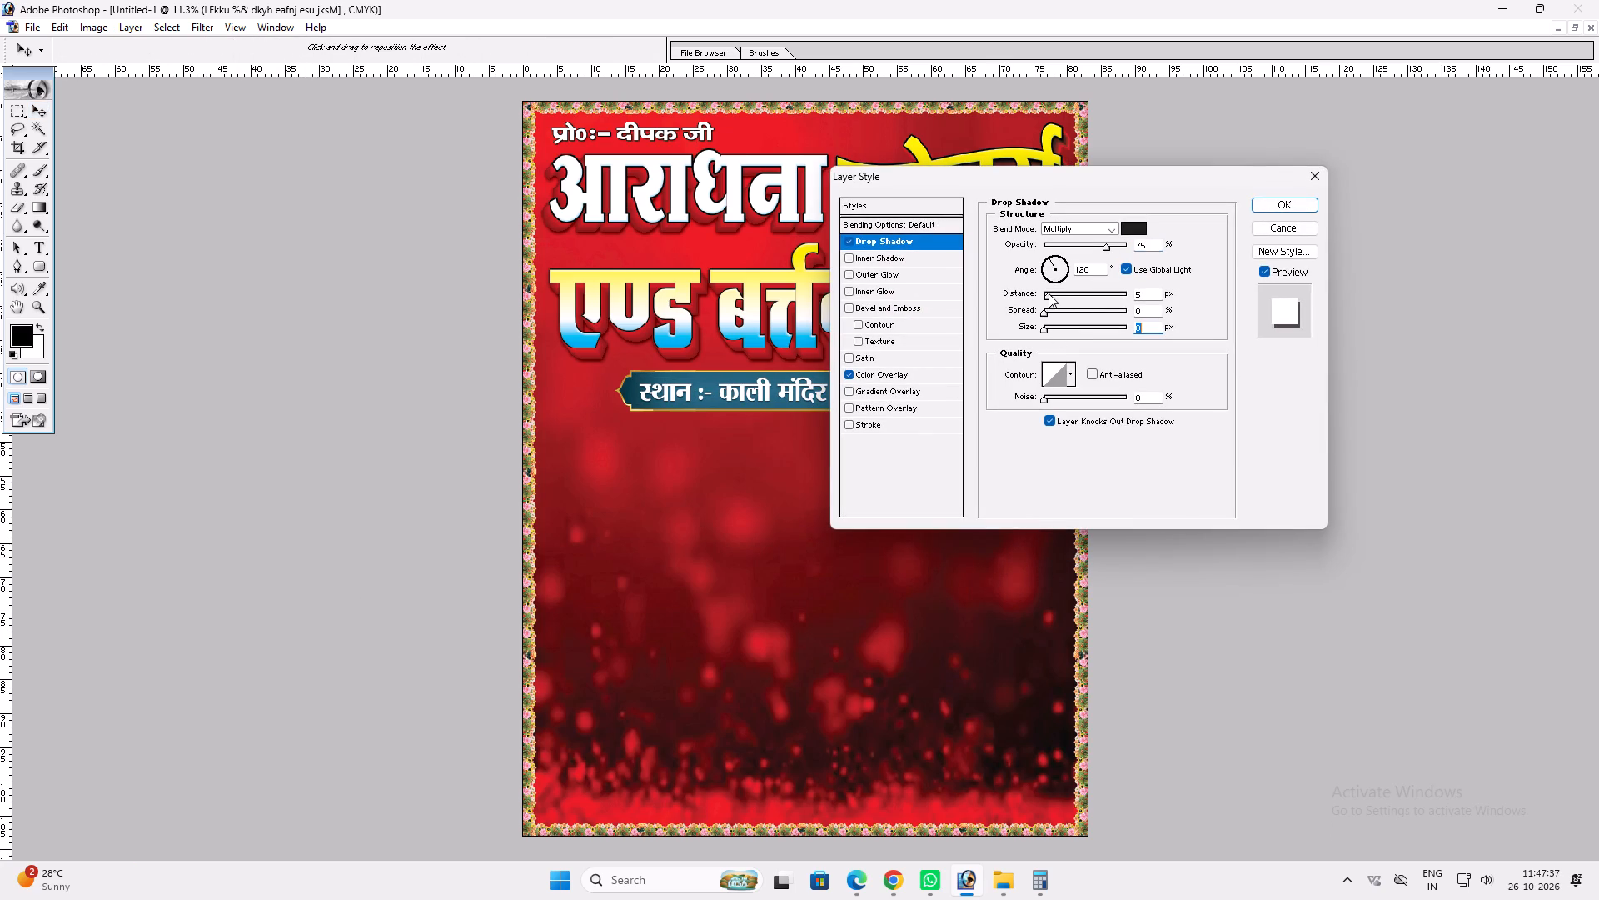
left_click(1053, 297)
left_click_drag(1108, 248, 1163, 256)
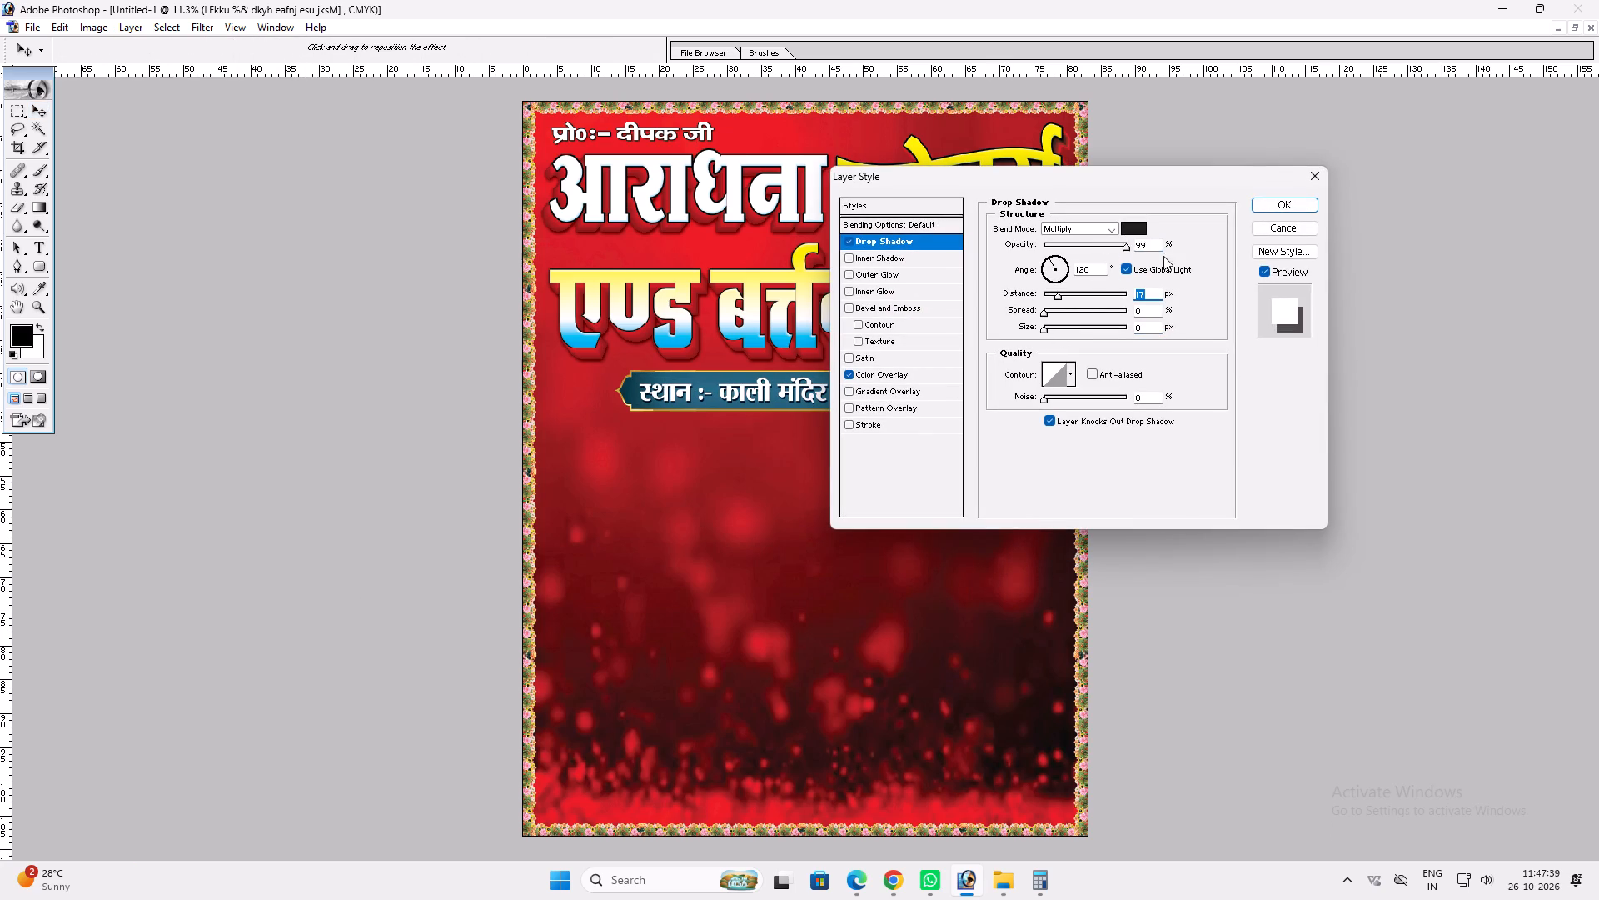
left_click_drag(1163, 256, 1179, 249)
left_click(894, 424)
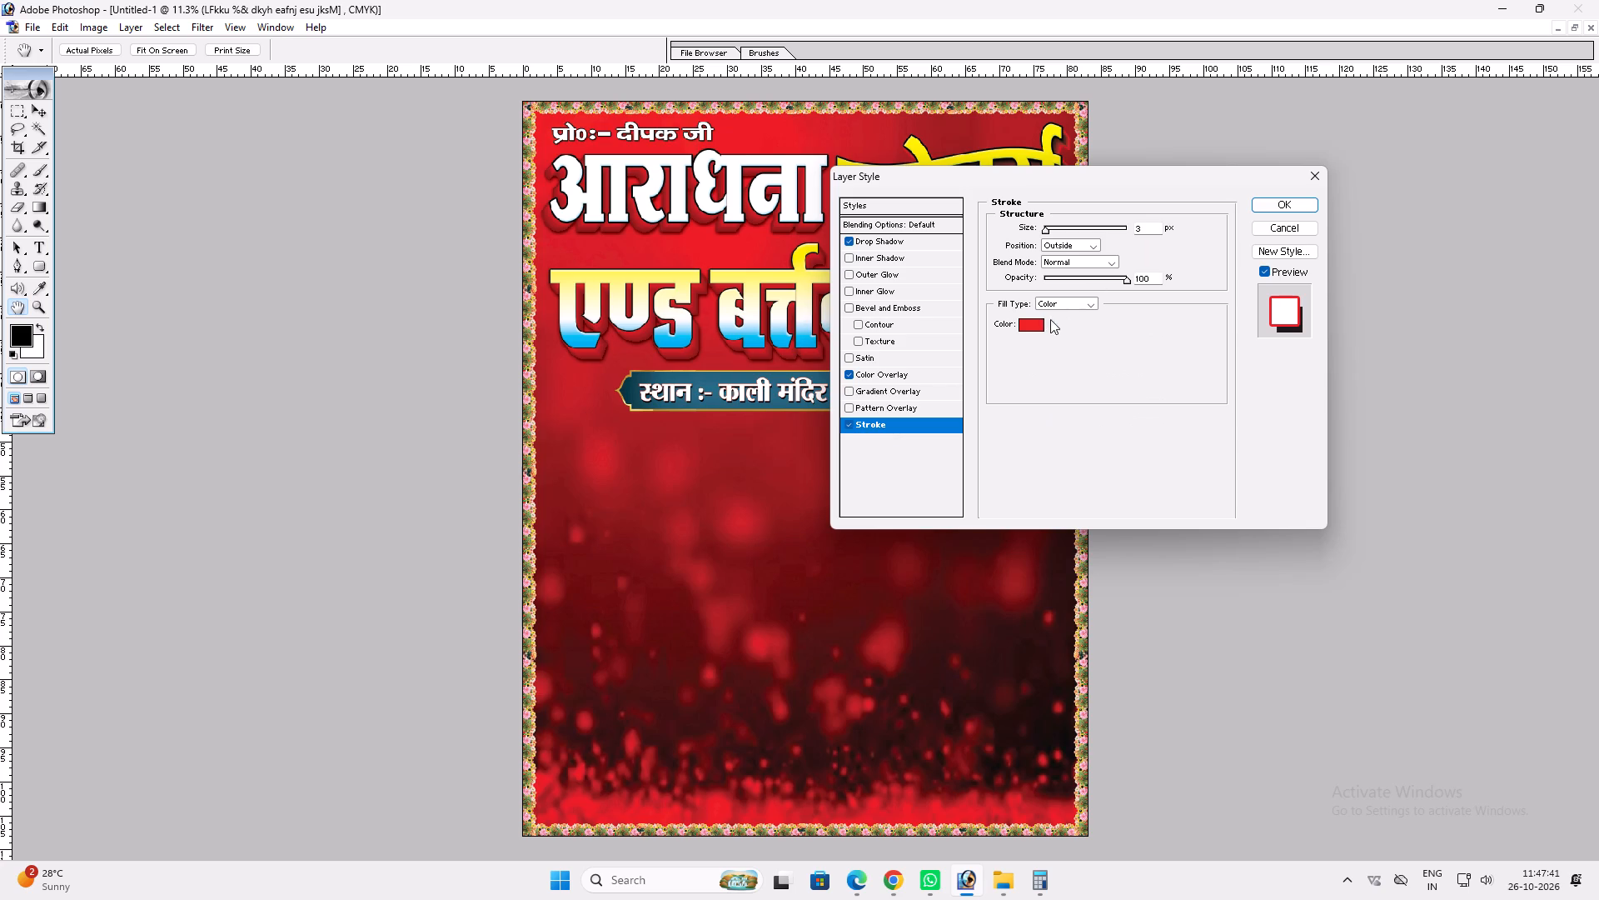
left_click(1039, 322)
left_click_drag(774, 532, 980, 577)
key("Return")
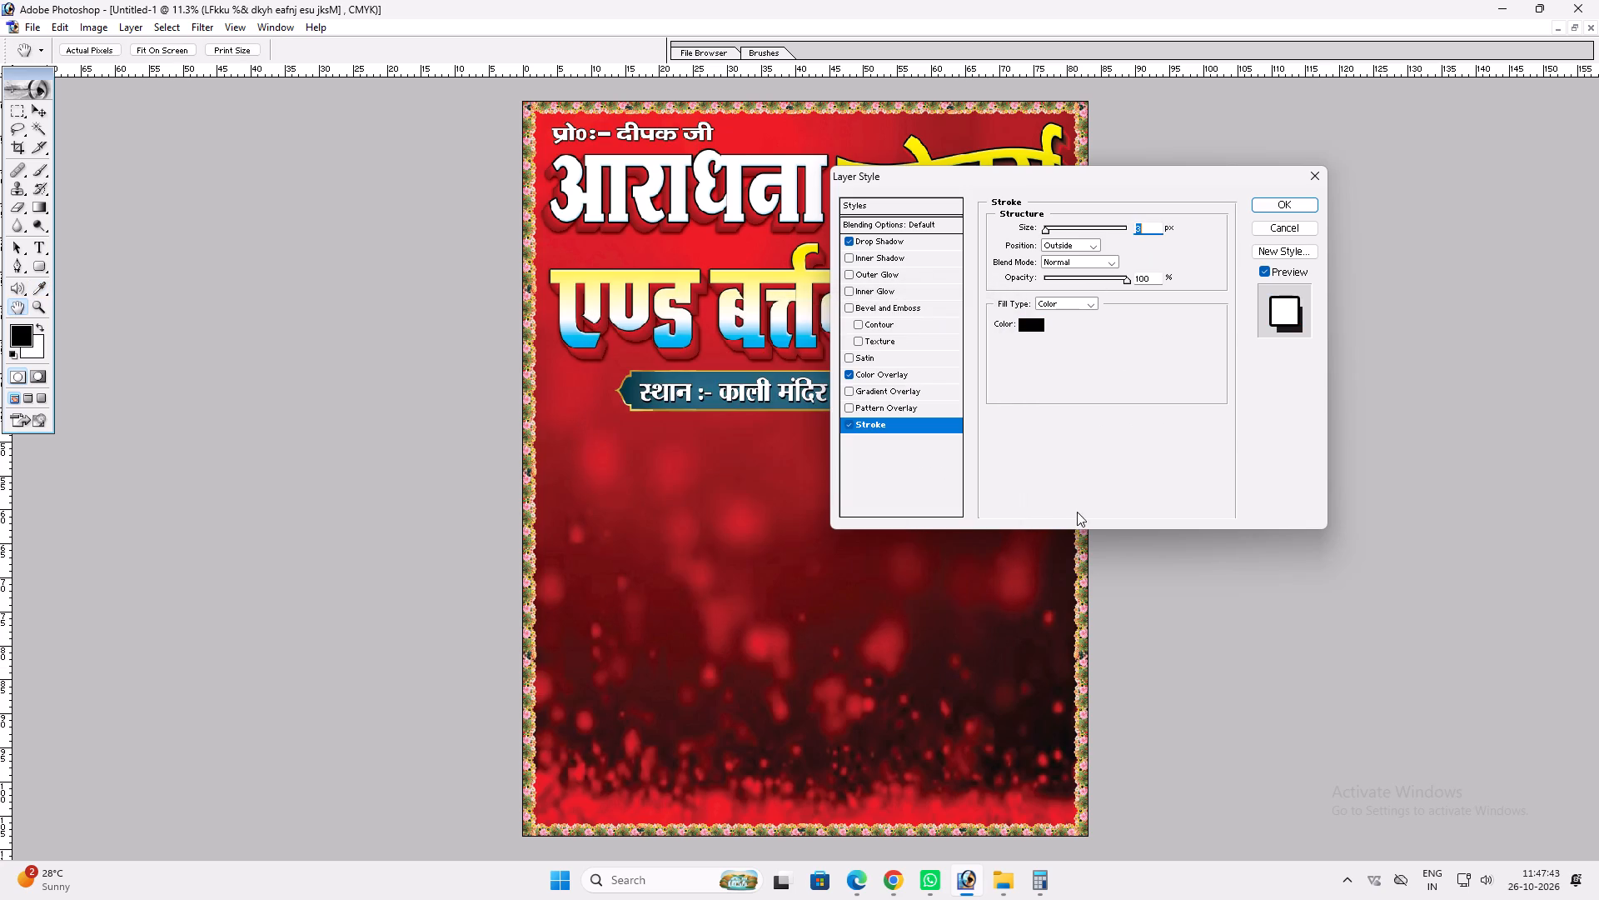
scroll(1073, 487, "up", 11)
key("Return")
key("ctrl+t")
key("Return")
Copy the yellow two-line "हमारे यहाँ सोना, चाँदी के फैन्सी एवं…" text from the Aardhana 10x1.5 banner and place it below the new banner's address plate.
key("f")
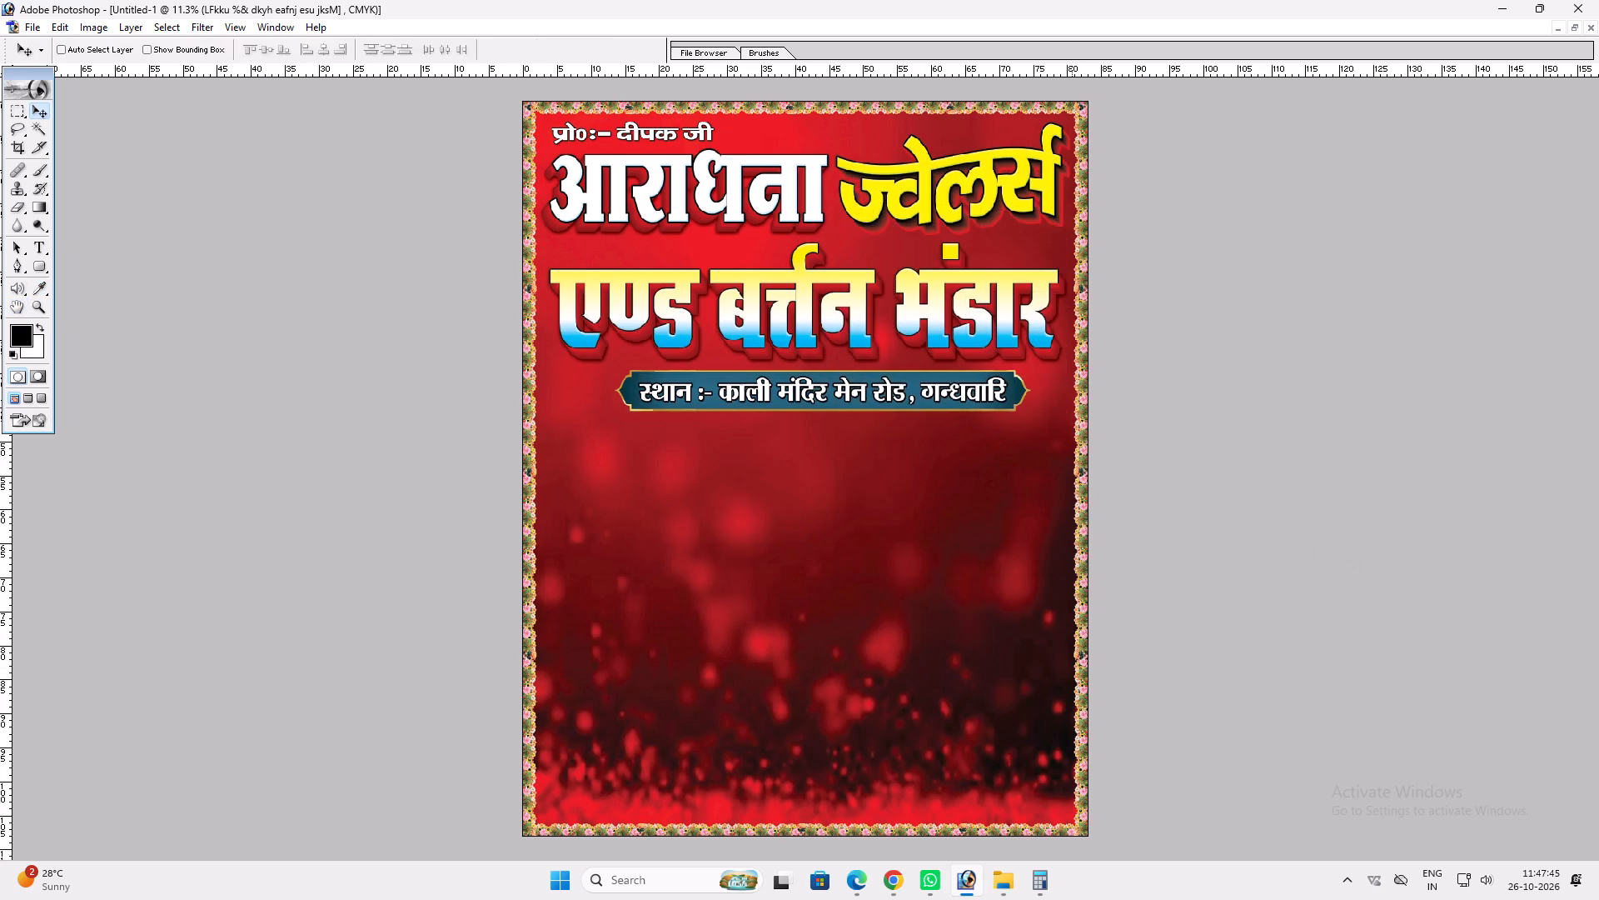
key("f")
key("f")
left_click(494, 398)
key("v")
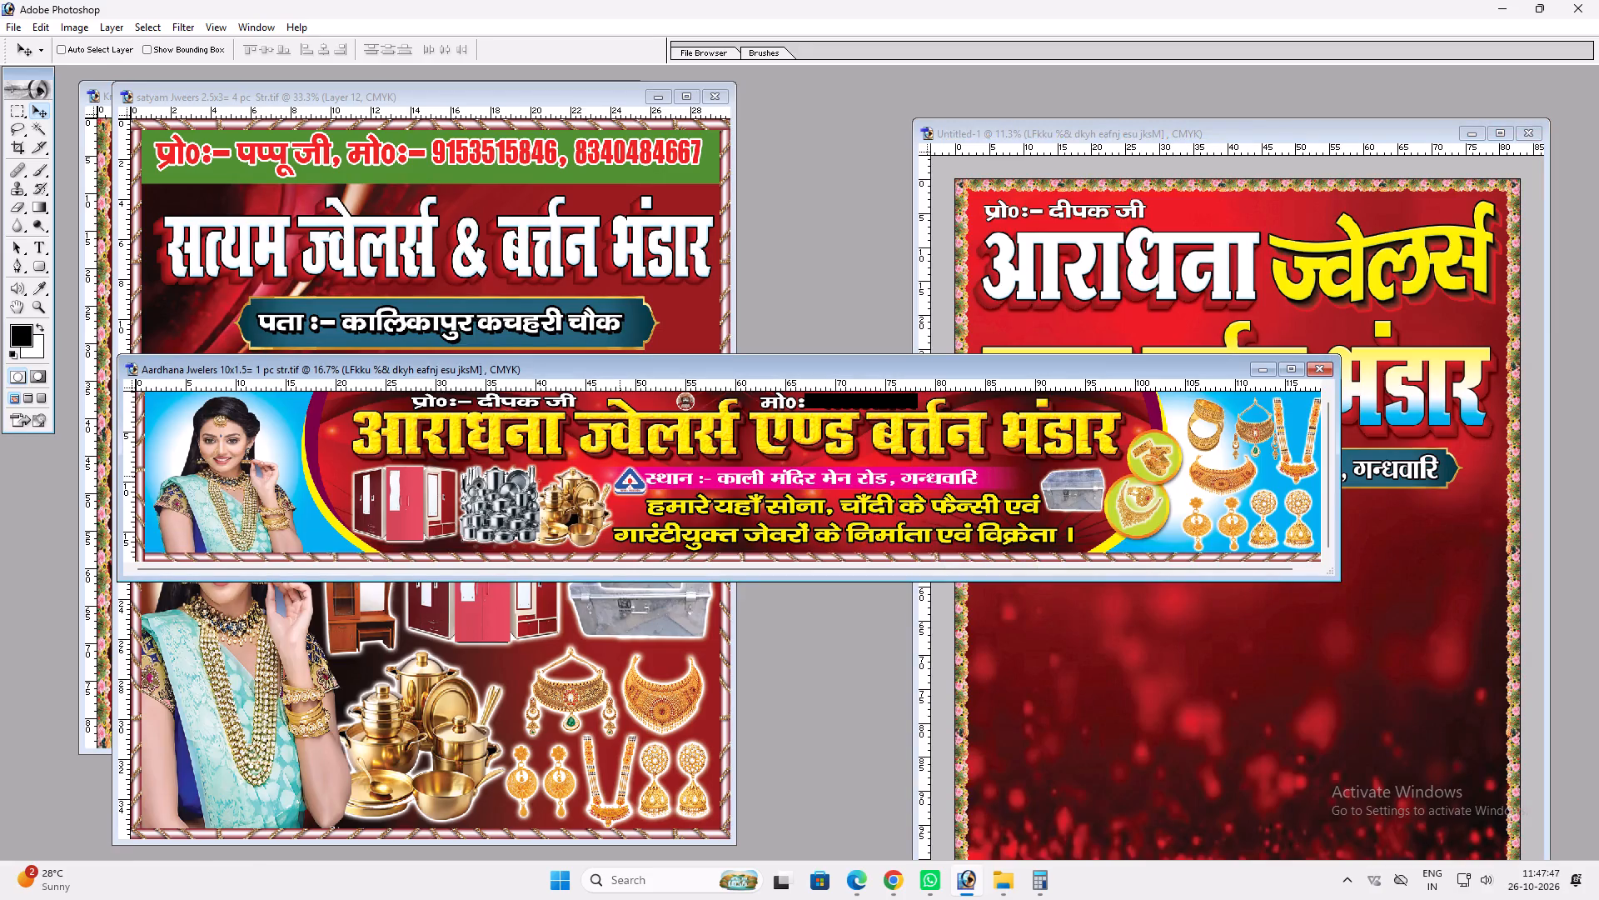
left_click(683, 517, "ctrl")
left_click(680, 508, "ctrl")
left_click(682, 507, "ctrl")
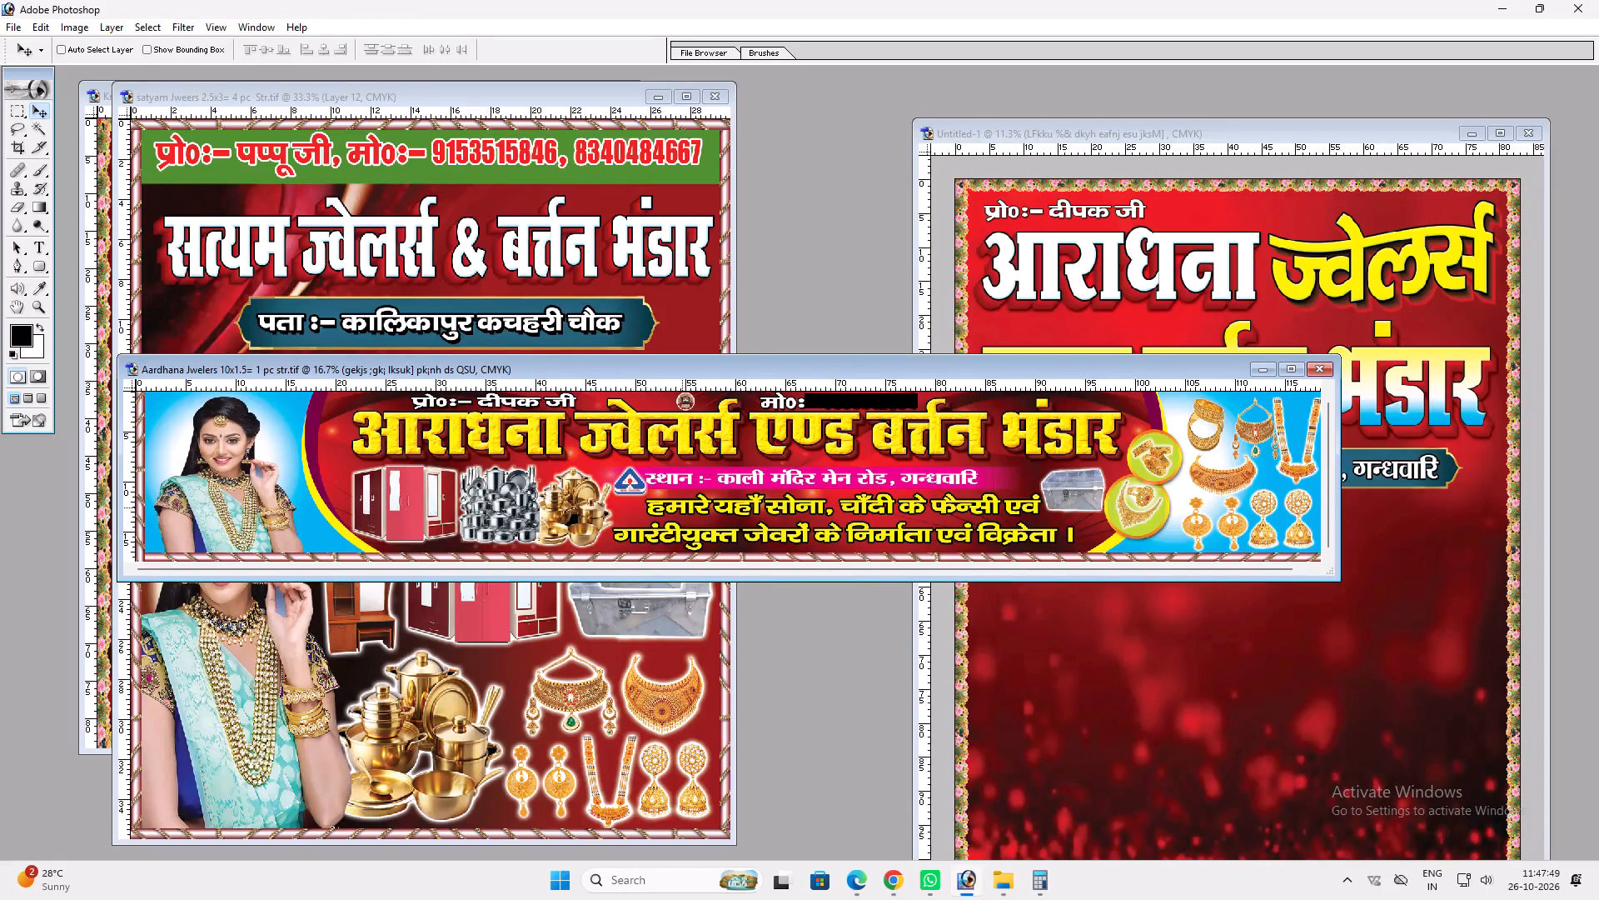
left_click_drag(675, 500, 747, 518)
key("ctrl+z")
left_click_drag(735, 515, 1236, 714)
left_click_drag(1228, 713, 1118, 552)
Copy the "मो०:-" mobile number text from the Aardhana 10x1.5 banner to the new banner's top, beside the proprietor line.
left_click(768, 519)
key("v")
key("v")
left_click(502, 650)
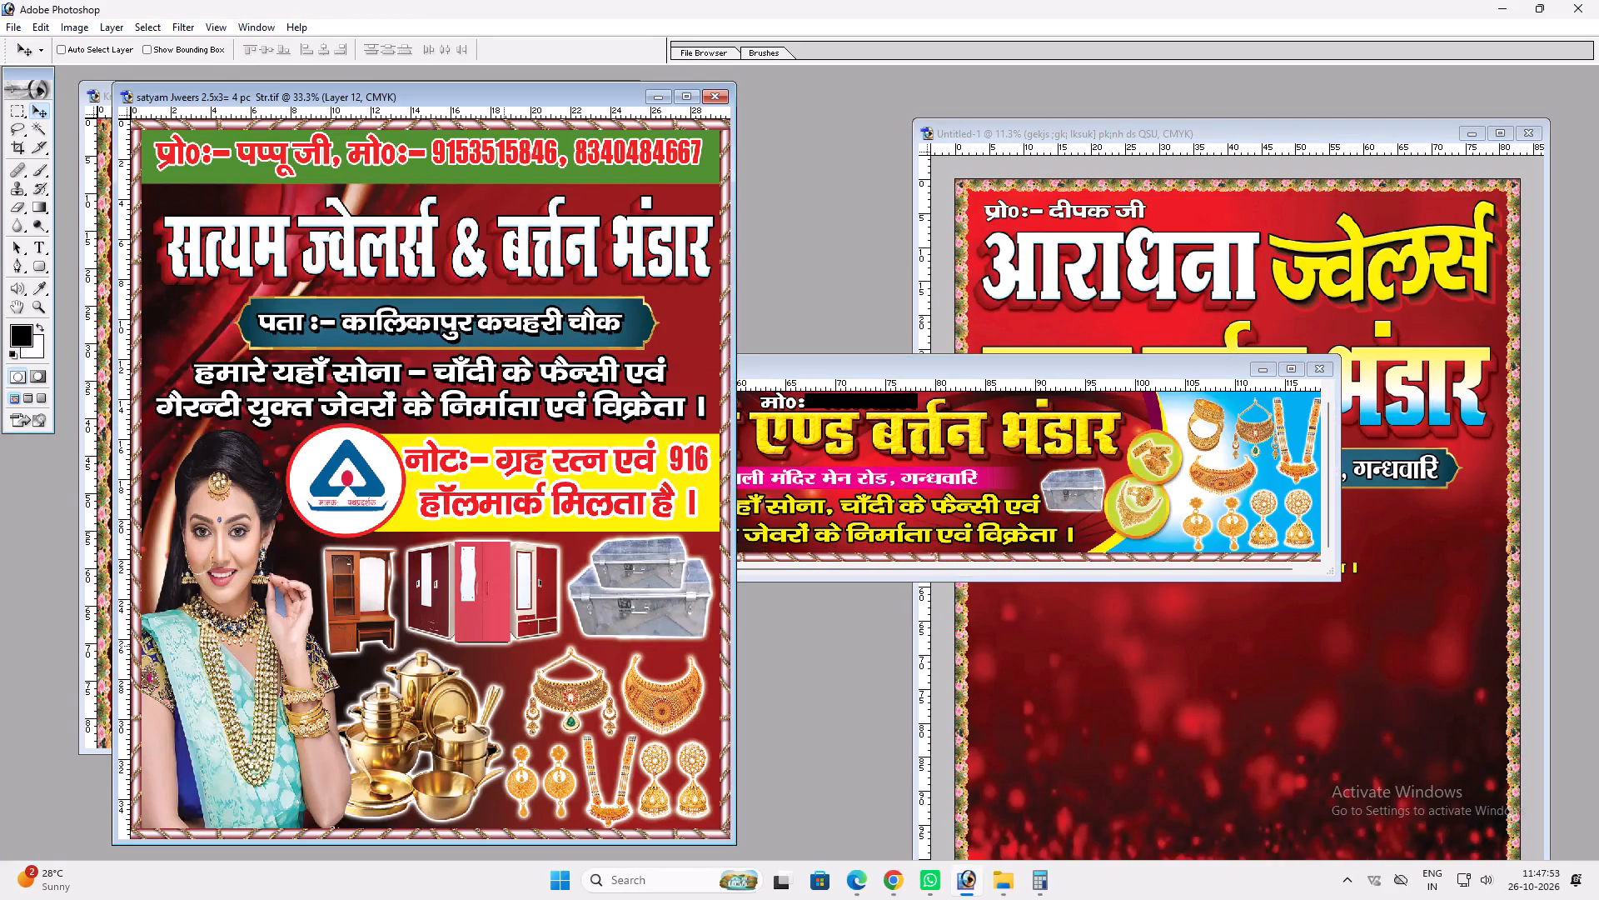
key("v")
left_click(1122, 428)
key("v")
key("v")
key("v")
left_click(838, 417)
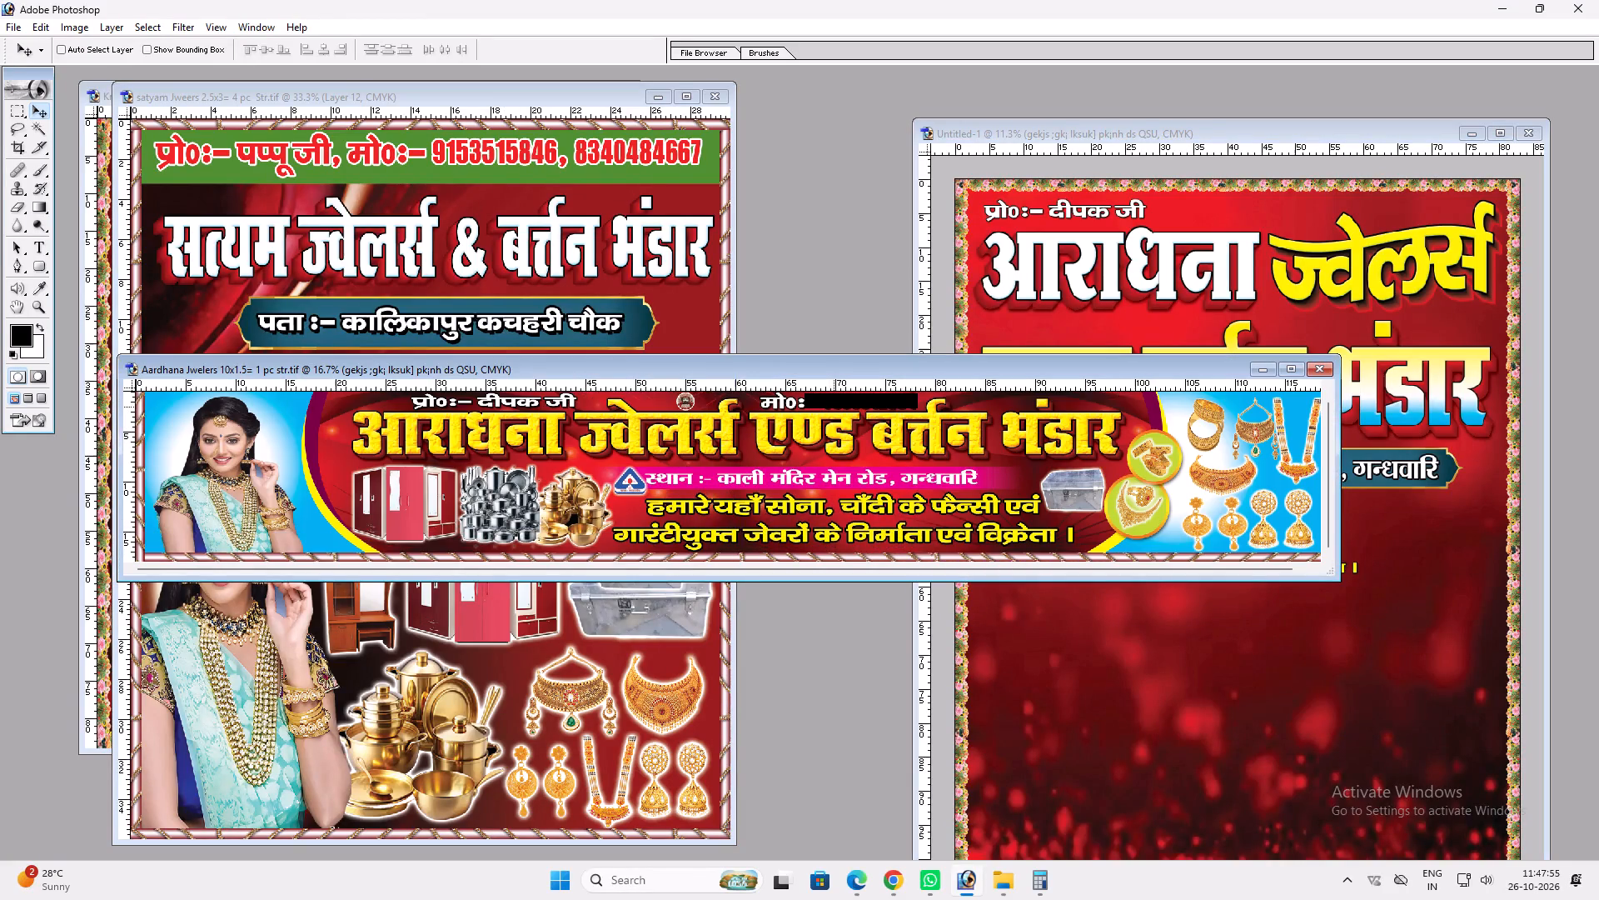
double_click(834, 407, "ctrl")
left_click_drag(833, 403, 1263, 181)
left_click_drag(788, 407, 1140, 241)
left_click_drag(1106, 375, 1182, 336)
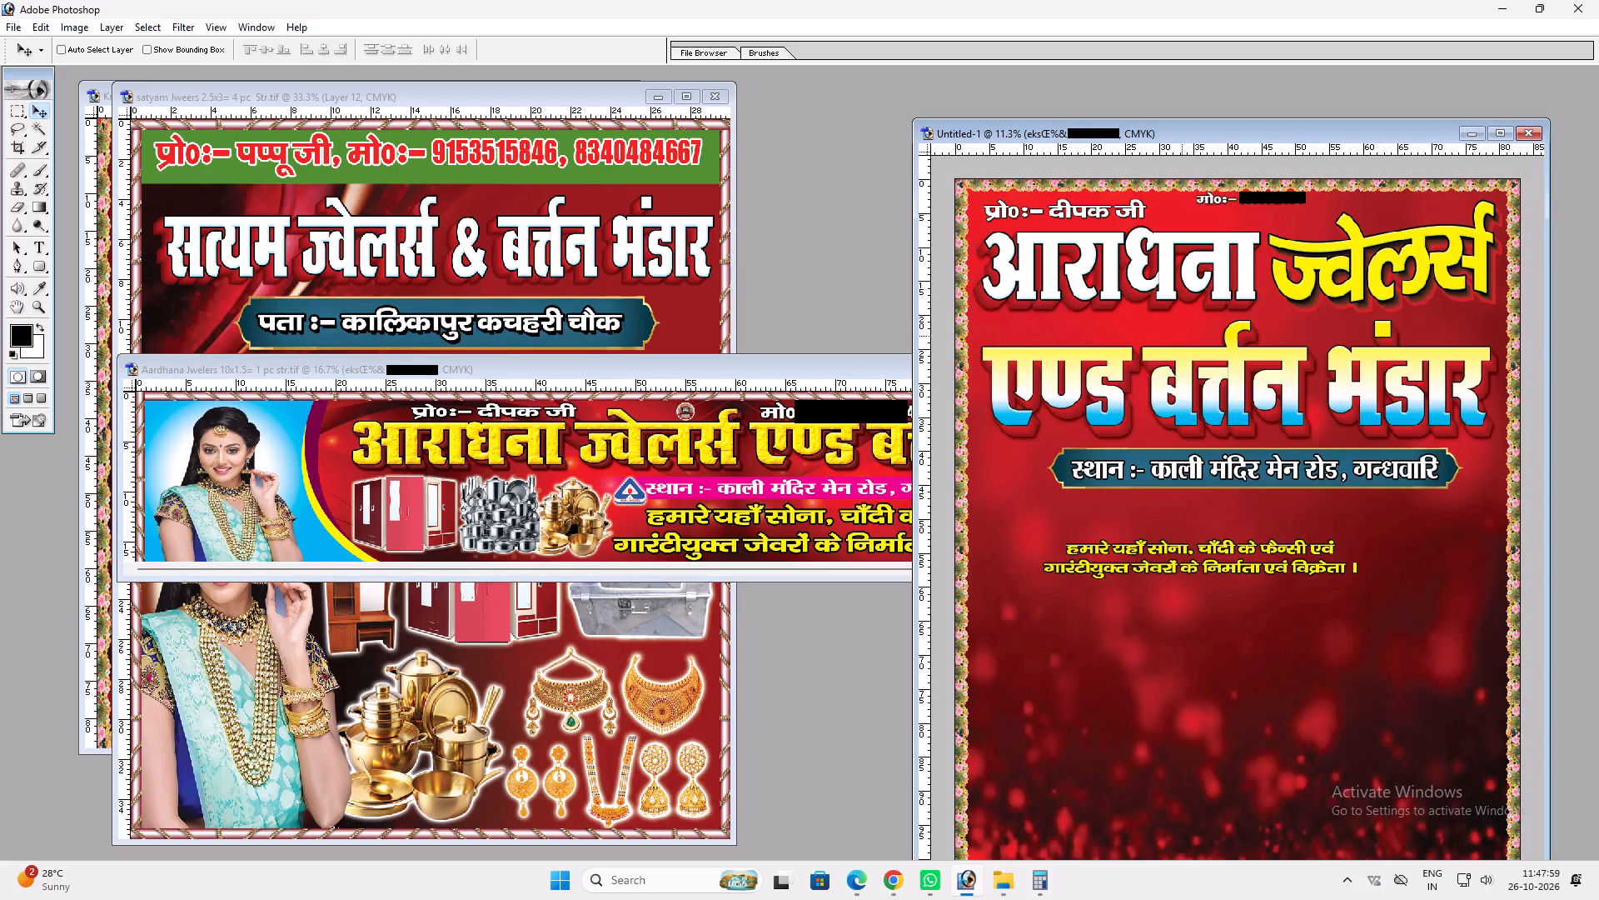
left_click_drag(1182, 336, 1133, 342)
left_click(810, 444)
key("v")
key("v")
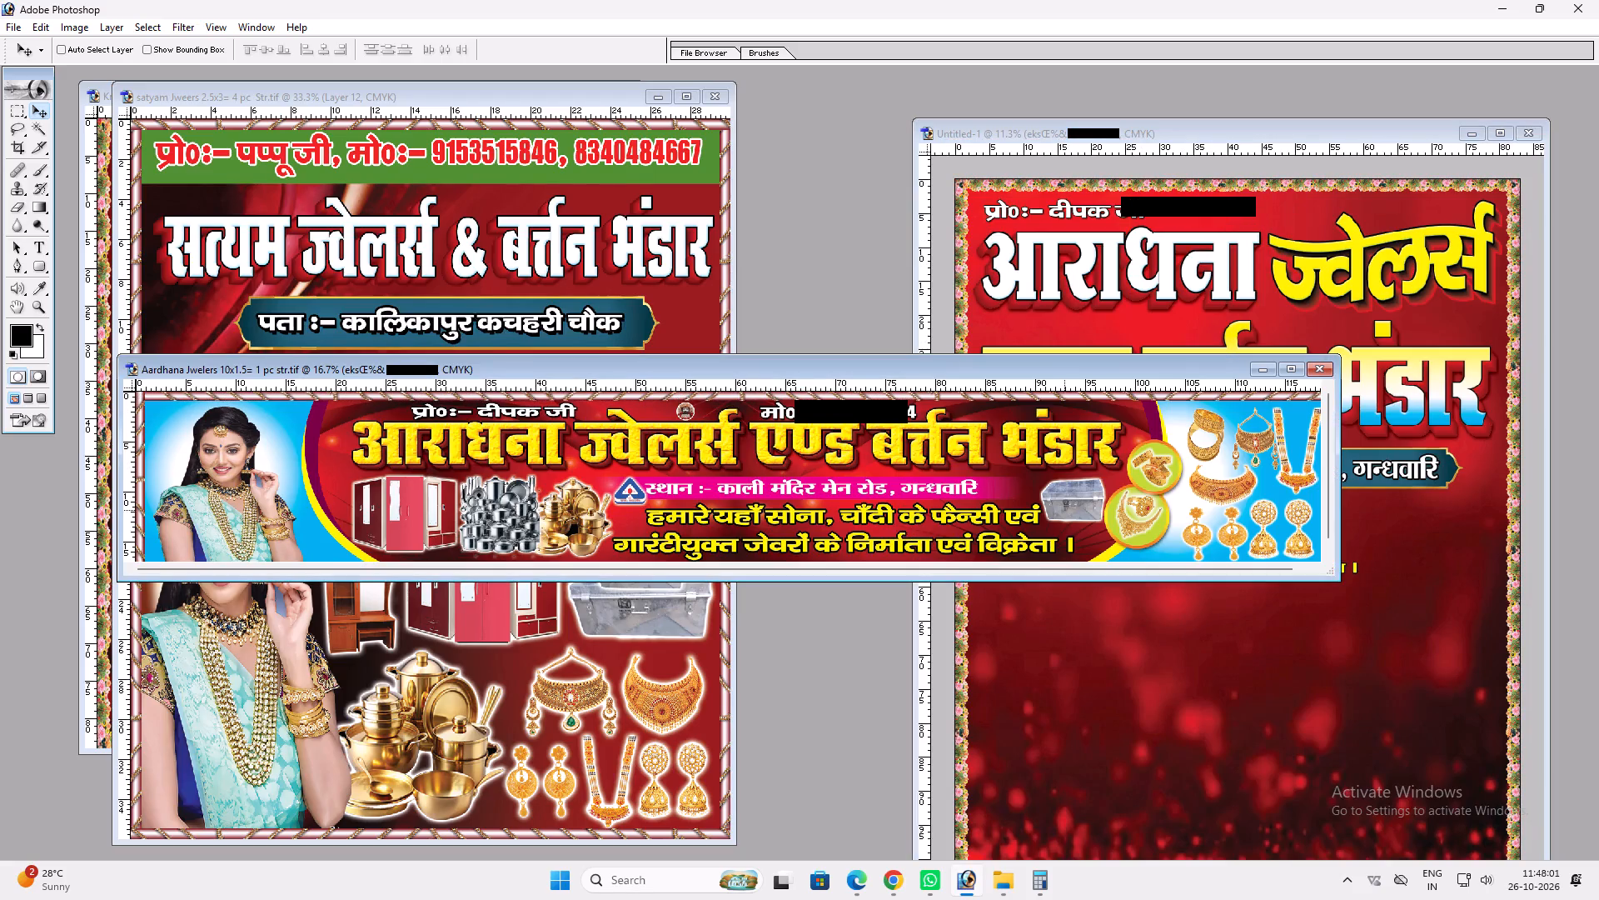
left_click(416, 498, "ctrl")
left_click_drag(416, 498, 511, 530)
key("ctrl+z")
Copy the woman in the turquoise saree from the satyam Jweers banner into the new banner's lower-left corner.
left_click(286, 677, "ctrl")
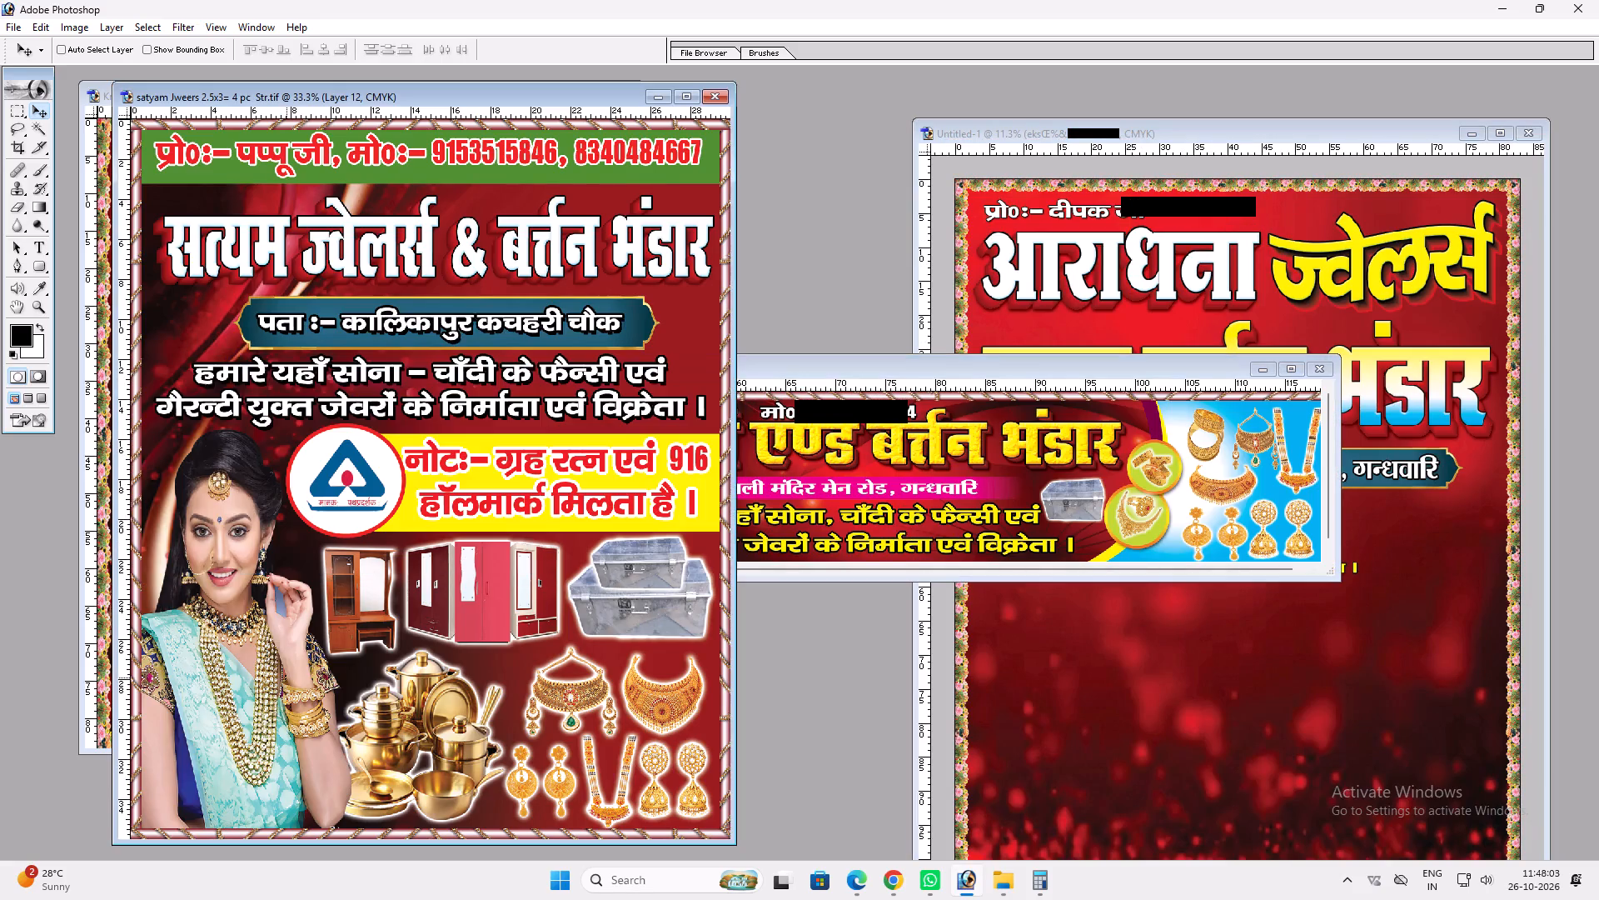
left_click(254, 640, "ctrl")
left_click_drag(230, 627, 1199, 676, "ctrl")
key("v")
double_click(1073, 136)
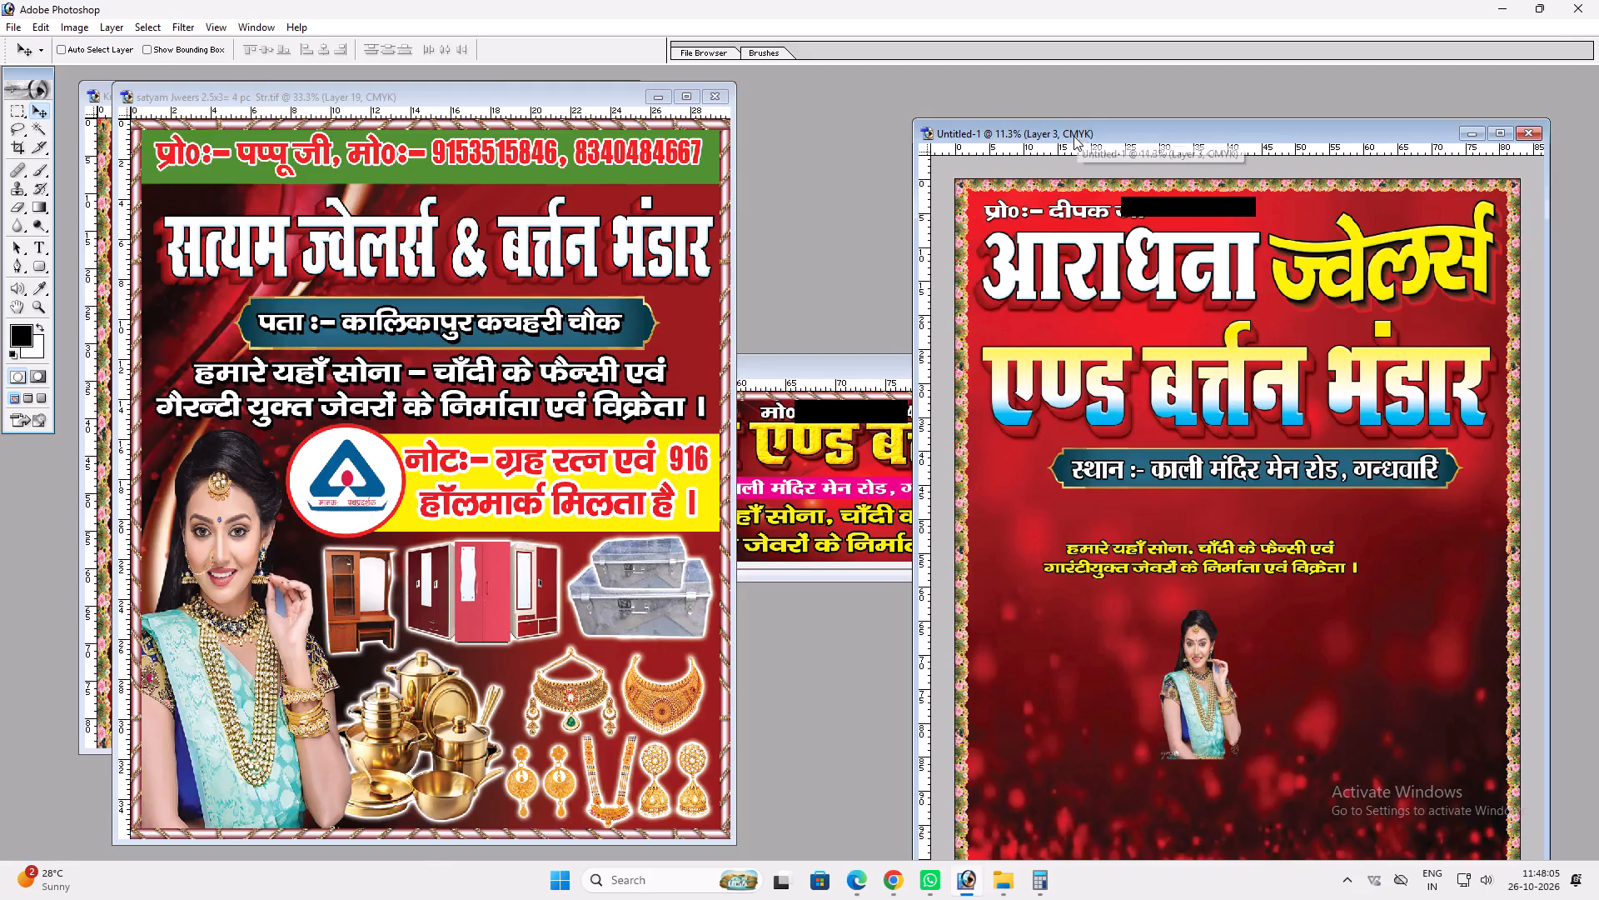
key("v")
left_click_drag(932, 502, 736, 653)
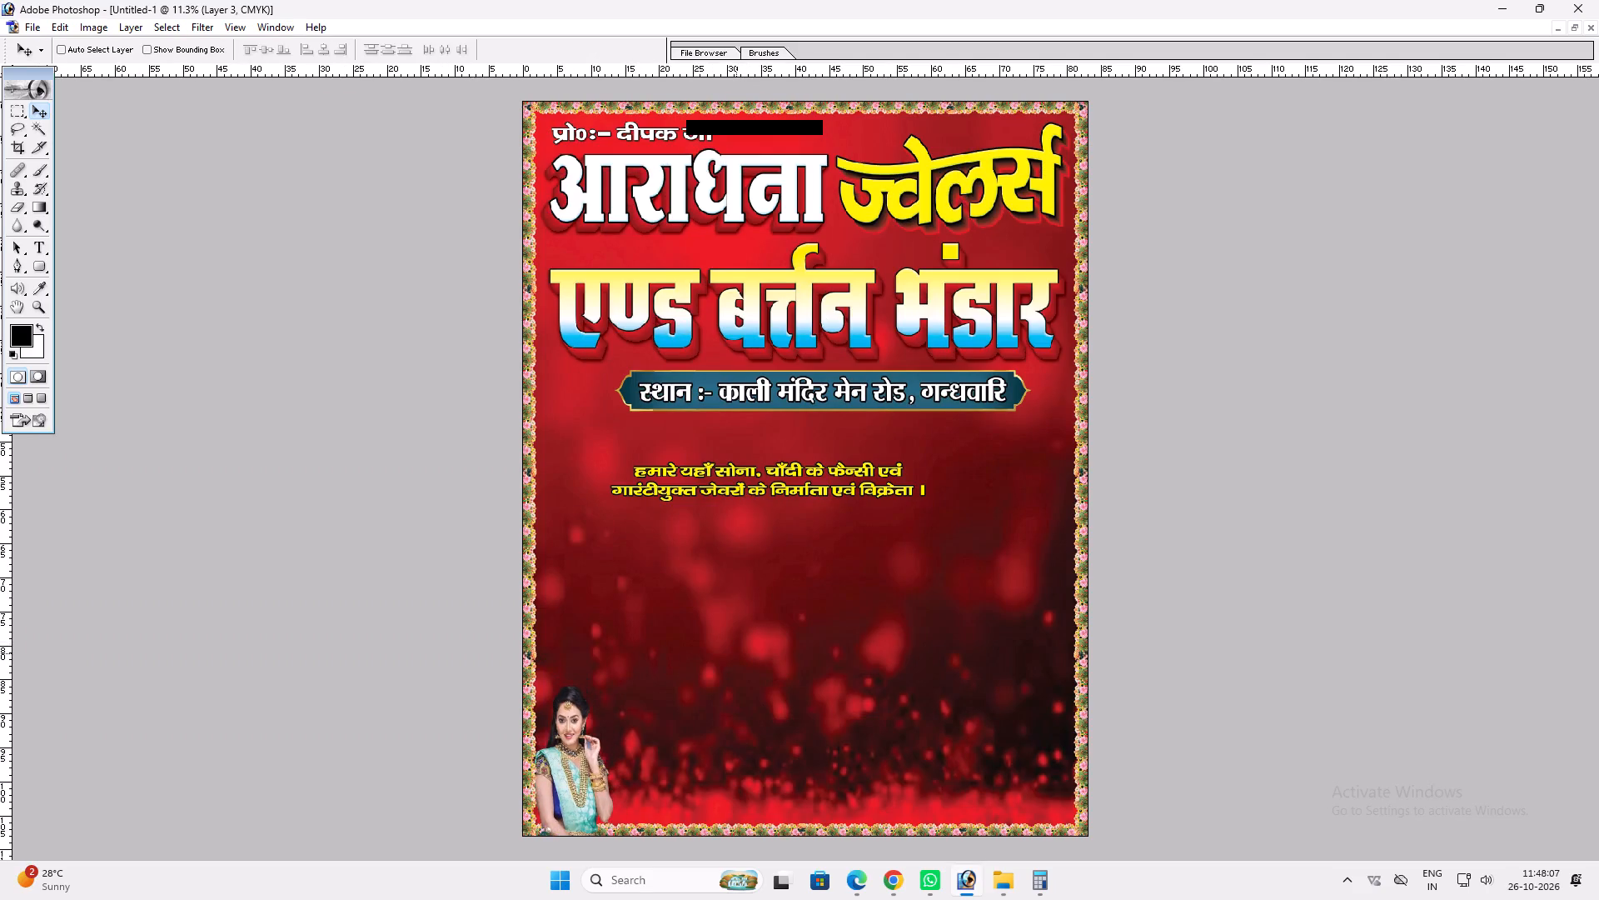
left_click_drag(736, 653, 735, 655)
Enlarge the woman in turquoise to nearly half the banner's height and stack her behind the text and floral border.
key("ctrl+t")
left_click_drag(606, 683, 719, 485, "shift")
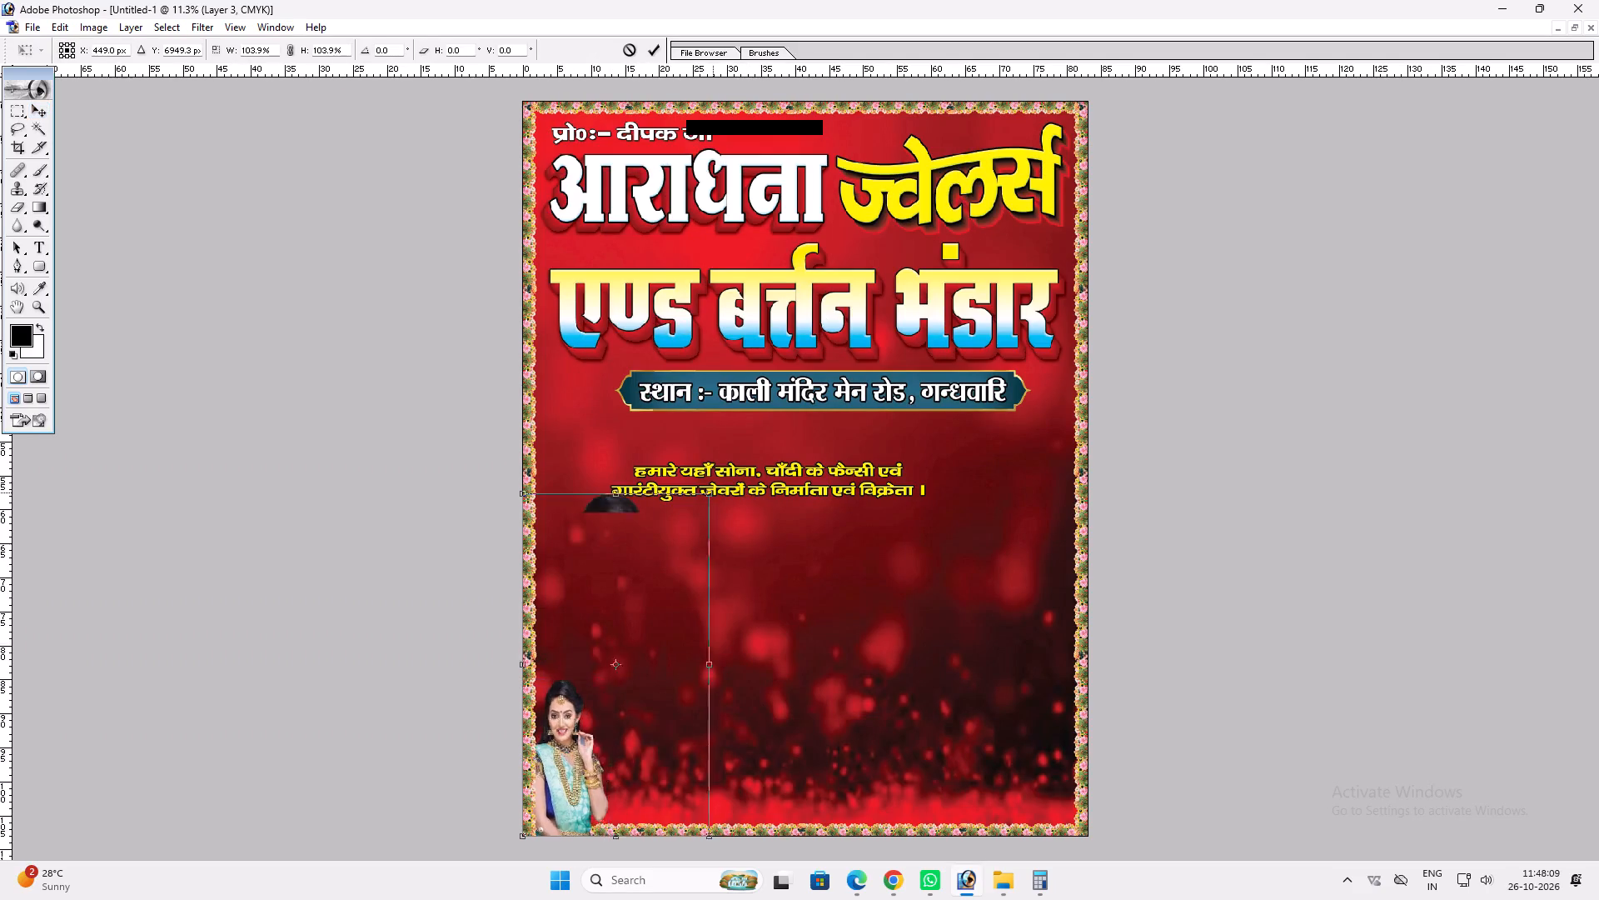
left_click_drag(719, 485, 730, 466, "shift")
key("Return")
key("v")
key("ctrl+shift+bracketleft")
key("ctrl+bracketright")
key("ctrl+bracketright")
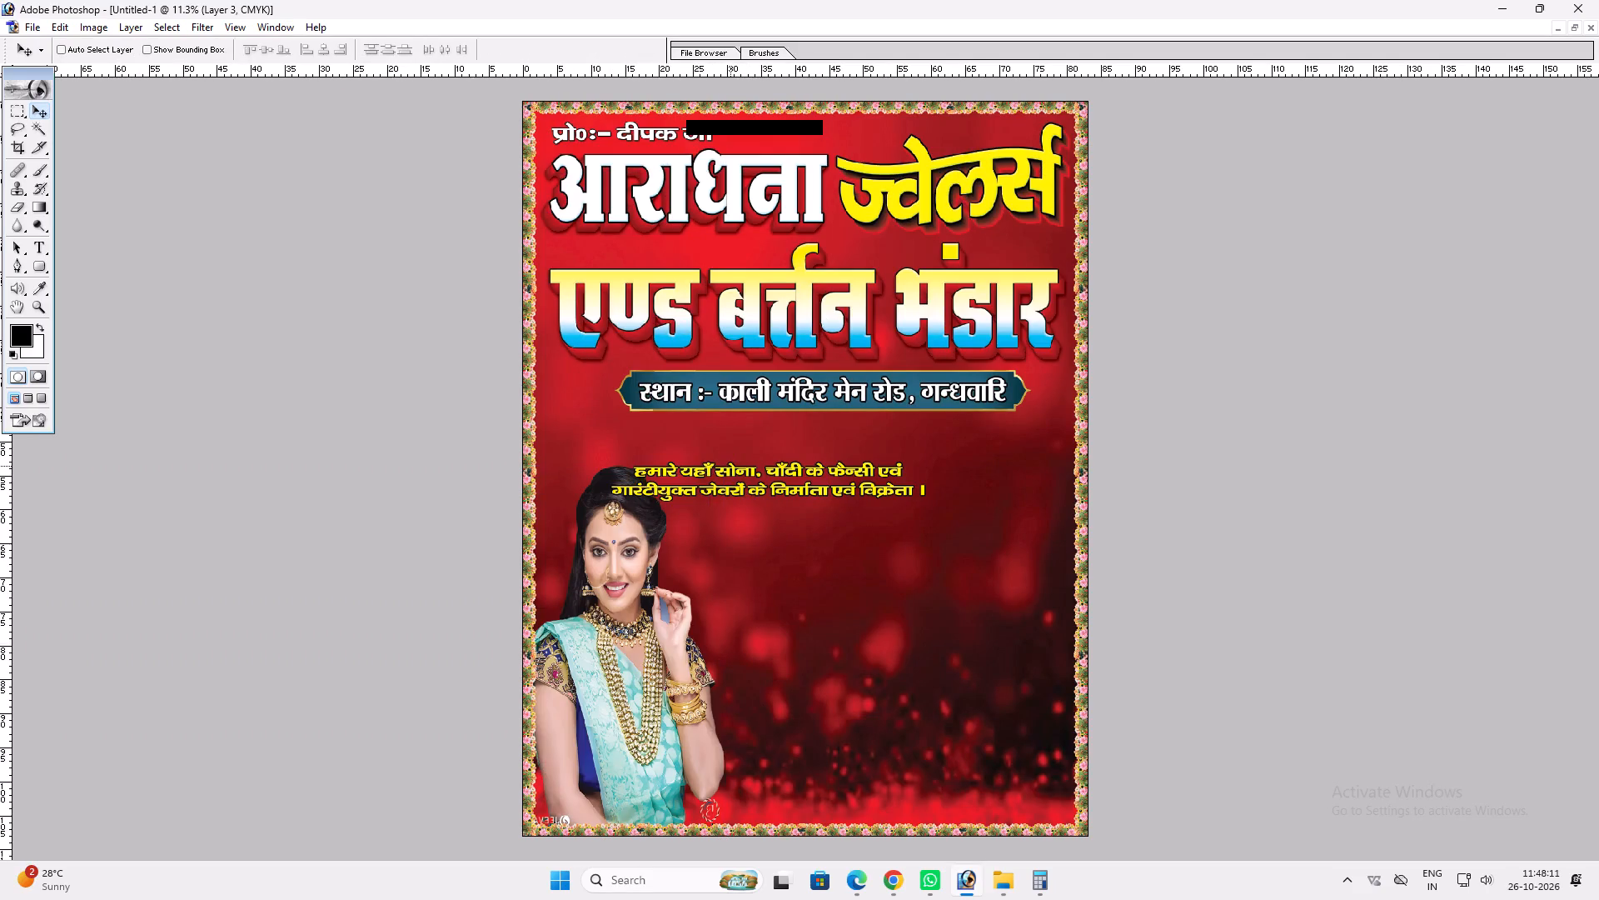
Lower the woman in turquoise against the bottom-left border and enlarge her further until her head meets the yellow text.
key("v")
left_click_drag(654, 595, 641, 632)
key("ctrl+t")
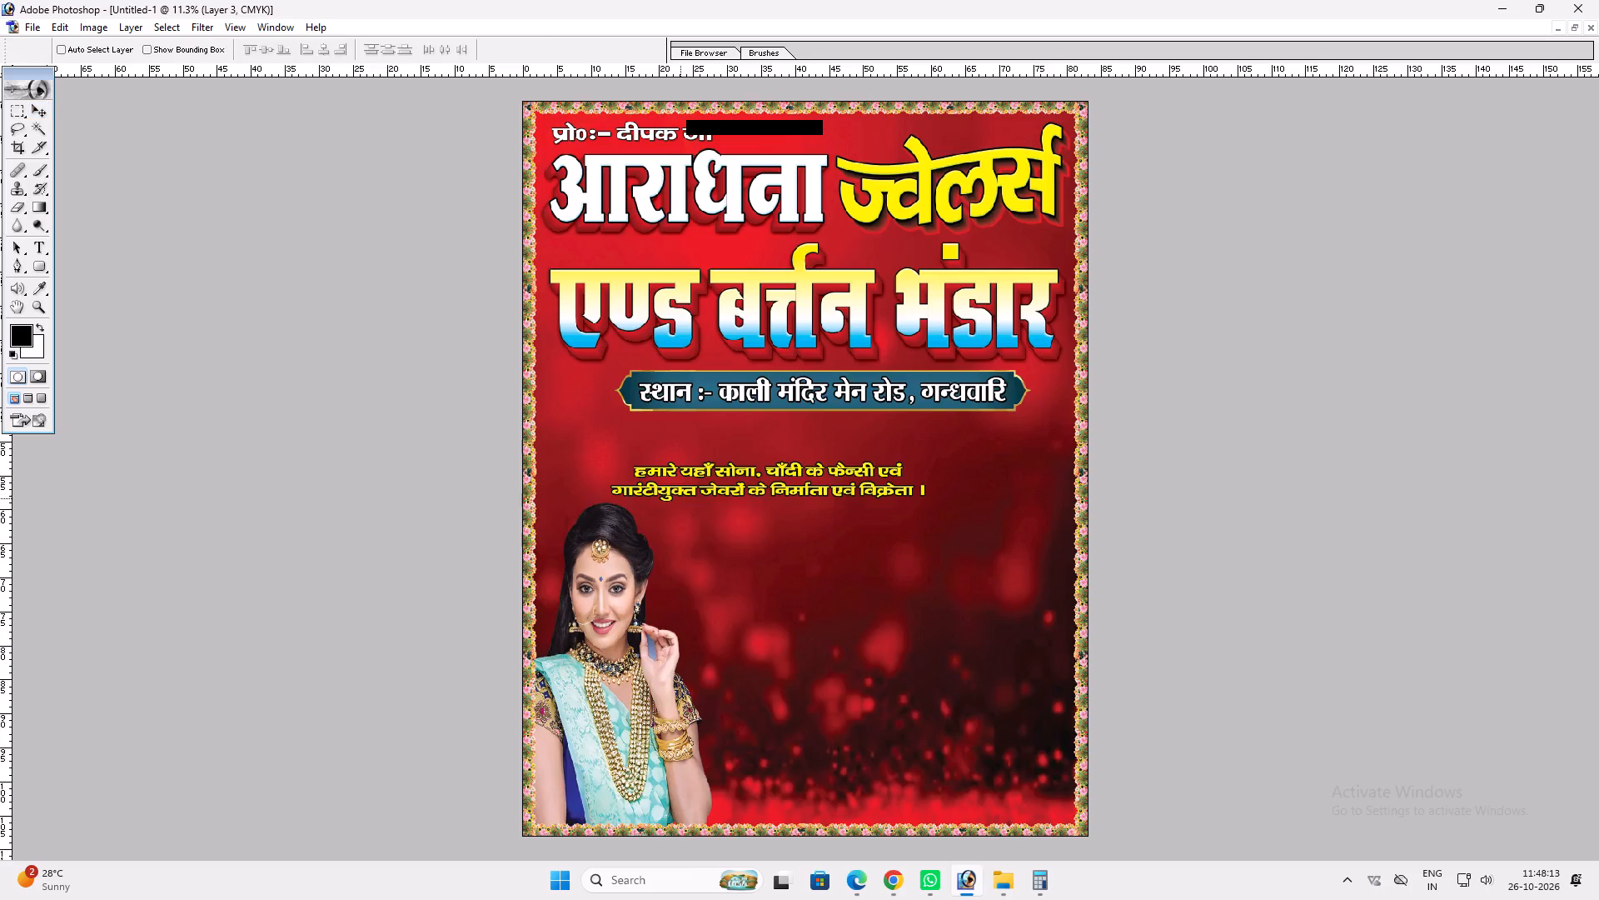
left_click_drag(708, 502, 763, 460, "shift")
key("Return")
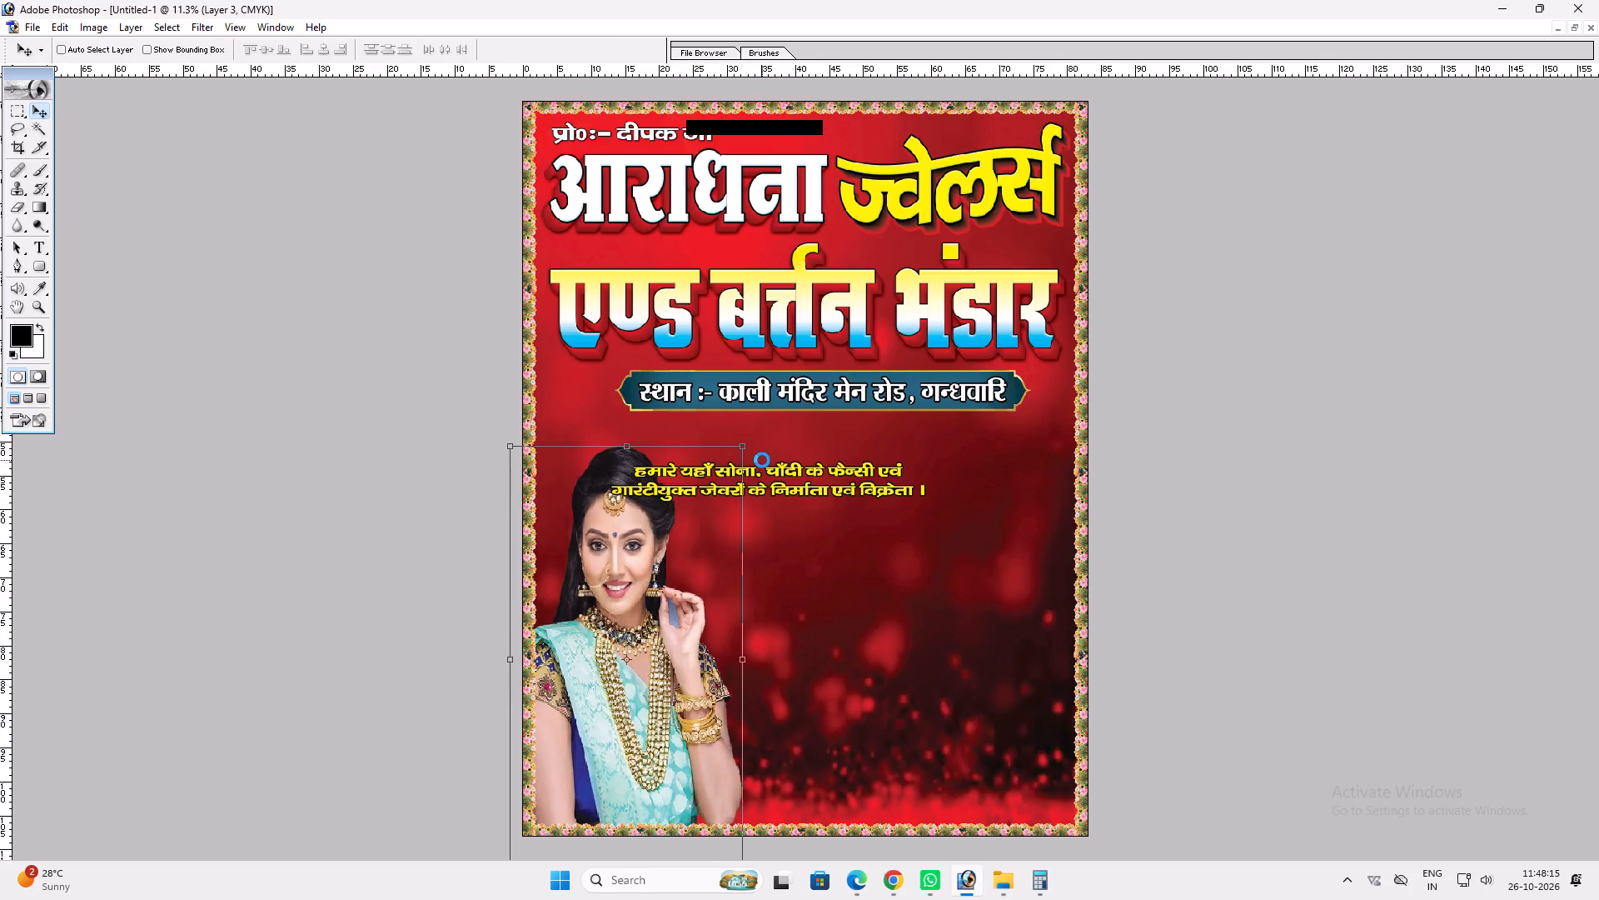
key("v")
Copy the woman in the yellow and blue saree from the Krishhav Jwelers 6x7 banner onto the new banner.
type("fff")
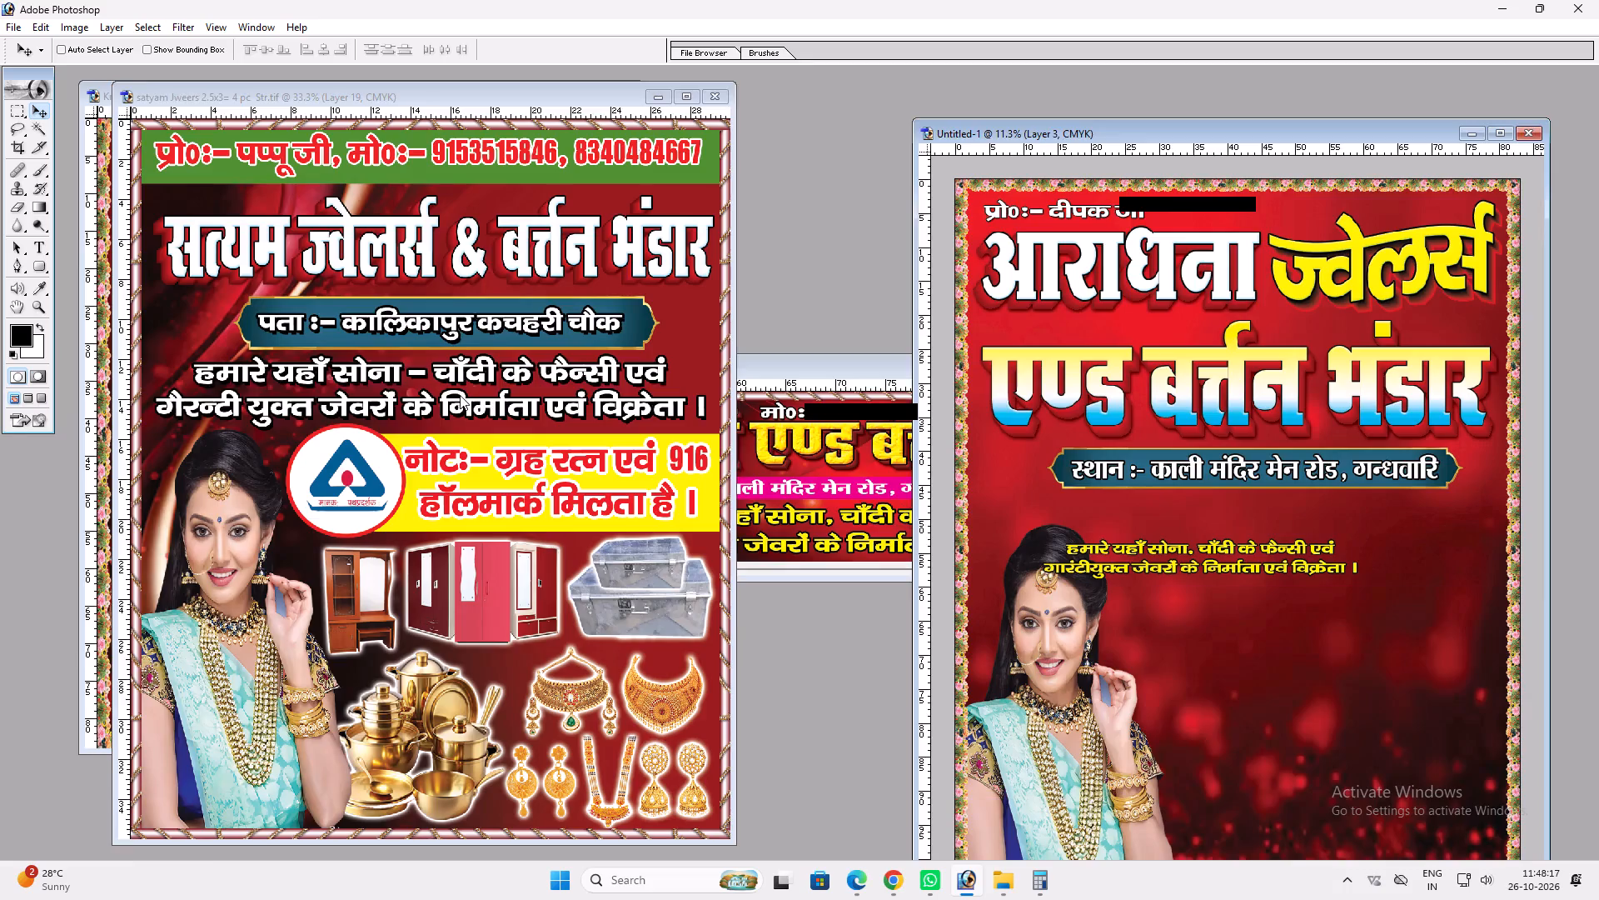
left_click(460, 395)
key("v")
left_click(766, 496, "ctrl")
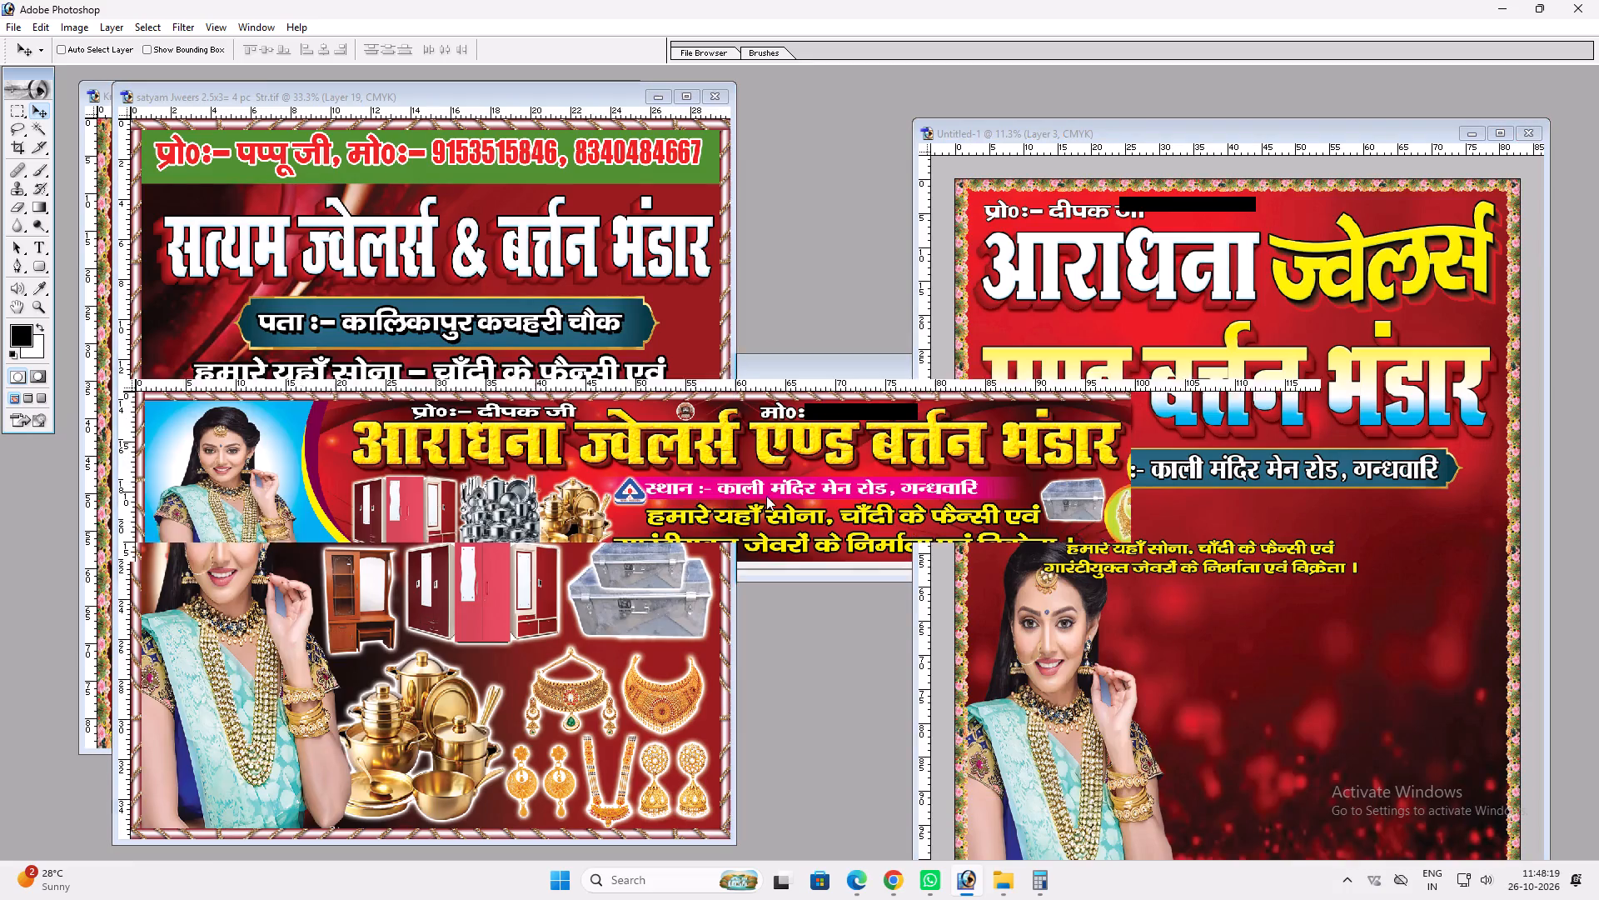
left_click(412, 281)
left_click(87, 392)
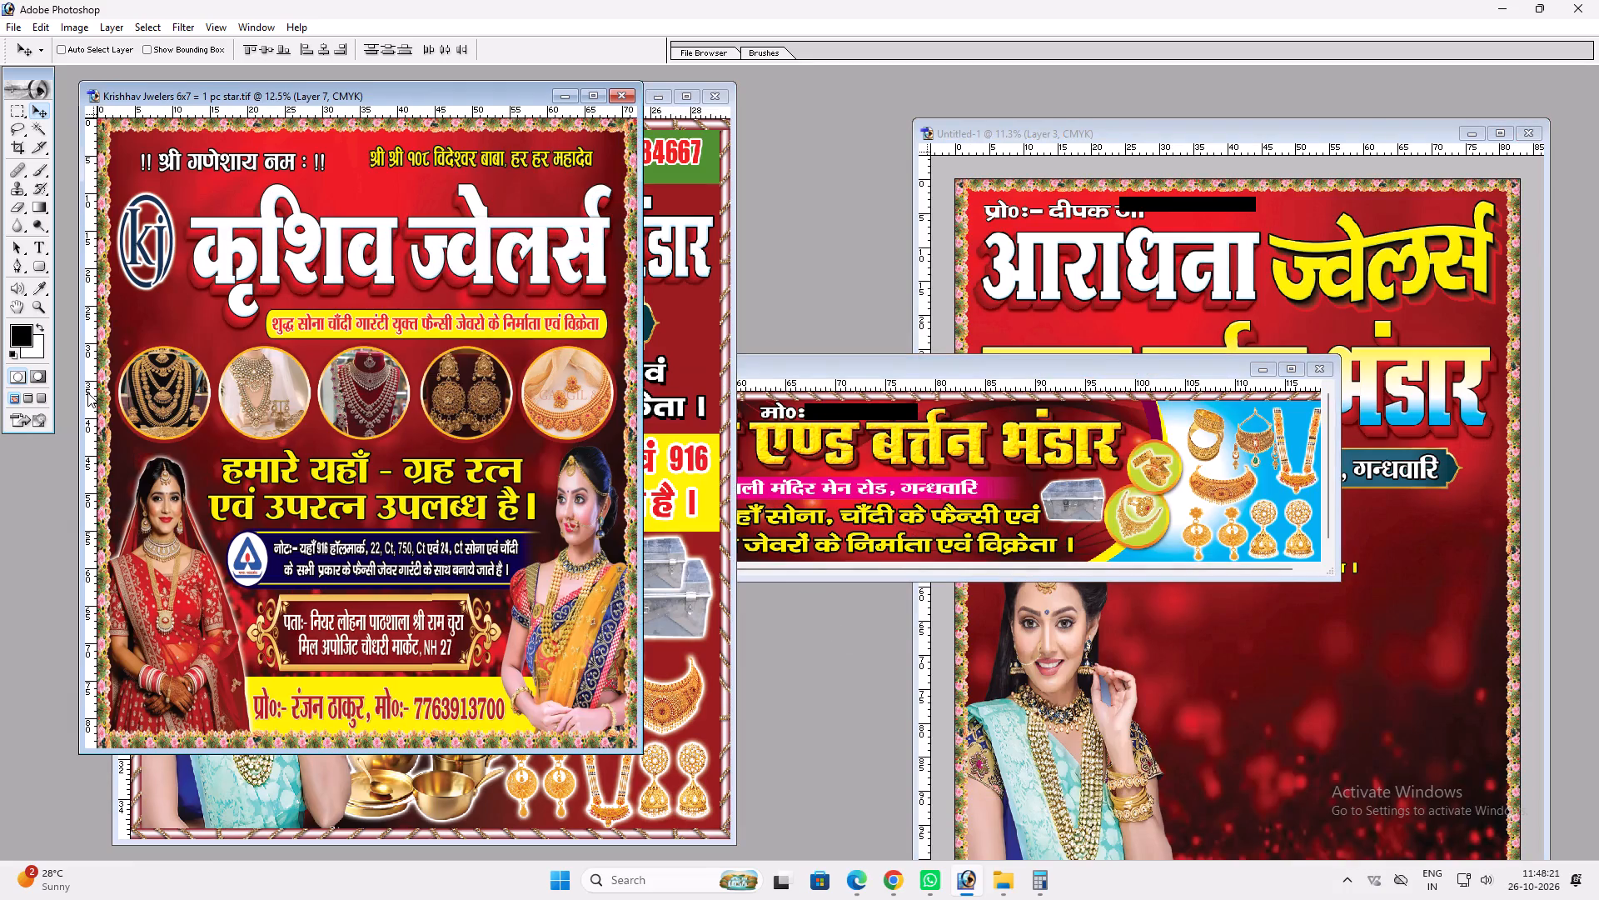
left_click(575, 501, "ctrl")
left_click_drag(571, 497, 1127, 657)
key("v")
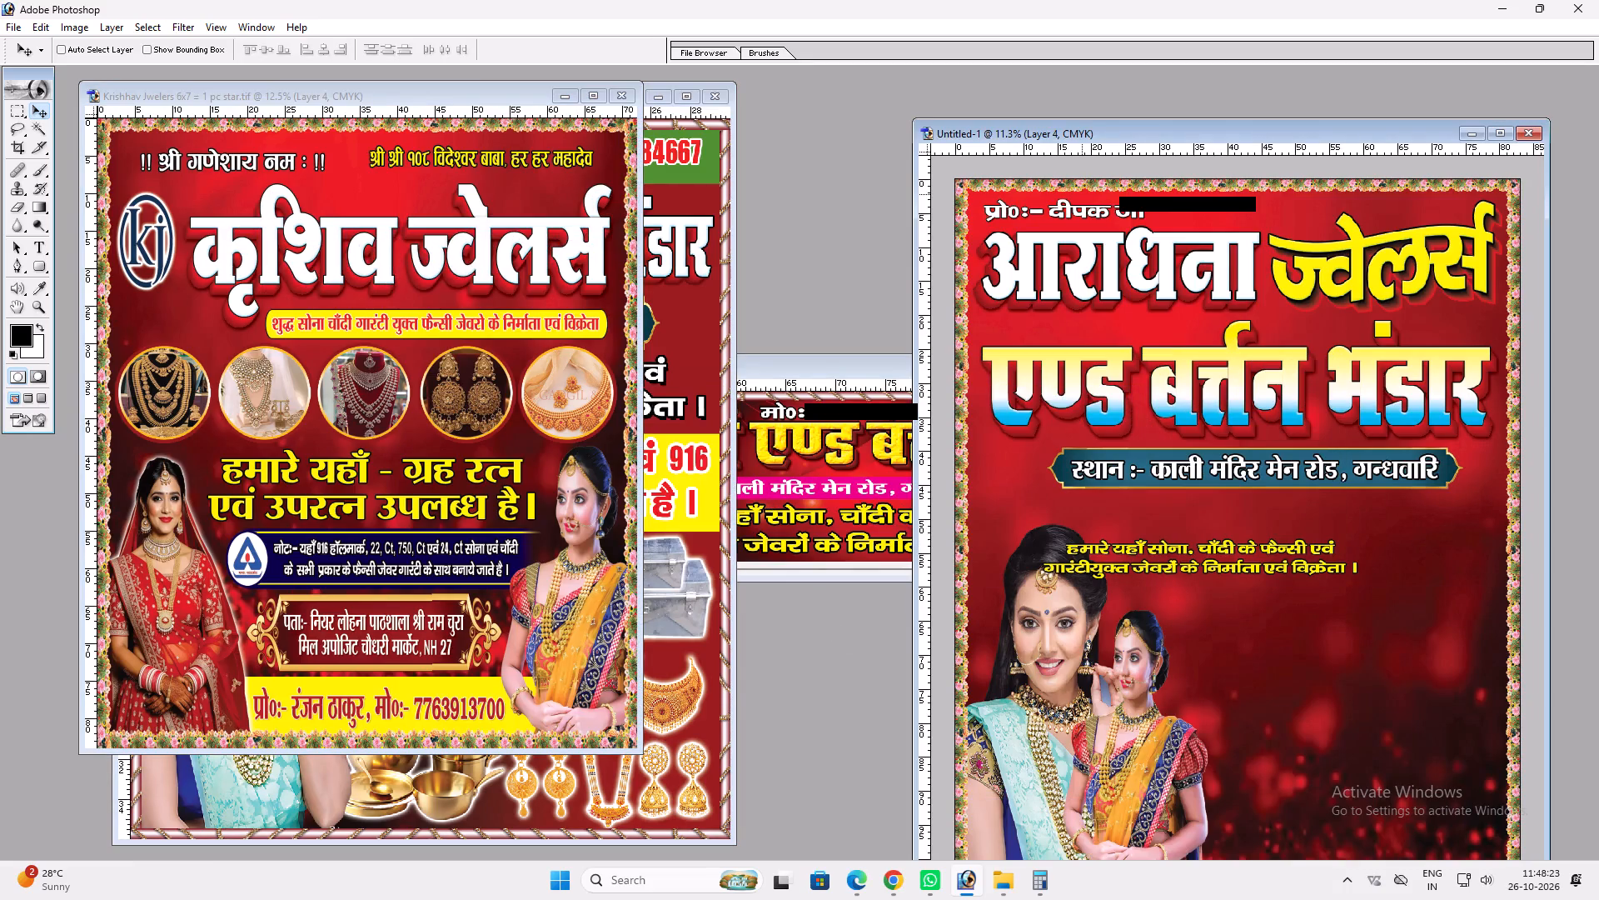
Move the woman in the yellow saree to the new banner's lower-right corner and scale her to about 131.5%.
double_click(1067, 130)
key("v")
key("v")
left_click_drag(750, 612, 1054, 621)
key("ctrl+t")
left_click_drag(938, 537, 881, 444, "shift")
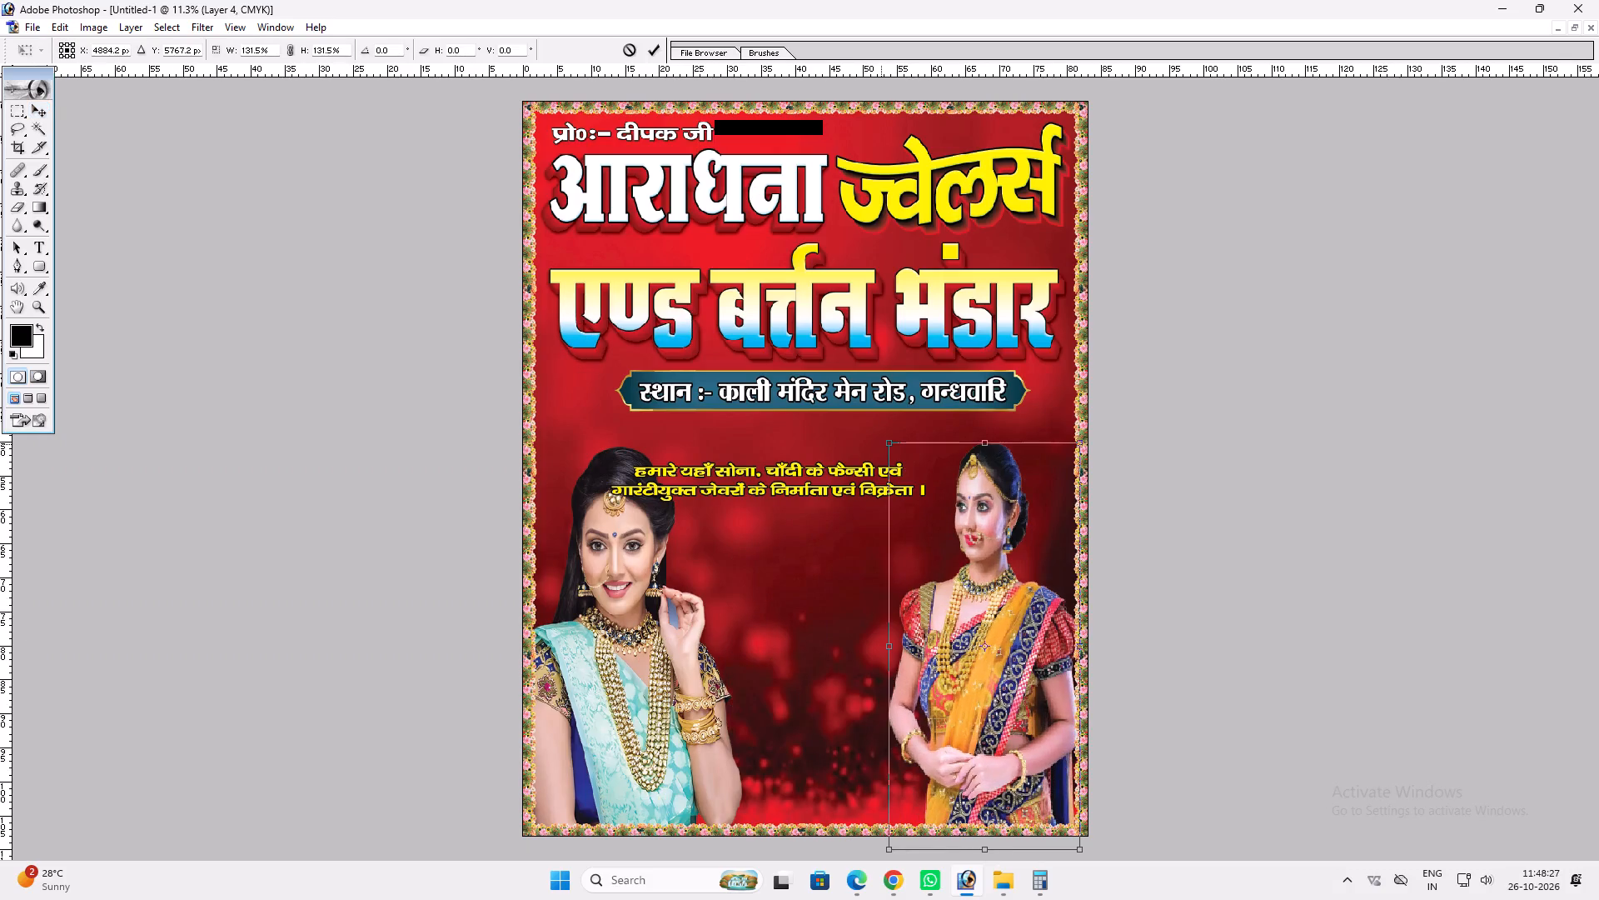
key("shift+Return")
key("v")
left_click_drag(961, 576, 982, 587)
Inspect the new banner's titles, address plate and the two women's pictures at closer zoom.
key("ctrl+plus")
key("ctrl+plus")
key("space")
key("space")
key("space")
key("space")
key("space")
key("space")
key("space")
key("space")
key("space")
key("space")
key("space")
key("space")
key("space")
key("space")
key("space")
key("space")
key("space")
key("space")
key("space")
key("space")
left_click_drag(909, 591, 894, 754)
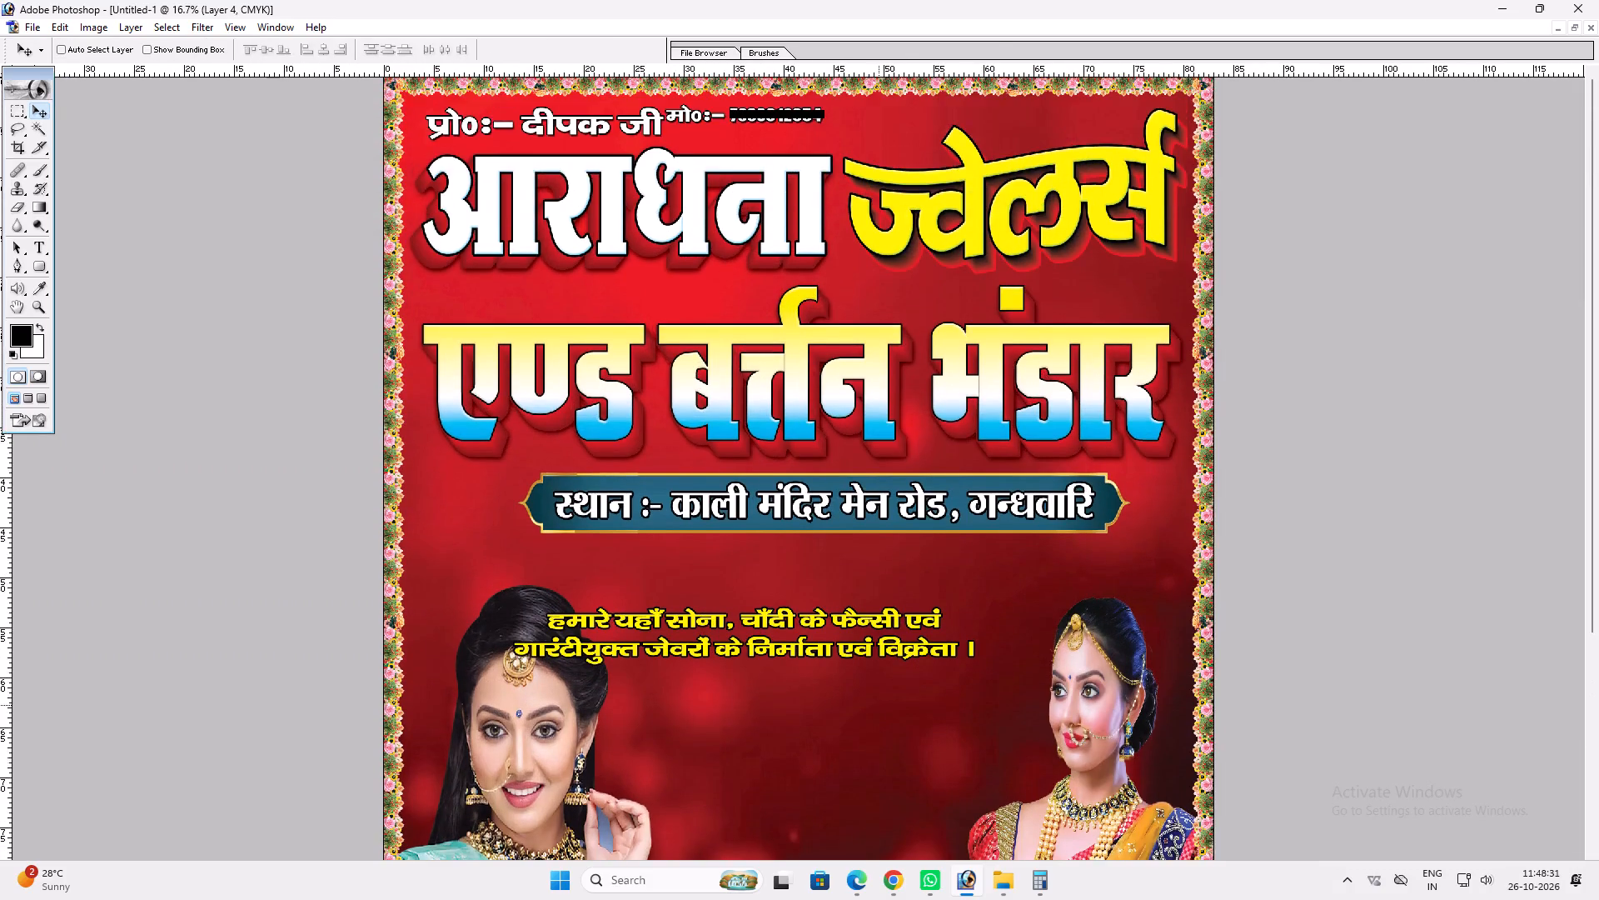
left_click_drag(879, 702, 850, 557)
right_click_drag(820, 592, 829, 591)
left_click_drag(839, 591, 849, 592)
right_click(840, 556)
left_click_drag(856, 564, 868, 565)
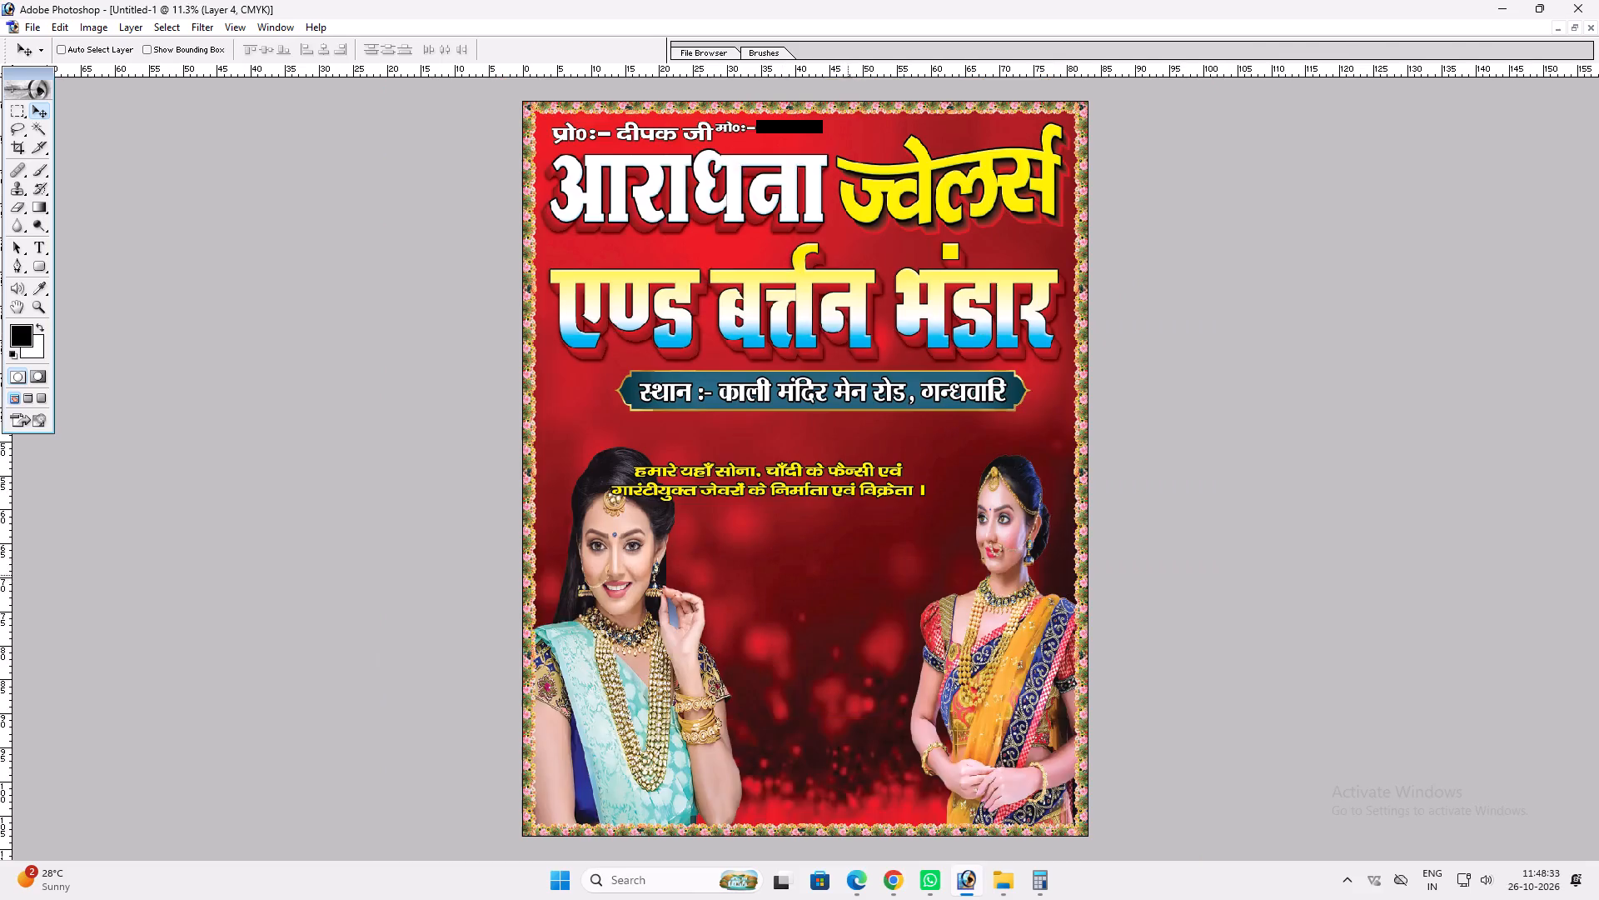
Copy the linked row of five round jewellery pictures from the Krishhav Jwelers 6x7 banner onto the new banner.
key("f")
key("f")
key("f")
left_click(493, 442)
key("v")
key("v")
left_click(564, 387, "ctrl")
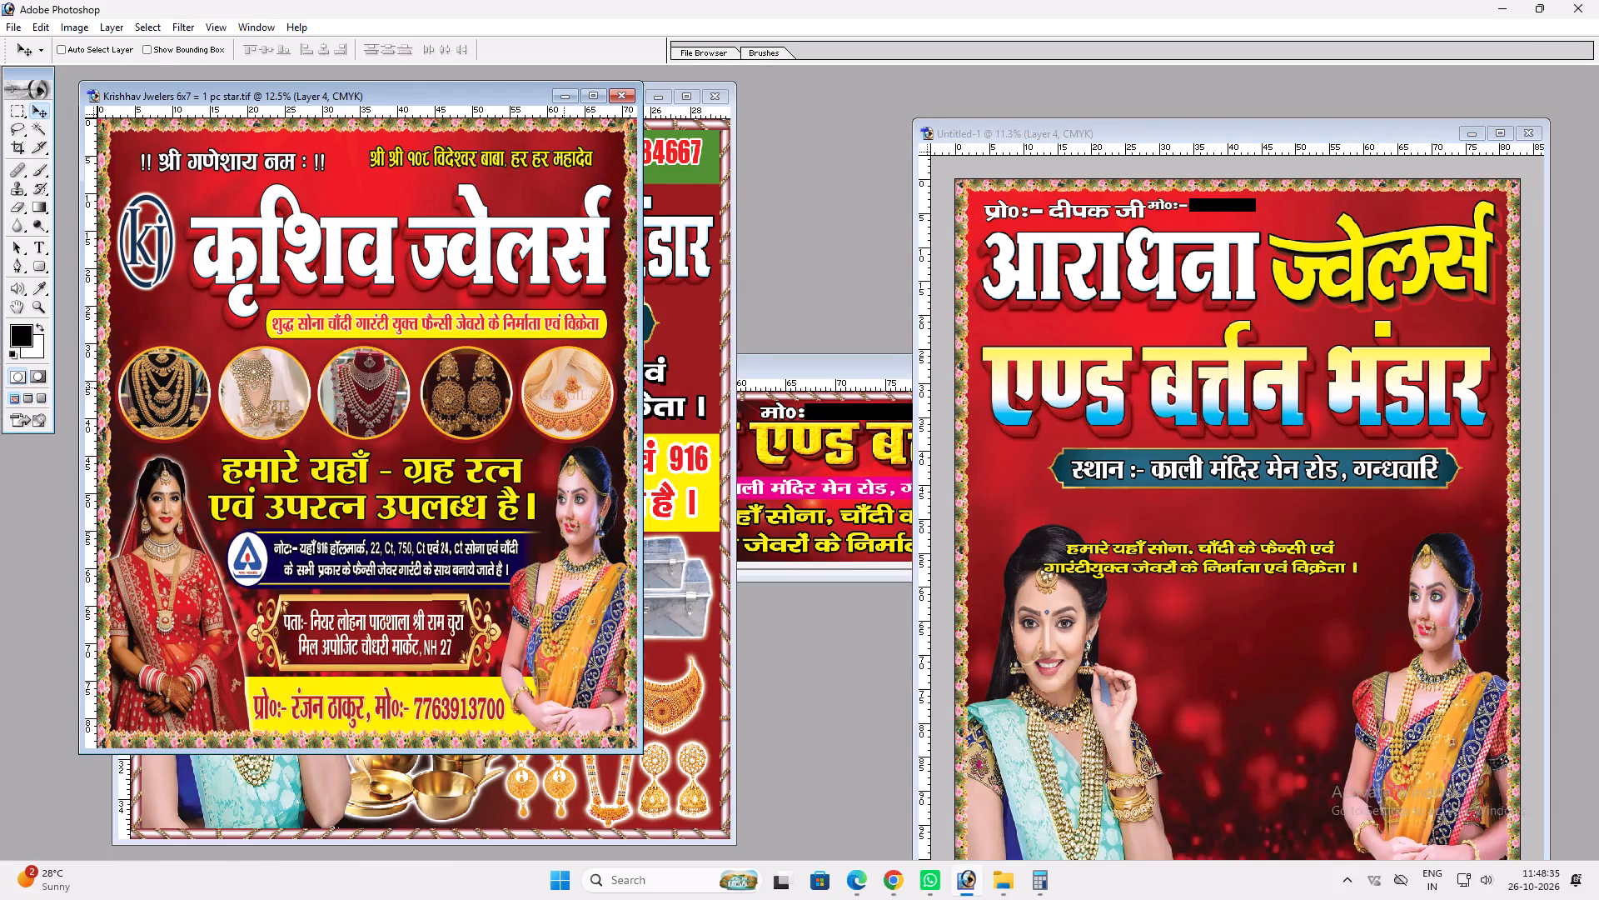
left_click_drag(560, 384, 579, 408)
key("ctrl+z")
left_click_drag(550, 399, 1234, 536)
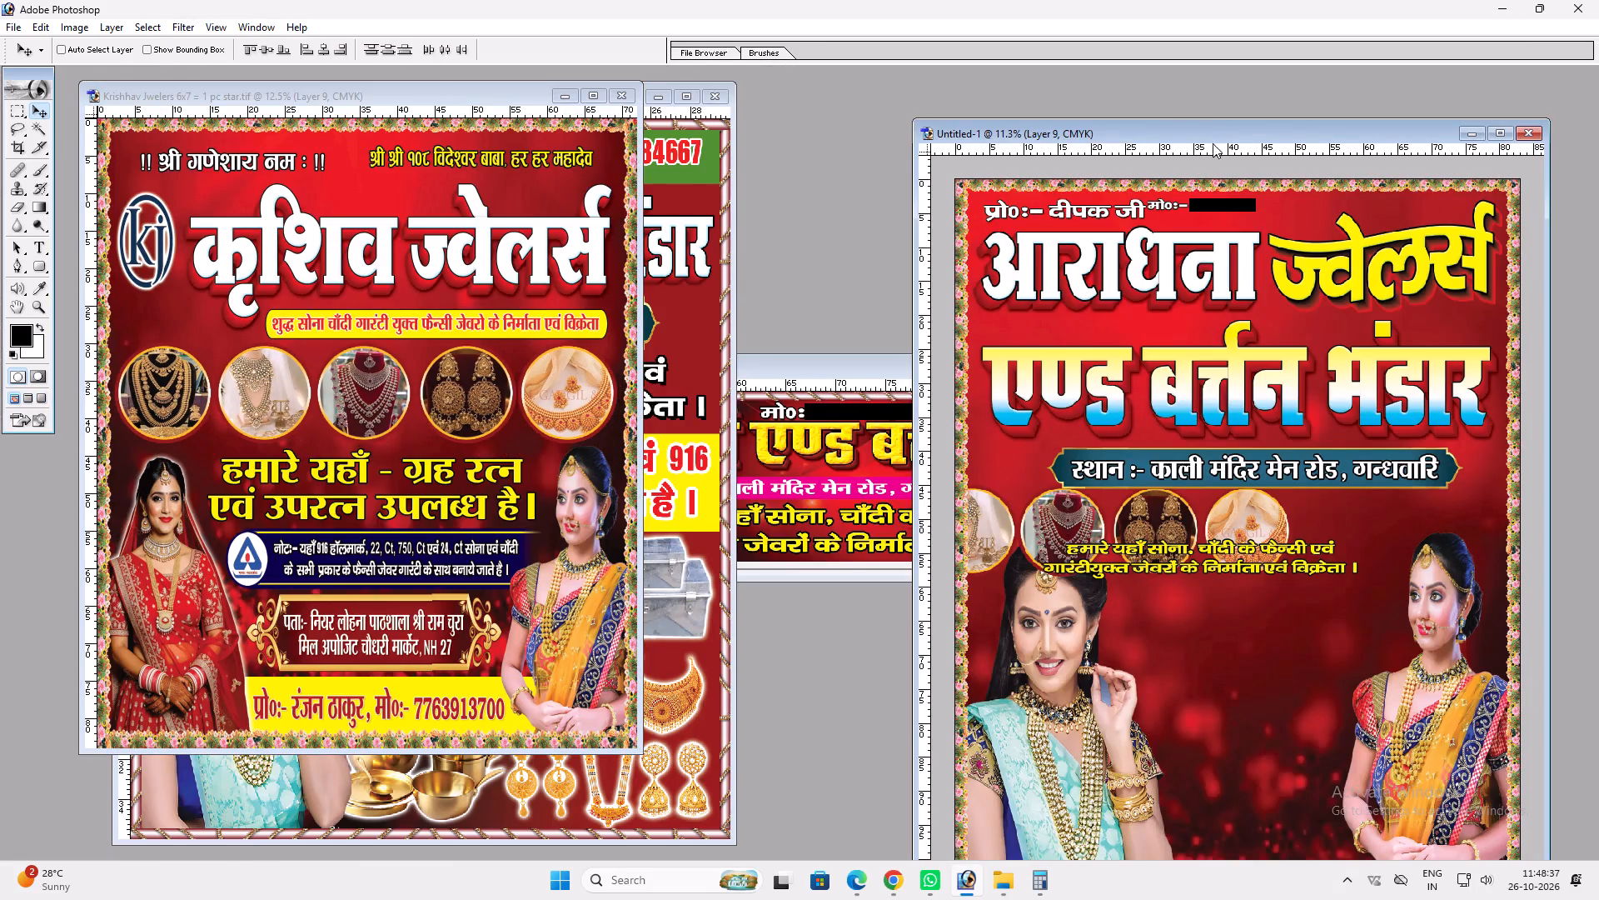
Maximize the new banner's window and move the row of jewellery circles up, partly behind the address plate.
left_click(1201, 131)
double_click(1184, 139)
key("v")
left_click_drag(760, 482, 940, 451)
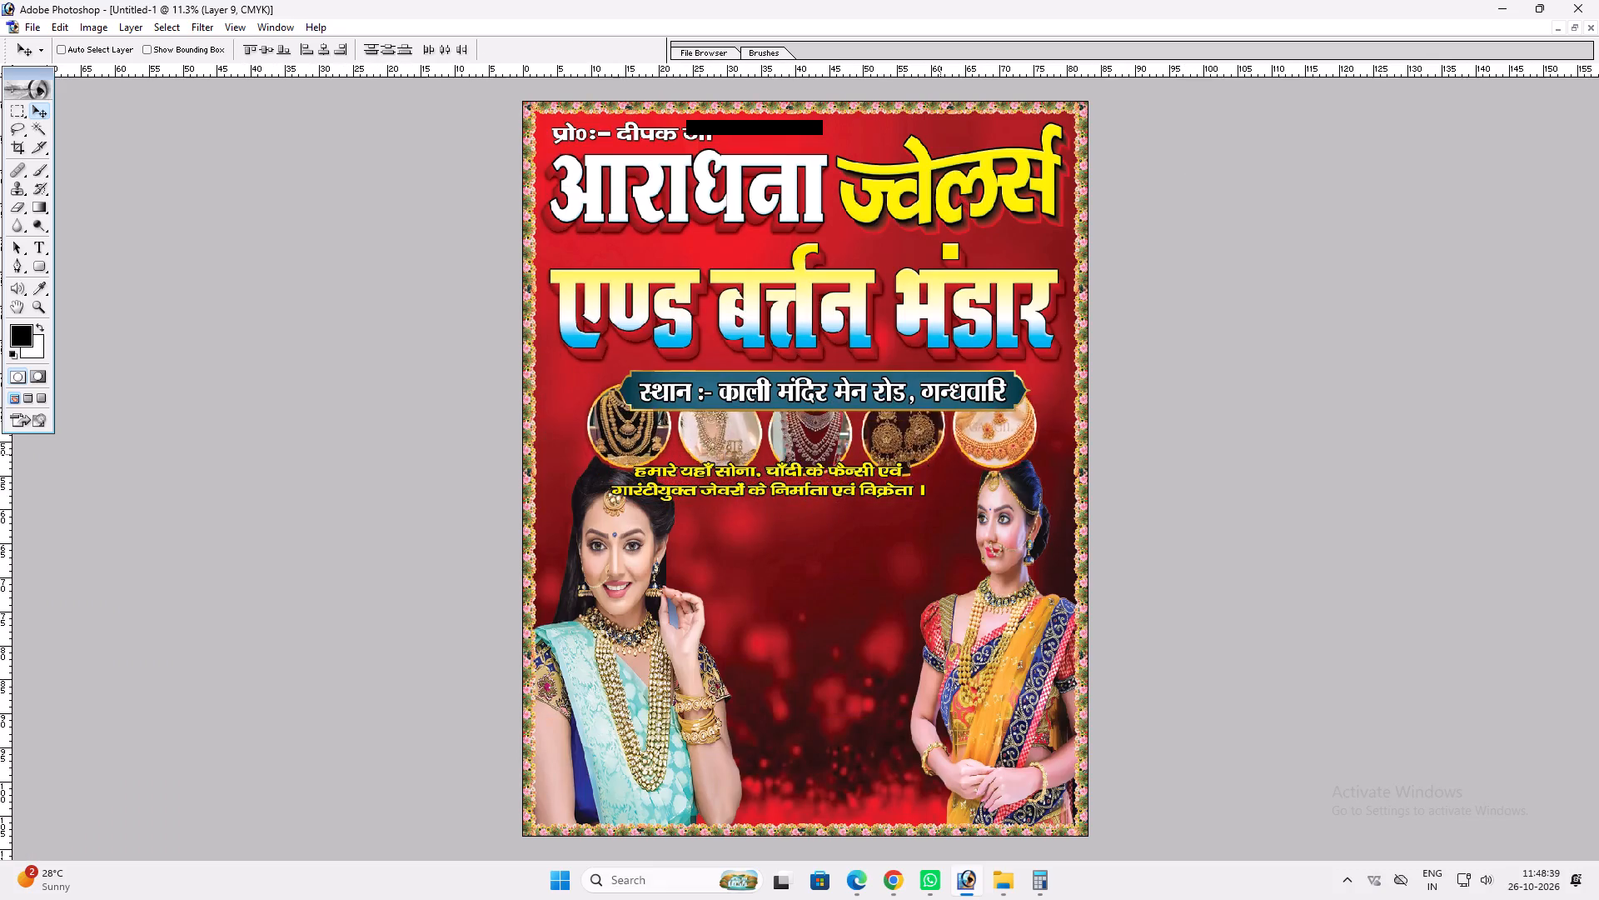
left_click_drag(940, 451, 911, 442)
Lower both women so their heads sit below the yellow text, and add a horizontal guide at the tops of their heads.
left_click(635, 561, "ctrl")
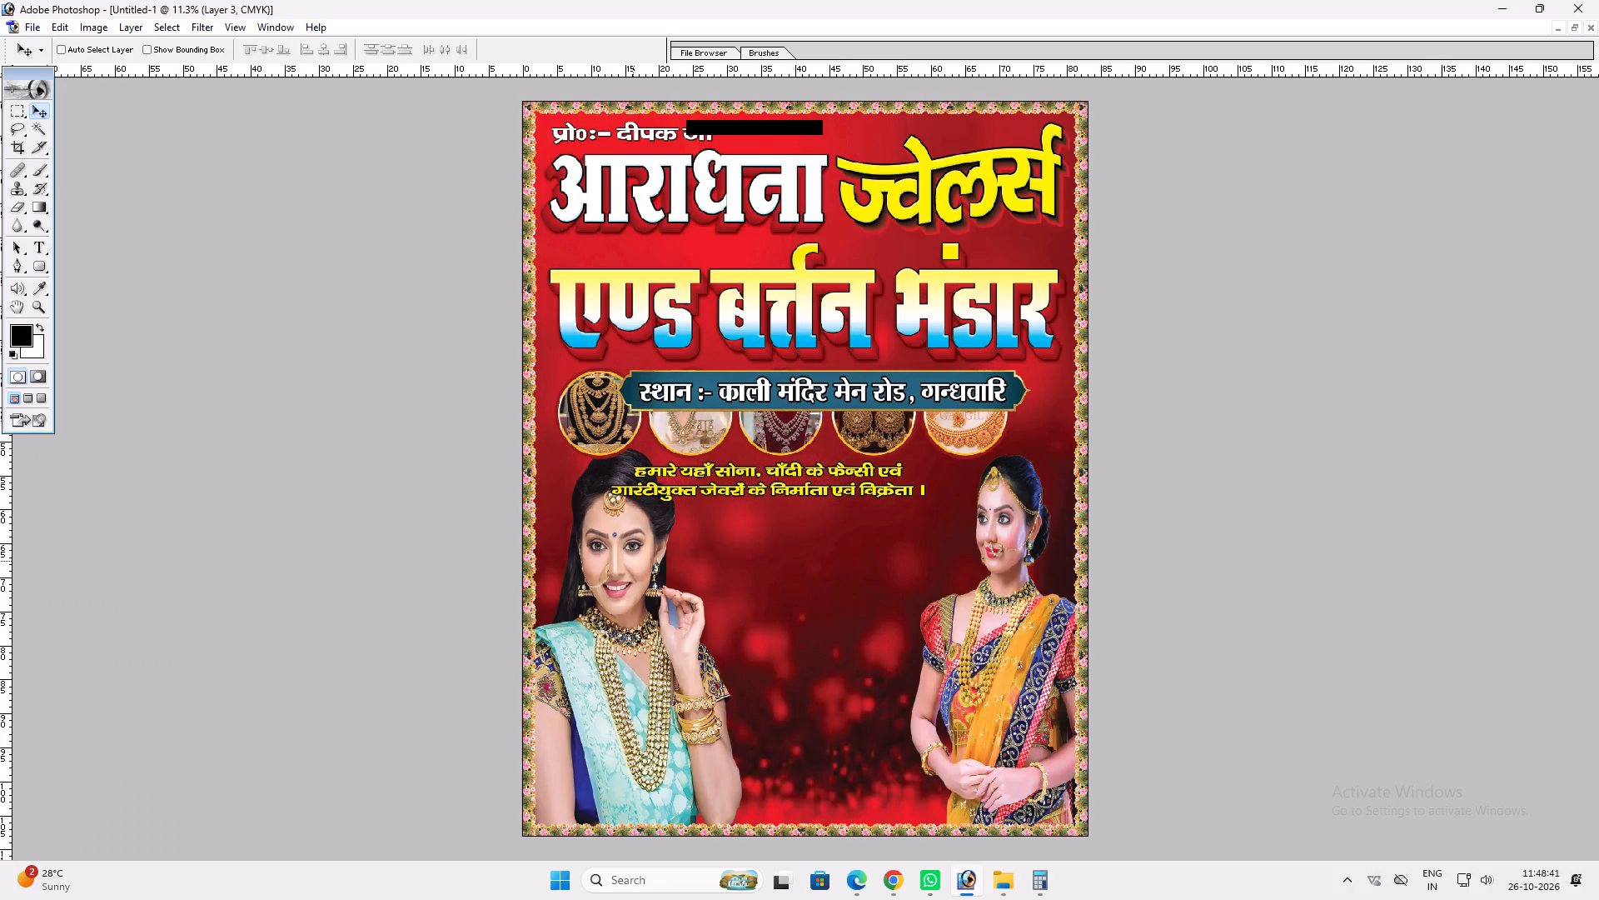
left_click_drag(630, 555, 626, 613)
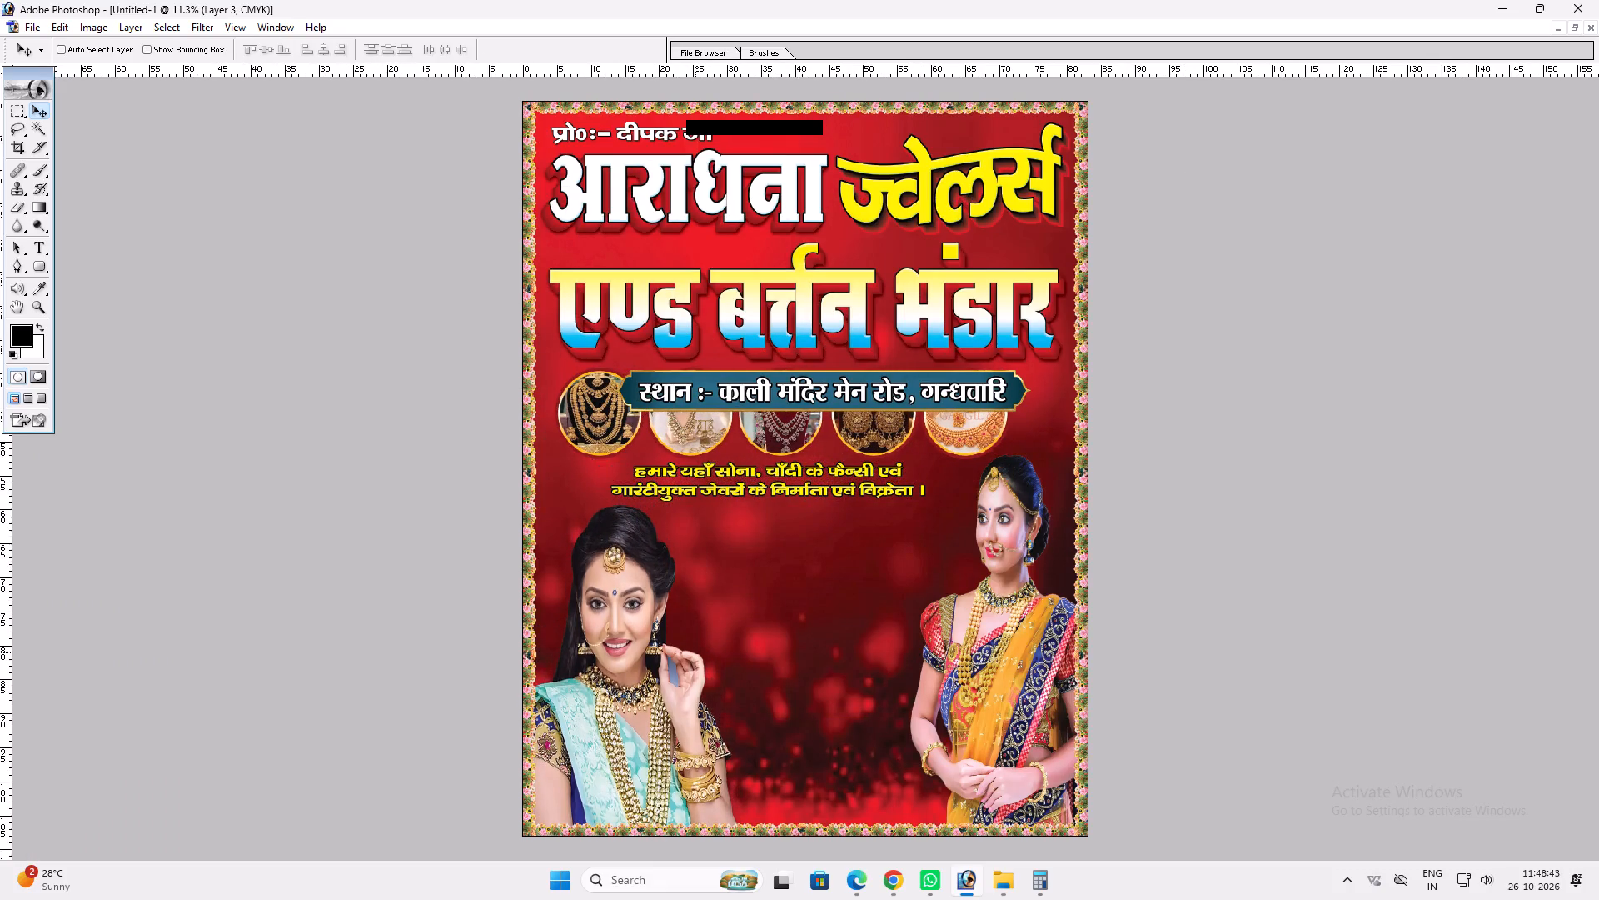
left_click(999, 607, "ctrl")
left_click_drag(999, 607, 999, 659)
left_click_drag(836, 74, 920, 505)
Reduce the height of the "एण्ड बर्त्तन भंडार" title slightly from its bottom edge.
key("ctrl+plus")
key("ctrl+plus")
key("space")
key("space")
key("space")
key("space")
key("space")
key("space")
left_click_drag(878, 320, 894, 554)
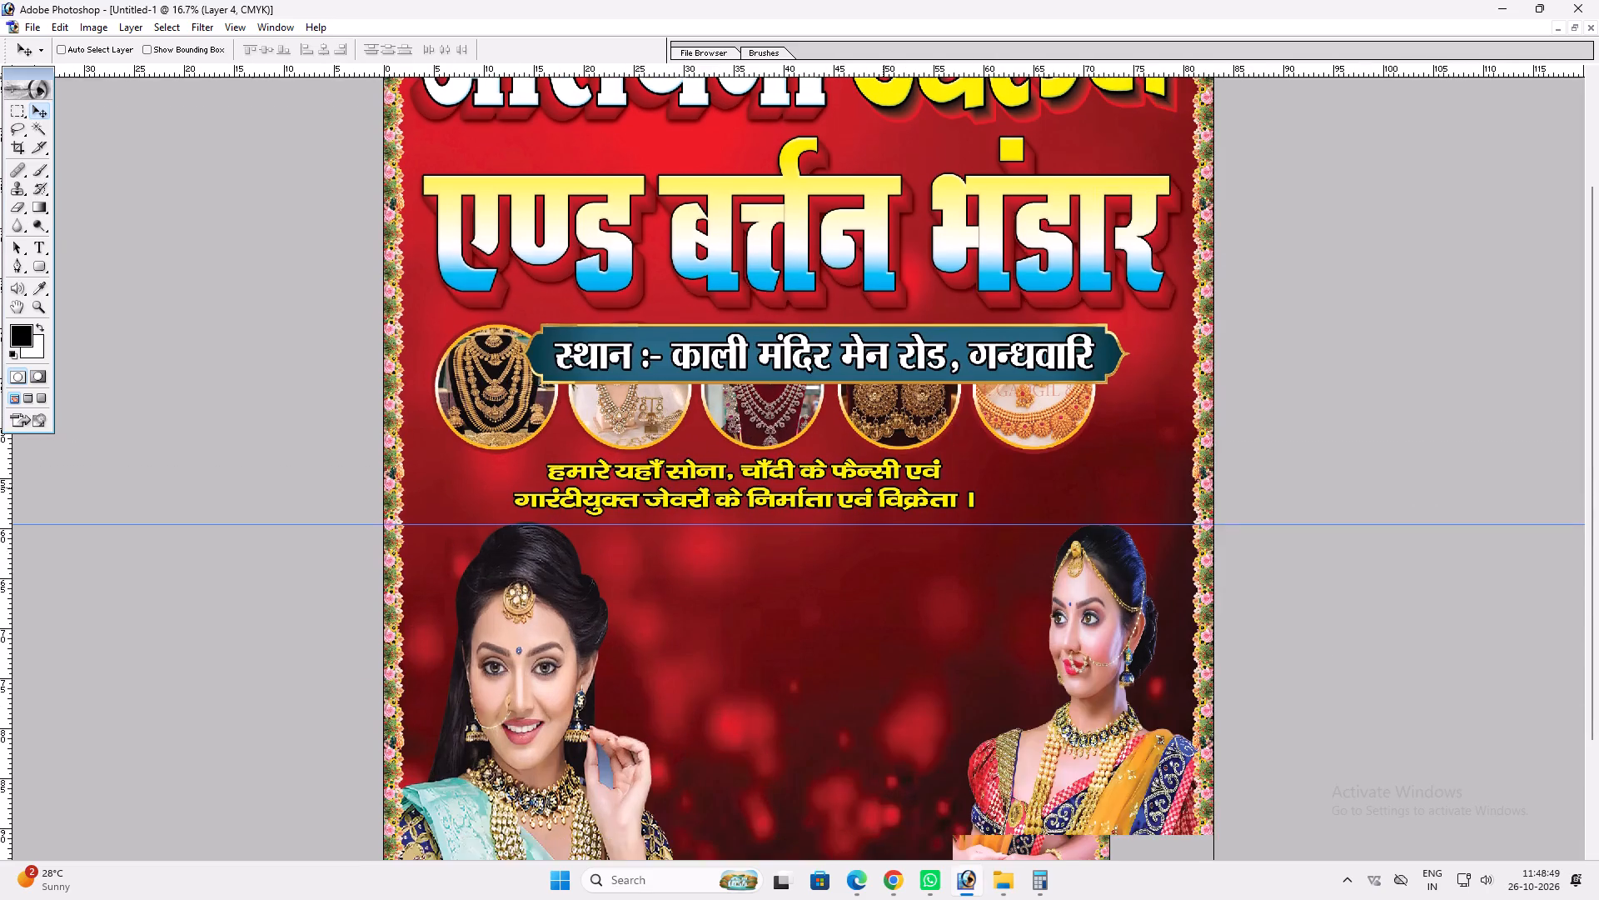
right_click(881, 412)
left_click(889, 426)
key("ctrl+t")
left_click_drag(896, 453, 893, 423, "shift")
key("shift+Return")
key("v")
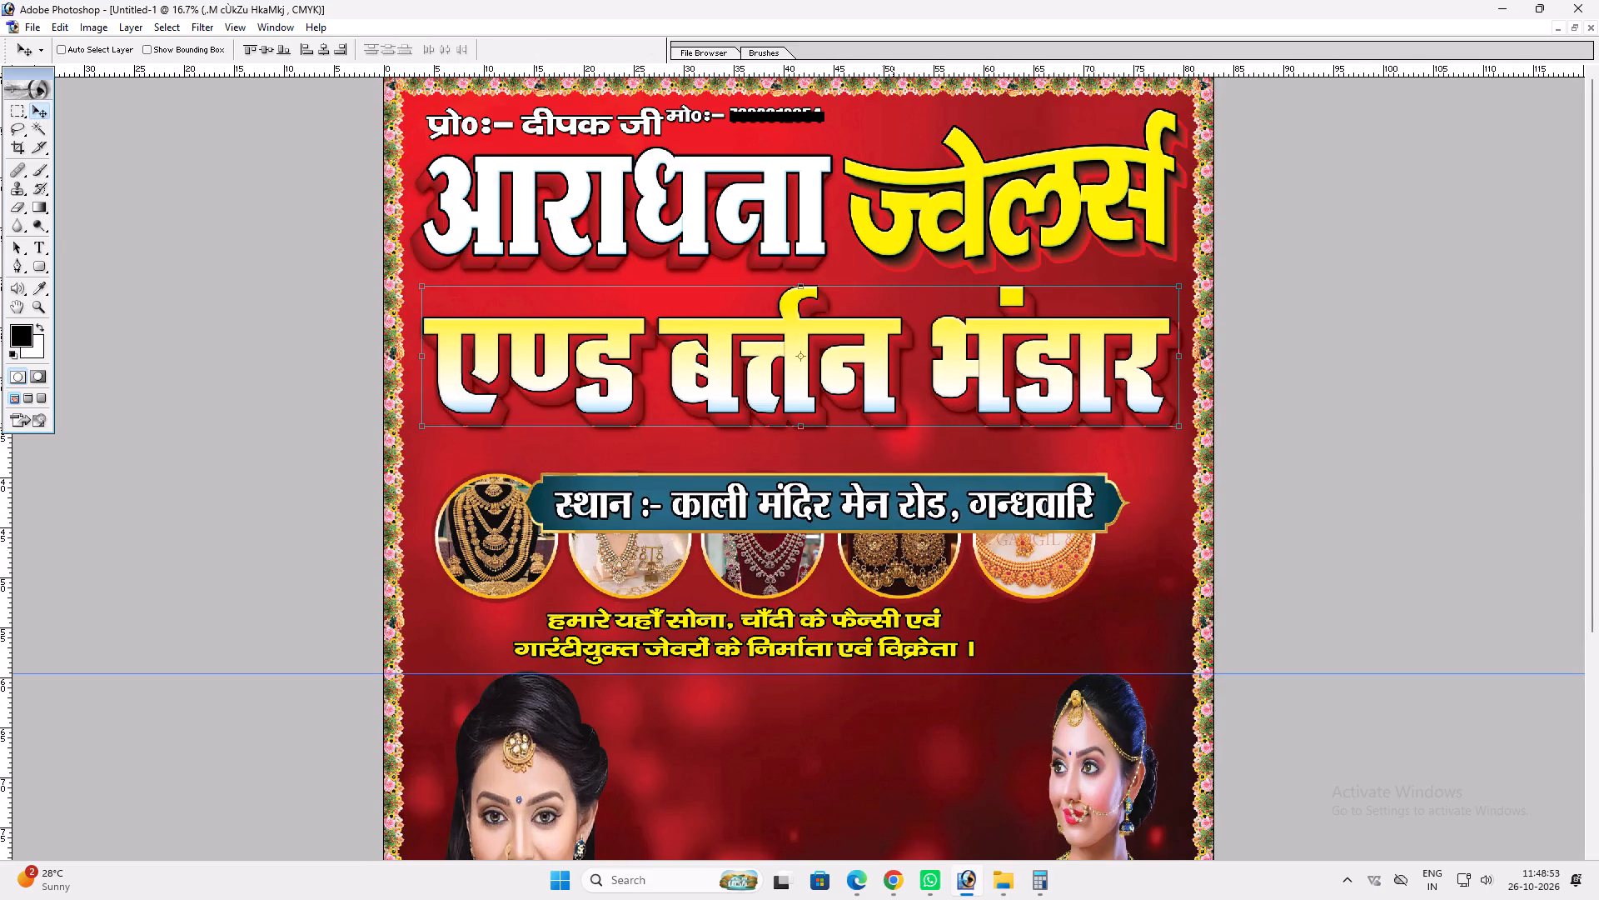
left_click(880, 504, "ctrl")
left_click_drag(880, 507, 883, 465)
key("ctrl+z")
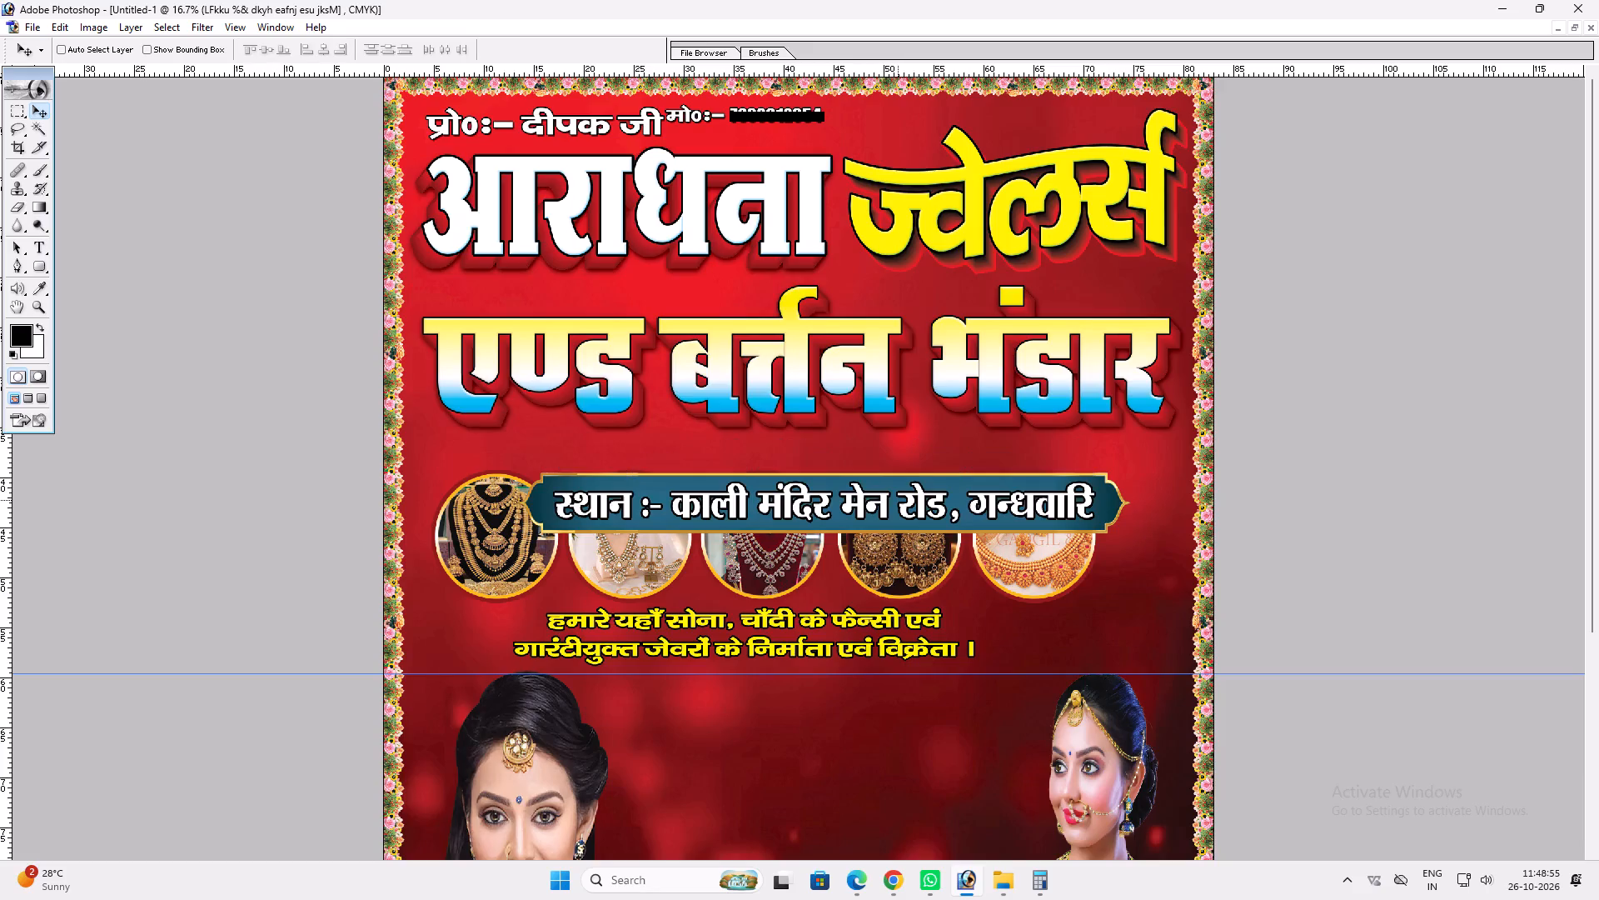
Move the address plate with its text up beneath "एण्ड बर्त्तन भंडार", shrink both together and shift them toward the banner's centre.
left_click(898, 483, "ctrl+shift")
left_click_drag(898, 483, 901, 450)
key("ctrl+t")
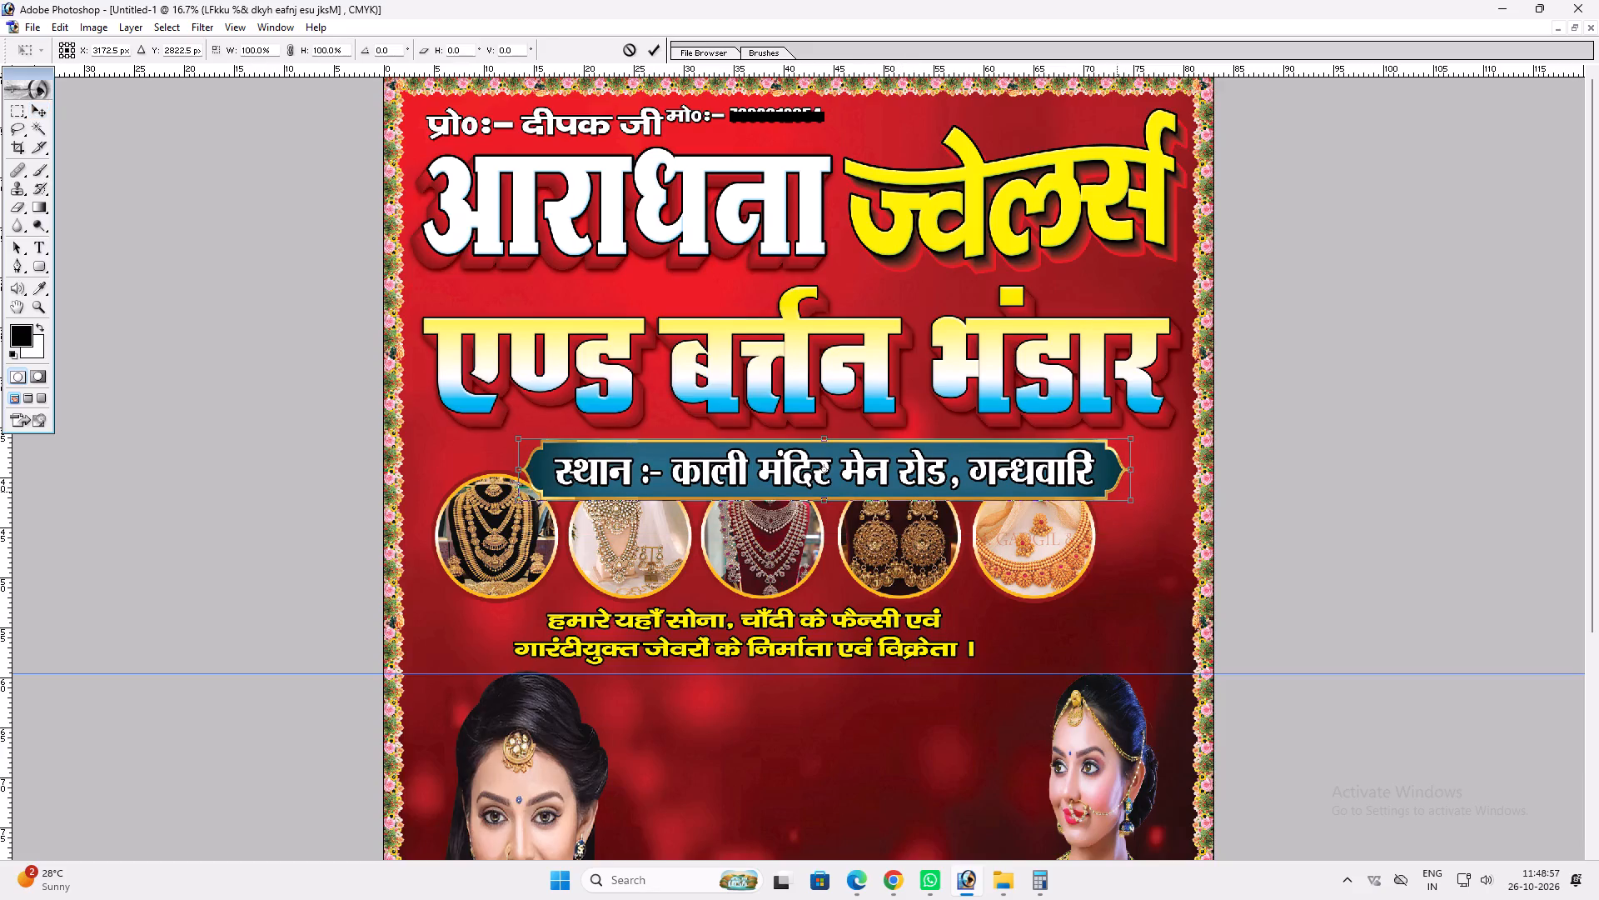
left_click_drag(1130, 496, 1002, 471, "shift")
key("Return")
key("v")
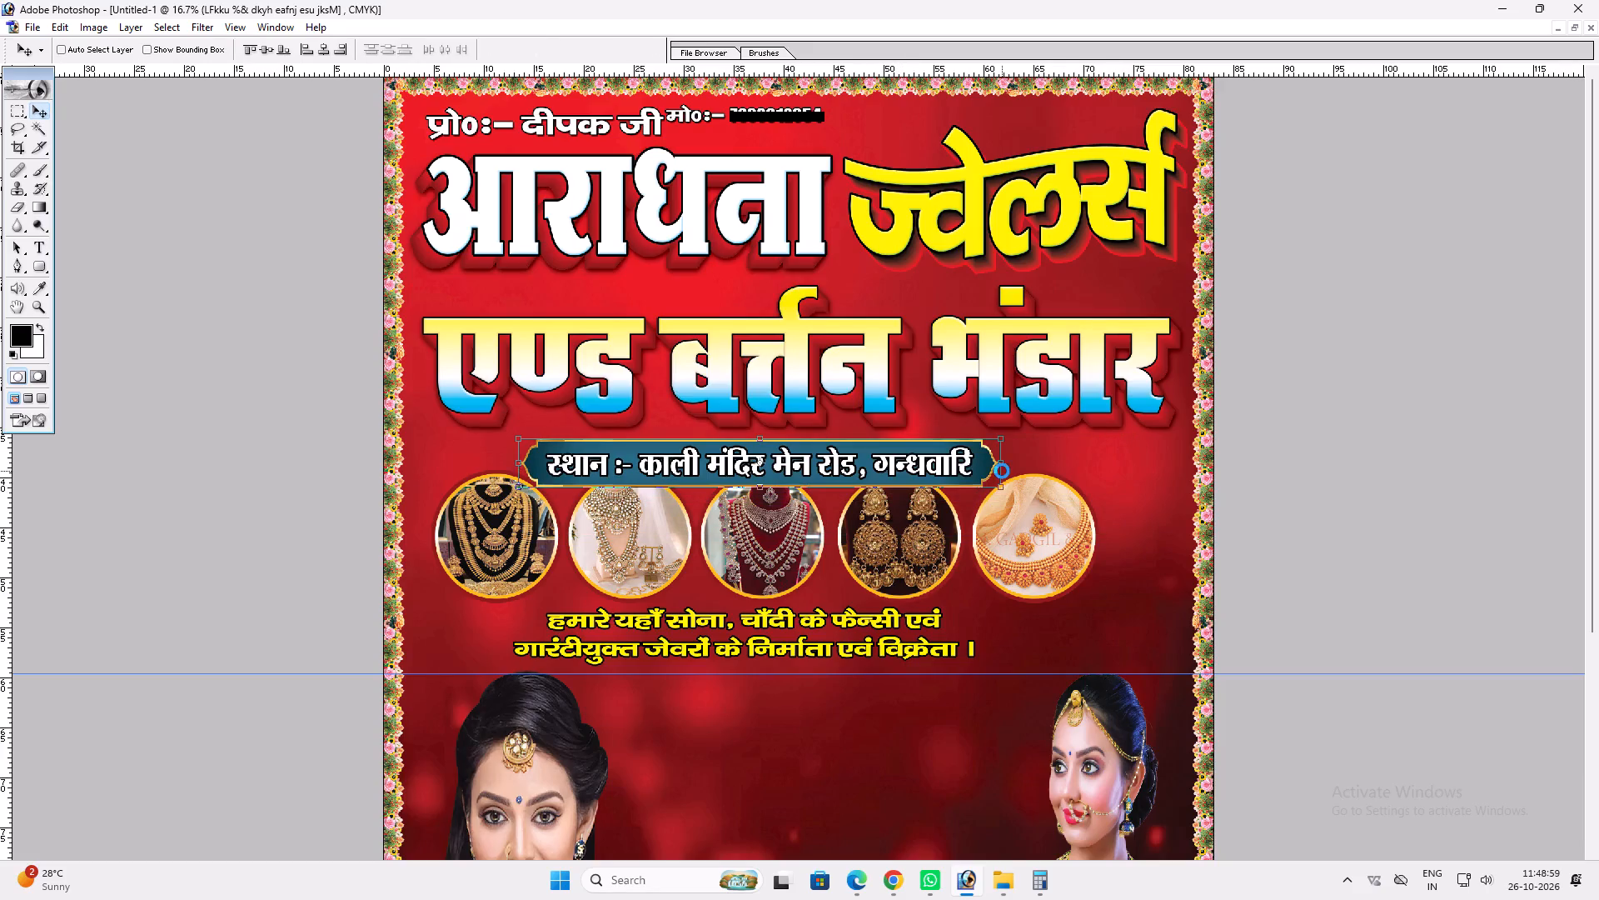
left_click_drag(963, 472, 991, 473, "shift")
Move the row of jewellery circles down clear of the address plate, over the top line of the yellow text.
key("space")
key("space")
key("space")
key("space")
left_click_drag(962, 548, 948, 423)
left_click(938, 435, "ctrl")
left_click_drag(933, 427, 932, 435)
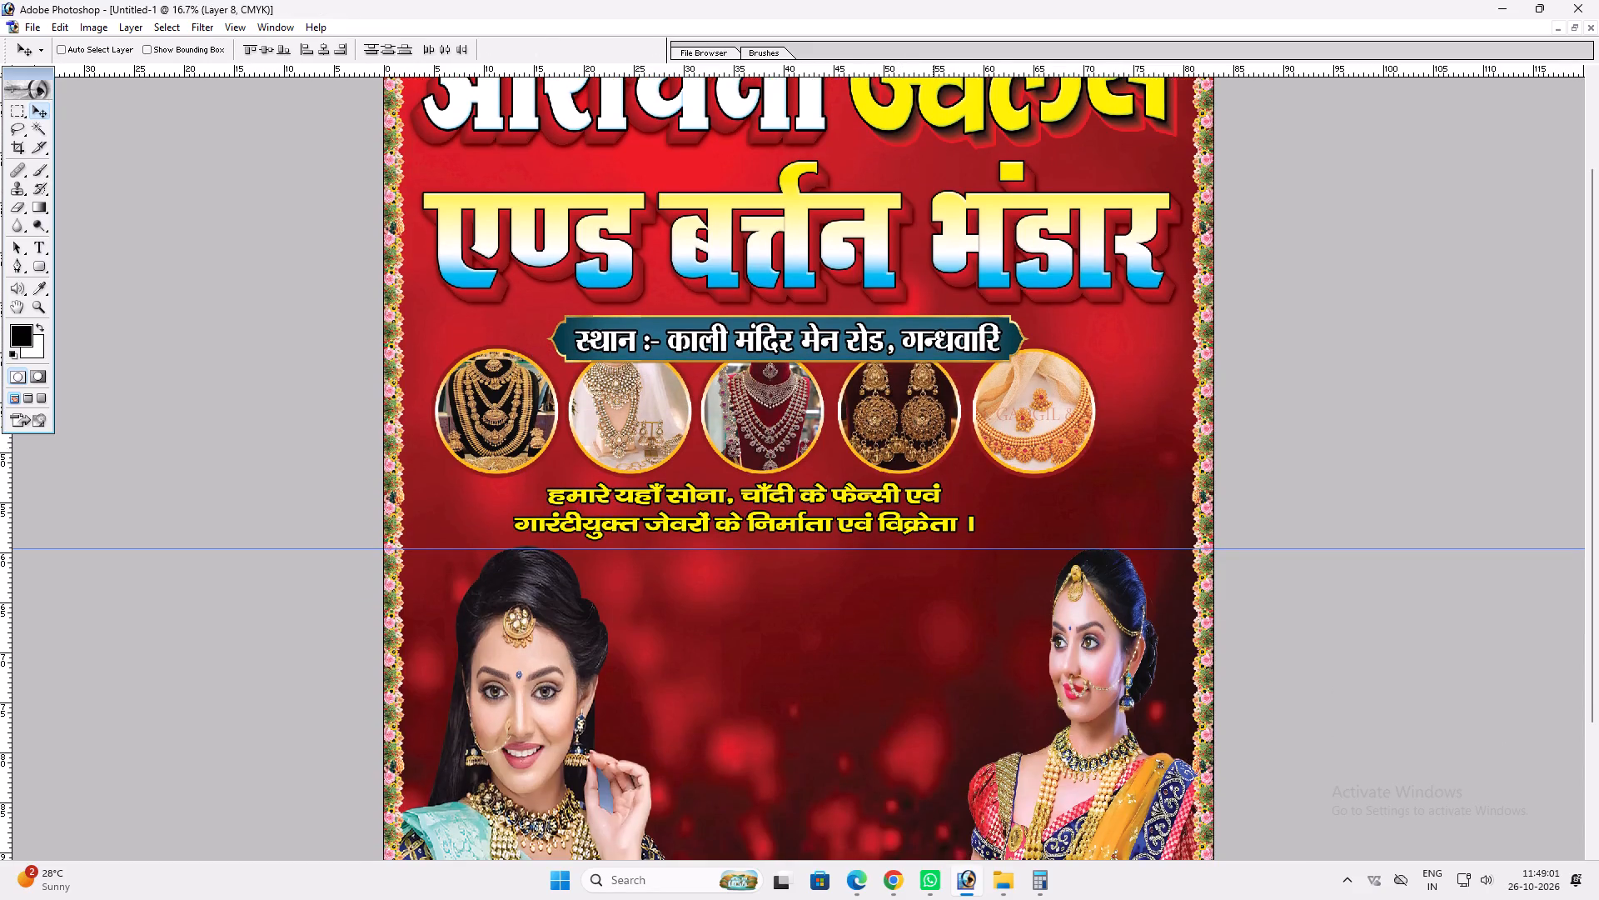
left_click_drag(932, 435, 929, 452)
Enlarge the row of jewellery circles and widen it on both sides to span the width of the "एण्ड बर्त्तन भंडार" title.
key("ctrl+t")
left_click_drag(1088, 499, 1125, 502, "shift")
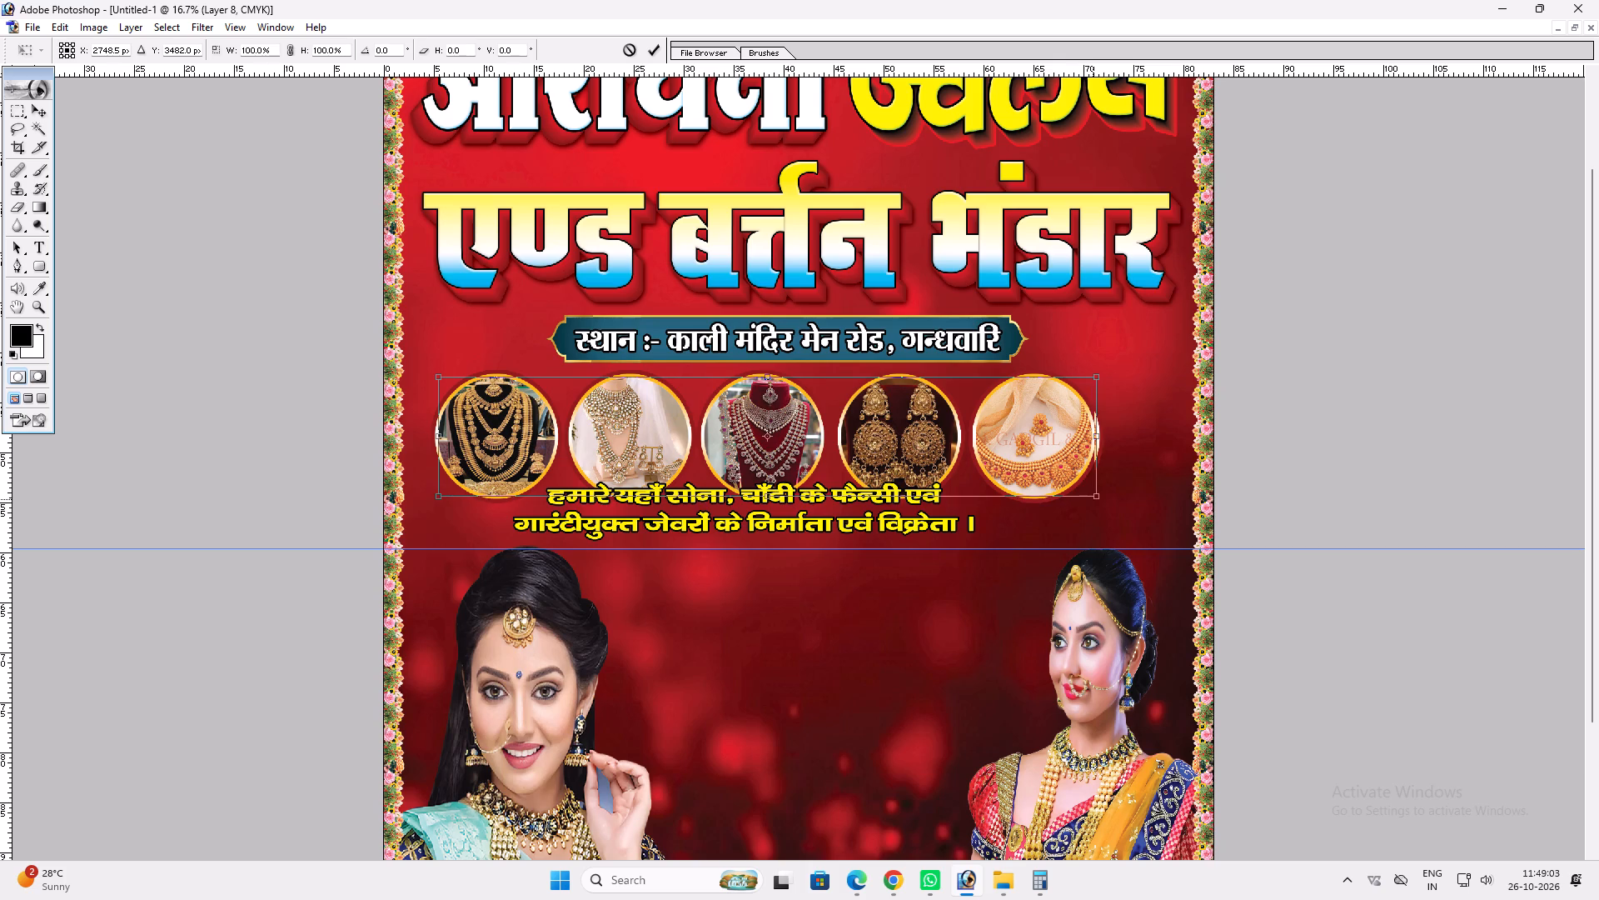
left_click_drag(1125, 502, 1169, 499, "shift")
key("shift+Return")
key("v")
key("Return")
key("ctrl+t")
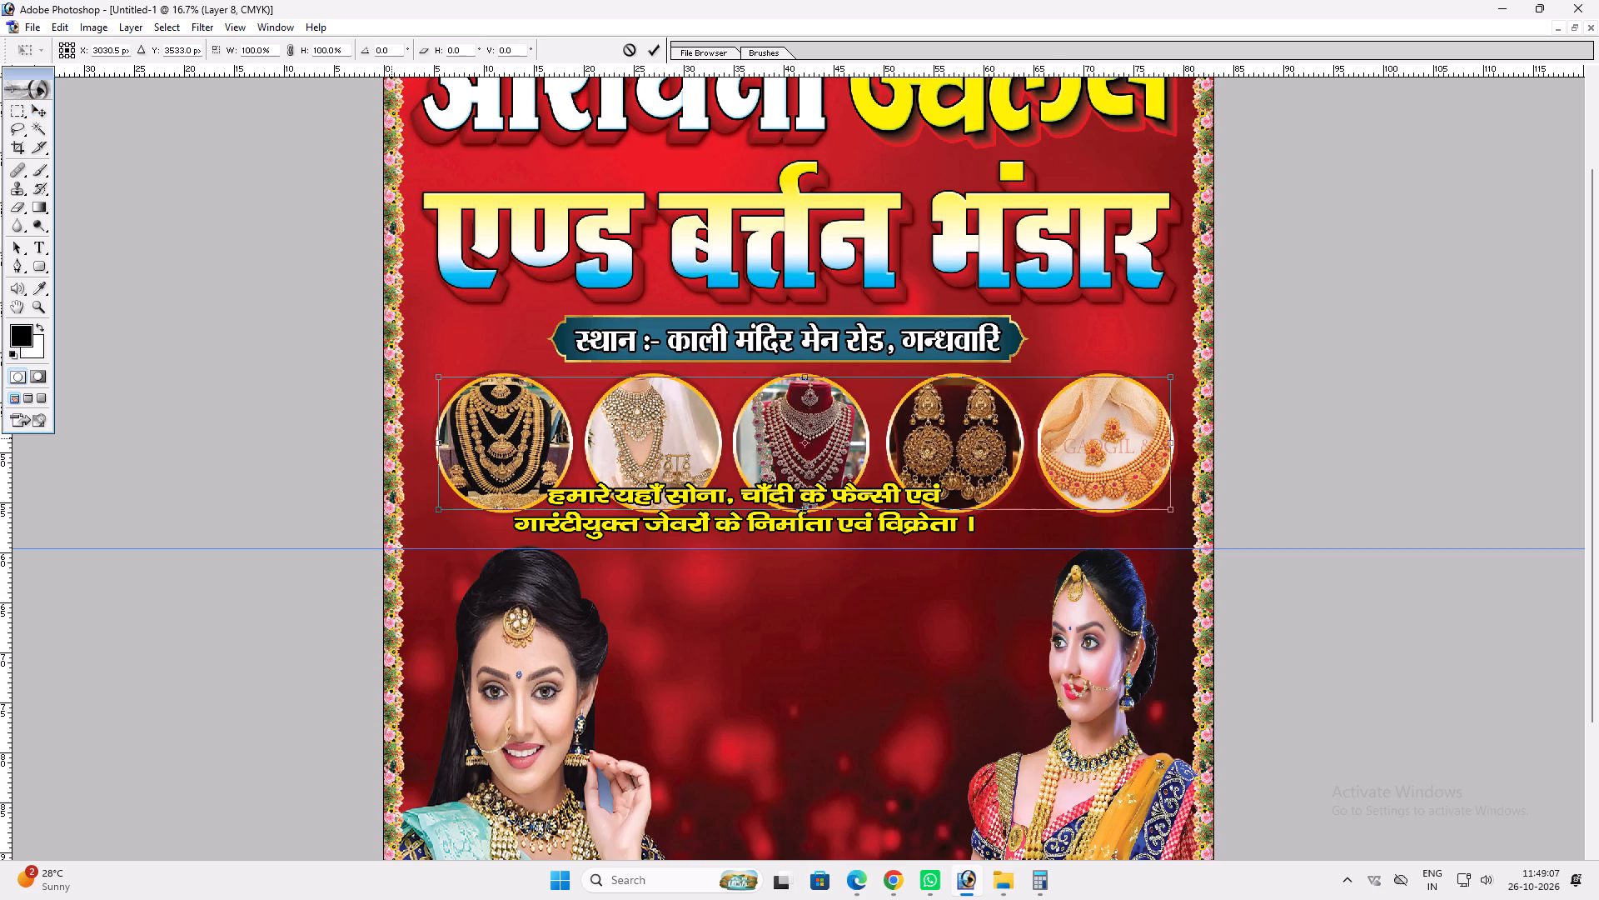
left_click_drag(441, 435, 427, 437, "shift")
key("shift+Return")
key("v")
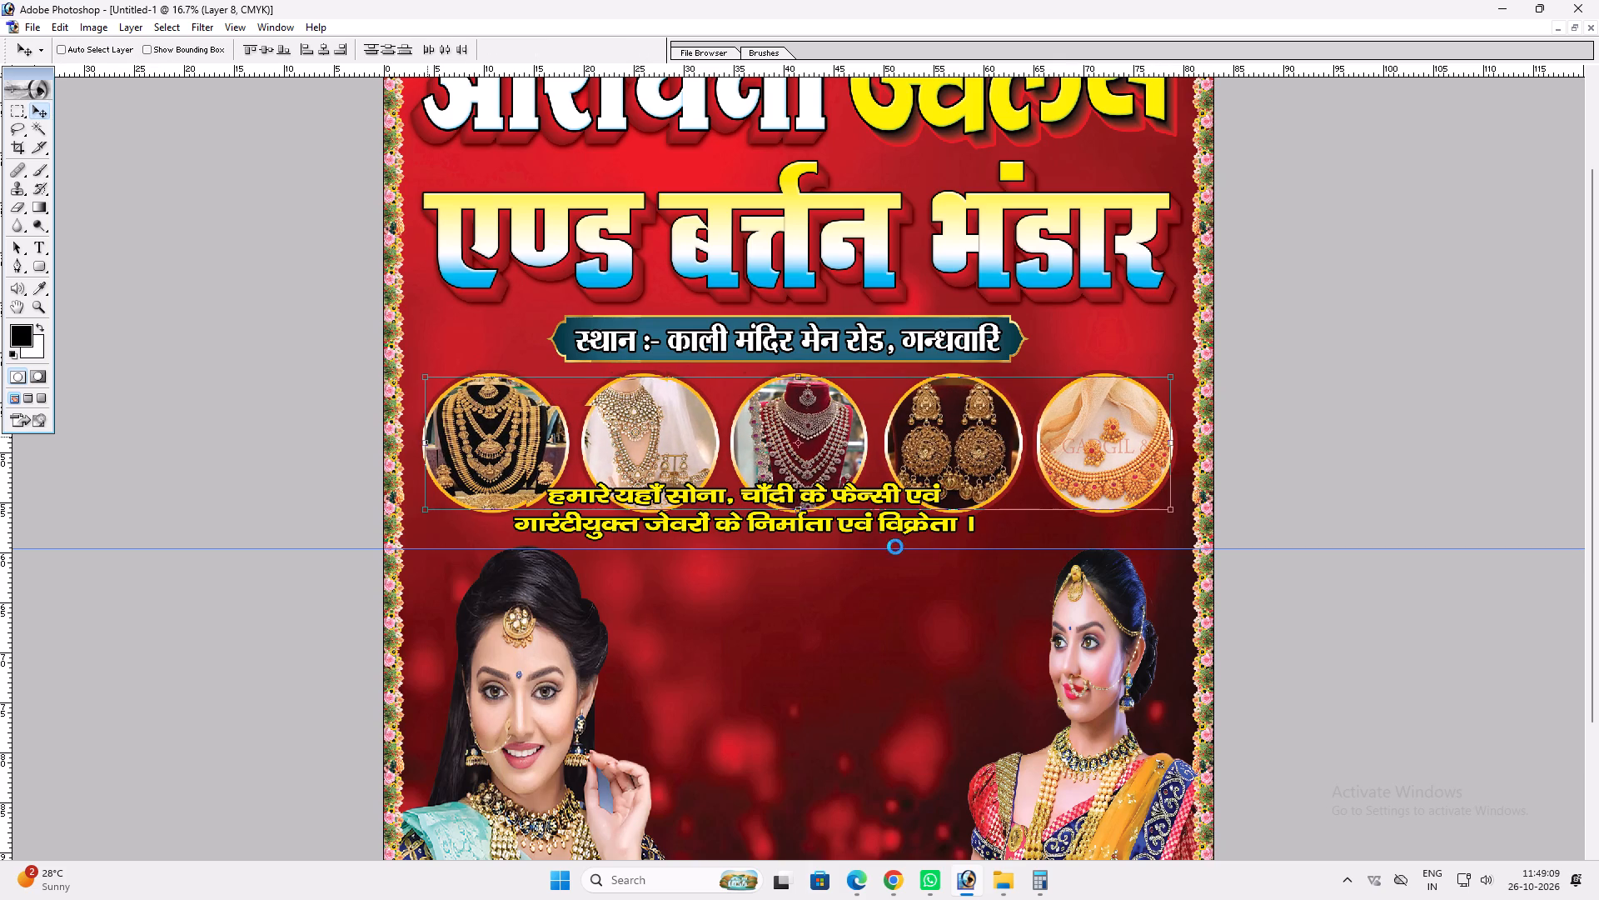
Move the yellow "हमारे यहाँ सोना, चाँदी के" text down below the jewellery circles, between the two women's heads.
key("space")
key("space")
key("space")
key("space")
key("space")
key("space")
key("space")
key("space")
left_click_drag(910, 549, 889, 410)
key("v")
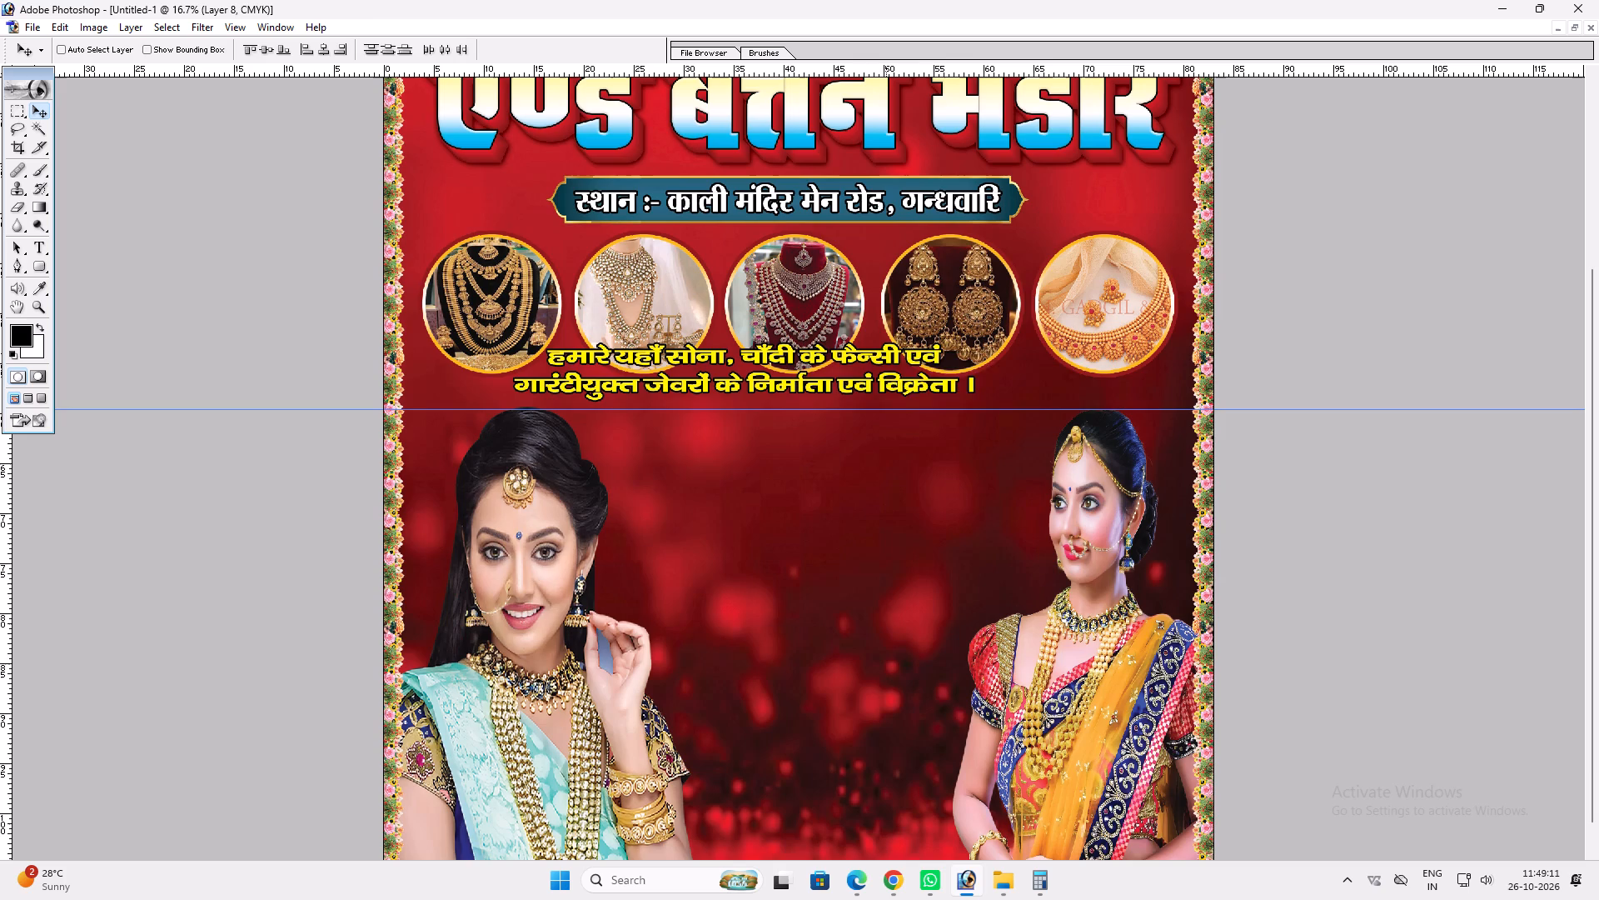
right_click(886, 353)
left_click(913, 362)
left_click_drag(899, 358, 979, 440)
Rebreak the yellow text into three lines starting "हमारे यहाँ", "फैन्सी एवं" and "के निर्माता", and move it up and left to the guide.
key("t")
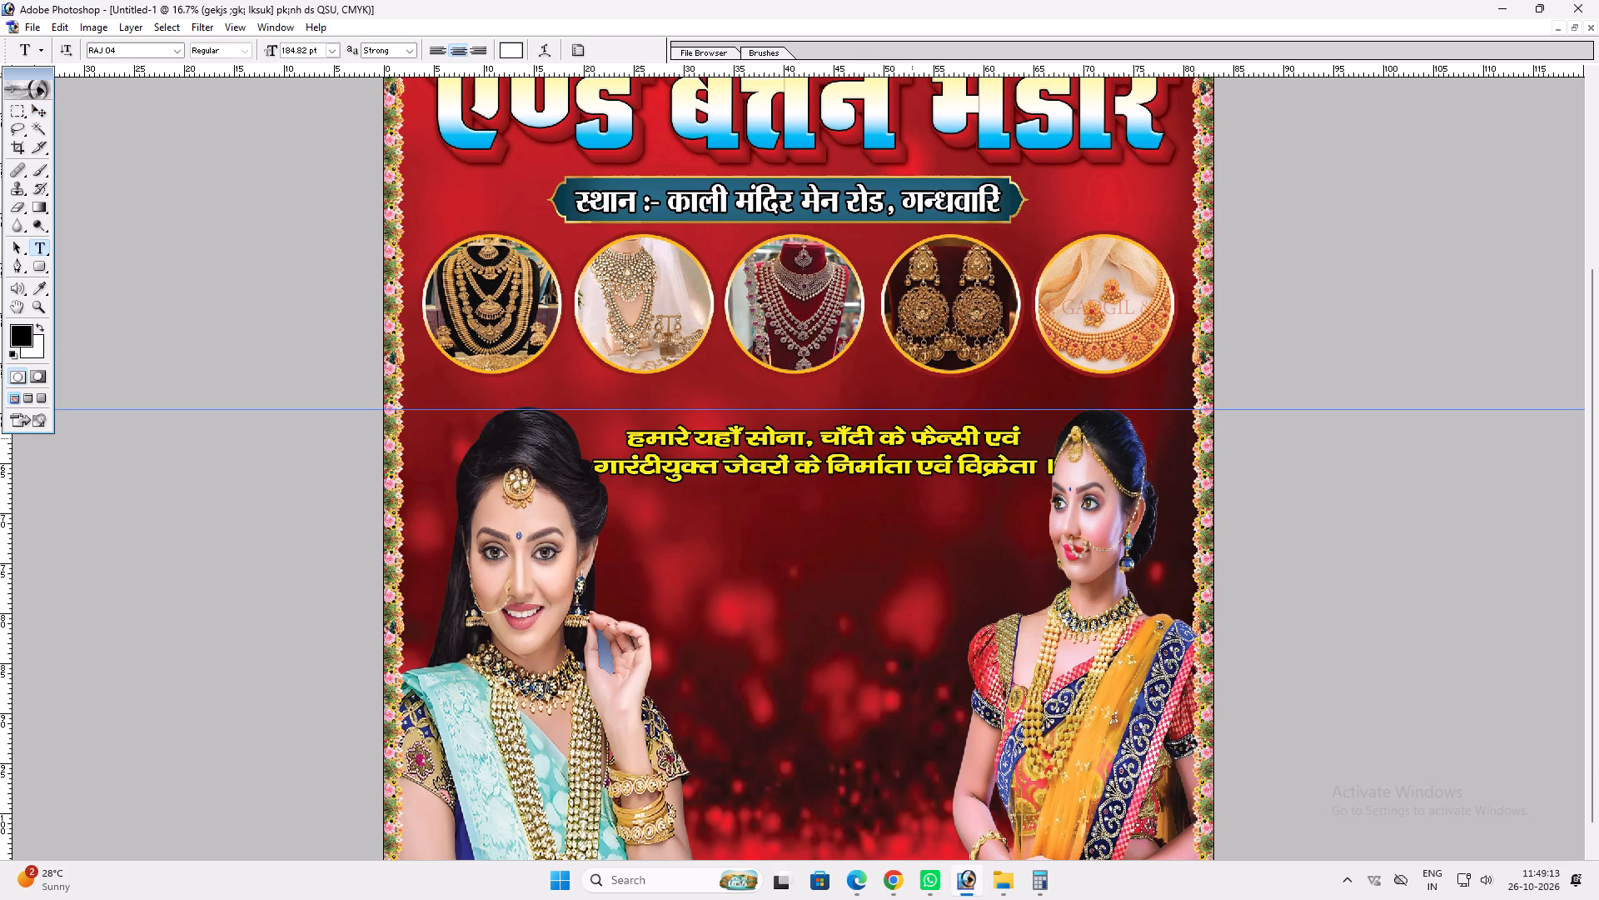
left_click(915, 438)
key("Return")
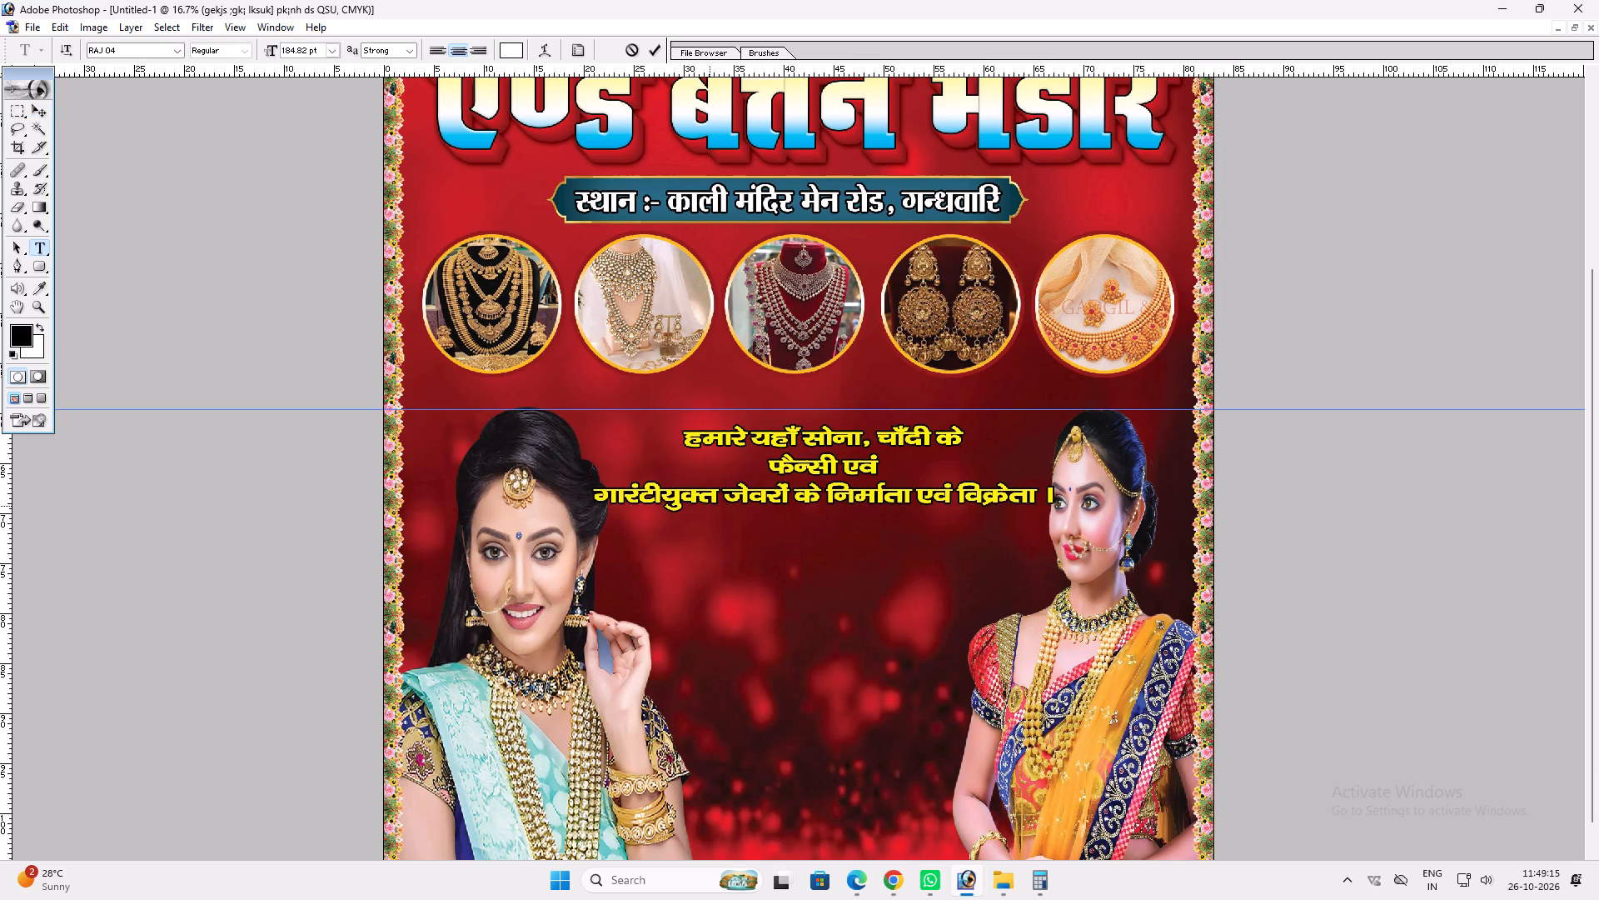
left_click(795, 499)
key("Return")
key("Up")
key("Home")
key("BackSpace")
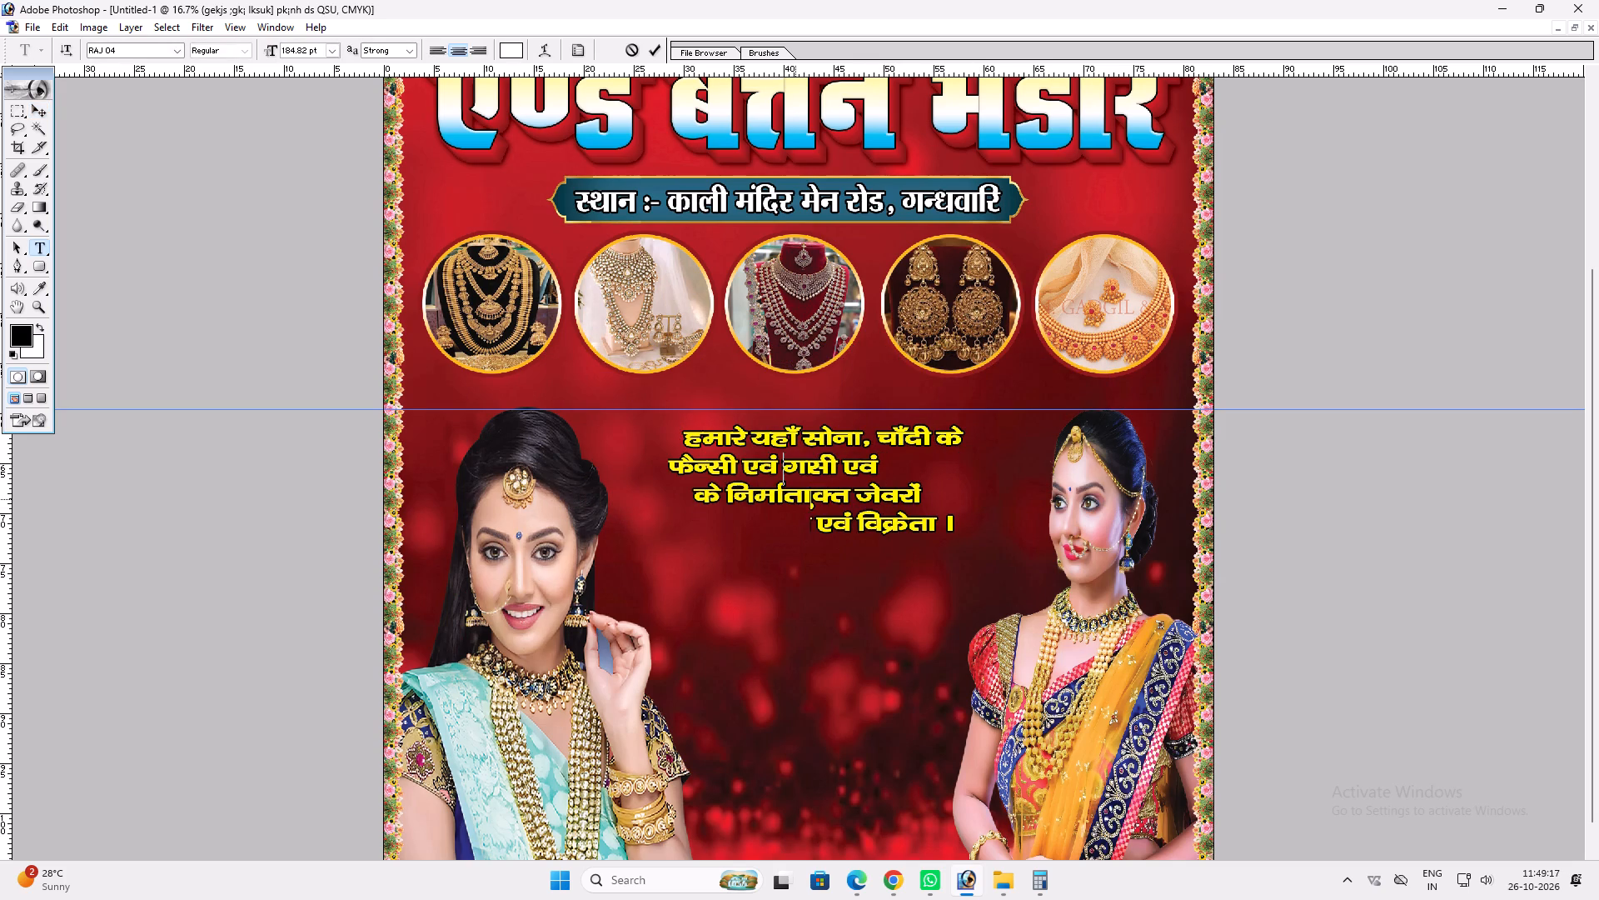
left_click_drag(879, 612, 818, 583)
key("Return")
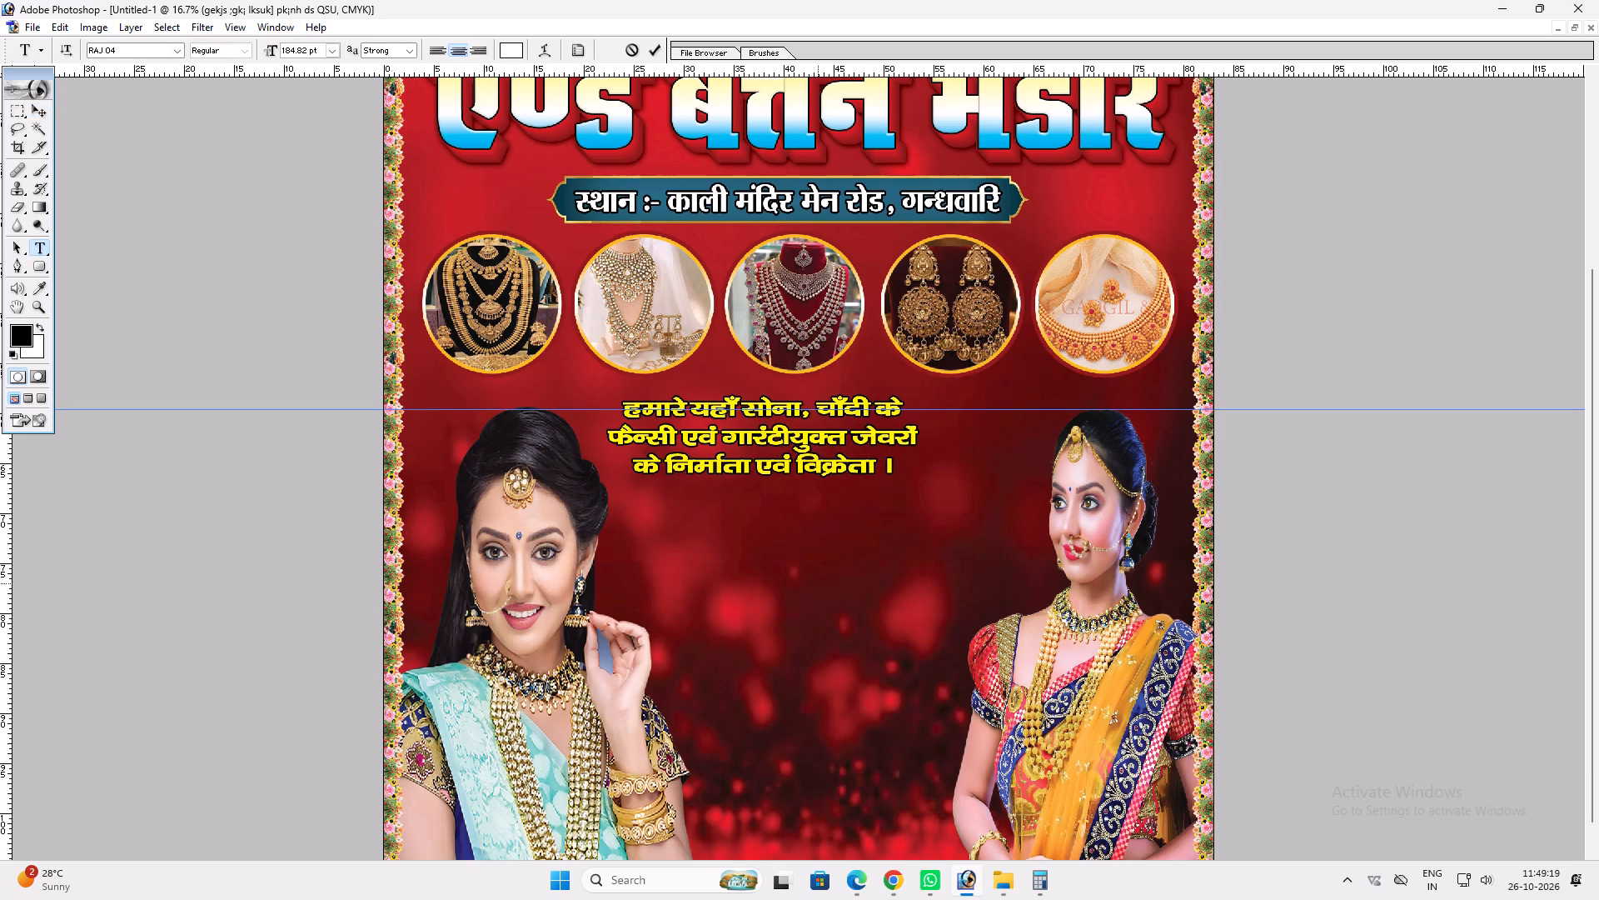
Scale the three-line yellow text to 132.9% width and 148.1% height, stretch its height another 110.3%, and shift it slightly right.
key("ctrl+t")
left_click_drag(914, 477, 1021, 479, "shift")
left_click_drag(979, 501, 977, 512, "shift")
key("shift+Return")
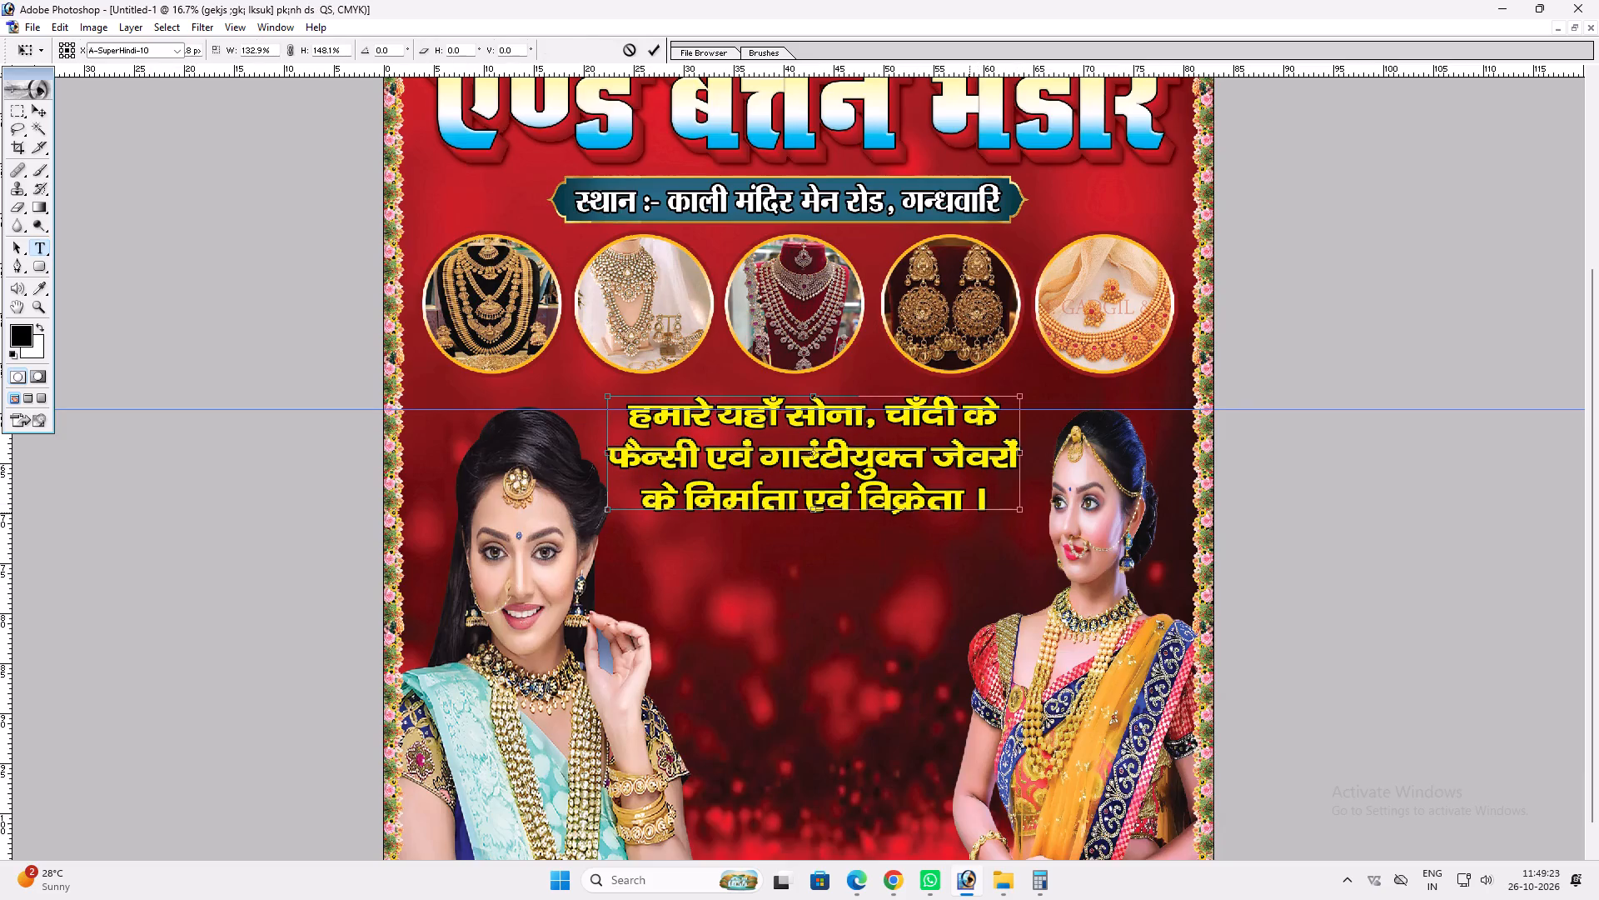
type("vv")
key("ctrl+t")
left_click_drag(947, 396, 959, 390, "alt+shift")
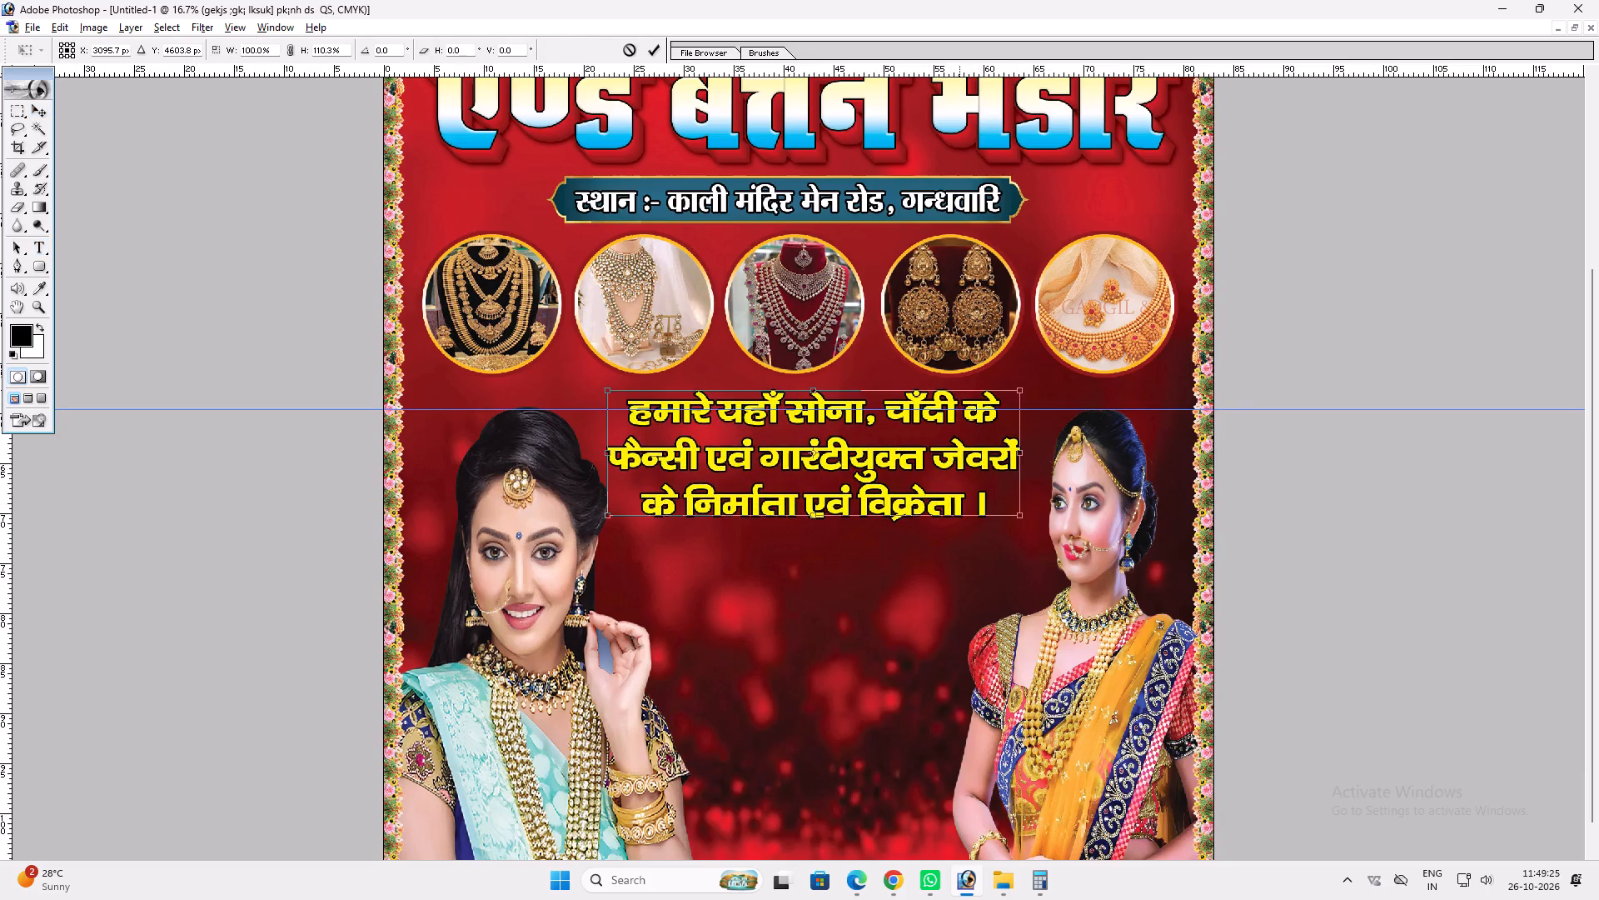
key("shift+Return")
key("v")
left_click_drag(902, 482, 914, 484)
Reduce the height of the woman in the yellow saree to 98.3% from her top edge.
key("space")
key("space")
key("space")
right_click_drag(859, 480, 869, 482)
left_click_drag(886, 488, 893, 490)
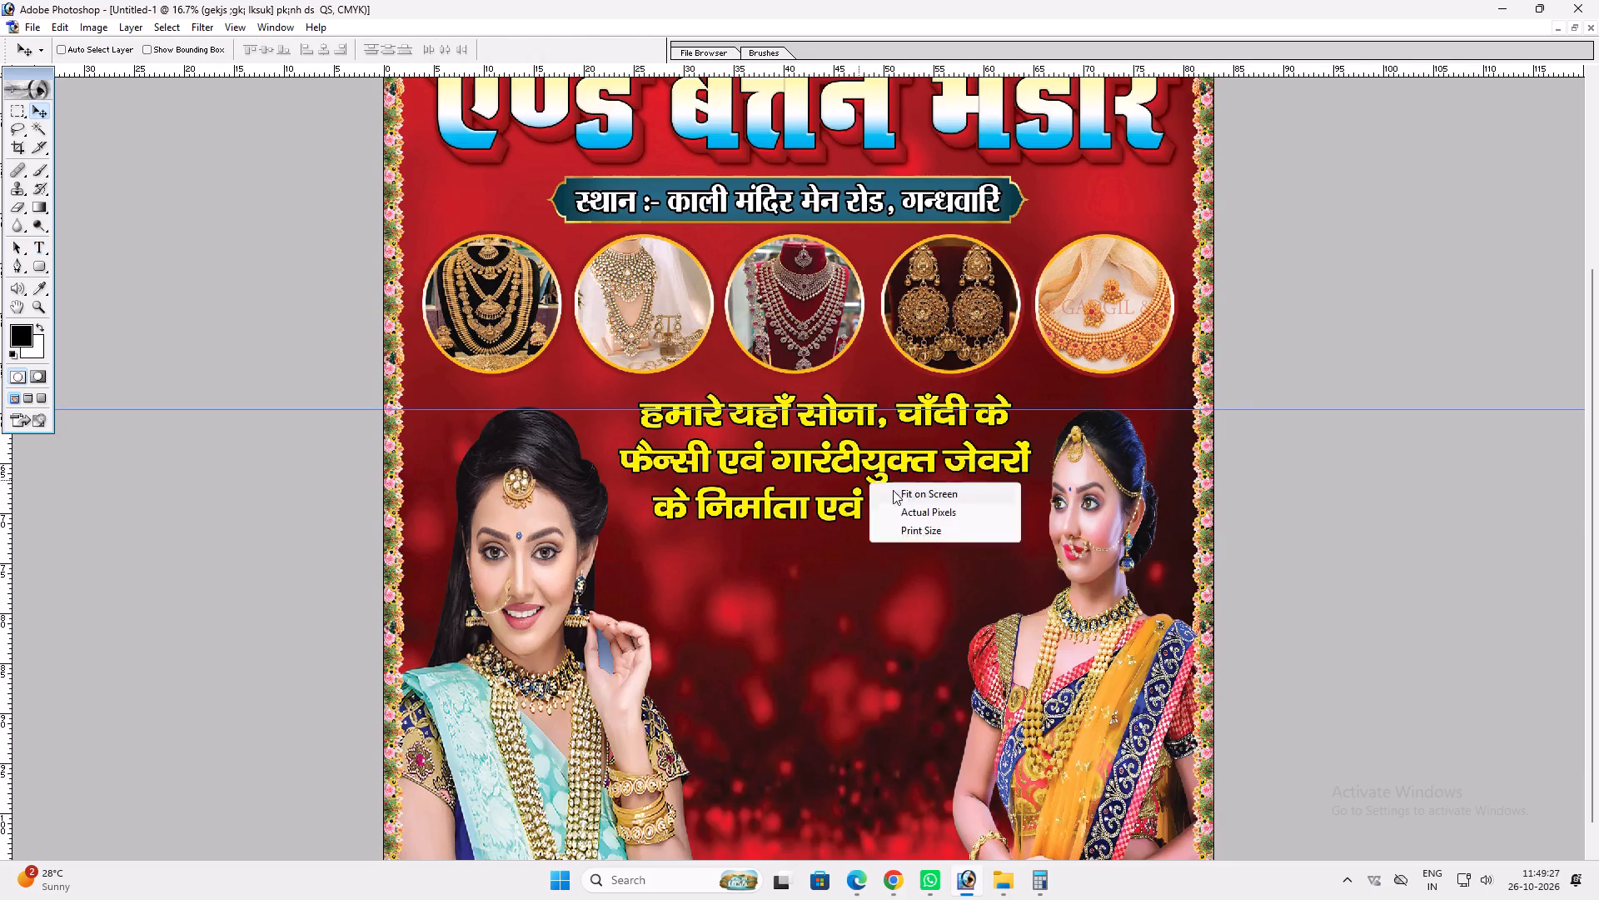
left_click_drag(893, 490, 899, 491)
key("v")
key("ctrl+plus")
key("space")
key("space")
key("space")
key("space")
key("space")
key("space")
left_click_drag(886, 544, 899, 436)
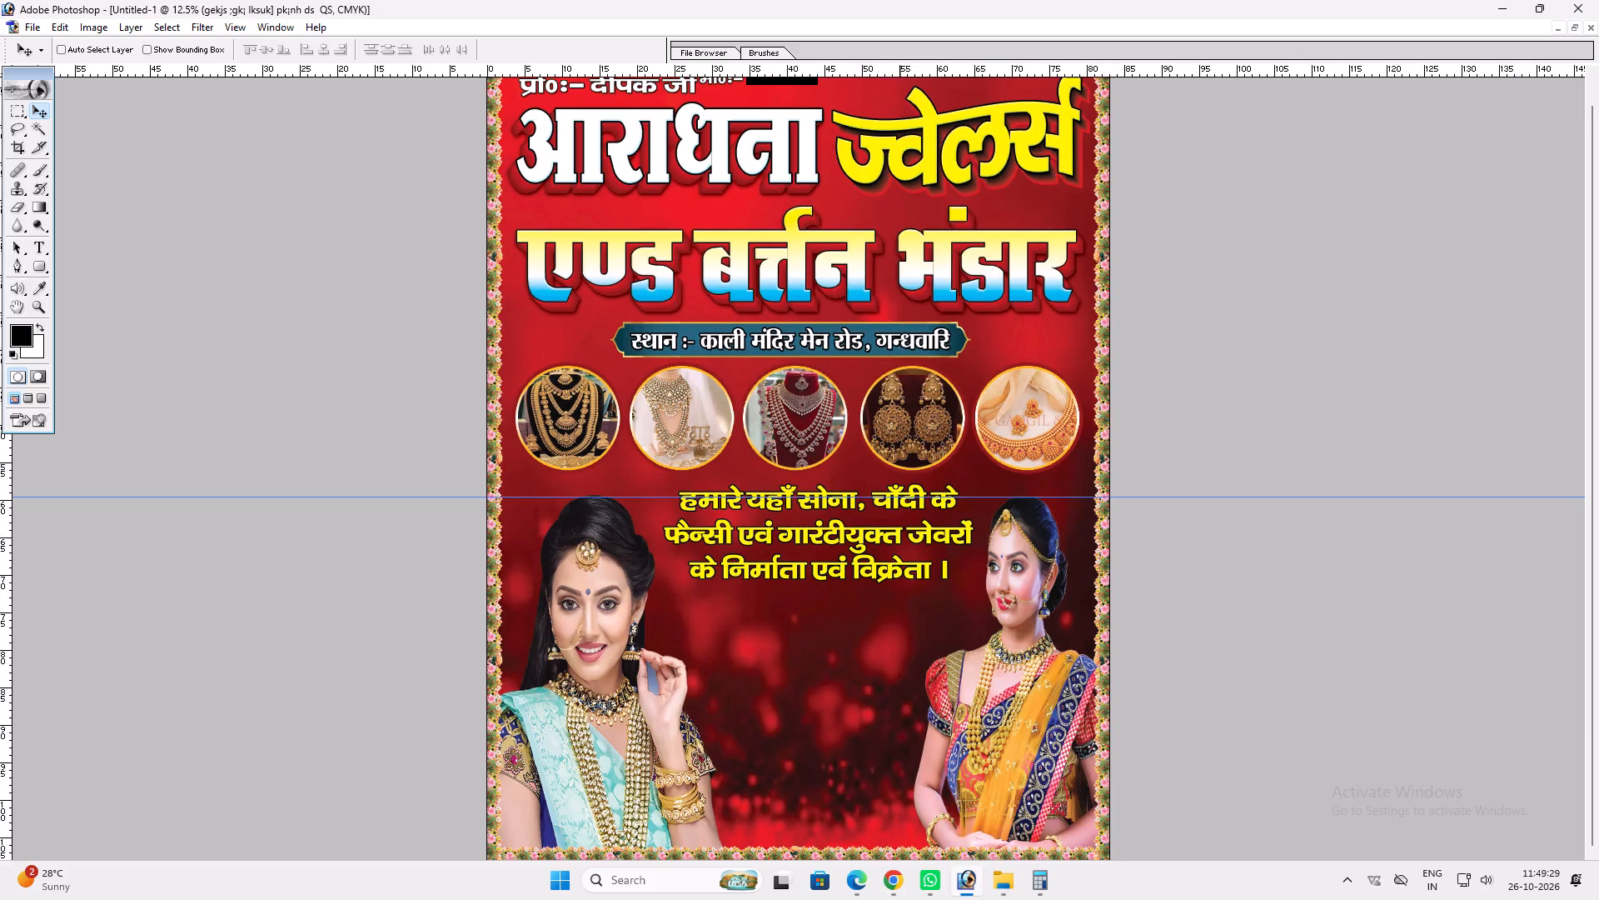
left_click(1007, 544, "ctrl")
key("ctrl+t")
left_click(916, 576, "shift")
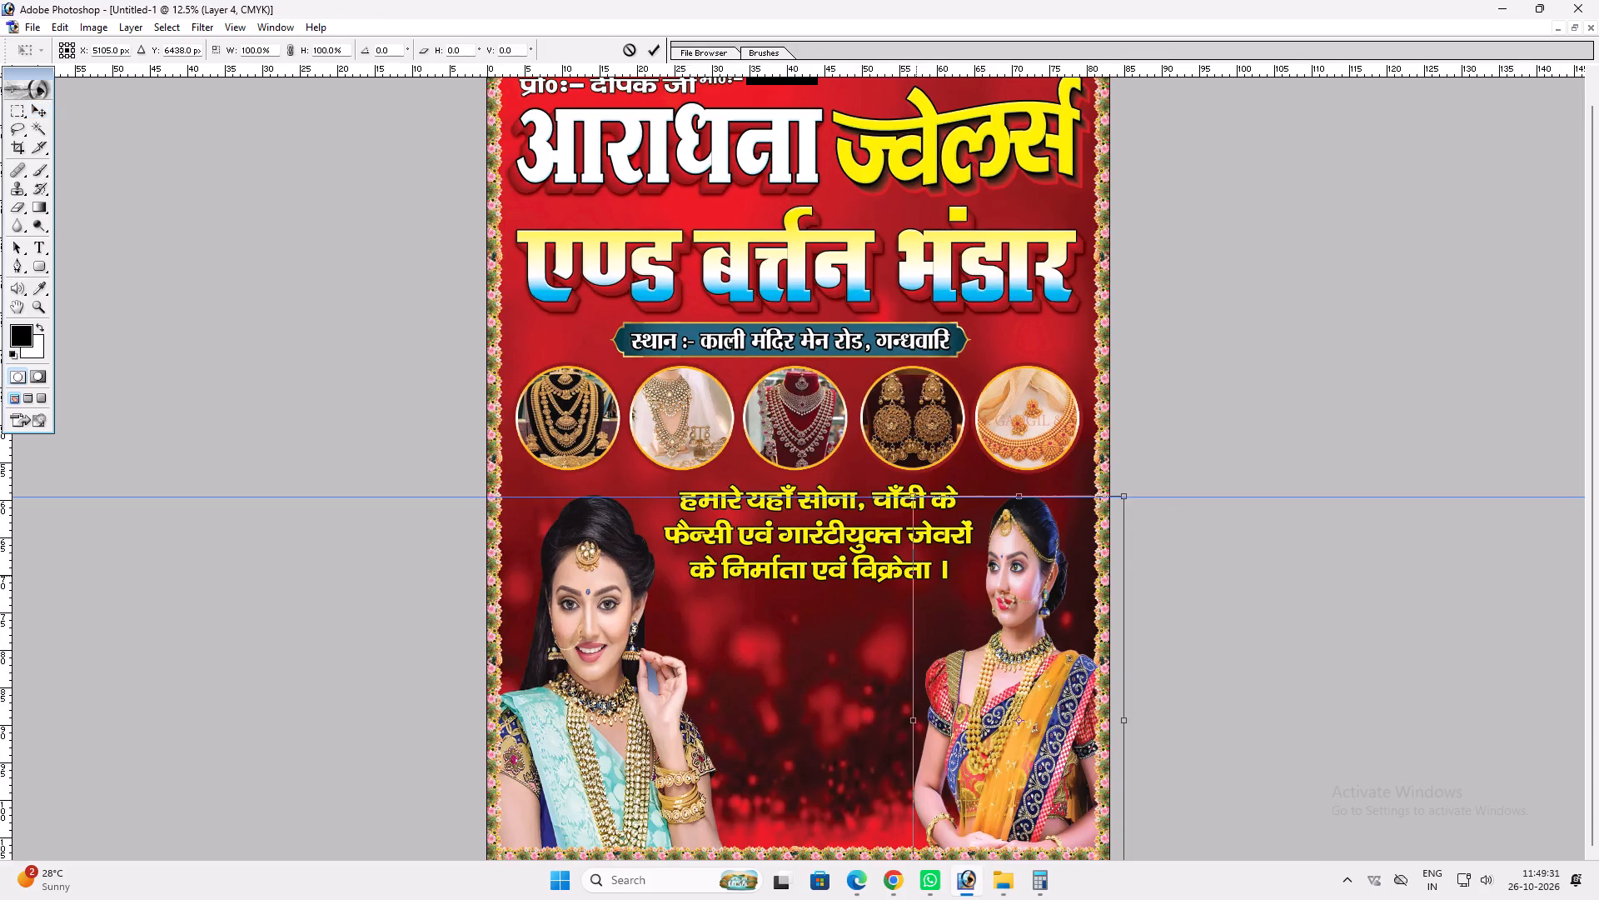
left_click_drag(1056, 494, 1045, 502, "shift")
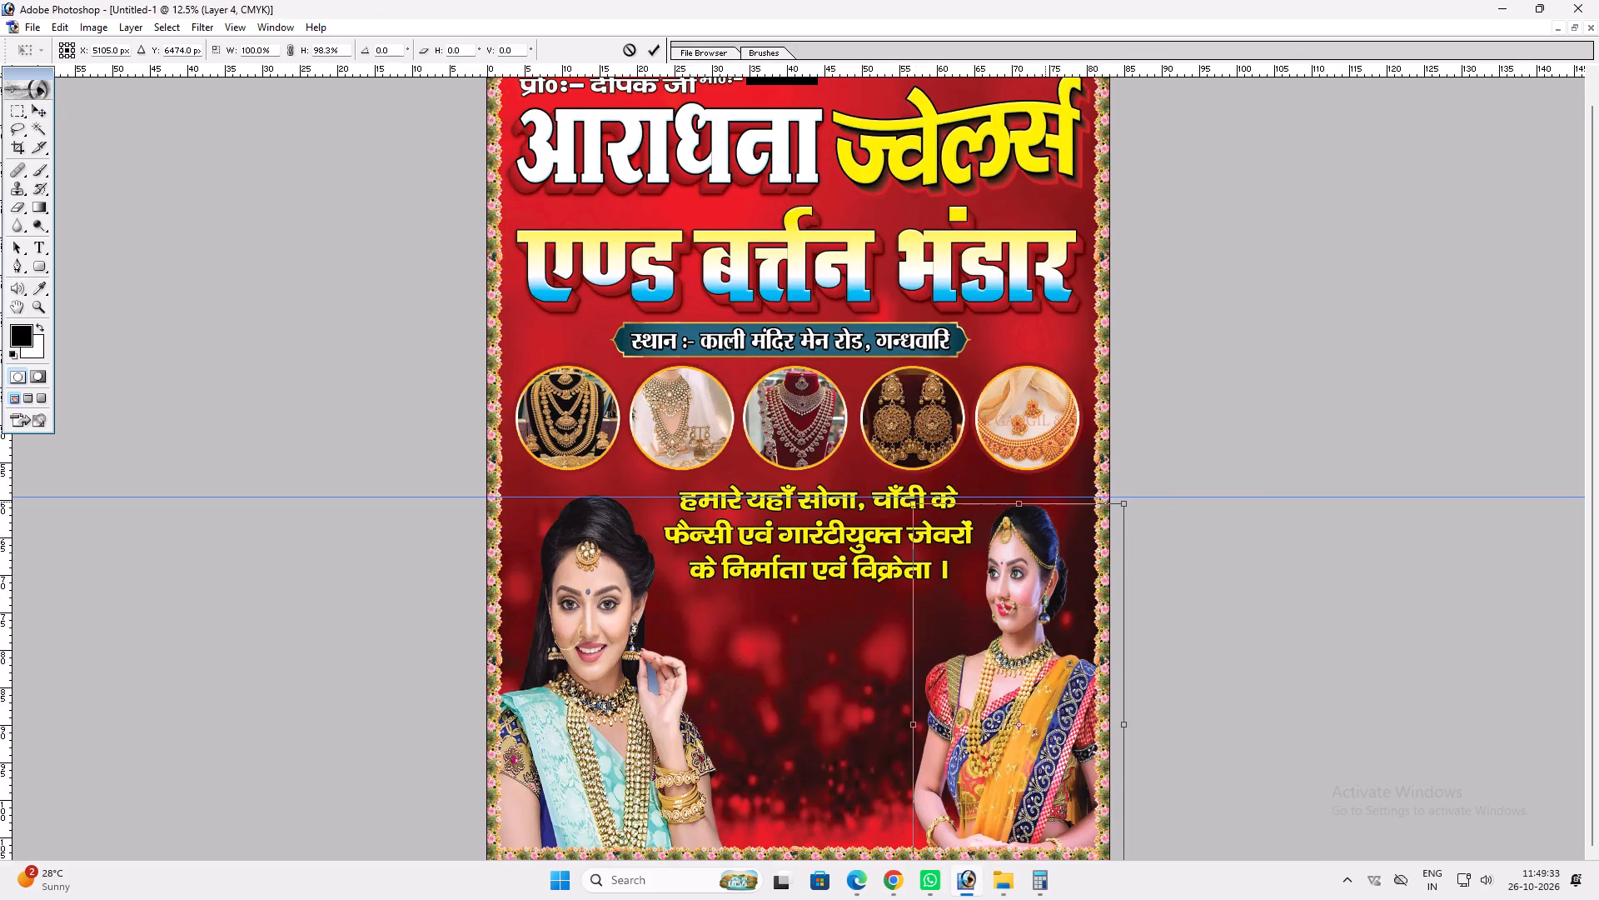
key("Return")
type("vv")
Copy the cupboards picture from the satyam Jweers 2.5x3 banner into the new banner, placing it behind the yellow text beside the woman on the left.
key("f")
key("f")
key("f")
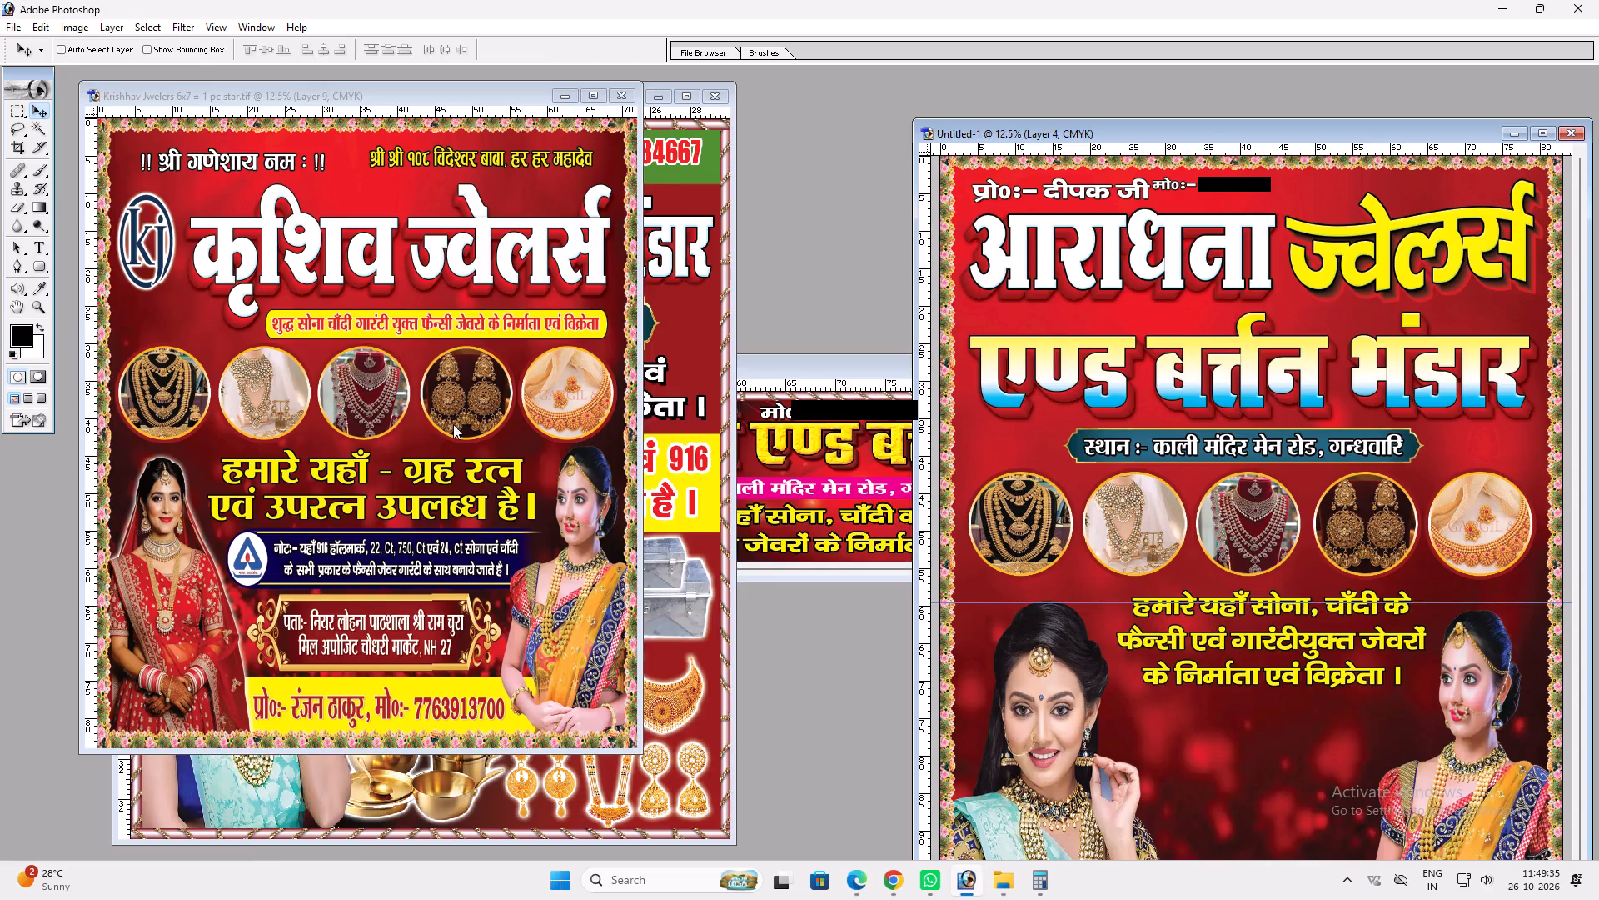
left_click(374, 407)
key("v")
key("v")
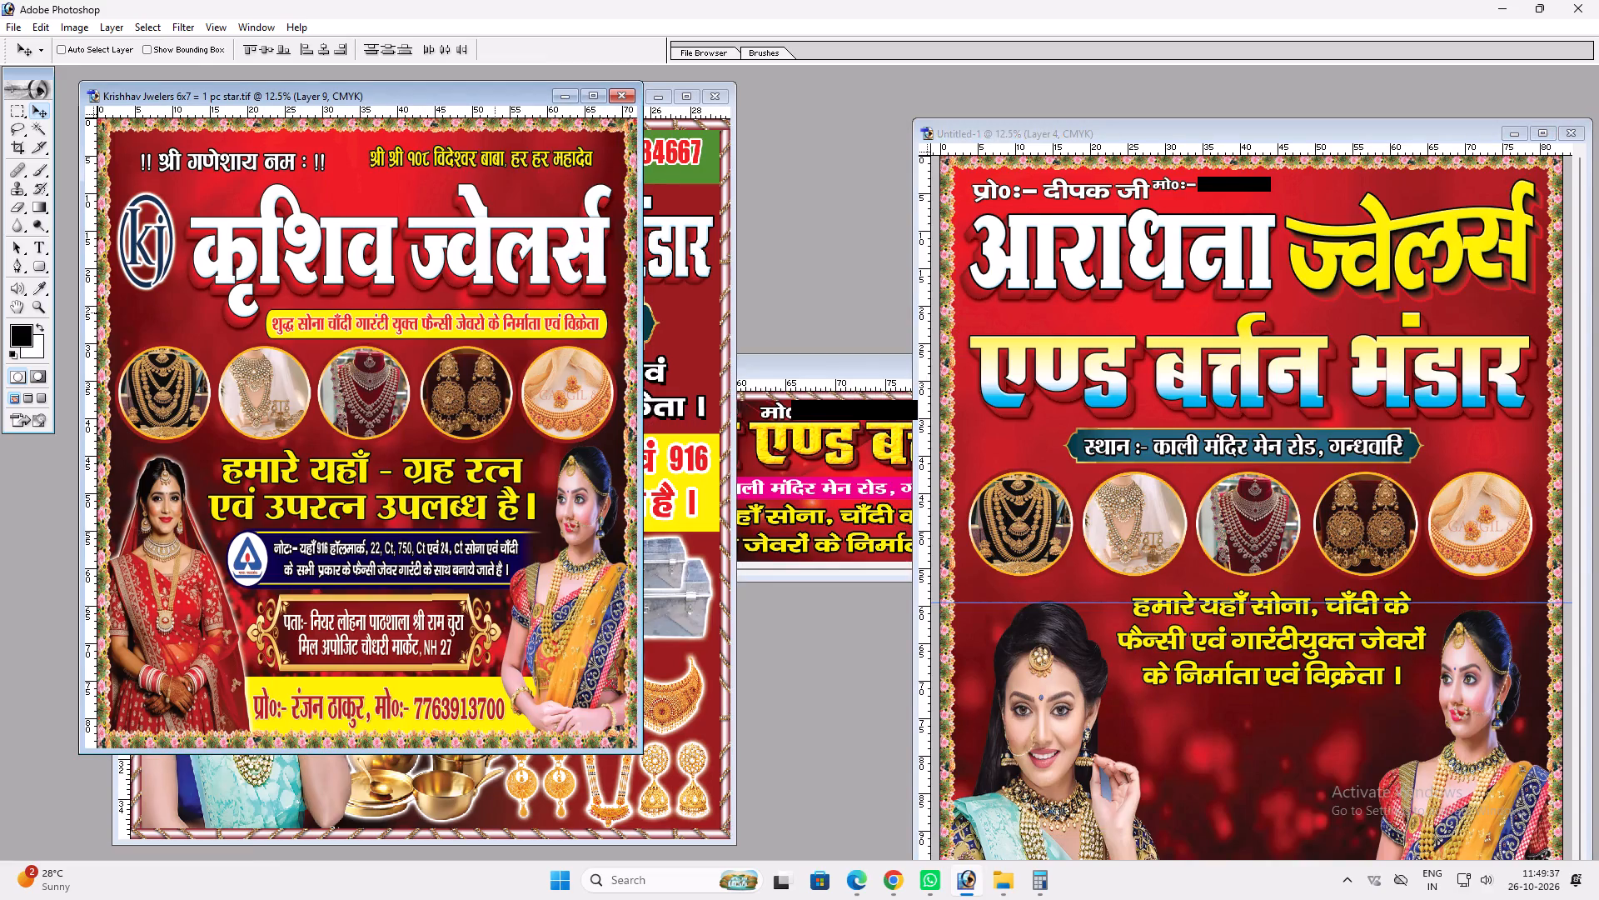
left_click(516, 369)
left_click(696, 438)
key("v")
left_click(508, 583, "ctrl")
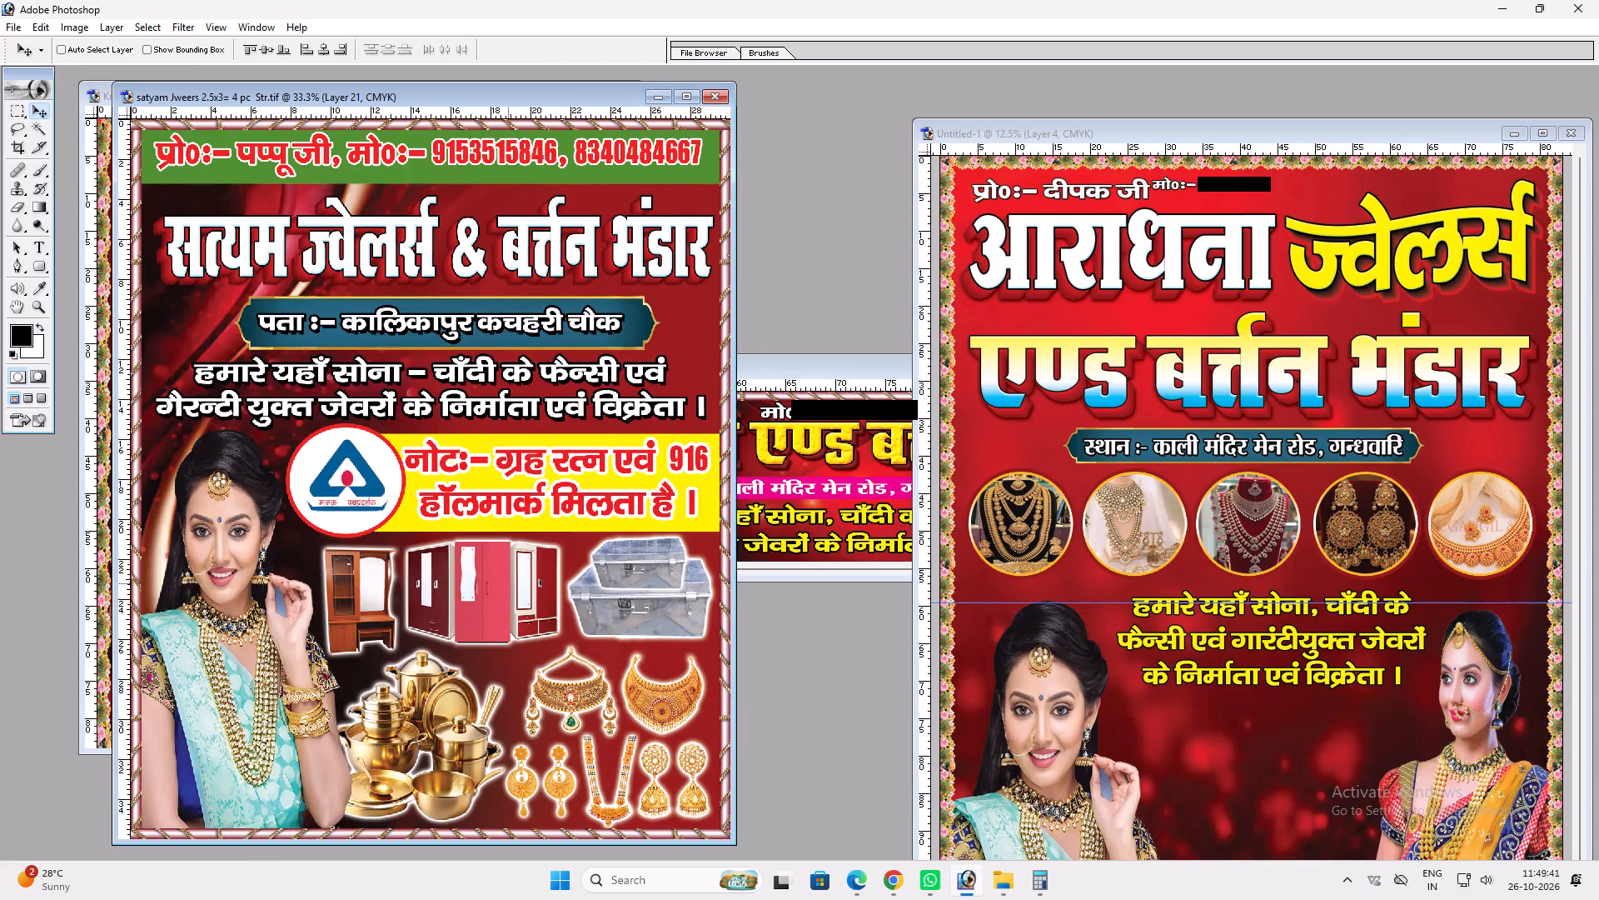
left_click_drag(495, 577, 587, 502)
key("ctrl+z")
left_click_drag(519, 557, 1308, 690)
left_click_drag(1271, 698, 1253, 718)
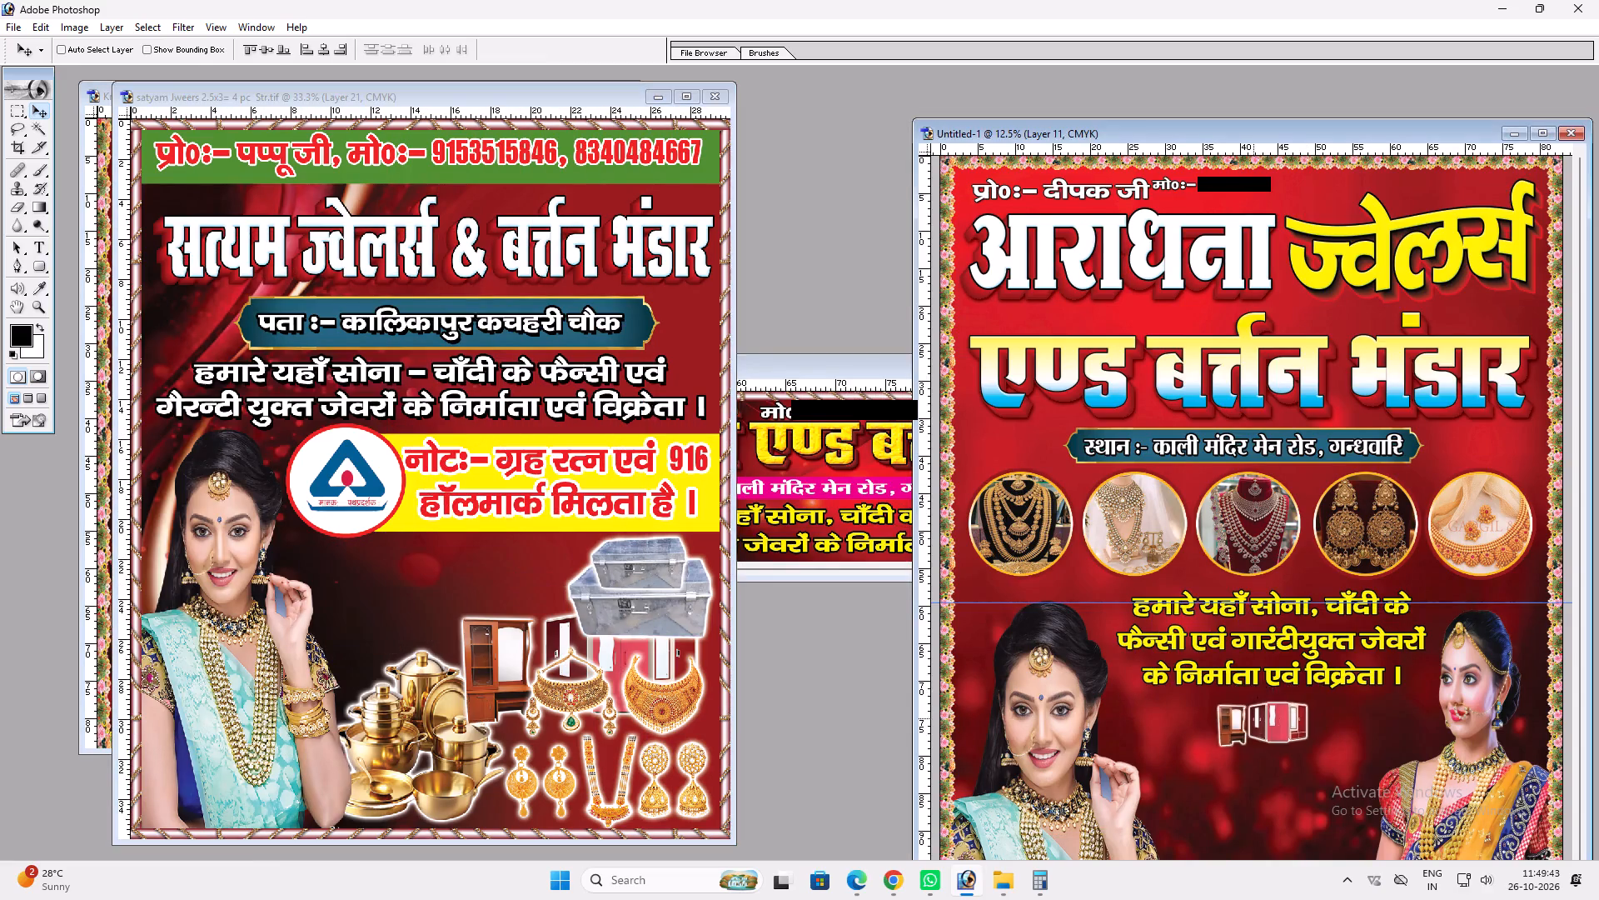
left_click_drag(1253, 718, 1166, 635)
Copy the metal trunks picture from the satyam Jweers banner into the new banner, beside the cupboards.
left_click(577, 636)
left_click(589, 625, "ctrl")
left_click(602, 608, "ctrl")
left_click_drag(595, 602, 1272, 681)
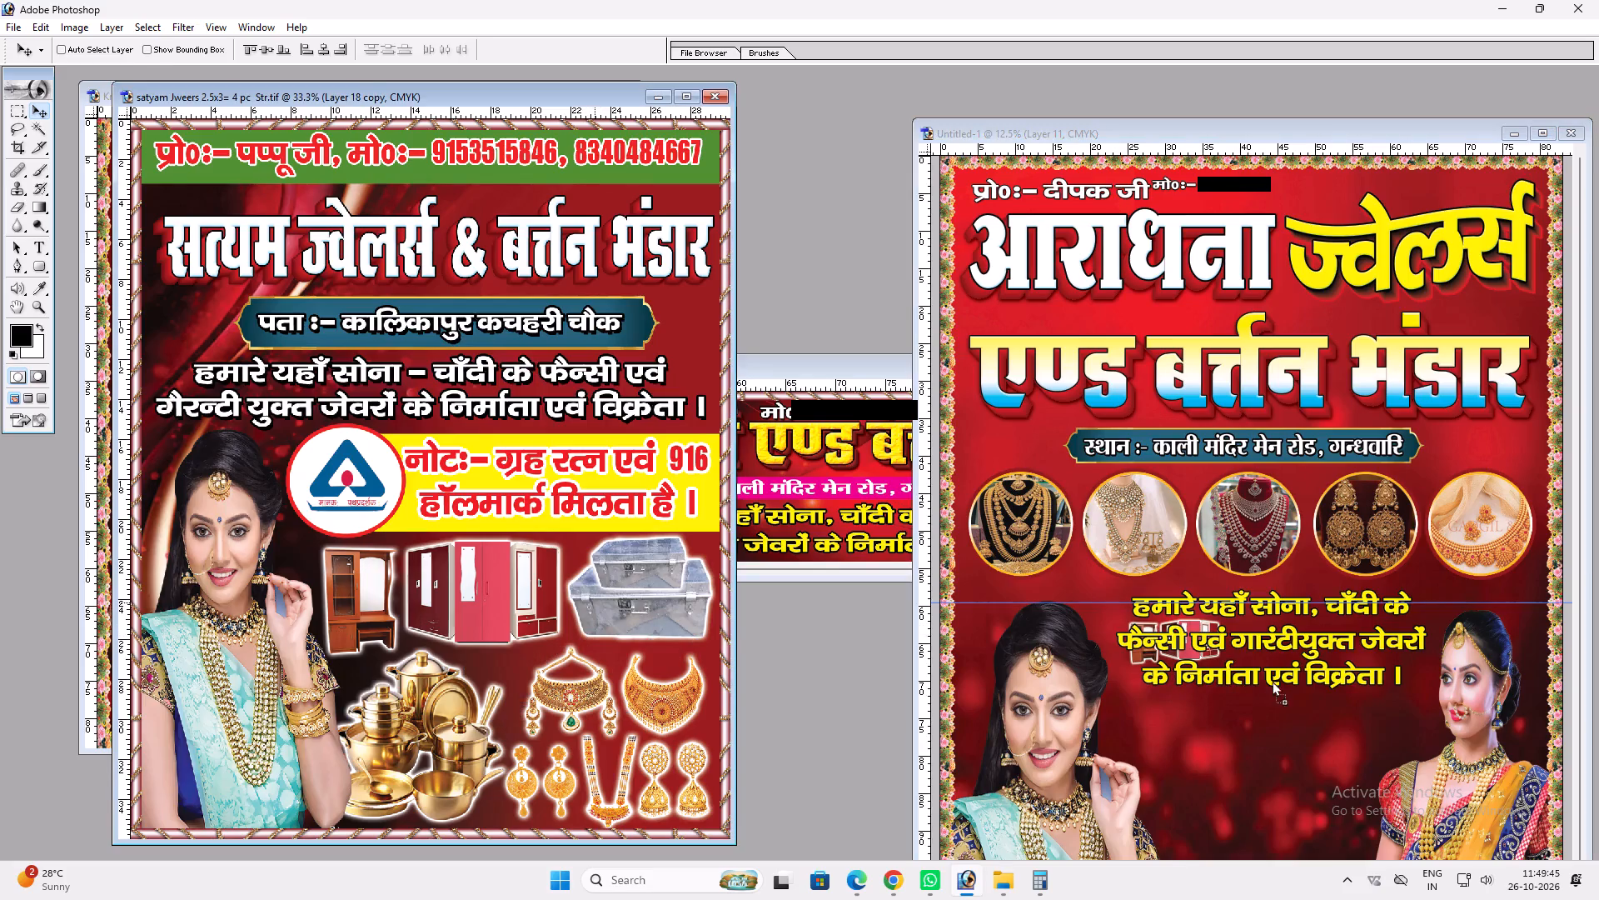
left_click_drag(1272, 681, 1276, 678)
left_click_drag(1268, 673, 1234, 634)
Copy the steel and brass utensils picture from the Aardhana Jwelers 10x1.5 banner into the new banner, to the right of the trunks.
left_click(510, 630)
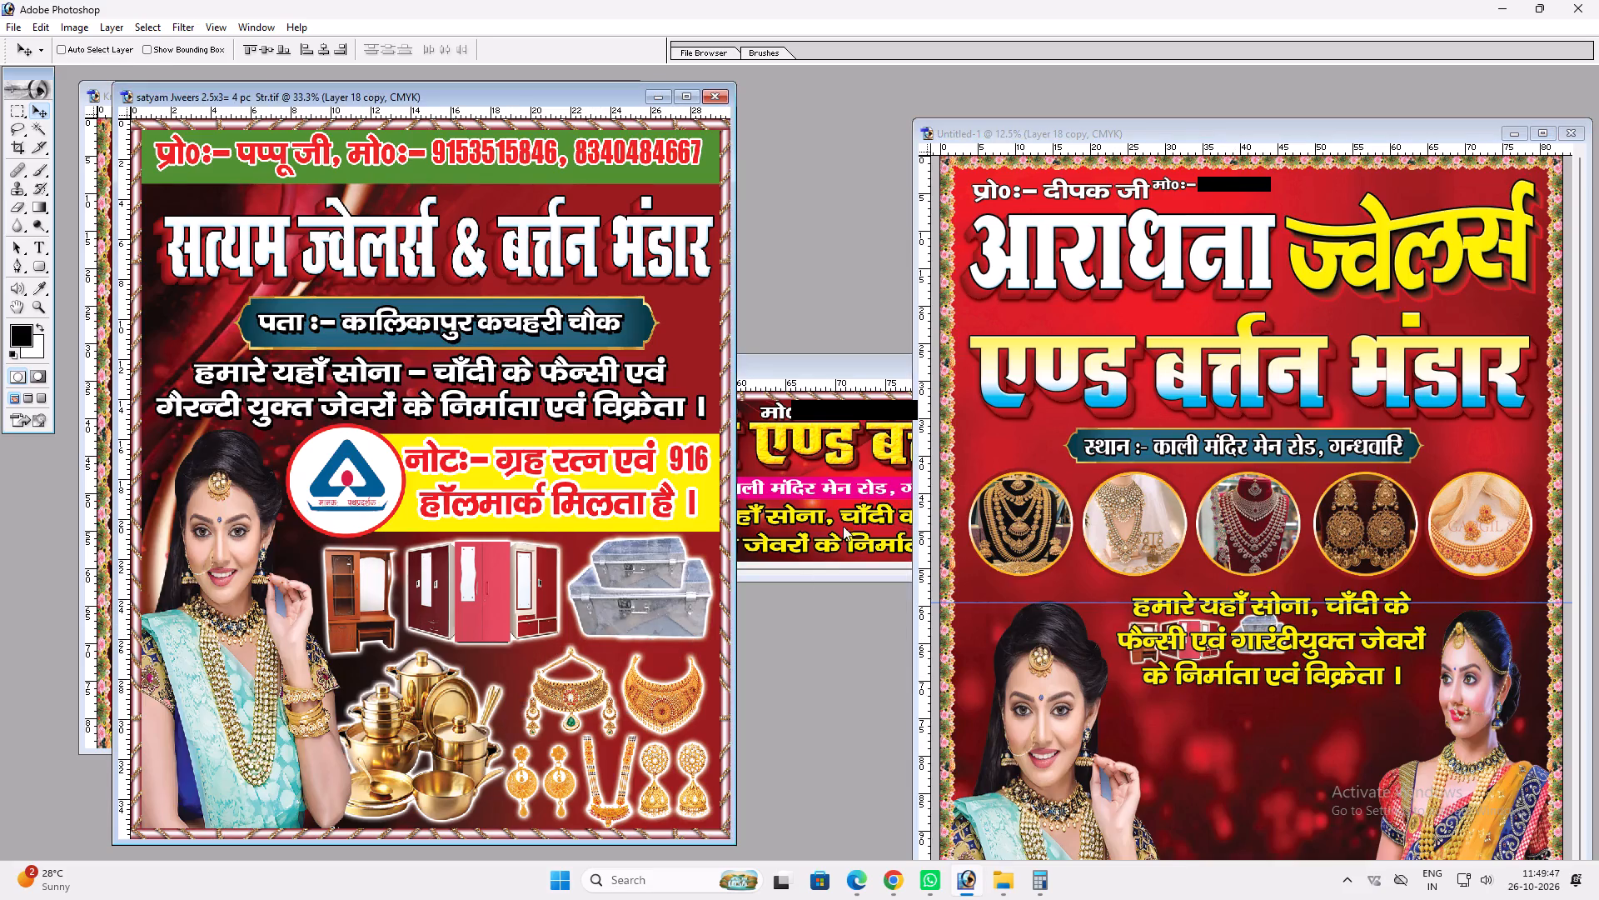
left_click(838, 513)
key("v")
left_click(485, 503, "ctrl")
left_click_drag(485, 503, 531, 531)
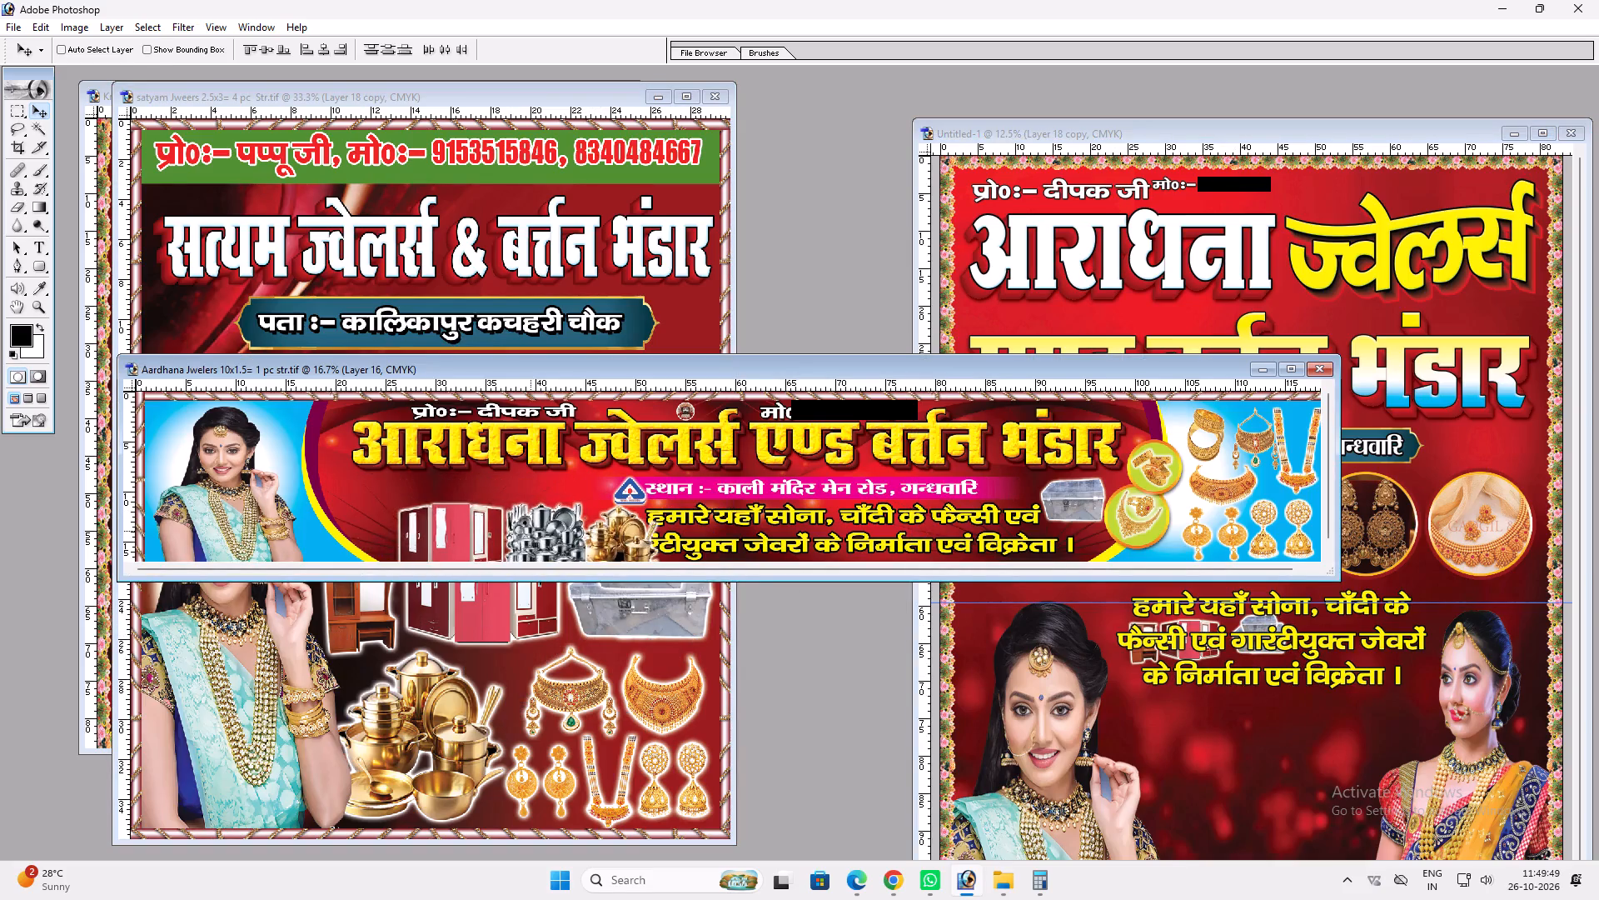
key("ctrl+z")
right_click(525, 511, "ctrl+shift")
left_click(538, 520, "ctrl+shift")
left_click_drag(531, 519, 555, 537)
key("ctrl+z")
left_click(565, 517, "ctrl+shift")
left_click_drag(563, 507, 1223, 700)
left_click_drag(1213, 695, 1337, 620)
Close the satyam Jweers 2.5x3 banner.
left_click(510, 640)
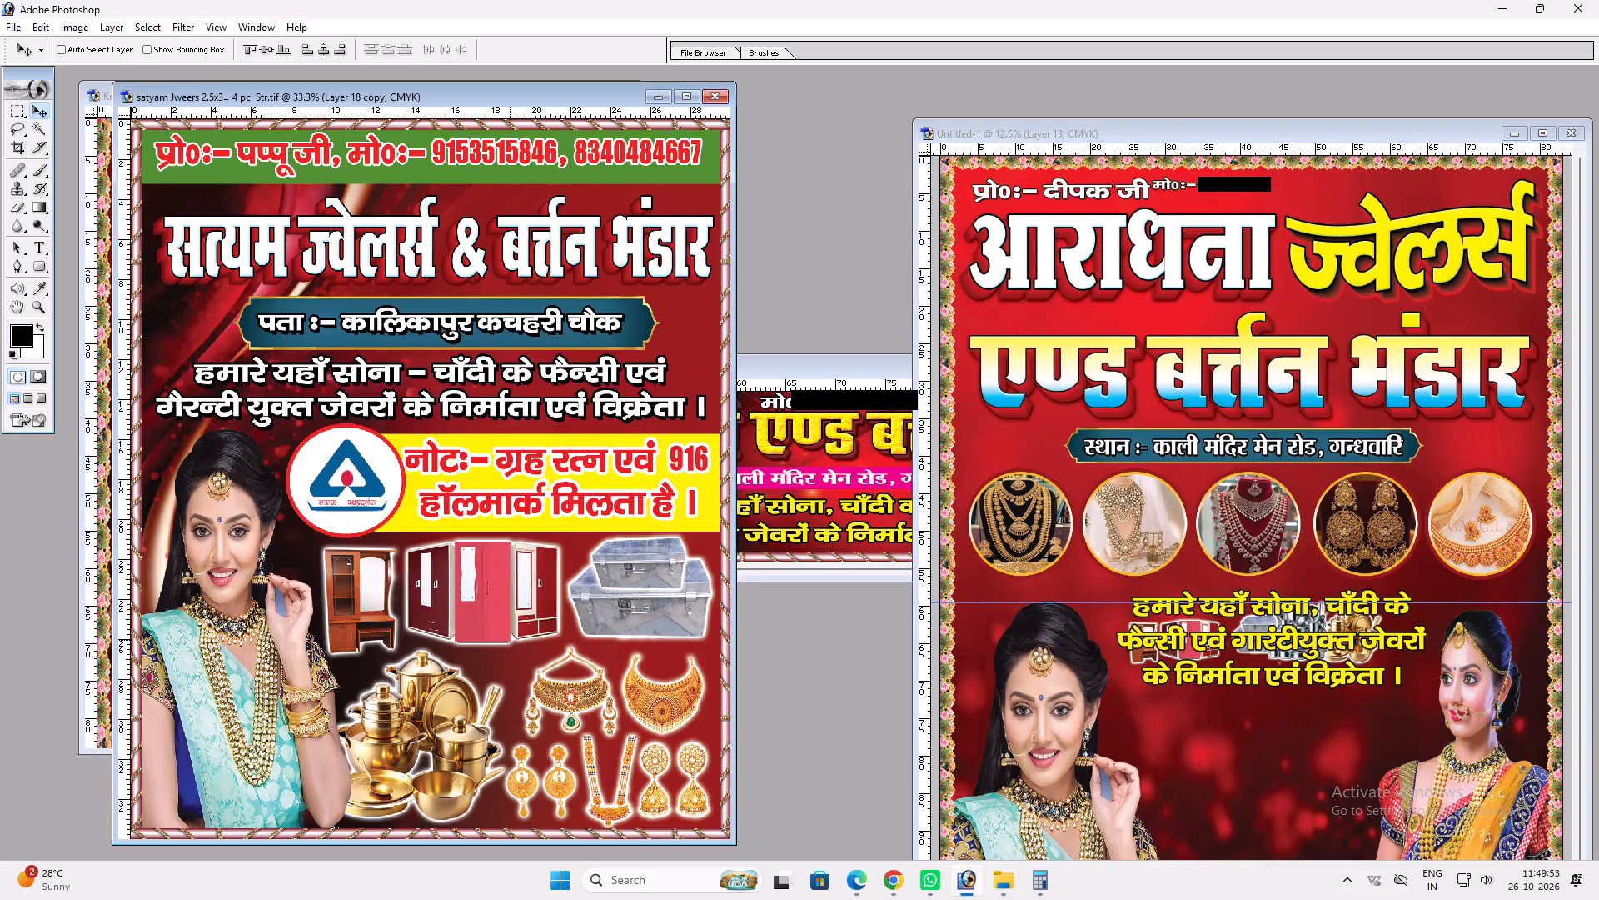
key("v")
left_click(506, 576, "ctrl")
key("ctrl+w")
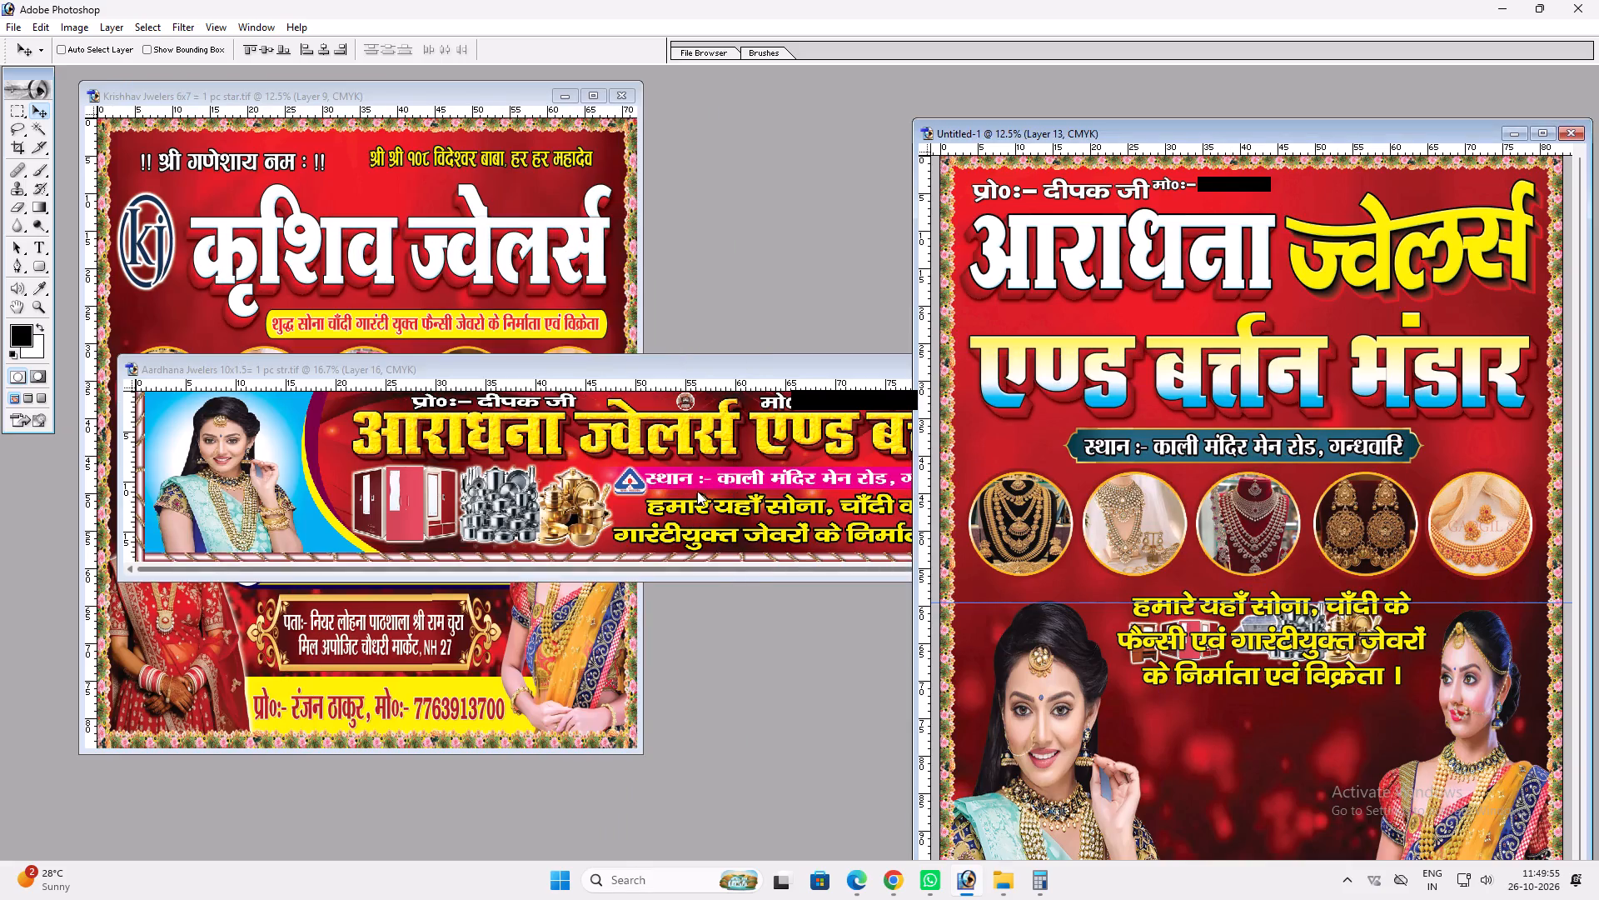
Copy the gold jewellery pieces from the Aardhana Jwelers 10x1.5 banner into the new banner, over the utensils and lower edge of the circles.
left_click(715, 472)
key("v")
left_click(1216, 416, "ctrl")
left_click_drag(1213, 416, 1247, 429)
key("ctrl+z")
left_click_drag(1234, 437, 1383, 512)
left_click_drag(1369, 521, 1275, 568)
key("v")
Examine the product pictures placed around the yellow text in the new banner at closer zoom.
double_click(1119, 132)
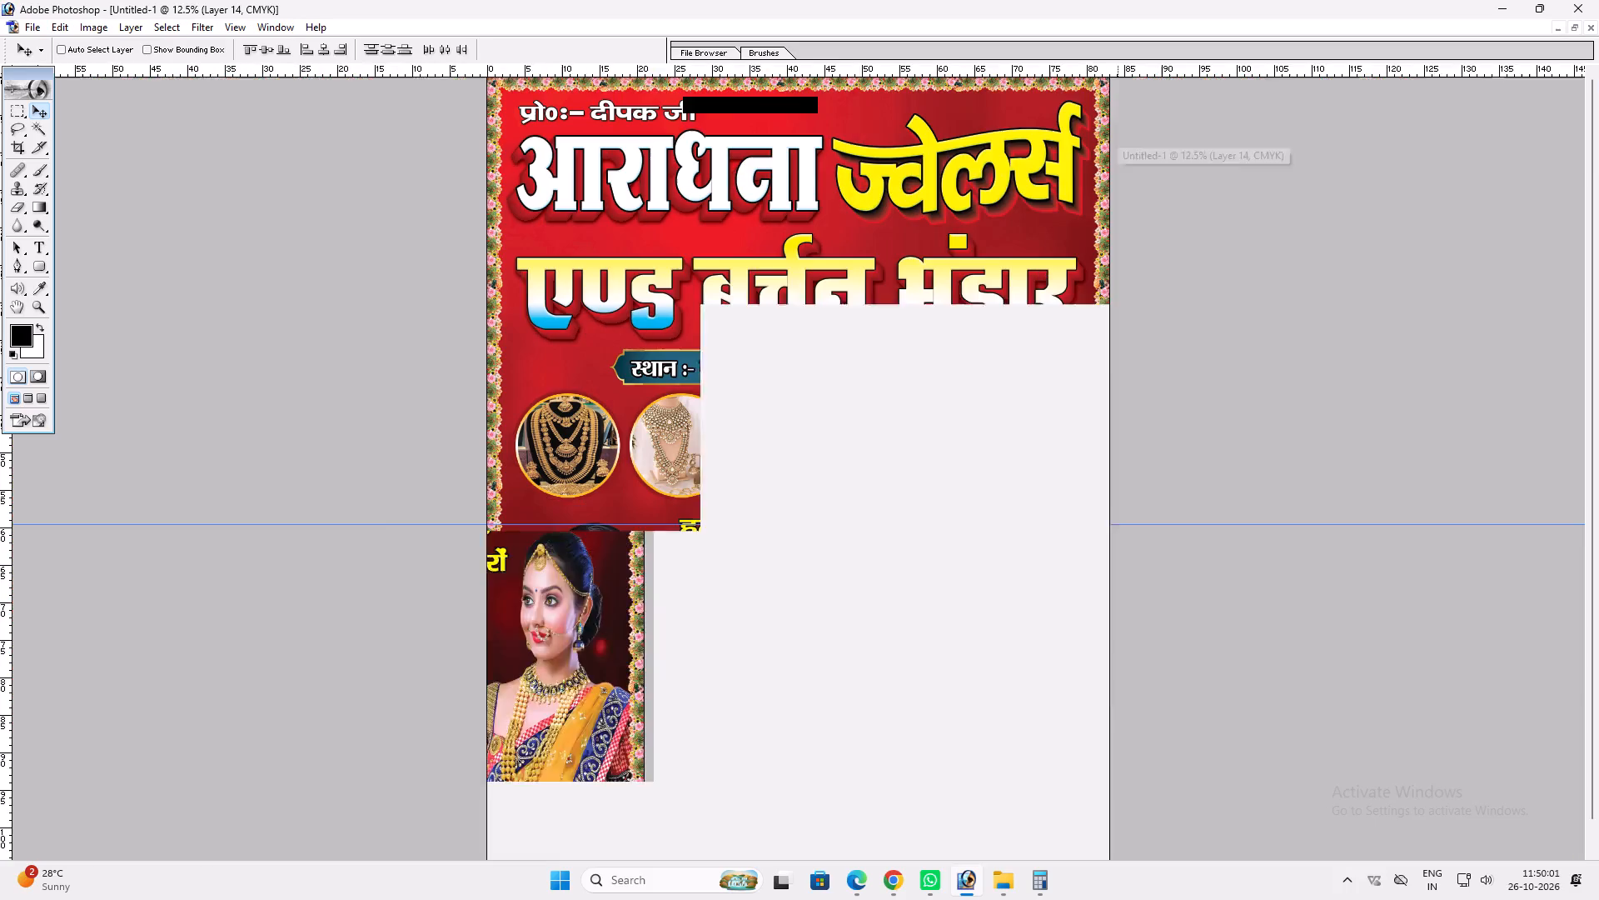
key("ctrl+plus")
key("ctrl+plus")
key("ctrl+plus")
key("space")
key("space")
key("space")
key("space")
key("space")
key("space")
key("space")
key("space")
key("space")
key("space")
key("space")
key("space")
key("space")
key("space")
key("space")
key("space")
key("space")
key("space")
key("space")
key("space")
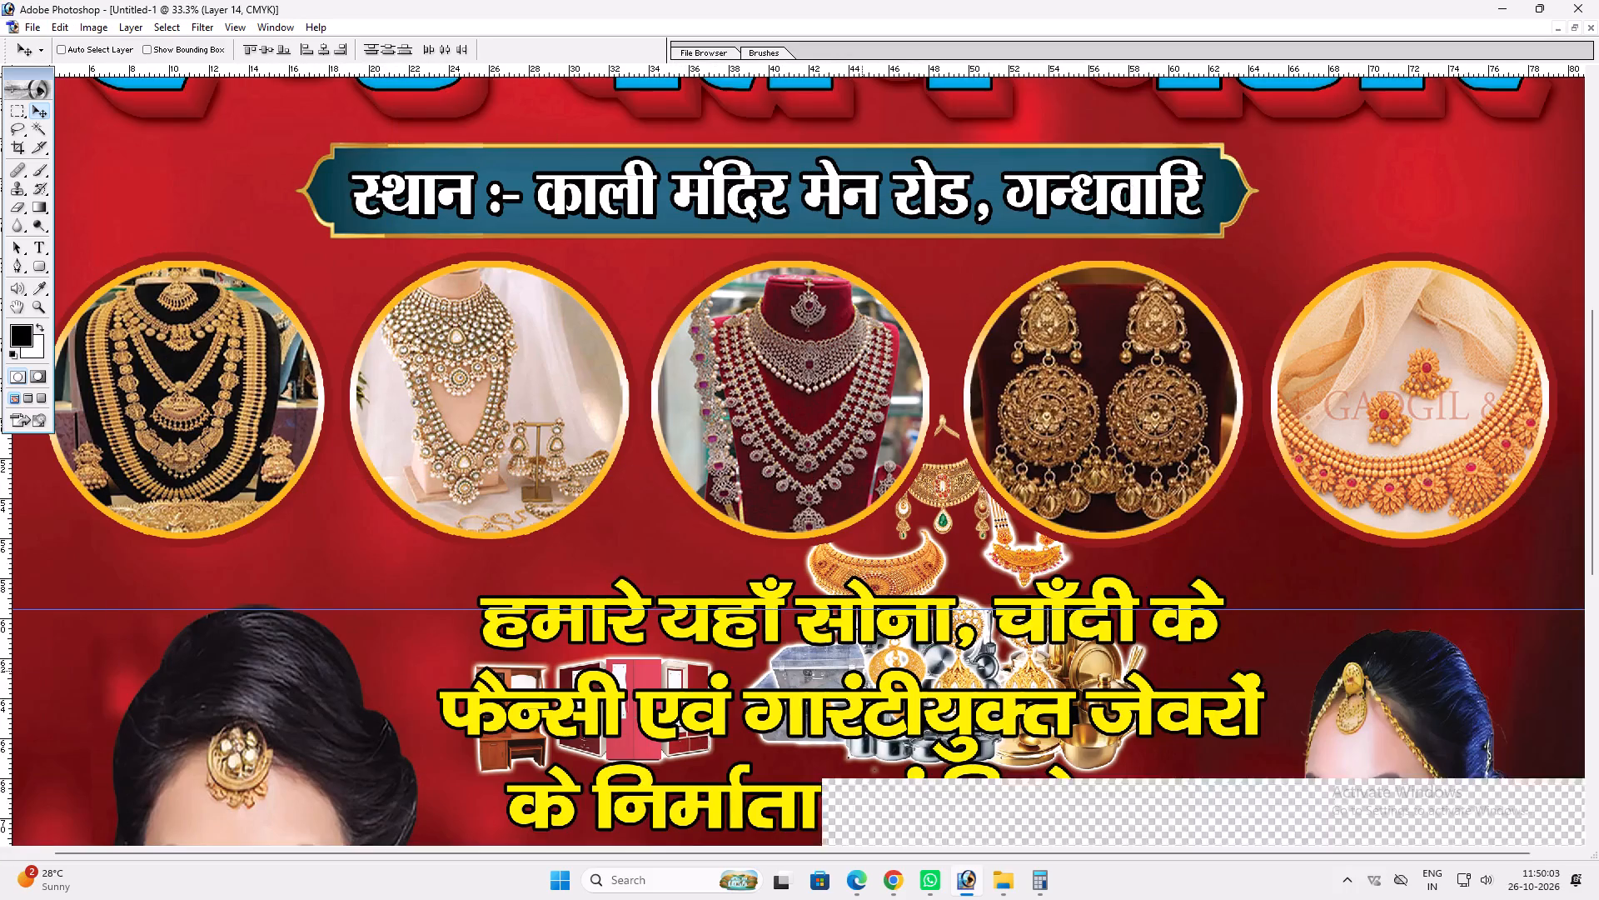
left_click_drag(859, 691, 821, 379)
key("ctrl+minus")
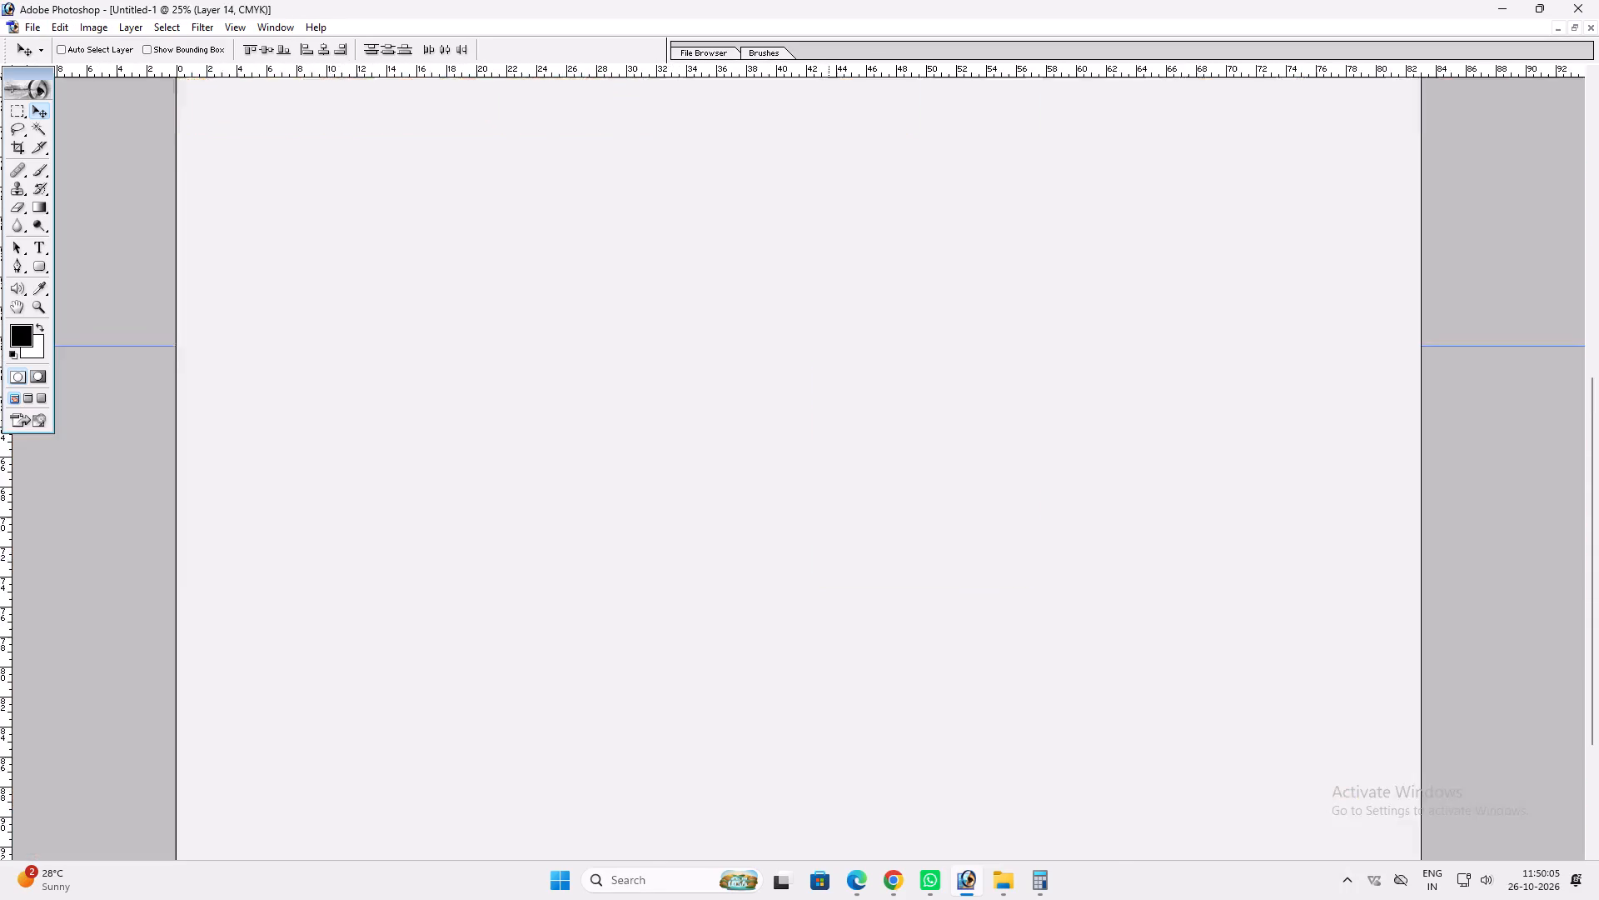
type("ff")
key("f")
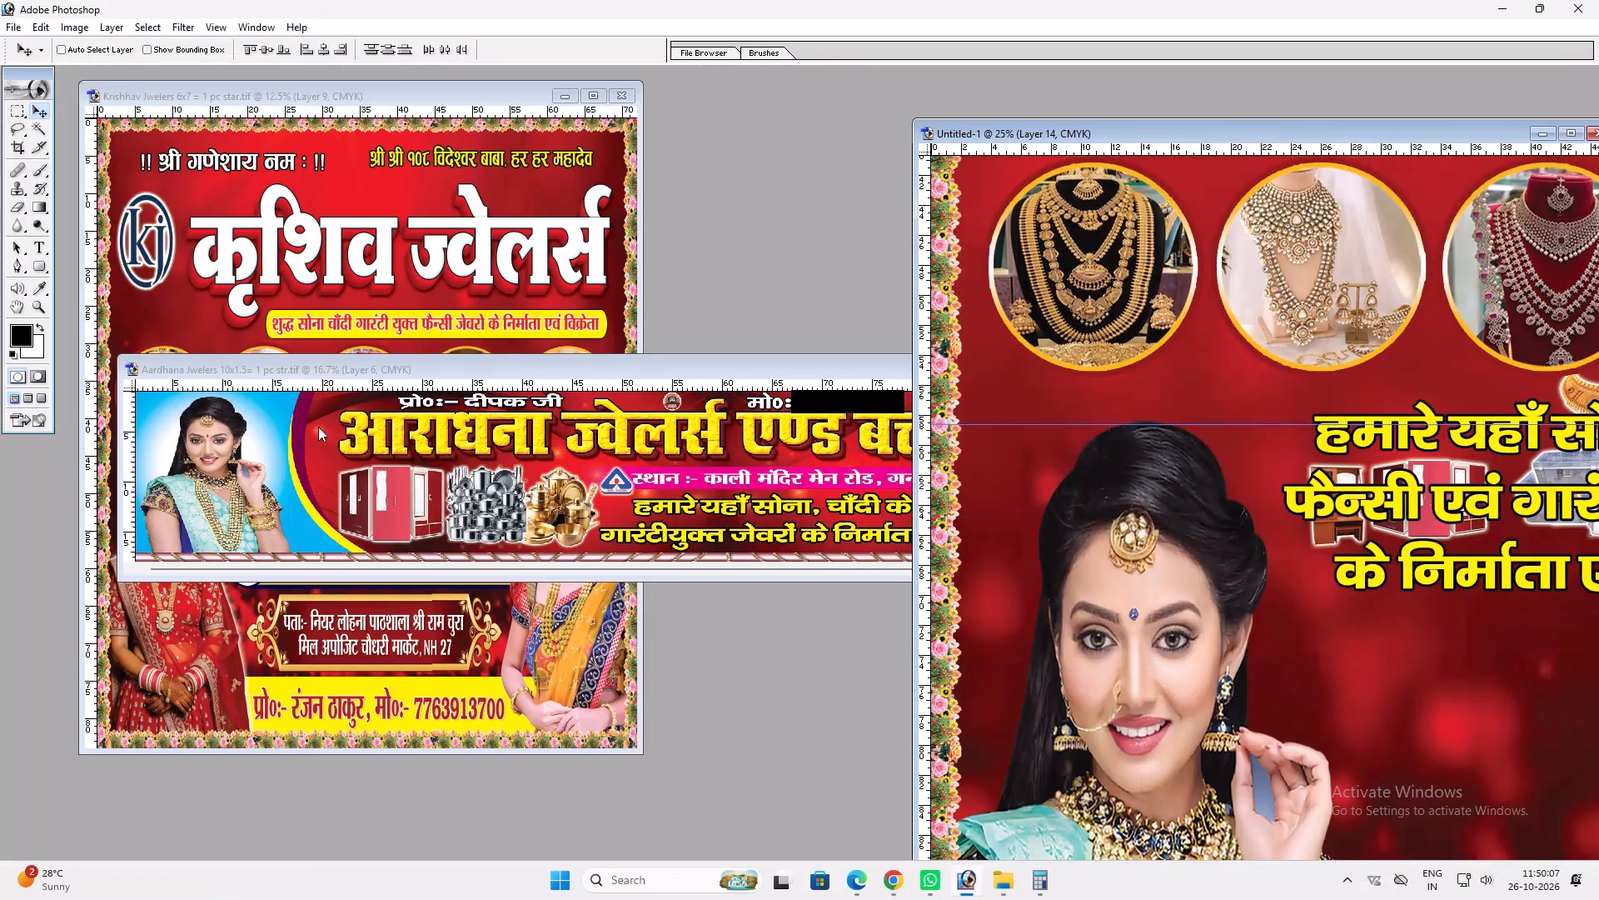
Open the file "Radhika Beauti plar 70x30= 1 pc Strfff" from the Khushi Press 1 folder.
left_click(318, 427)
left_click(353, 319)
double_click(669, 273)
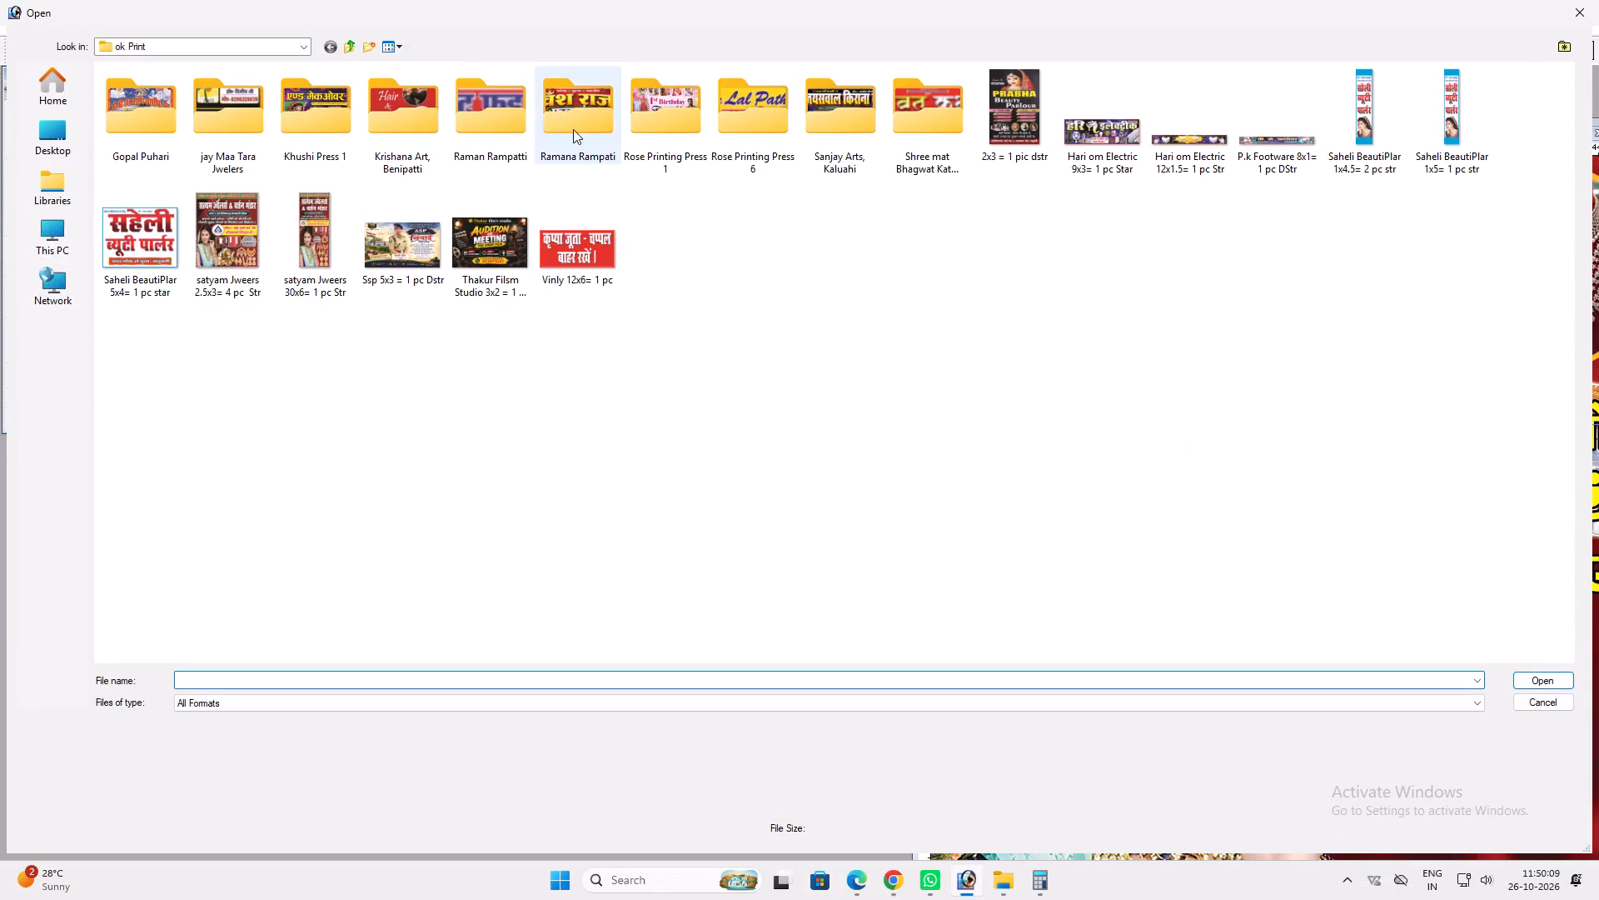
double_click(318, 107)
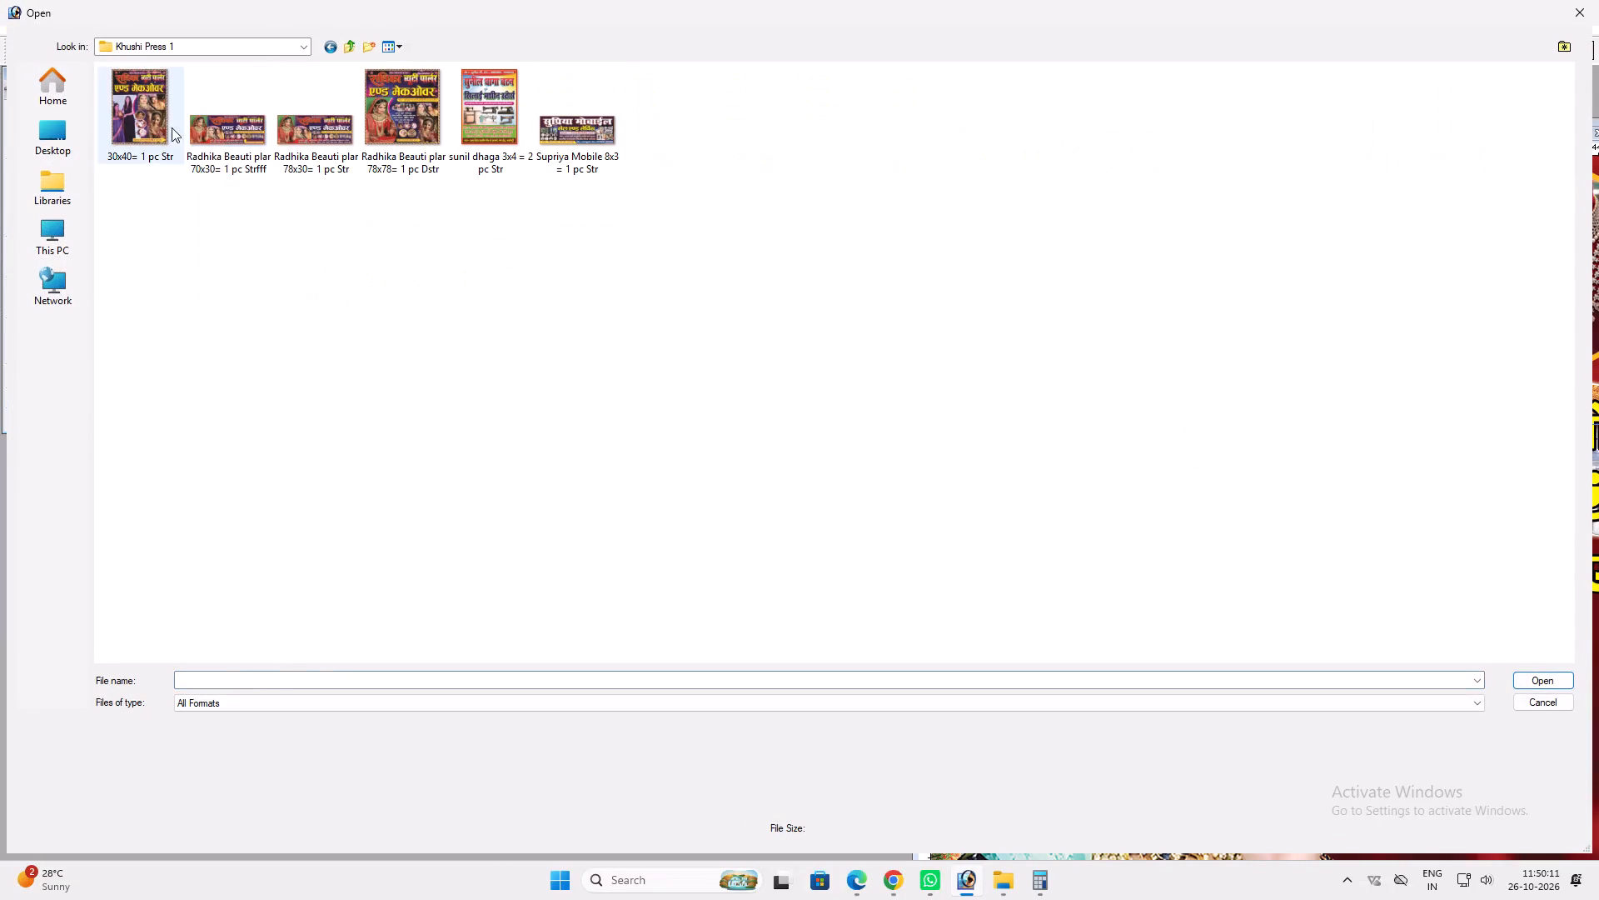
left_click(212, 132)
key("Return")
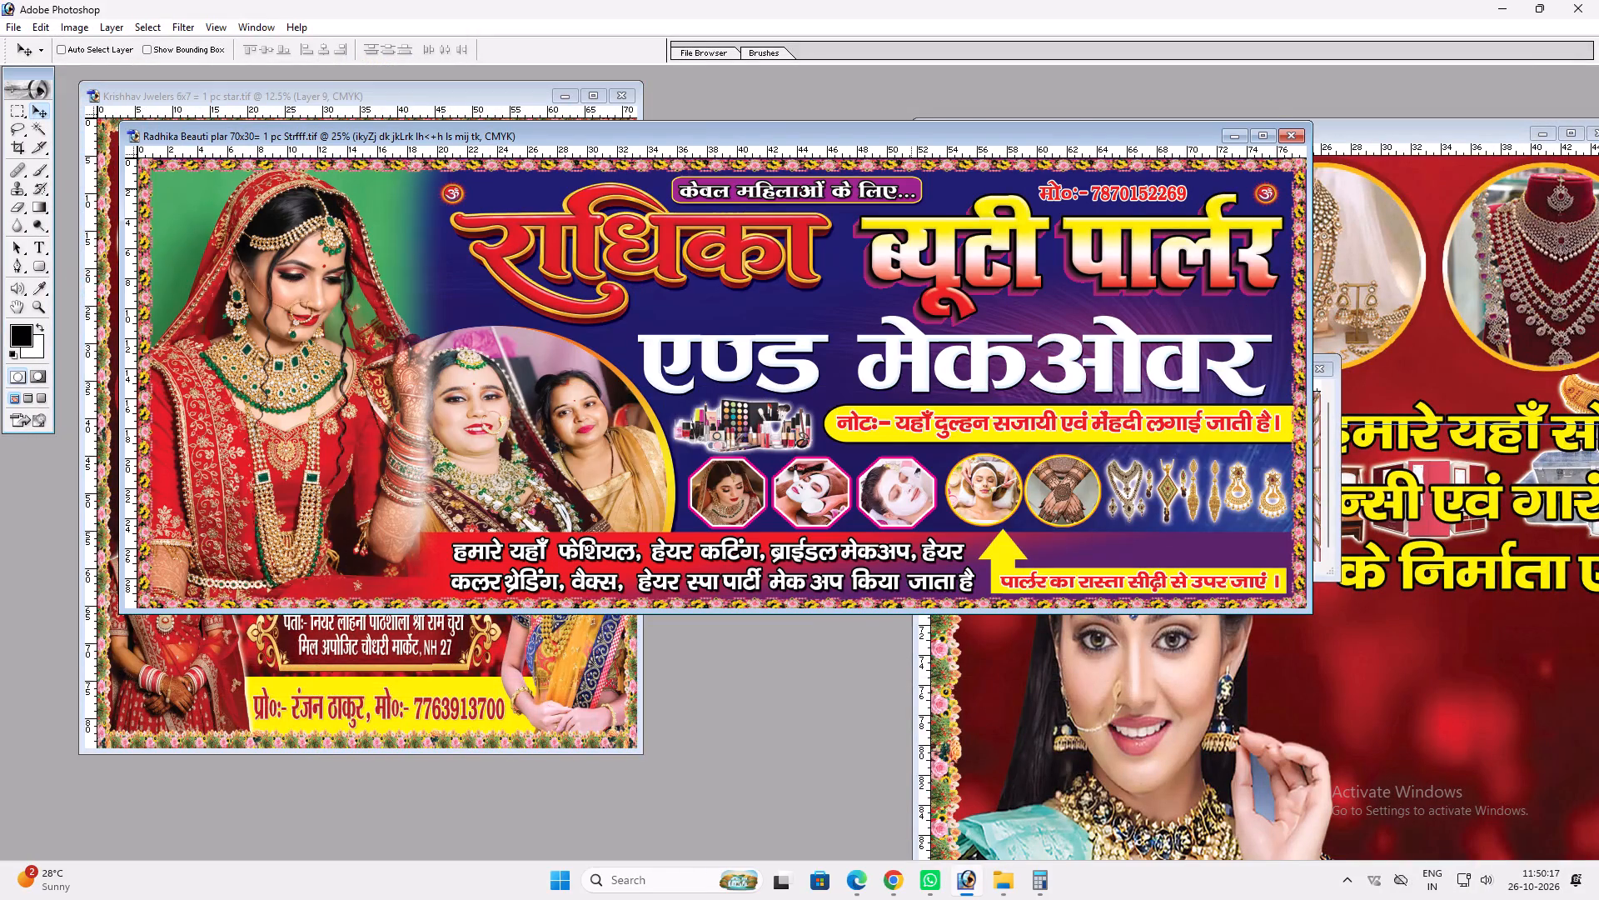
Copy the layer style of the plate behind "केवल महिलाओं के लिए..." in the Radhika banner.
right_click(911, 189)
left_click(939, 202)
key("alt+l")
key("alt+y")
key("alt+c")
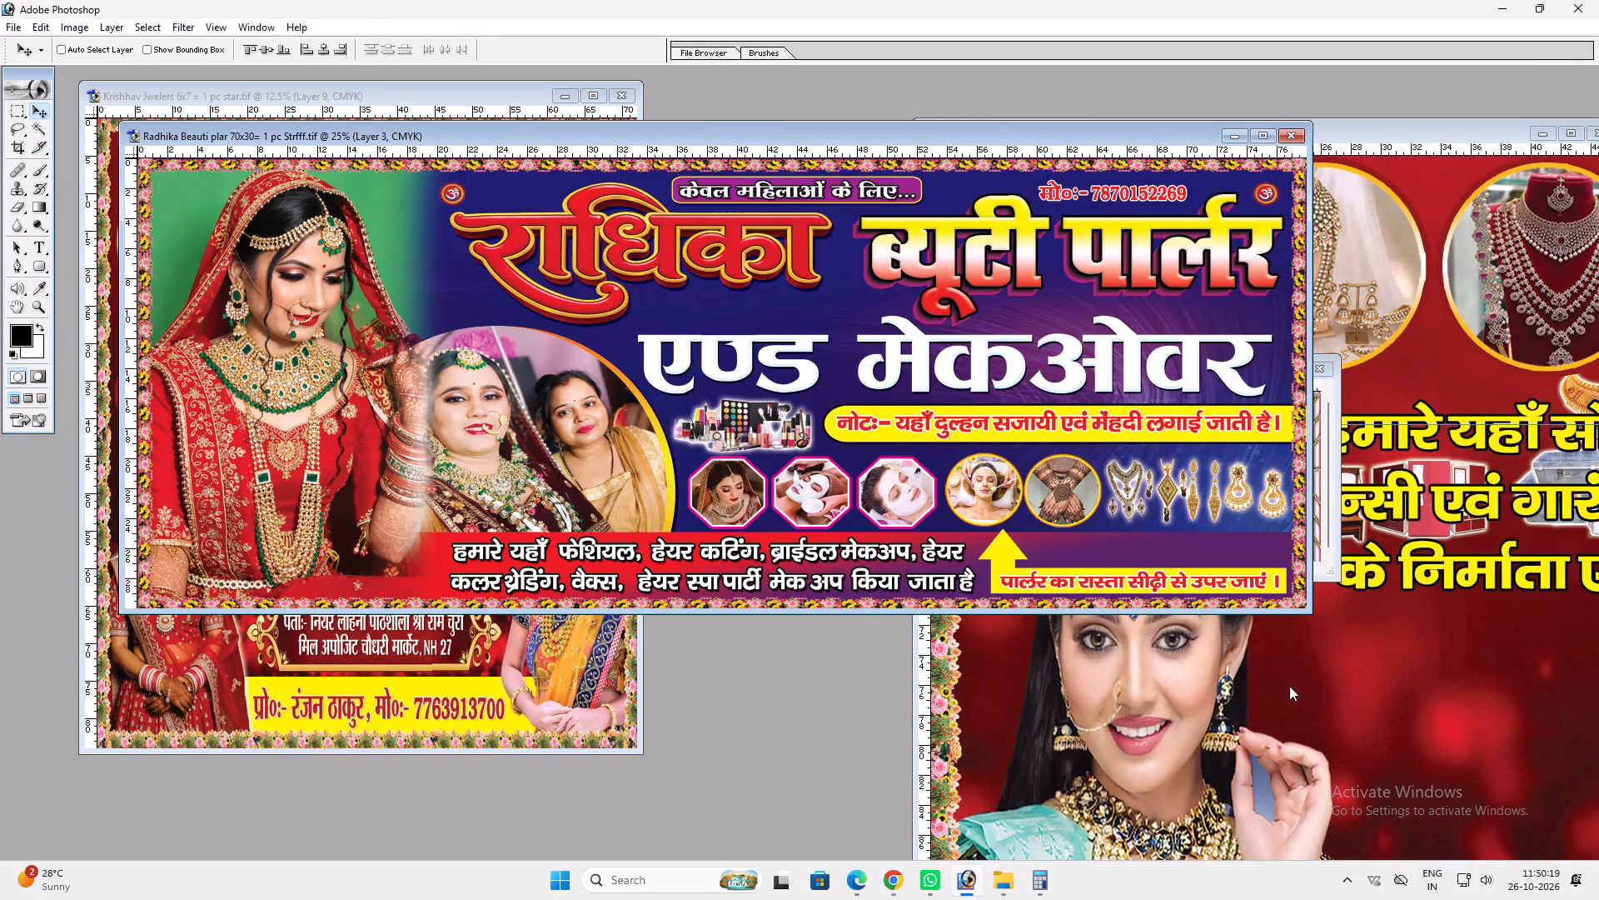
Create a white rounded rectangle plate about 44 × 11 inches over the yellow text in the new banner, in front of all layers.
left_click(1289, 686)
left_click(1197, 123)
double_click(1181, 132)
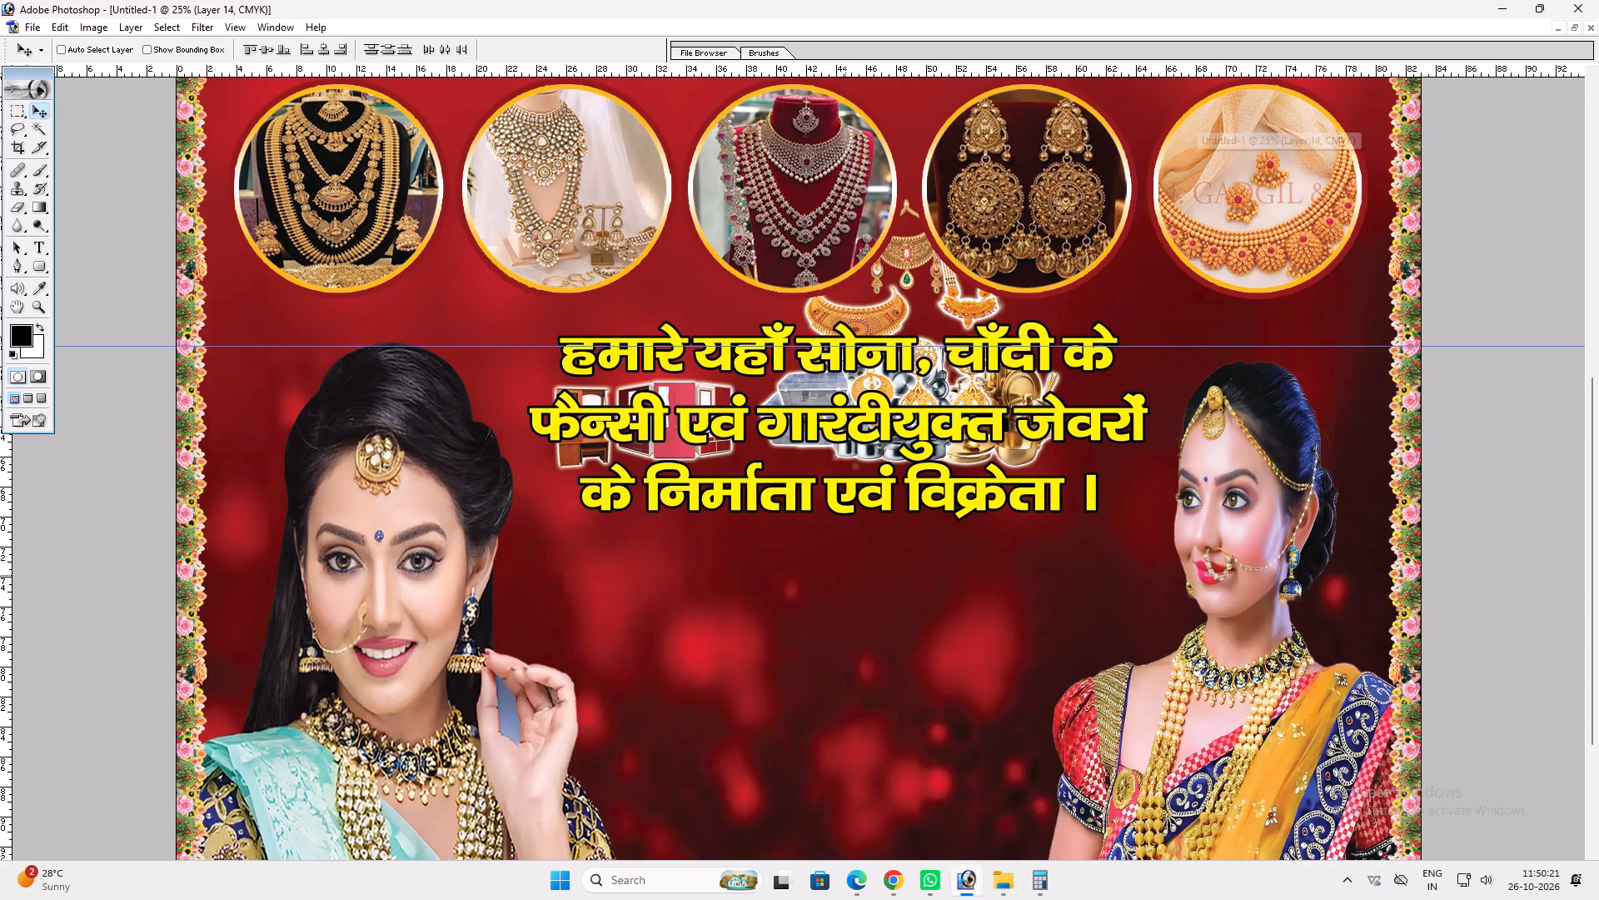
key("u")
left_click_drag(504, 312, 1107, 477)
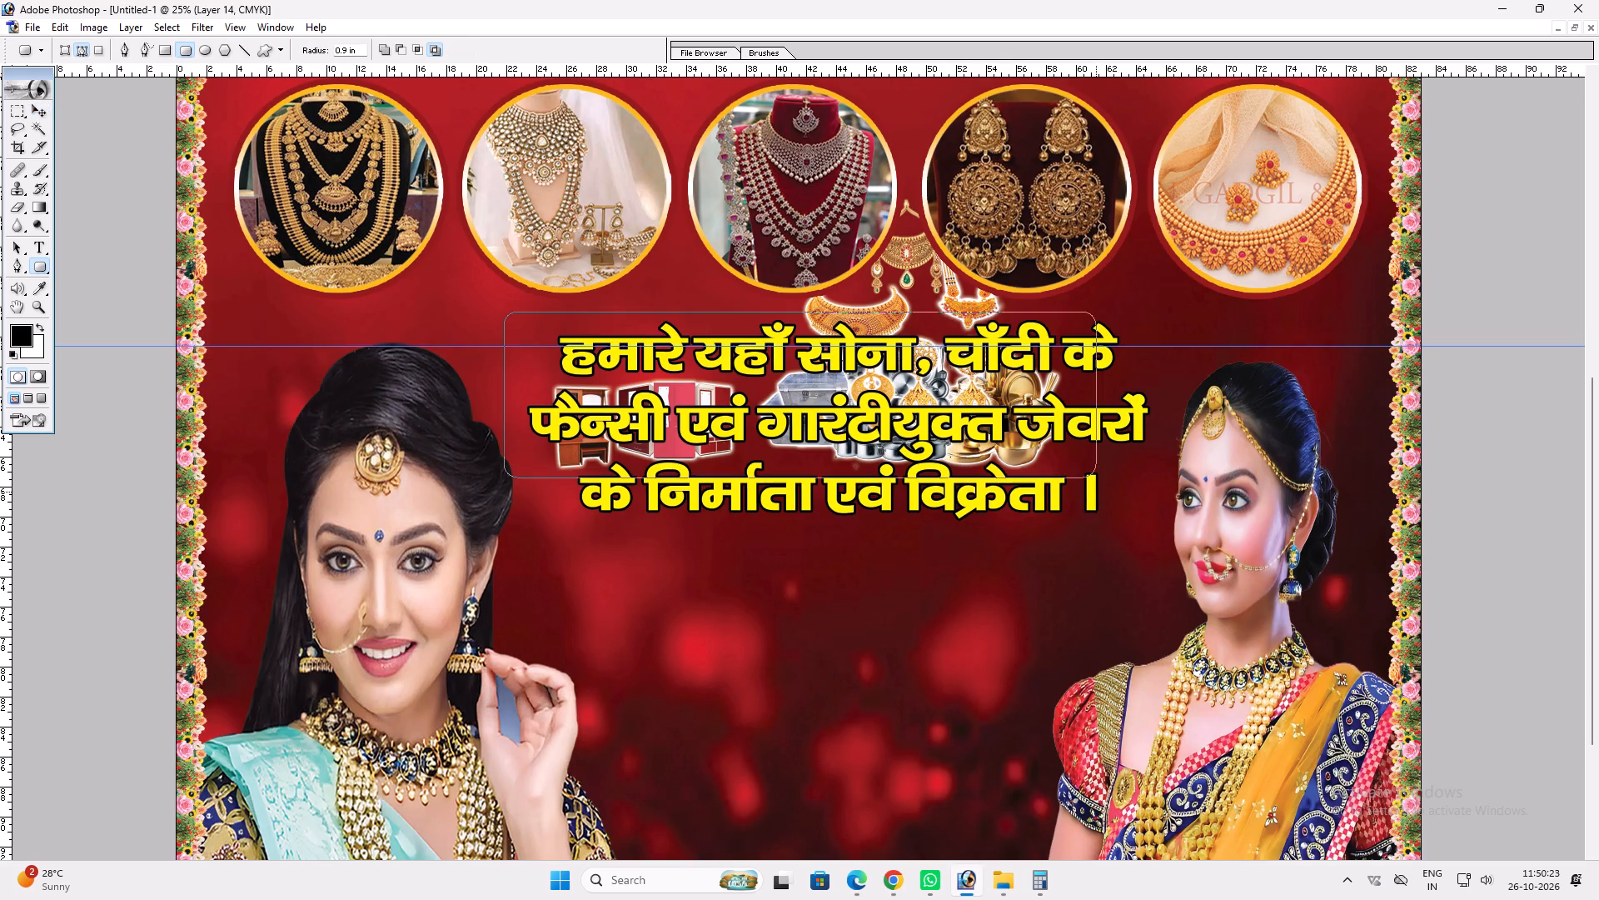
left_click_drag(1107, 477, 1166, 481)
key("ctrl+Return")
key("v")
right_click(978, 562)
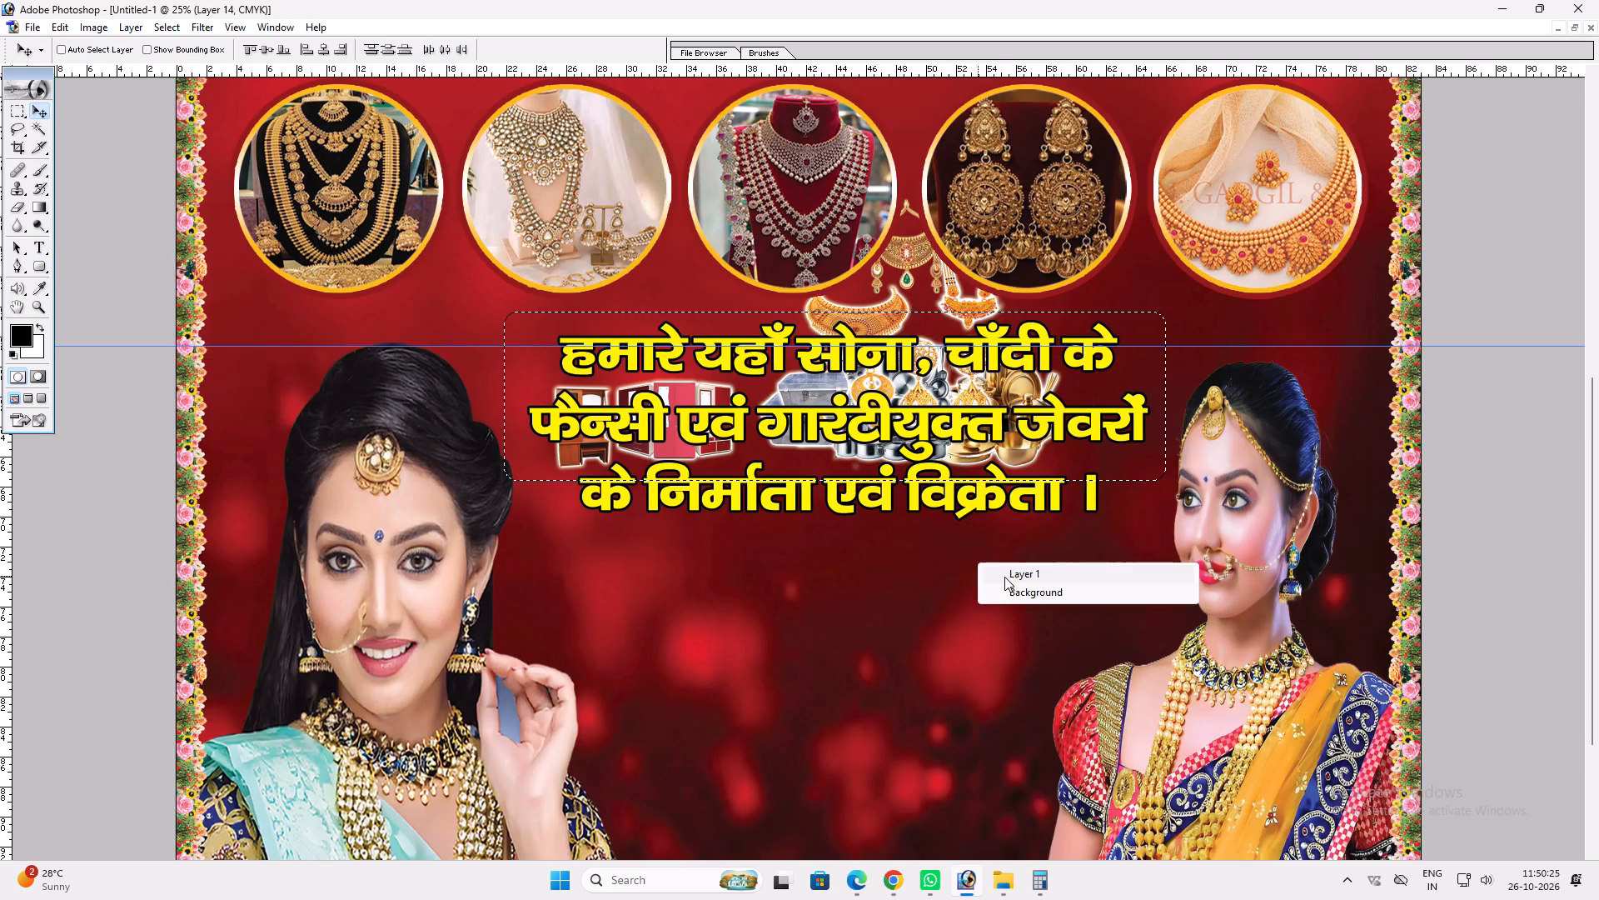
left_click(1017, 587)
key("ctrl+c")
key("ctrl+v")
key("ctrl+shift+bracketright")
Paste the copied plate style onto the white rounded rectangle and scale it down slightly.
key("alt+l")
key("alt+y")
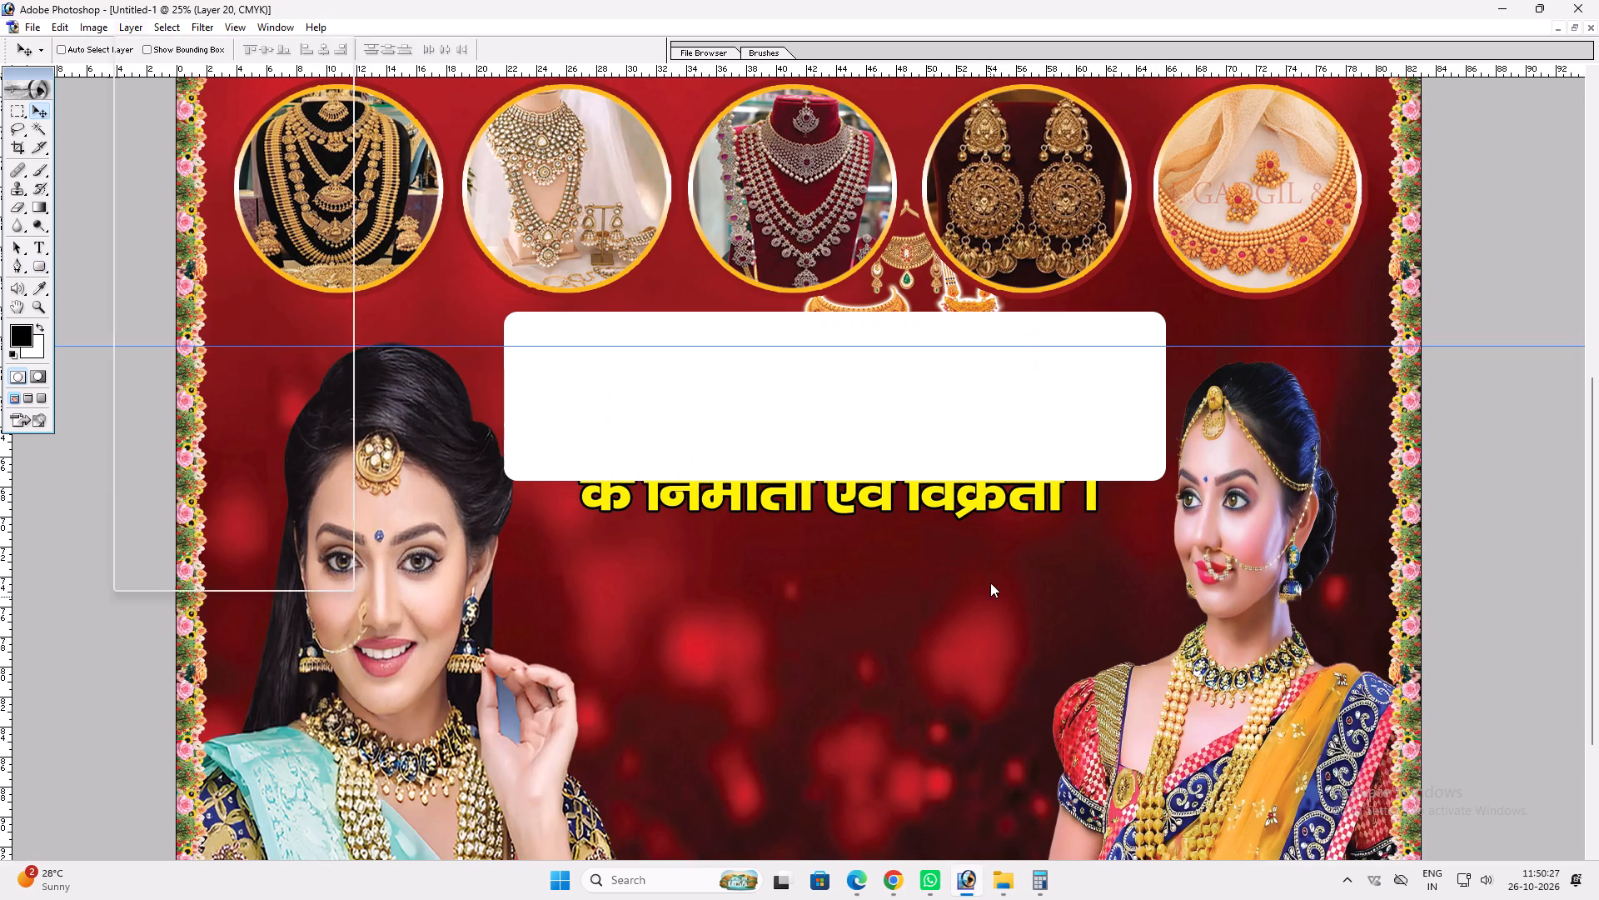
key("p")
key("ctrl+t")
left_click_drag(1167, 473, 1149, 476, "alt+shift")
key("Return")
key("v")
Thicken the yellow outside stroke of the purple plate.
key("alt+l")
key("alt+y")
key("k")
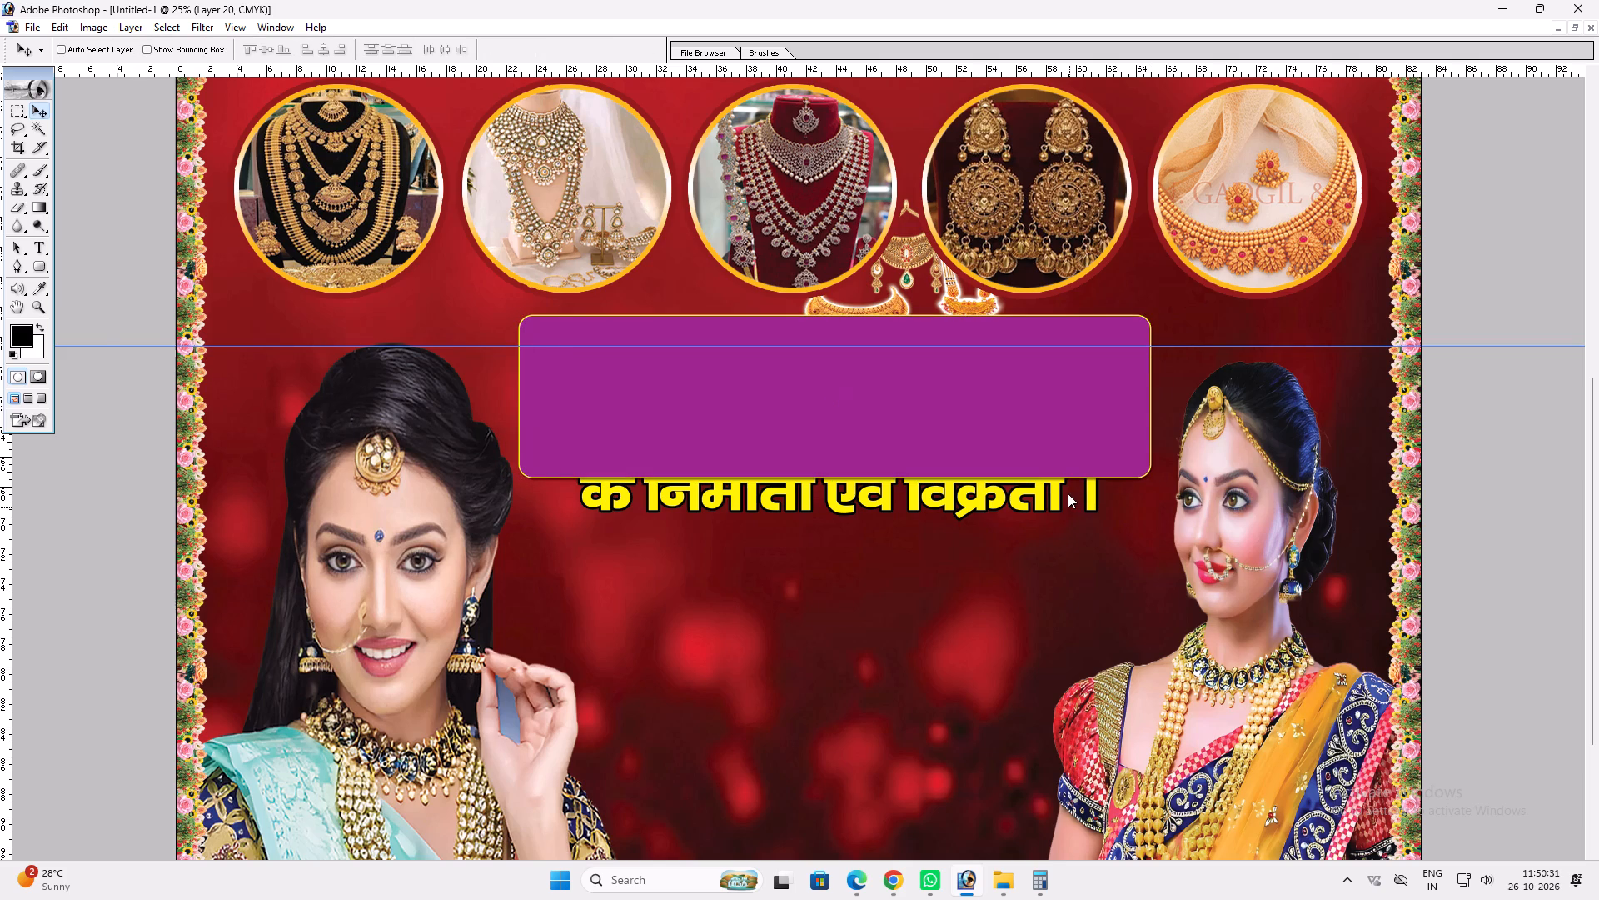
scroll(1015, 437, "up", 6)
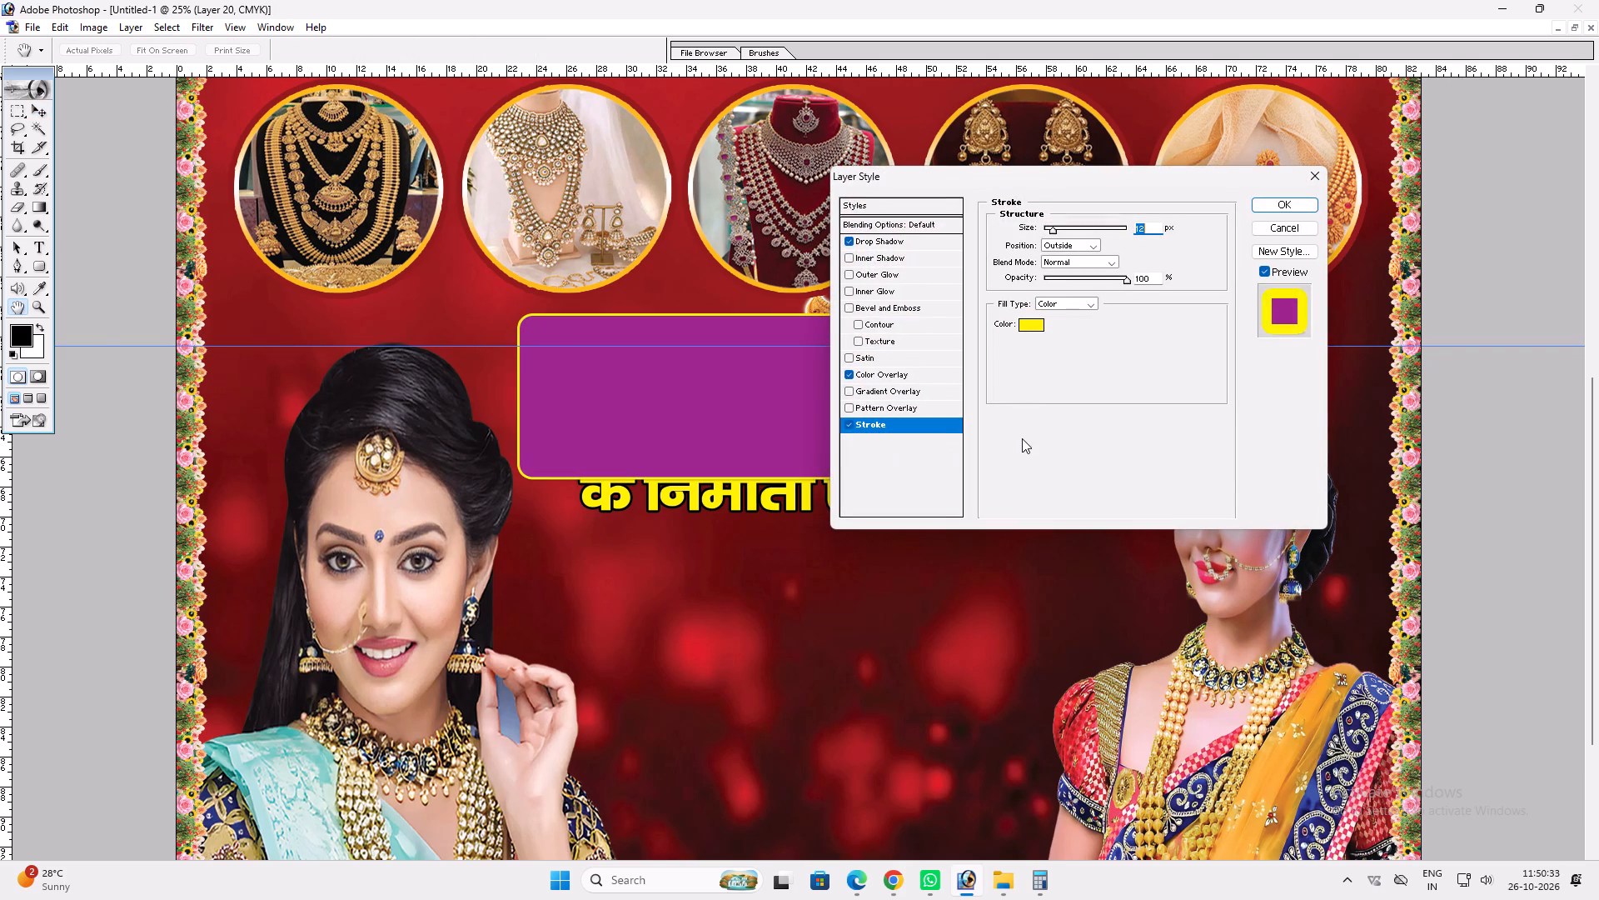
scroll(1022, 438, "up", 2)
Strengthen the plate's drop shadow with 100% opacity and a larger distance, spread and size.
left_click(895, 245)
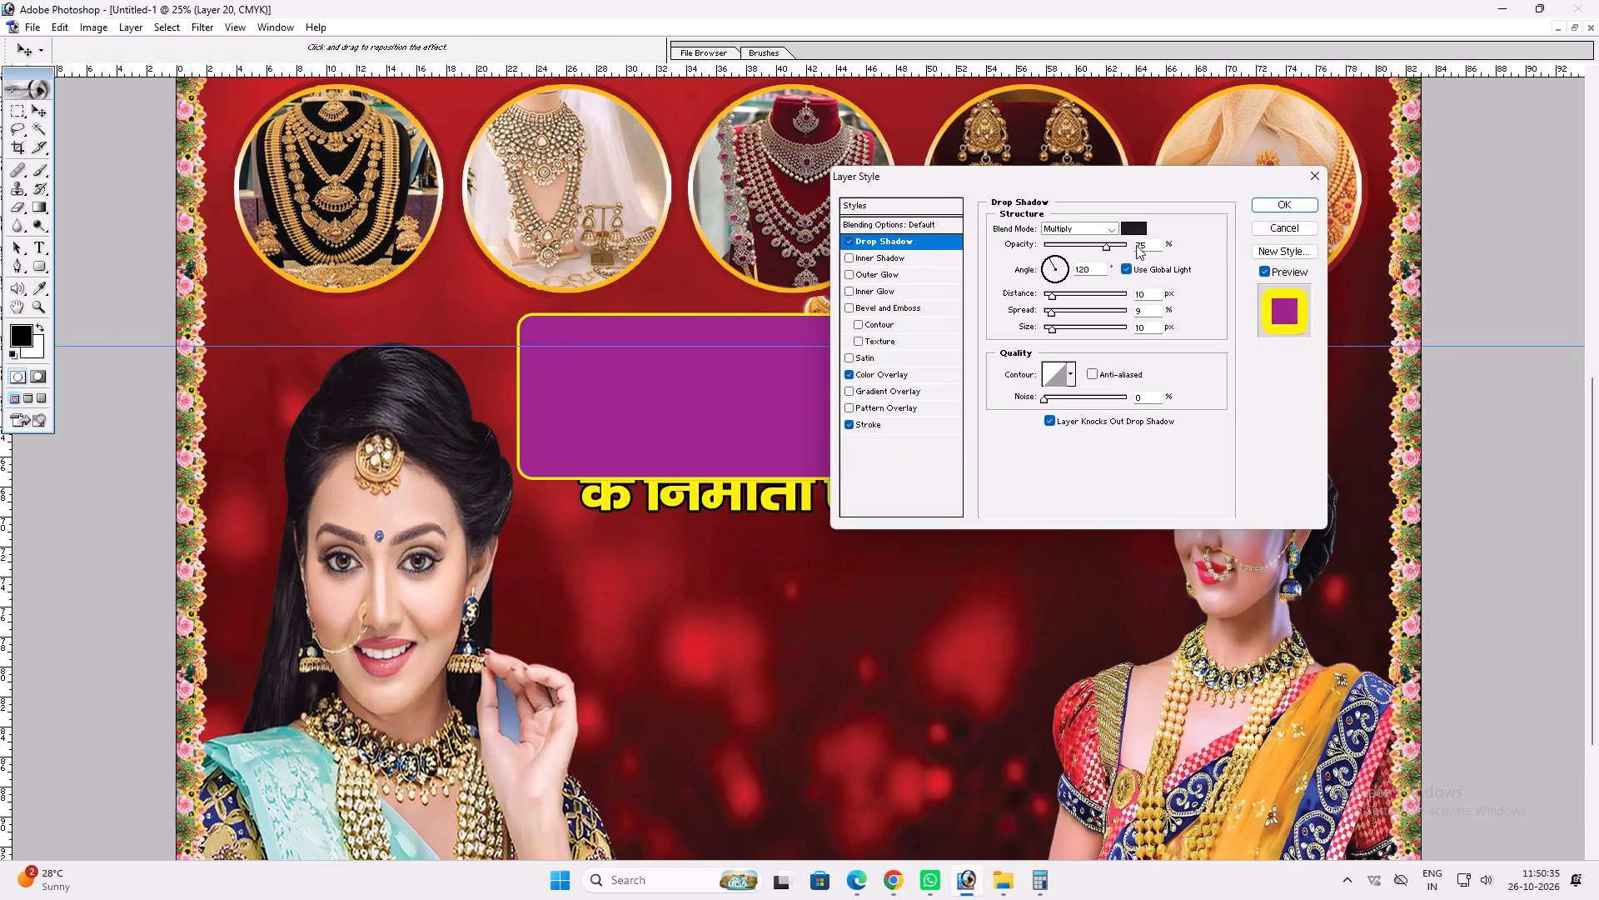
left_click_drag(1110, 251, 1152, 247)
left_click_drag(1053, 292, 1059, 294)
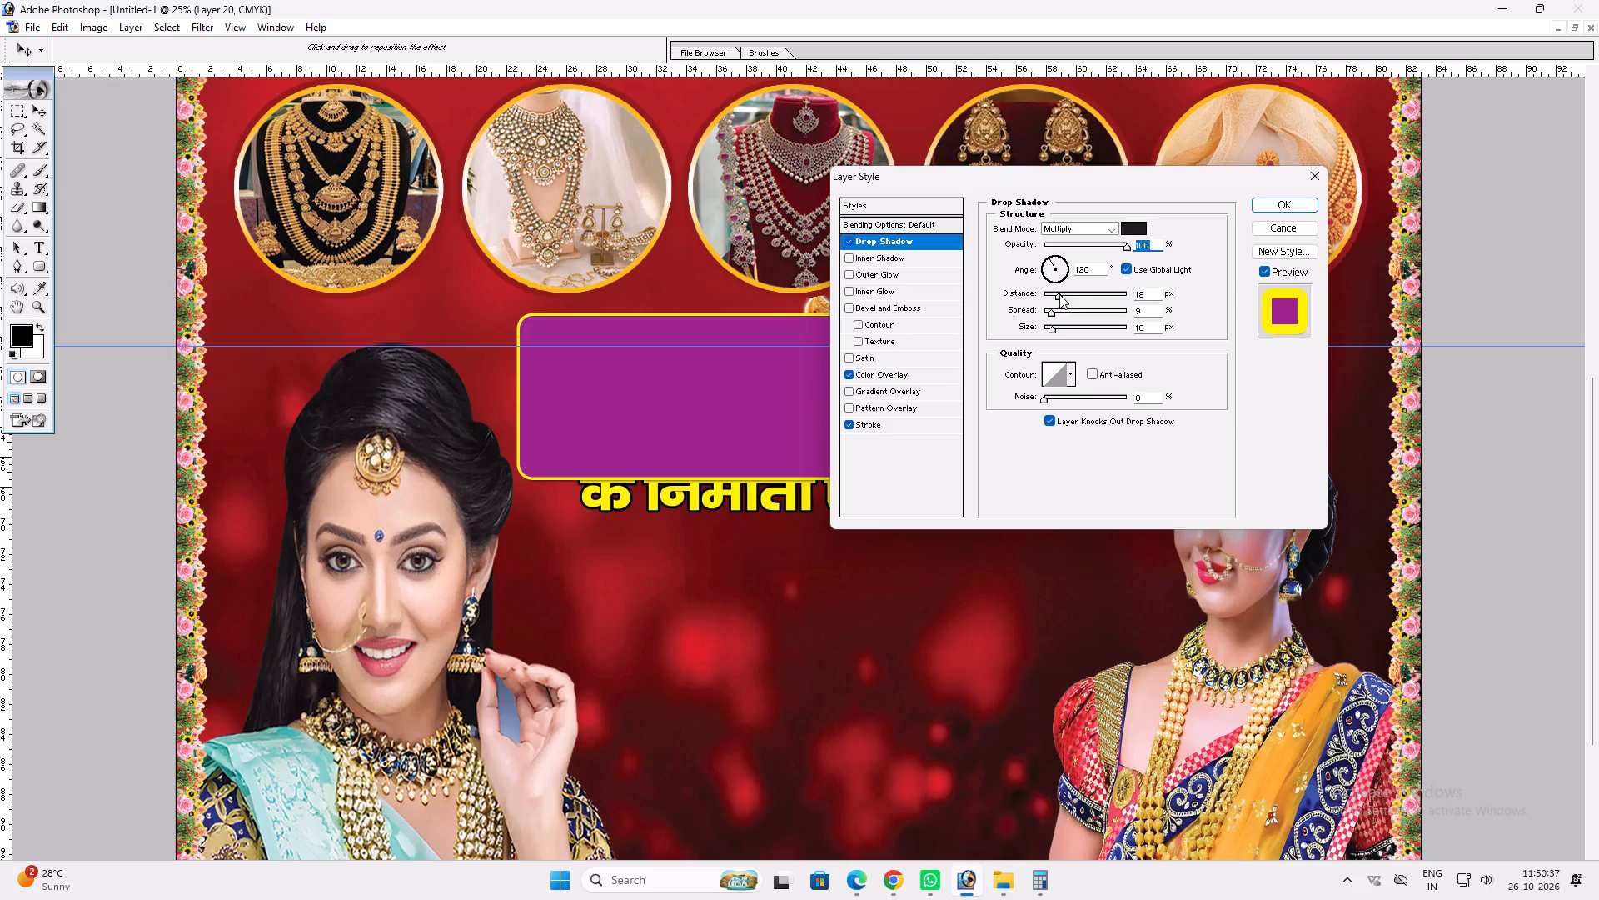
left_click_drag(1059, 294, 1061, 294)
left_click(1058, 328)
left_click(1060, 327)
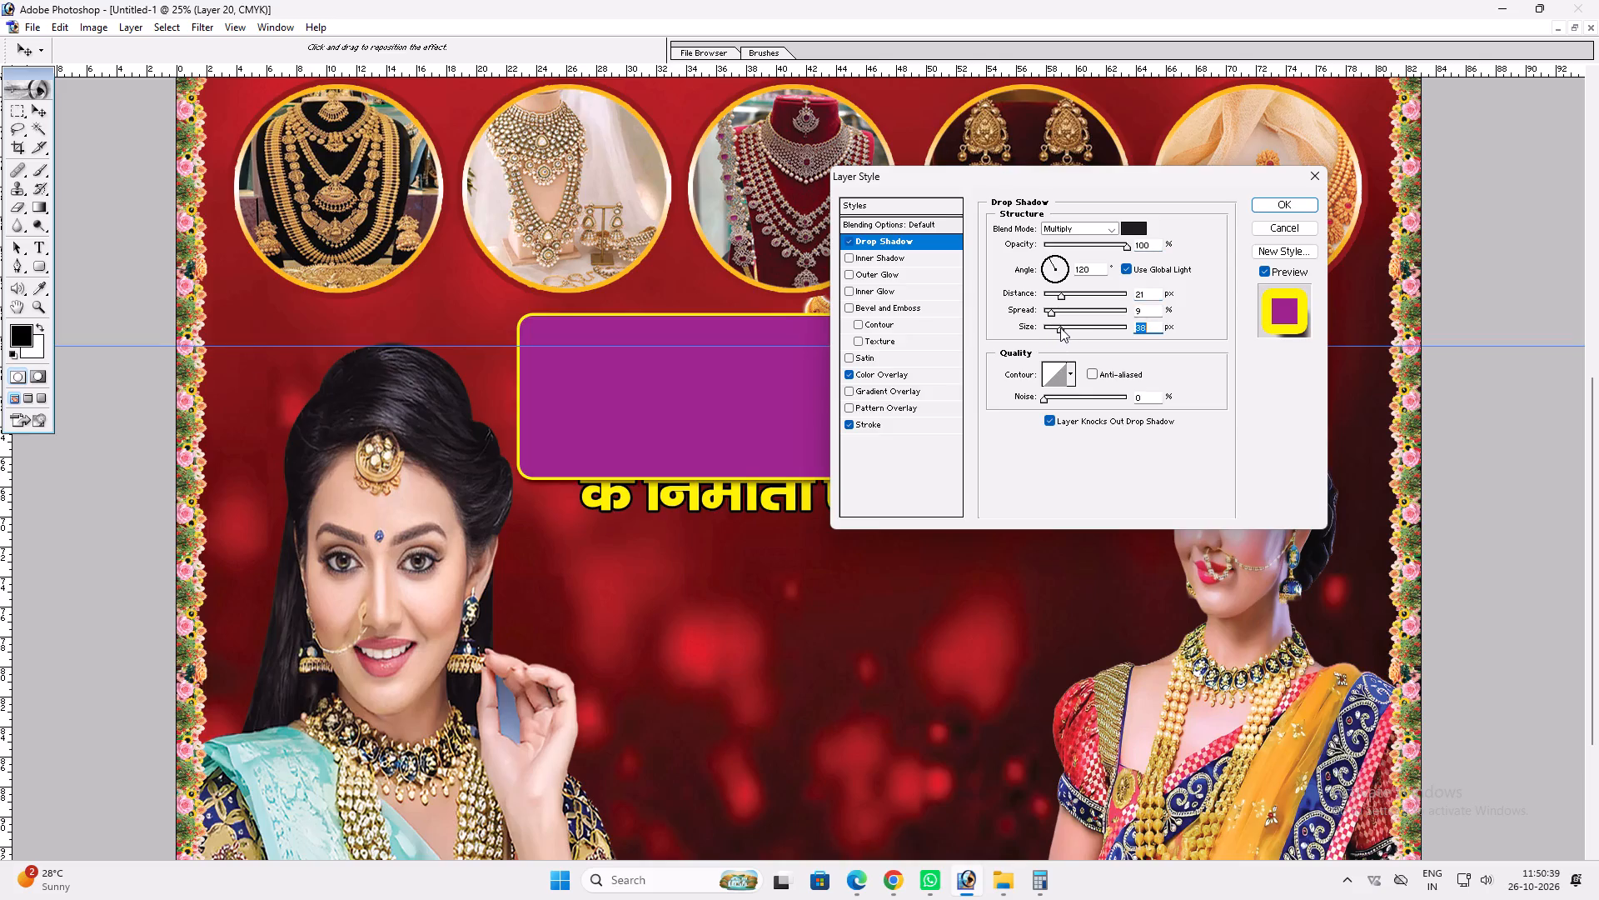
double_click(1055, 315)
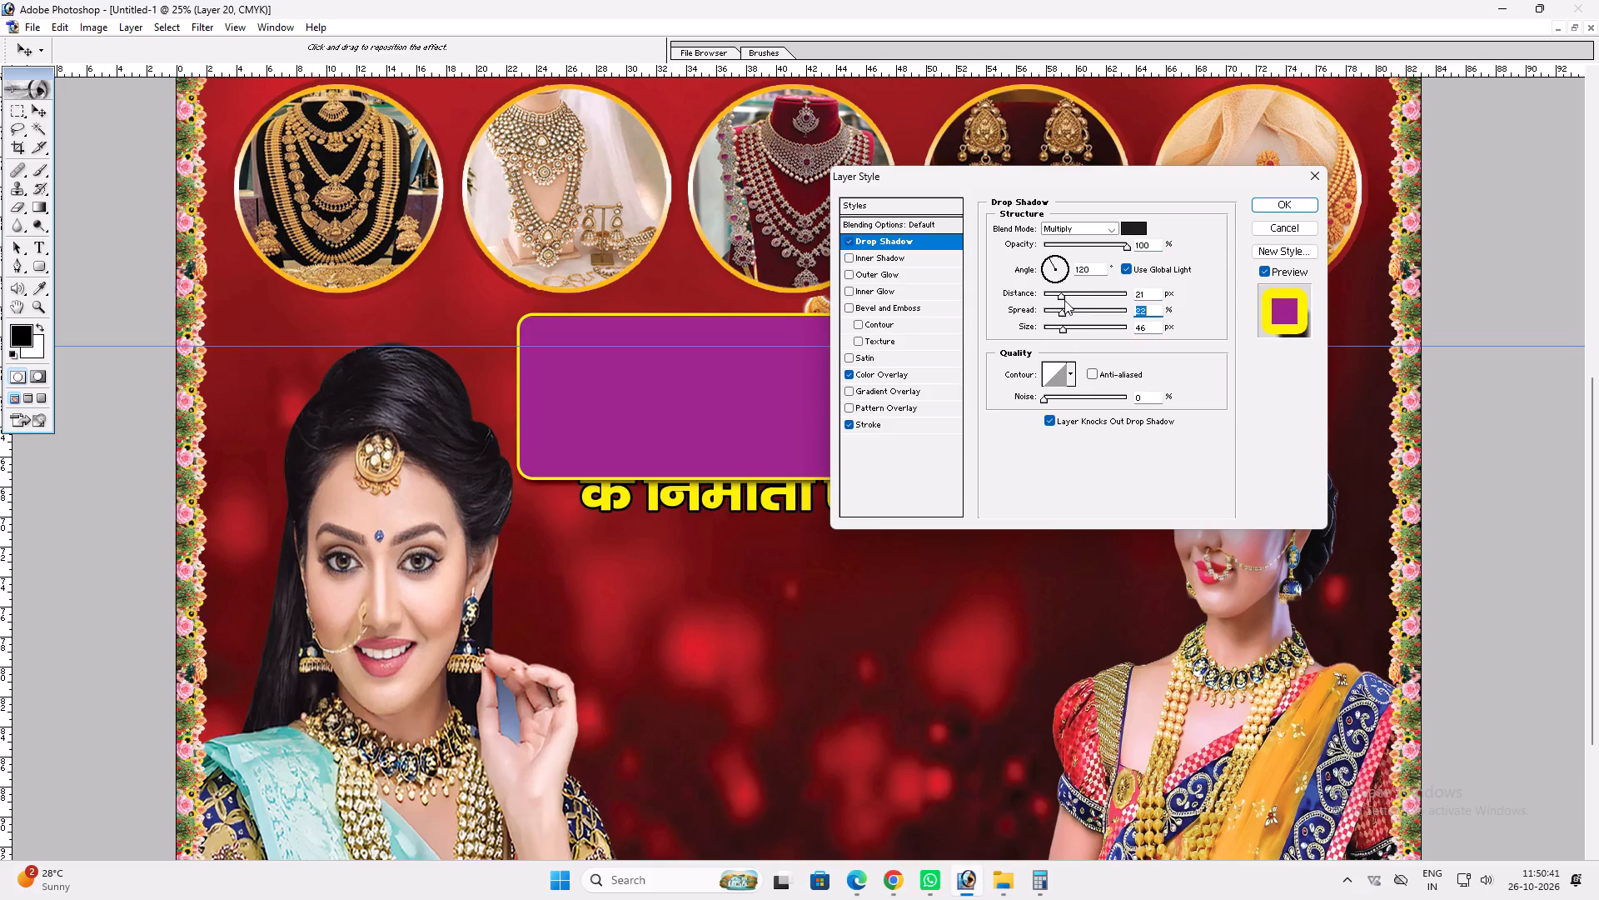
left_click(1063, 300)
left_click(1062, 316)
left_click(1065, 326)
key("Return")
key("space")
key("space")
key("space")
key("space")
key("space")
key("space")
key("space")
key("space")
key("space")
key("space")
key("space")
key("space")
key("space")
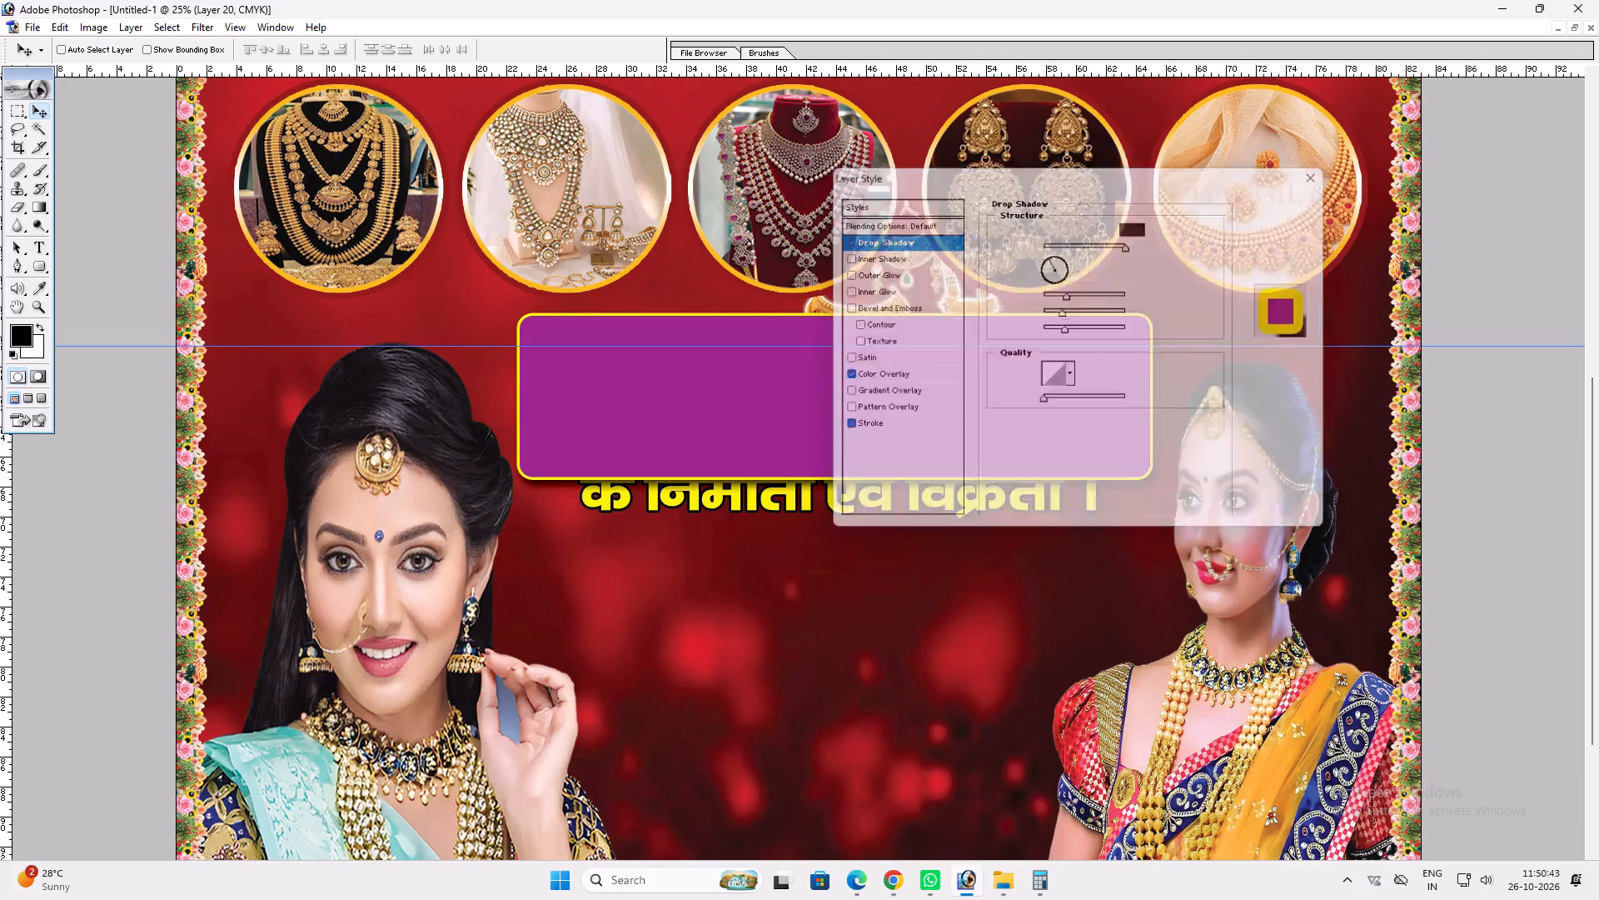
Copy the layer style of the "केवल महिलाओं के लिए..." text in the Radhika banner.
right_click(997, 395)
left_click_drag(1015, 398, 1026, 402)
type("ff")
key("f")
left_click(564, 234)
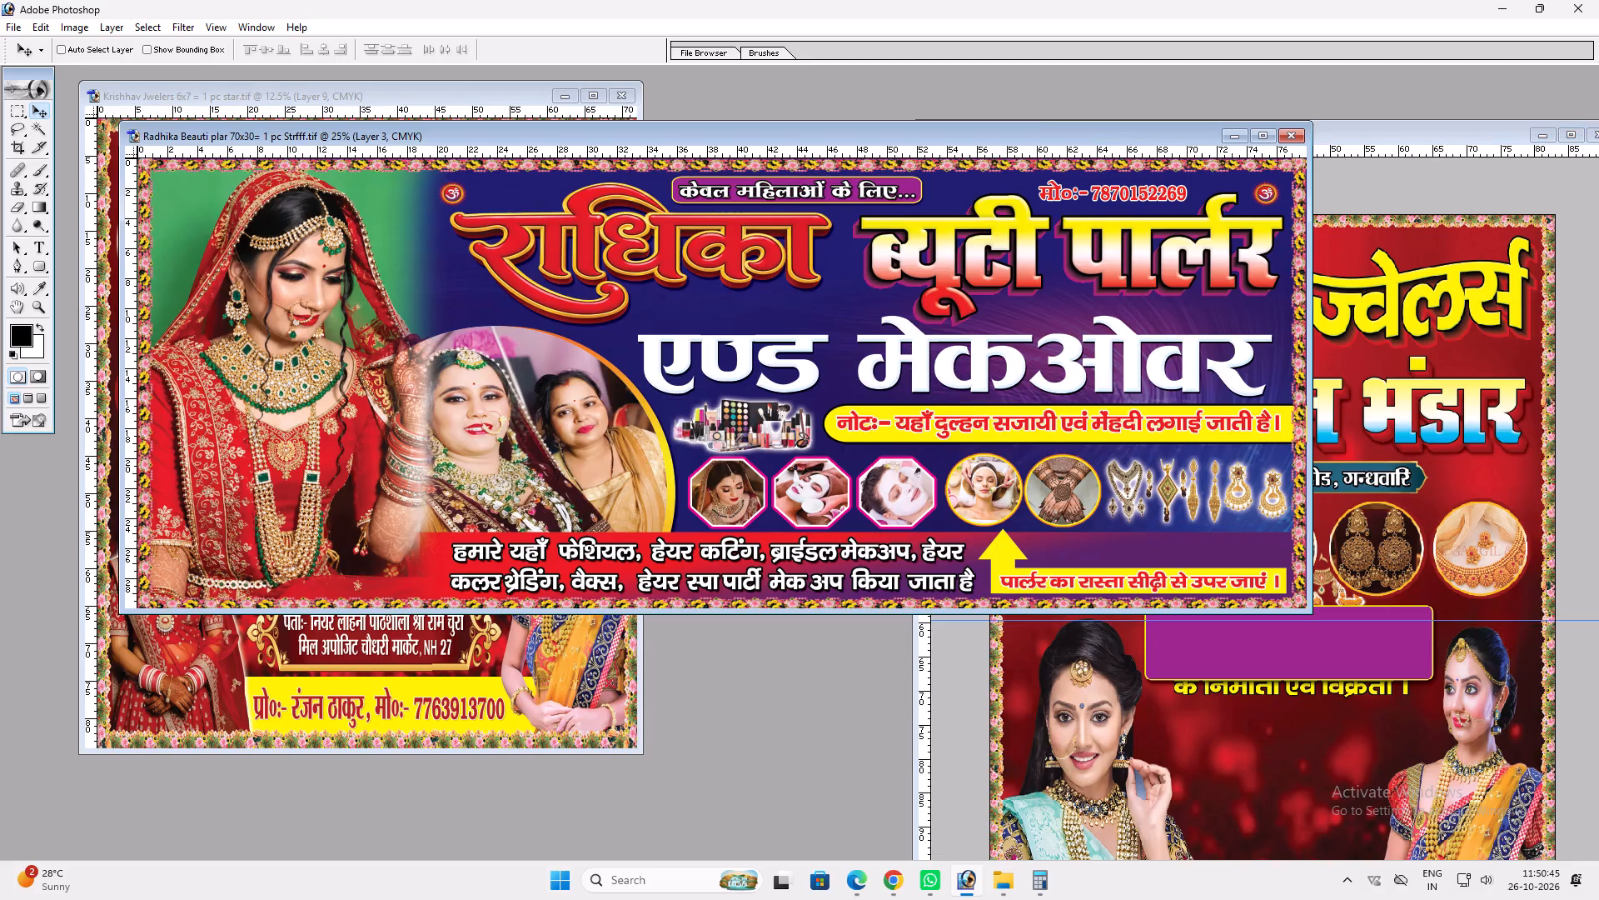
left_click(752, 192)
right_click(756, 185)
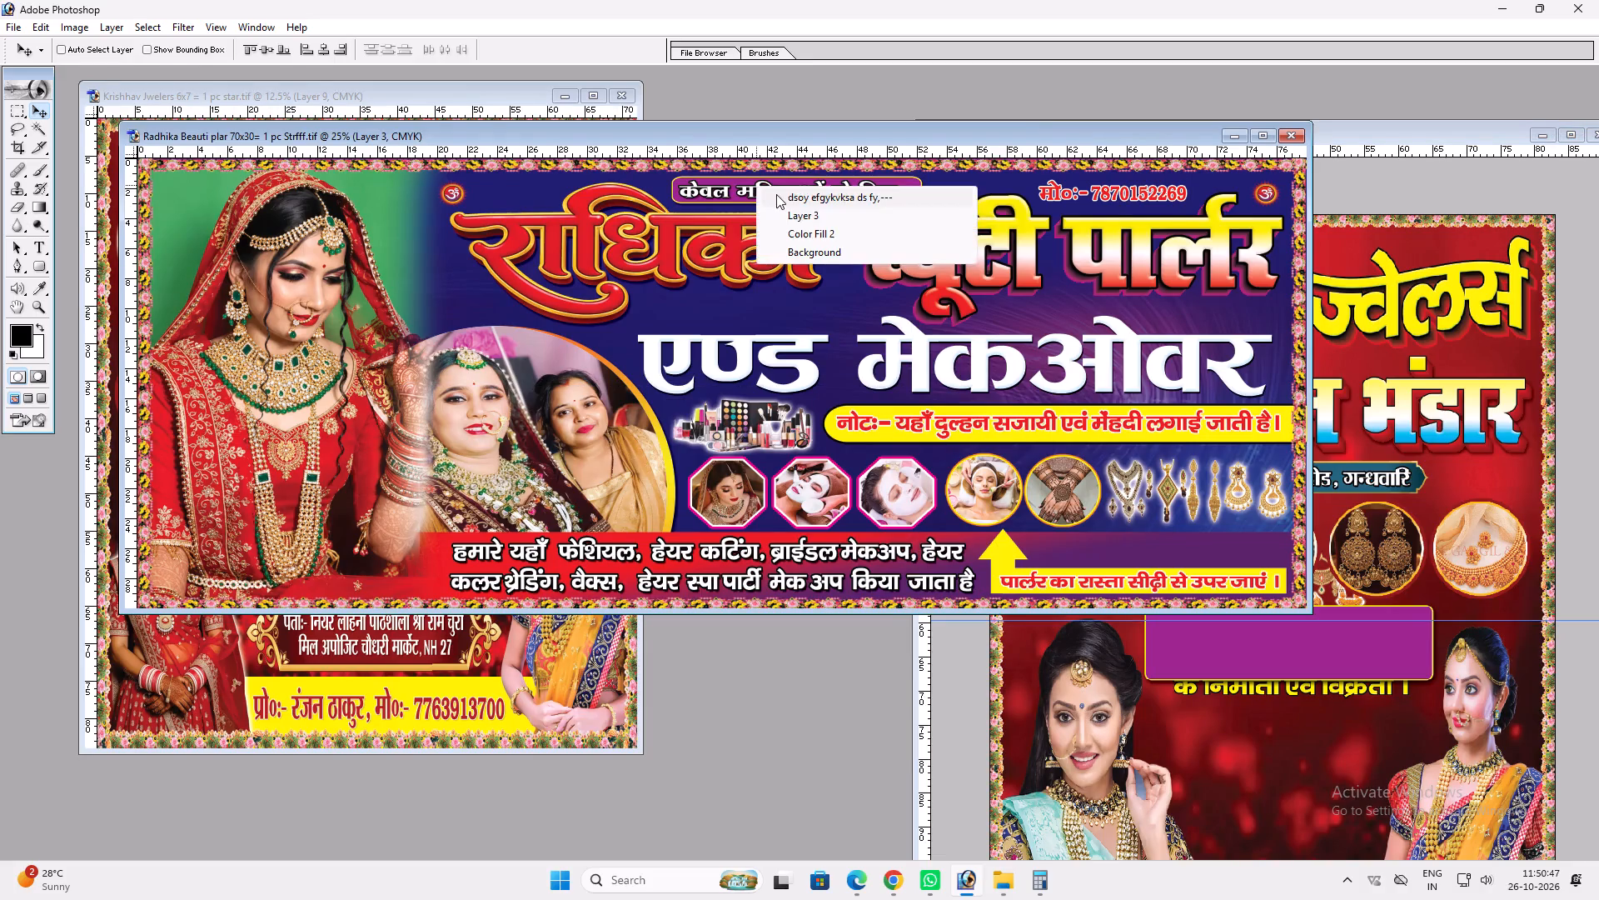
left_click(776, 194)
key("alt+l")
key("alt+y")
key("alt+c")
Bring the yellow "हमारे यहाँ सोना, चाँदी के..." text in front of the purple plate and paste the copied text style onto it.
left_click(1331, 648)
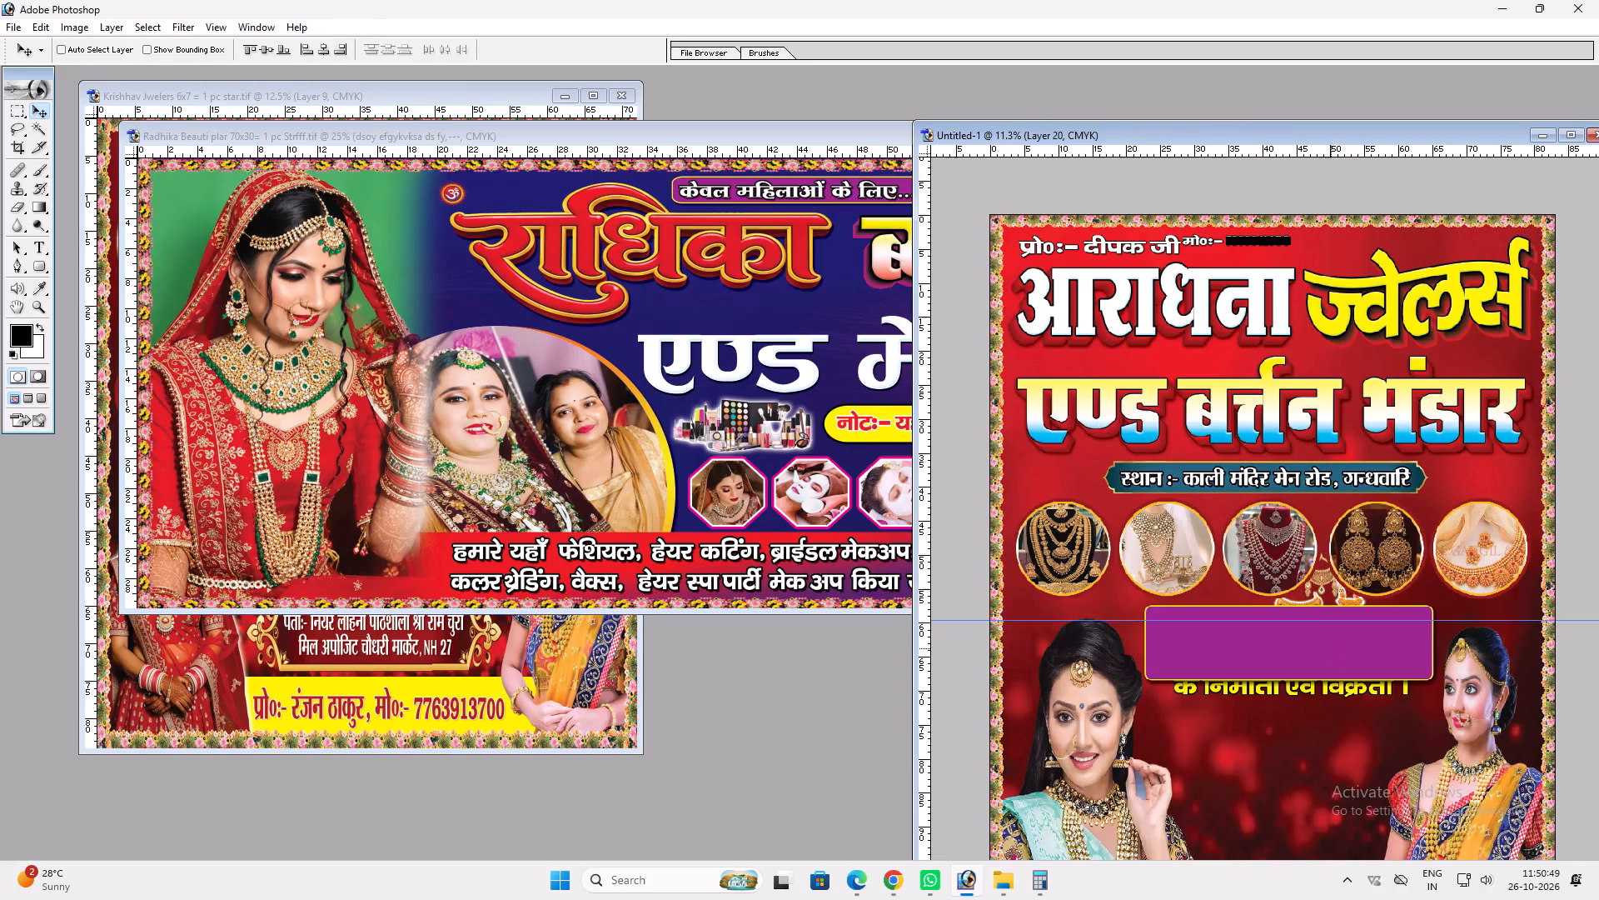
key("t")
left_click(1304, 684)
key("Return")
key("ctrl+shift+bracketright")
key("alt+l")
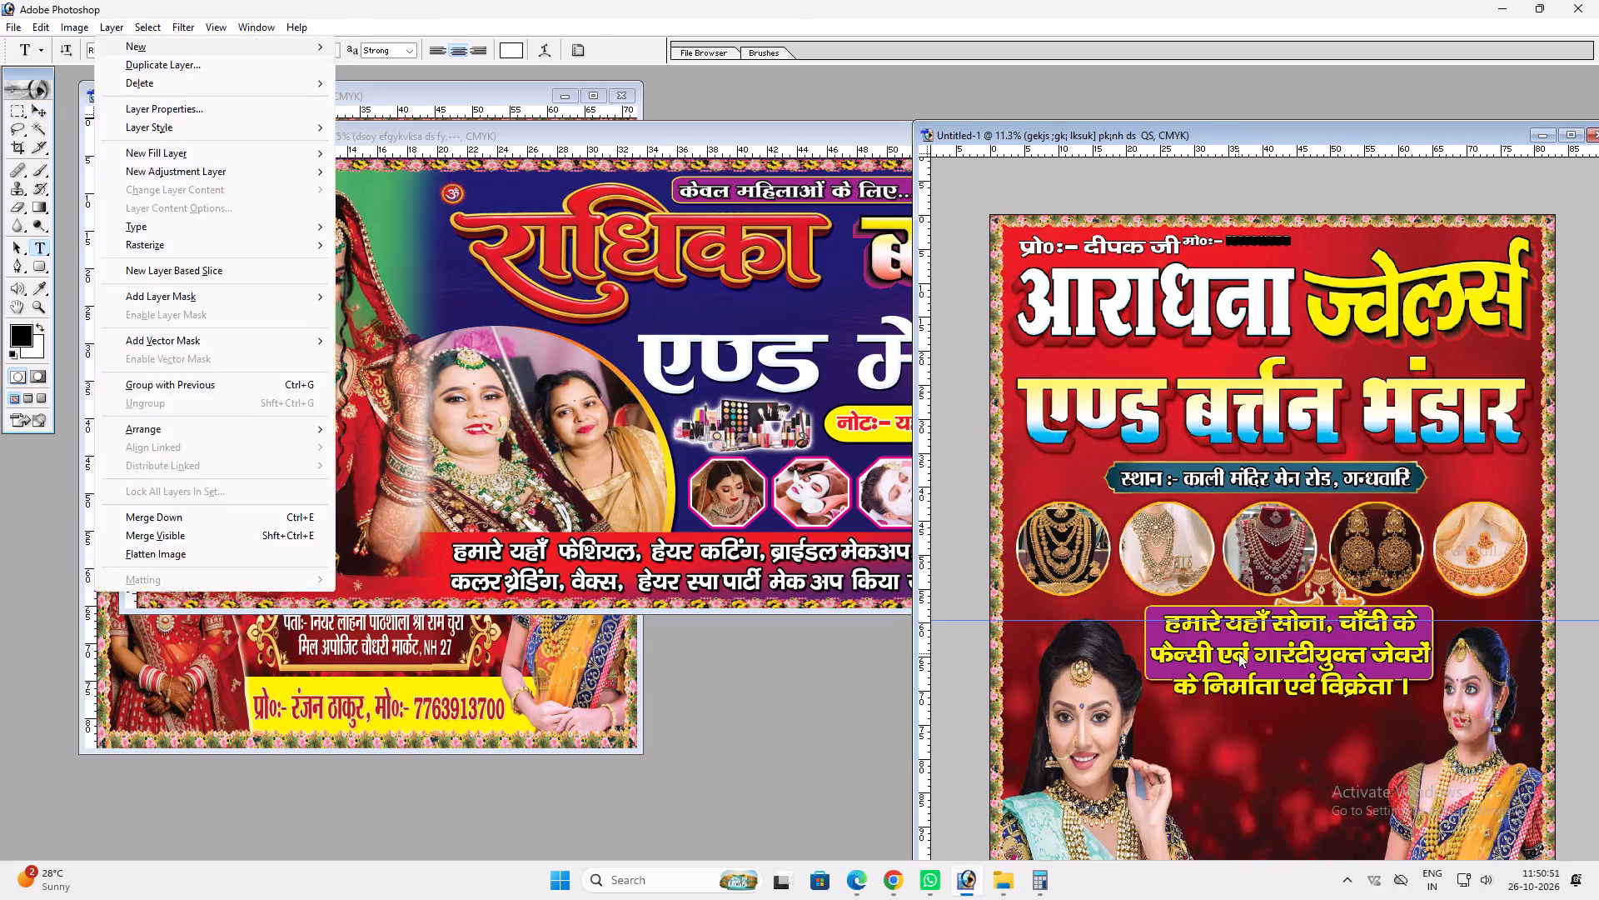
key("alt+y")
type("pv")
Scale down the restyled three-line text on the purple plate.
key("ctrl+t")
left_click_drag(1425, 689, 1398, 670, "shift")
key("shift+Return")
key("v")
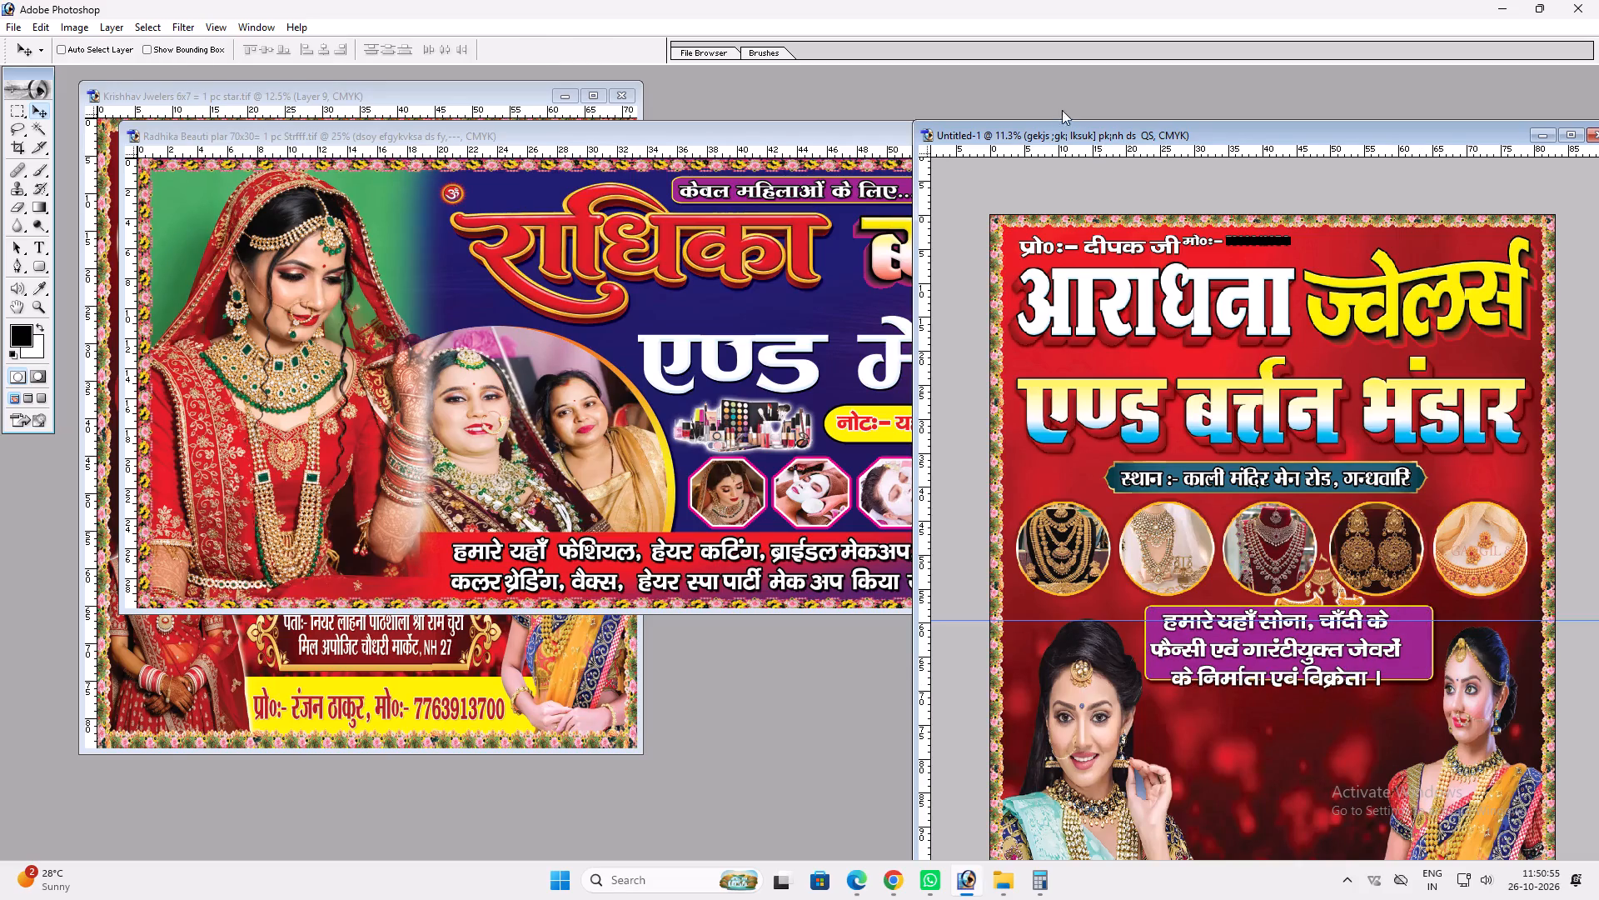
Rewrap the text on the plate into two lines, with "फैन्सी एवं" ending the first and "गारंटीयुक्त" starting the second.
triple_click(1058, 116)
left_click(1598, 0)
key("f")
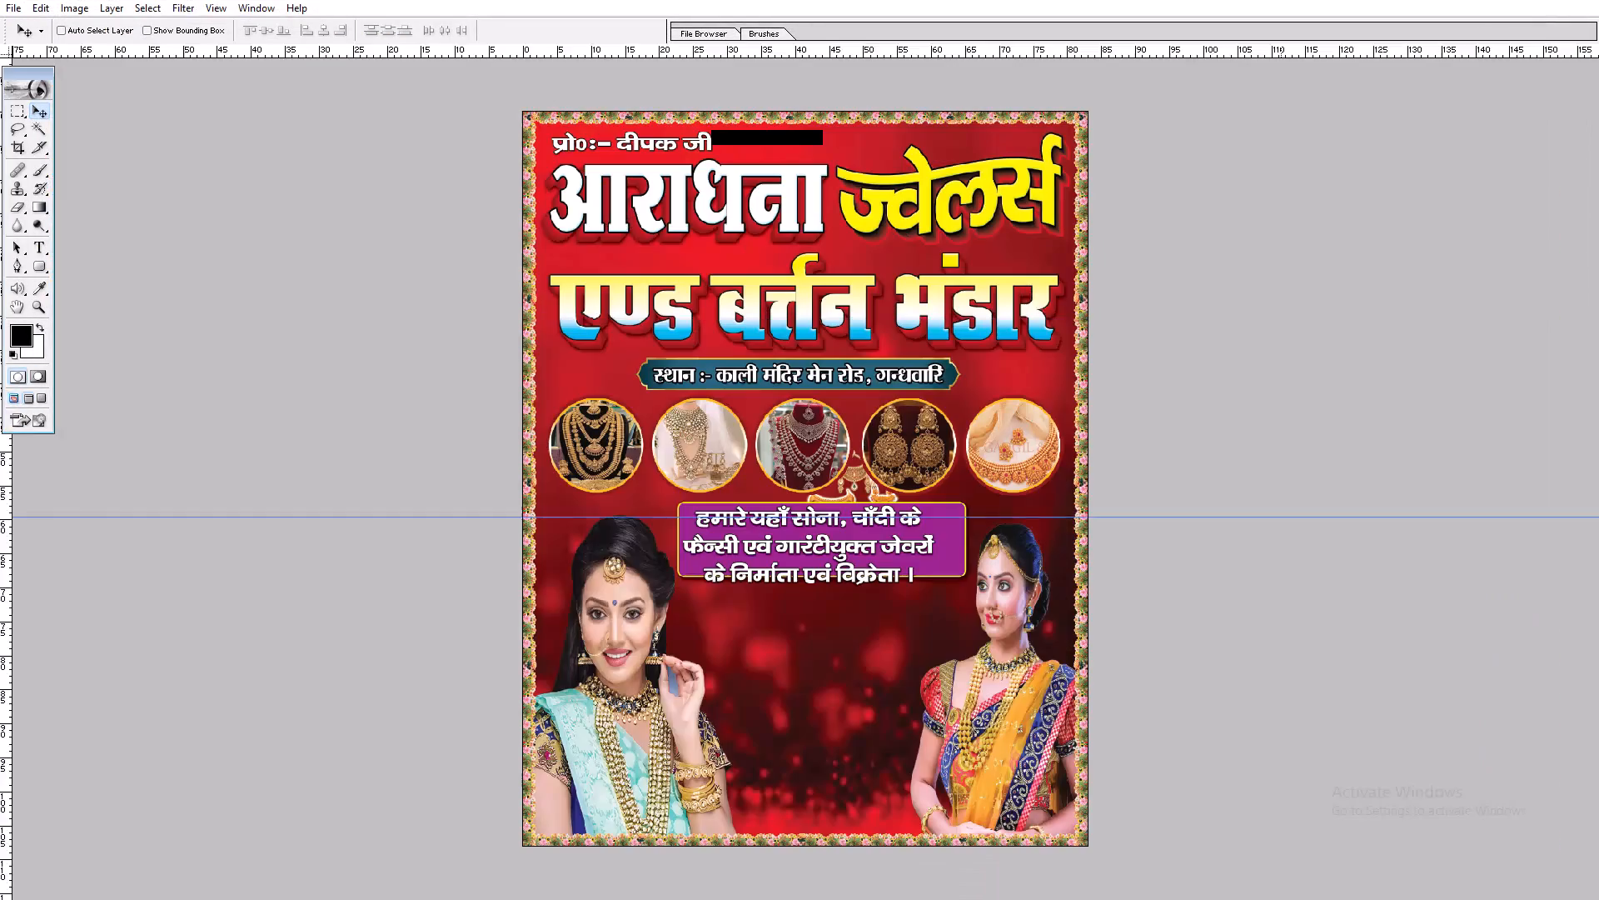
key("ctrl+plus")
key("ctrl+plus")
key("space")
key("space")
key("space")
key("space")
key("t")
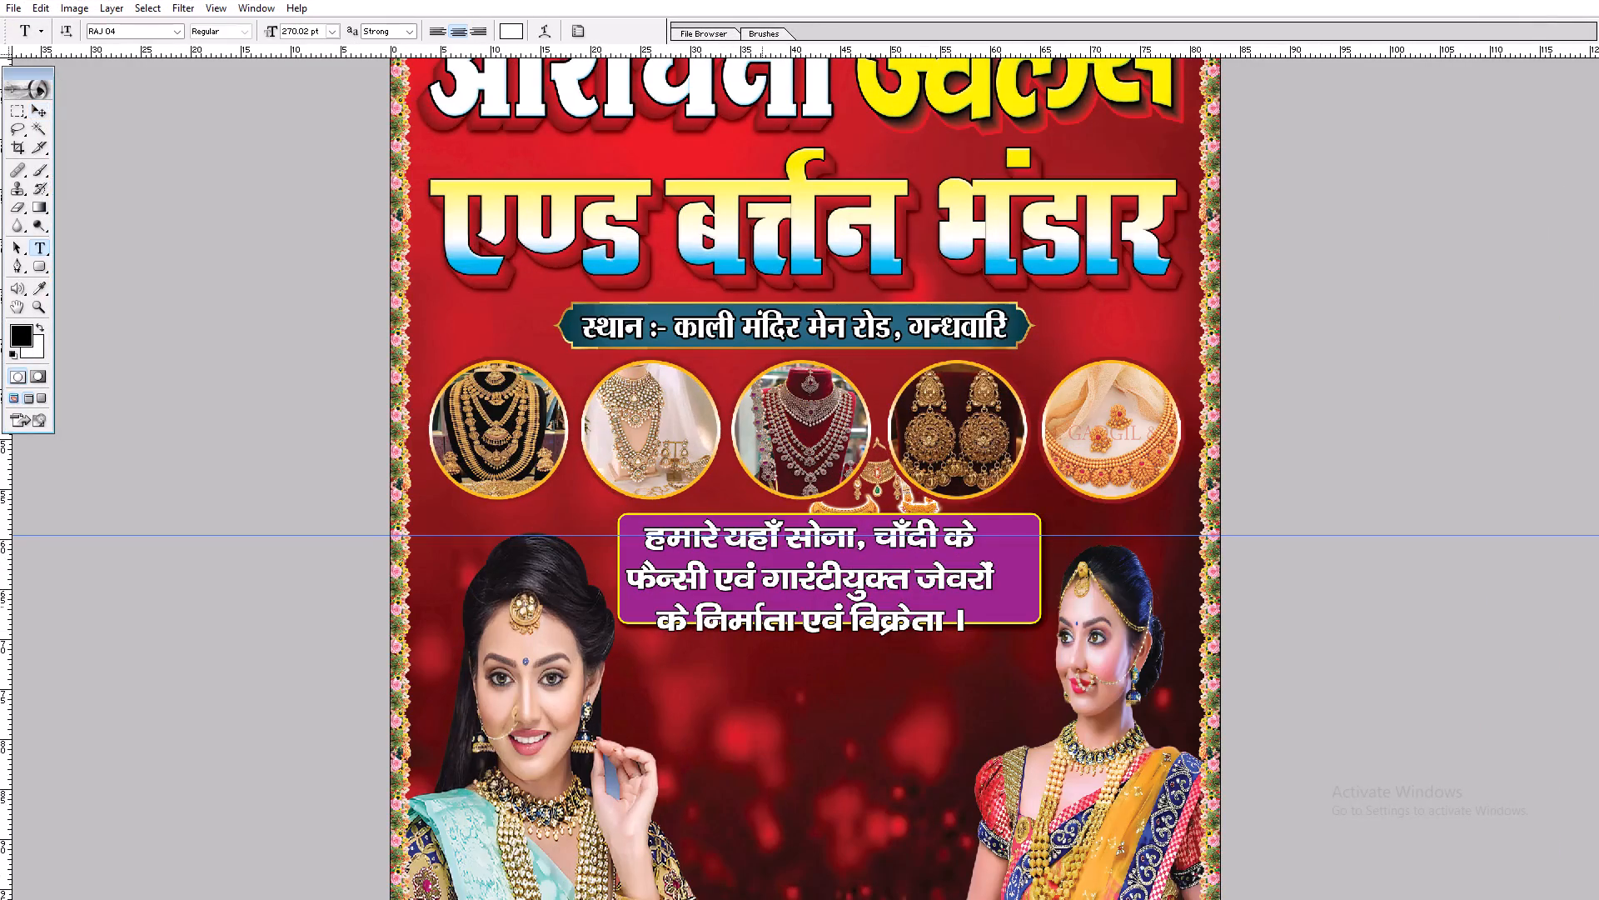
left_click(762, 592)
key("Return")
key("Up")
key("Home")
key("BackSpace")
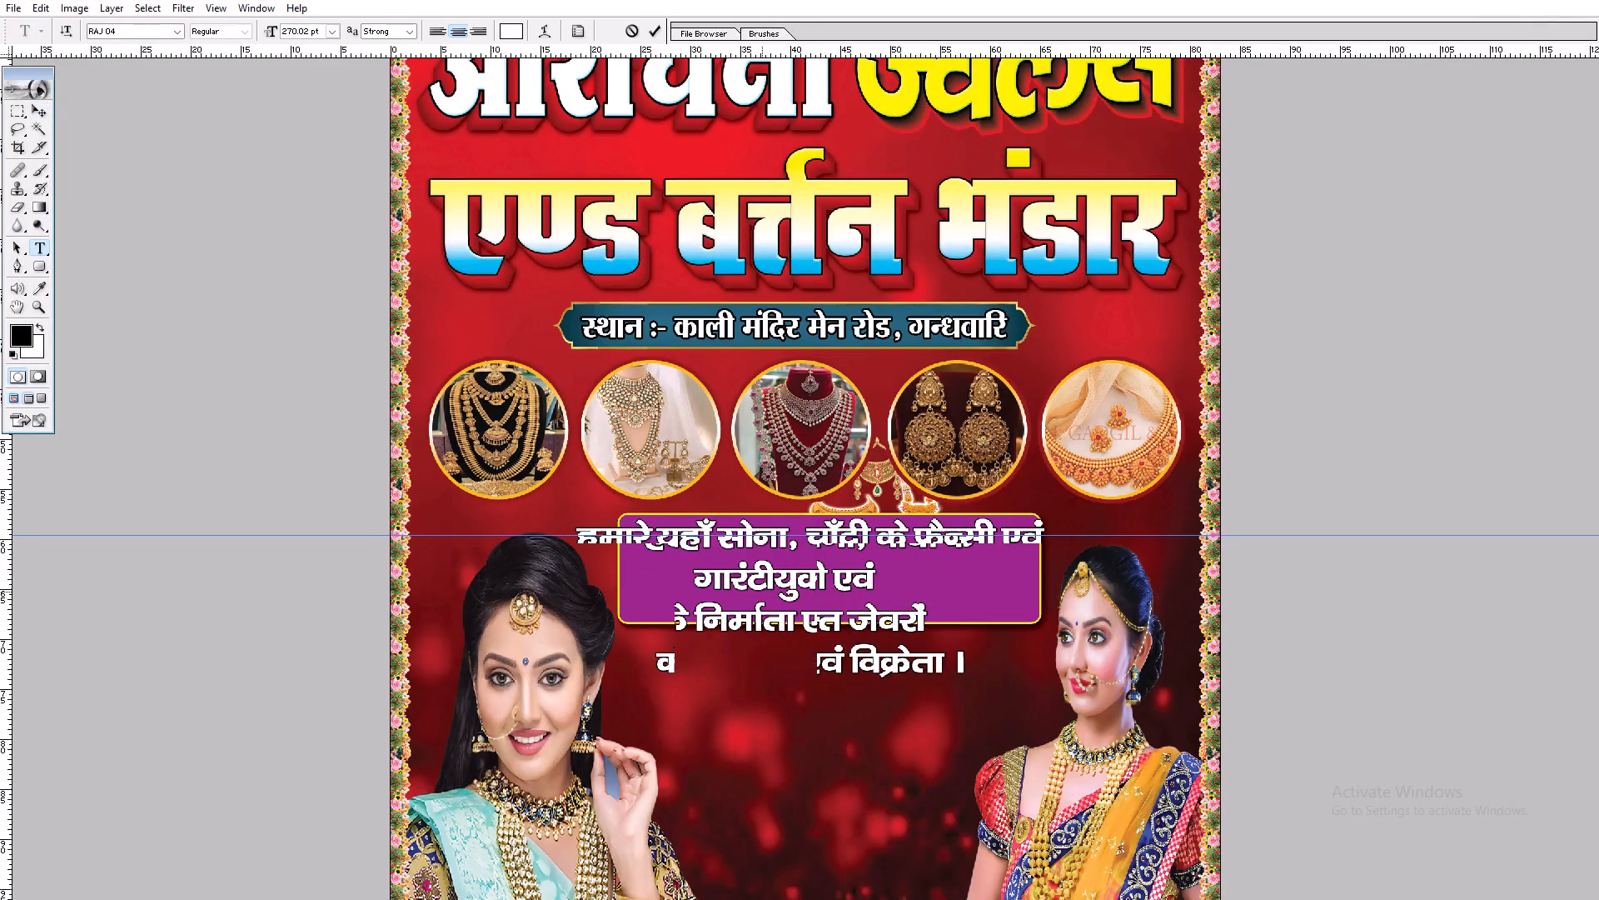
left_click(790, 627)
key("Home")
key("BackSpace")
key("Return")
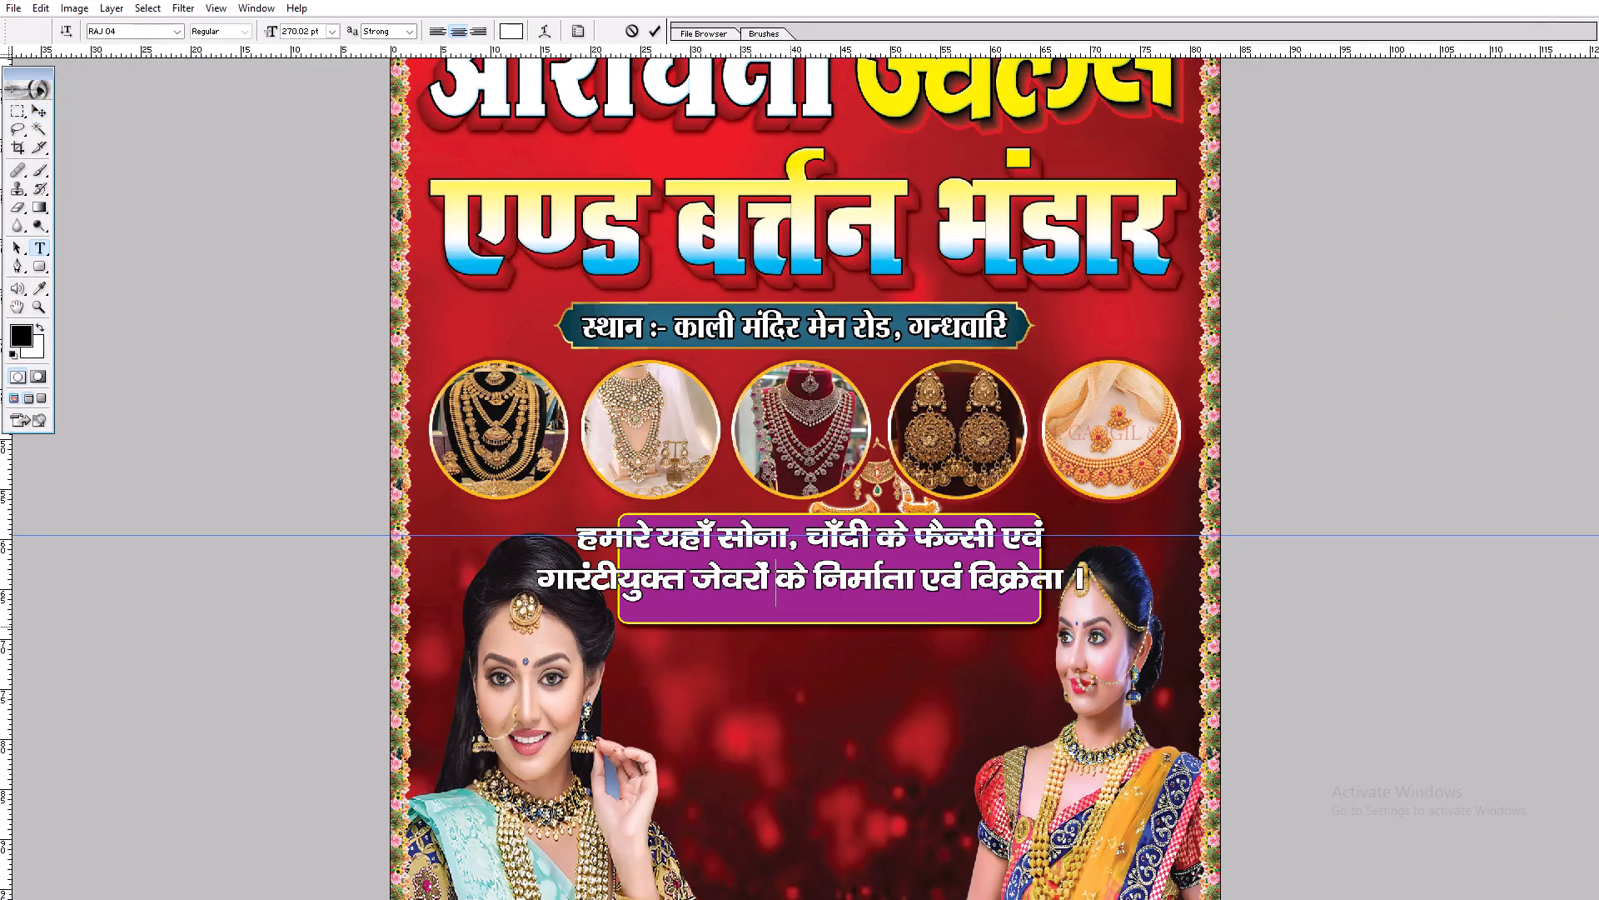
Narrow the two-line text to about 81% of its width.
key("ctrl+t")
left_click_drag(1082, 549, 1031, 552, "shift")
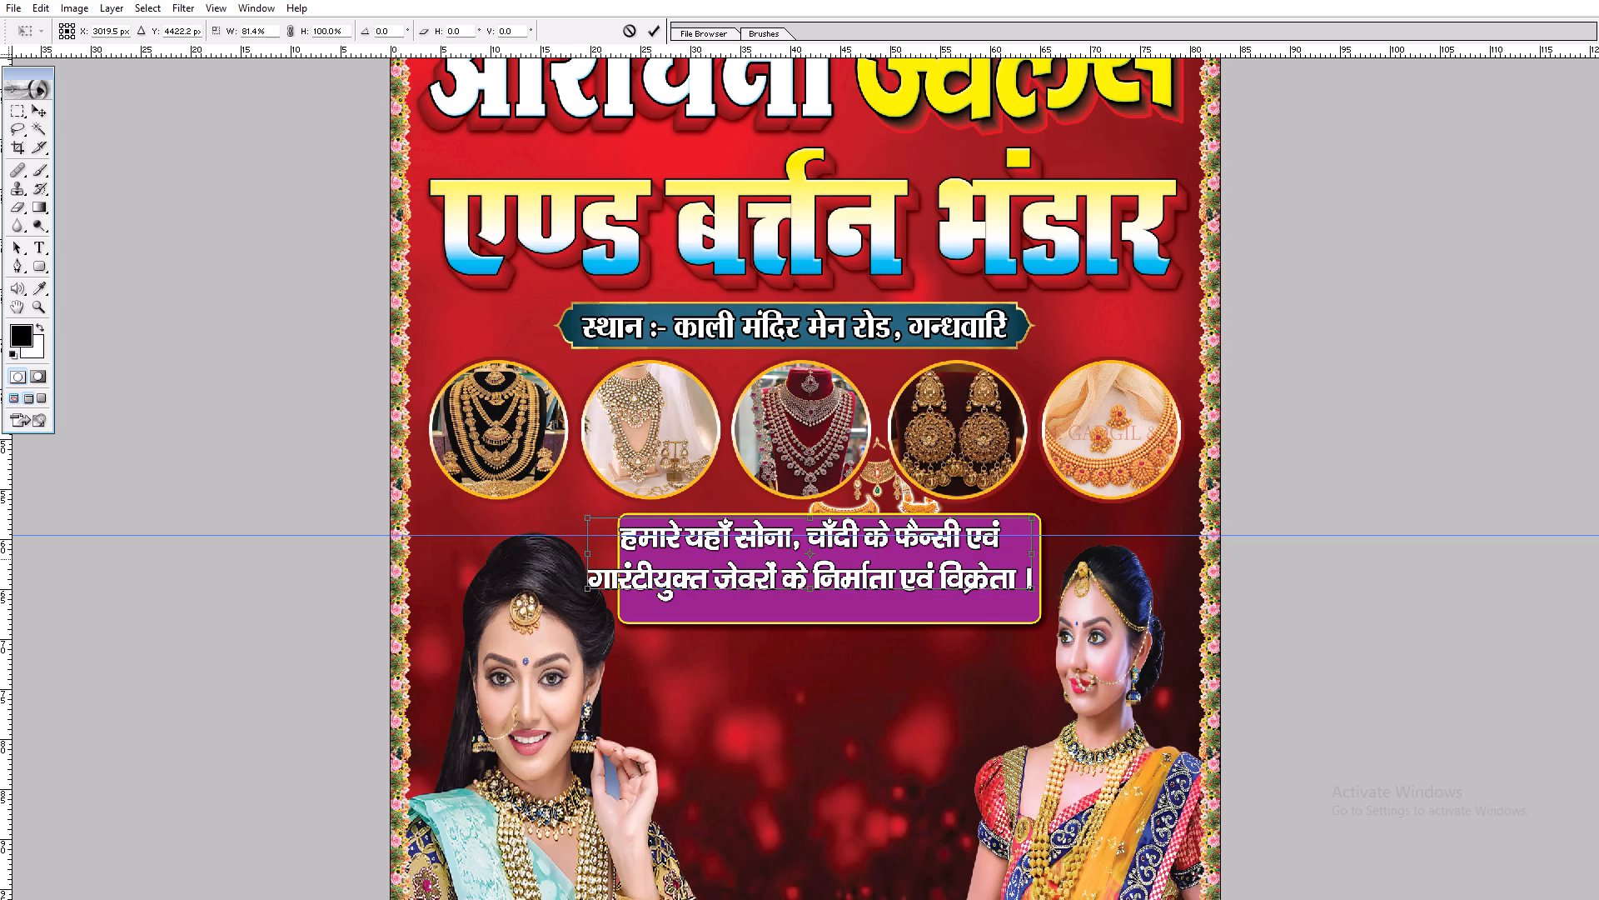
key("Return")
type("vv")
Reduce the purple plate's height from its bottom edge to fit the two lines of text.
right_click(943, 615)
left_click(964, 624)
key("ctrl+t")
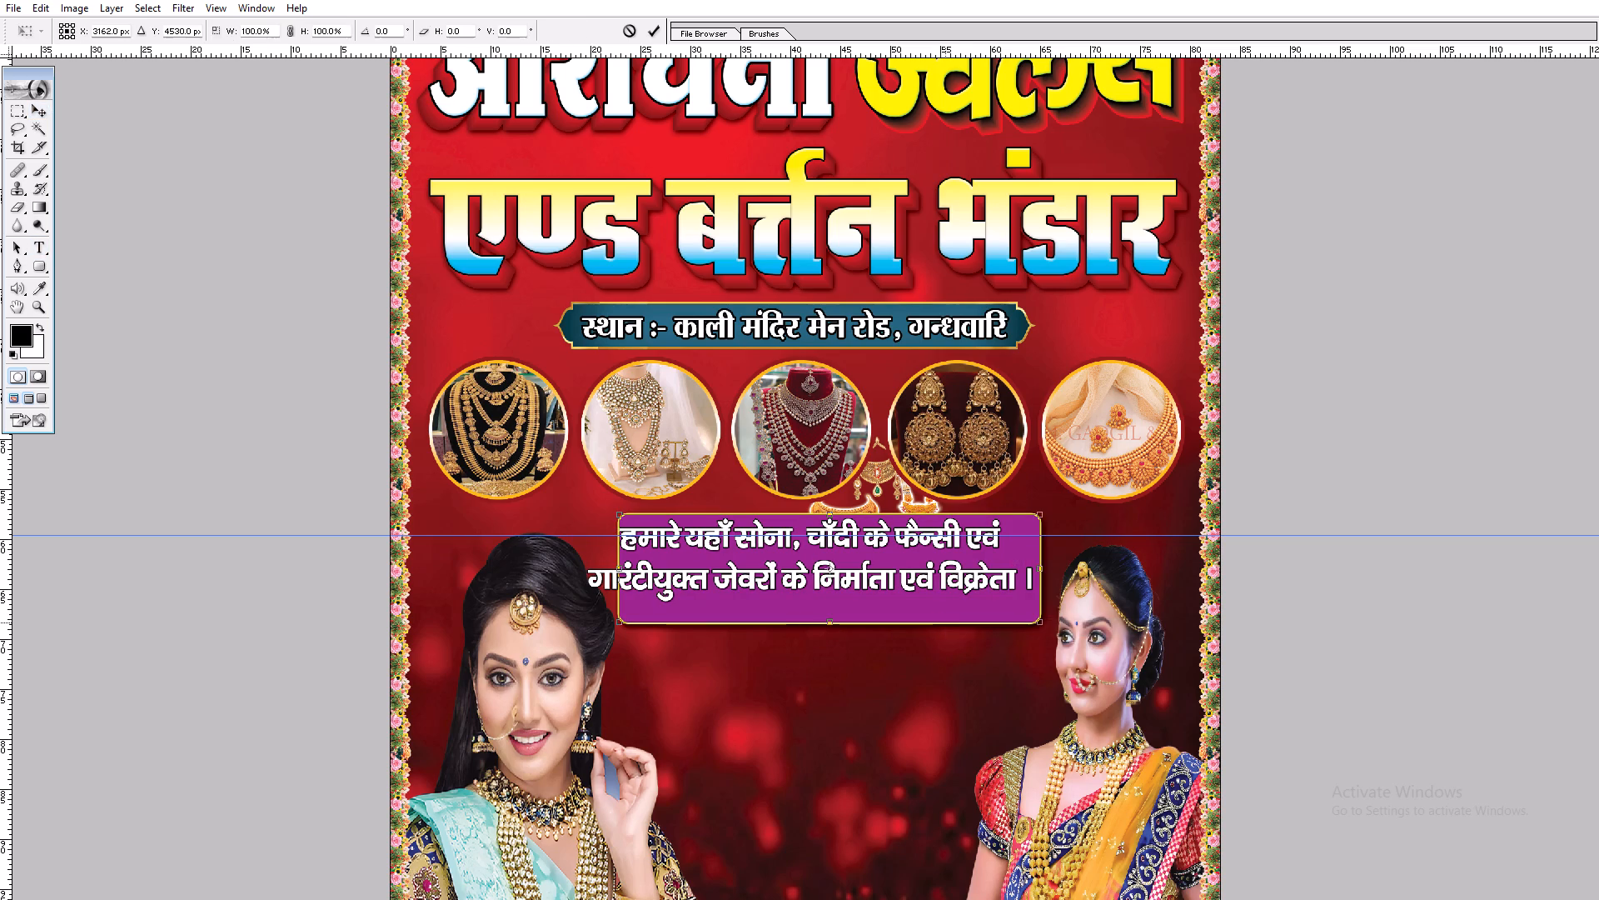
left_click_drag(944, 622, 949, 608)
key("shift+Return")
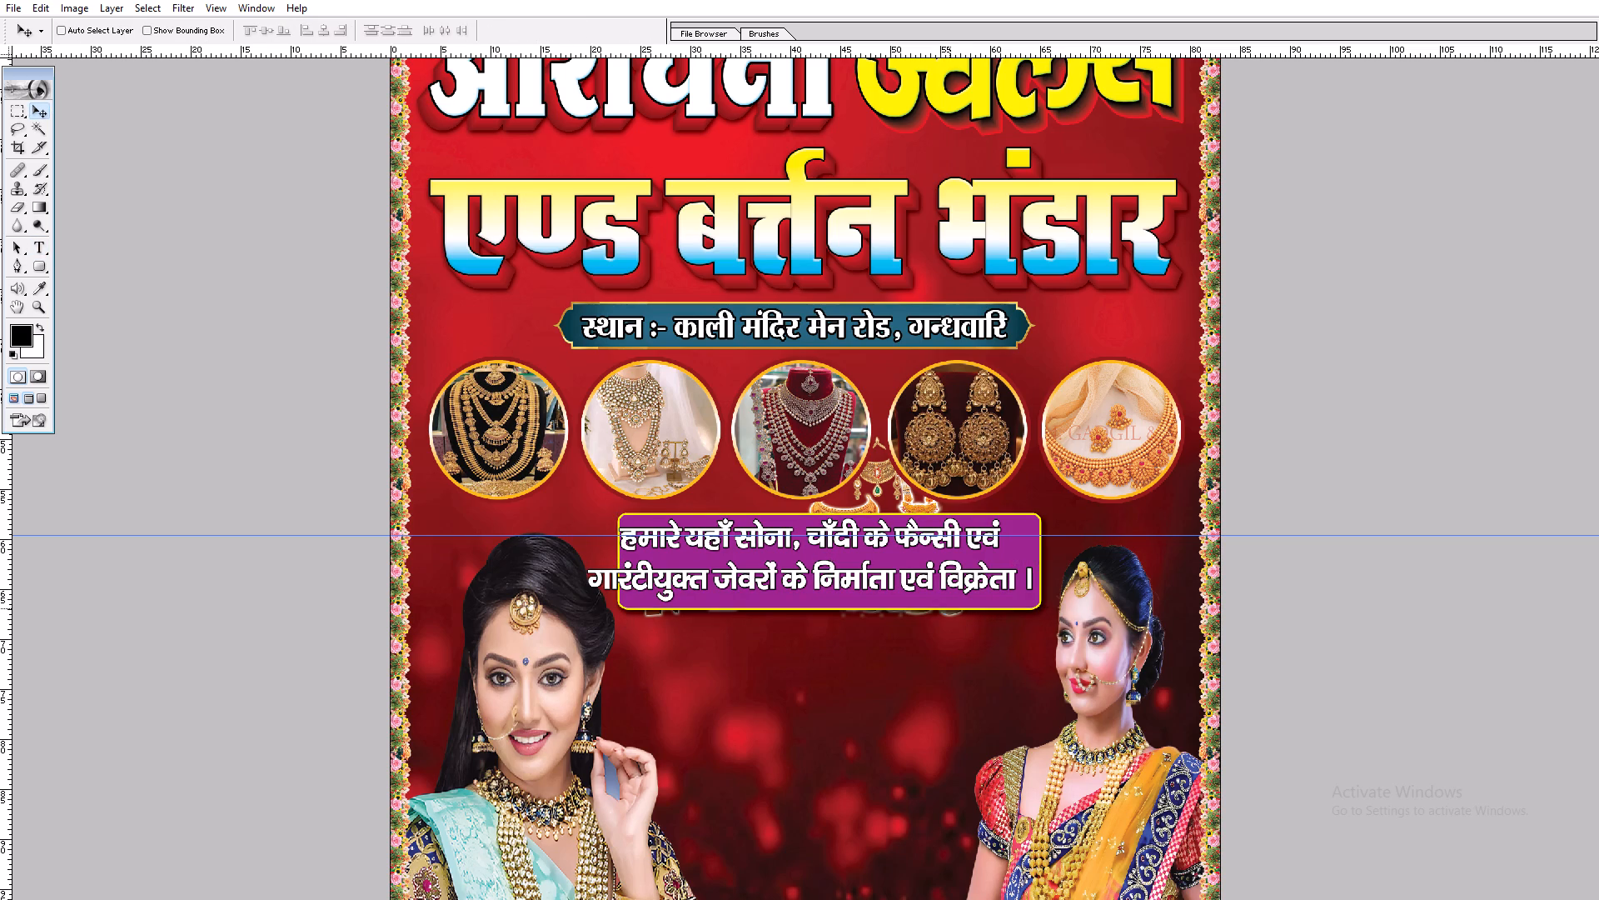
Narrow the two-line text a little more and centre it on the purple plate.
key("v")
left_click(935, 542, "ctrl")
key("ctrl+t")
left_click_drag(1029, 543, 1011, 546, "alt+shift")
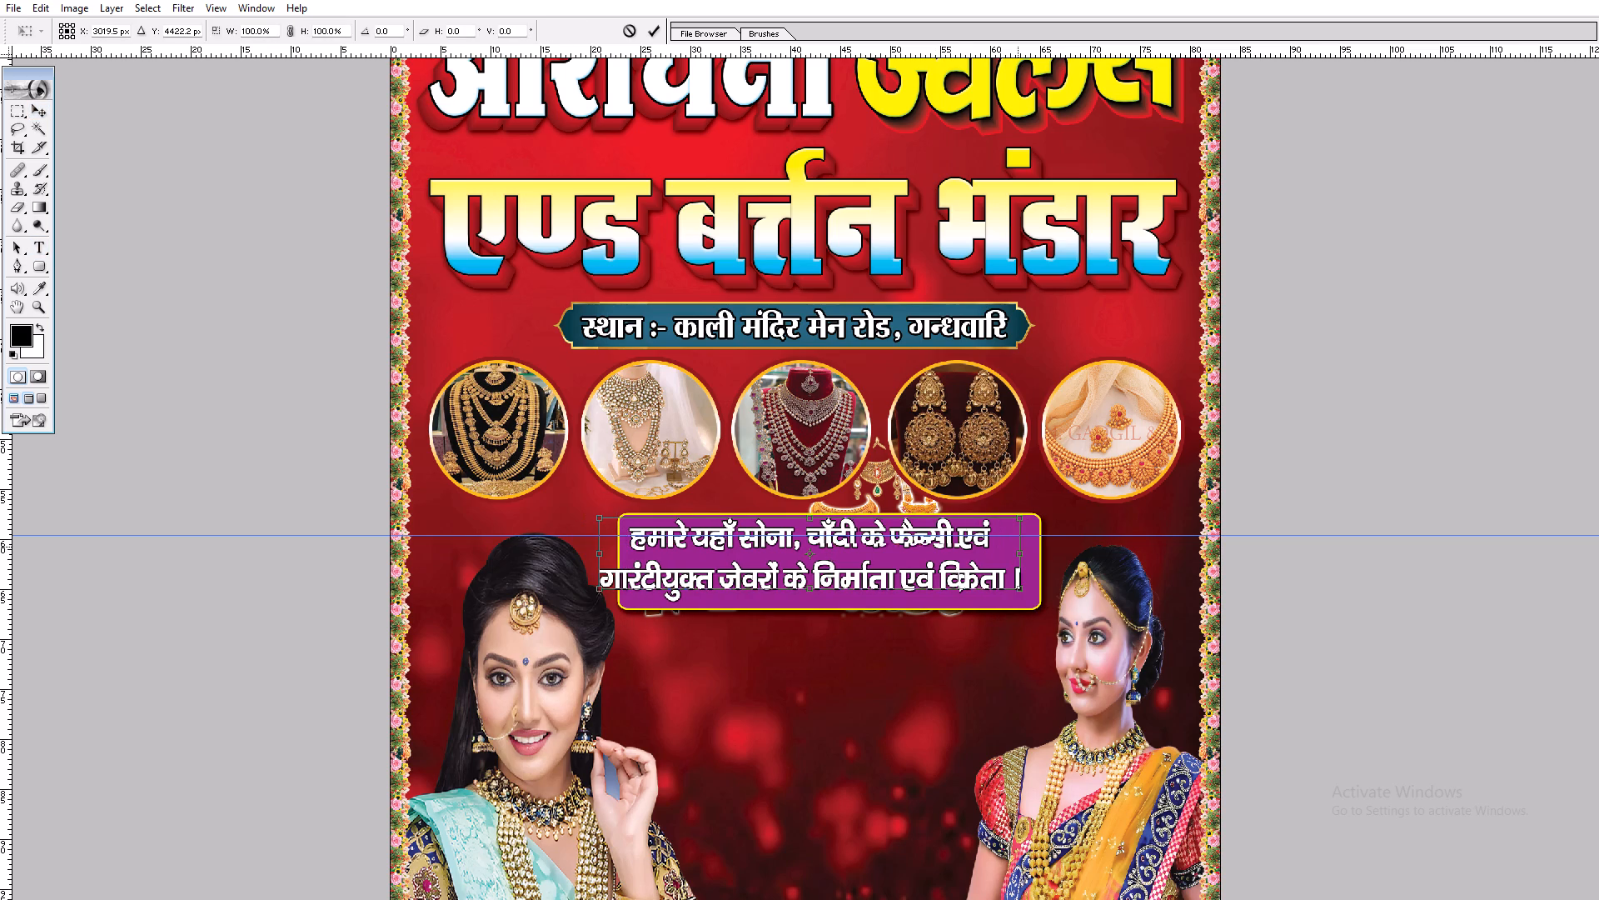
left_click_drag(1011, 546, 1010, 546, "alt+shift")
key("shift+Return")
key("v")
left_click_drag(931, 567, 951, 570)
key("ctrl+t")
key("Return")
Set the two-line text's drop shadow distance to 20 px and thicken its black stroke.
key("alt+l")
type("yd")
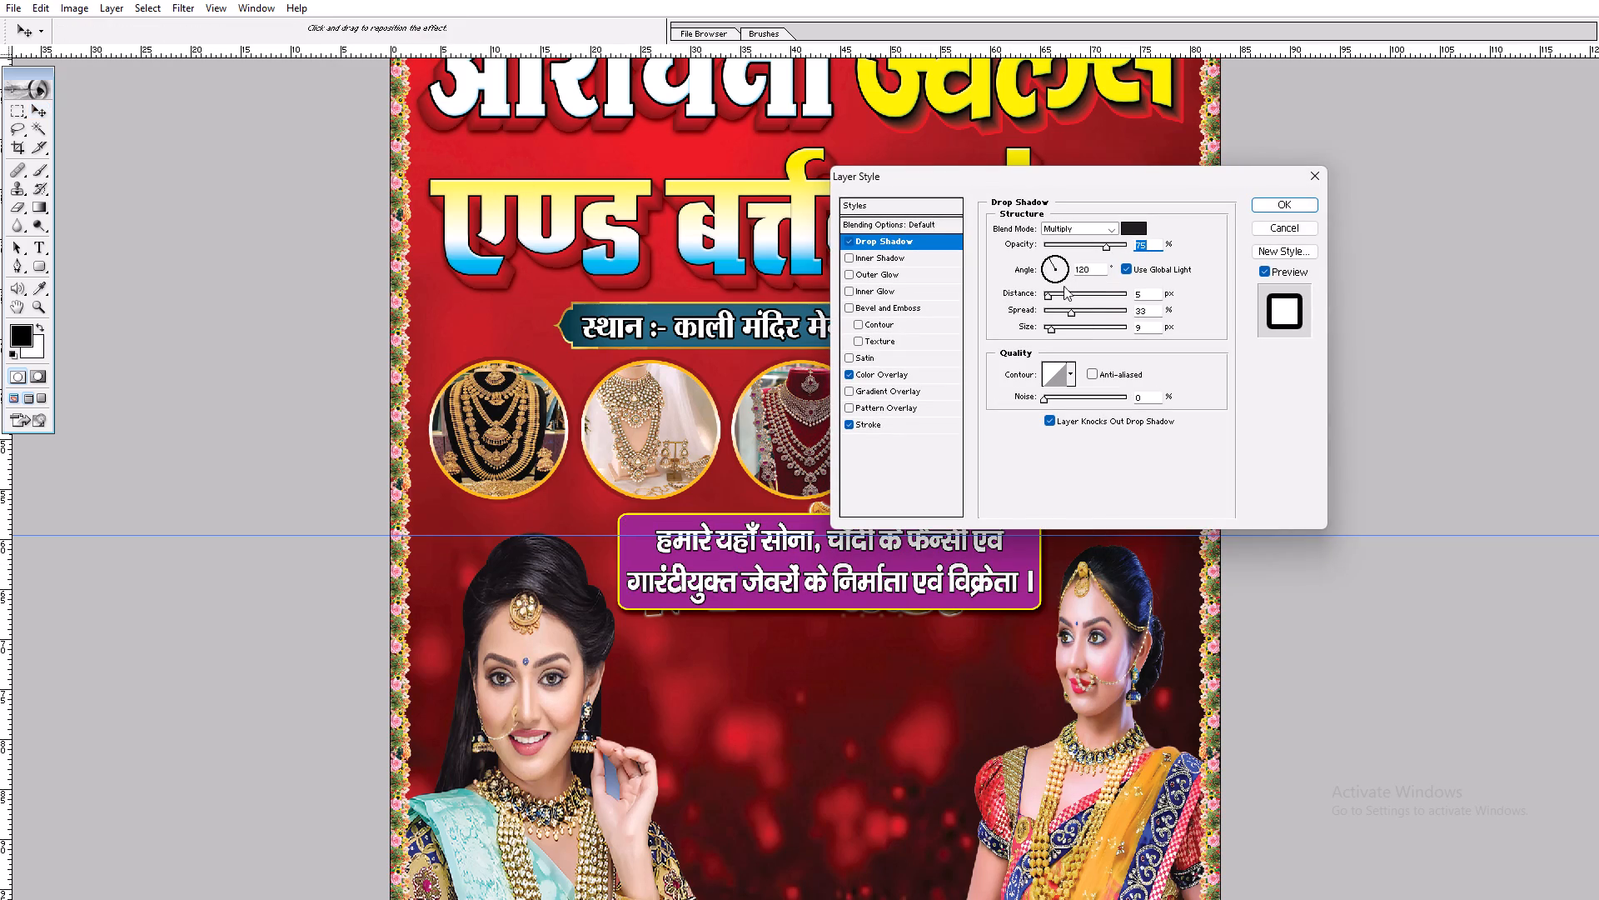
left_click(1050, 295)
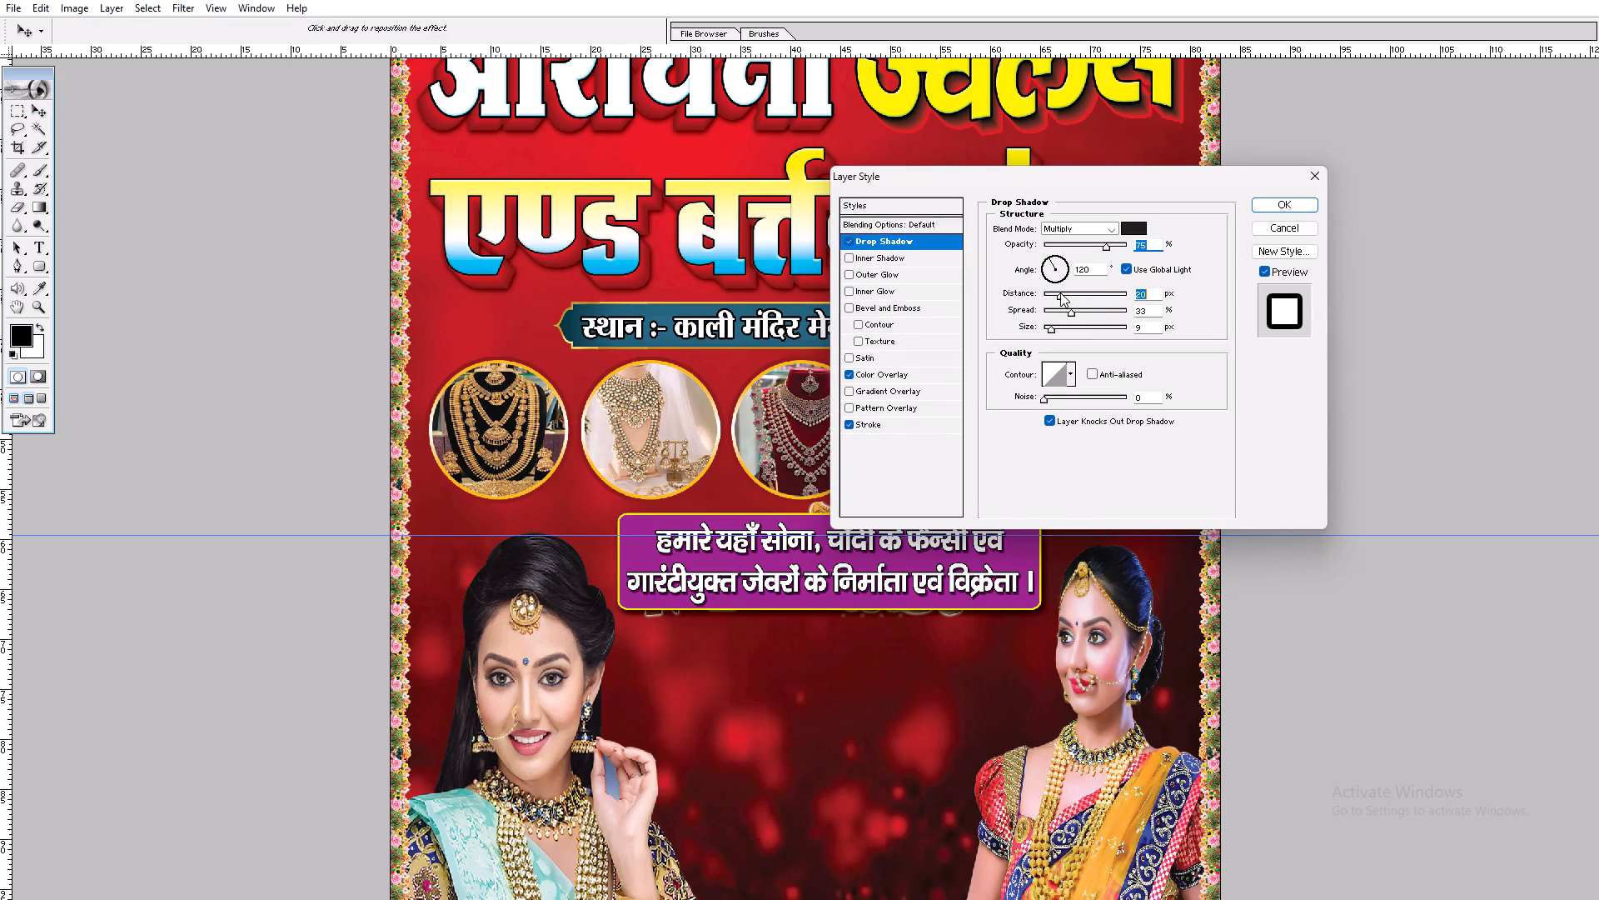
left_click(885, 429)
left_click_drag(1147, 226, 1125, 229)
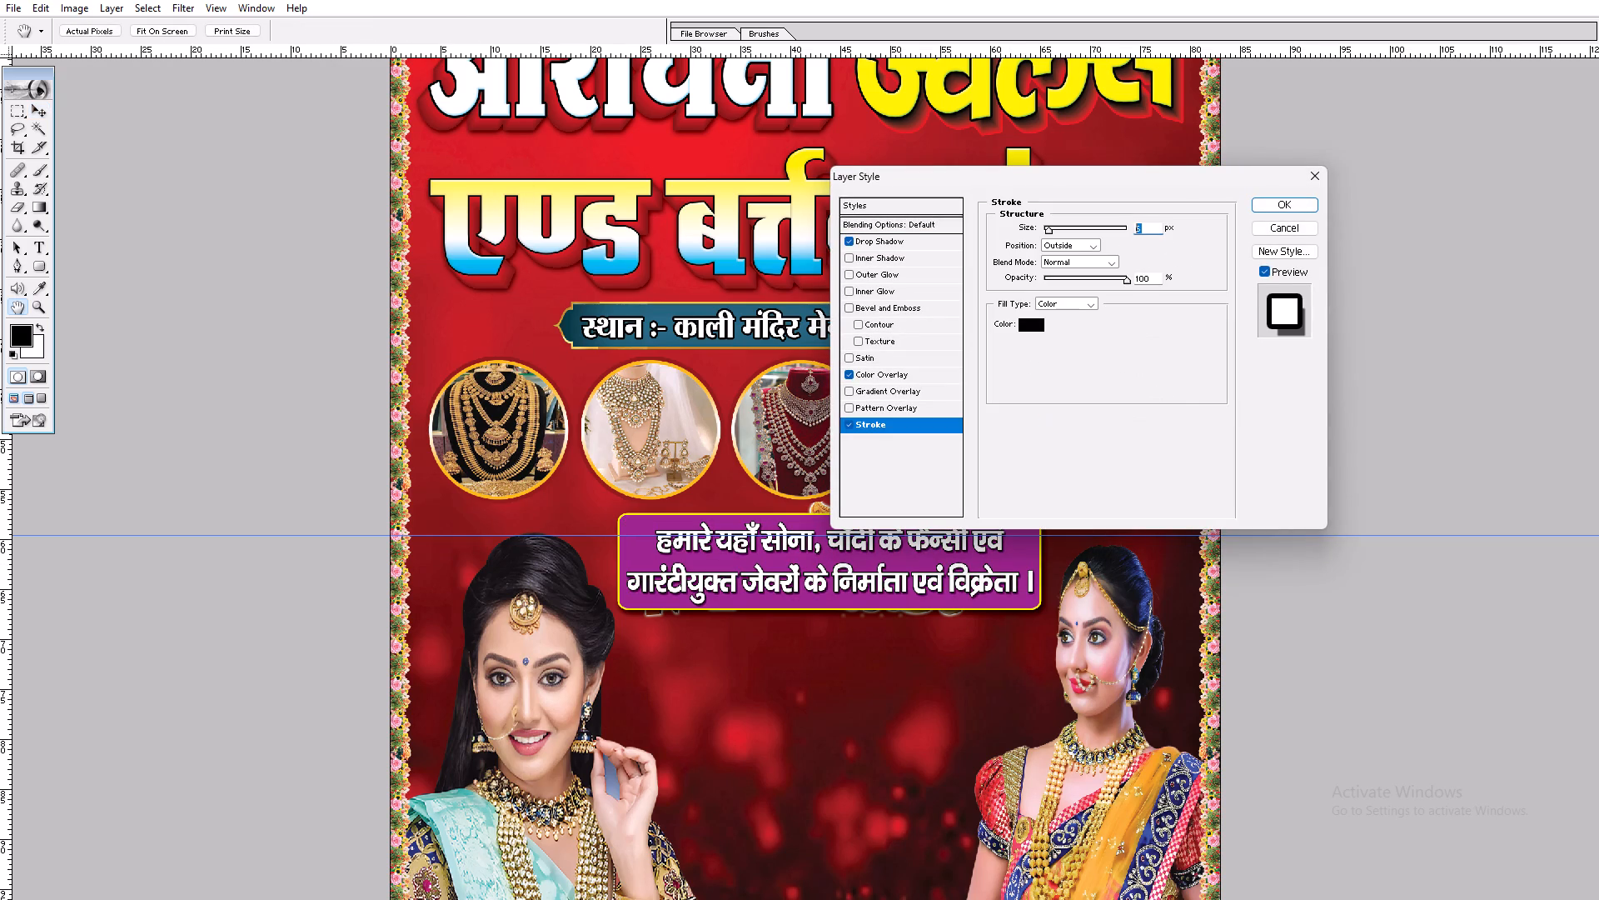
left_click_drag(1125, 229, 1119, 230)
scroll(1174, 395, "up", 3)
key("Return")
key("ctrl+t")
key("Return")
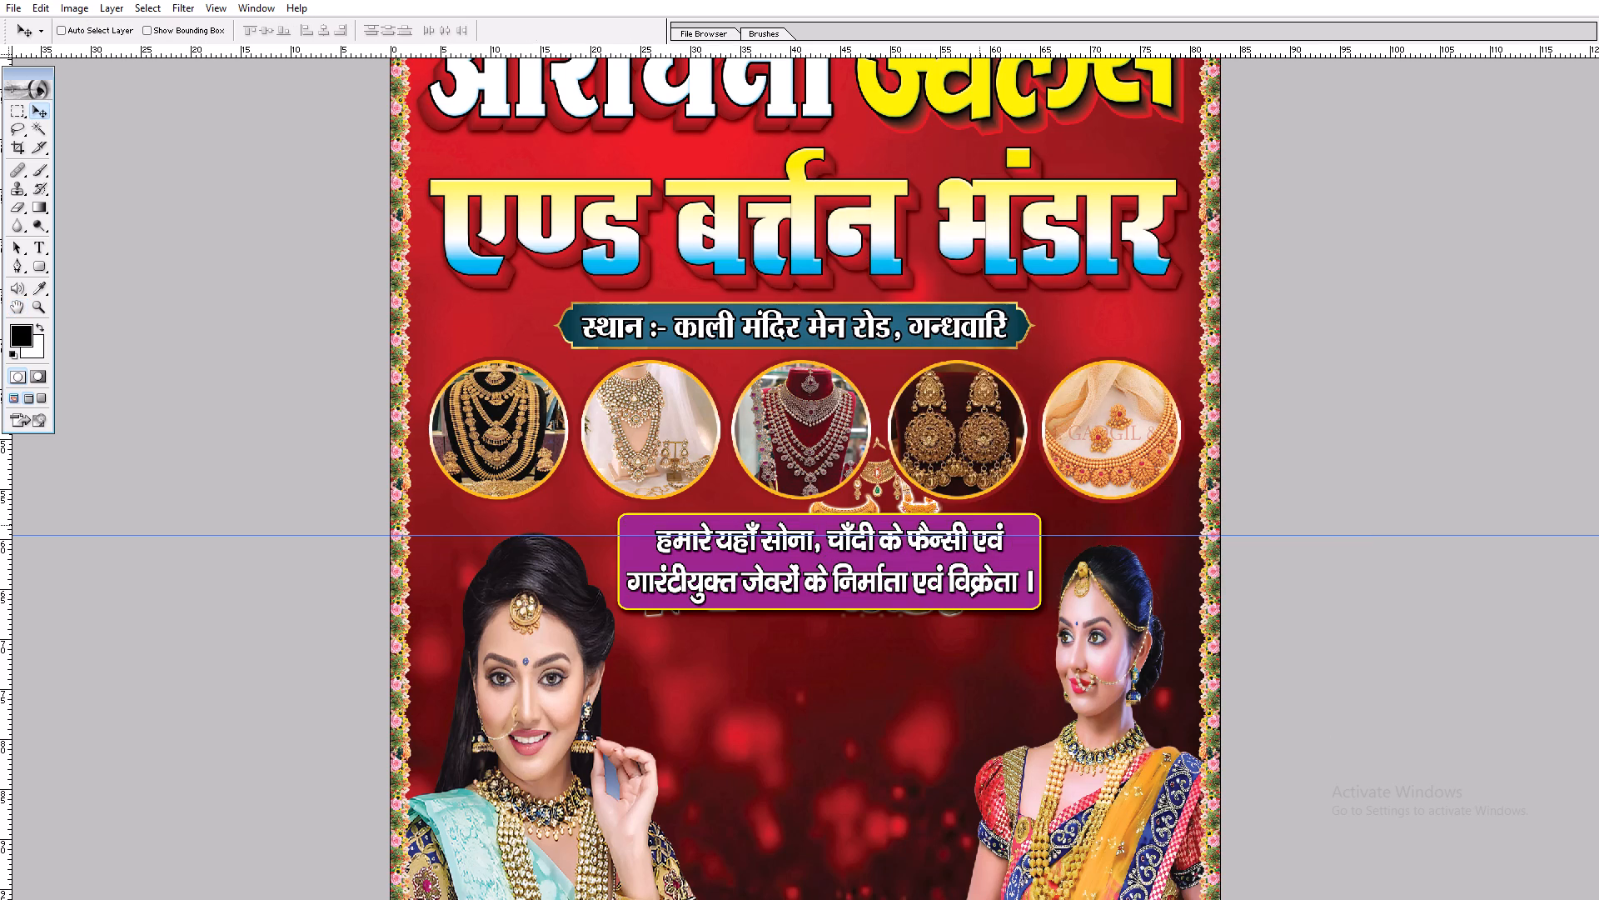
Move the purple plate together with its text up over the jewellery circles, uncovering the product pictures.
key("v")
key("ctrl+plus")
key("space")
key("space")
key("space")
key("space")
key("space")
key("space")
key("space")
left_click_drag(1016, 578, 1023, 437)
key("v")
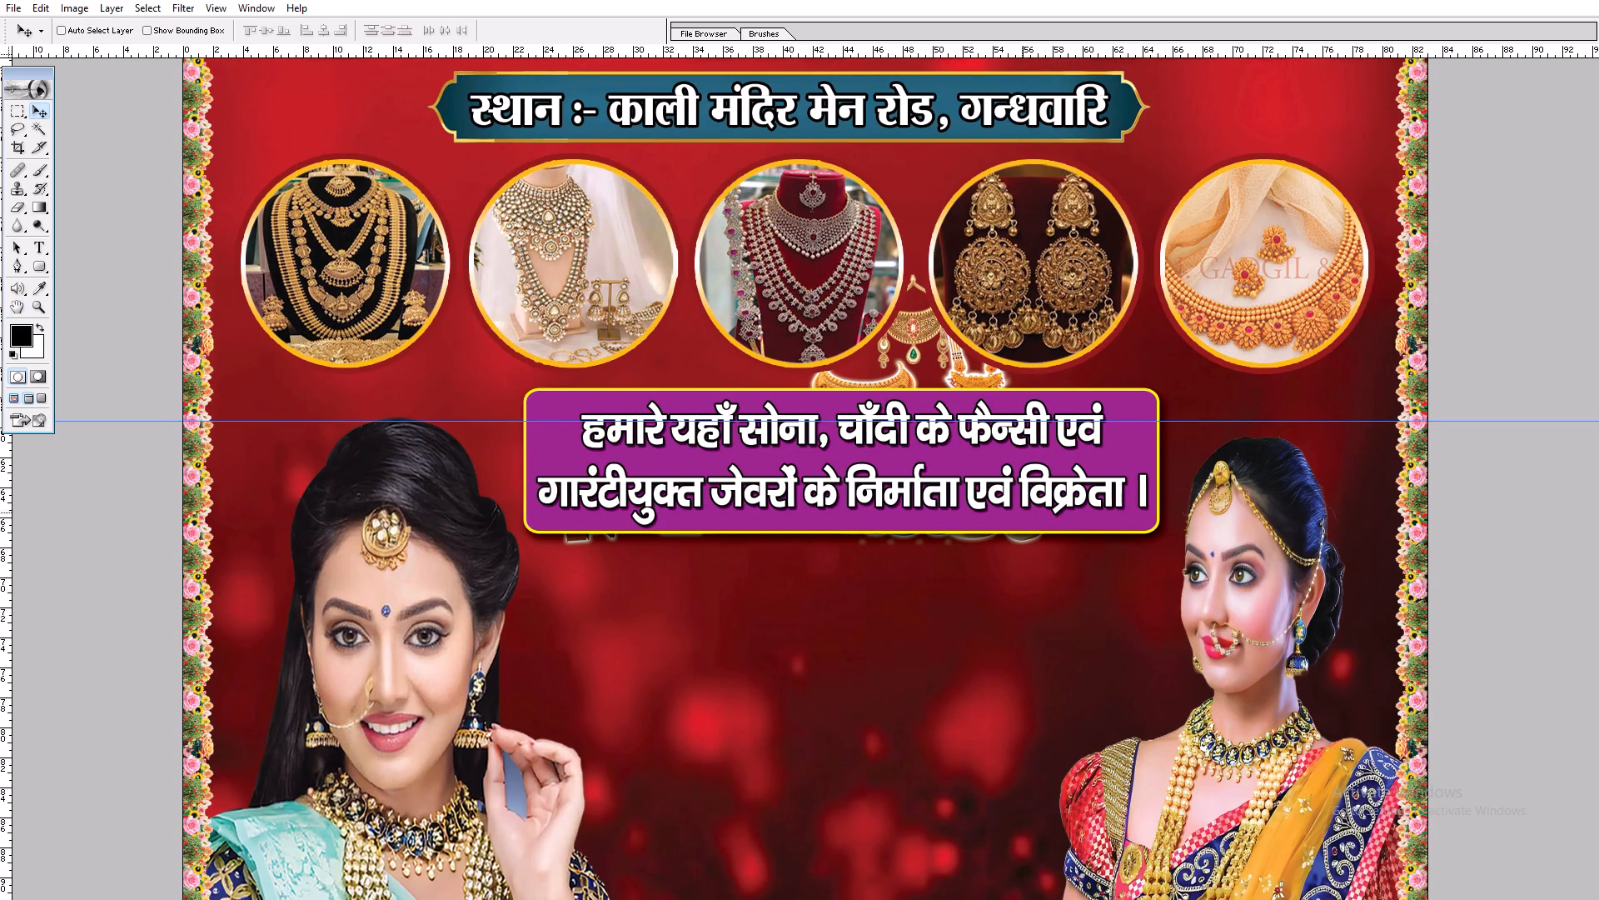
left_click(1021, 450, "ctrl+shift")
left_click_drag(1020, 451, 1015, 257)
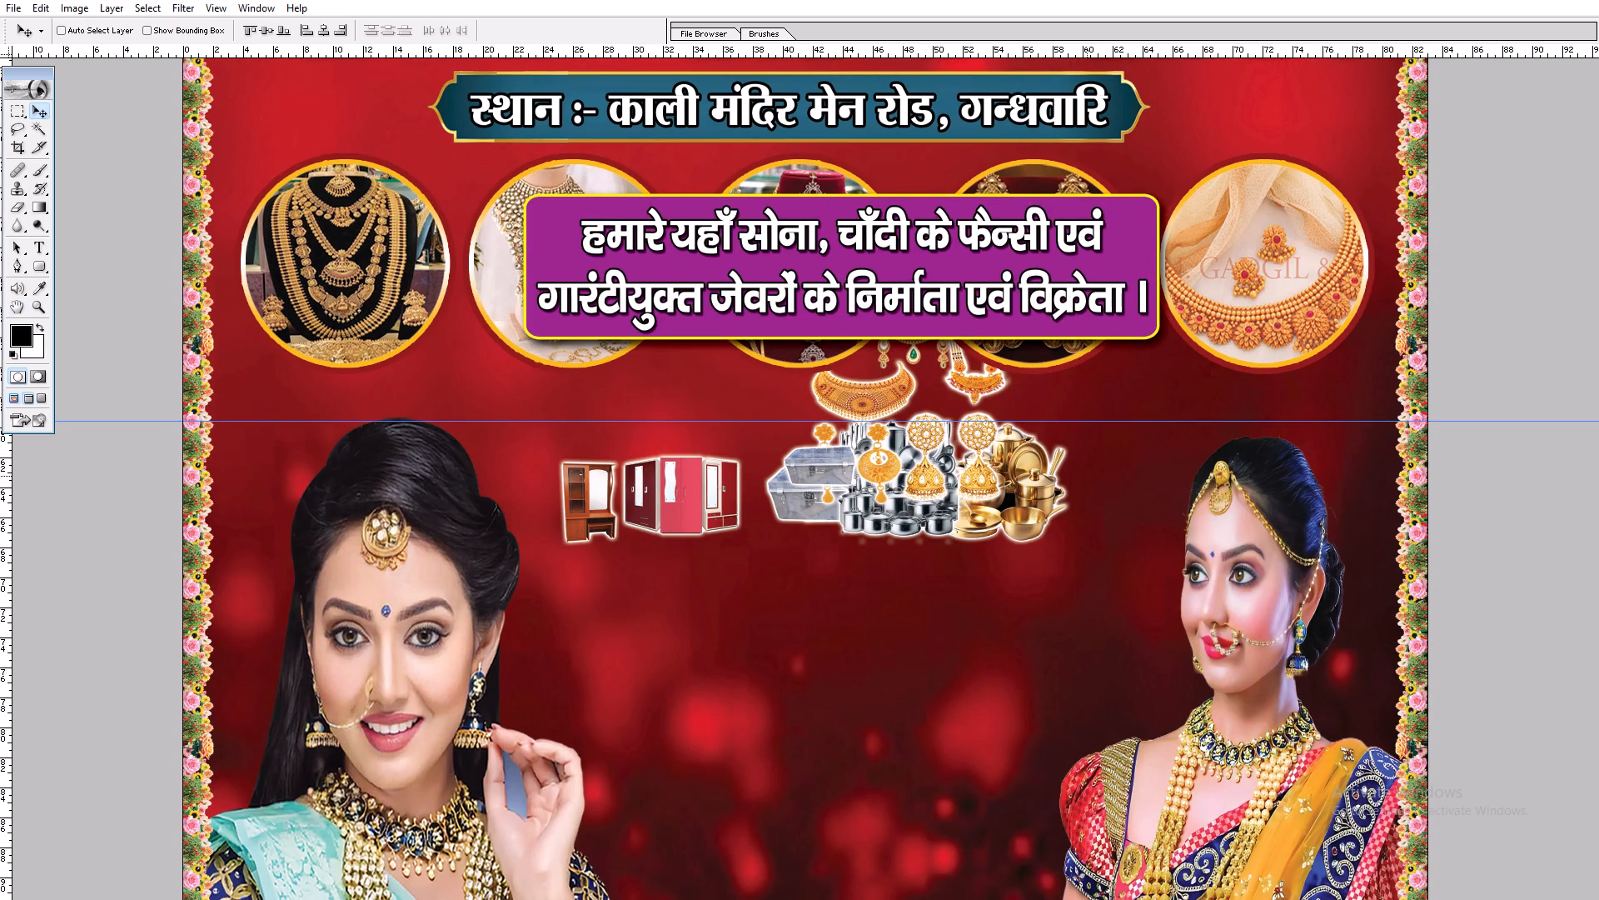
Move the cupboards and dressing table picture below the utensils beside the left woman's face and enlarge it proportionally.
key("v")
key("space")
left_click_drag(934, 519, 924, 345)
key("v")
right_click(657, 299)
left_click(674, 299)
right_click(675, 289)
left_click(690, 302)
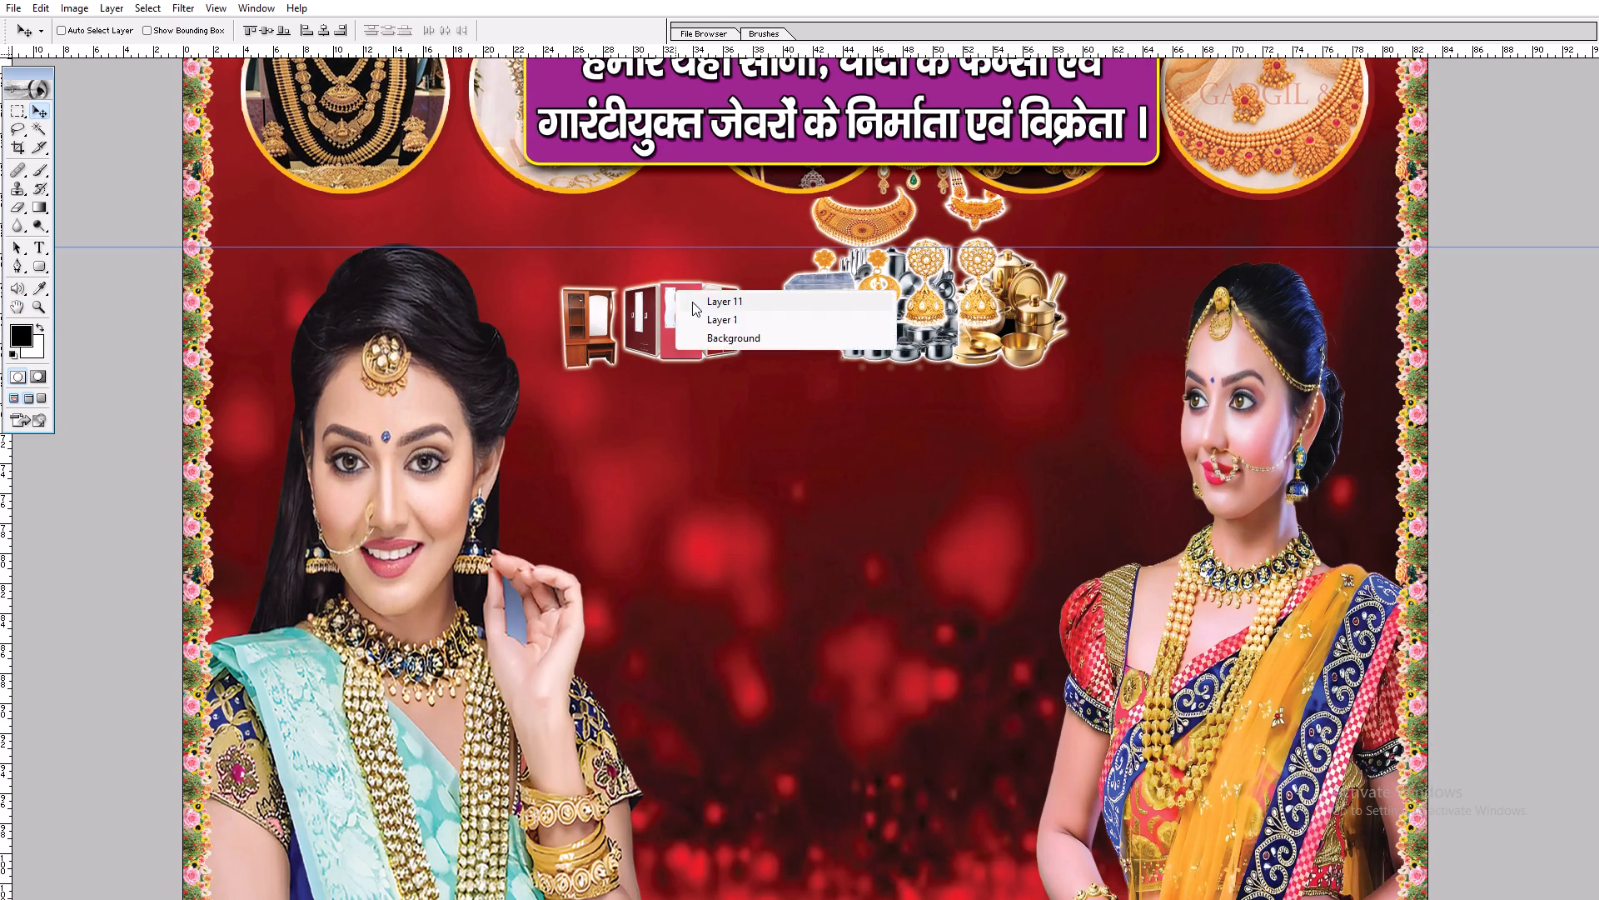
left_click_drag(689, 293, 655, 236)
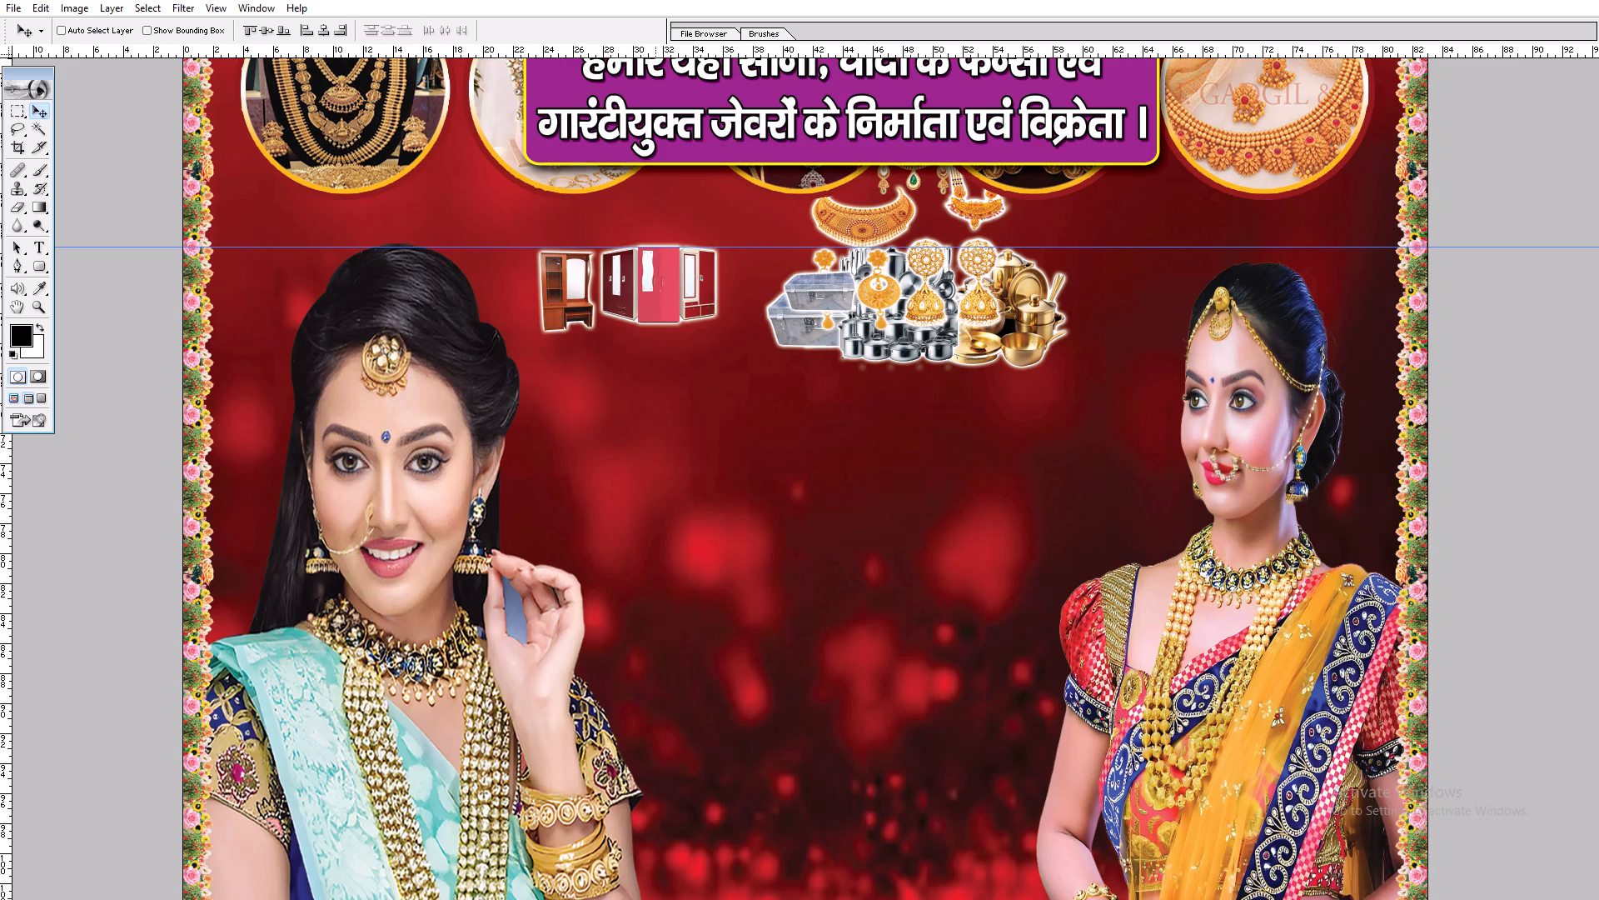
left_click_drag(655, 236, 672, 388)
key("ctrl+t")
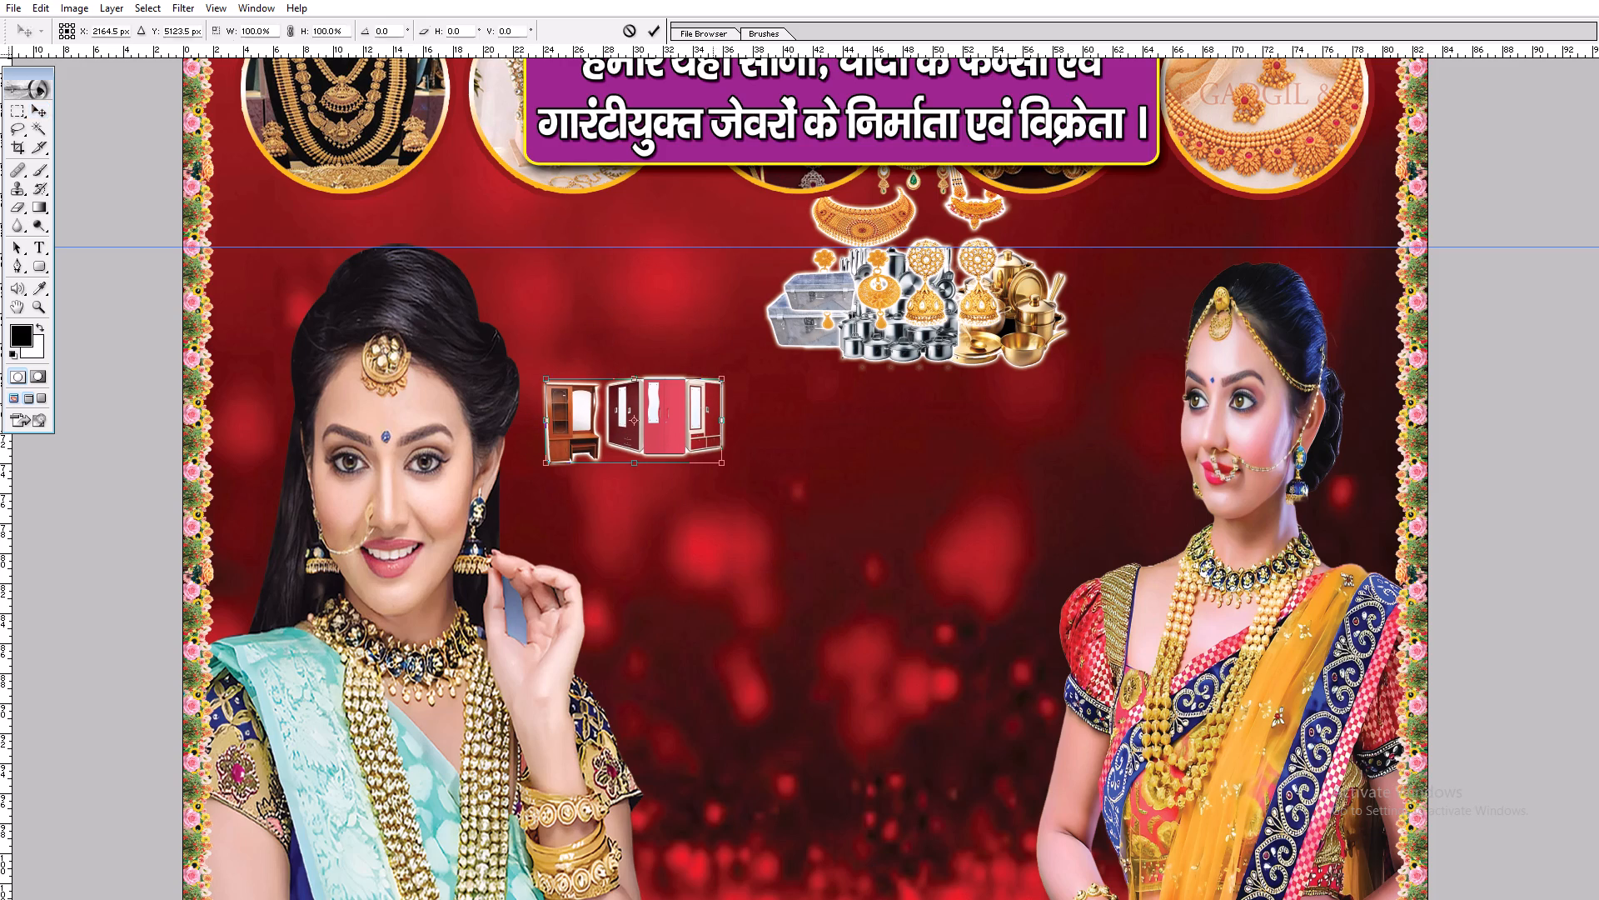
left_click_drag(722, 459, 859, 482, "shift")
key("shift+Return")
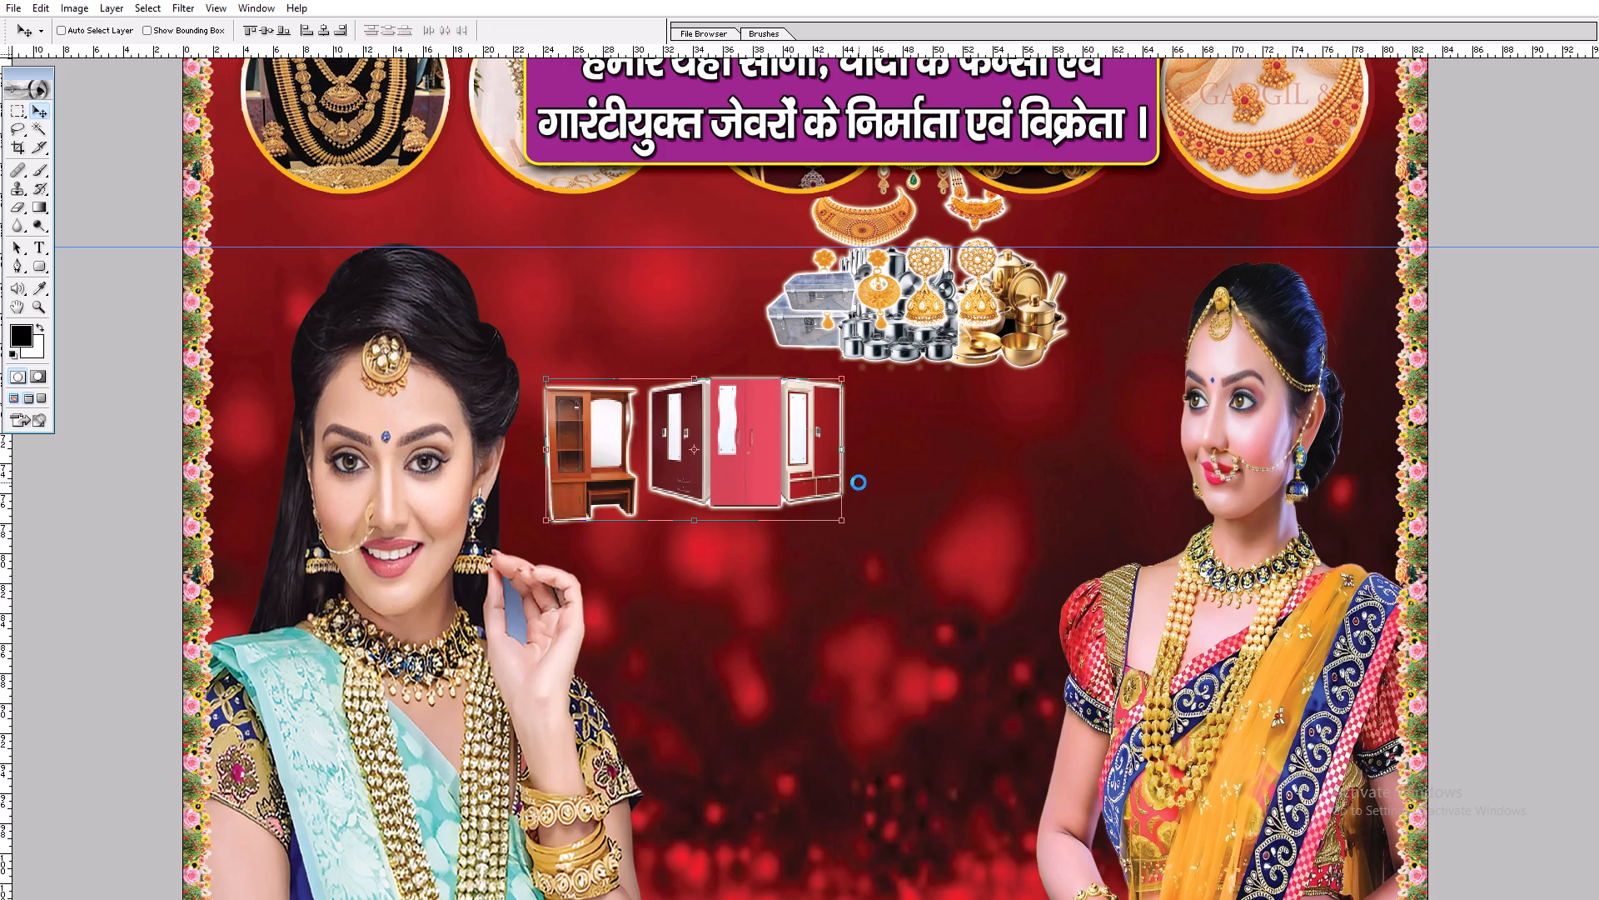
key("v")
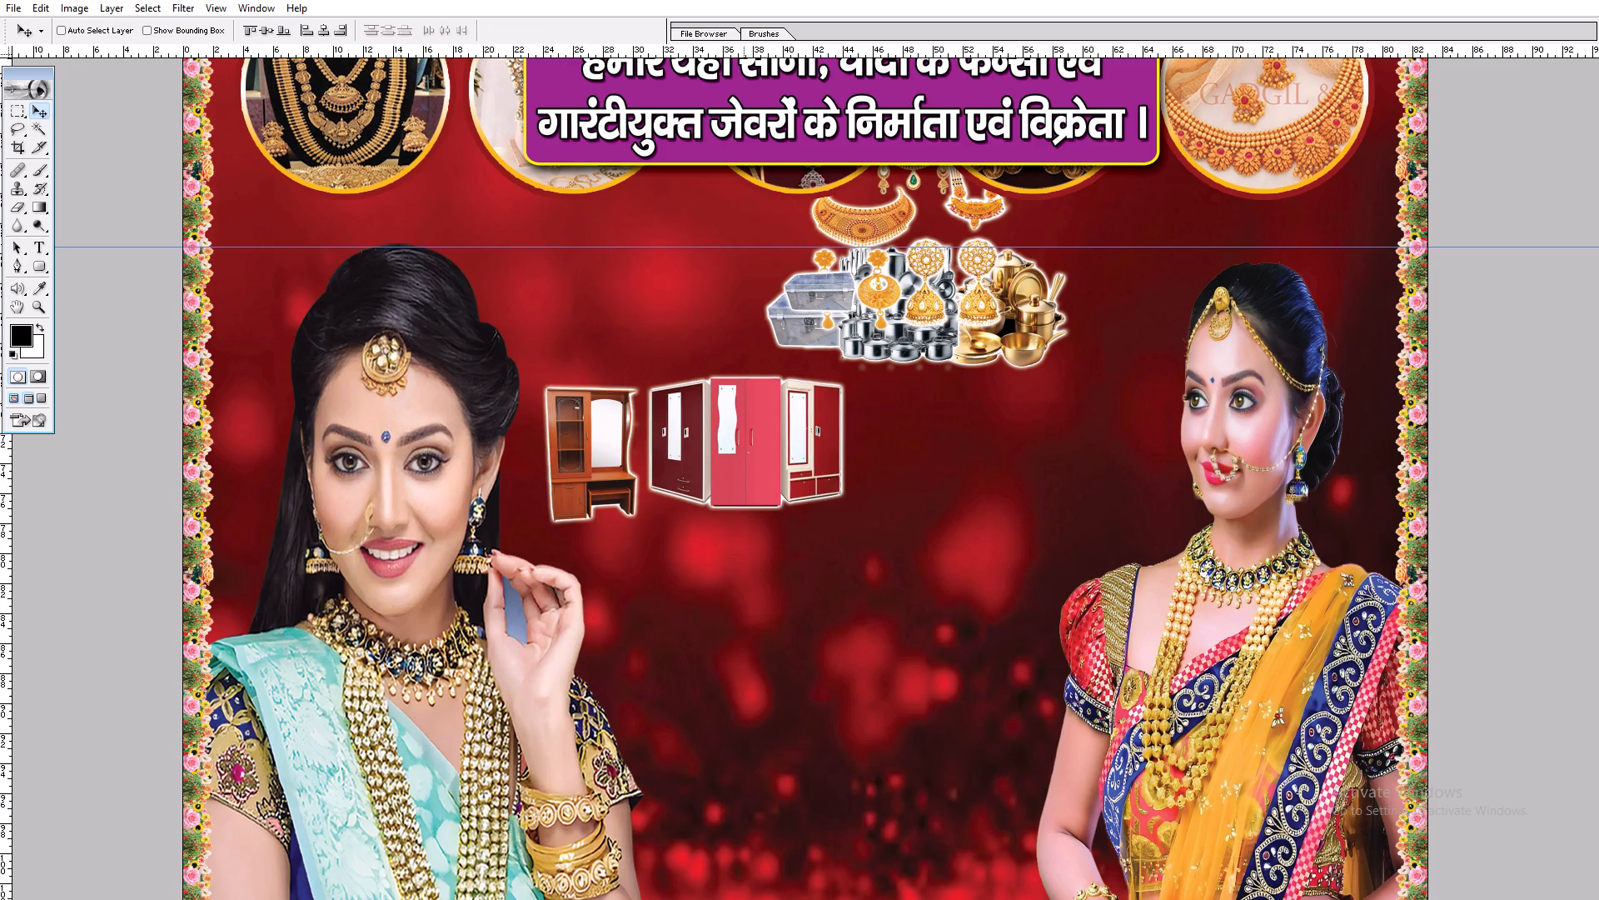
Place horizontal guides along the top and bottom edges of the cupboards picture.
left_click_drag(740, 247, 747, 372)
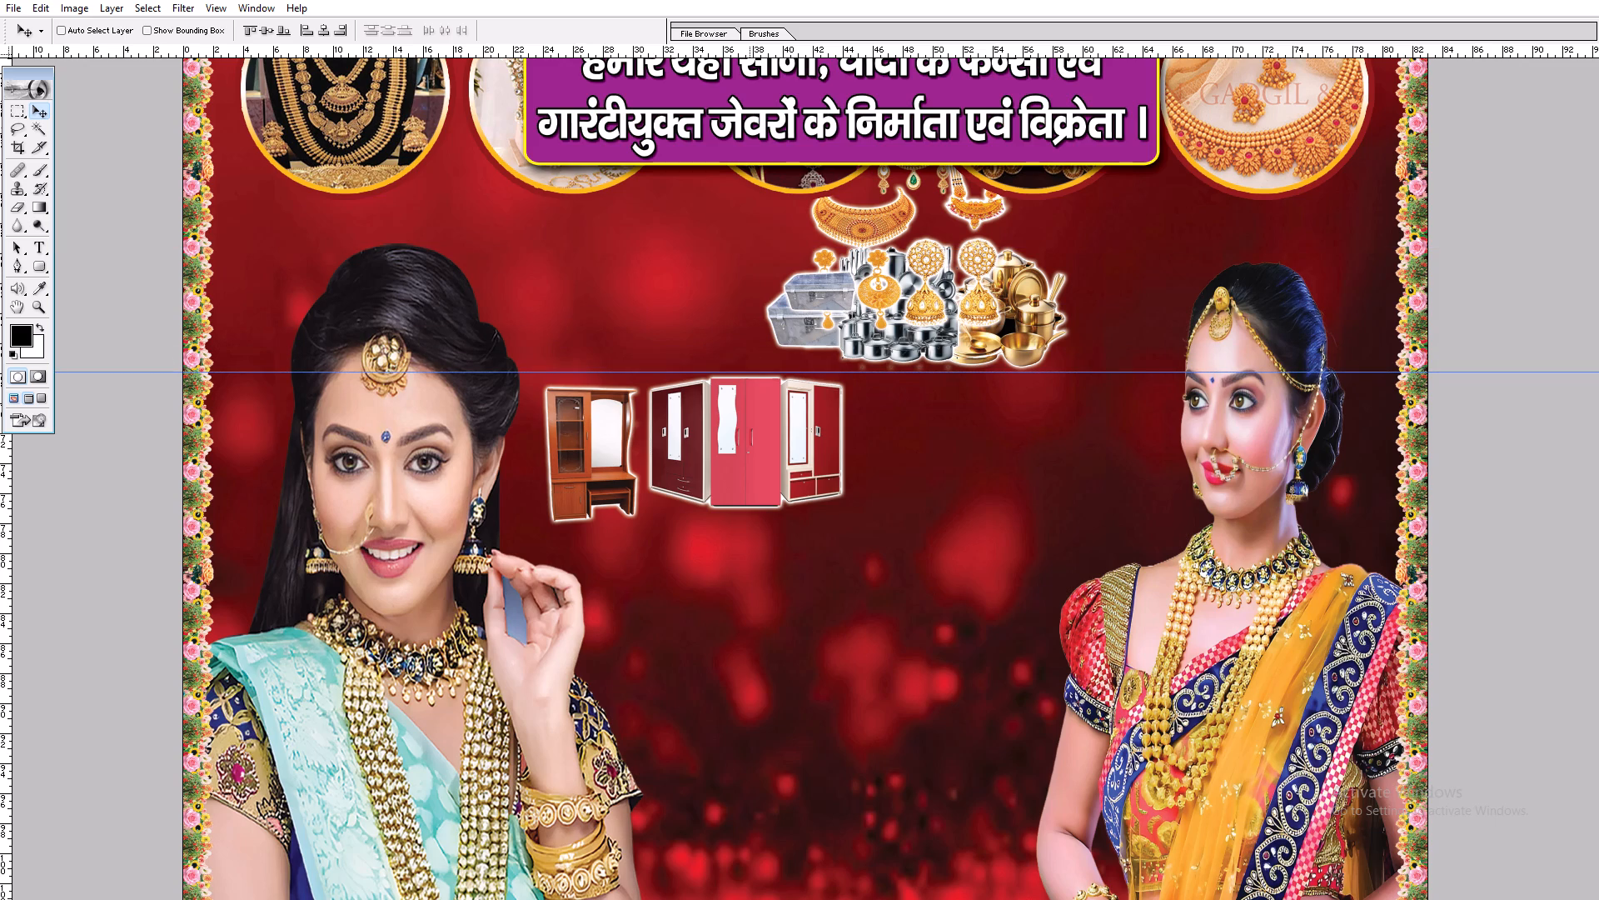
left_click_drag(748, 52, 791, 516)
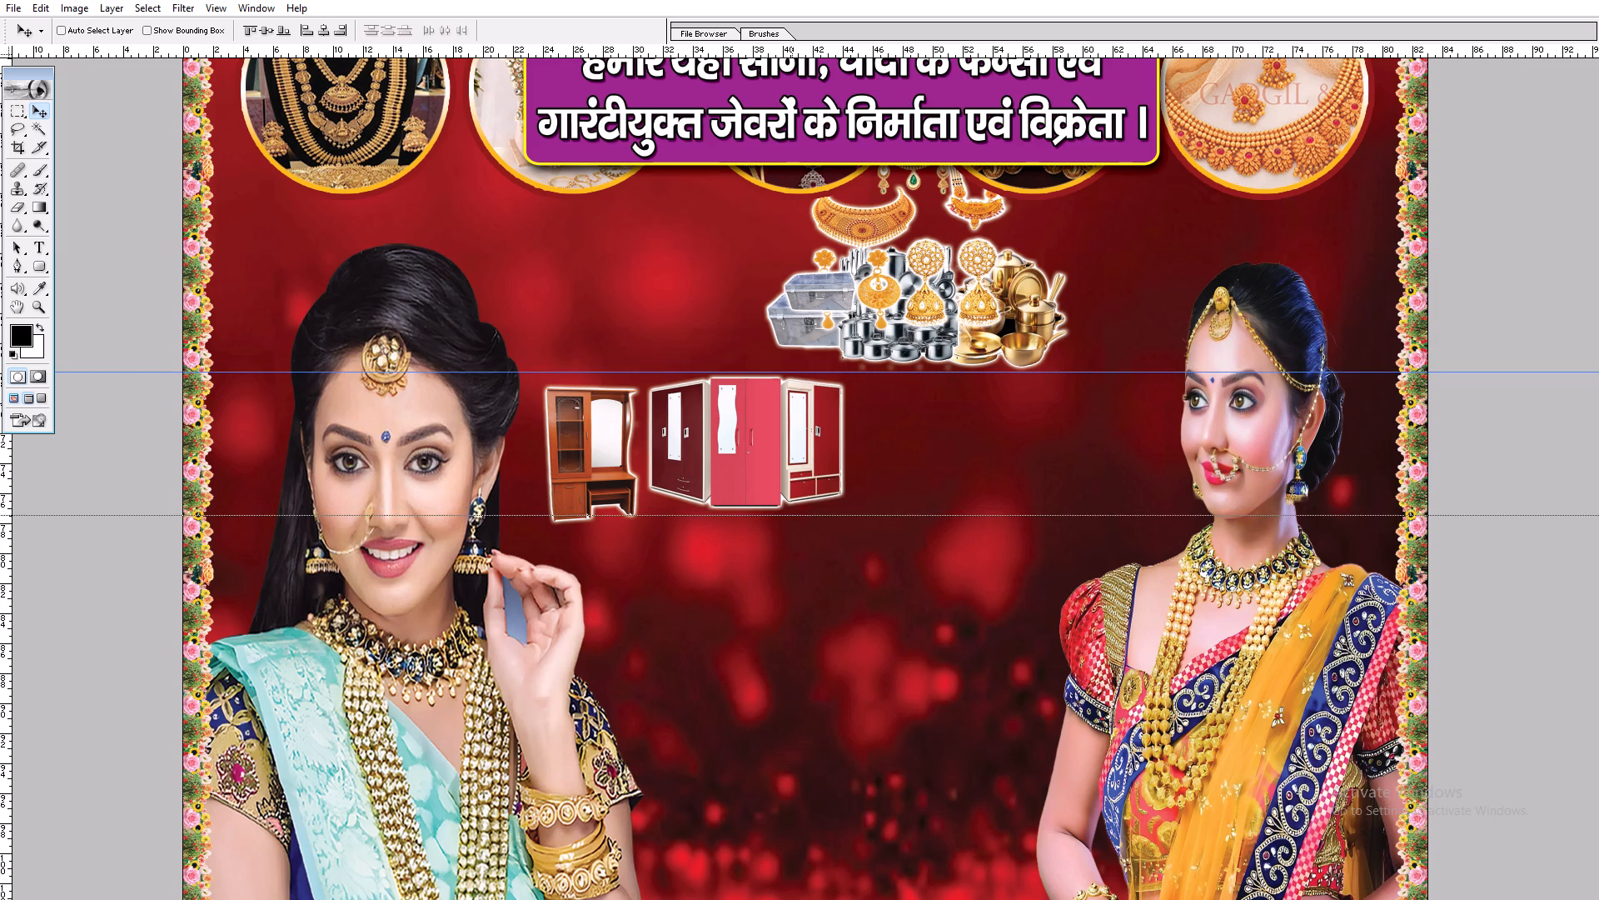
left_click_drag(791, 516, 789, 502)
Move the dressing table up between the two guides and stretch the cupboards slightly in height to fit the same row.
key("v")
right_click(600, 430)
left_click(629, 444)
right_click(621, 433, "ctrl+shift")
left_click_drag(630, 443, 641, 452, "ctrl+shift")
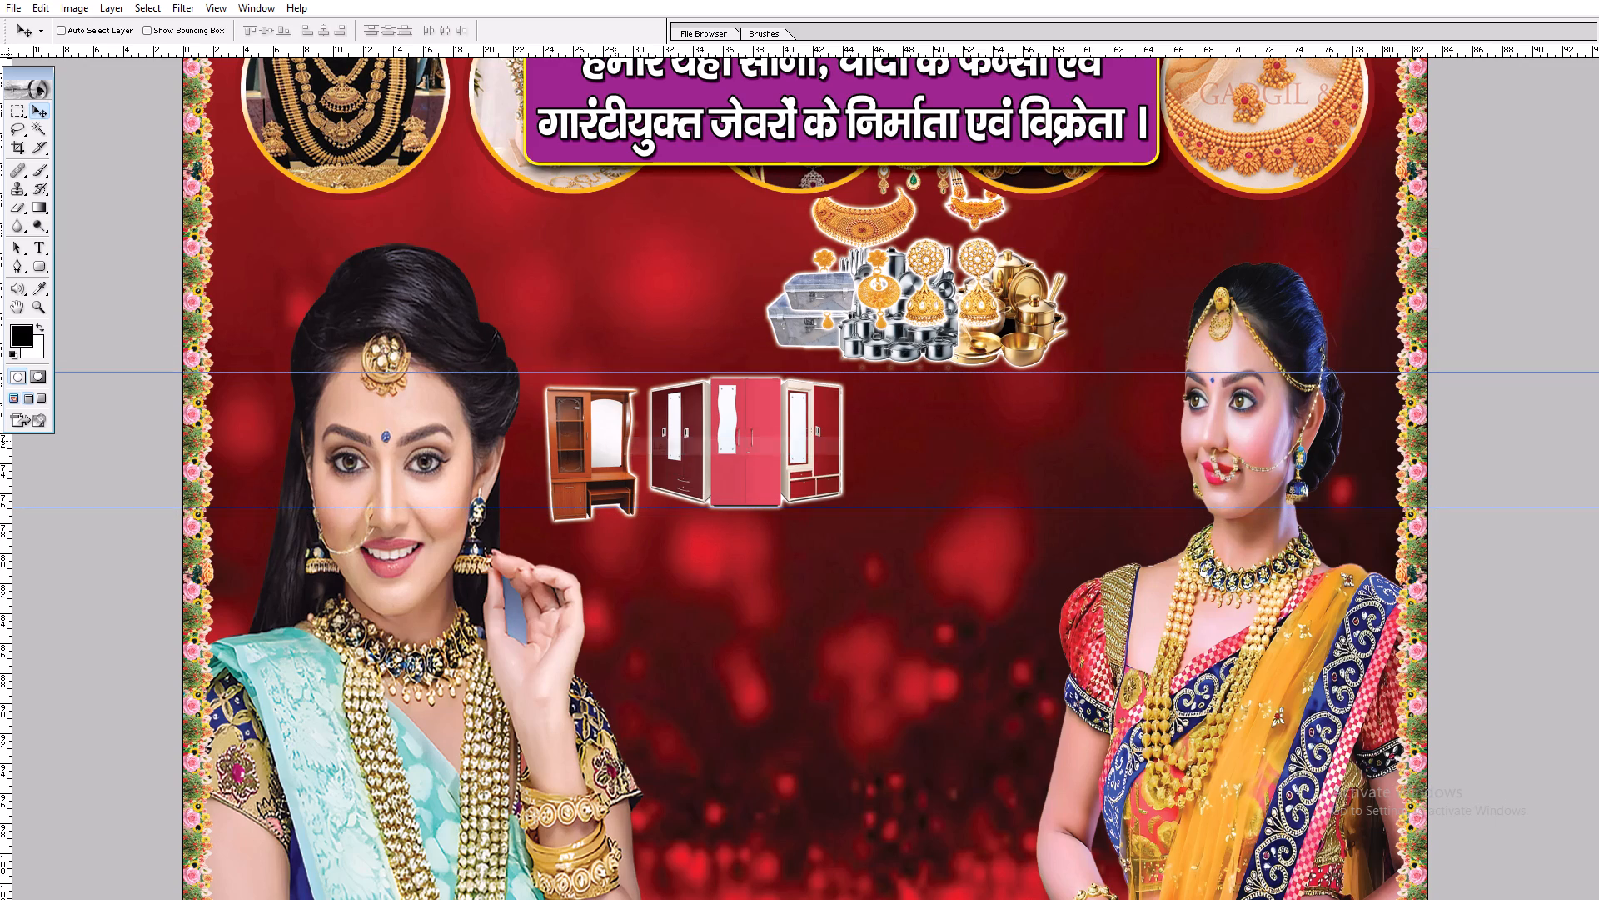
left_click_drag(615, 441, 618, 430)
key("ctrl+t")
key("Return")
key("v")
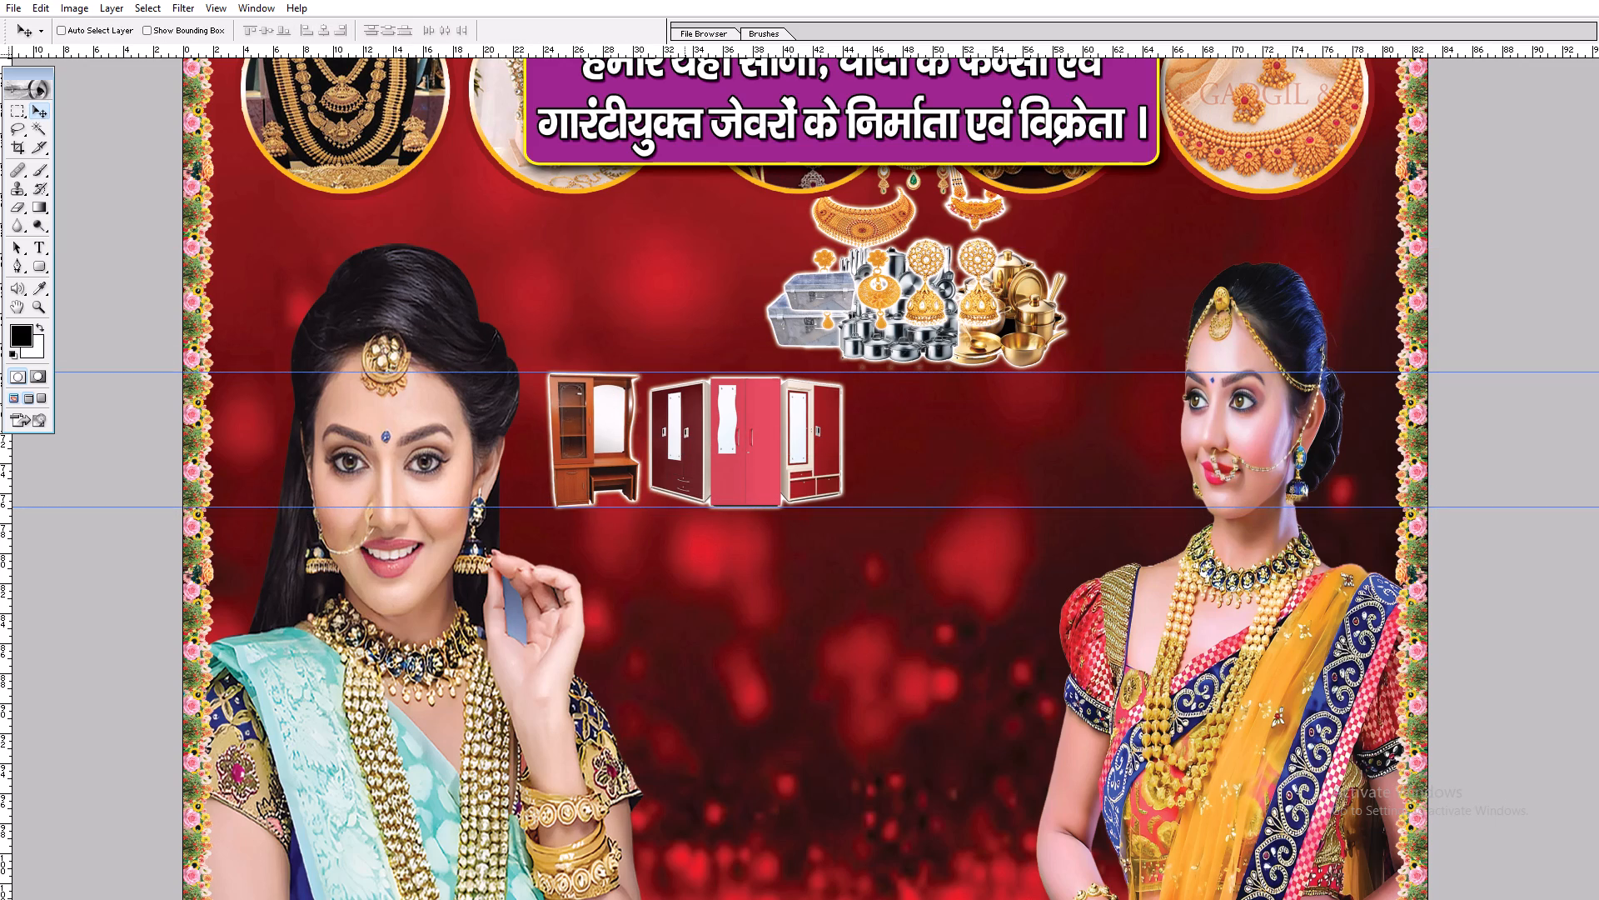
left_click(685, 431, "ctrl")
key("ctrl+t")
left_click_drag(720, 370, 730, 367, "shift")
key("Return")
key("v")
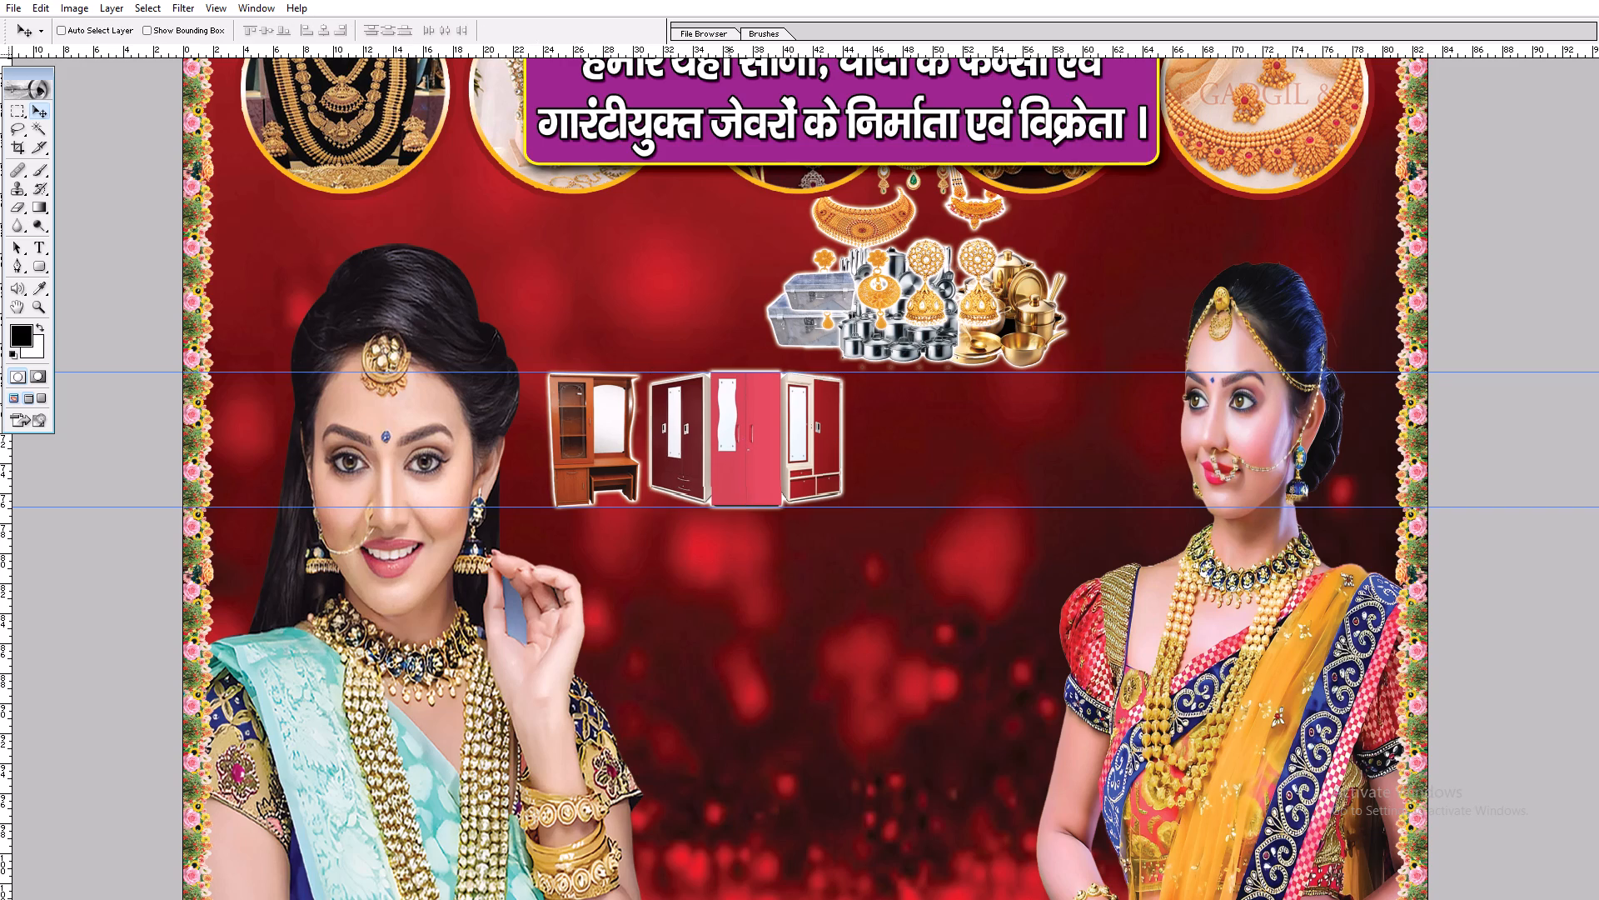
Move the utensils beside the cupboards and enlarge them proportionally to about 110% so they fill the space between the guides.
key("v")
right_click(1005, 320)
left_click(1026, 327)
left_click_drag(1025, 317, 1041, 453)
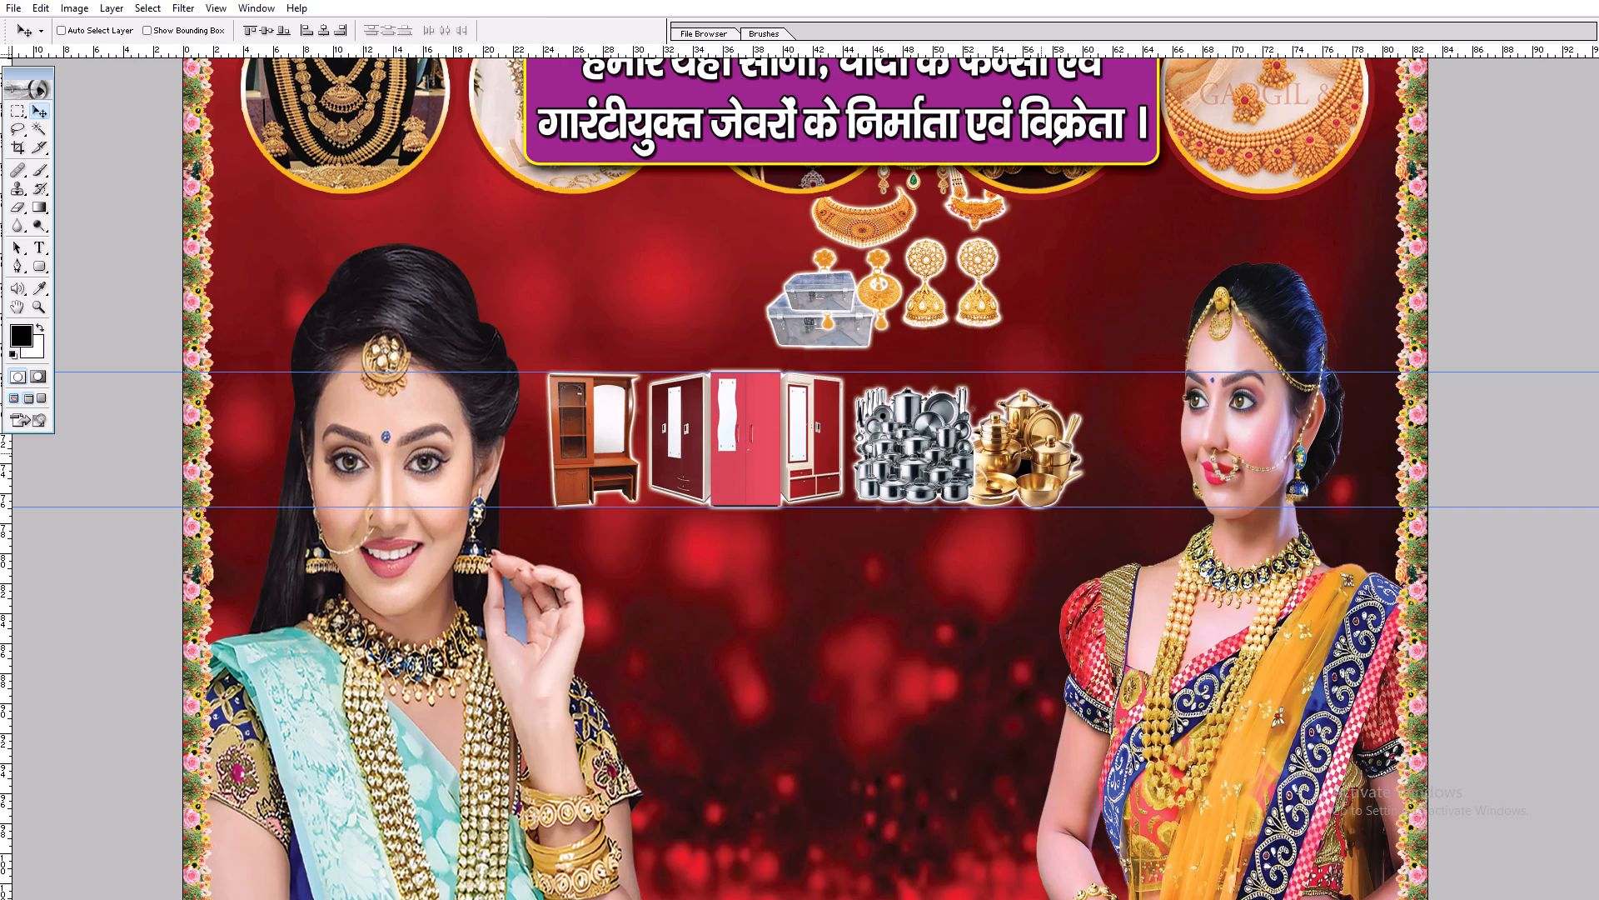
left_click_drag(1041, 453, 1035, 452)
key("ctrl+t")
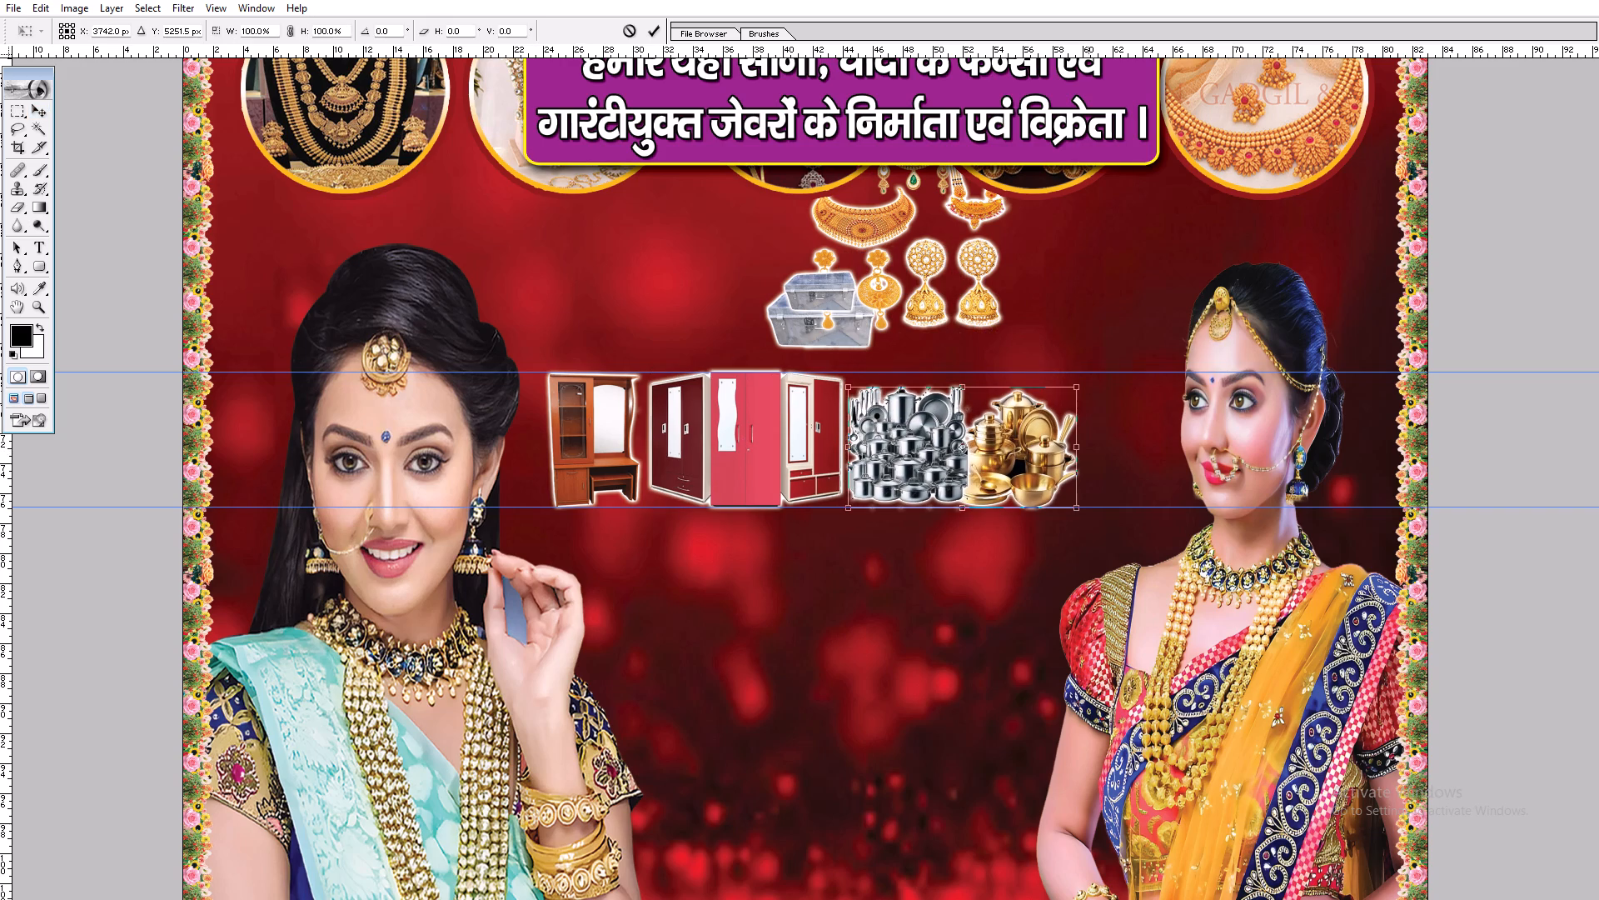
left_click_drag(1077, 388, 1103, 377, "shift")
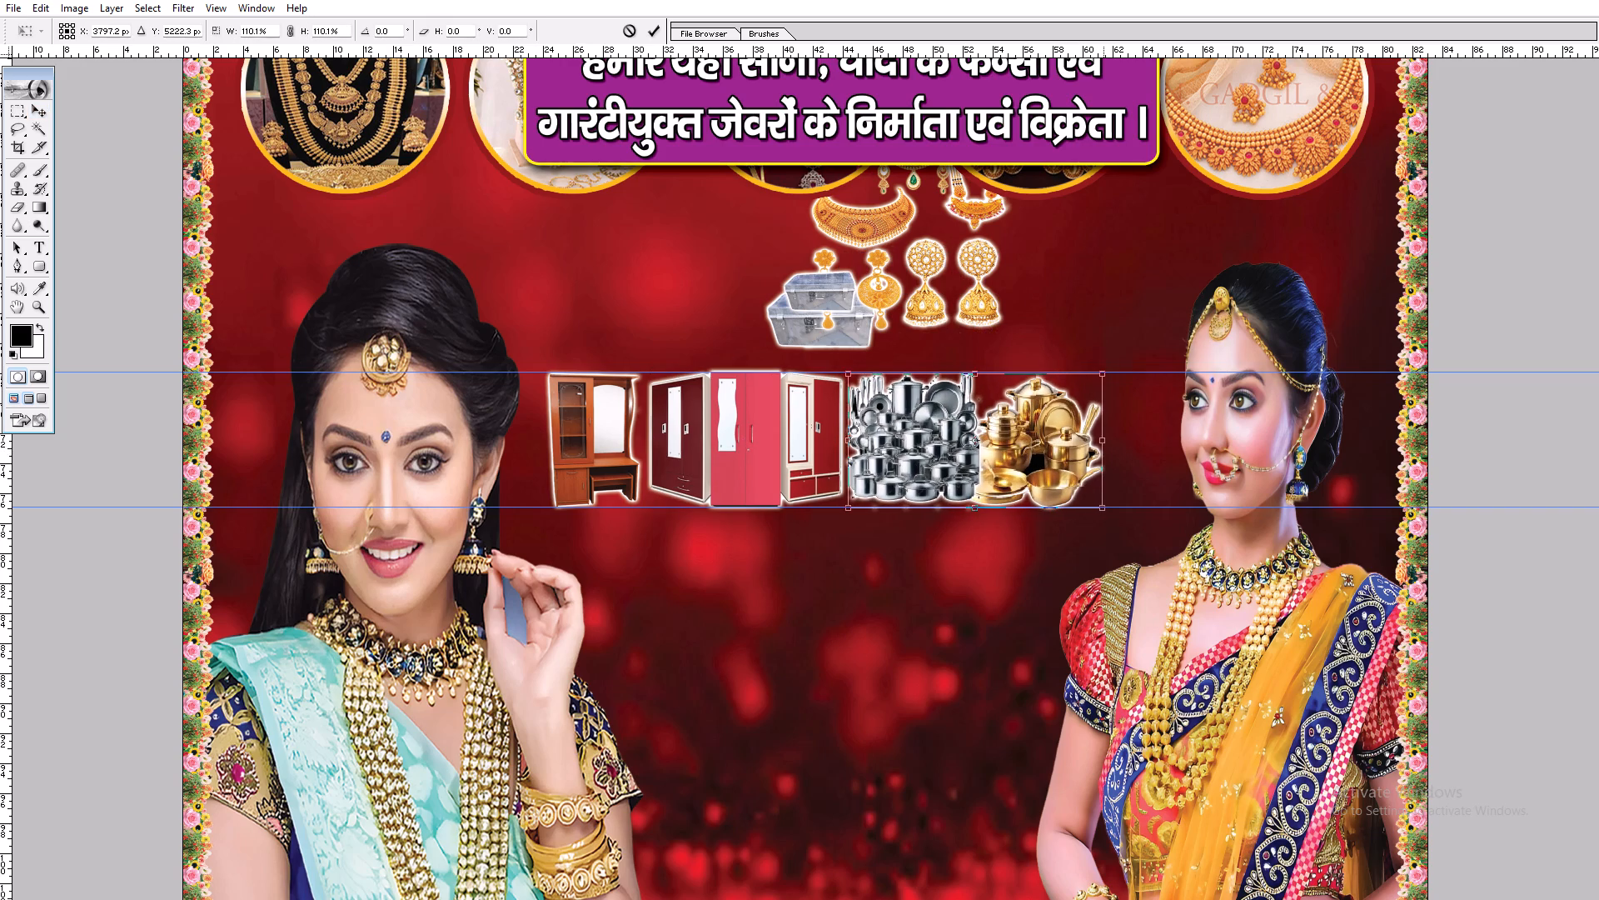
left_click_drag(1103, 377, 1104, 377, "shift")
key("shift+Return")
Move the metal trunks picture below the dressing table and cupboards.
key("v")
right_click(810, 314)
left_click(819, 318)
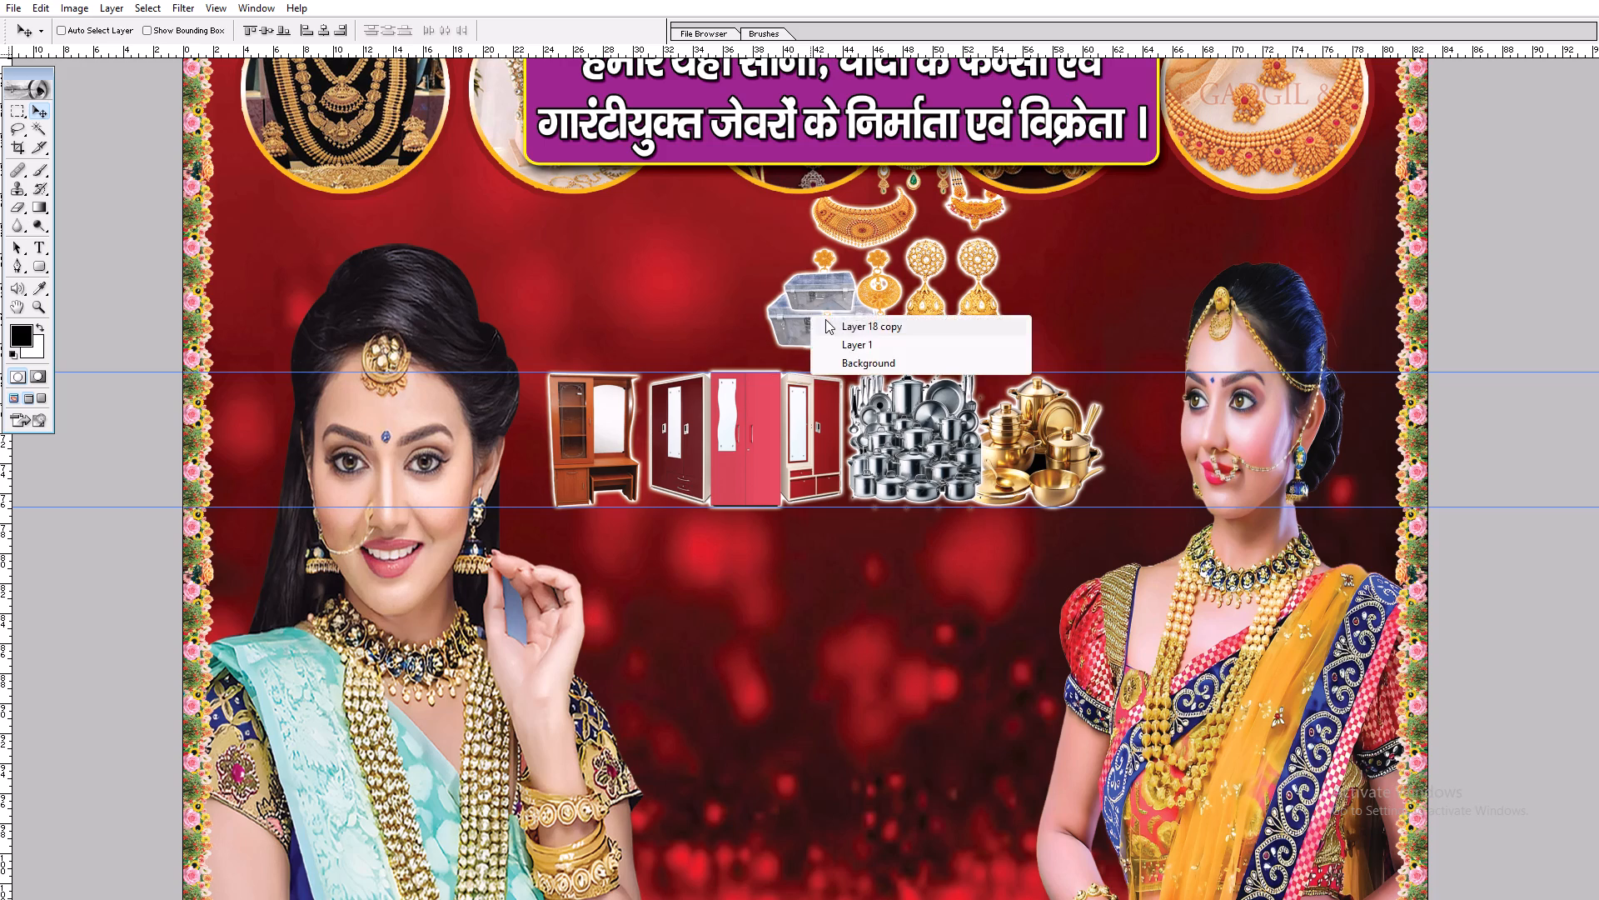
left_click_drag(804, 313, 640, 569)
key("v")
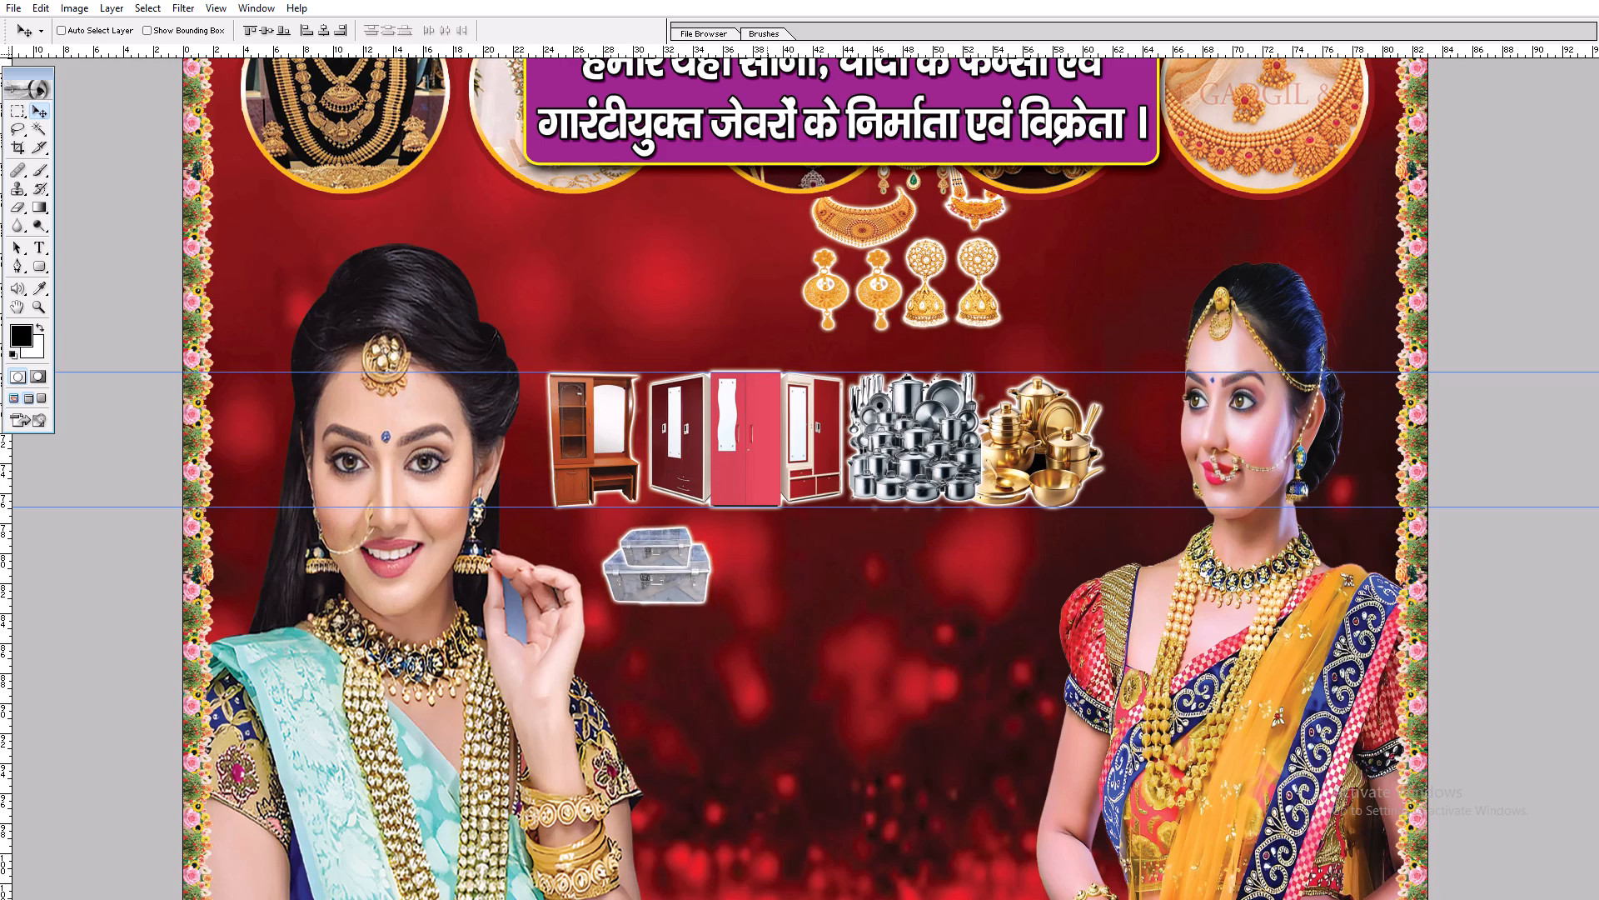
Move the purple plate with its text down to just above the product row, then reduce its height and widen it slightly.
left_click(767, 136, "ctrl")
left_click_drag(767, 136, 761, 321)
key("ctrl+t")
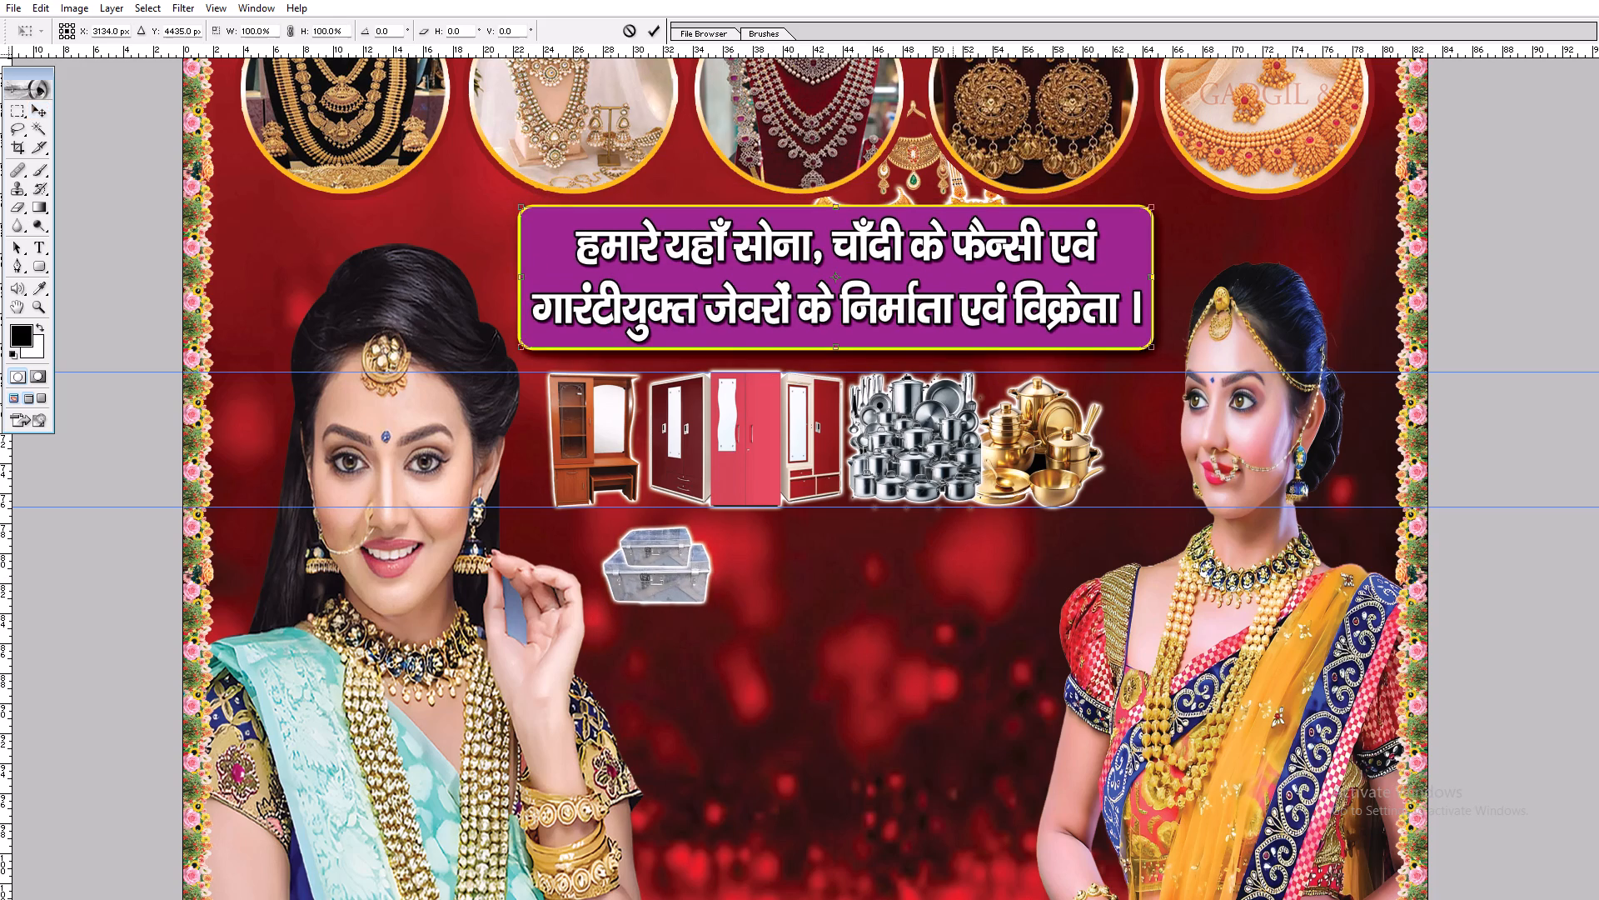
left_click_drag(937, 205, 935, 215, "shift")
key("shift+Return")
key("v")
key("ctrl+t")
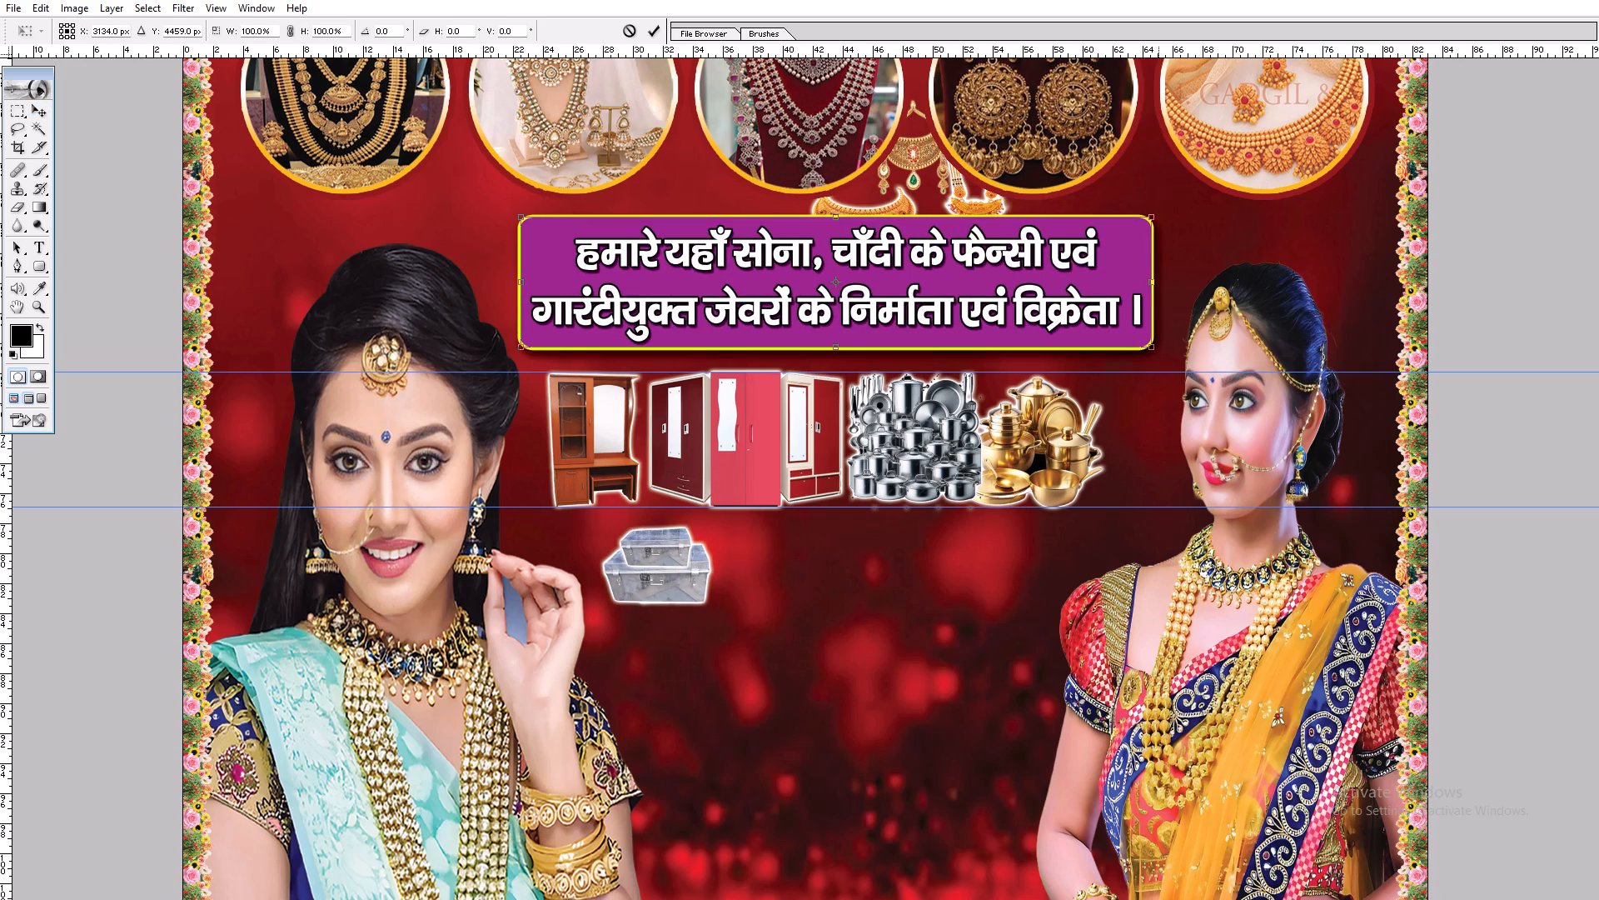
left_click(1158, 262, "shift")
key("shift+Return")
Widen the blue address plate with its text to about 124% and nudge it to centre it above the jewellery circles.
key("space")
key("space")
key("space")
key("space")
key("space")
key("space")
key("space")
key("space")
key("space")
key("space")
key("space")
key("space")
key("space")
key("space")
key("space")
key("space")
key("space")
key("space")
key("space")
key("space")
left_click_drag(665, 543, 667, 452)
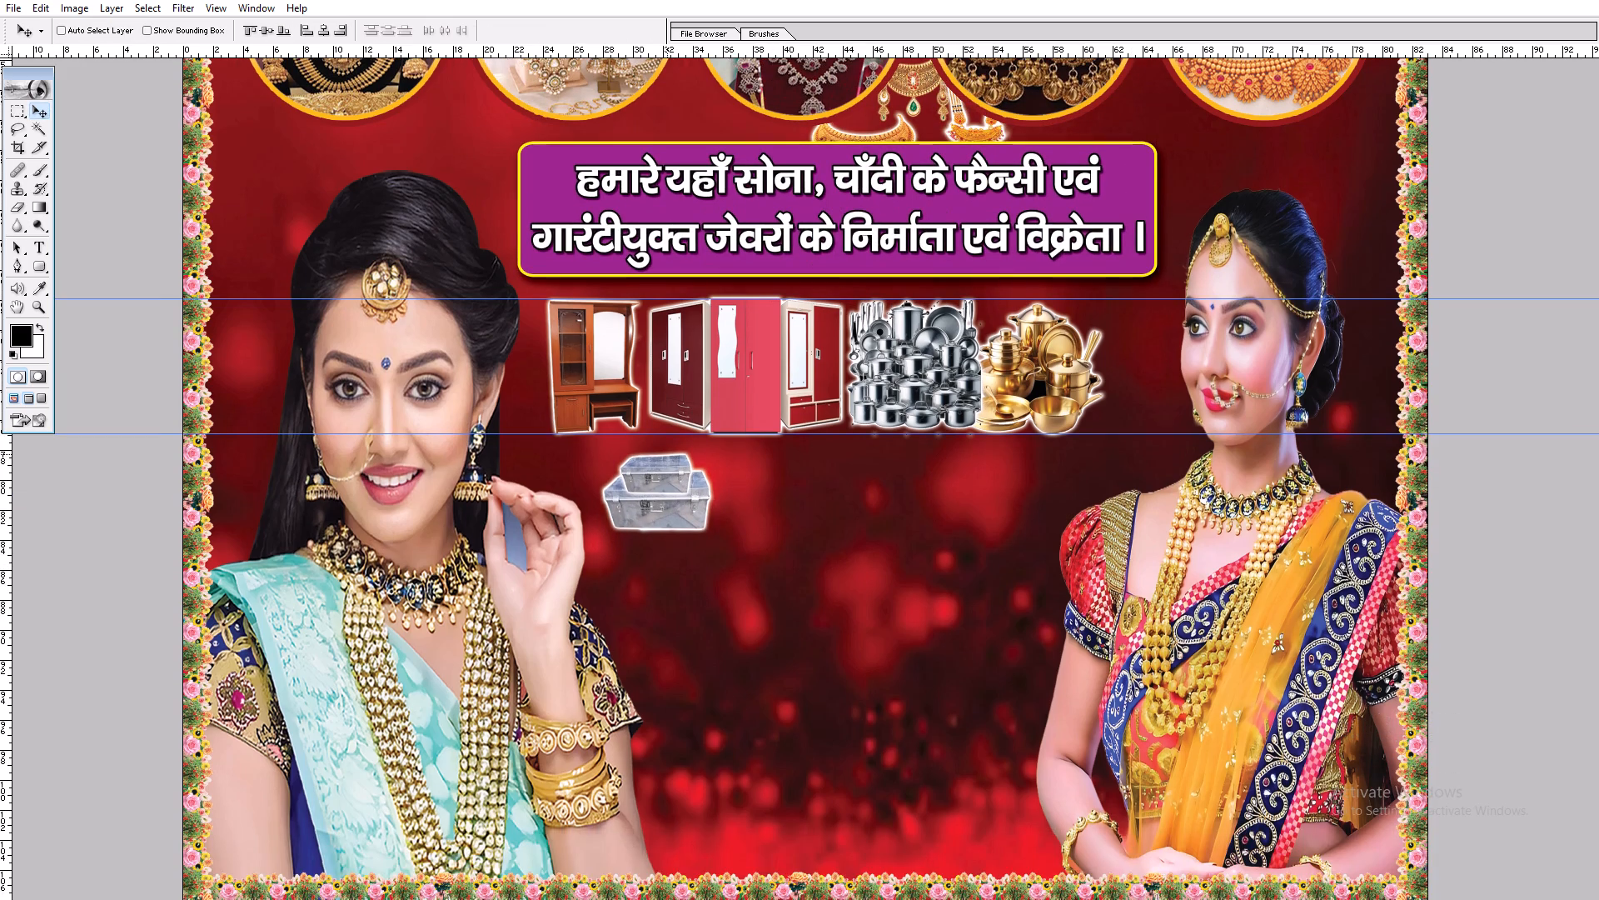
left_click_drag(667, 452, 666, 450)
left_click_drag(834, 429, 828, 533)
right_click(811, 462)
left_click_drag(825, 467, 838, 472)
key("v")
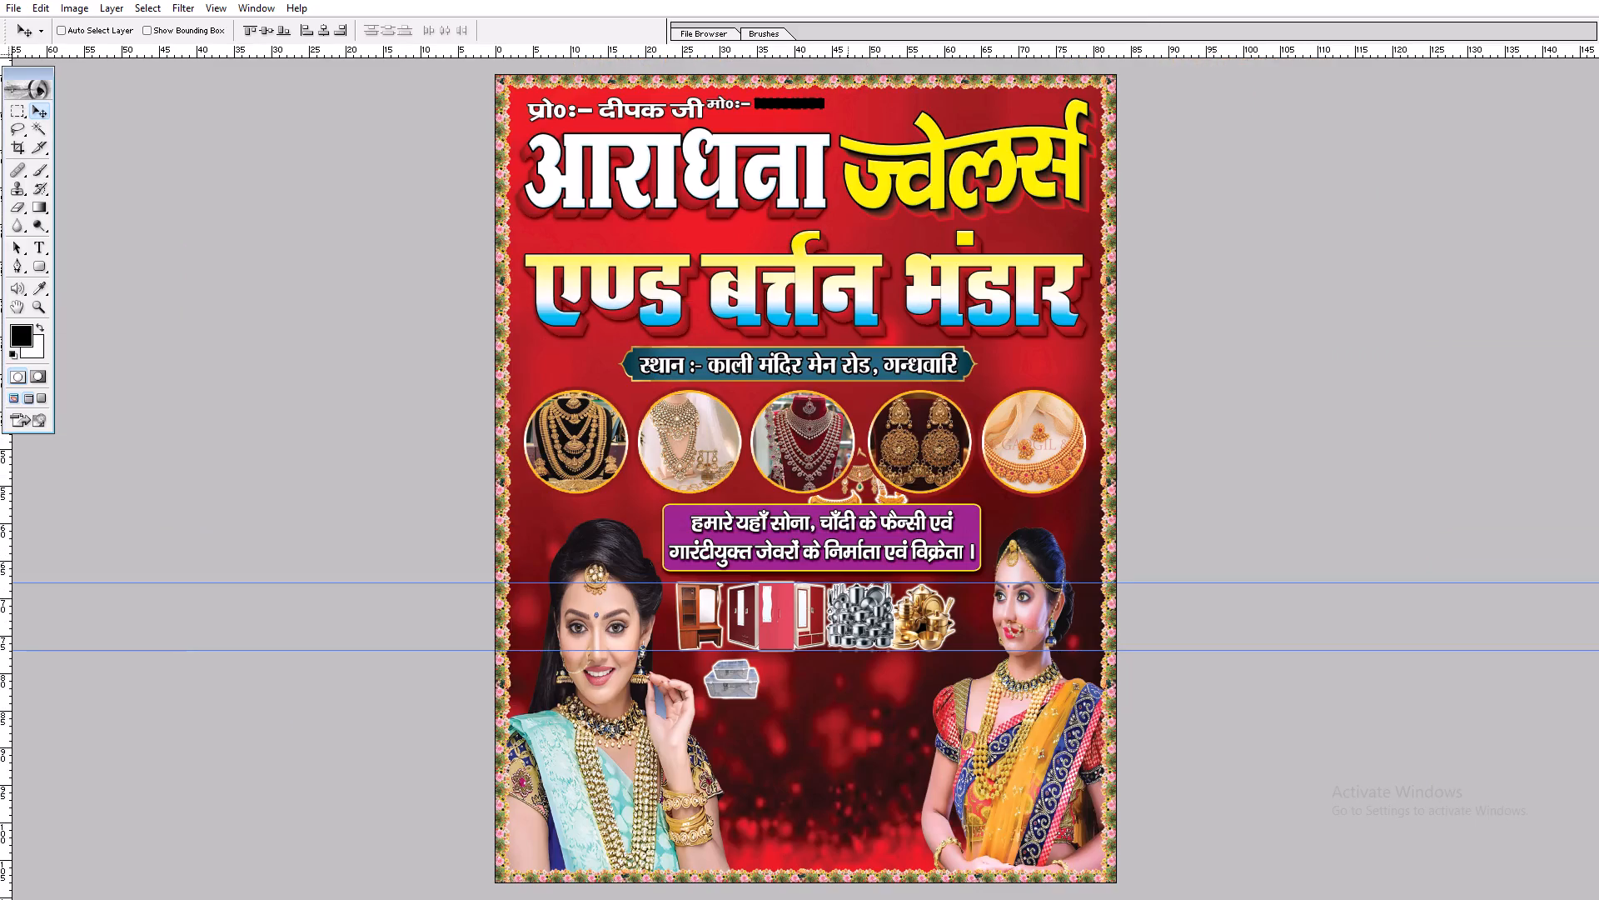
left_click(884, 355, "ctrl")
key("ctrl+t")
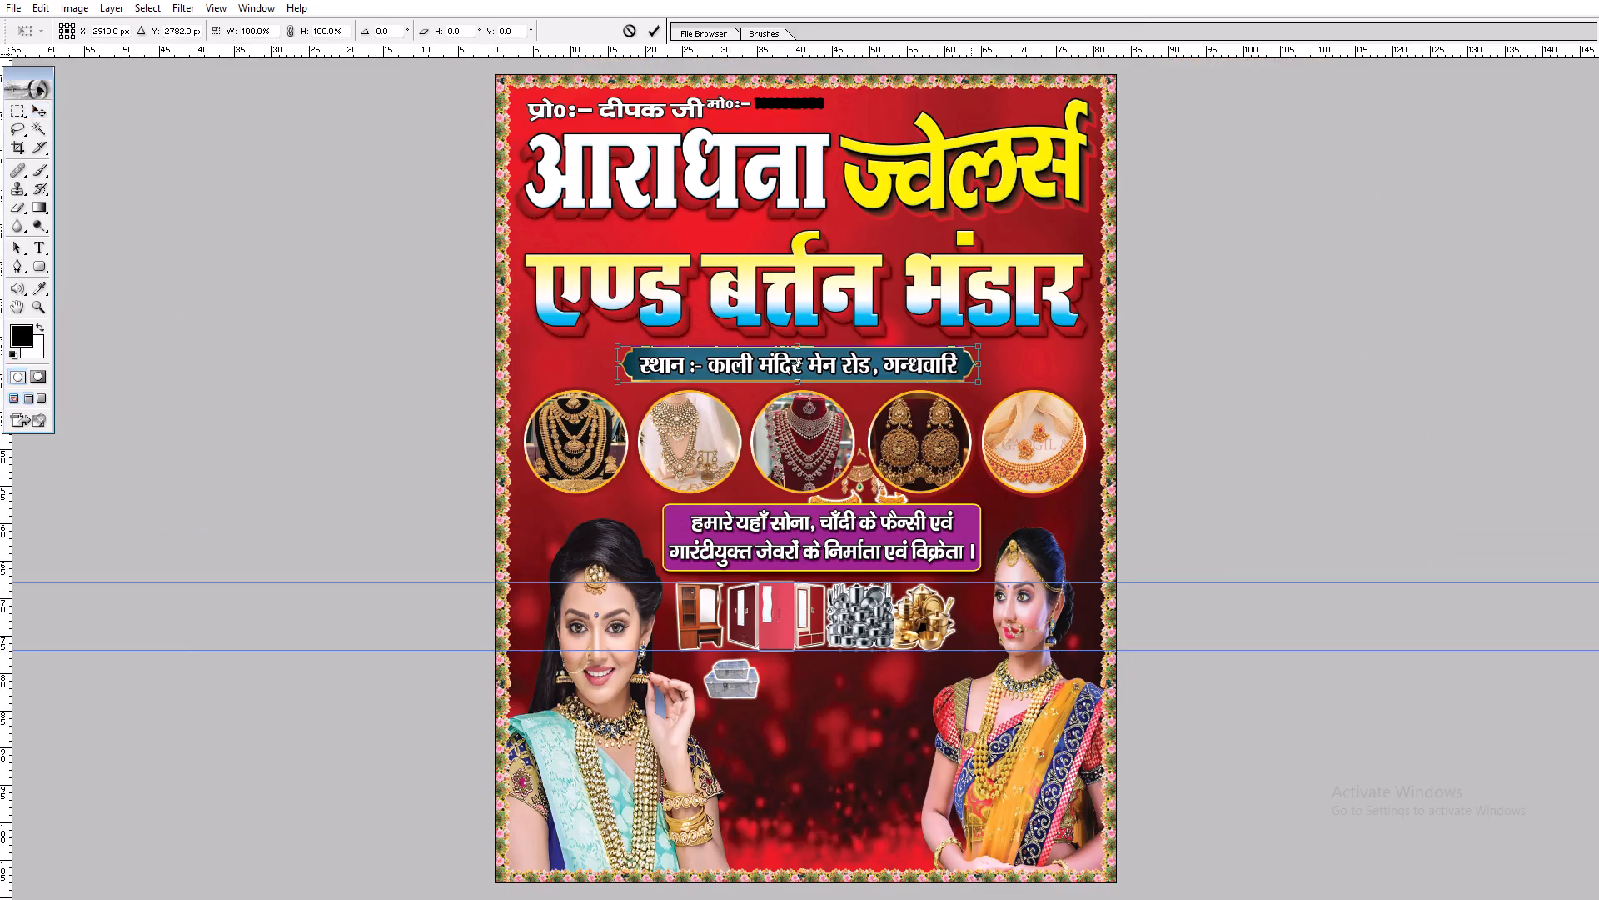
left_click_drag(973, 361, 1015, 360, "alt+shift")
key("Return")
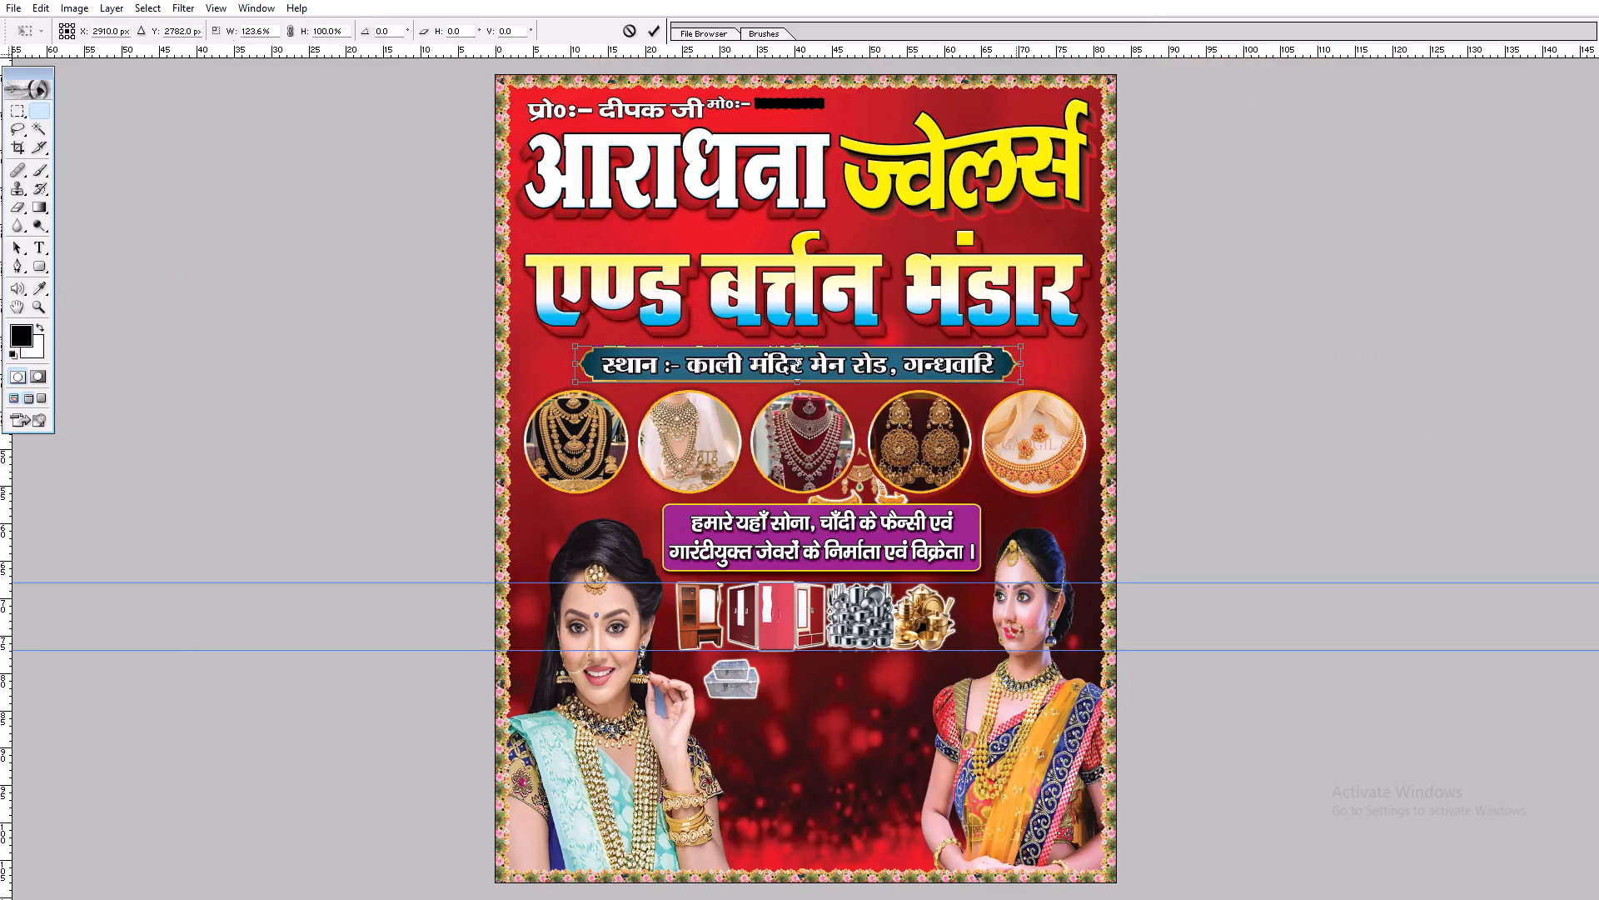
key("v")
left_click_drag(901, 375, 909, 375, "shift")
key("v")
Move the gold jewellery pictures from behind the purple plate to the empty area below the product row.
key("ctrl+plus")
key("space")
left_click(839, 576)
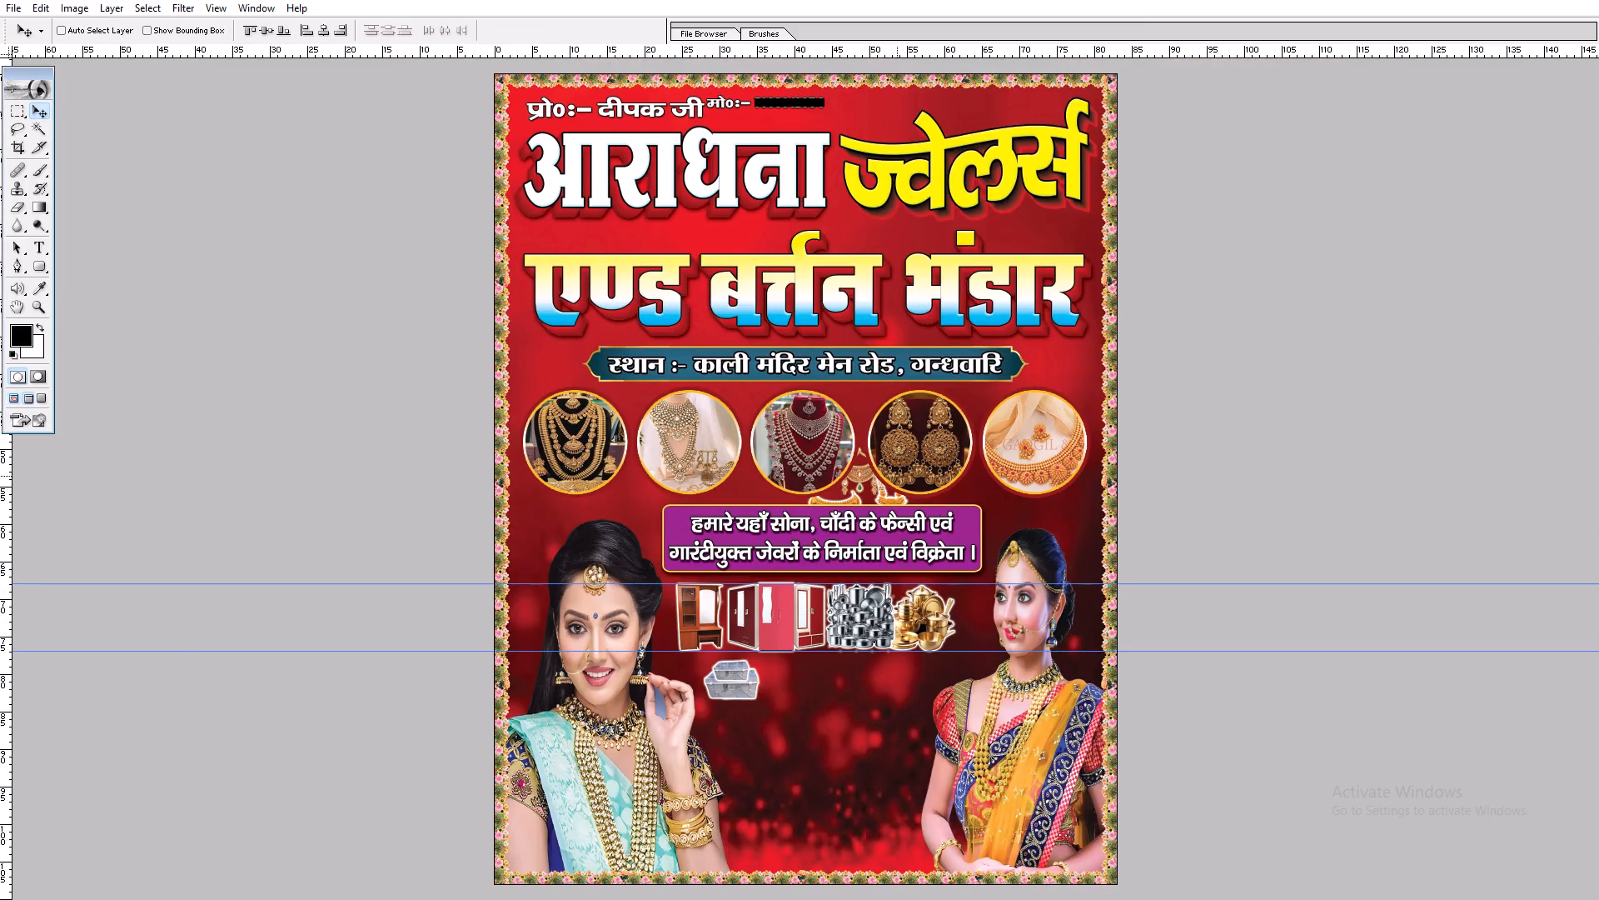
left_click(848, 494, "ctrl")
left_click(847, 500, "ctrl")
left_click_drag(847, 501, 857, 611)
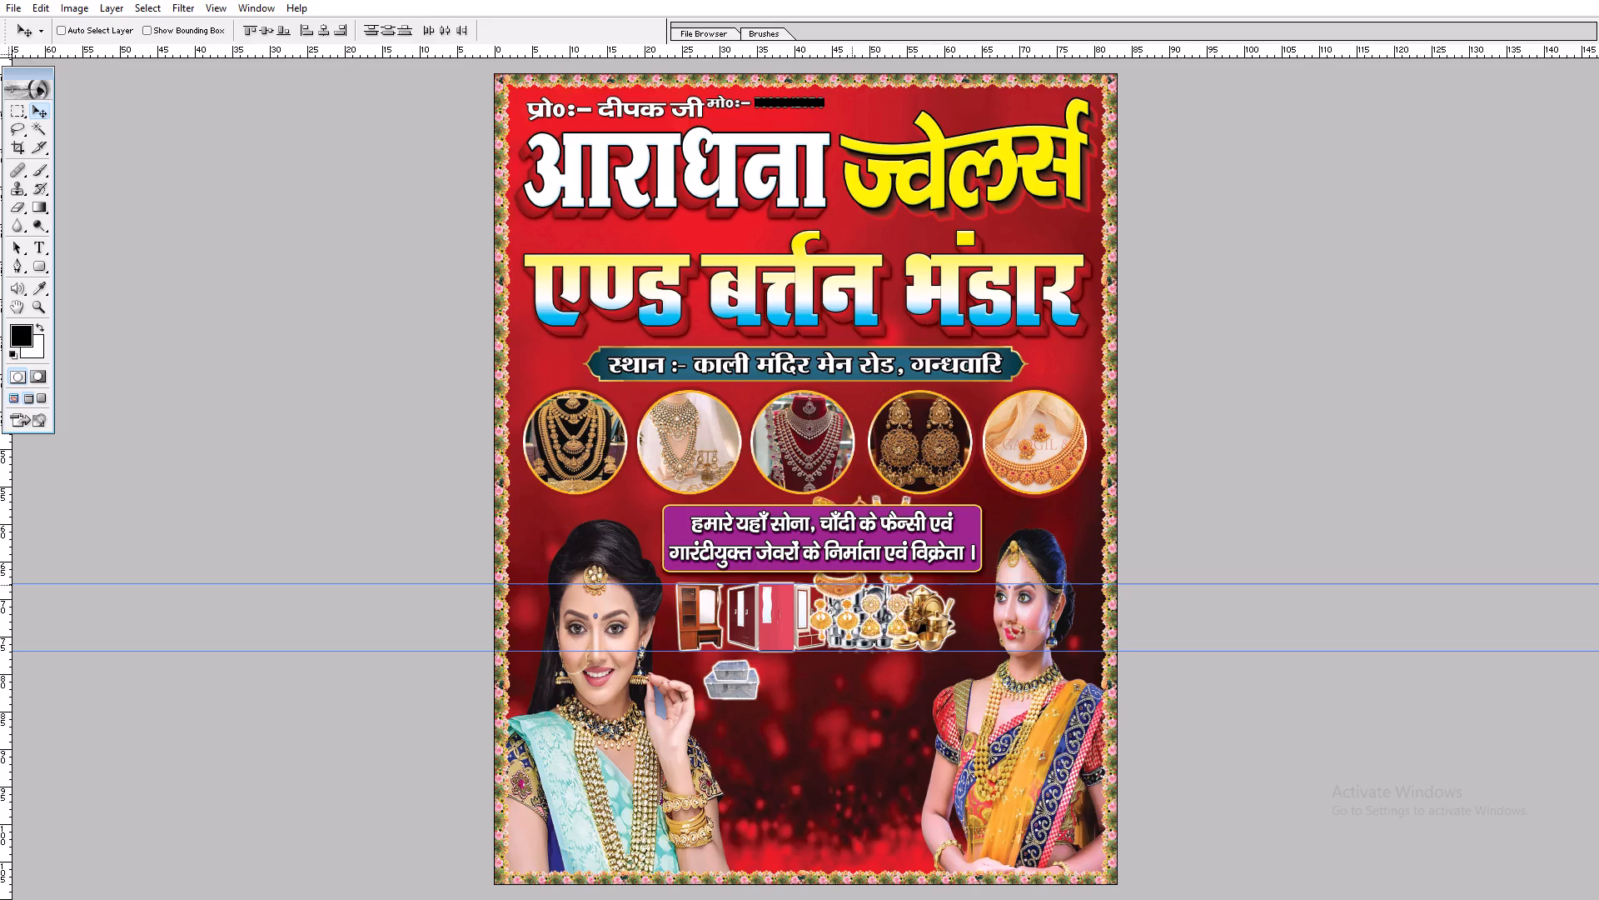
left_click_drag(857, 611, 807, 747)
Draw an octagon custom shape about 8 inches wide over the metal trunks and turn it into a selection.
key("ctrl+plus")
key("ctrl+plus")
key("space")
key("space")
key("space")
key("space")
key("space")
key("space")
key("space")
key("space")
key("space")
key("space")
key("space")
key("space")
key("space")
key("space")
key("space")
key("space")
key("space")
key("space")
key("space")
key("space")
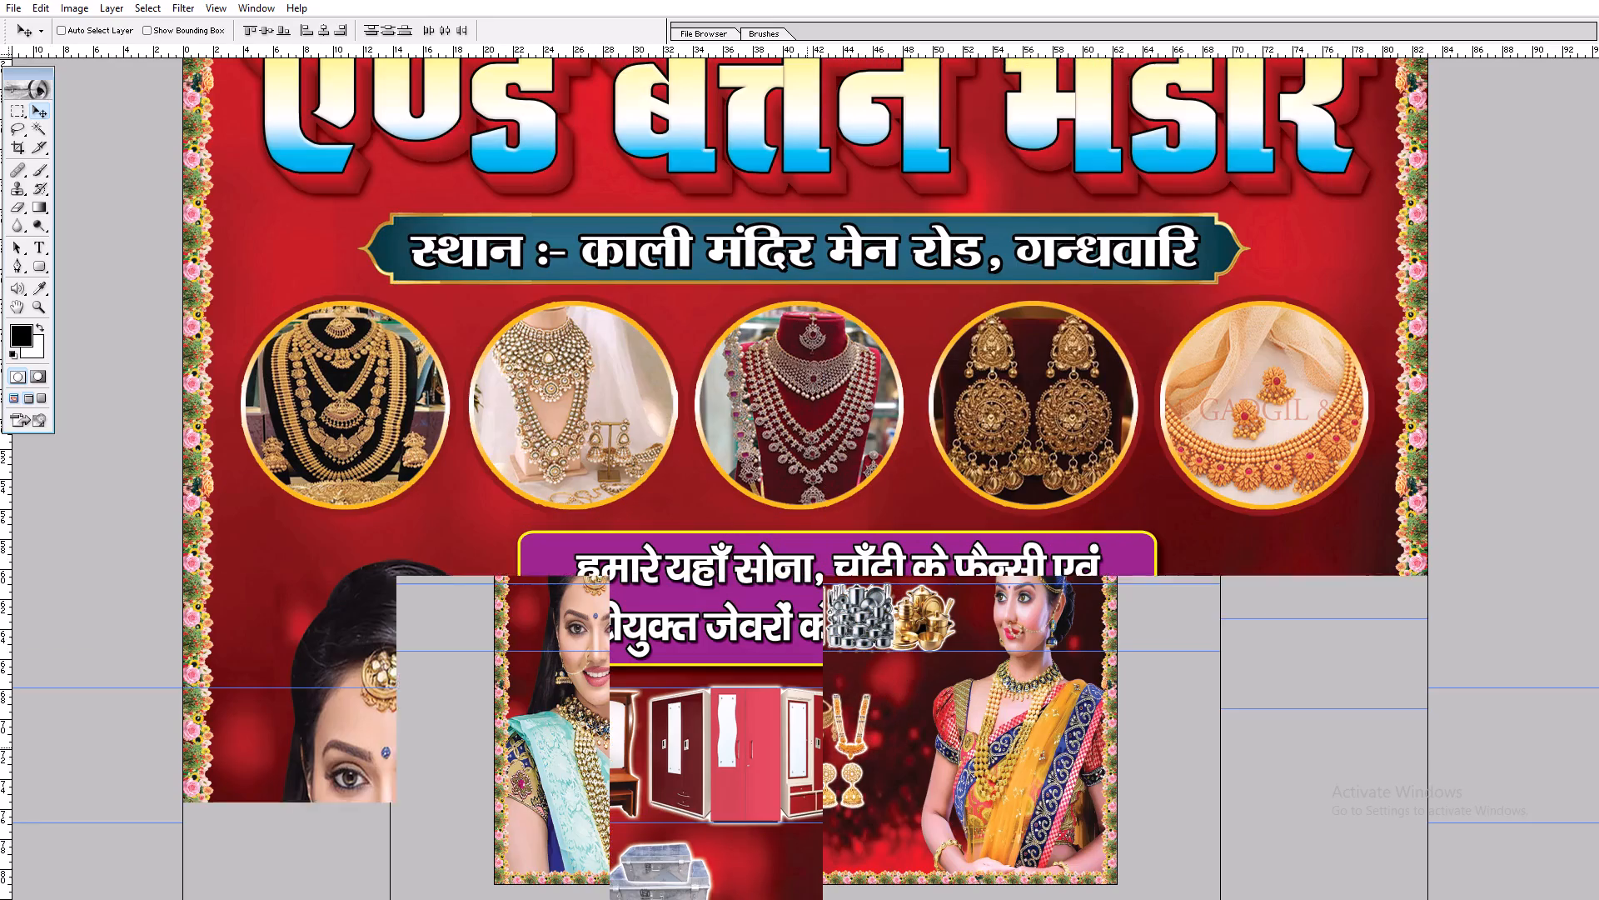
left_click_drag(807, 747, 801, 309)
left_click_drag(840, 555, 829, 493)
left_click_drag(829, 493, 839, 765)
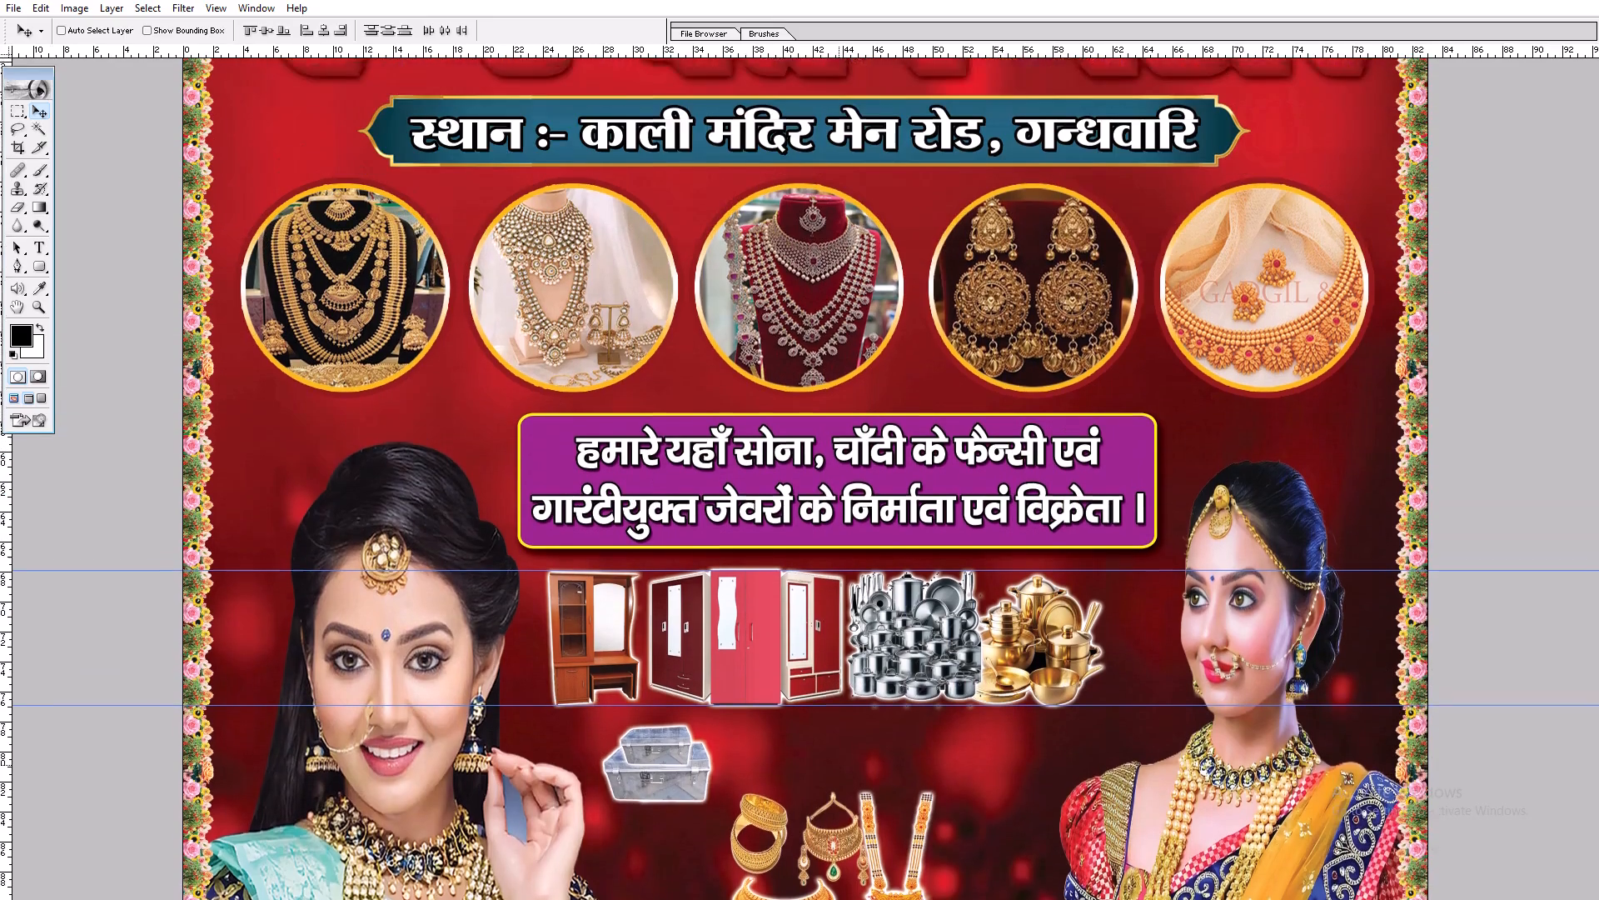
left_click_drag(896, 432, 907, 638)
left_click_drag(901, 669, 785, 119)
left_click_drag(851, 555, 832, 531)
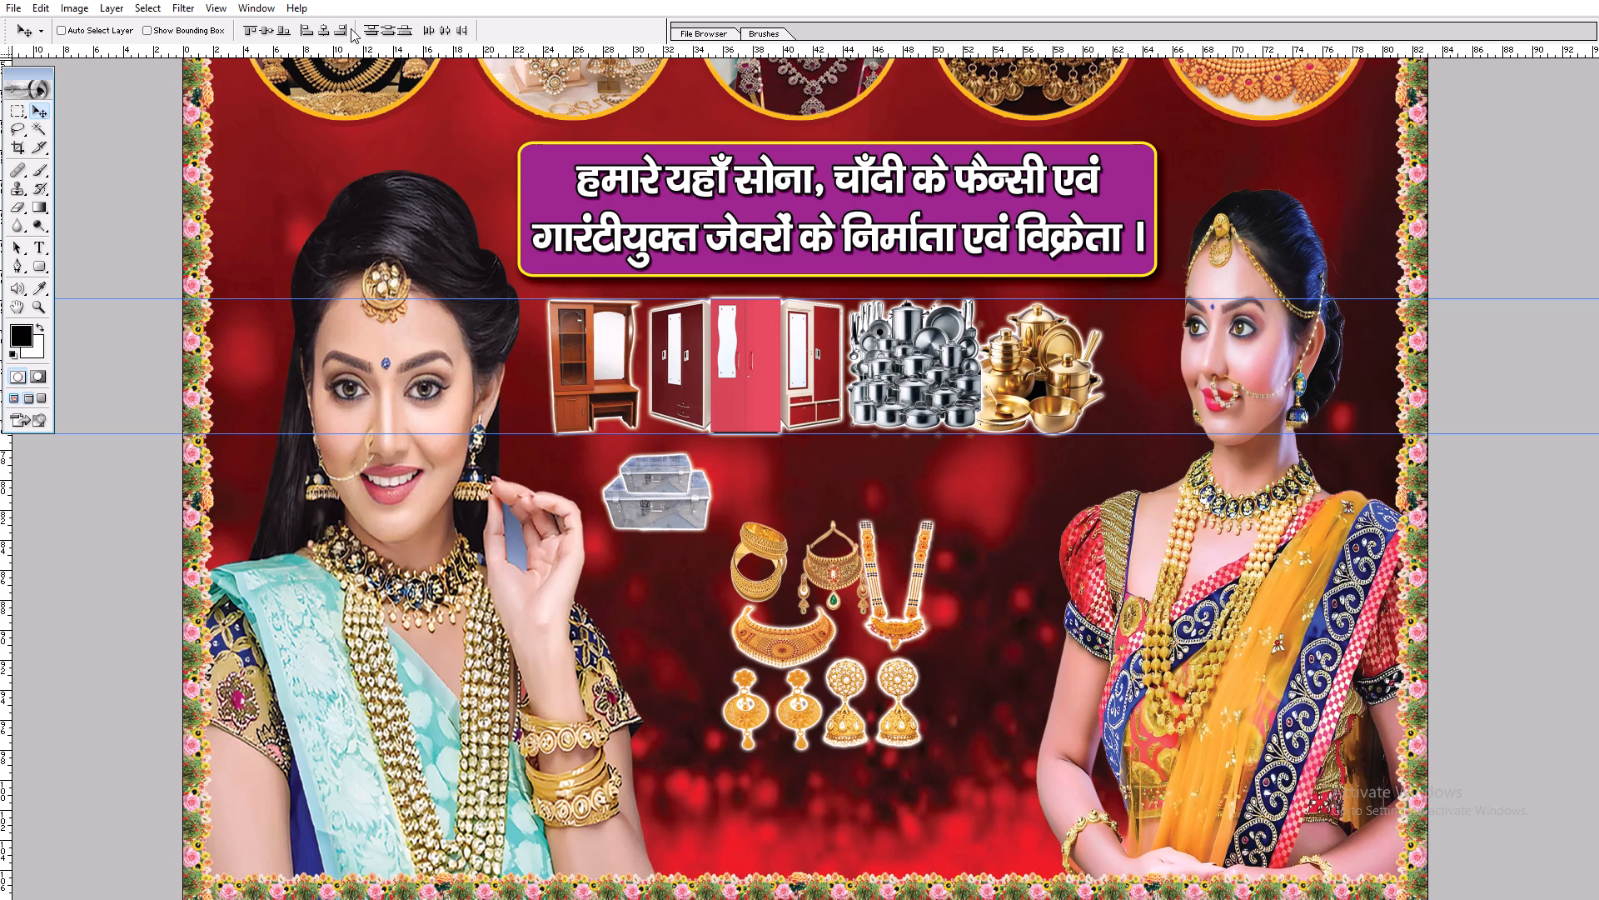
key("u")
left_click(258, 35)
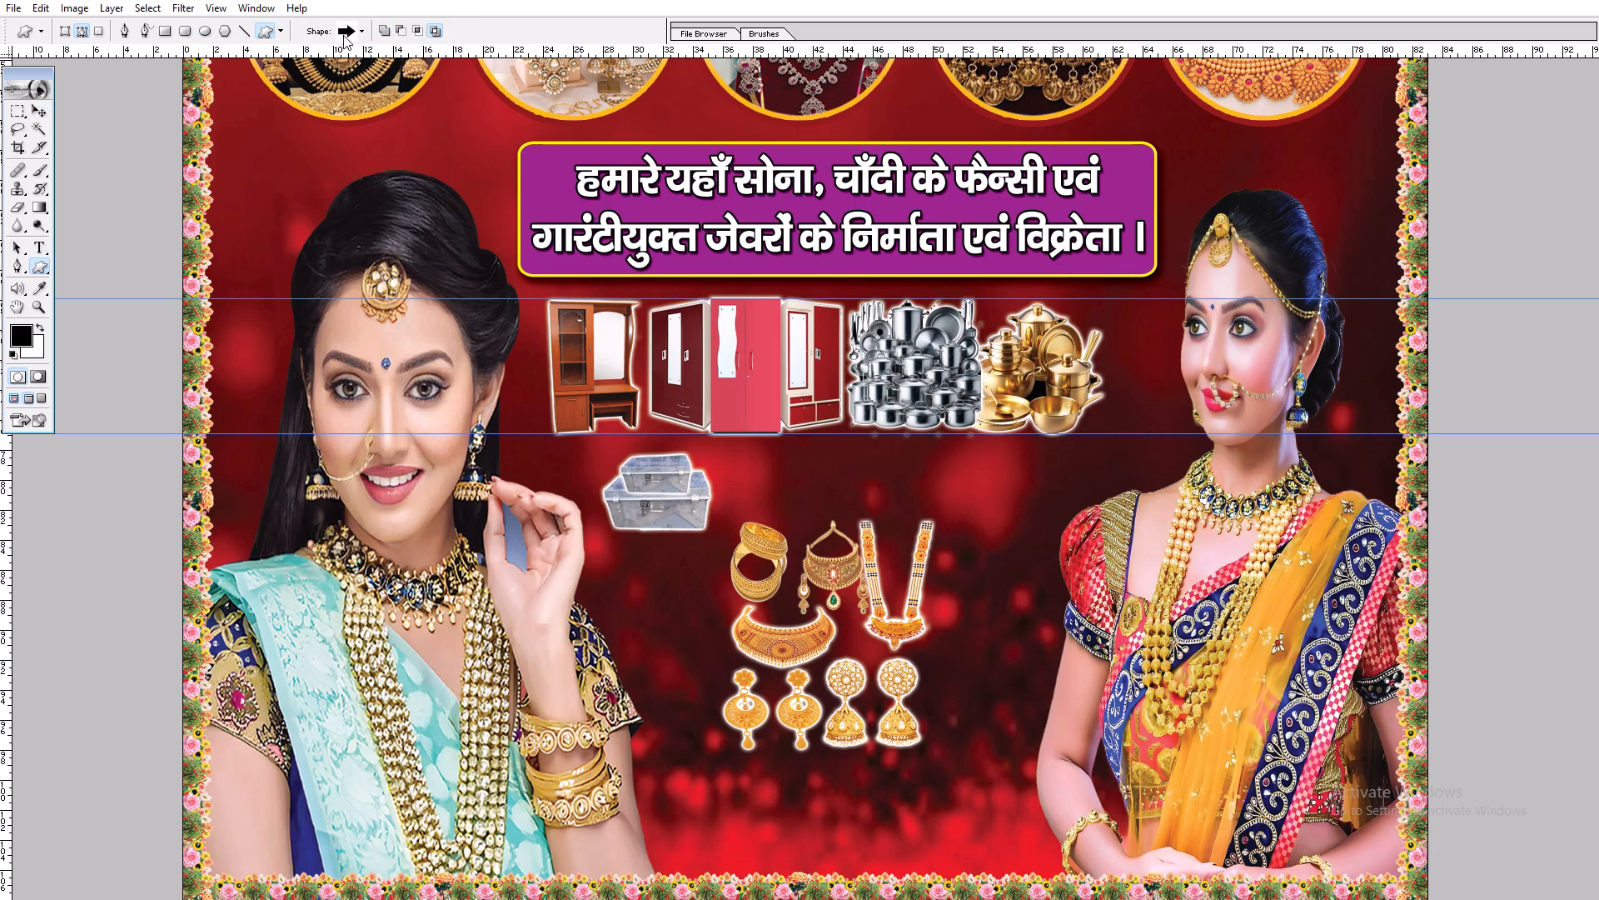
left_click(344, 33)
scroll(359, 159, "down", 6)
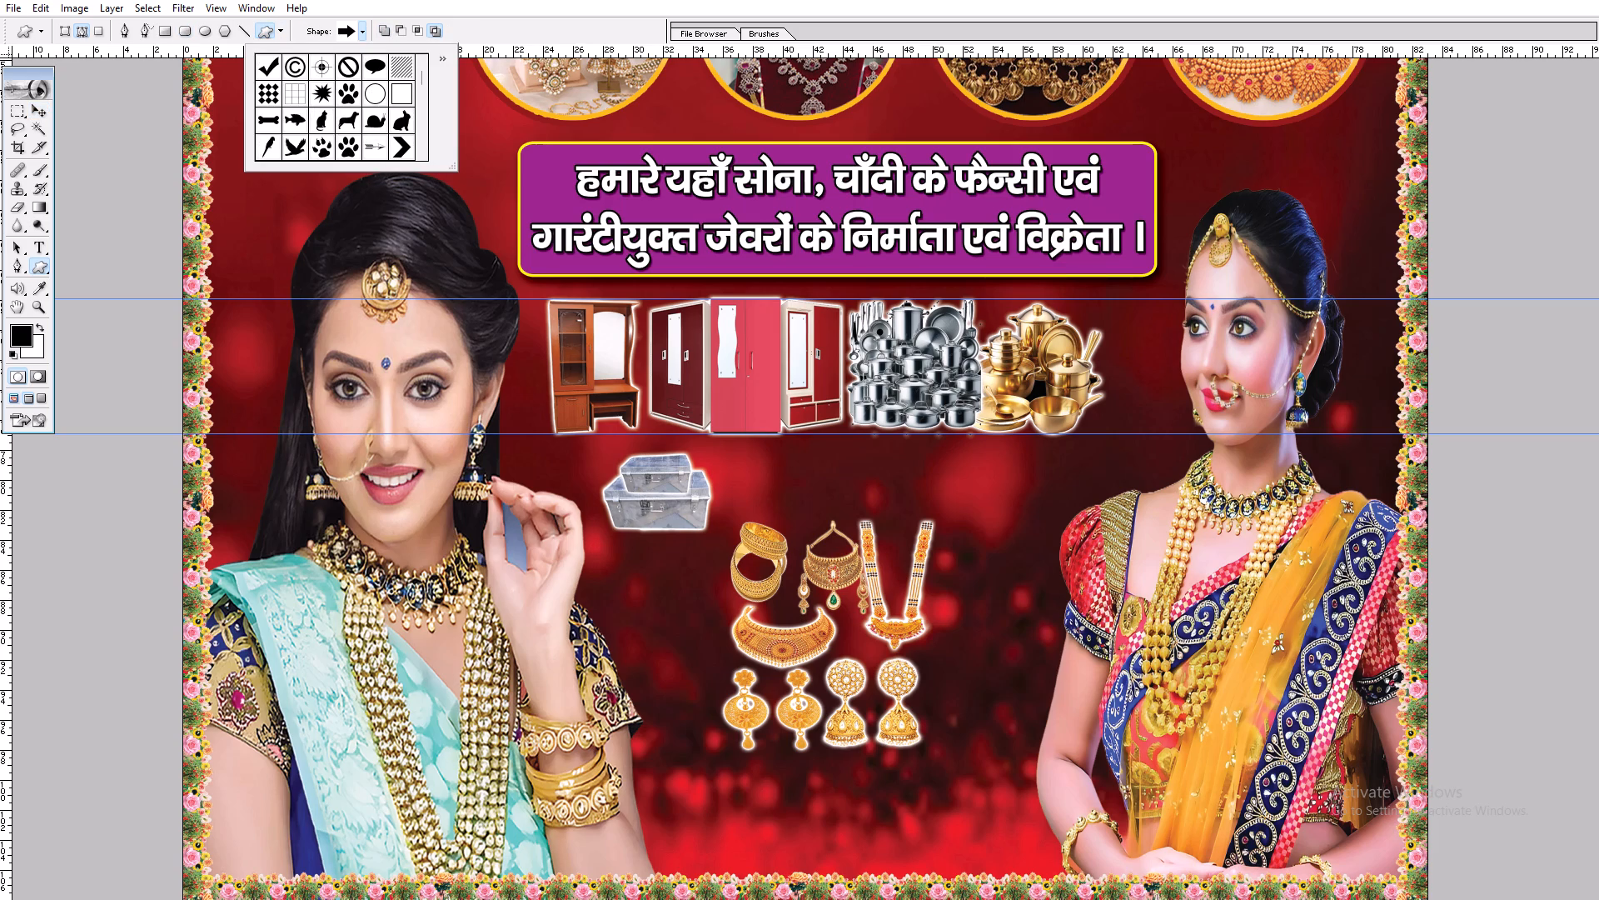
left_click_drag(456, 165, 1182, 416)
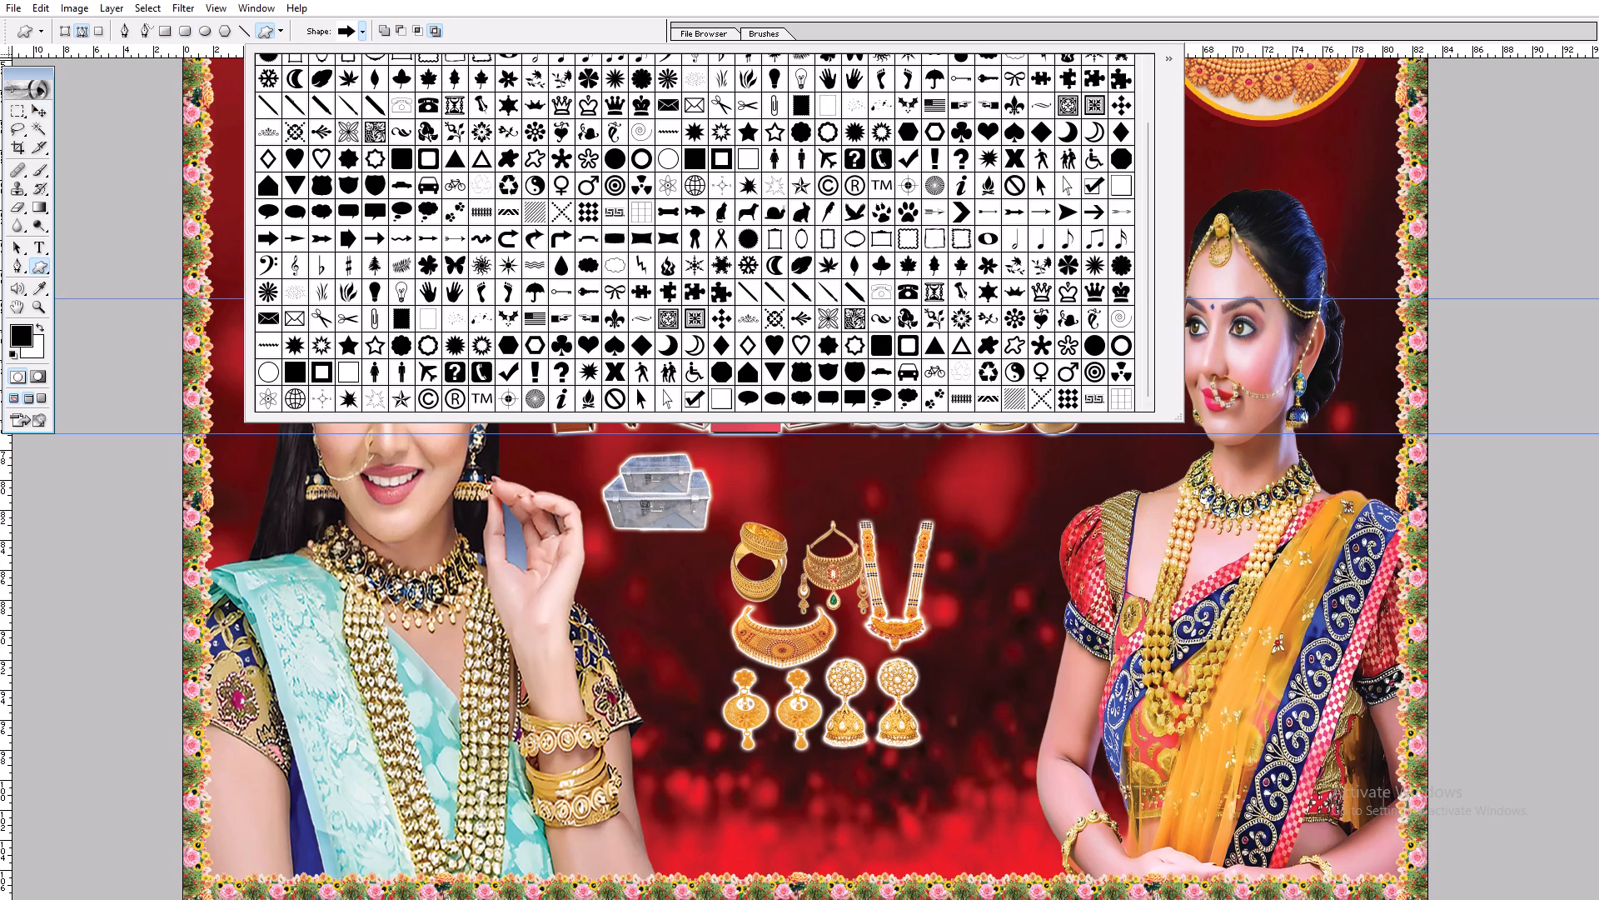
scroll(918, 272, "down", 1)
scroll(819, 377, "down", 1)
left_click(718, 382)
left_click(780, 594)
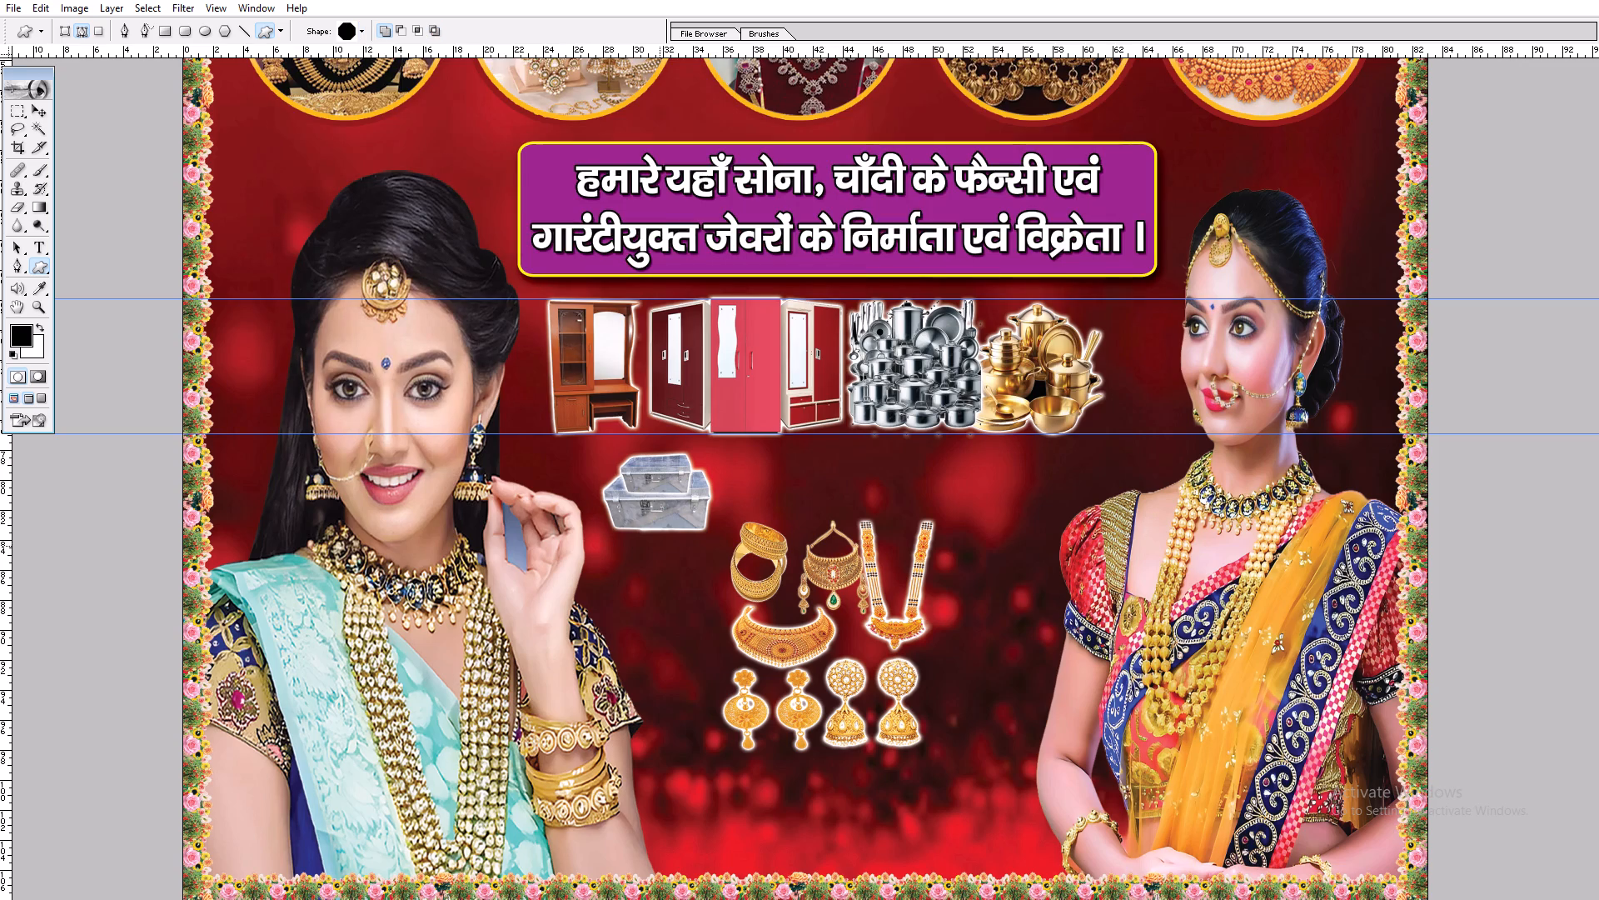
left_click_drag(615, 462, 737, 586, "shift")
key("ctrl+Return")
Copy the octagonal area from the white background to a new topmost layer and enlarge it slightly.
key("v")
key("v")
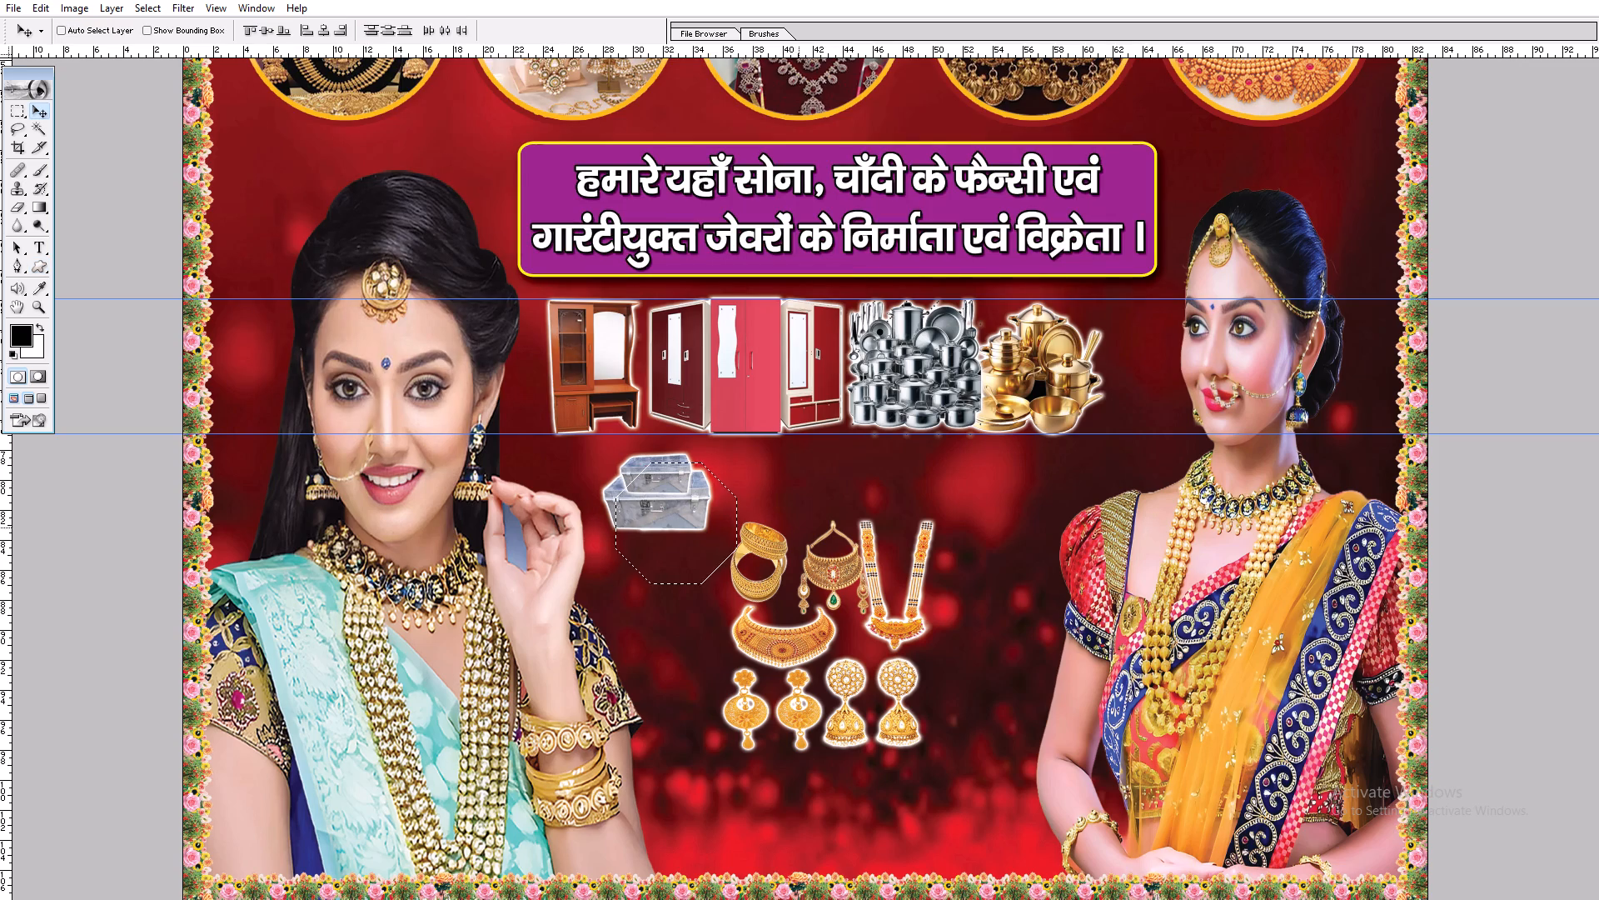
right_click(781, 493)
left_click(845, 517)
key("ctrl+c")
key("ctrl+v")
key("ctrl+shift+bracketright")
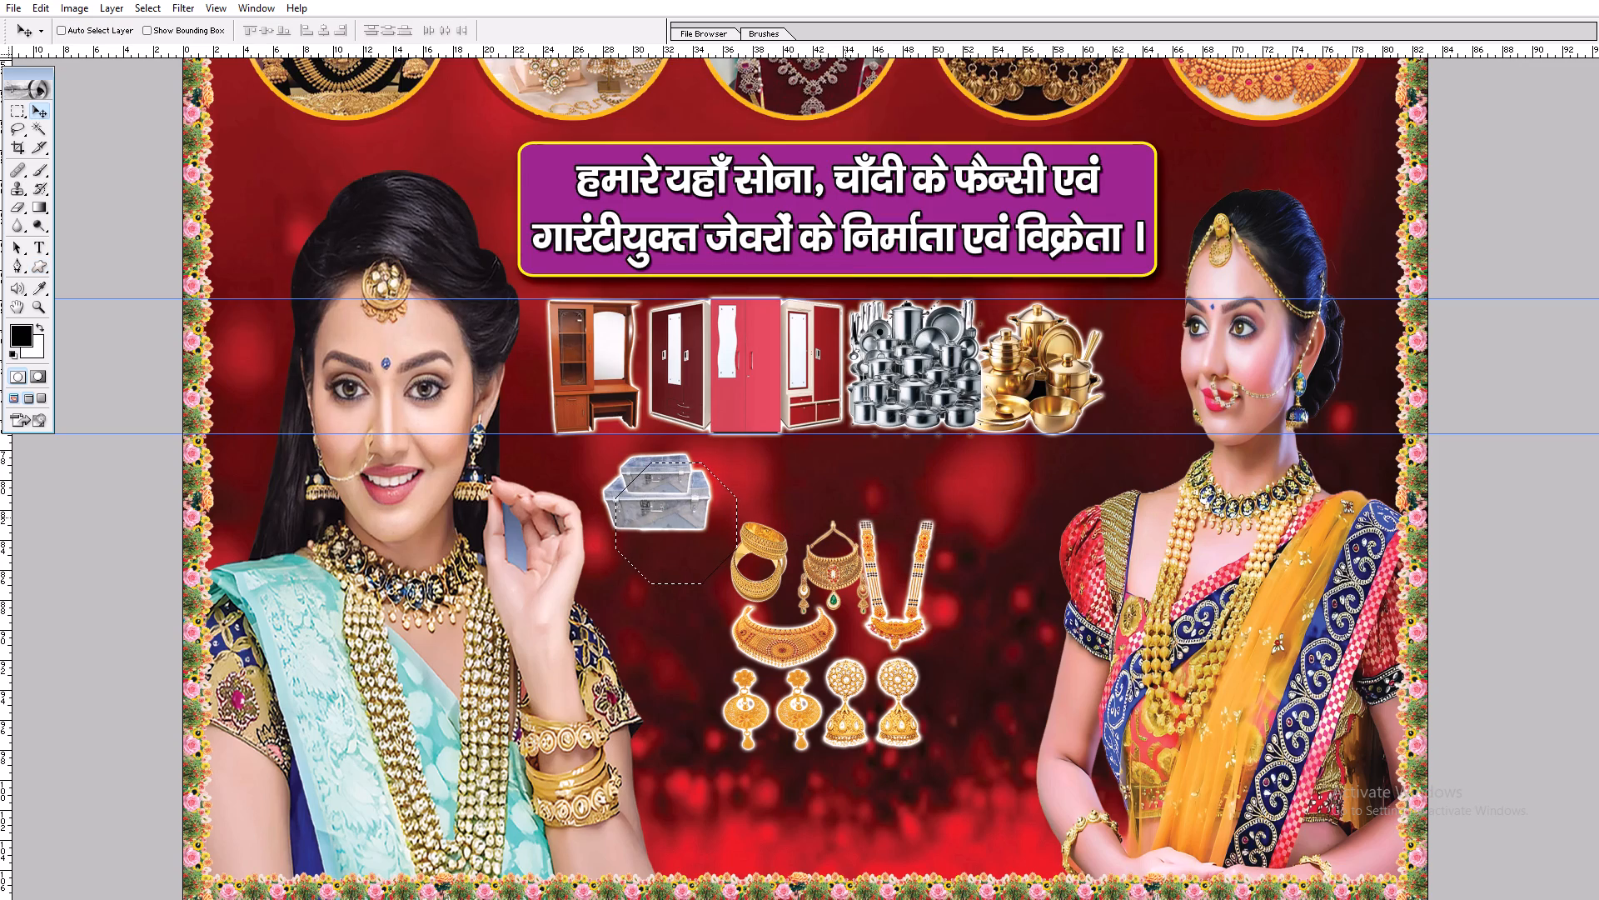
key("ctrl+t")
left_click_drag(745, 464, 757, 457, "alt+shift")
key("shift+Return")
key("v")
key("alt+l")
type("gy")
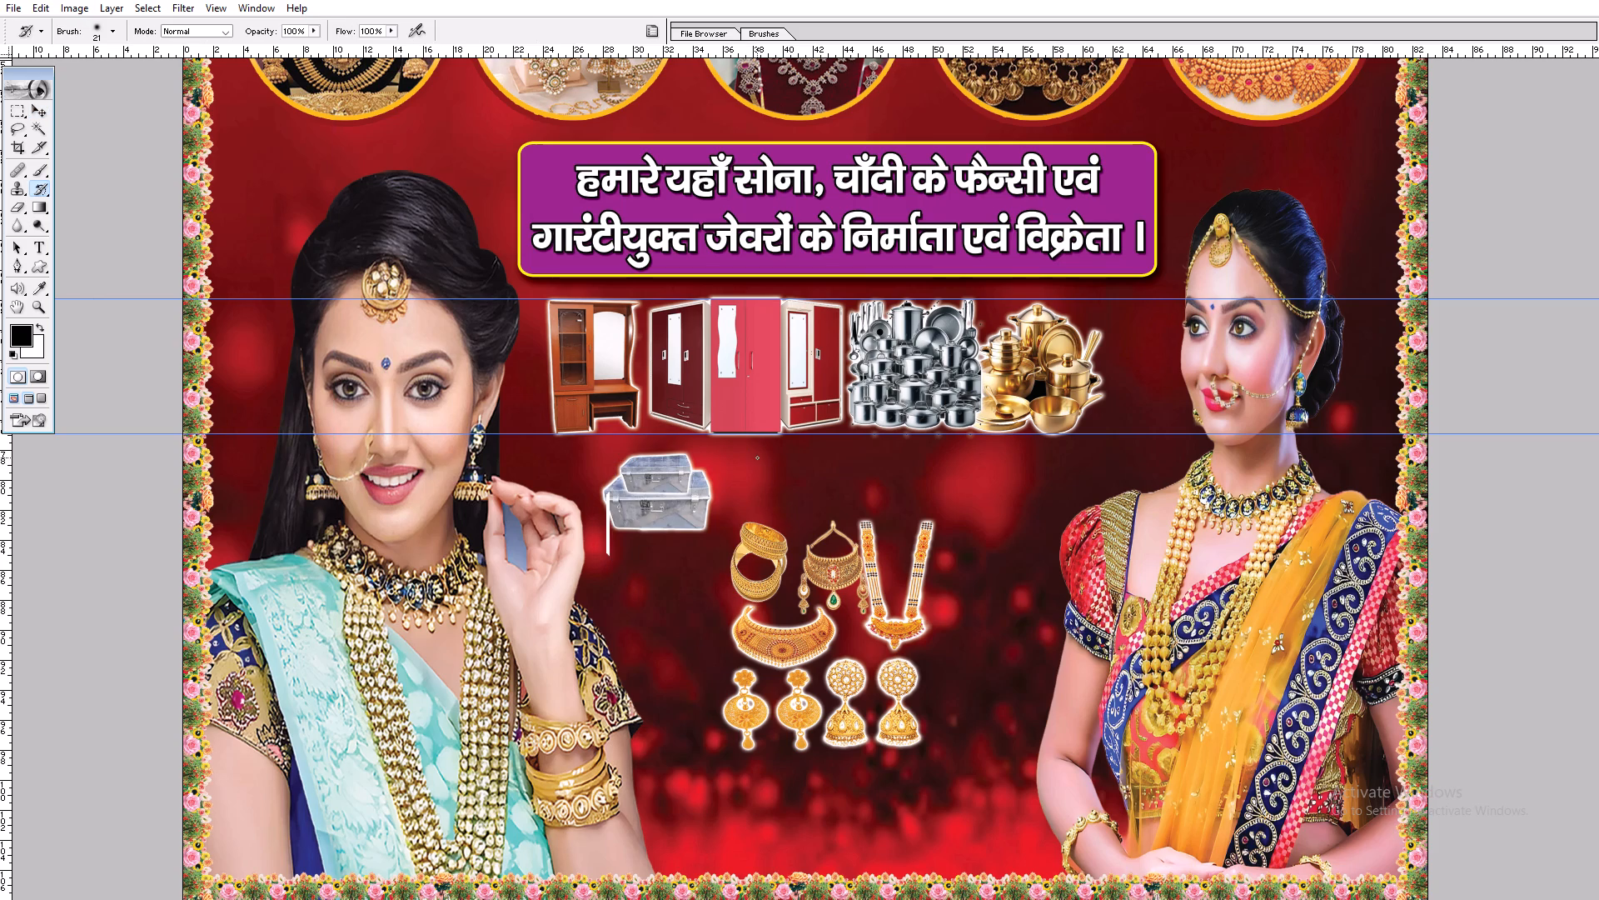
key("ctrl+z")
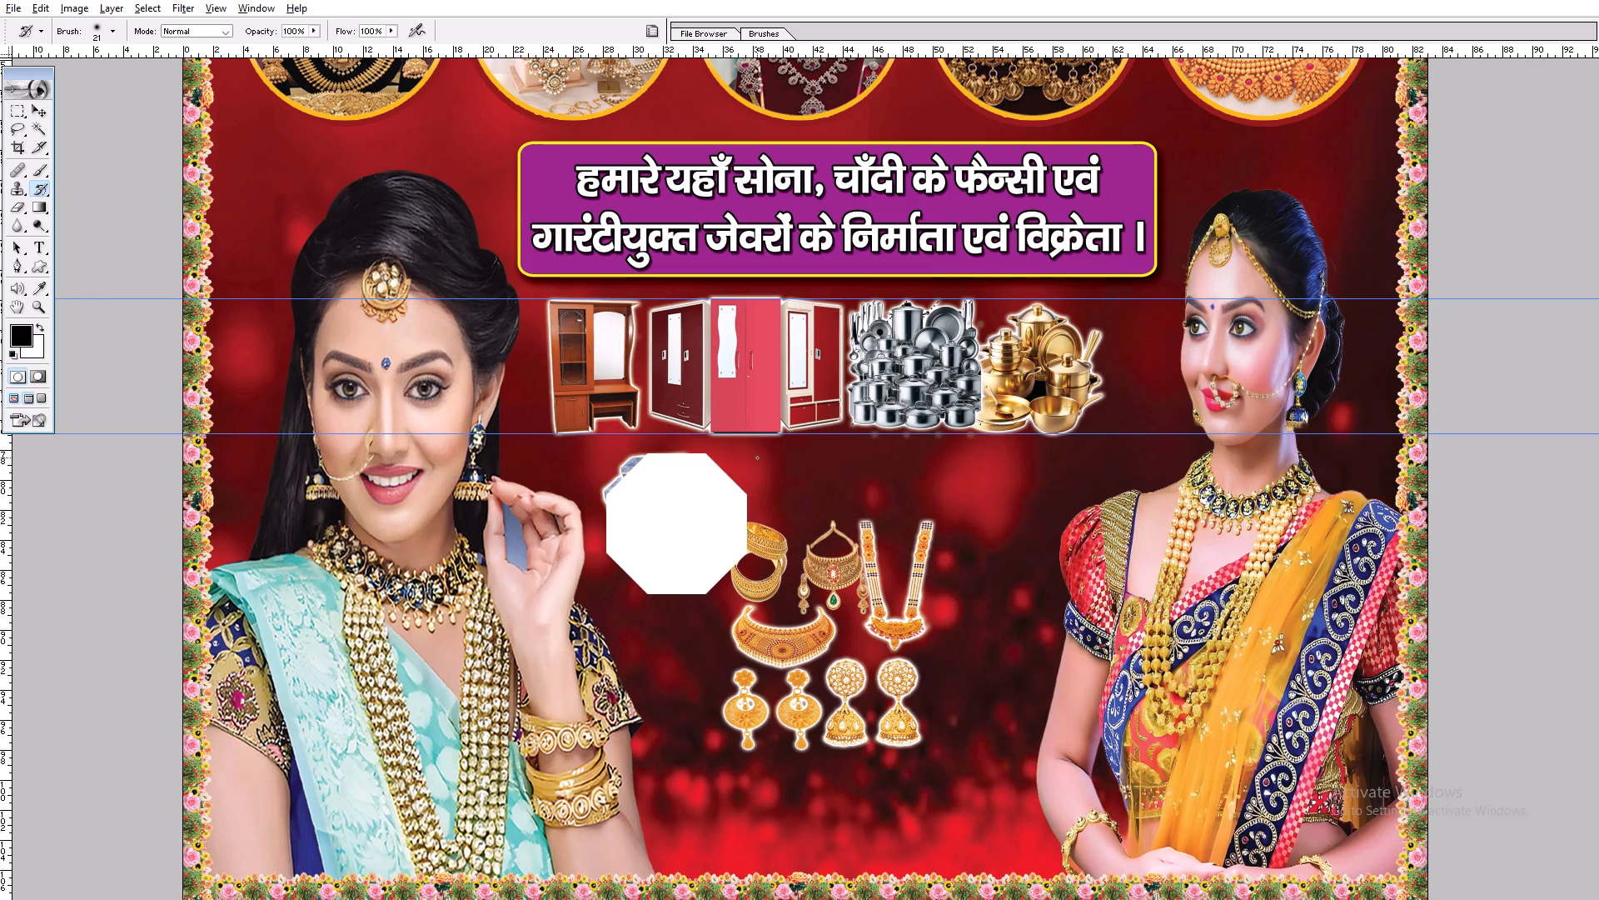
Apply a gradient overlay with the orange-yellow-orange preset to the white octagon.
key("alt+l")
type("yg")
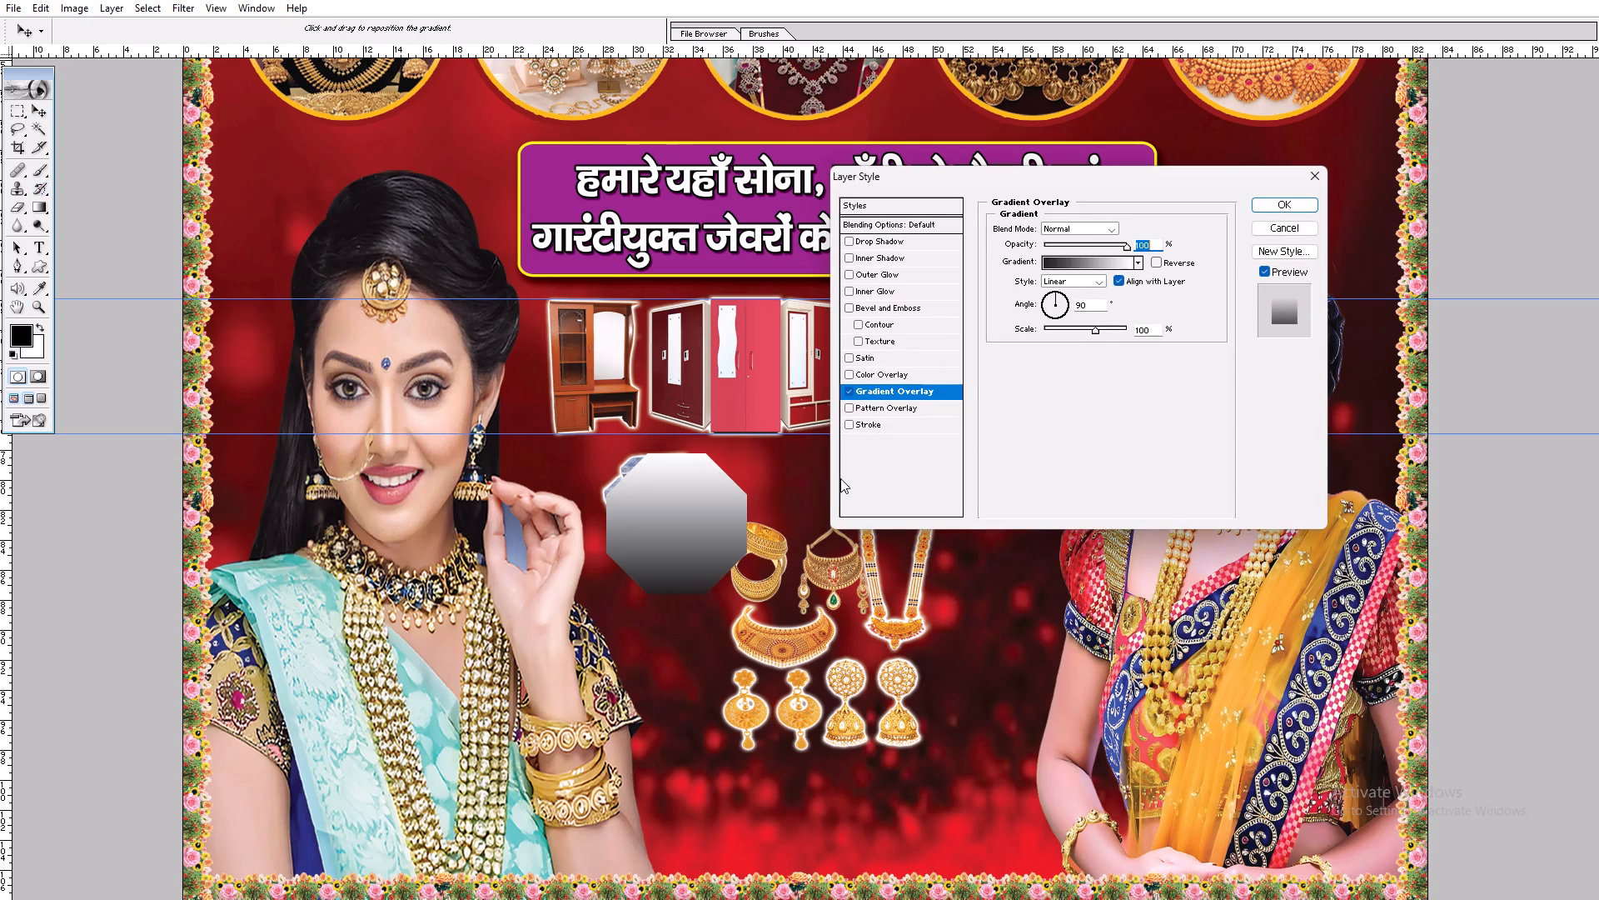
left_click(1067, 269)
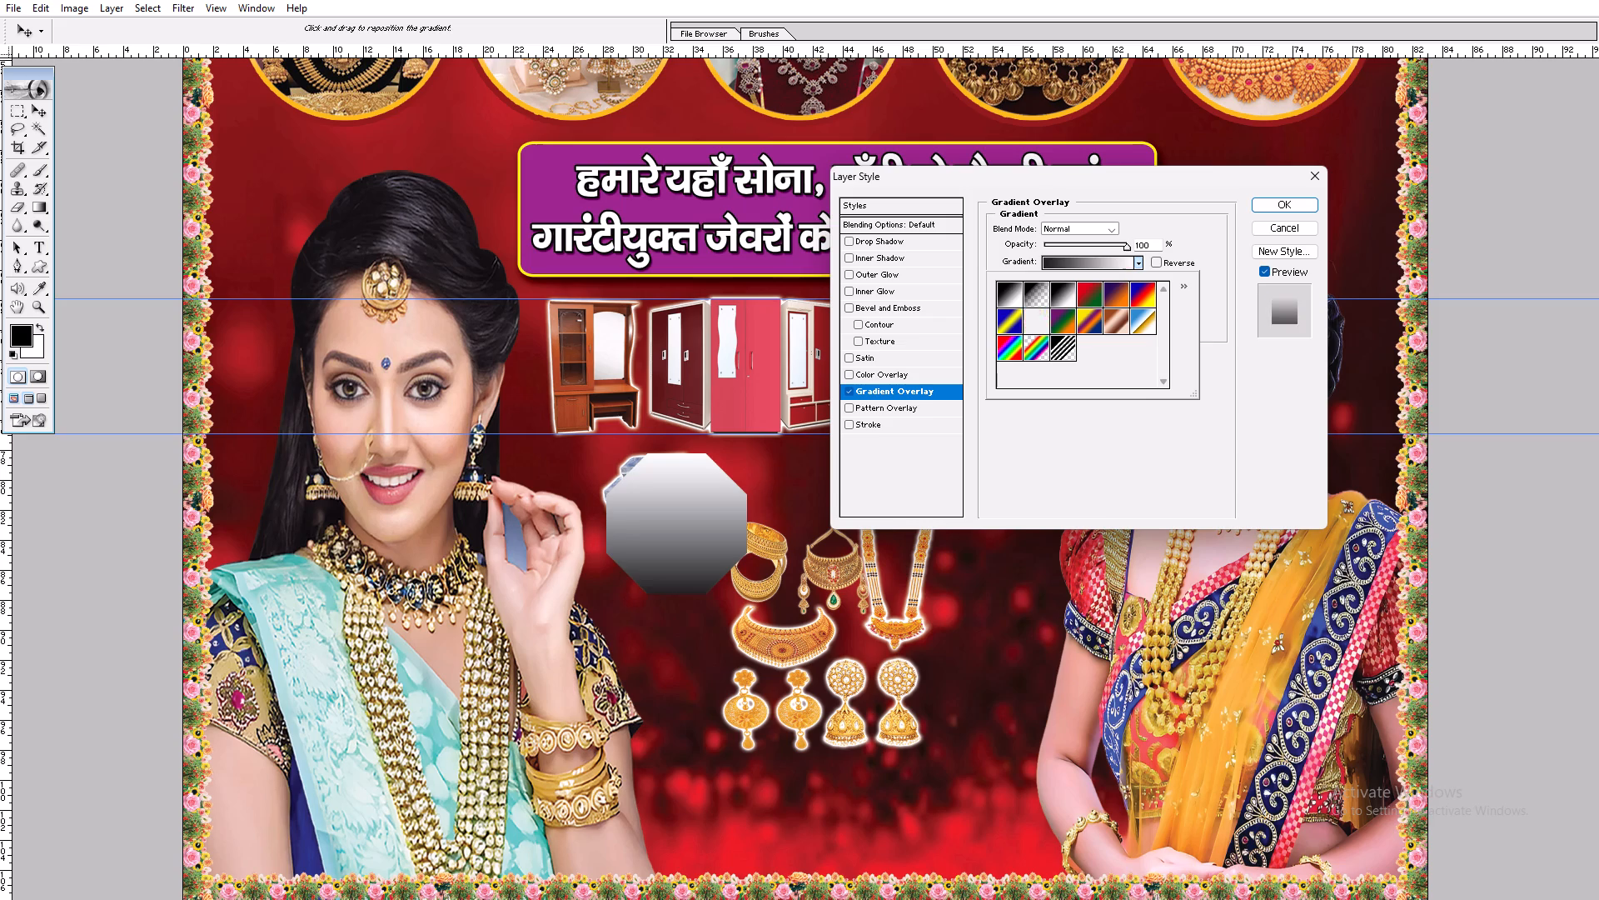
left_click(1040, 329)
key("Return")
key("Return")
Duplicate the orange-yellow octagon layer and open the copy's layer style settings.
key("ctrl+j")
key("alt+l")
type("ny")
key("v")
key("v")
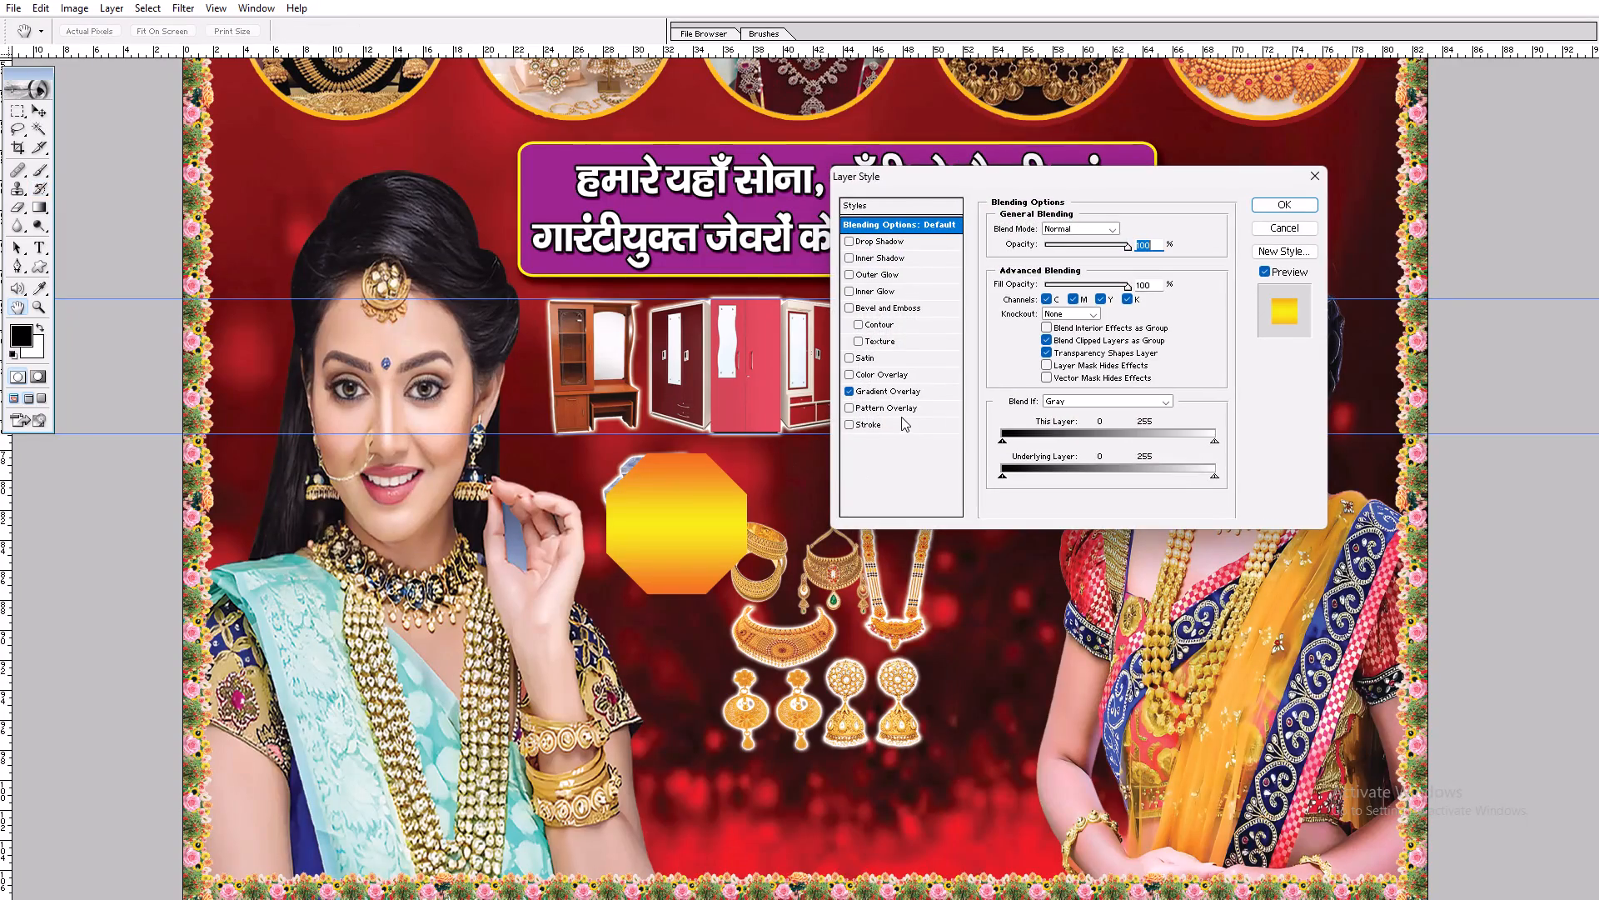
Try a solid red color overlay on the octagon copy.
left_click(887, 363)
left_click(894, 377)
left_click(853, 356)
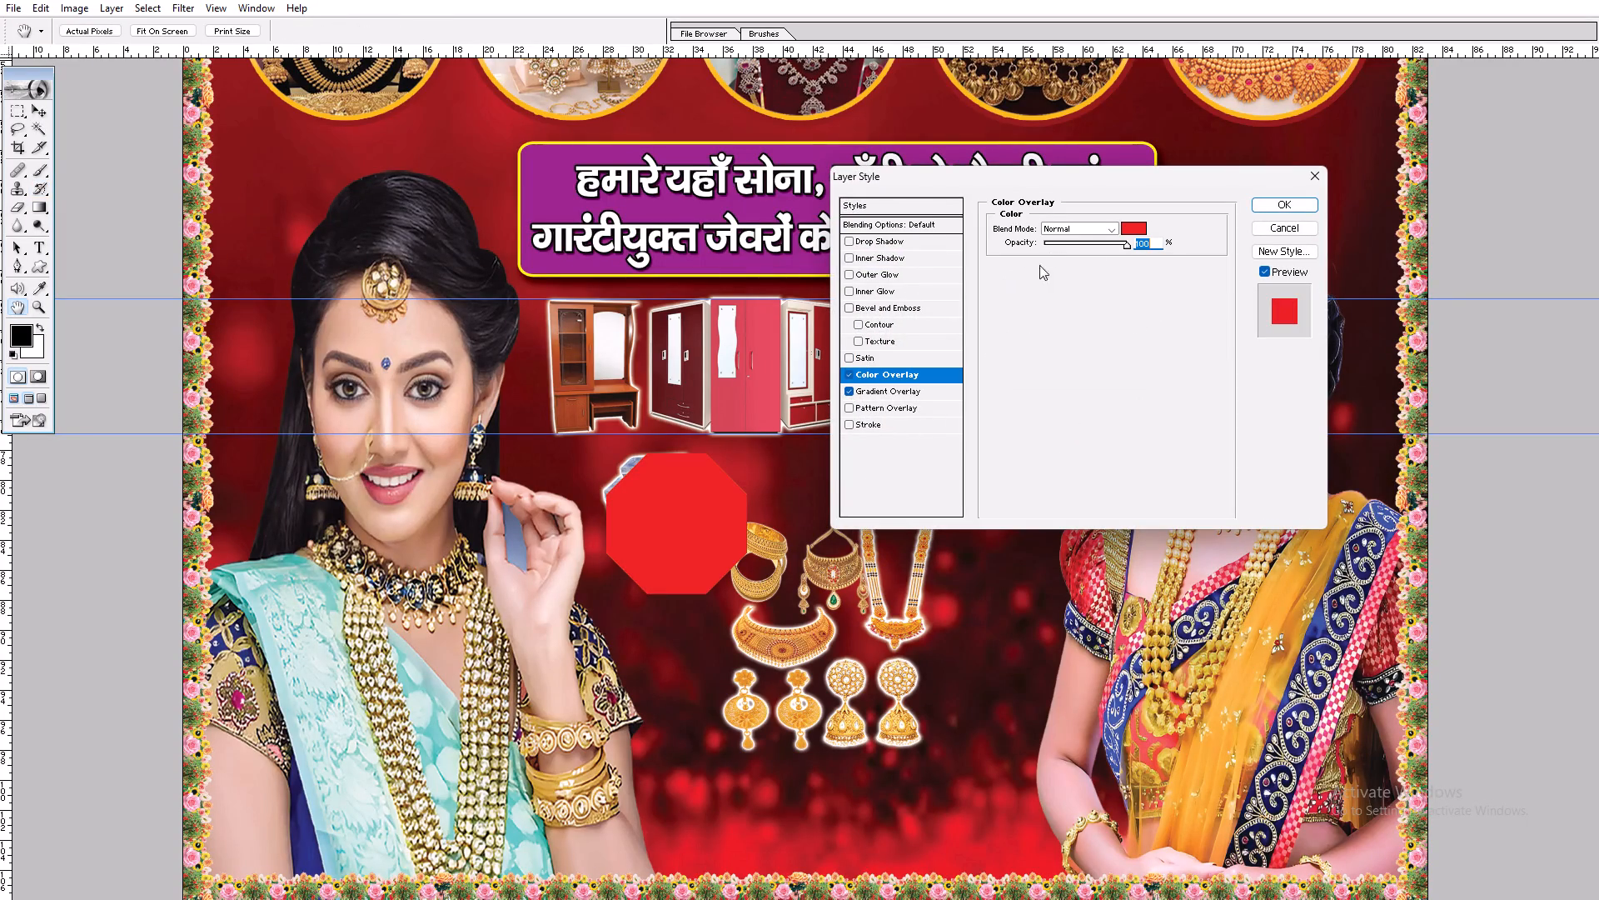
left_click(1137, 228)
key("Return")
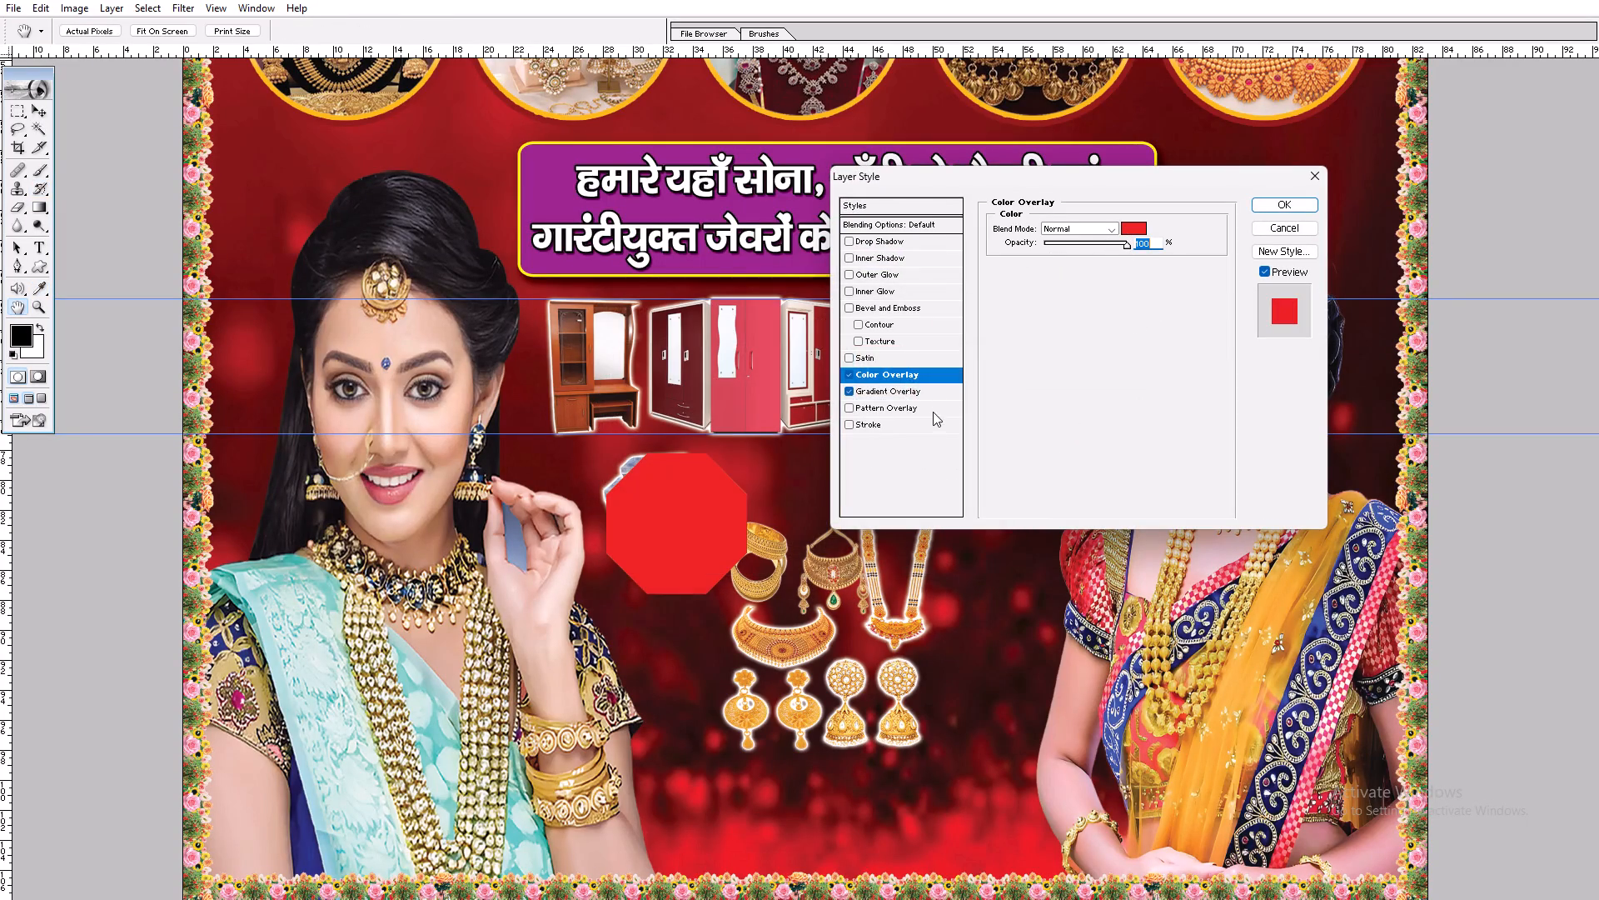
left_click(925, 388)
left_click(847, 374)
Edit the copy's gradient: remove the first orange stop, recolor the yellow stop white, and place the orange stop at 77%.
left_click(1088, 260)
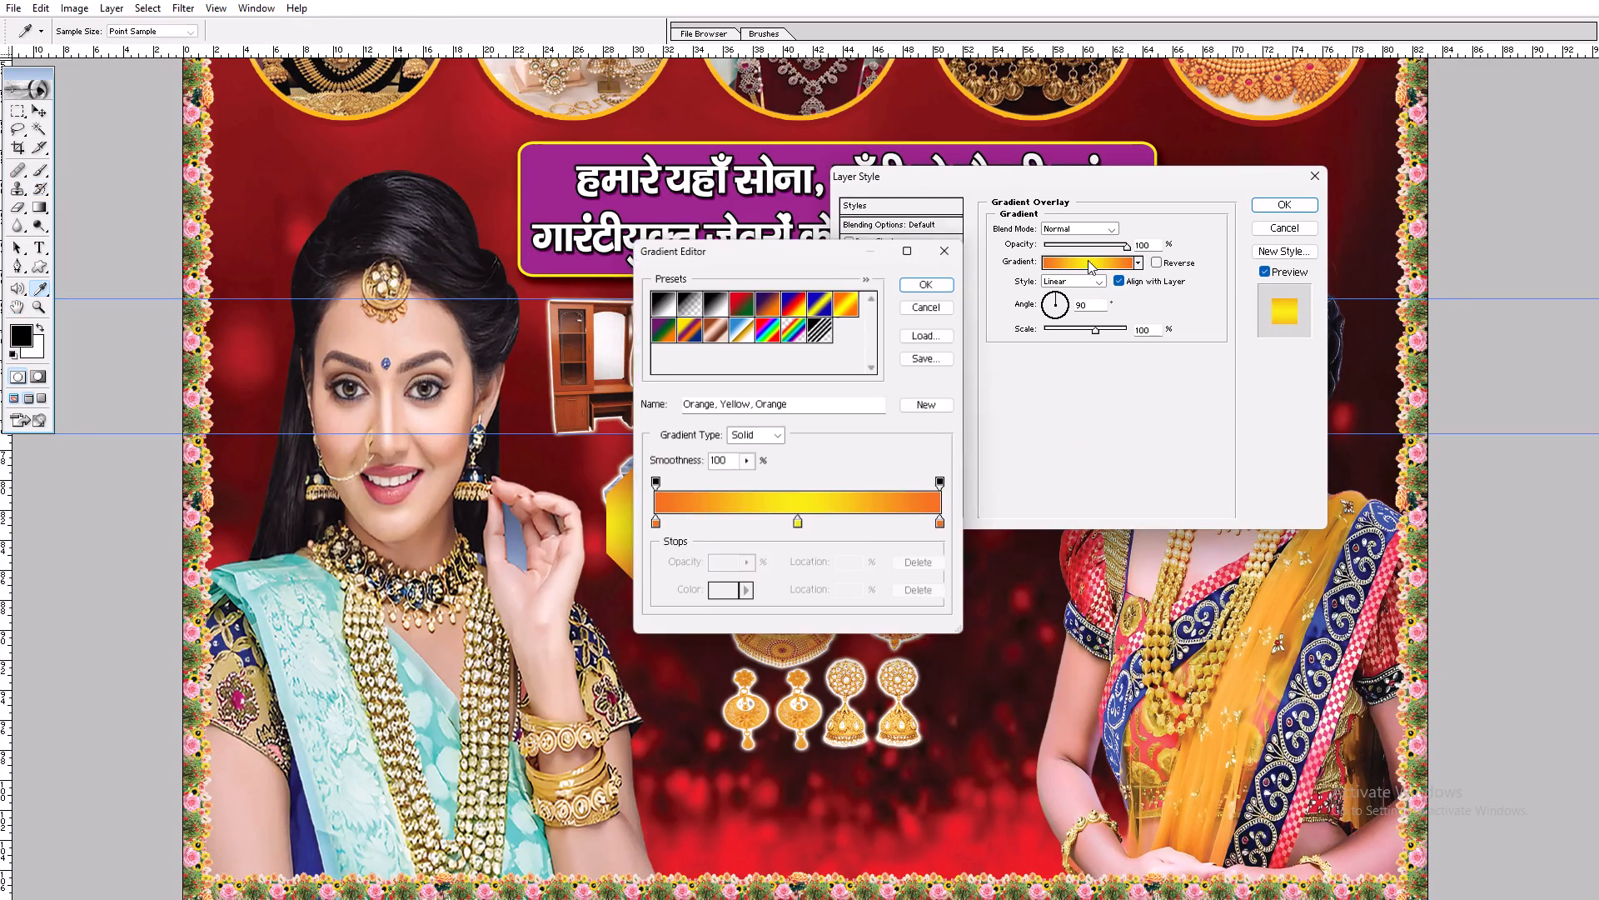
left_click_drag(652, 527, 660, 433)
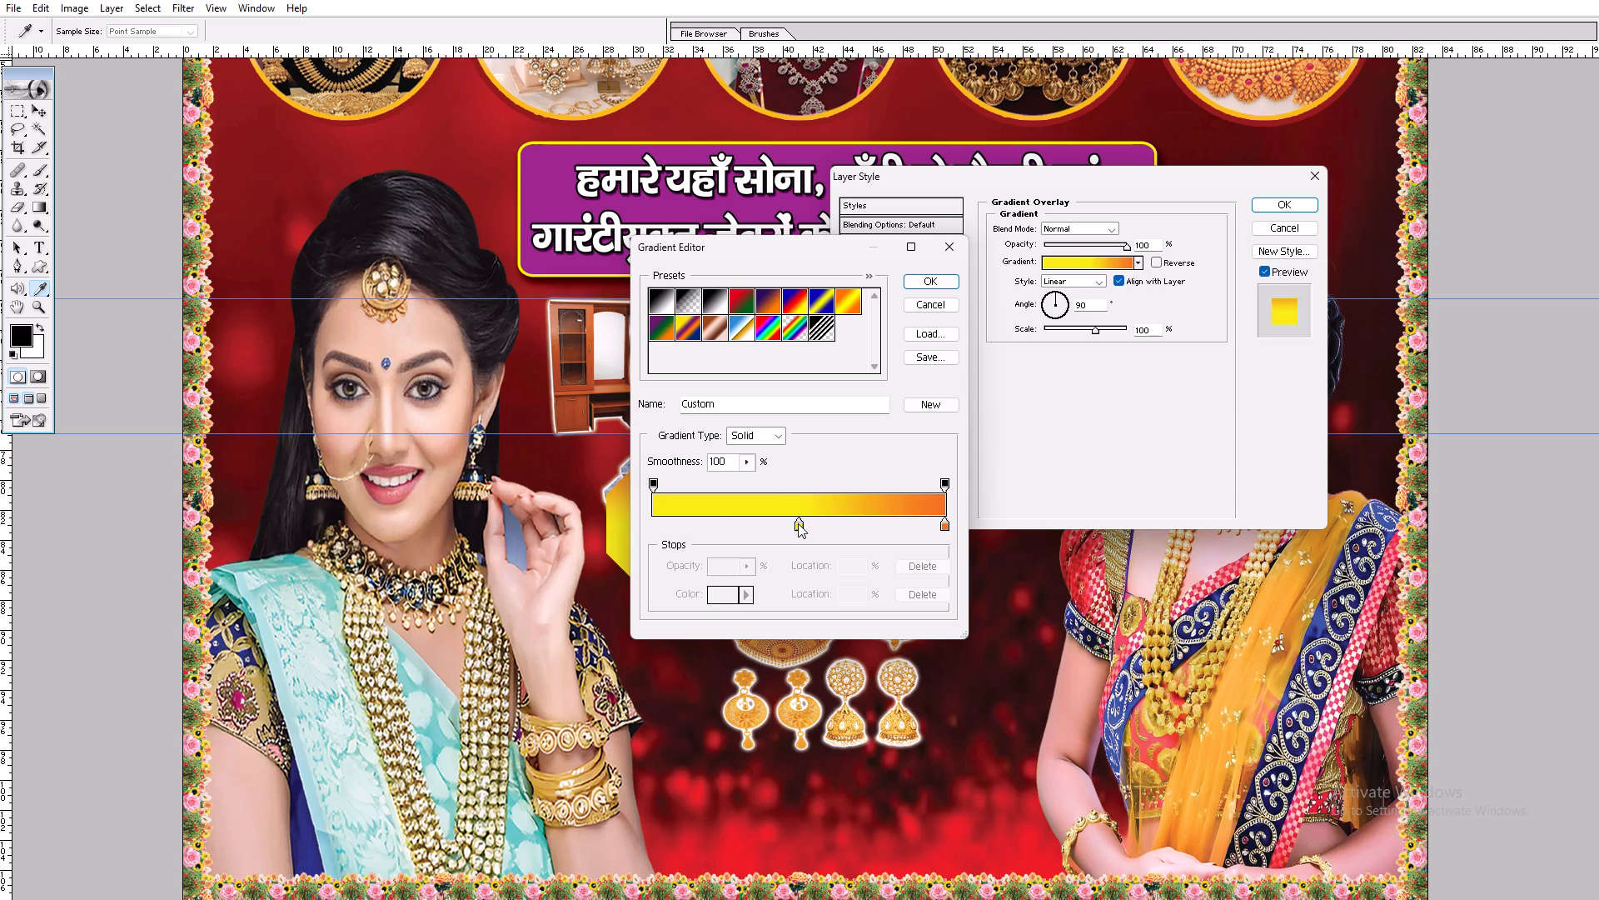
left_click_drag(798, 523, 717, 516)
left_click(730, 599)
left_click_drag(715, 423, 491, 202)
key("Return")
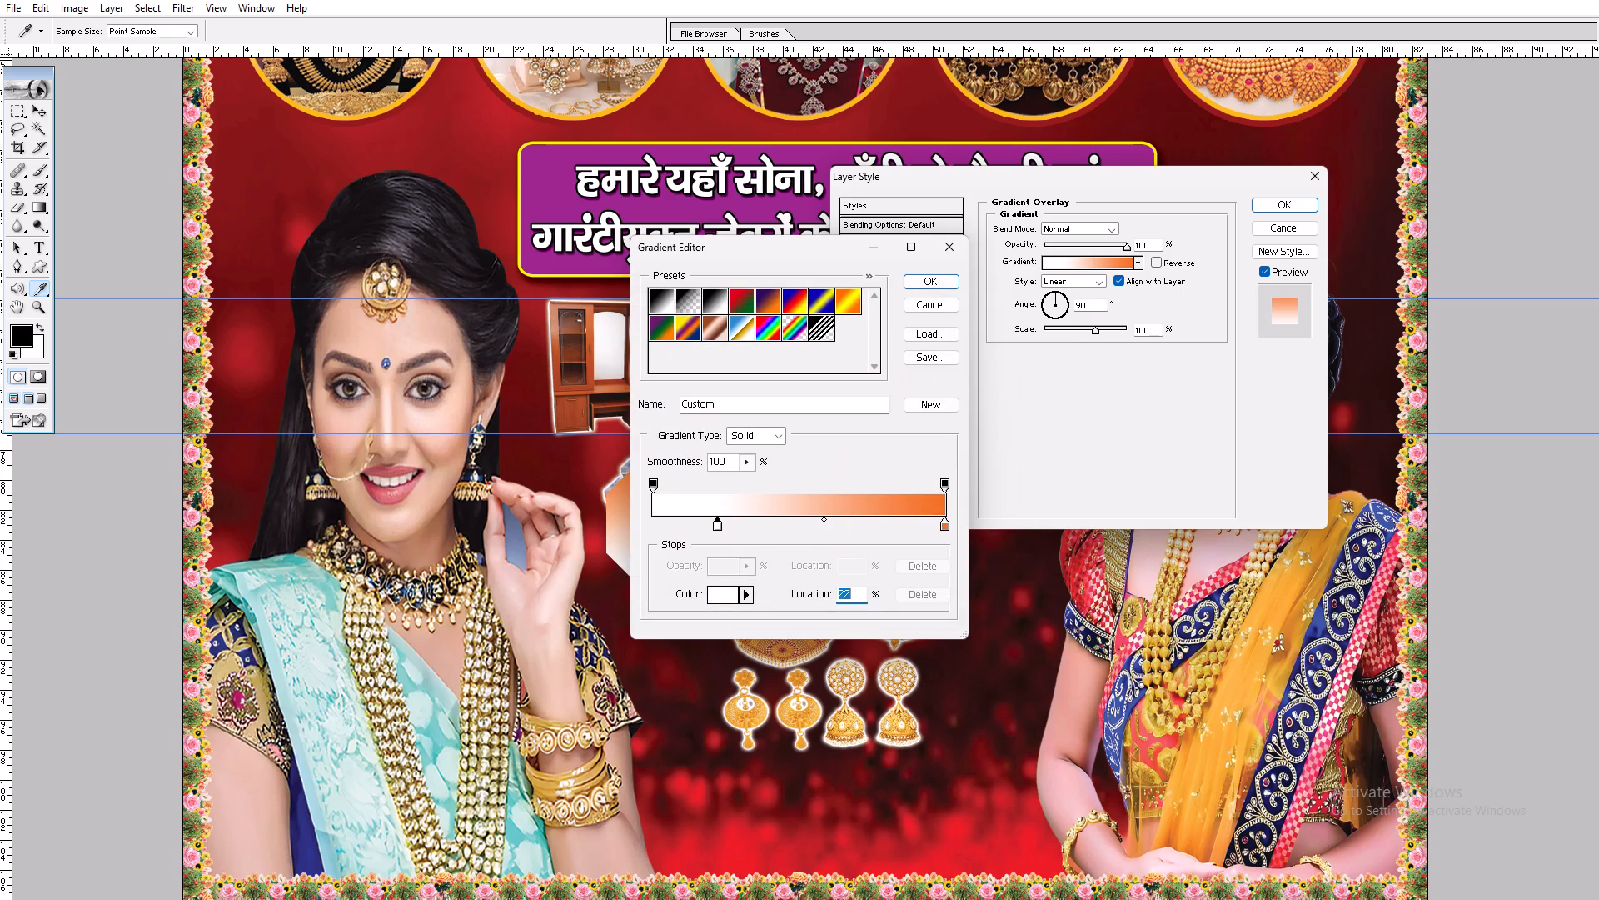
left_click_drag(719, 527, 766, 527)
left_click_drag(943, 522, 876, 527)
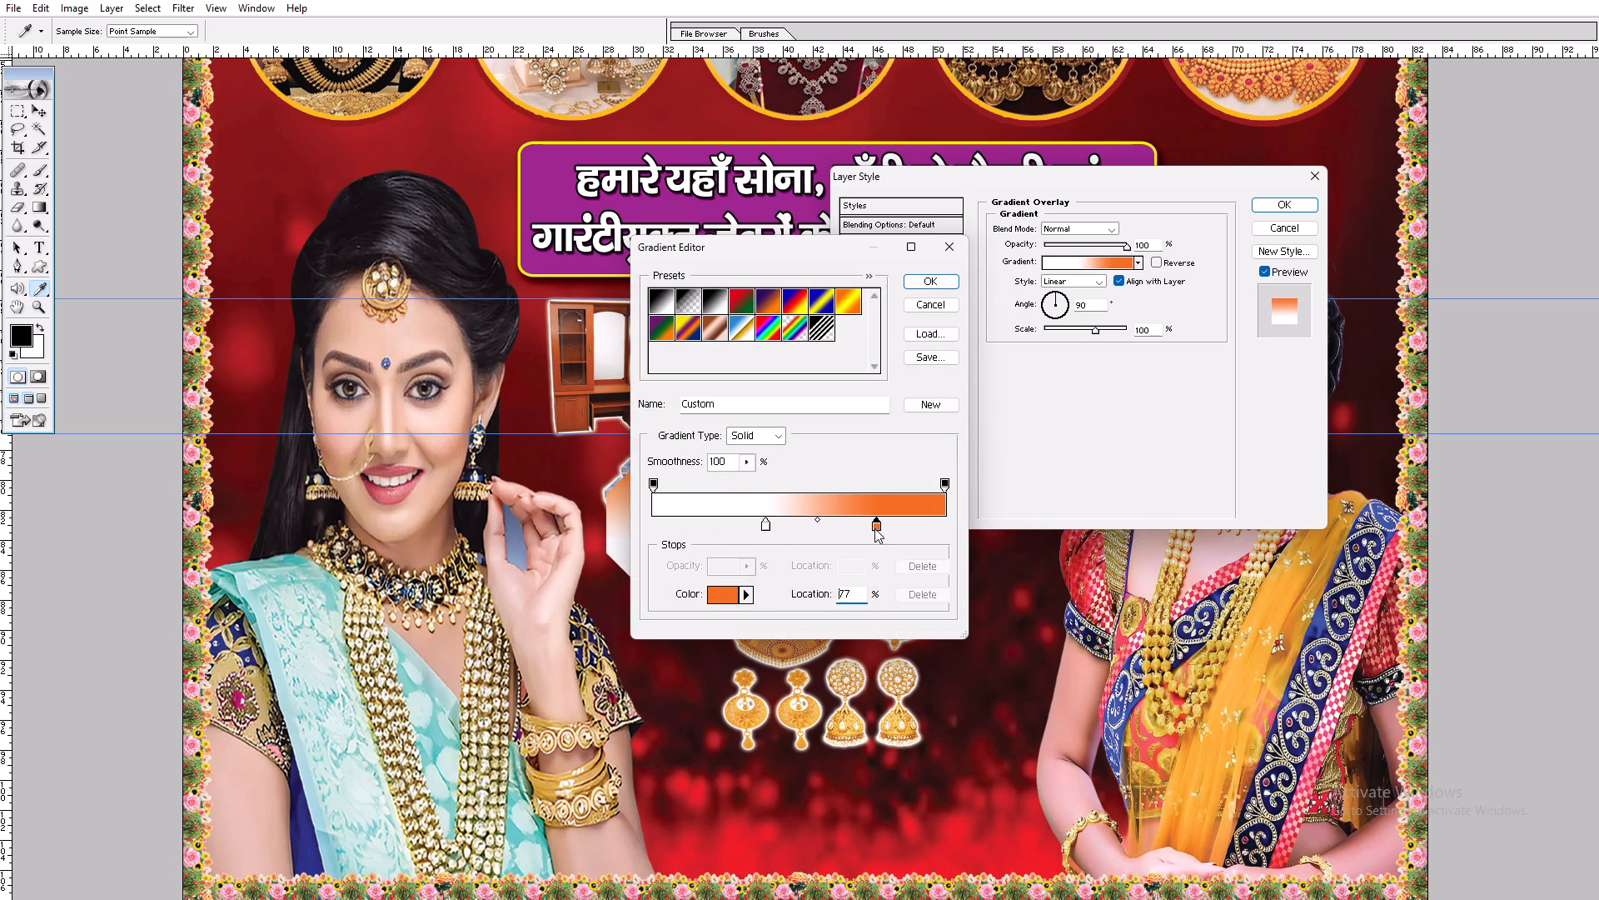
Recolor the gradient's orange stop to cyan with C 100, M 0, Y 0.
left_click(727, 597)
type("10")
key("Tab")
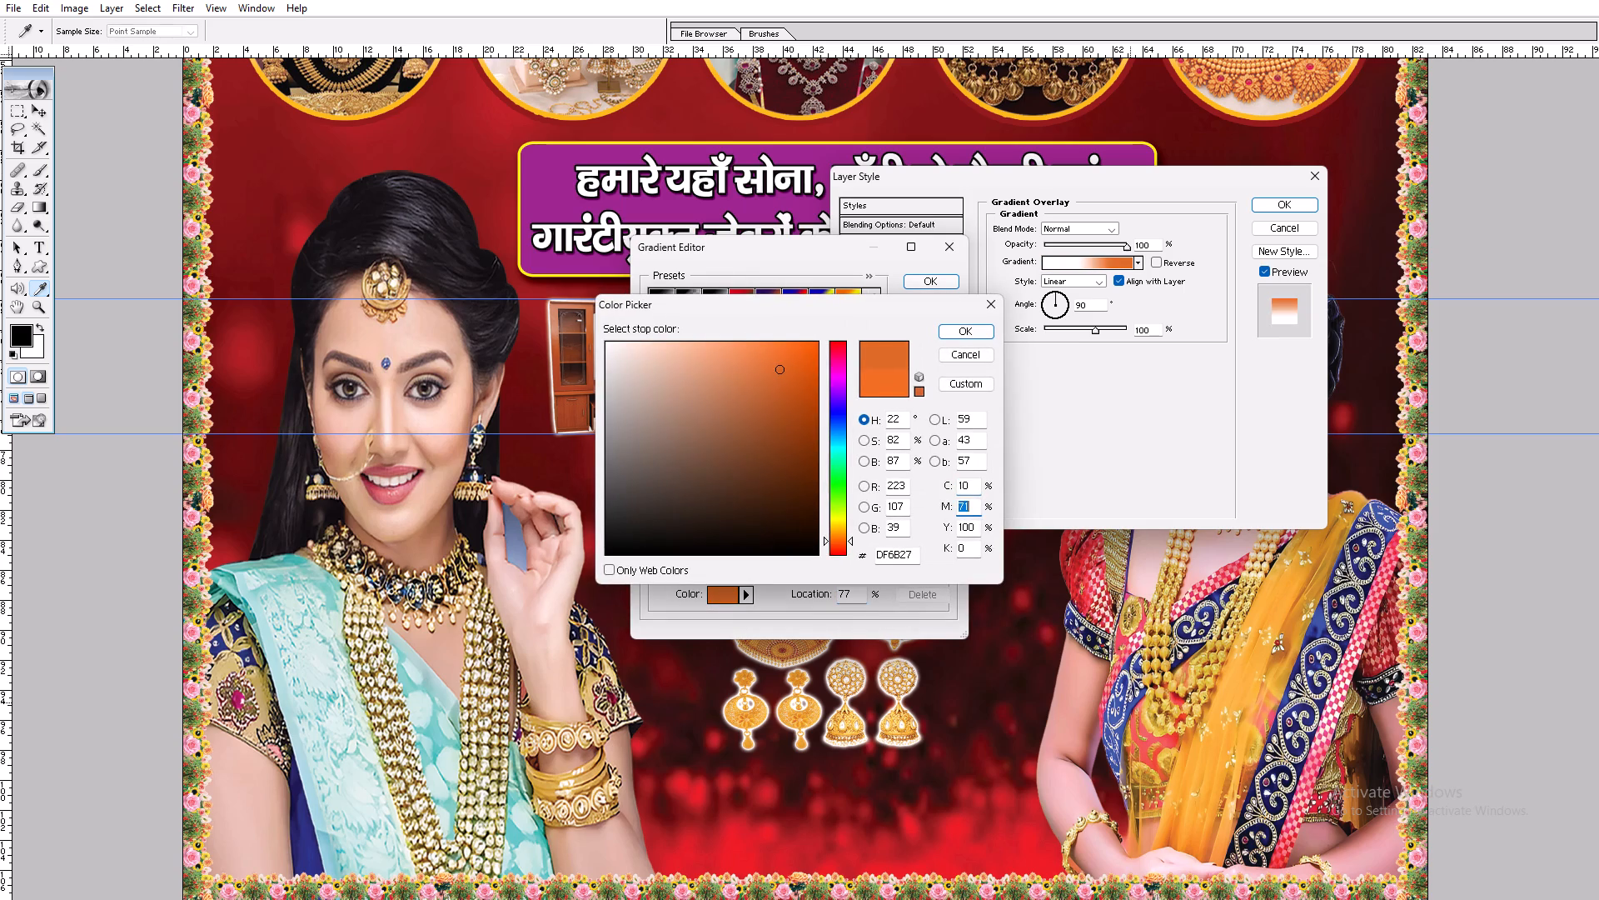
key("0")
key("Tab")
key("0")
key("shift+Tab")
key("shift+Tab")
type("100")
key("Return")
key("Return")
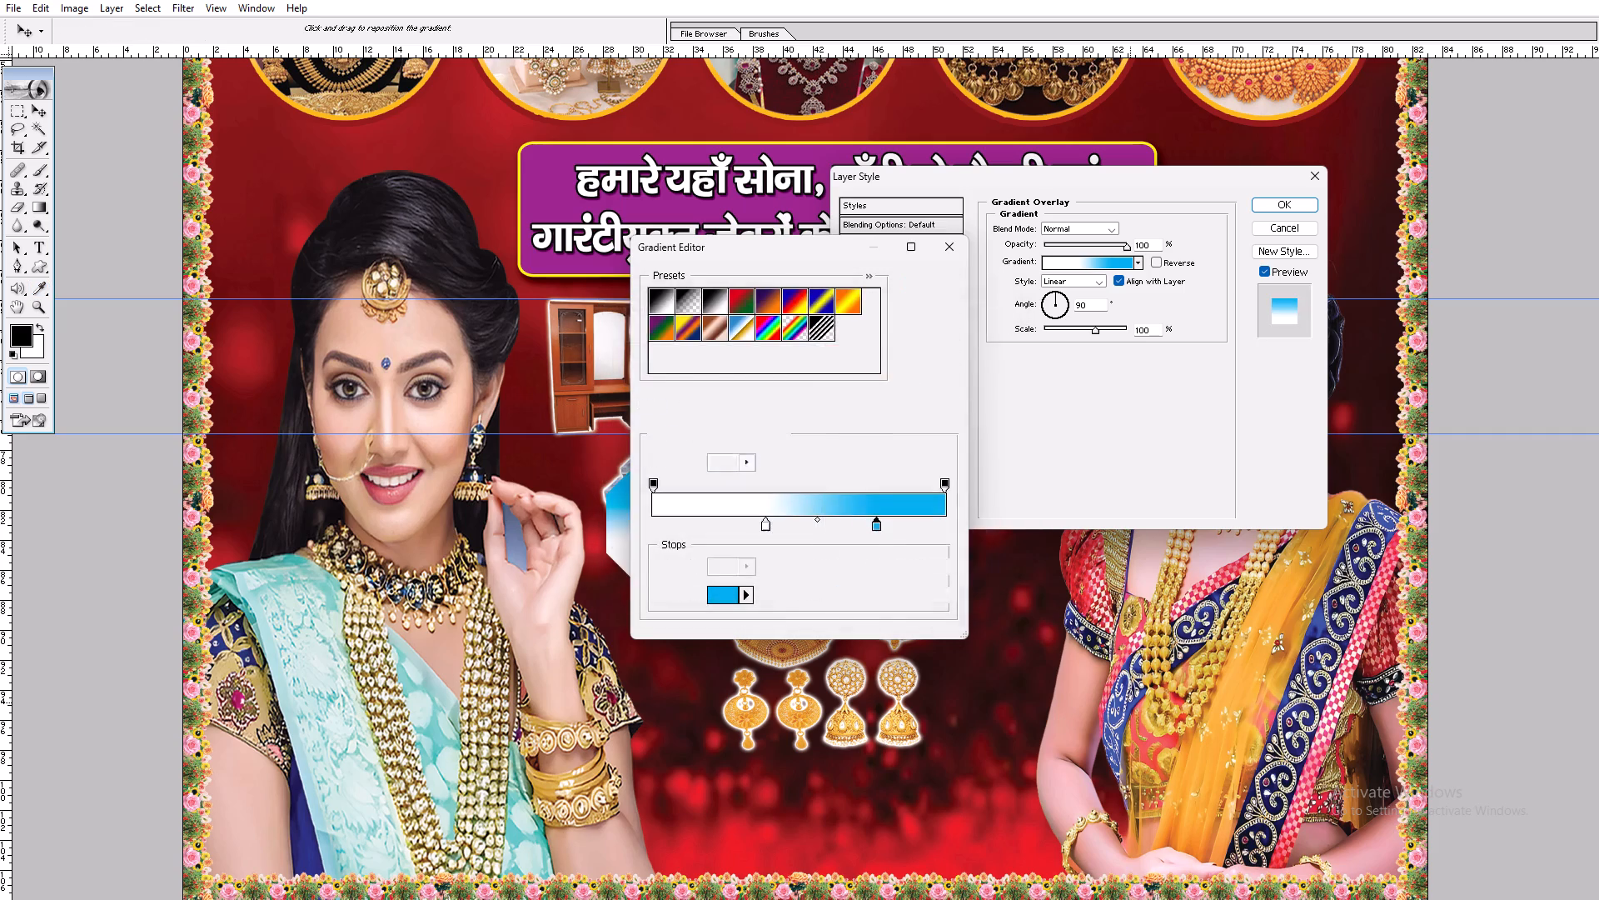
Make the octagon copy's gradient overlay radial with a scale of about 134% and apply the style.
left_click_drag(1113, 326, 1133, 324)
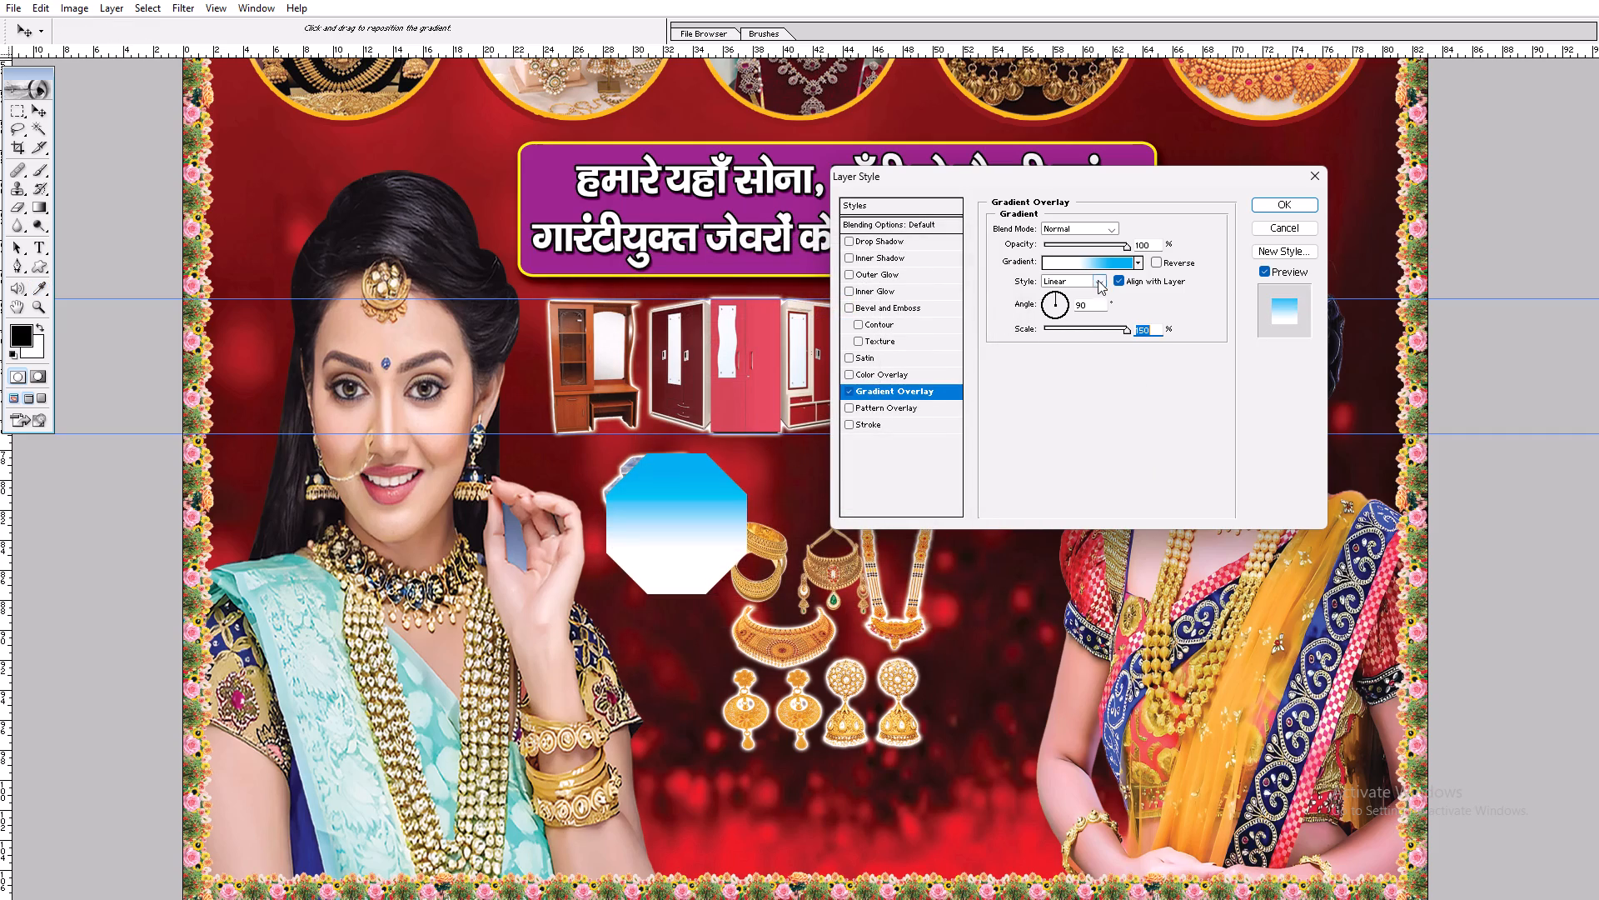
left_click(1096, 282)
left_click(1080, 301)
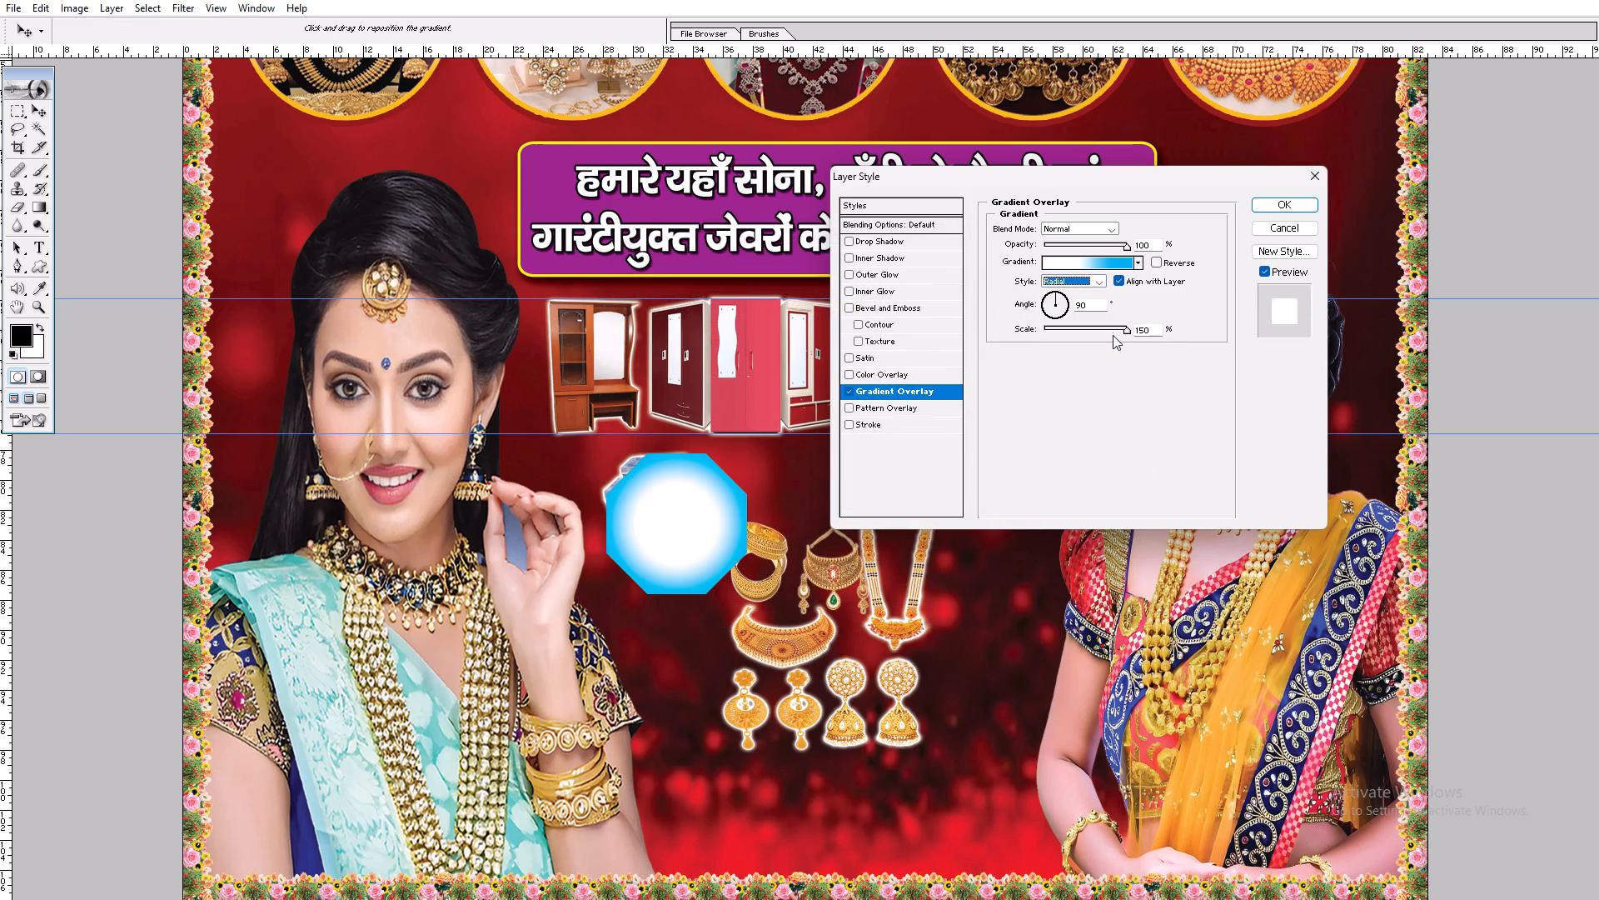
left_click(1110, 328)
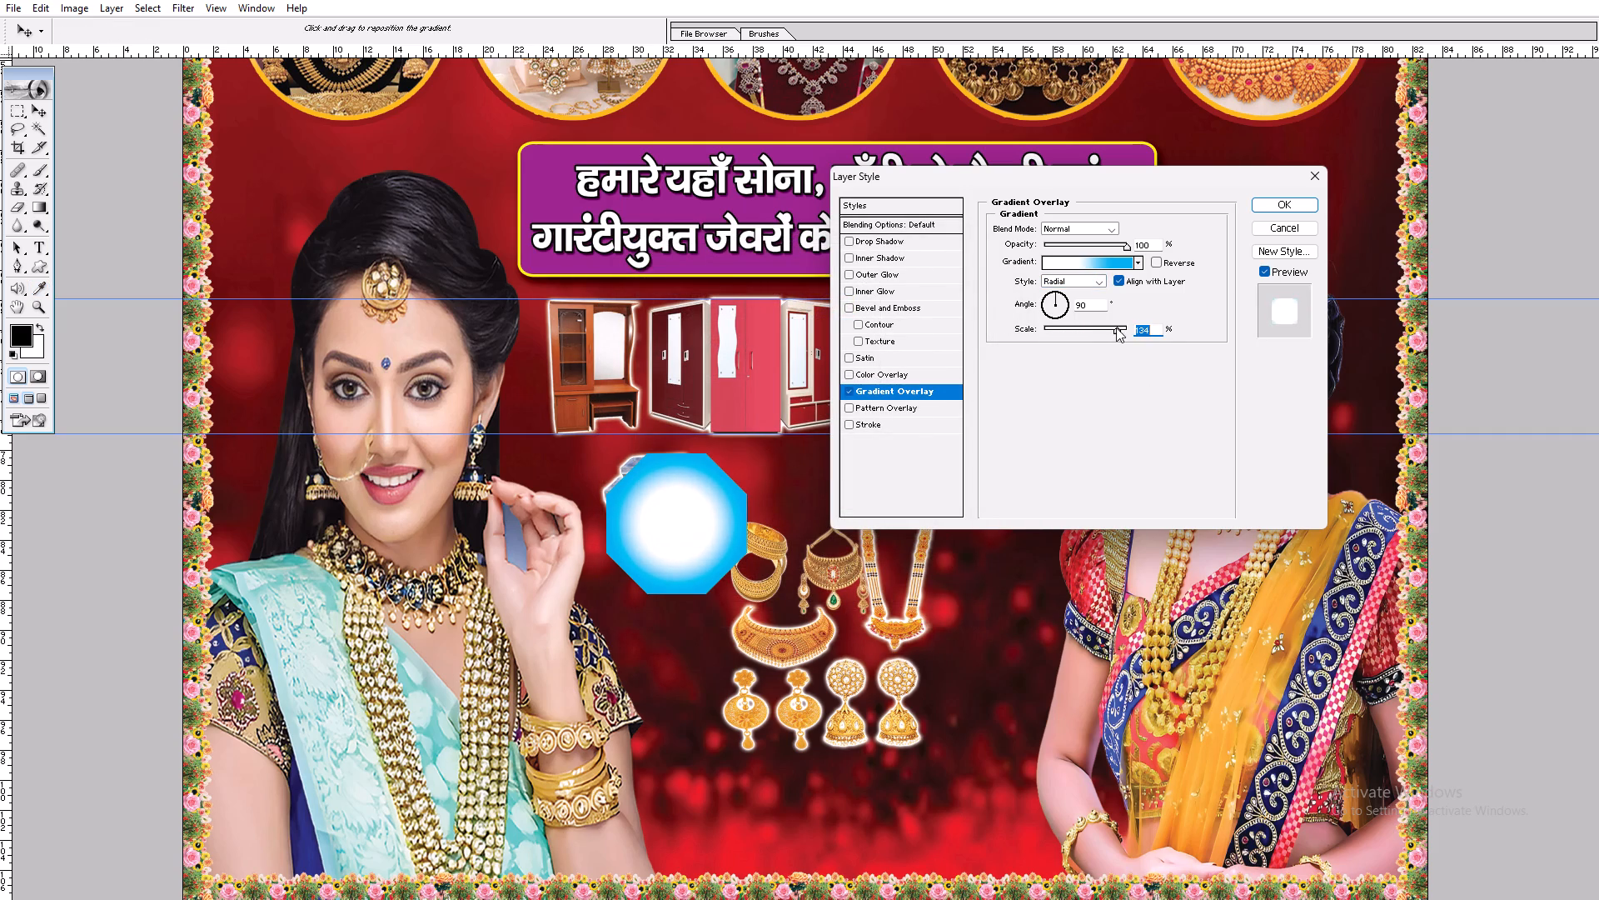
key("Return")
key("Return")
key("v")
Scale the blue octagon copy down about its center to about 90%, leaving an orange border around it.
key("ctrl+t")
left_click_drag(742, 451, 738, 452, "alt+shift")
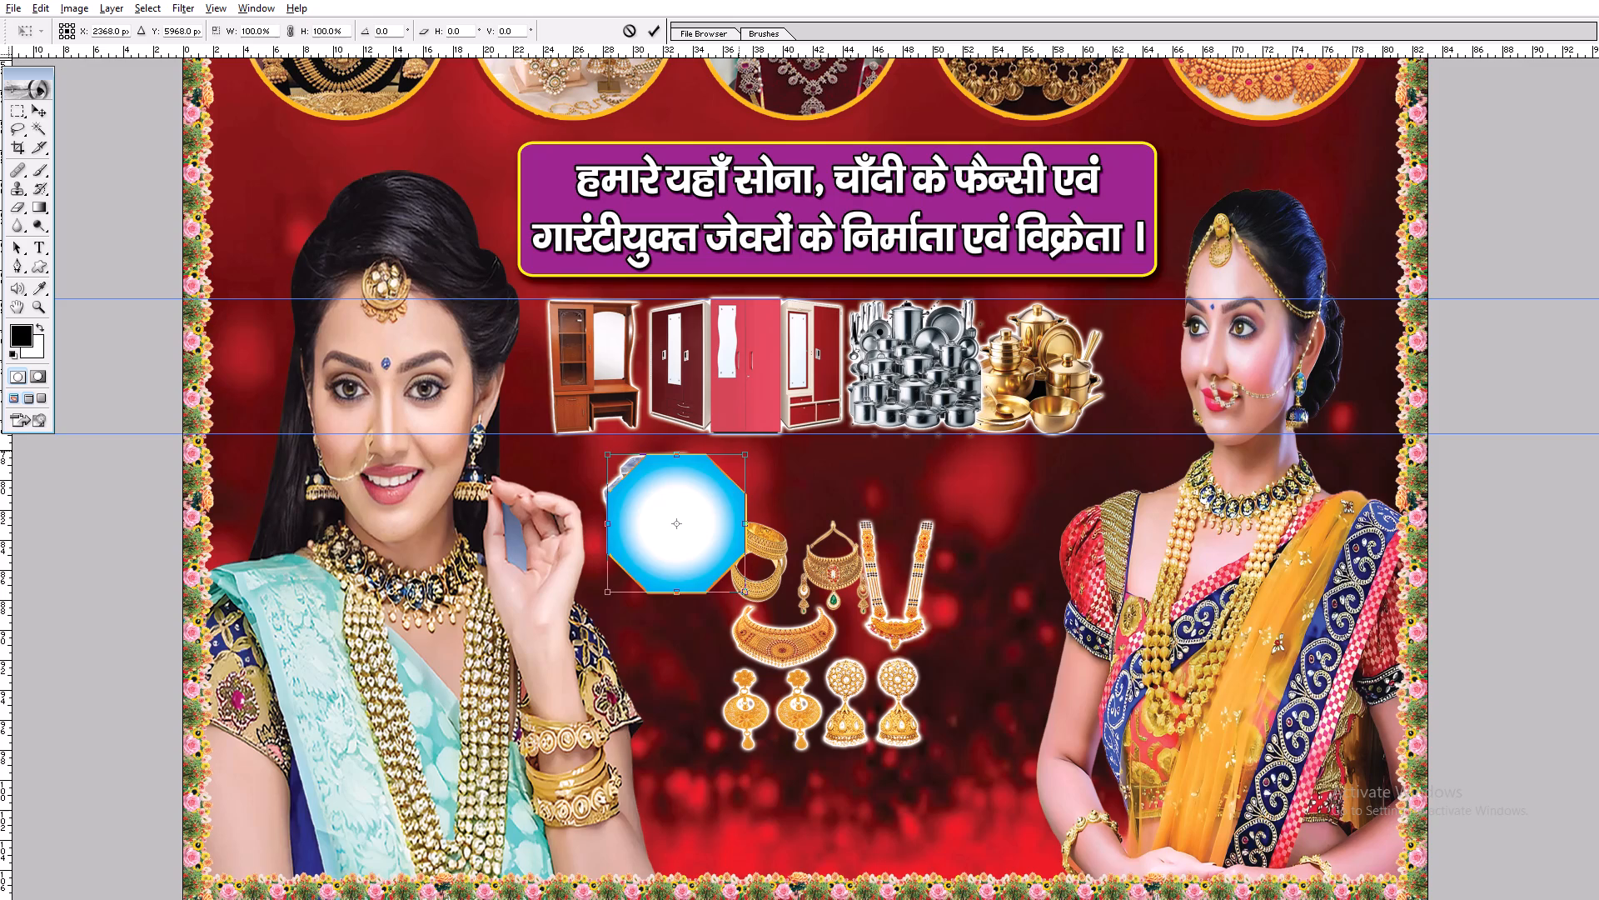
left_click_drag(738, 452, 735, 457, "alt+shift")
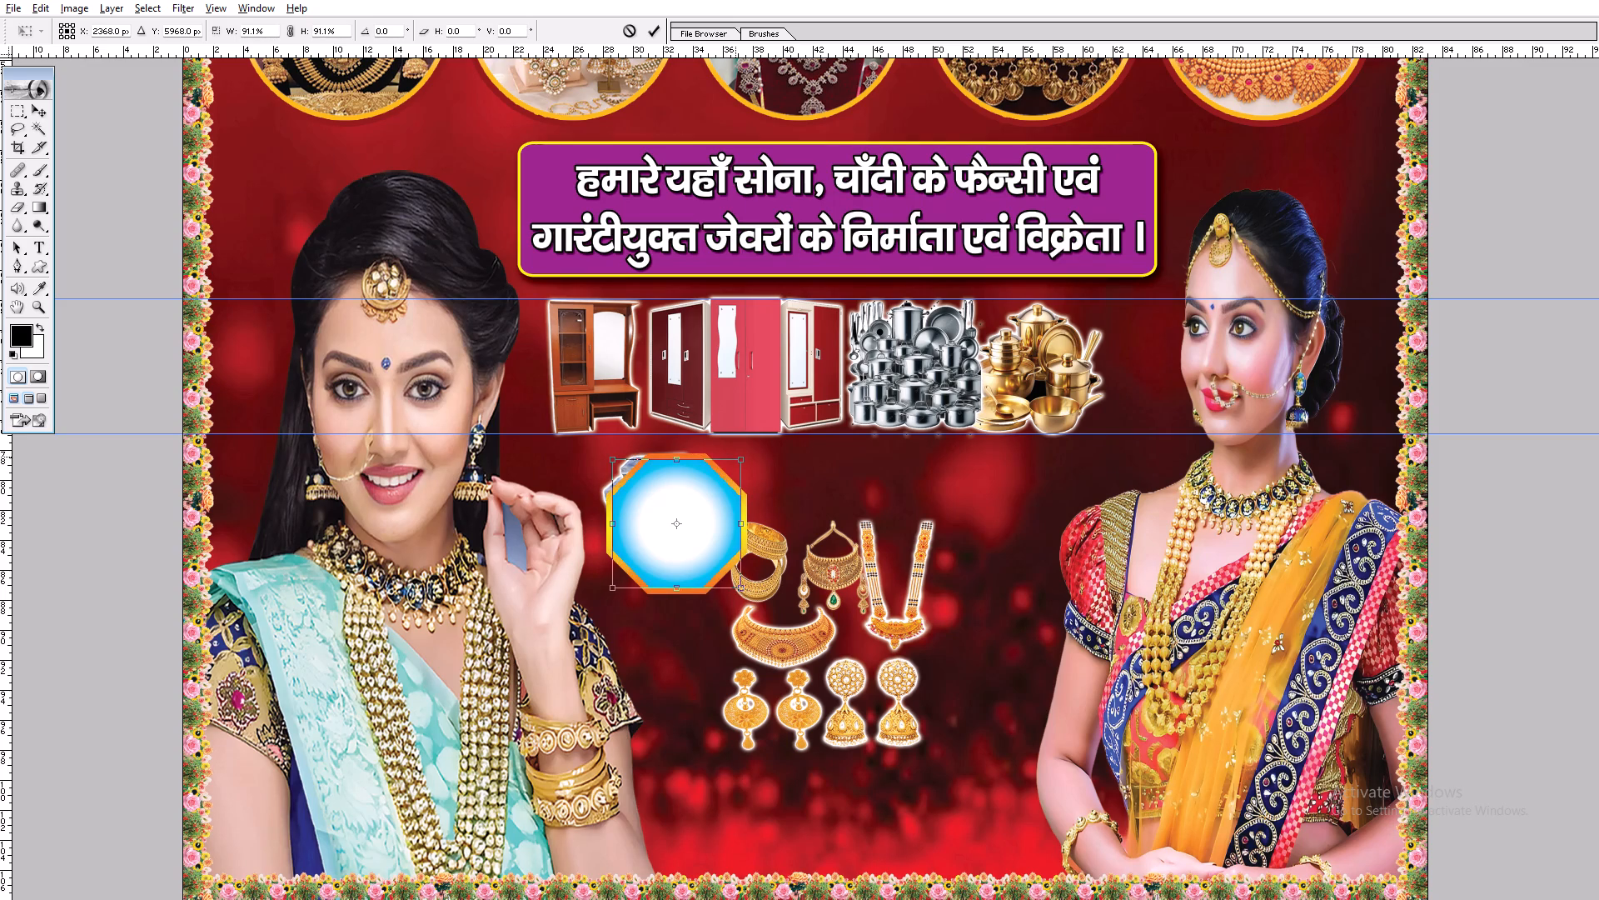
left_click_drag(735, 457, 735, 457, "alt+shift")
key("Return")
key("v")
Add a thin white outside stroke of about 11 px to the blue octagon.
key("alt+l")
key("alt+y")
key("k")
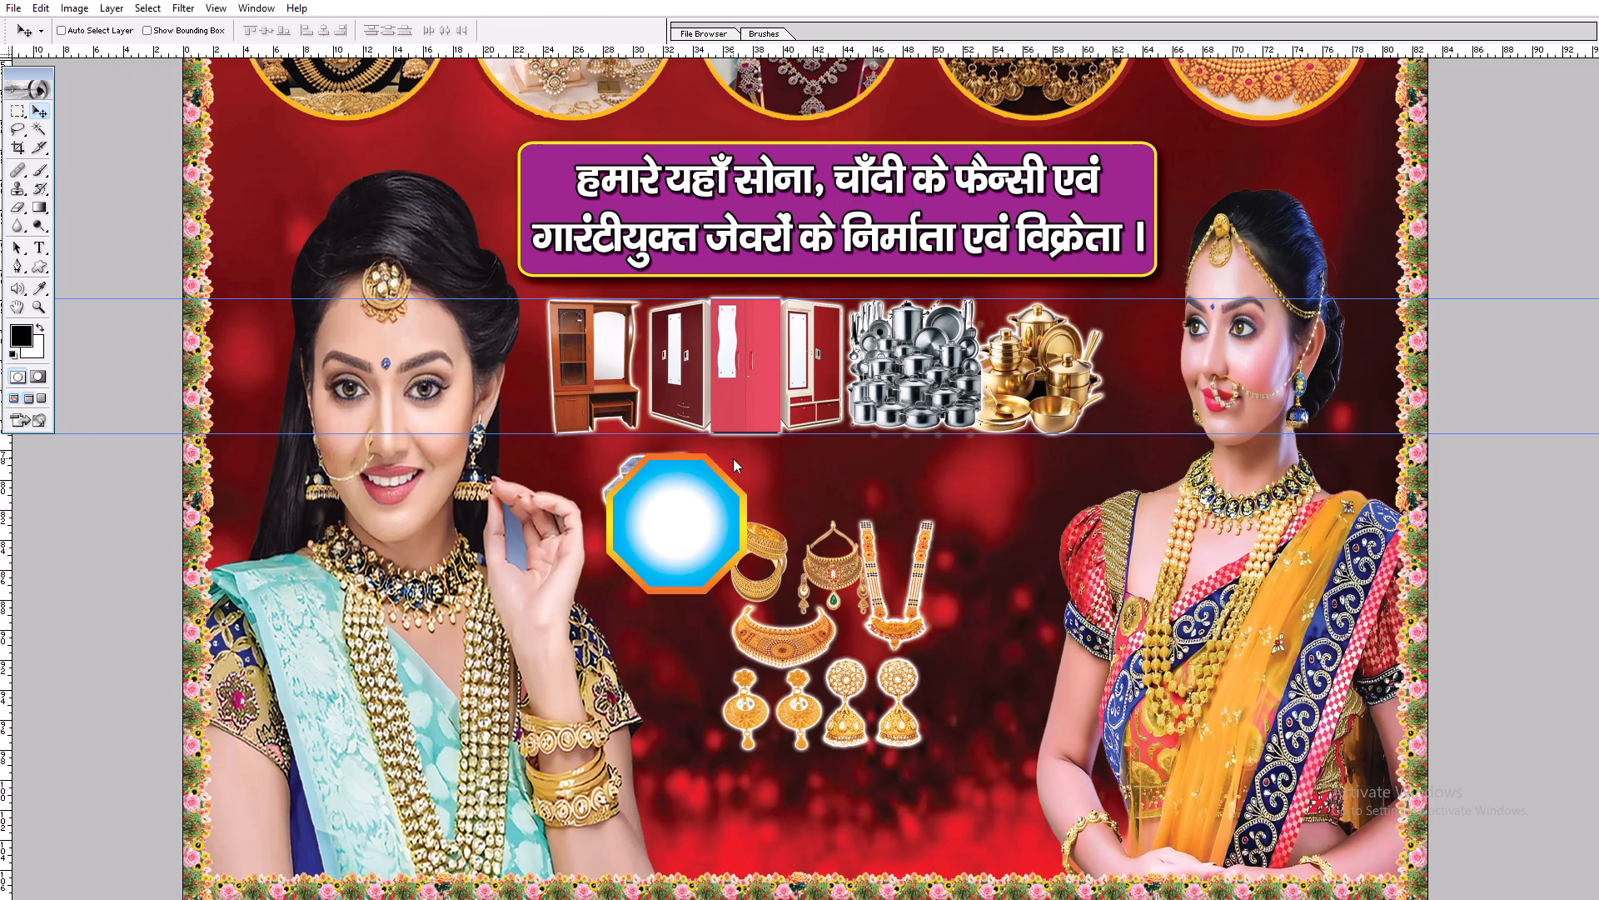
scroll(1170, 446, "up", 10)
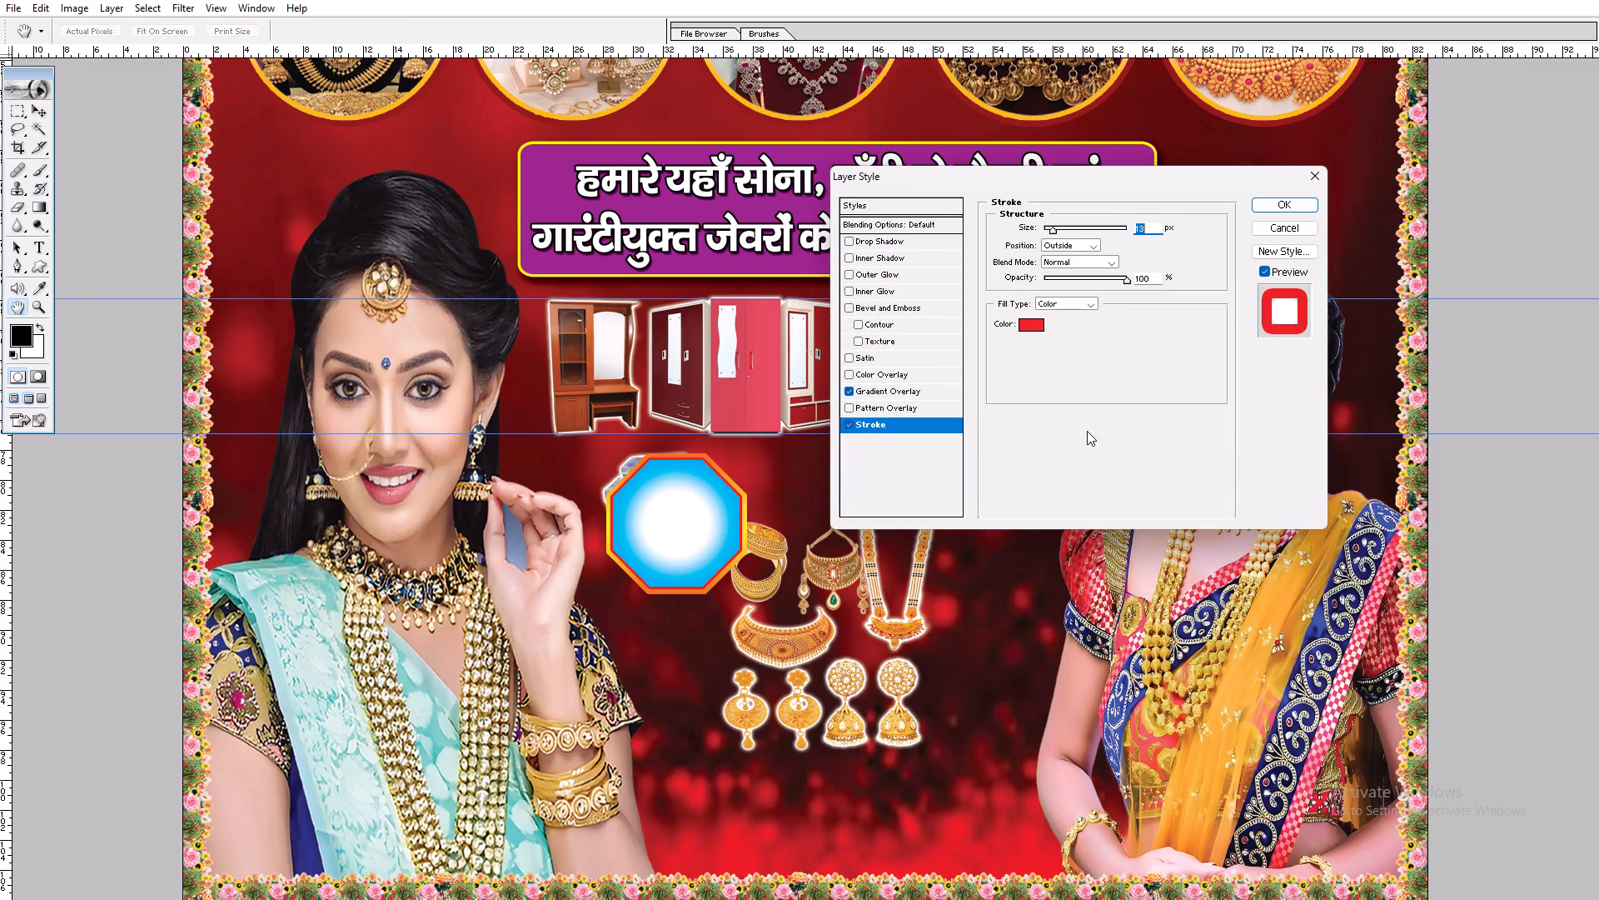
left_click(1033, 326)
left_click_drag(709, 420, 461, 217)
key("Return")
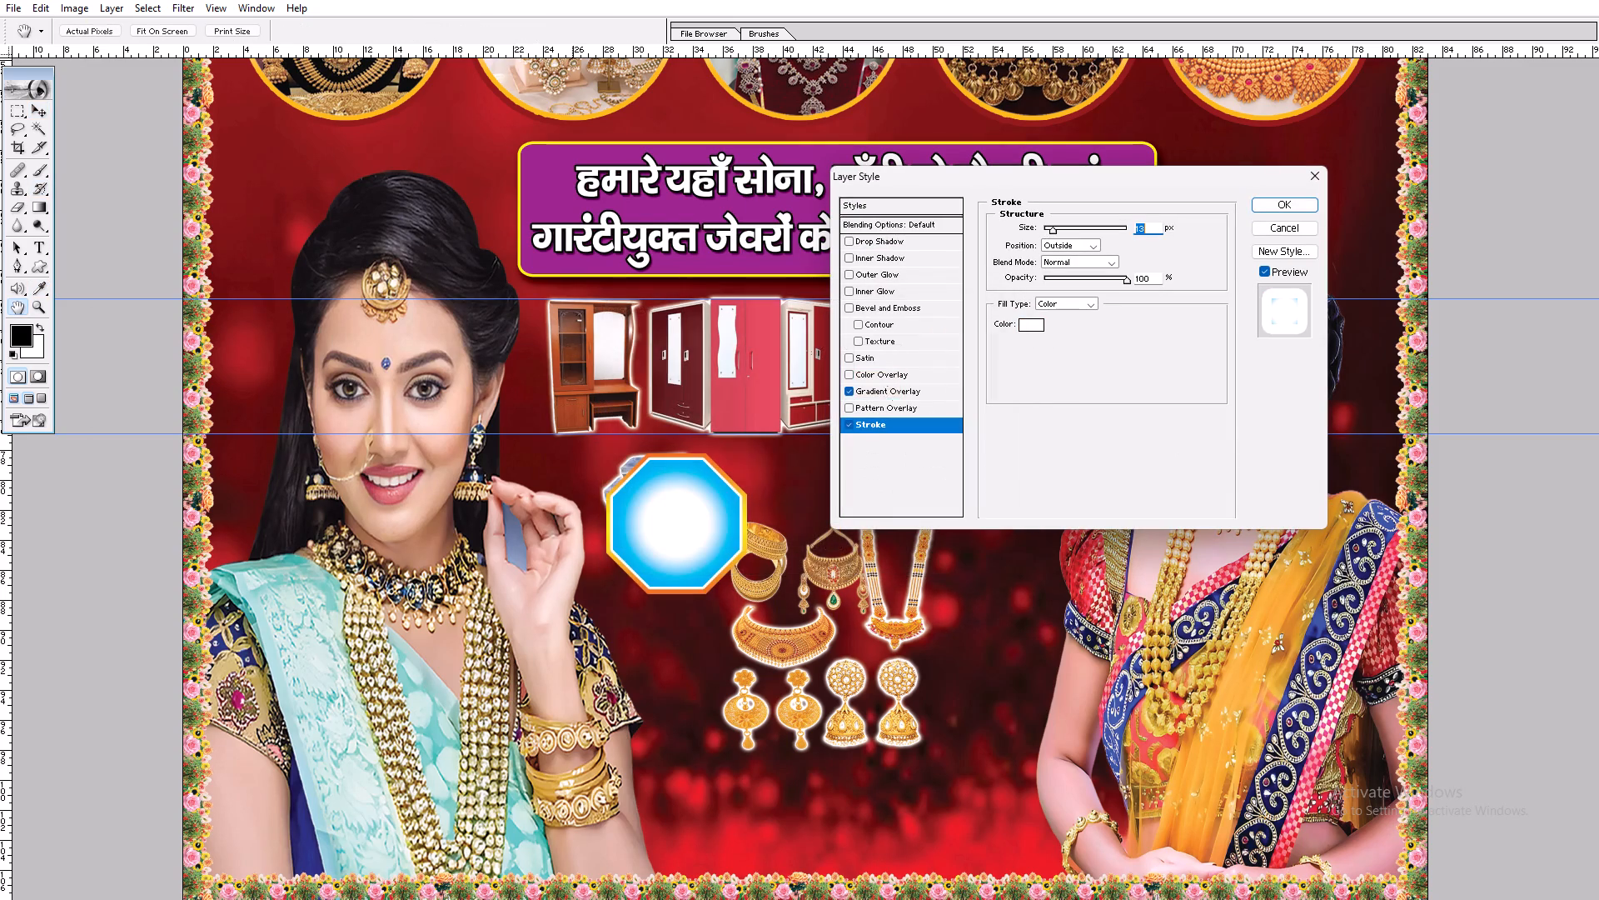
scroll(1194, 375, "down", 3)
scroll(1179, 367, "up", 1)
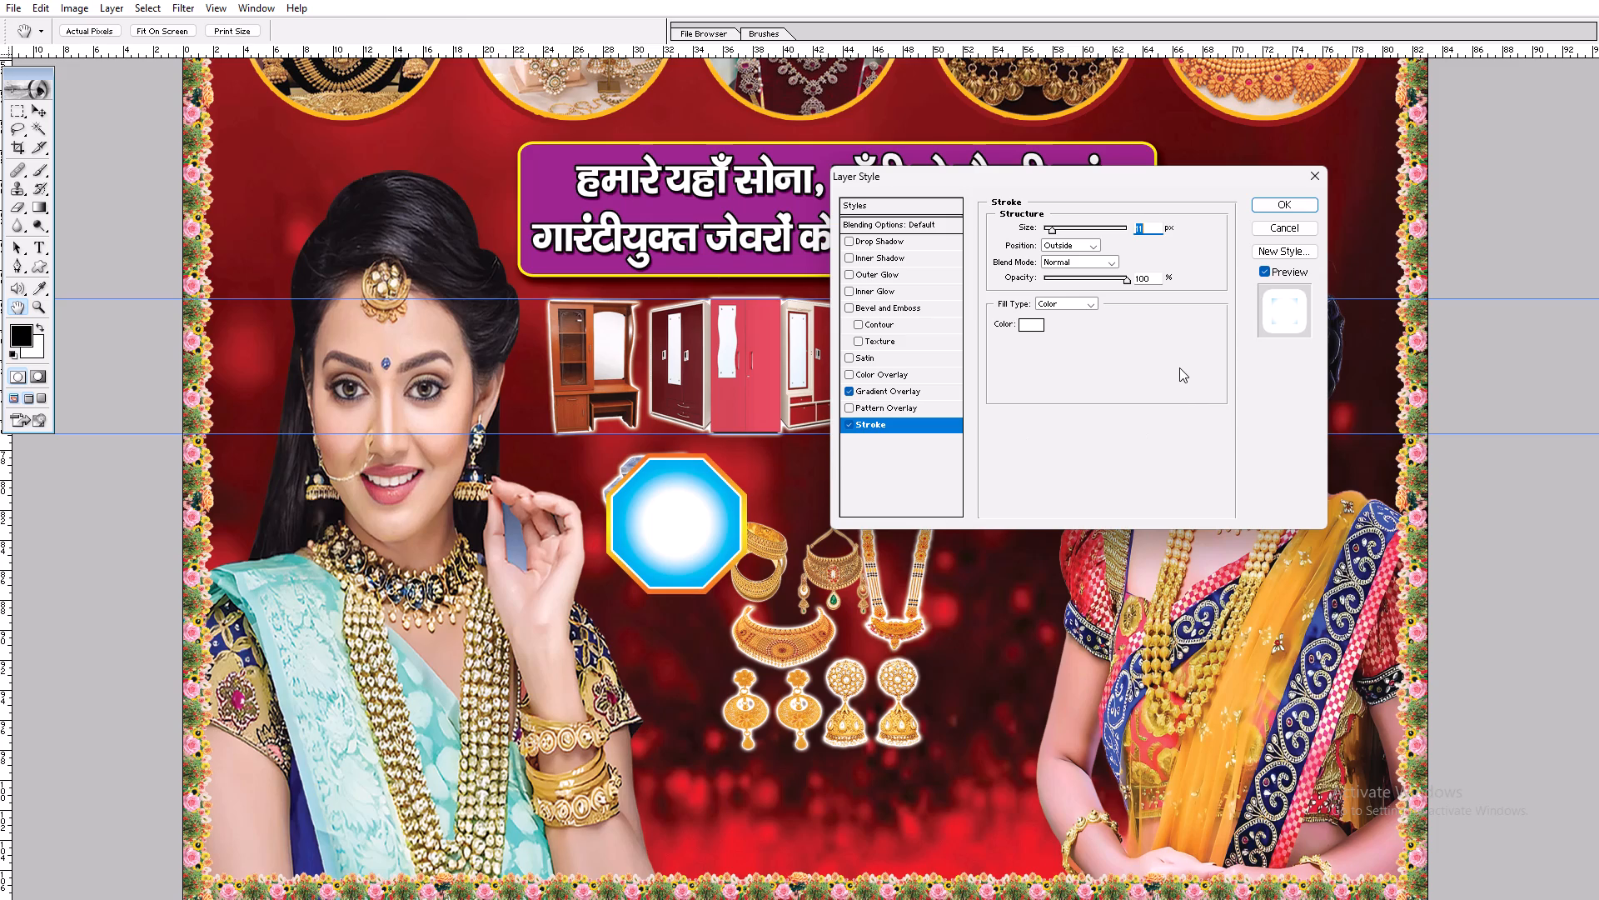
key("Return")
key("v")
key("v")
Recolor the middle stop of the back octagon's orange-yellow-orange gradient overlay white and shift it slightly toward the start.
right_click(710, 520)
left_click(748, 549)
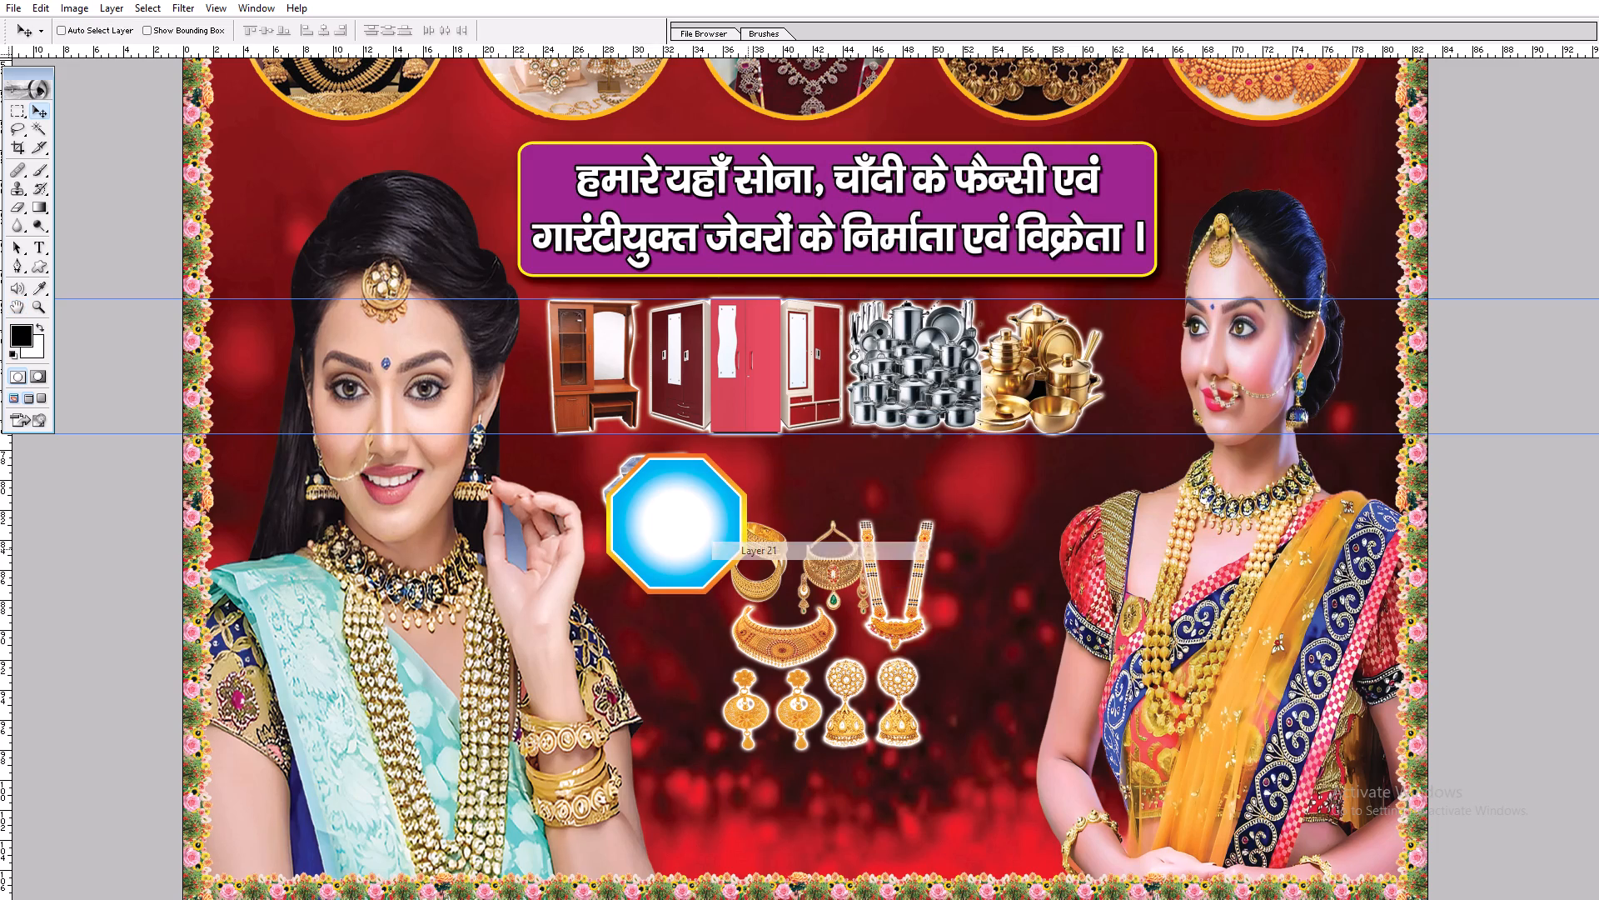
key("alt+l")
type("yg")
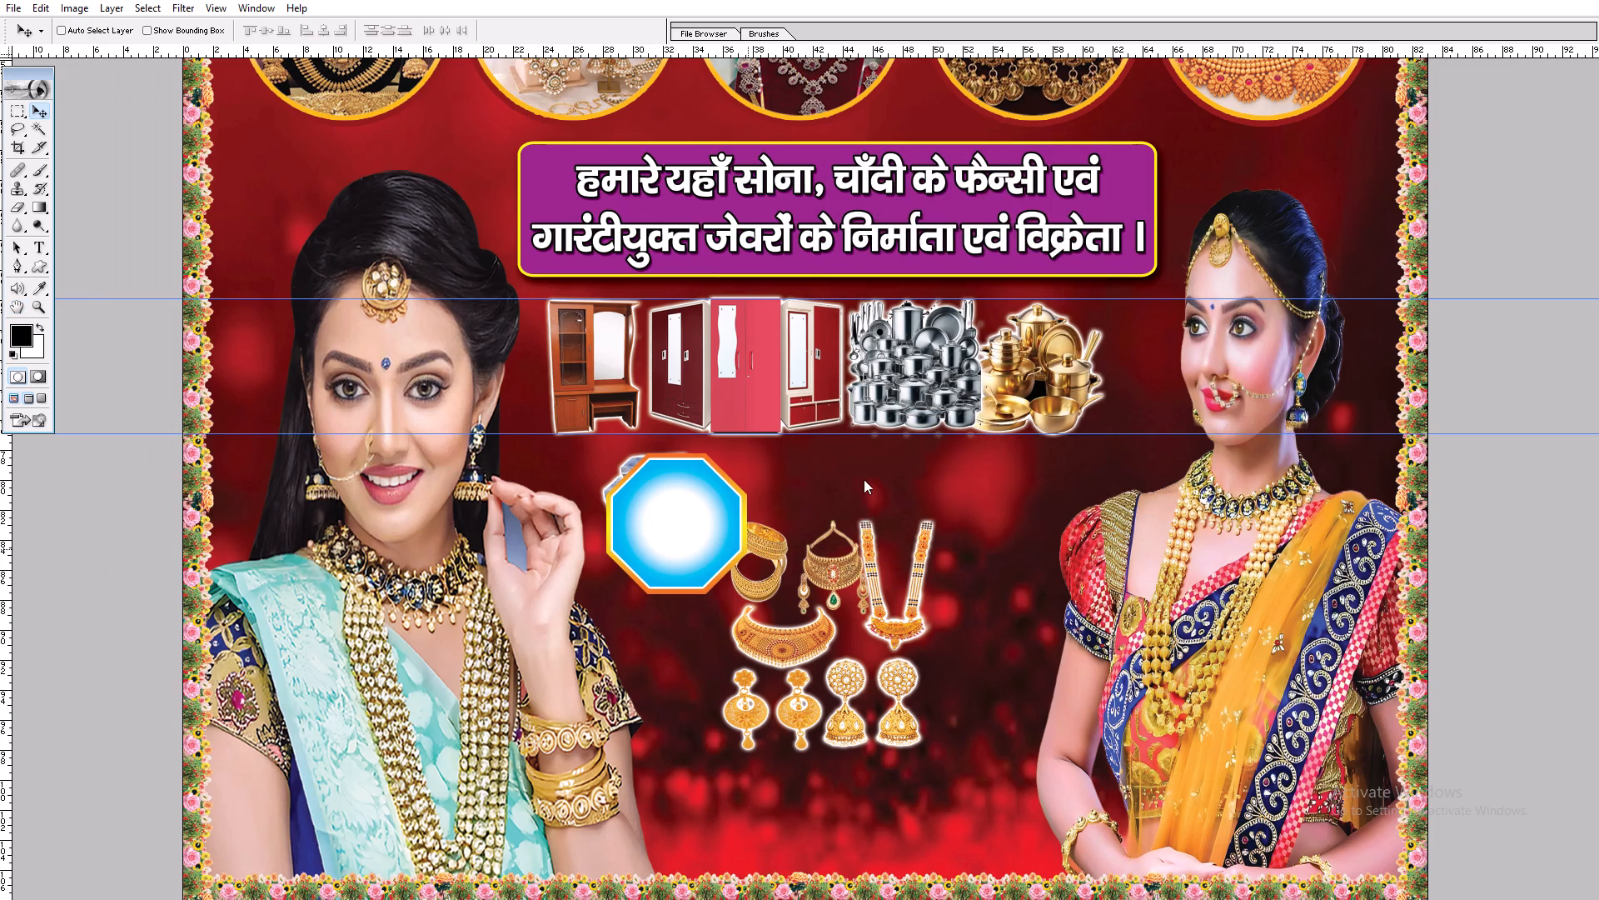
left_click(1076, 262)
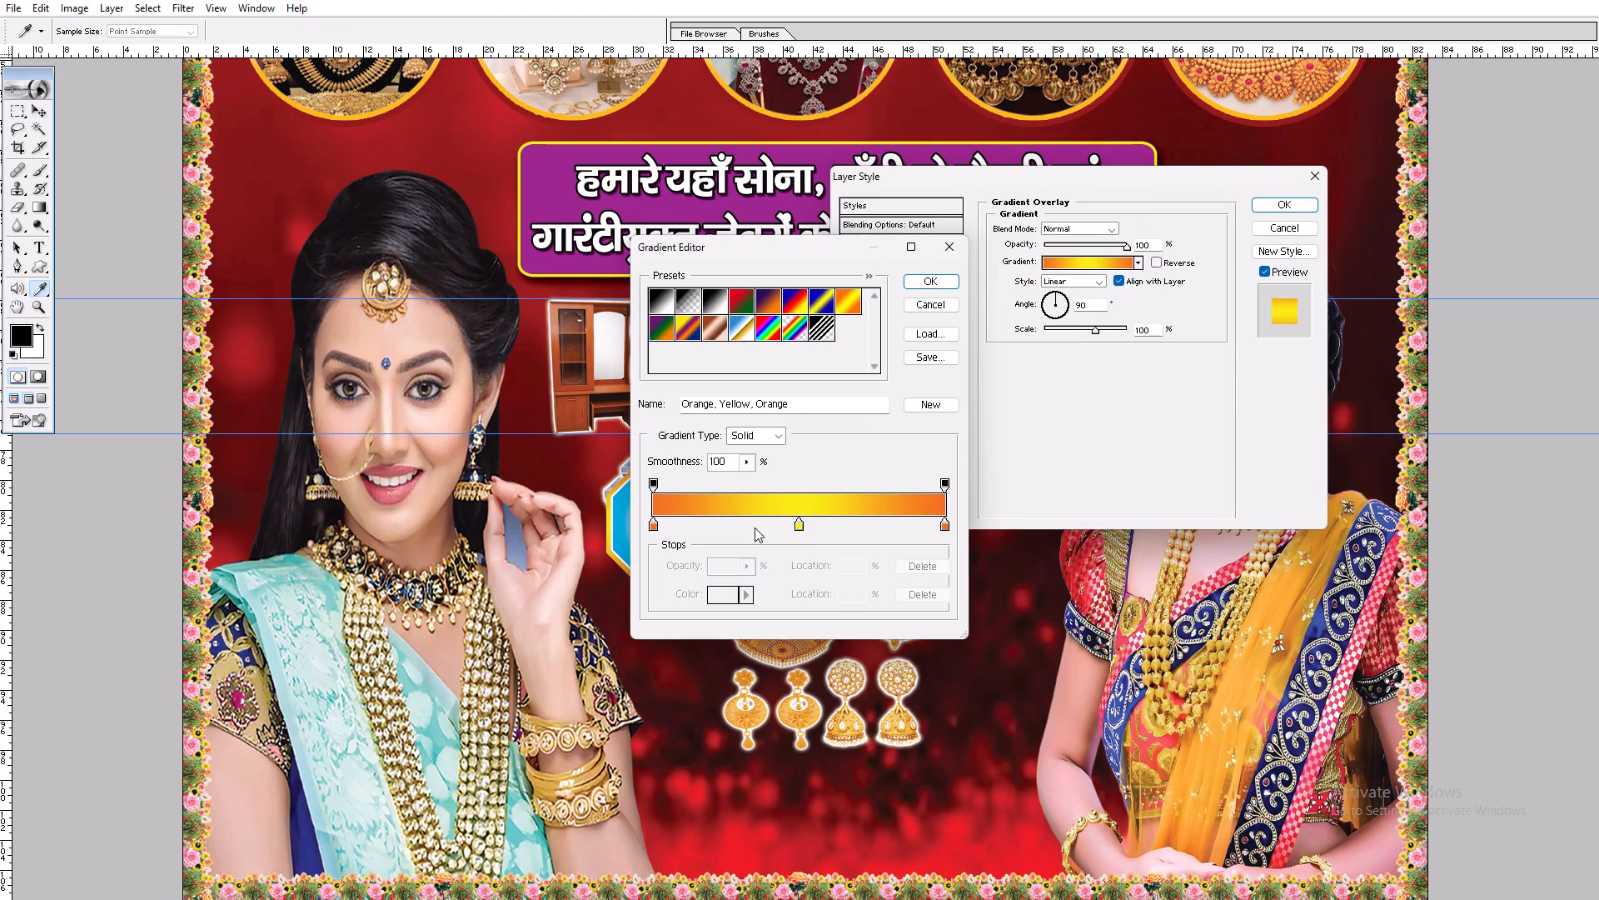
left_click(798, 525)
left_click(739, 587)
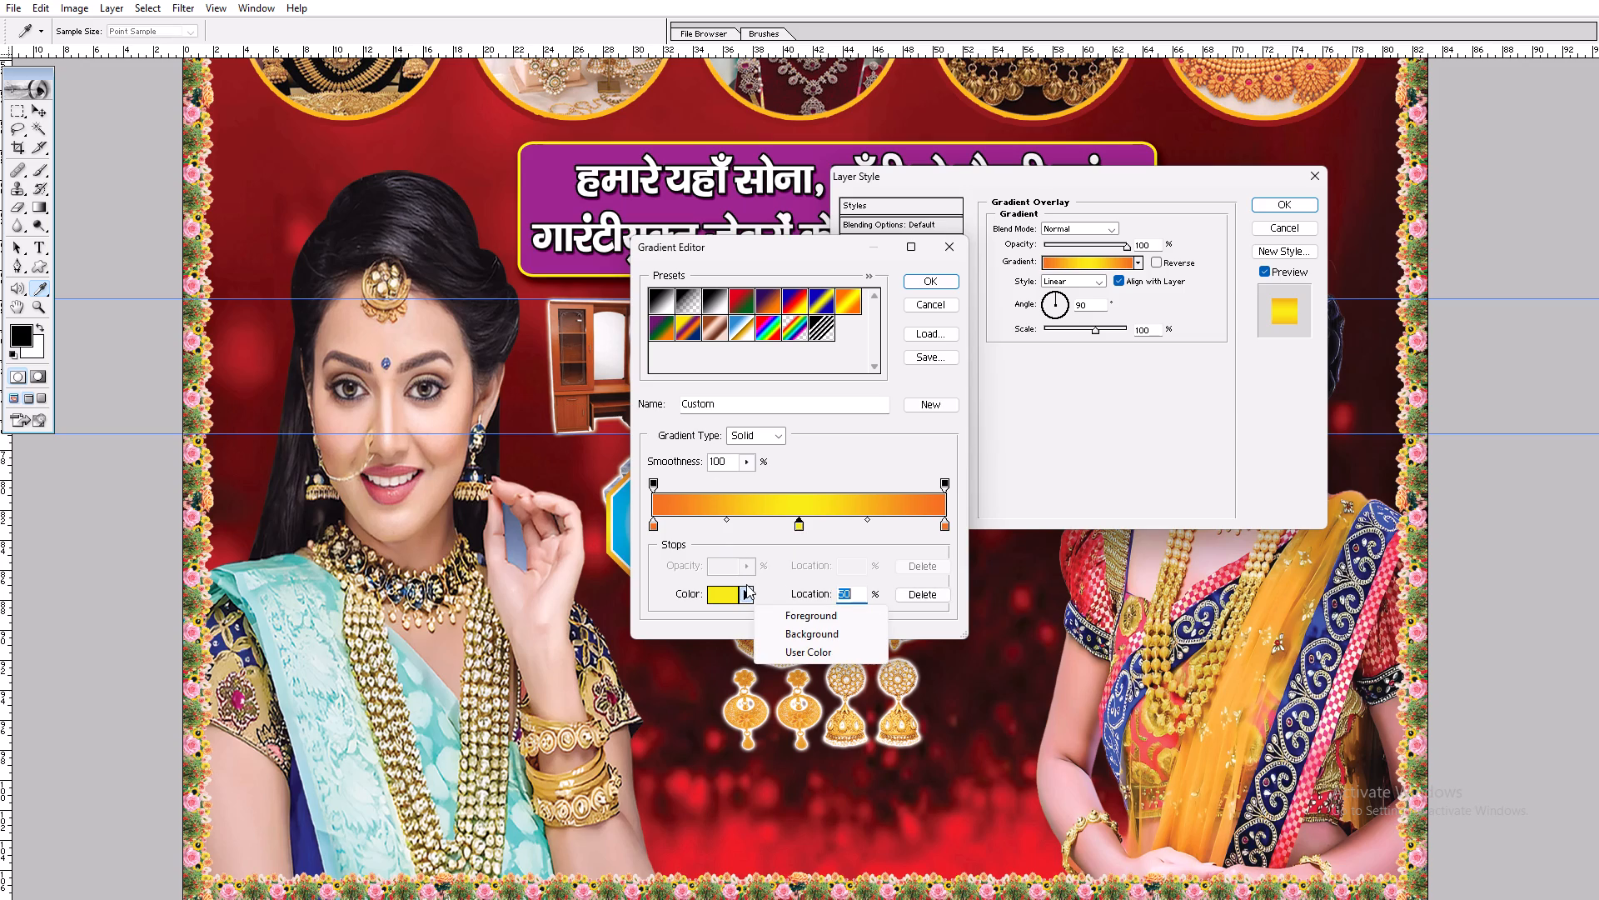
double_click(726, 591)
left_click_drag(730, 399, 341, 163)
key("Return")
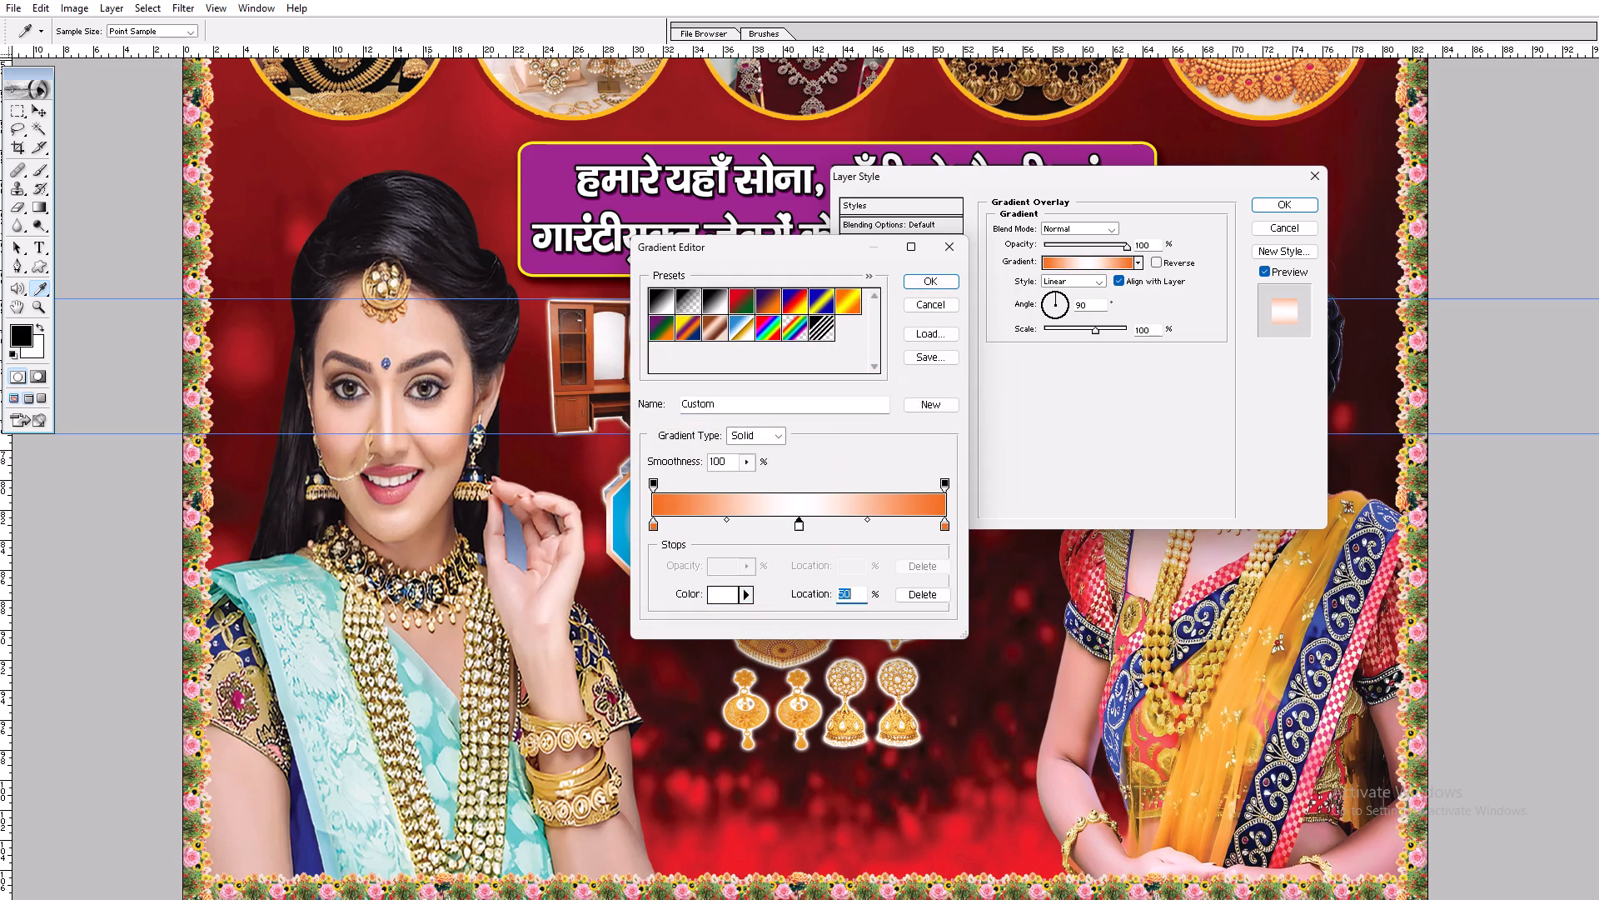
left_click_drag(801, 526, 789, 529)
key("Return")
key("Return")
key("Return")
key("Return")
key("v")
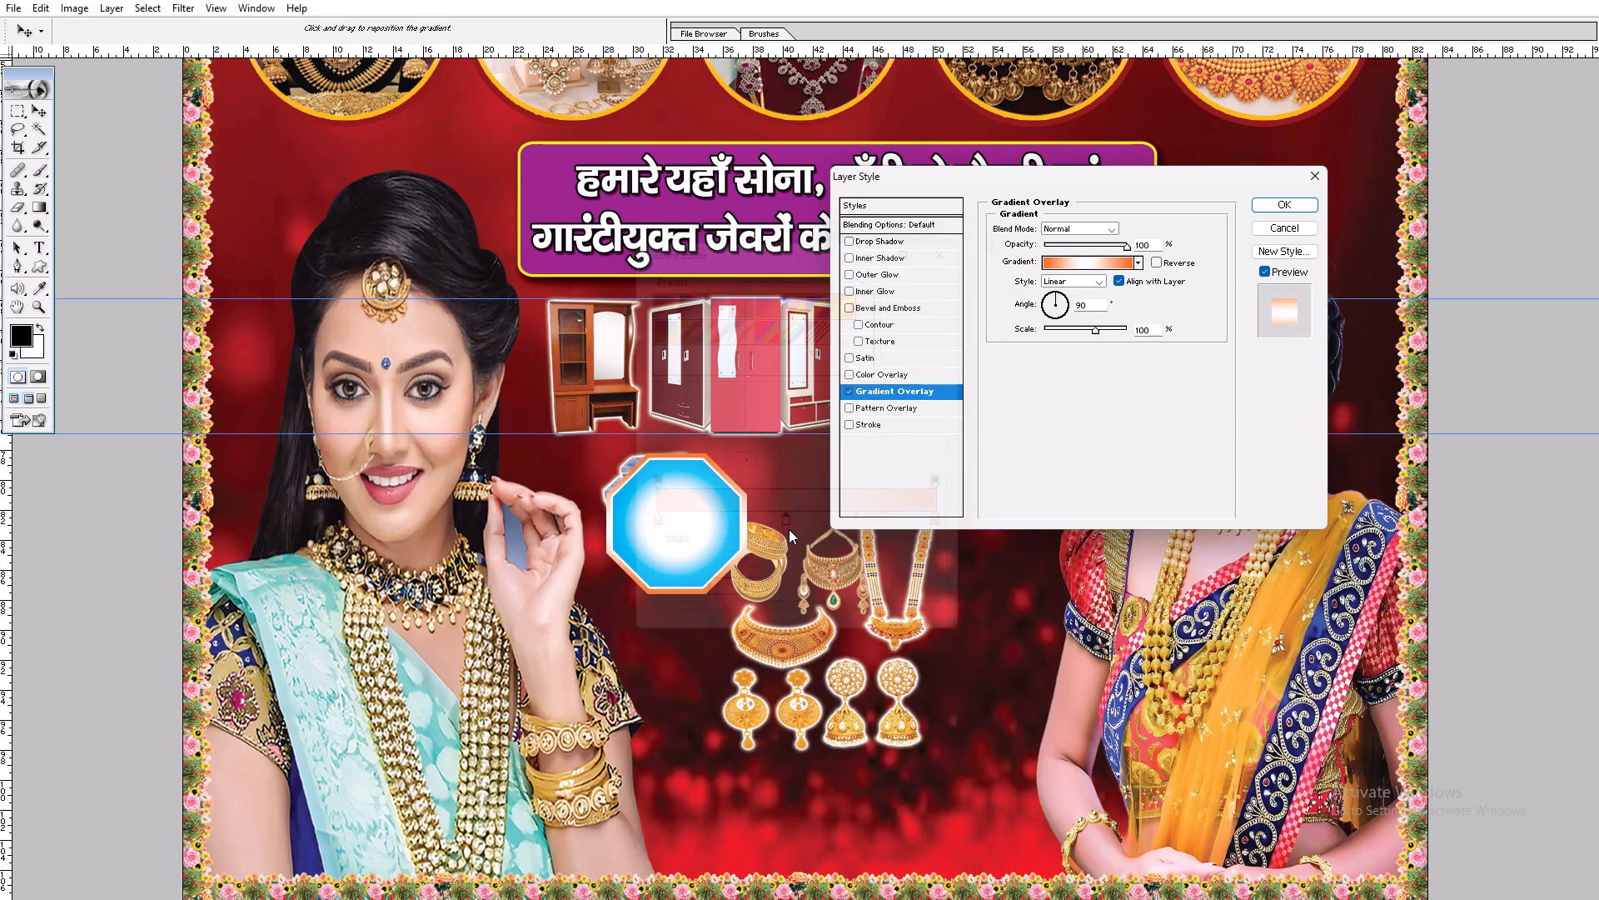
Add a drop shadow to the back octagon with 100% opacity, 35 px size and a slight spread.
left_click(897, 238)
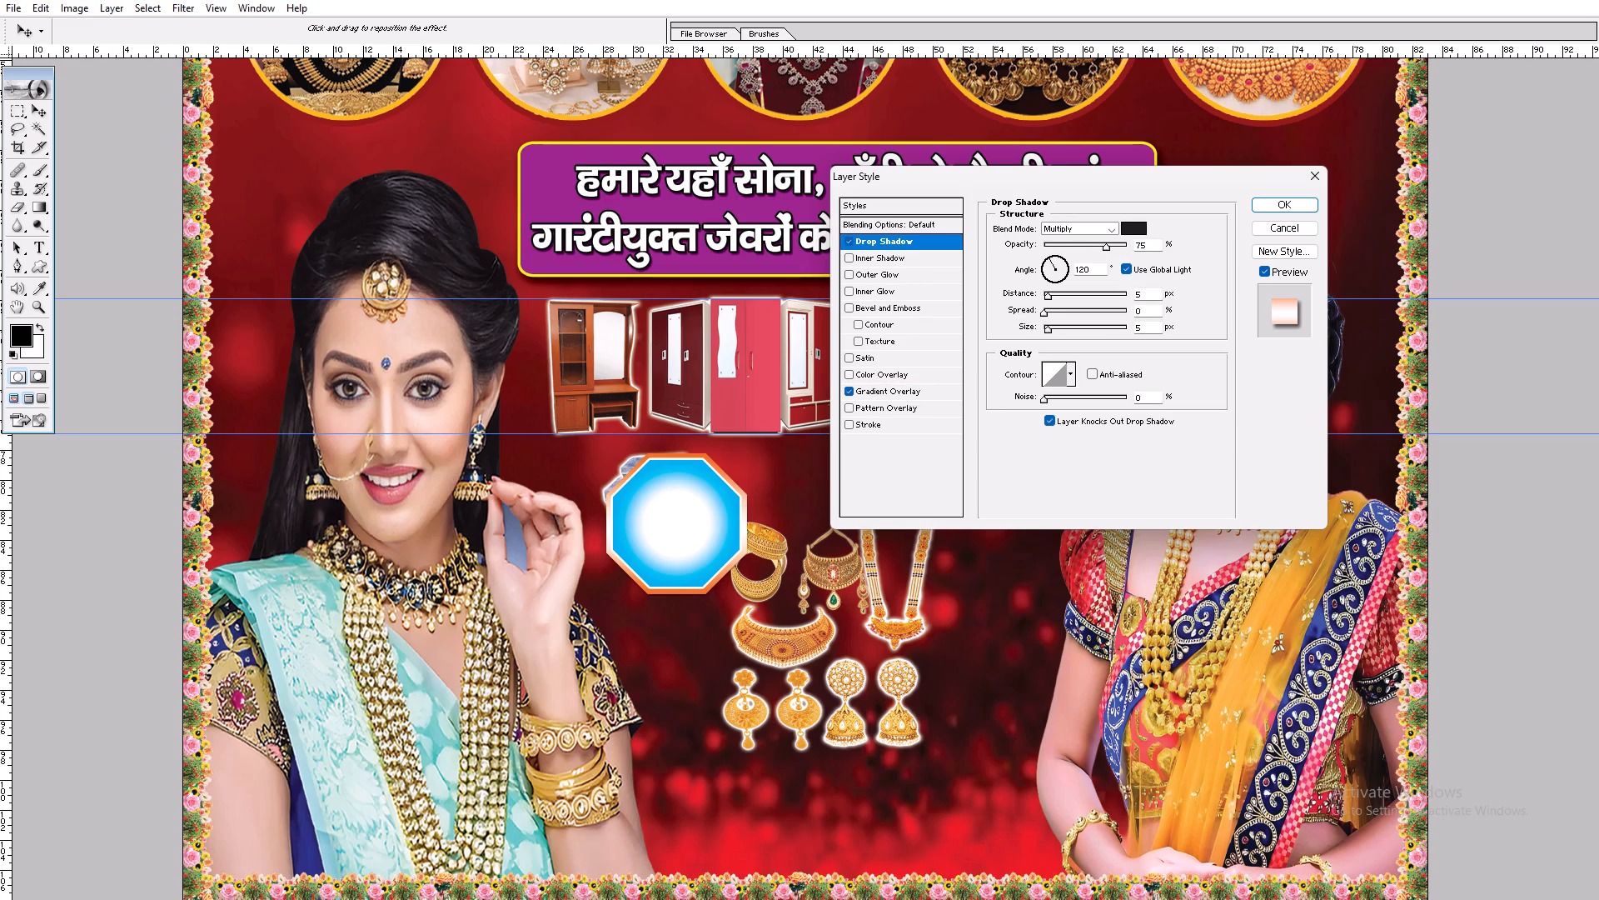
left_click_drag(1108, 247, 1148, 242)
left_click(1057, 330)
left_click(1052, 311)
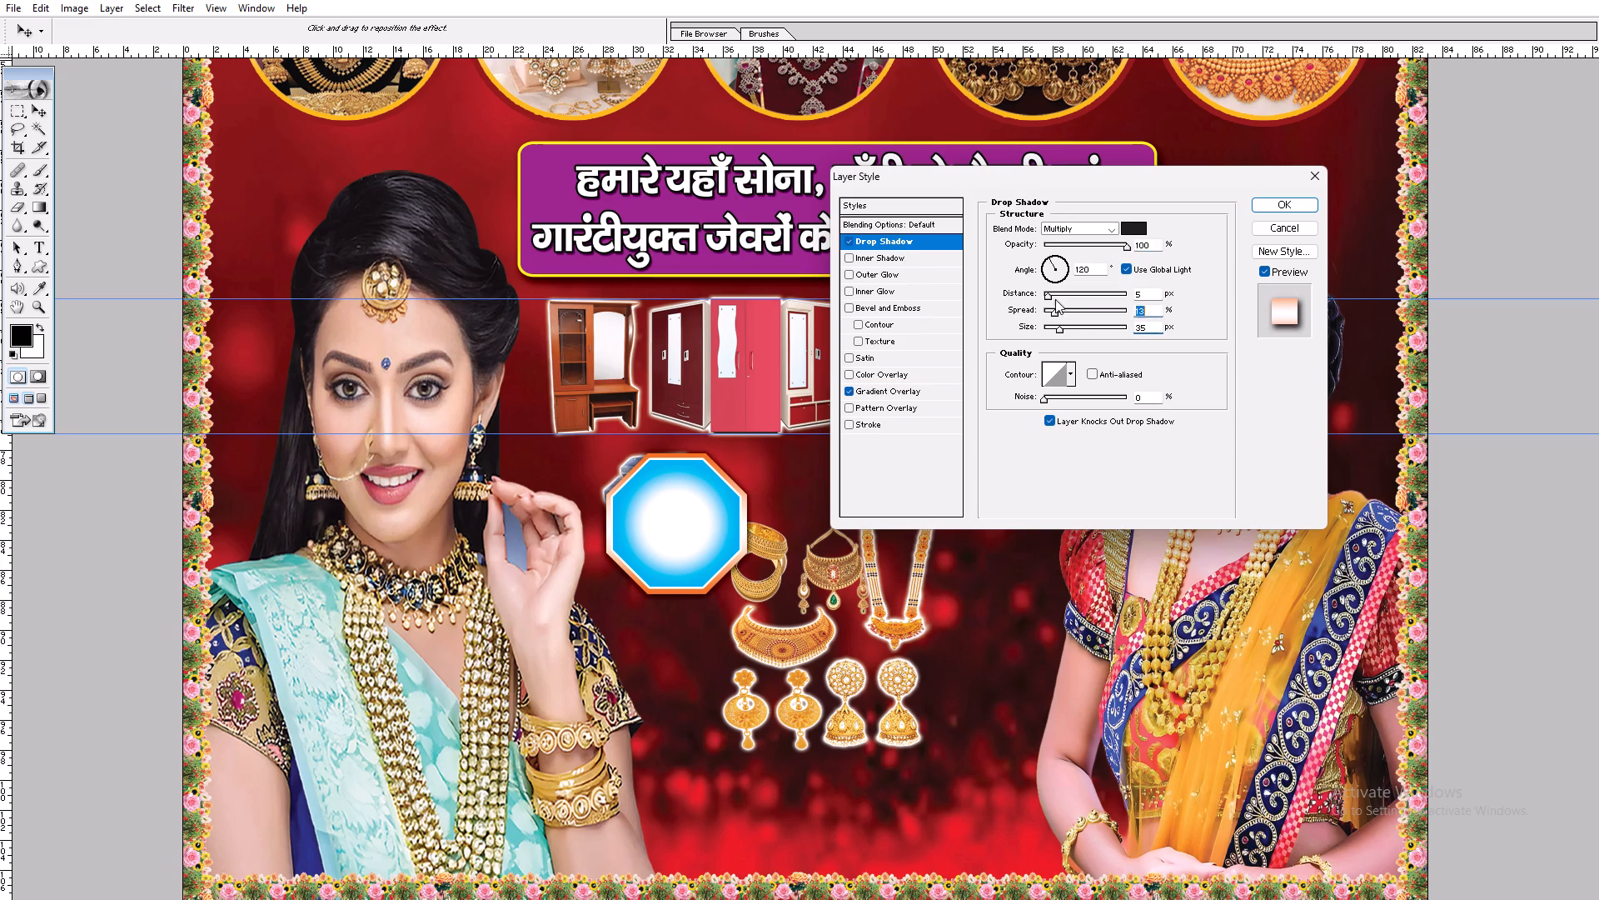
left_click(1053, 288)
left_click(1054, 287)
key("Return")
key("Return")
key("v")
key("v")
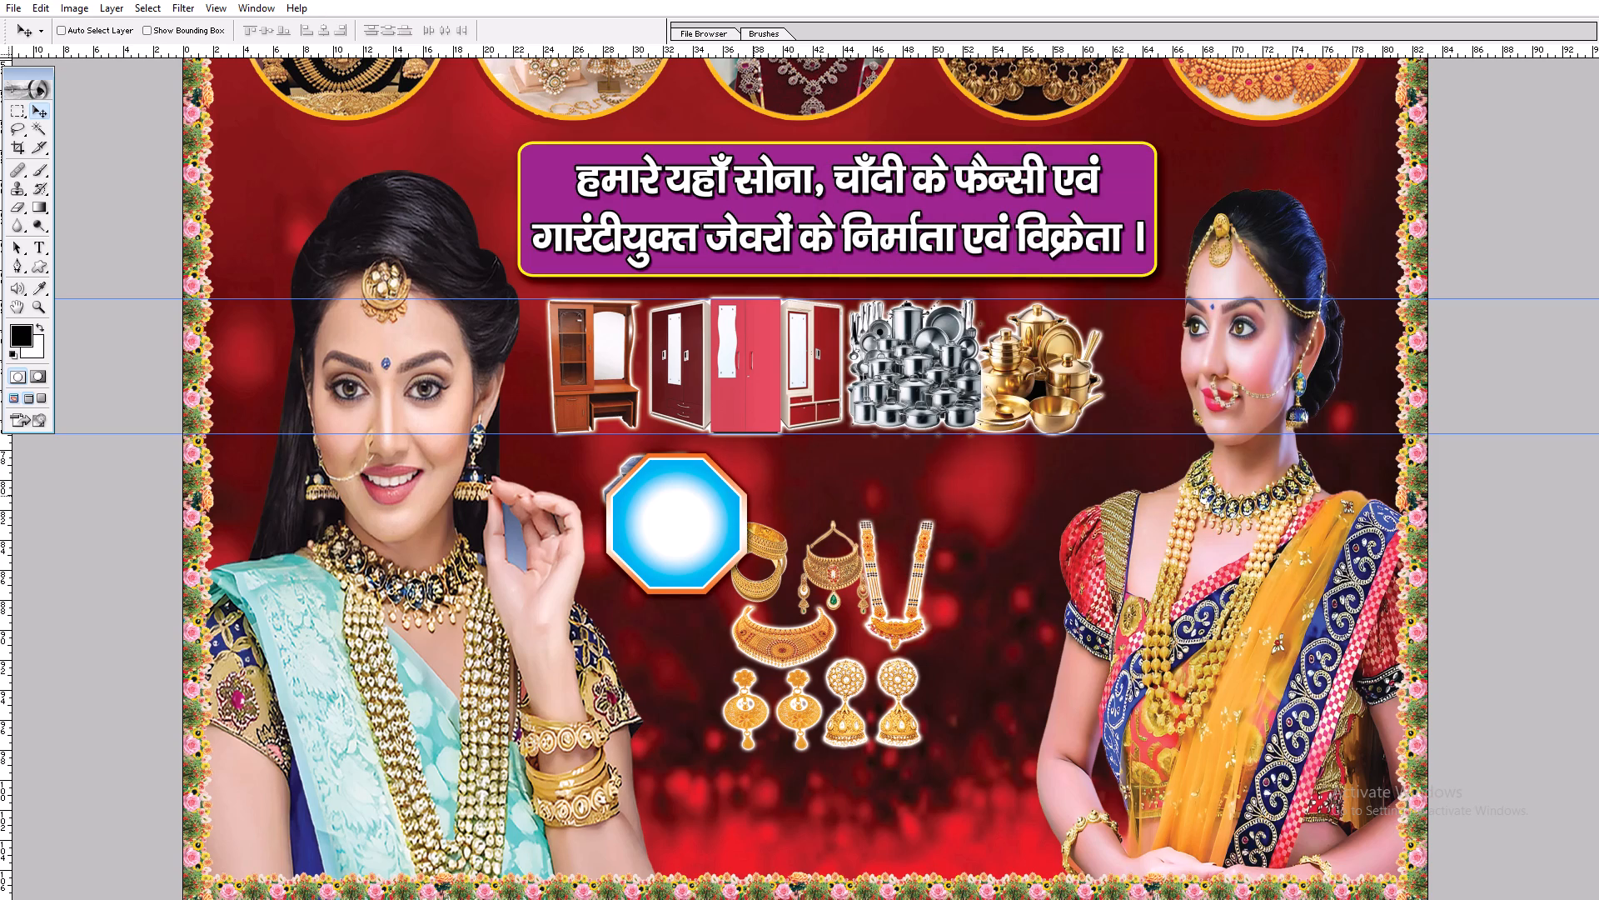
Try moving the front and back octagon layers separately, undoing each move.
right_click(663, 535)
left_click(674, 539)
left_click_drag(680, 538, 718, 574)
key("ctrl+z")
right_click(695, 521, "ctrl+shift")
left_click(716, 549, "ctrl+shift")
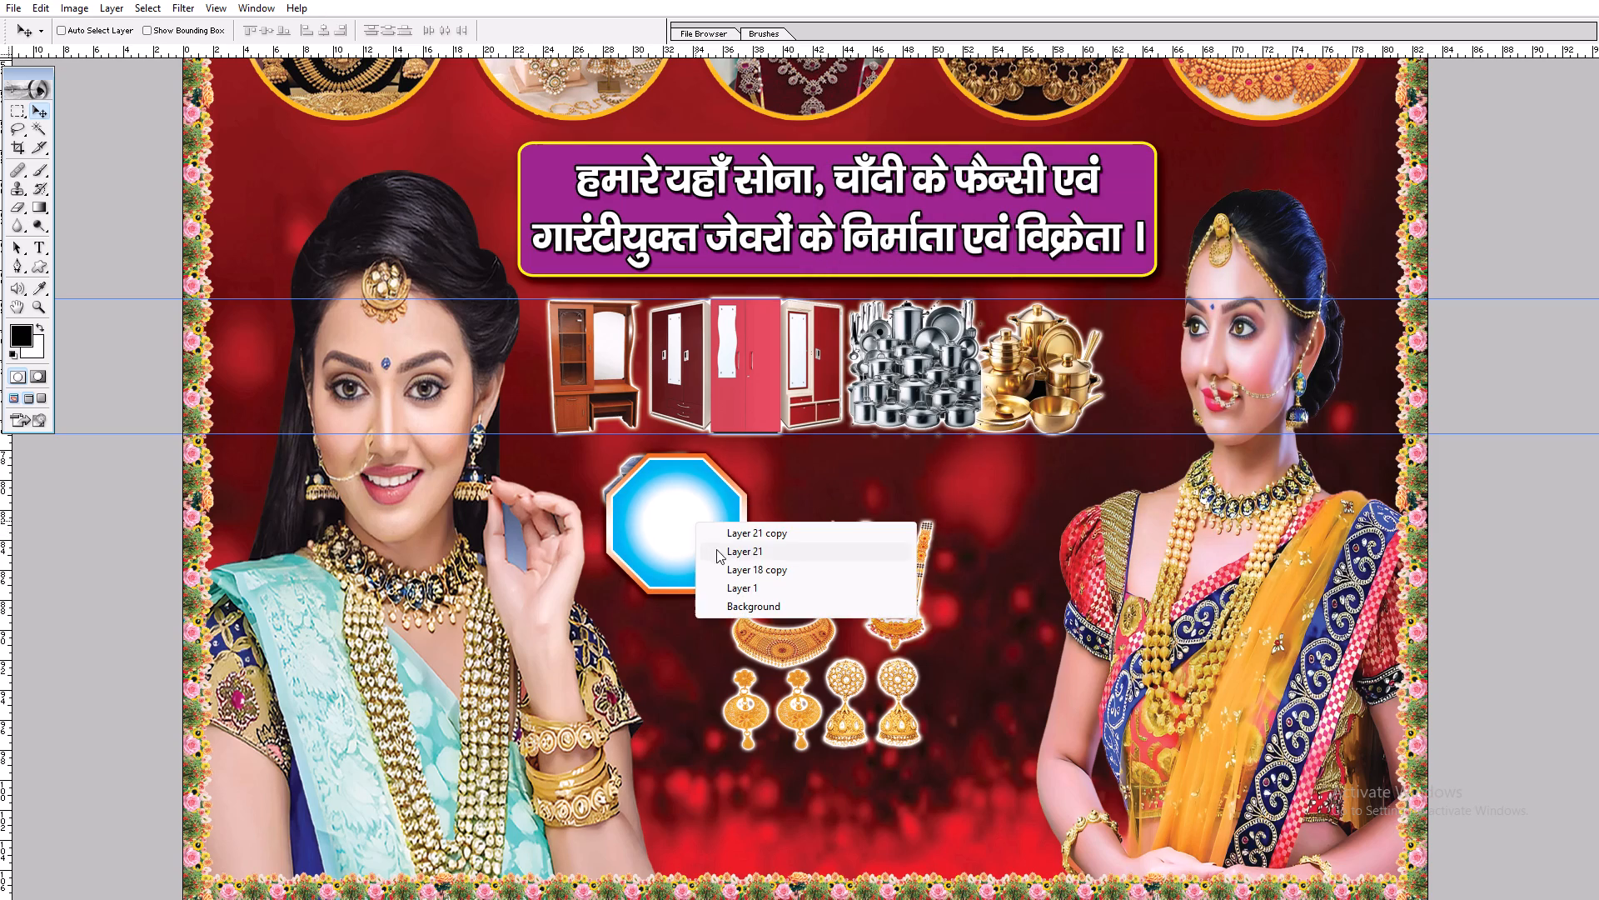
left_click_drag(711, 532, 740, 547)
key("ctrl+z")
Place a second blue octagonal frame beside the first one, below the product row.
type("fffff")
left_click_drag(1453, 655, 788, 472)
left_click_drag(783, 463, 1448, 630)
triple_click(1182, 130)
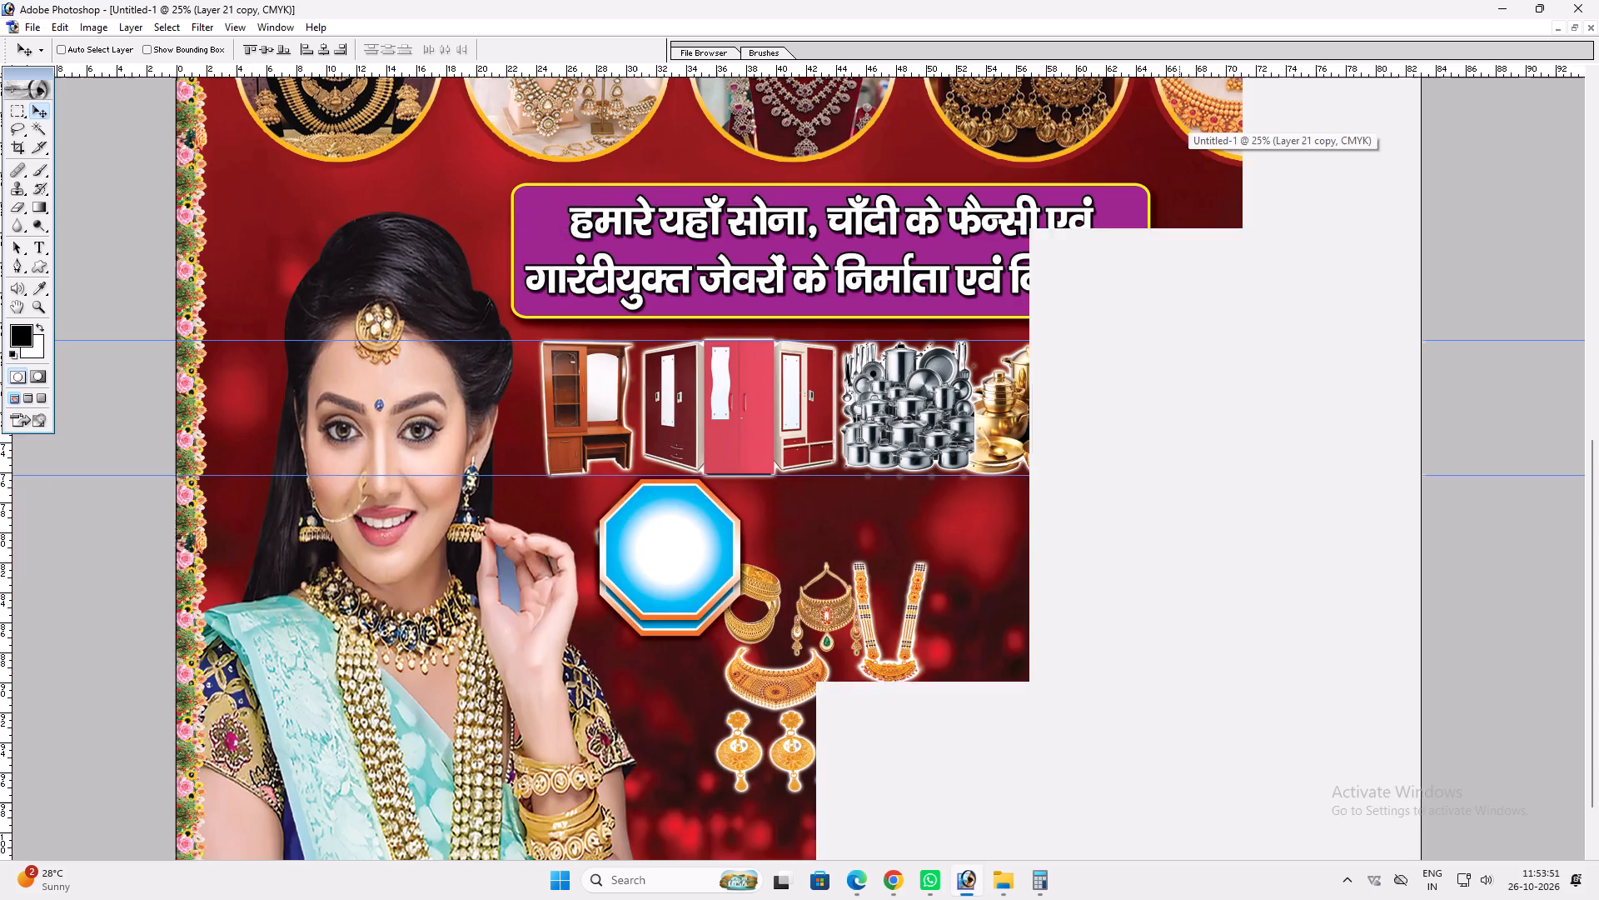
left_click_drag(740, 544, 875, 561)
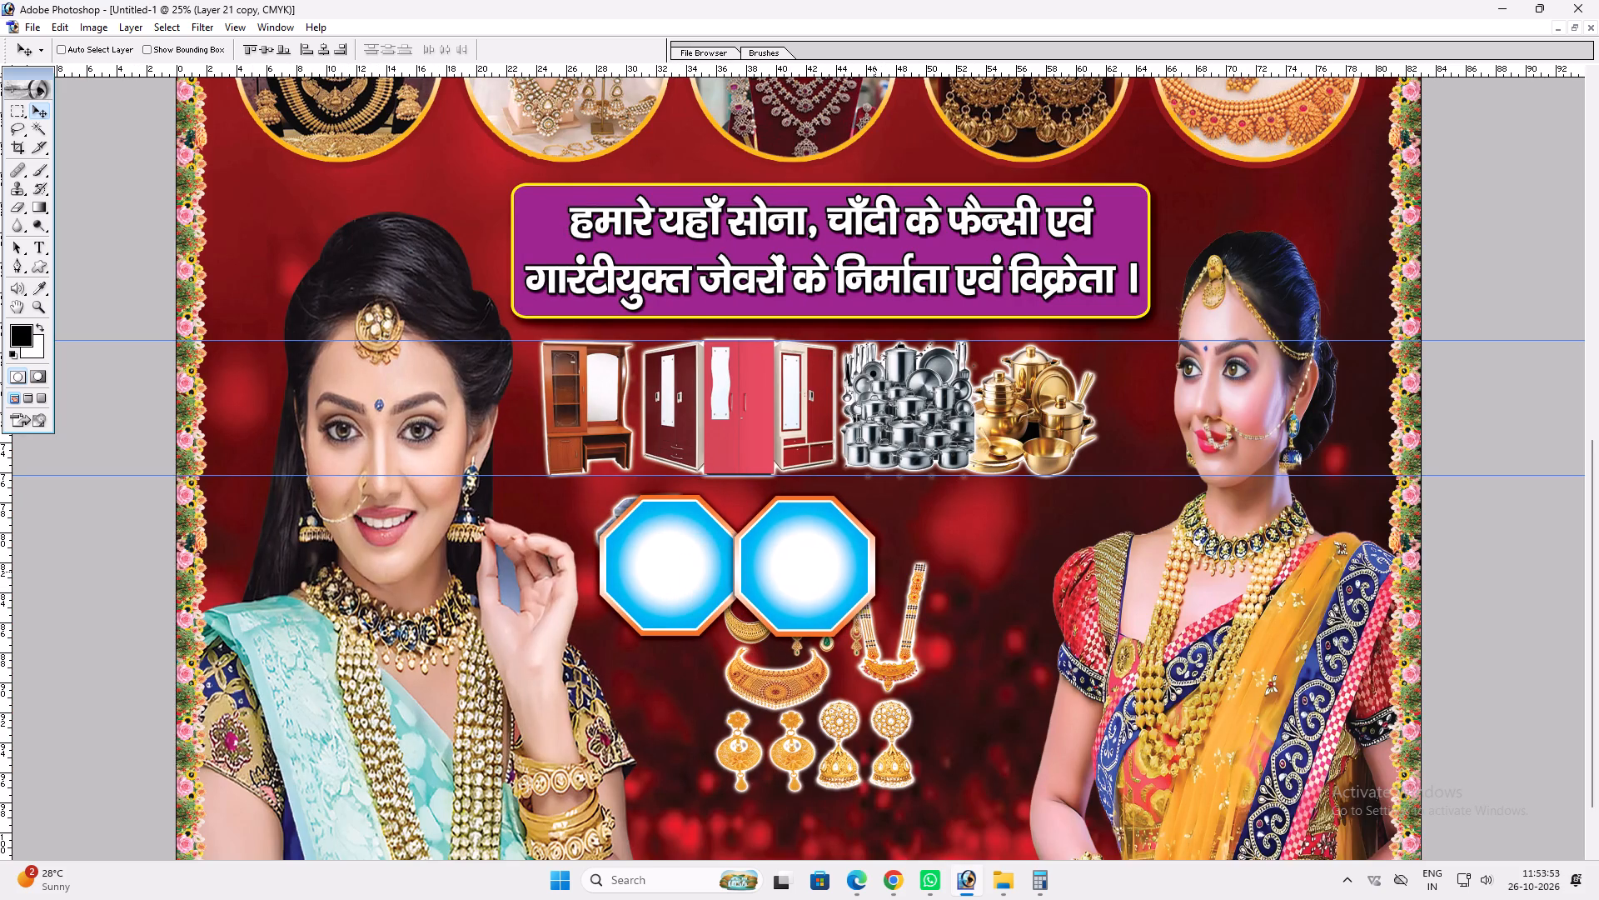
left_click_drag(875, 561, 887, 560)
Place a third blue octagonal frame after the second and nudge it level with a small, even gap.
type("fff")
left_click(586, 427)
left_click_drag(730, 438, 1588, 677)
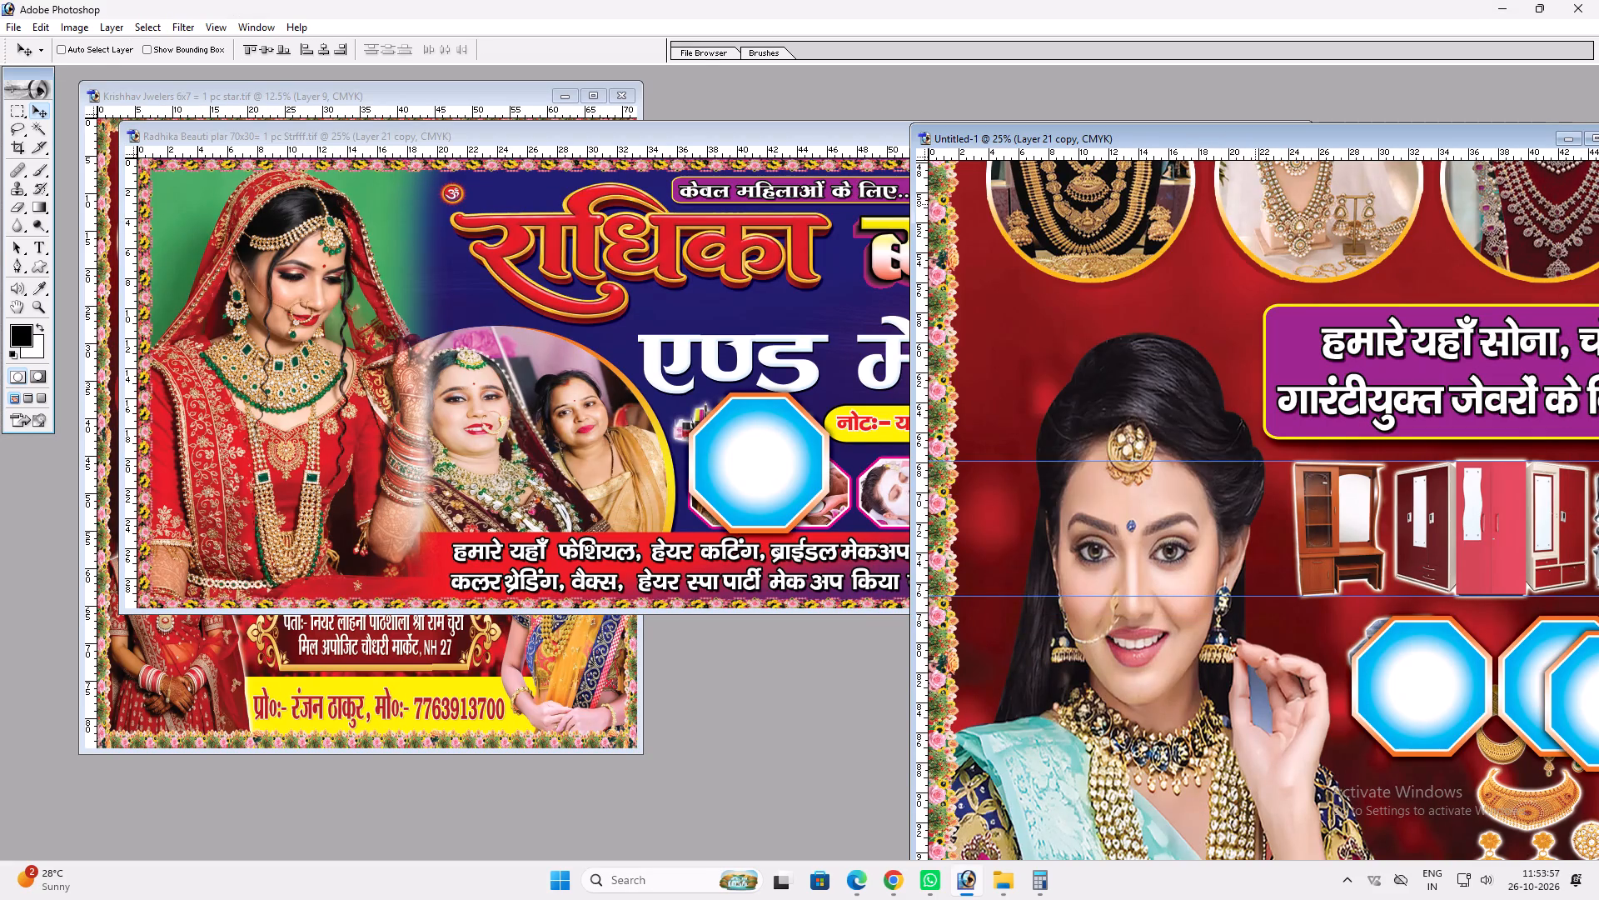
double_click(1146, 135)
left_click_drag(906, 609, 1014, 597)
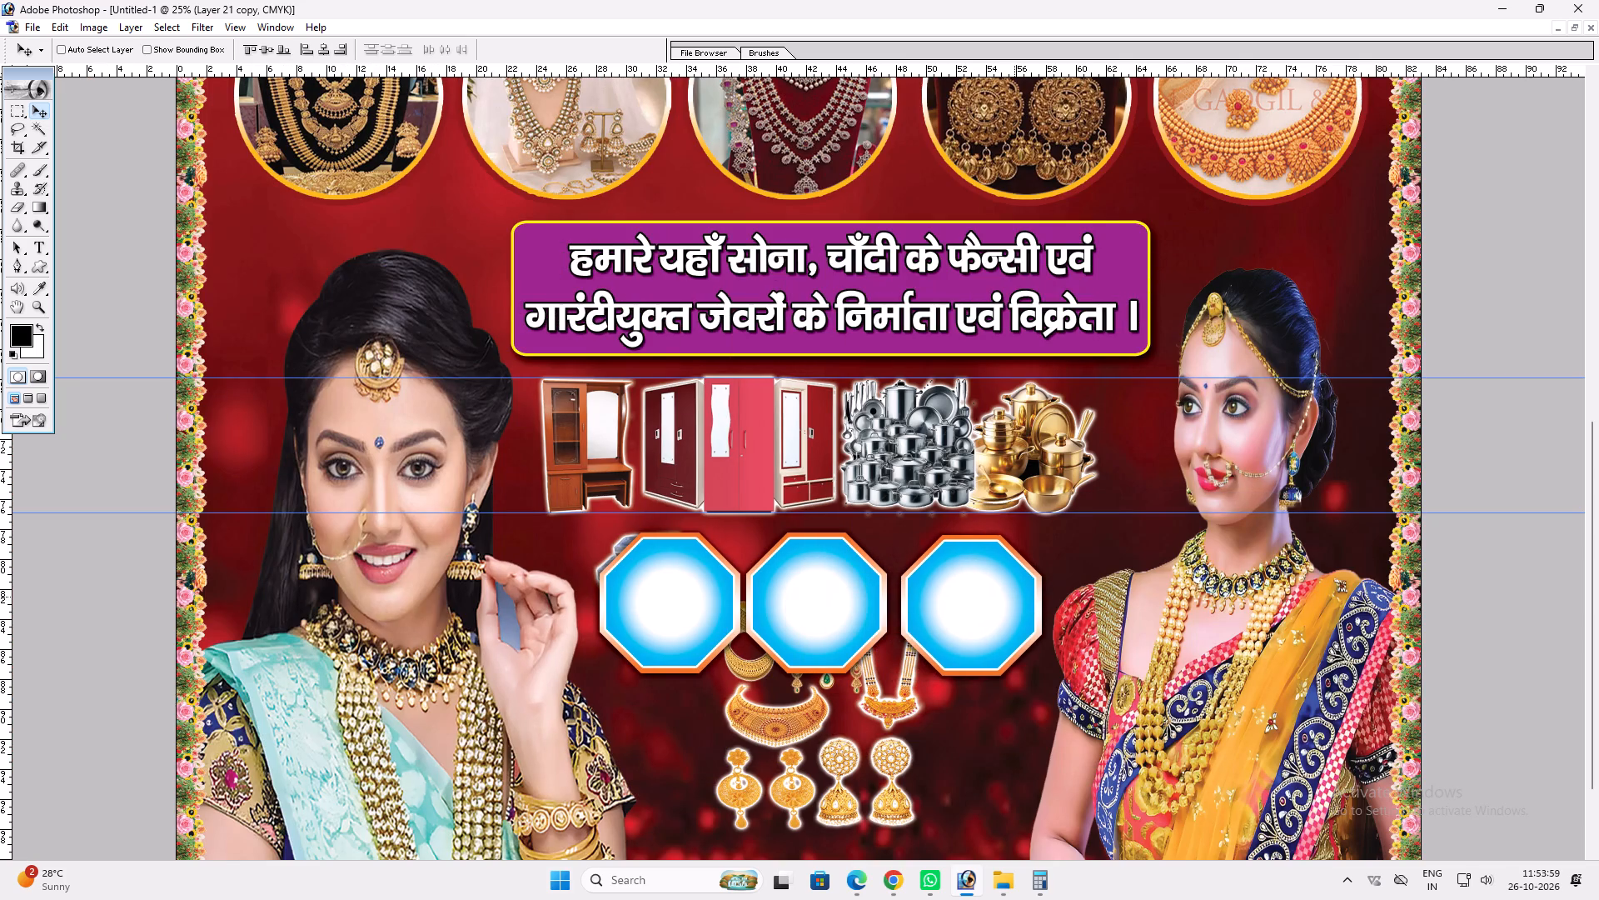
left_click_drag(1014, 597, 1008, 592)
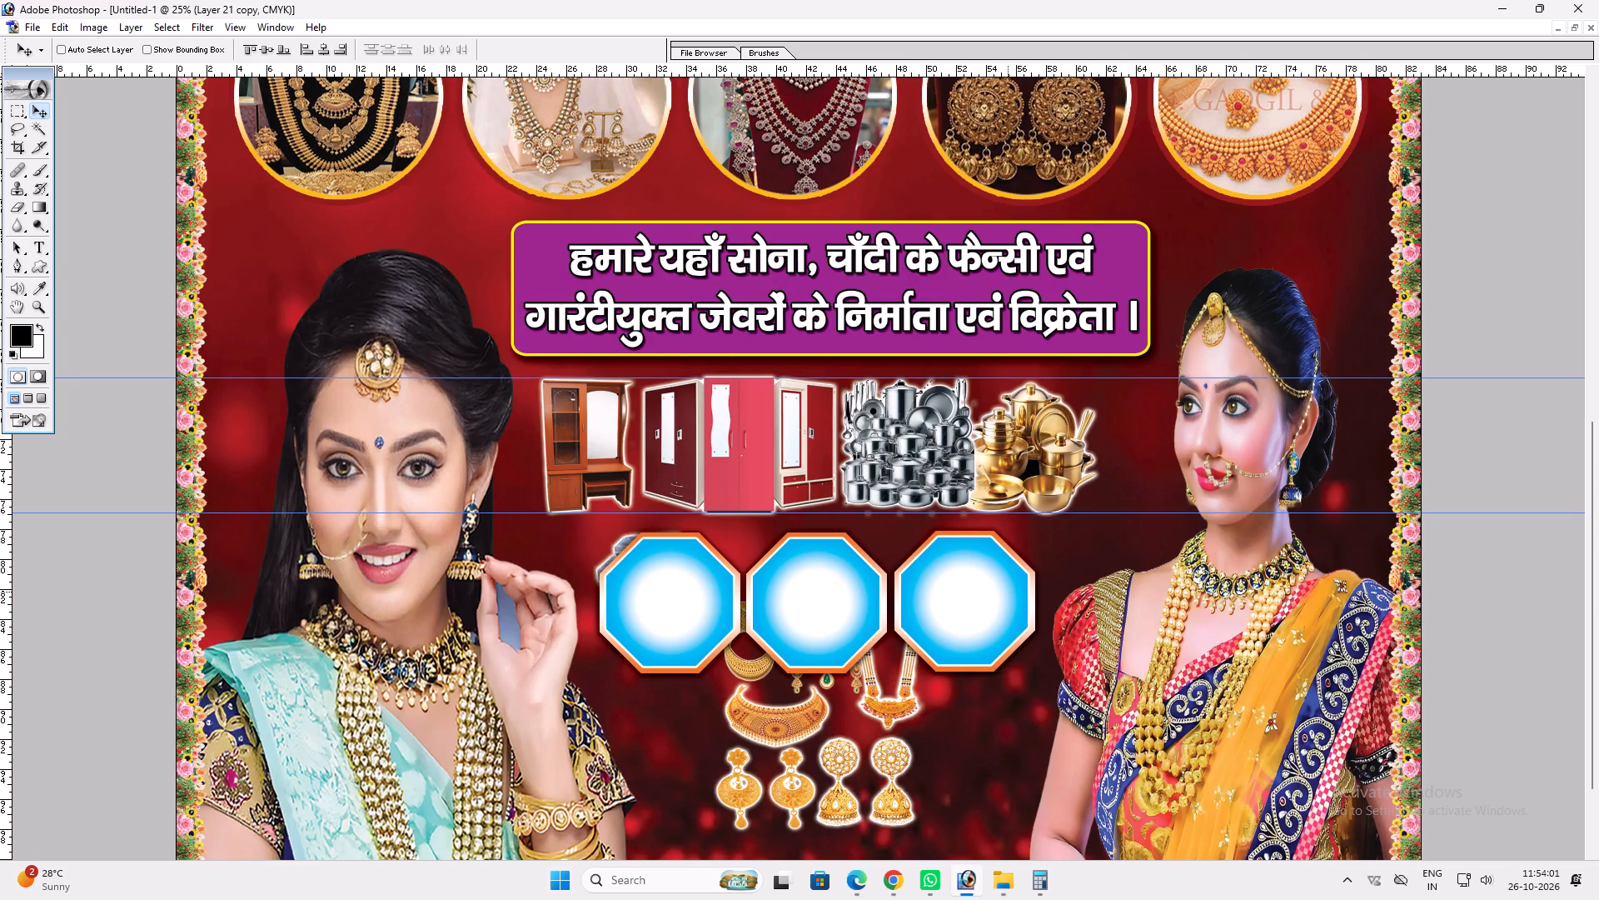
key("Left")
key("Down")
key("Left")
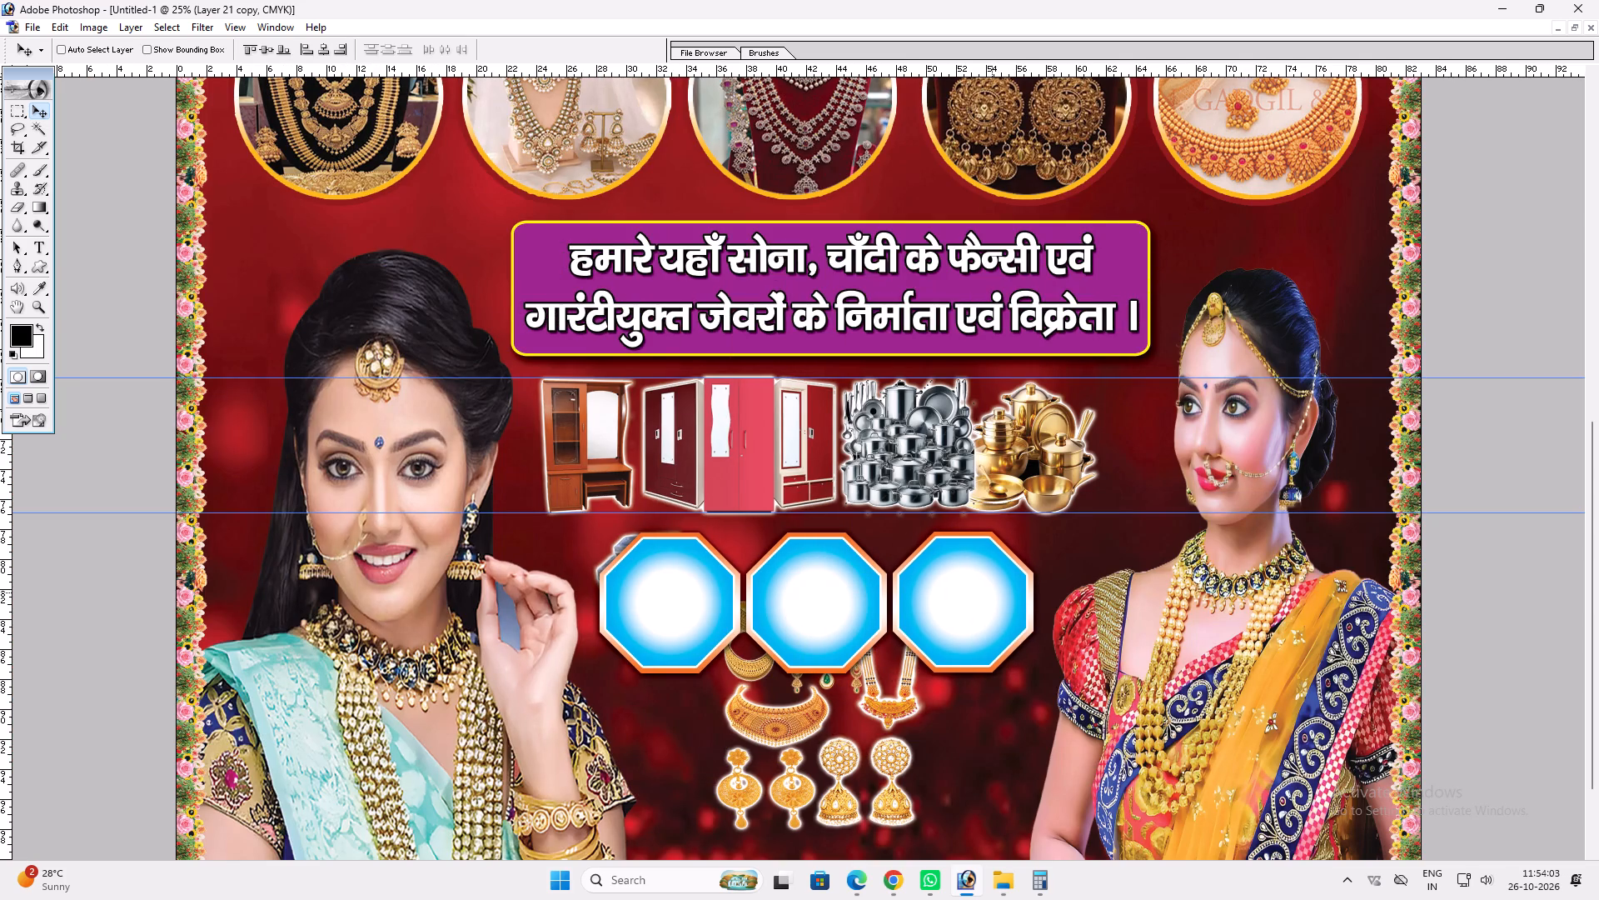
Link the second octagonal frame's layers with the third frame, undoing each test move.
right_click(837, 584, "ctrl+shift")
left_click(851, 589, "ctrl+shift")
left_click_drag(841, 577, 876, 582, "ctrl+shift")
left_click_drag(868, 582, 874, 588)
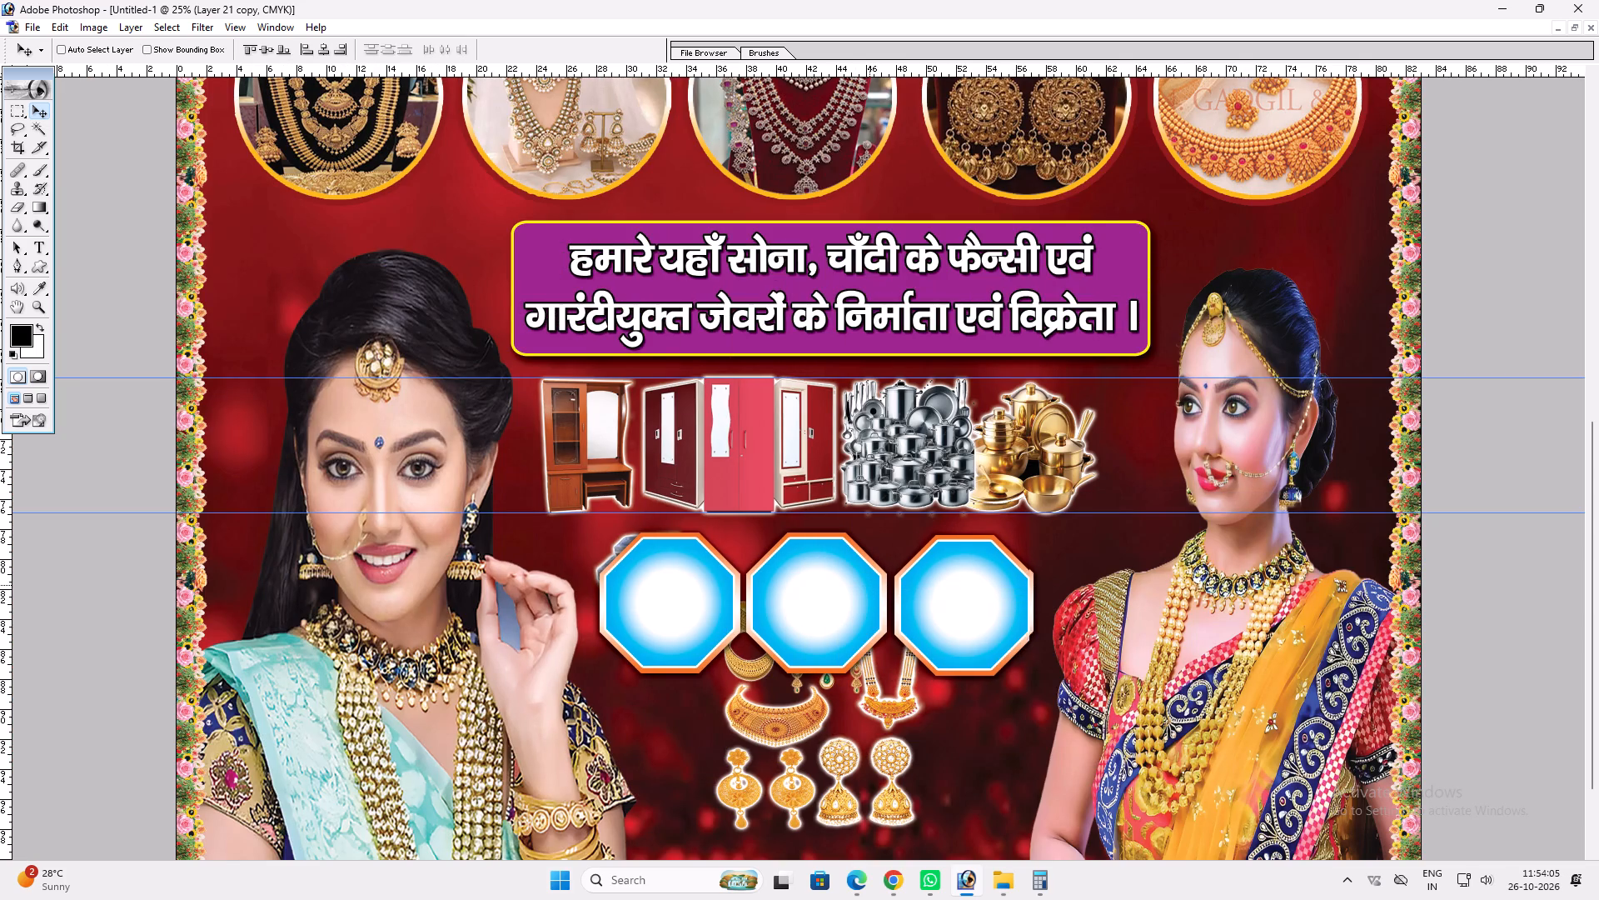
left_click_drag(874, 588, 888, 593)
key("ctrl+z")
left_click(846, 582, "ctrl+shift")
left_click_drag(846, 582, 876, 607)
key("ctrl+z")
right_click(829, 592, "ctrl+shift")
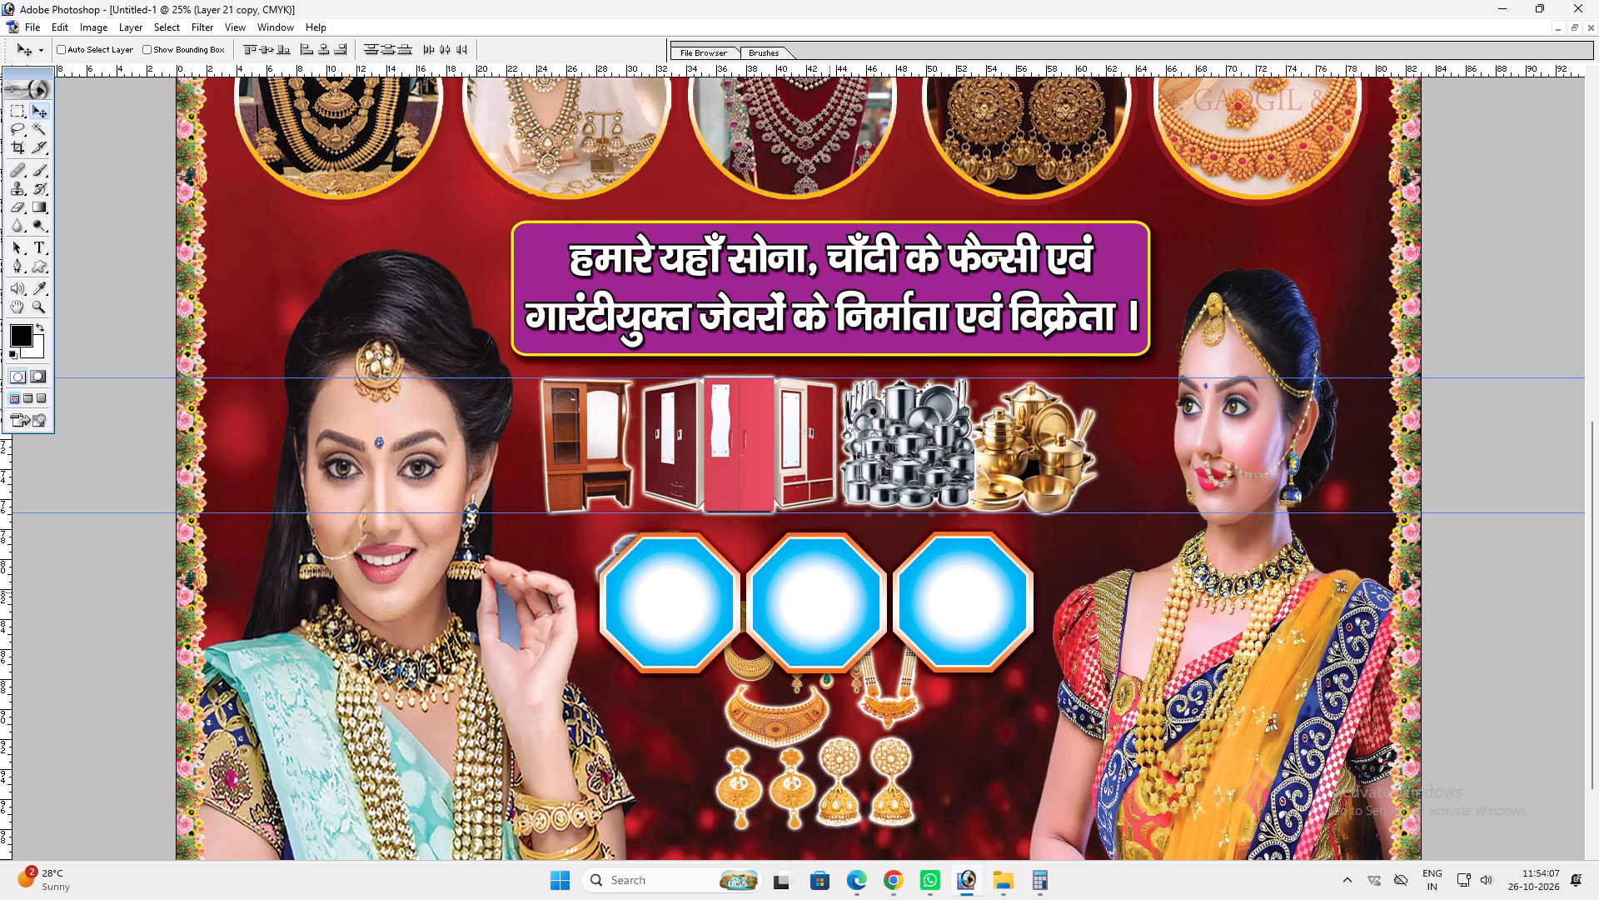
left_click(863, 610, "ctrl+shift")
left_click_drag(843, 602, 882, 641)
key("ctrl+z")
right_click(844, 590, "ctrl+shift")
left_click(862, 597, "ctrl+shift")
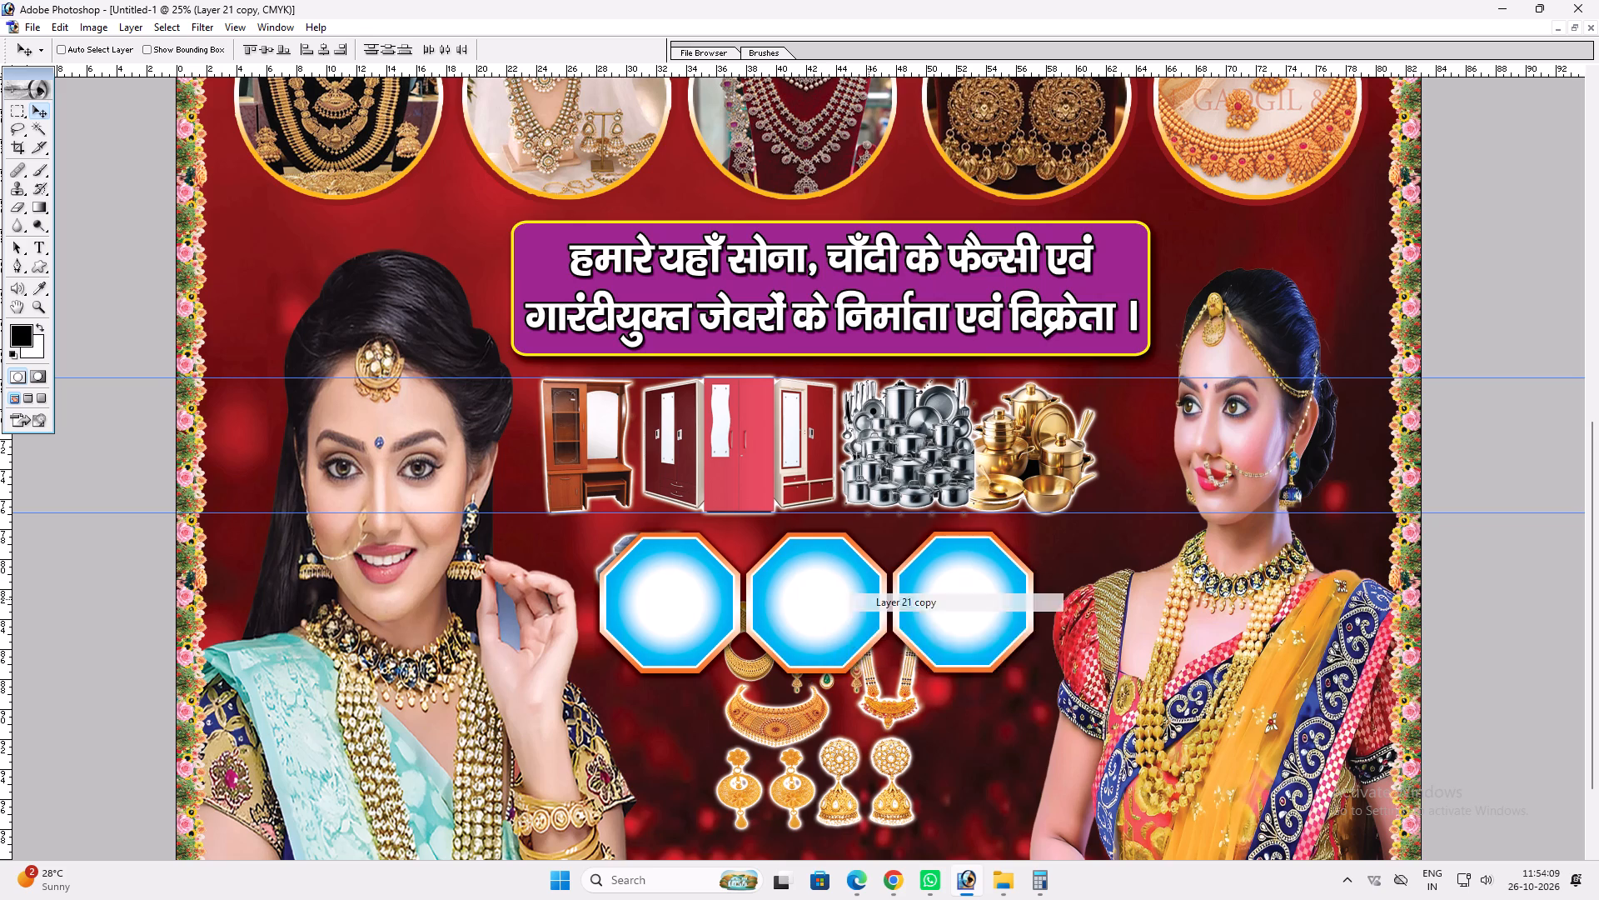
left_click_drag(839, 573, 881, 627)
key("ctrl+z")
right_click(836, 585, "ctrl+shift")
left_click(858, 619, "ctrl+shift")
left_click_drag(849, 605, 896, 647)
key("ctrl+z")
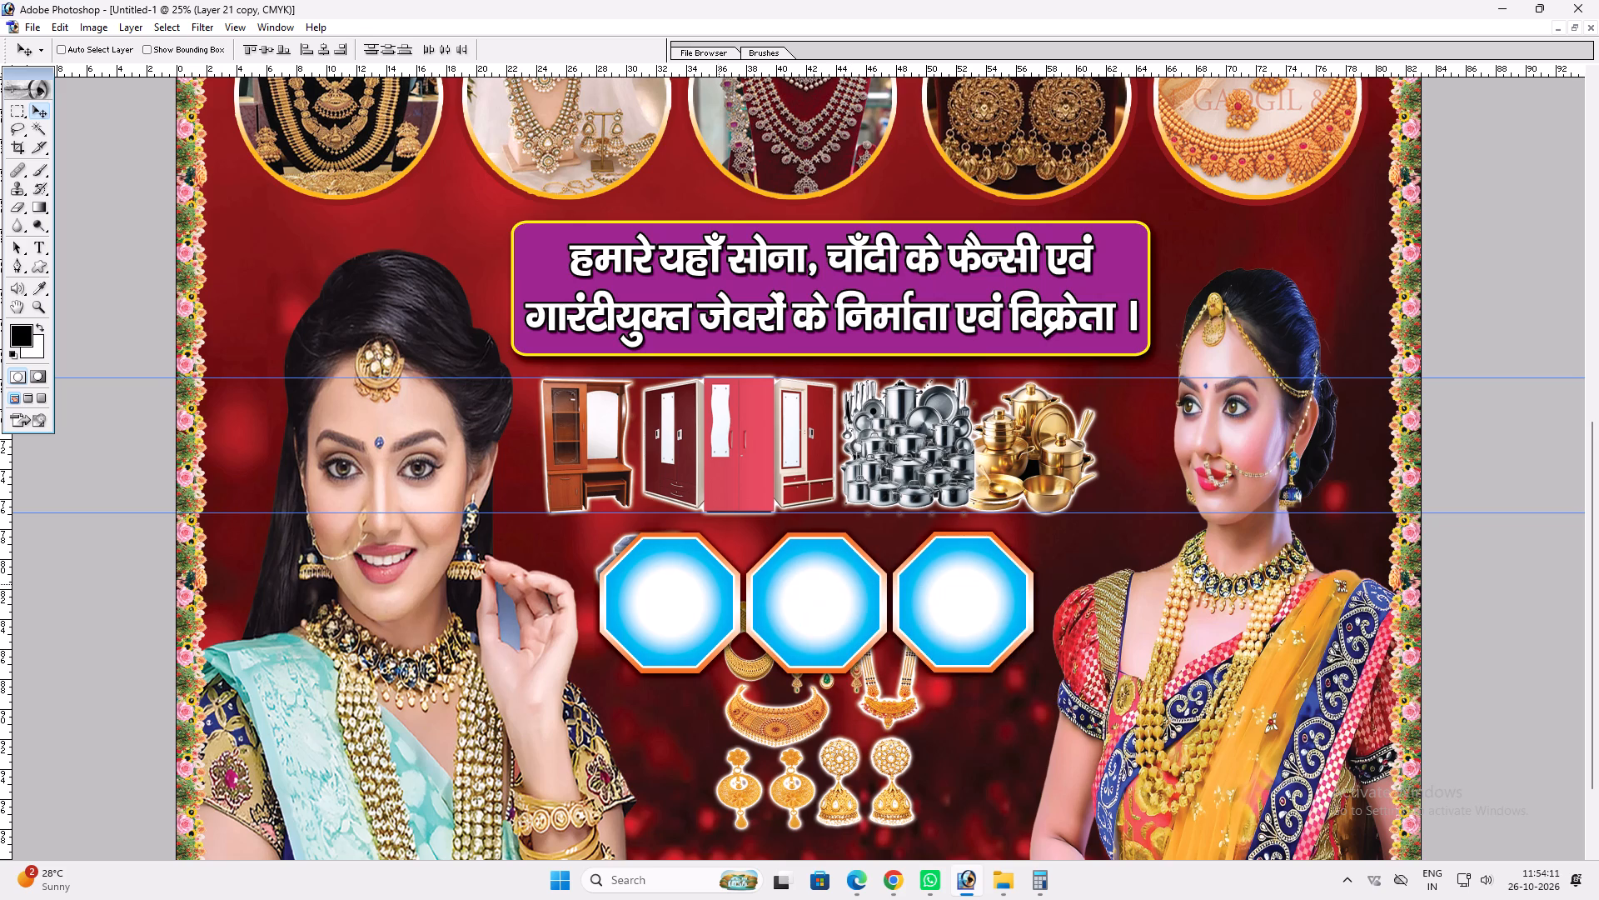
Link the first octagonal frame's layers into the same set, undoing each test move.
left_click(680, 575, "ctrl+shift")
left_click_drag(680, 575, 734, 616)
key("ctrl+z")
right_click(669, 588, "ctrl+shift")
left_click(696, 623, "ctrl+shift")
left_click_drag(688, 617, 710, 650)
key("ctrl+z")
Duplicate the three linked octagonal frames by way of the Radhika Beauti document and place the copies as a second row beneath the first.
type("fff")
left_click_drag(1478, 691, 711, 512)
left_click_drag(705, 502, 1392, 655)
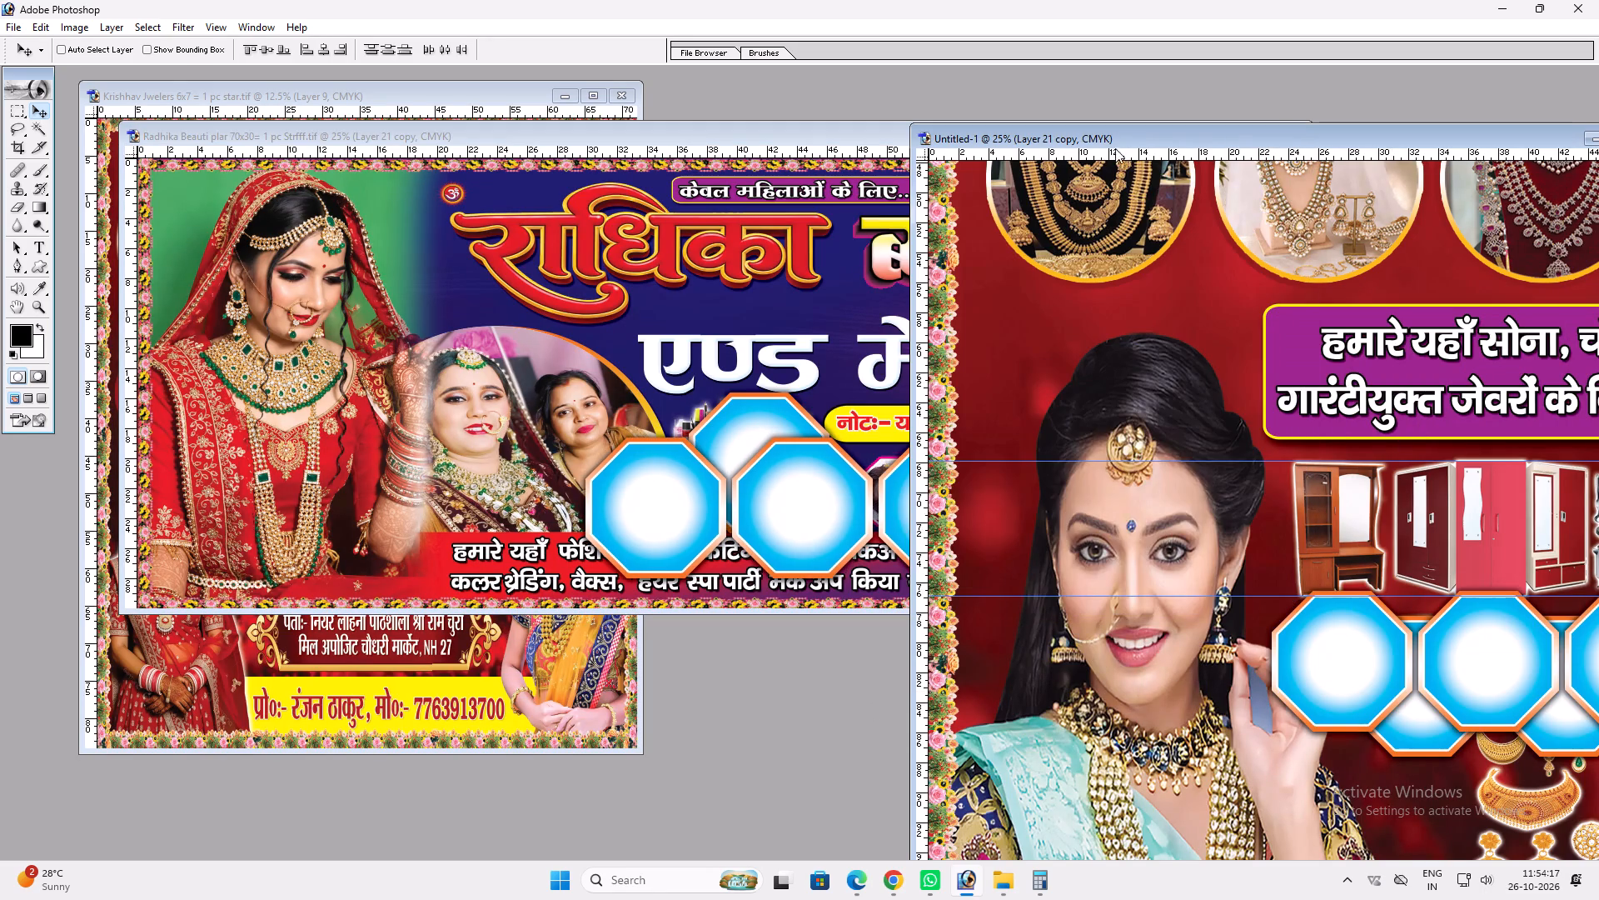
double_click(1105, 136)
left_click_drag(804, 532, 884, 700)
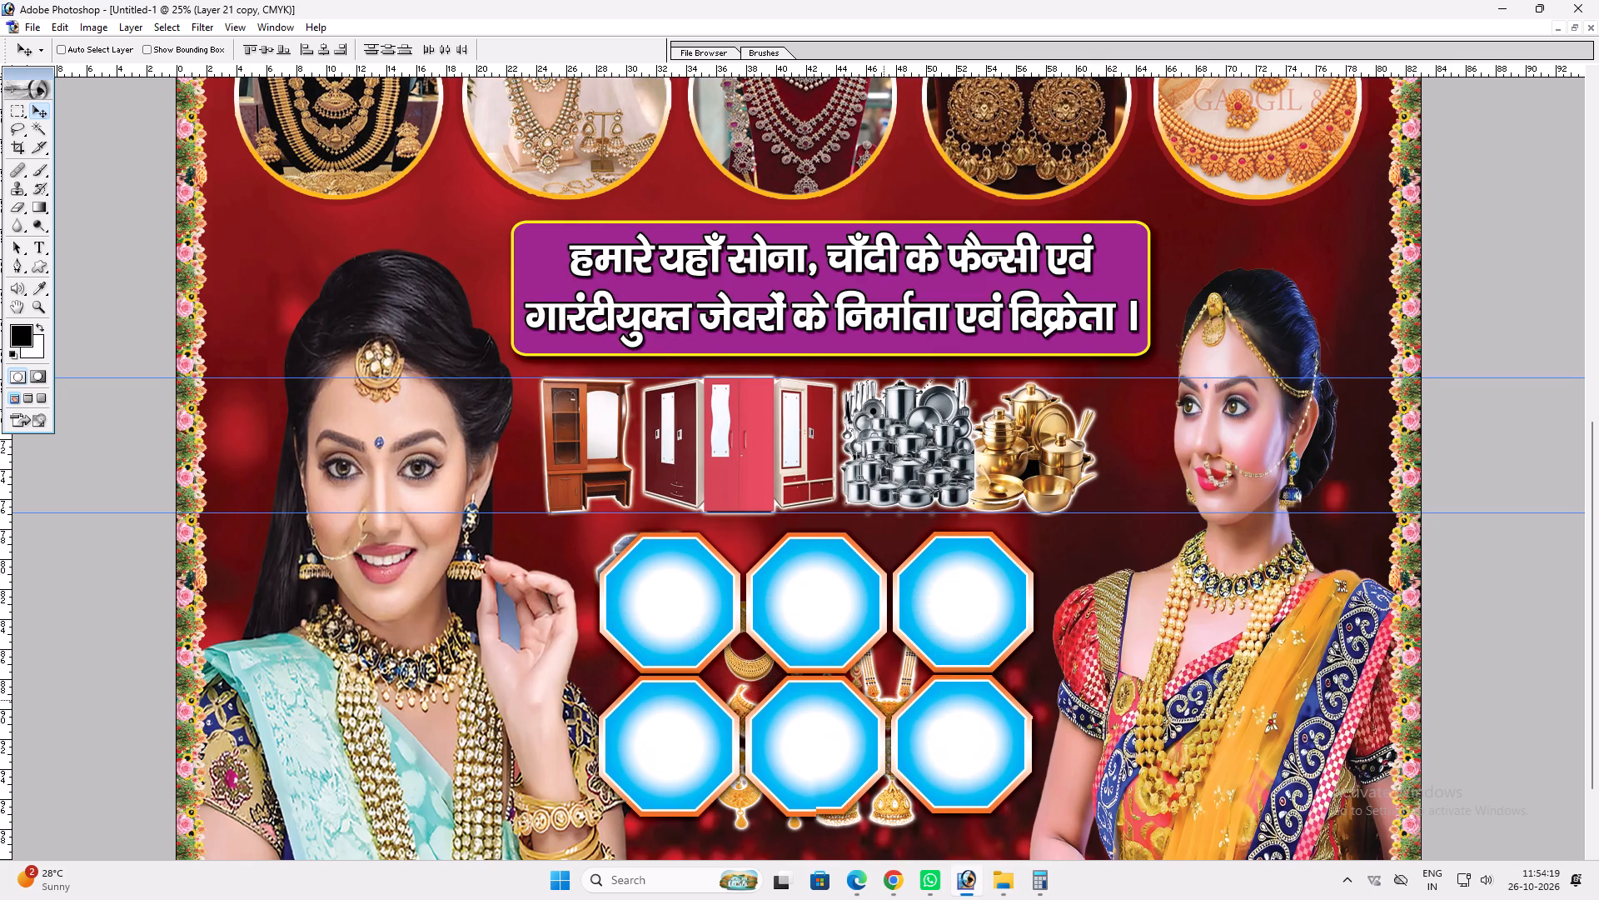
left_click_drag(884, 700, 884, 705)
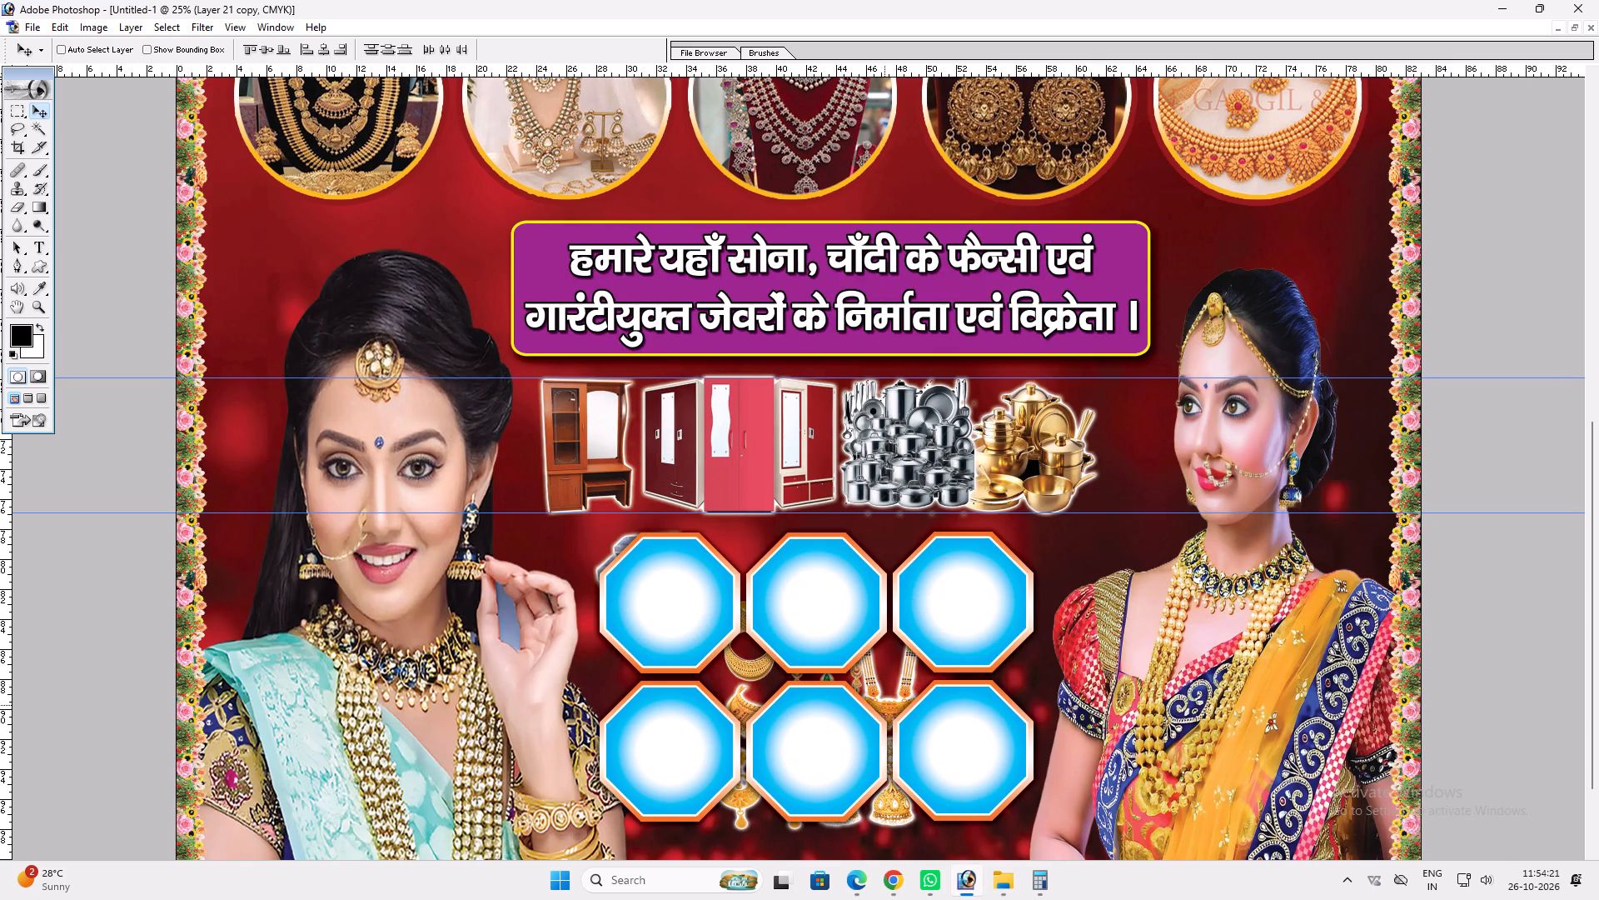
Move the lower row of three frames down near the bottom flower border, scale it down and centre it between the women.
key("space")
key("space")
key("space")
key("space")
key("space")
left_click_drag(882, 707, 797, 388)
key("space")
key("space")
key("space")
key("space")
key("space")
key("space")
key("space")
key("space")
left_click_drag(844, 622, 828, 548)
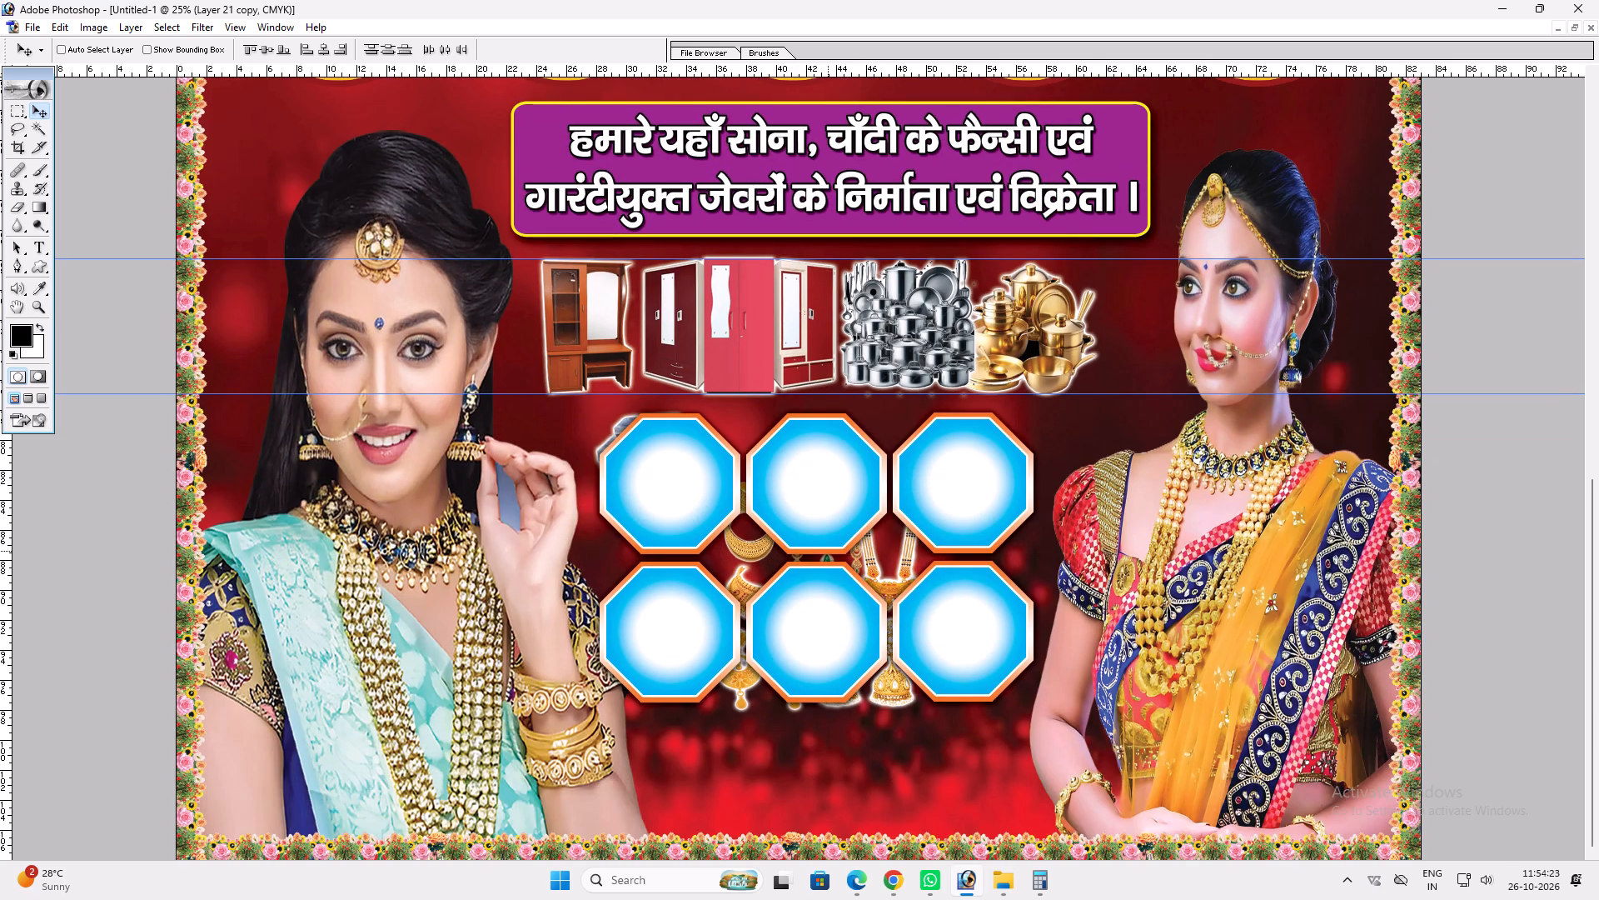
left_click_drag(828, 548, 824, 529)
left_click_drag(839, 621, 853, 678)
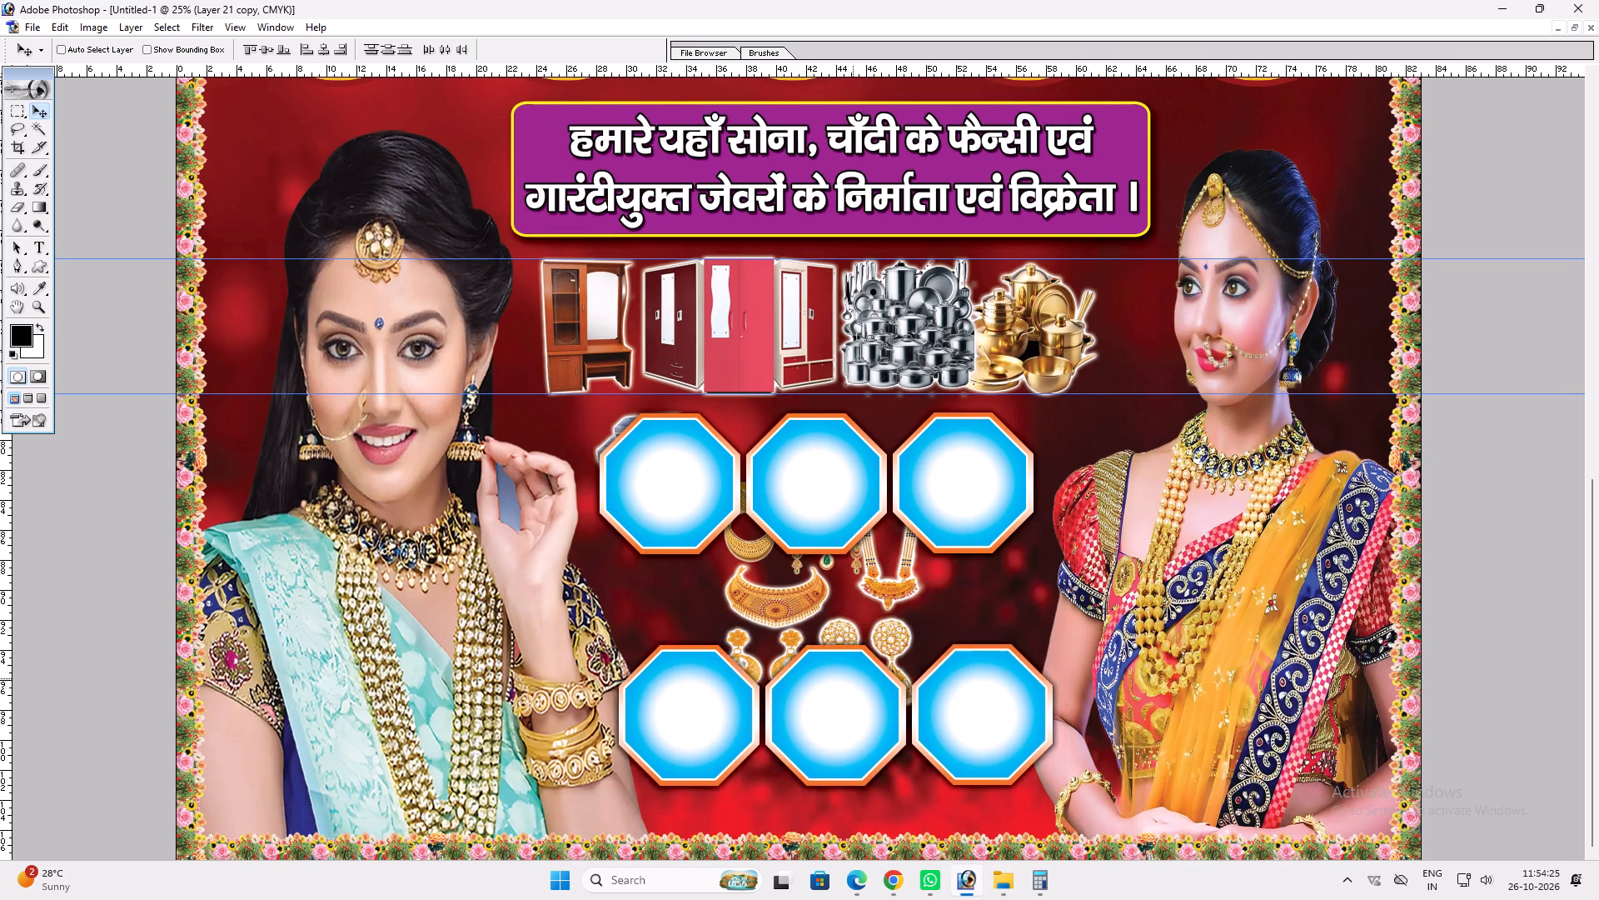
left_click_drag(853, 678, 870, 738)
key("ctrl+t")
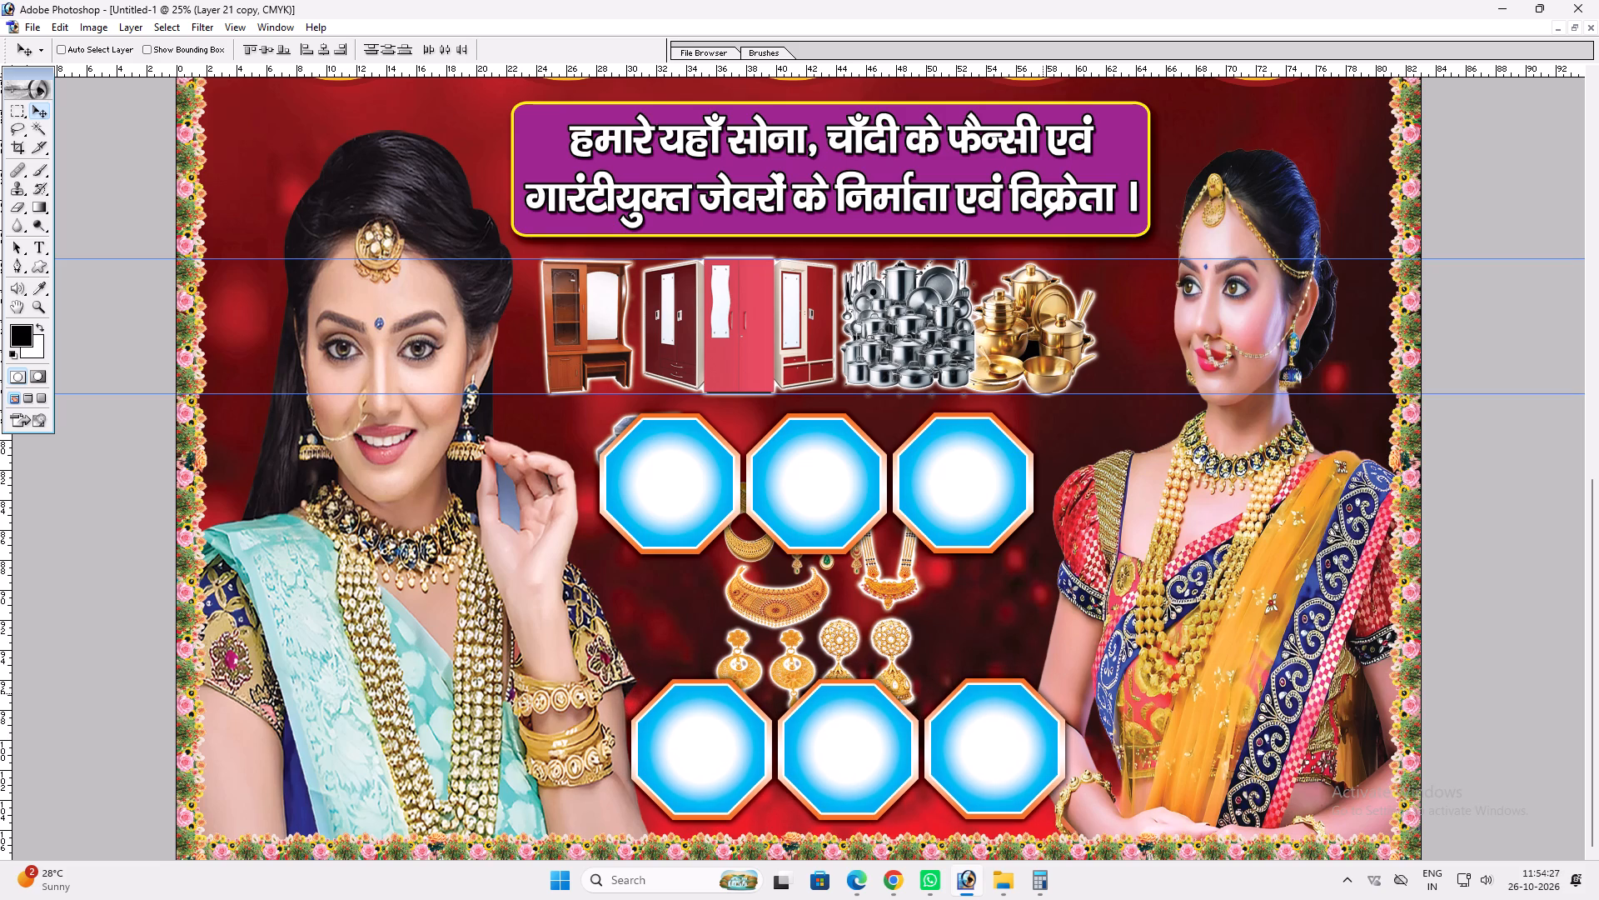
left_click_drag(1060, 674, 1036, 682, "alt+shift")
key("Return")
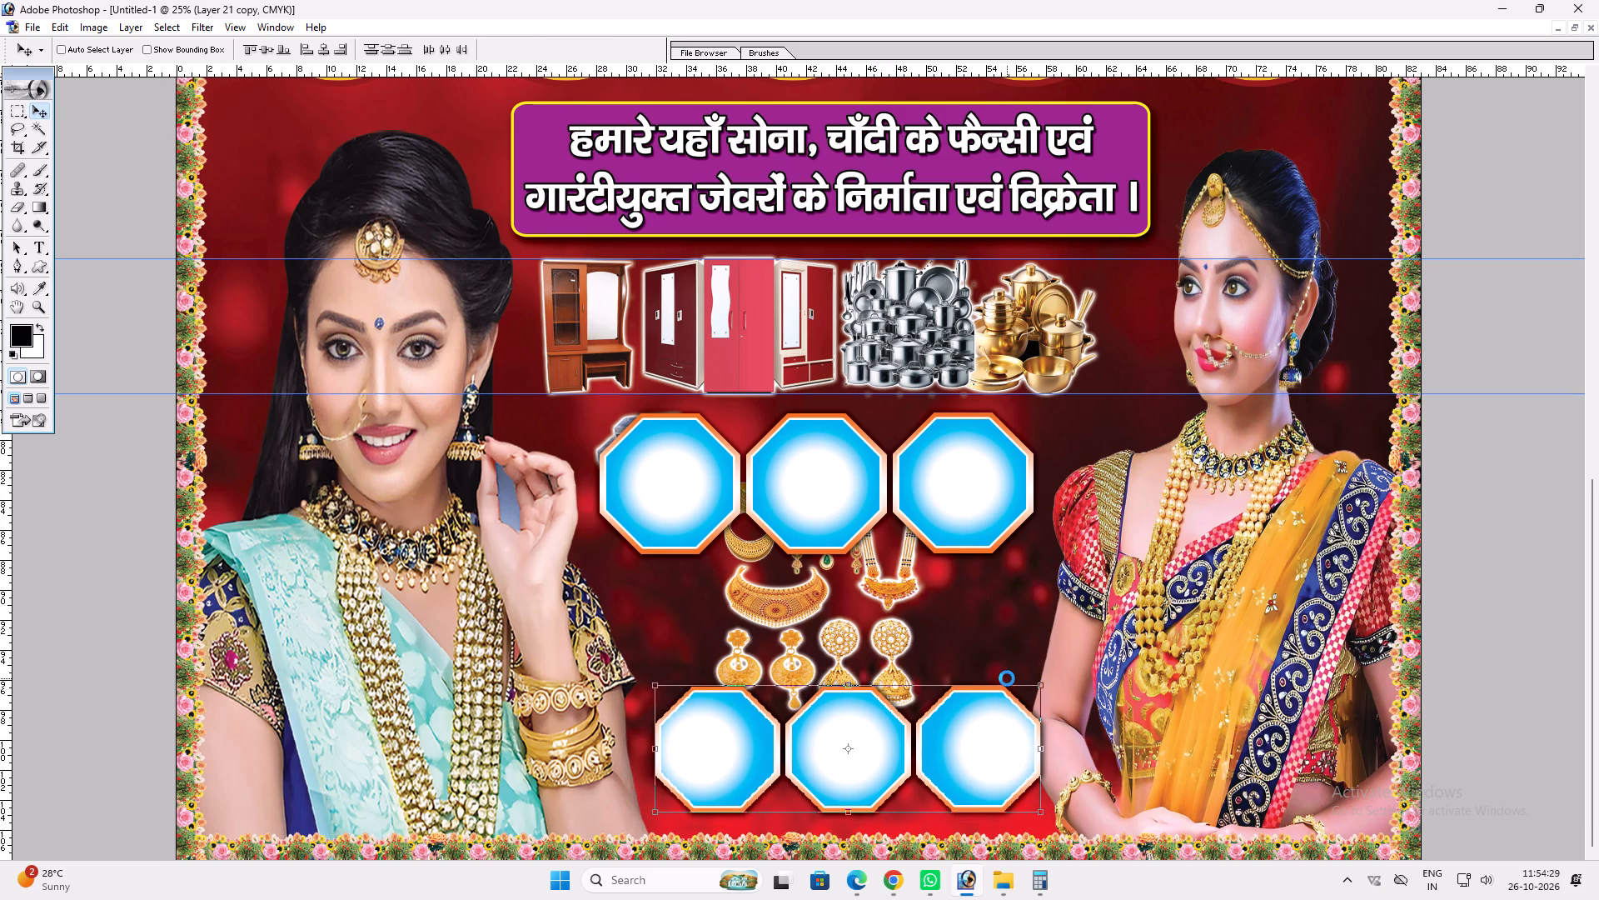
key("v")
left_click_drag(969, 747, 953, 752)
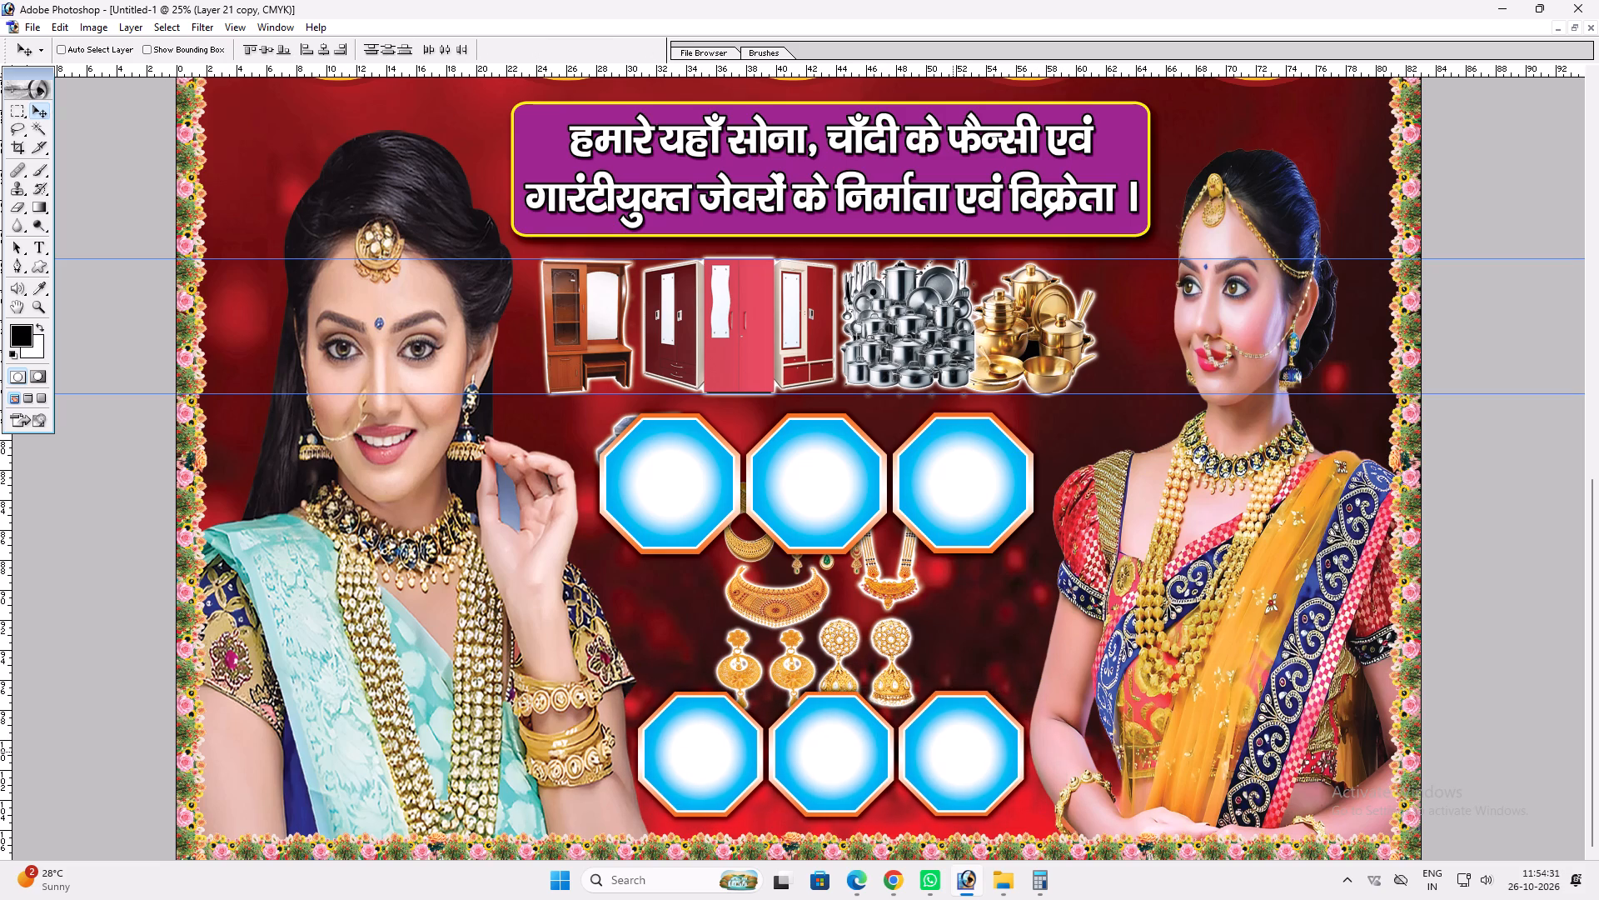
left_click_drag(953, 752, 952, 752)
Scale the lower row of frames to about 97.1% and nudge it slightly sideways.
key("ctrl+t")
left_click(1019, 809, "alt+shift")
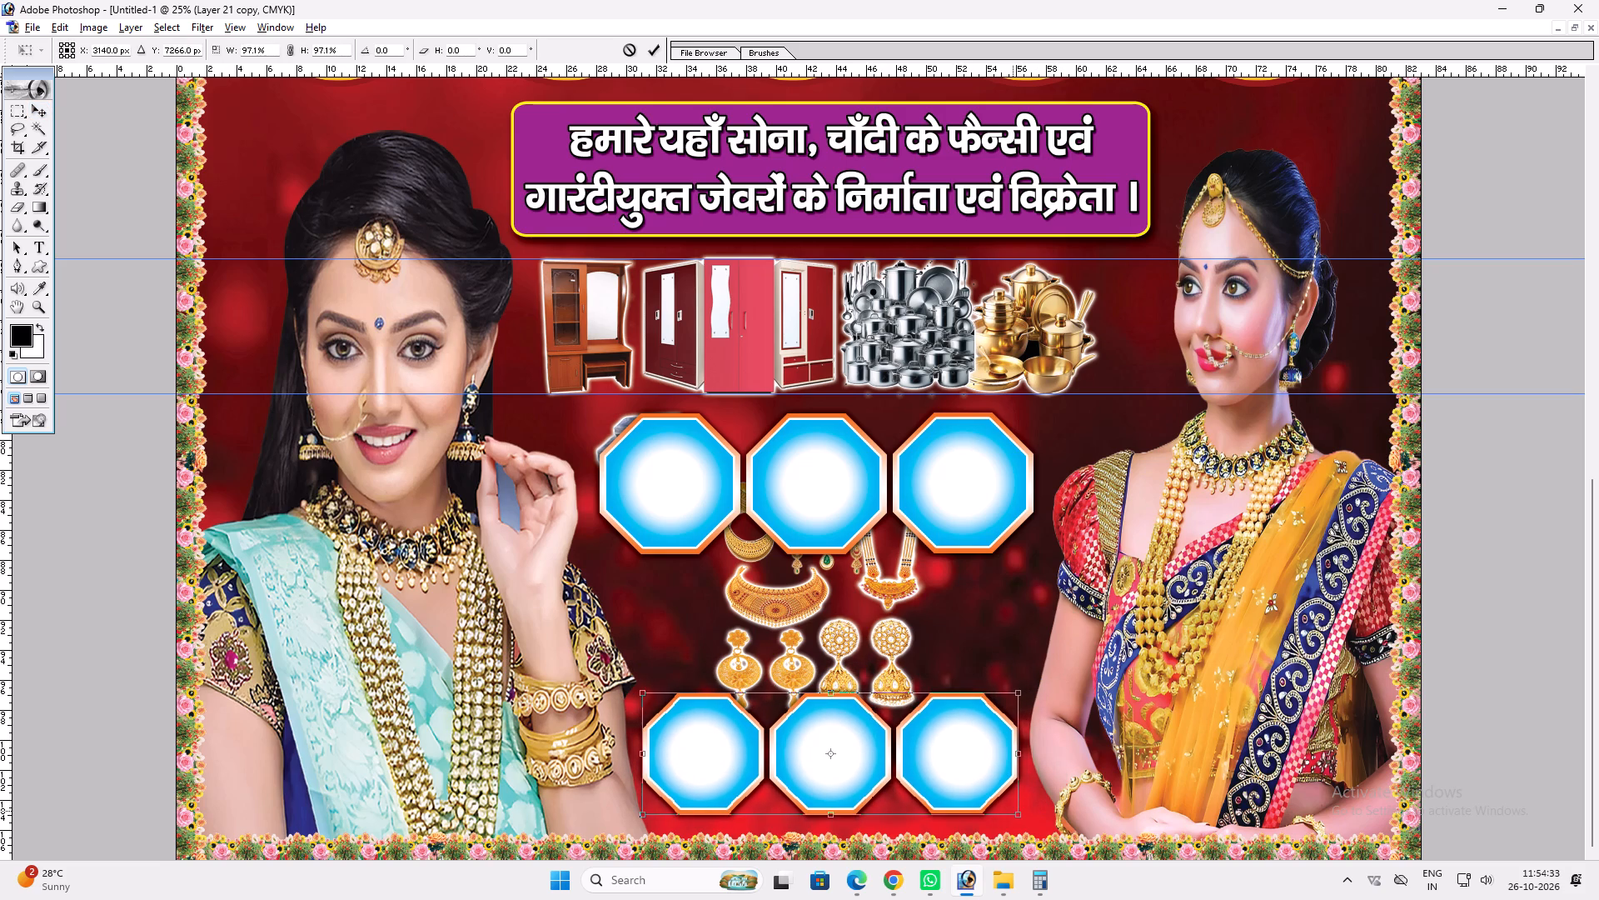
key("shift+Return")
key("v")
left_click(954, 797, "shift")
key("v")
Move the upper row of frames down to just above the lower row, scale it down slightly and centre it.
left_click(957, 487, "ctrl")
left_click_drag(957, 488, 953, 520)
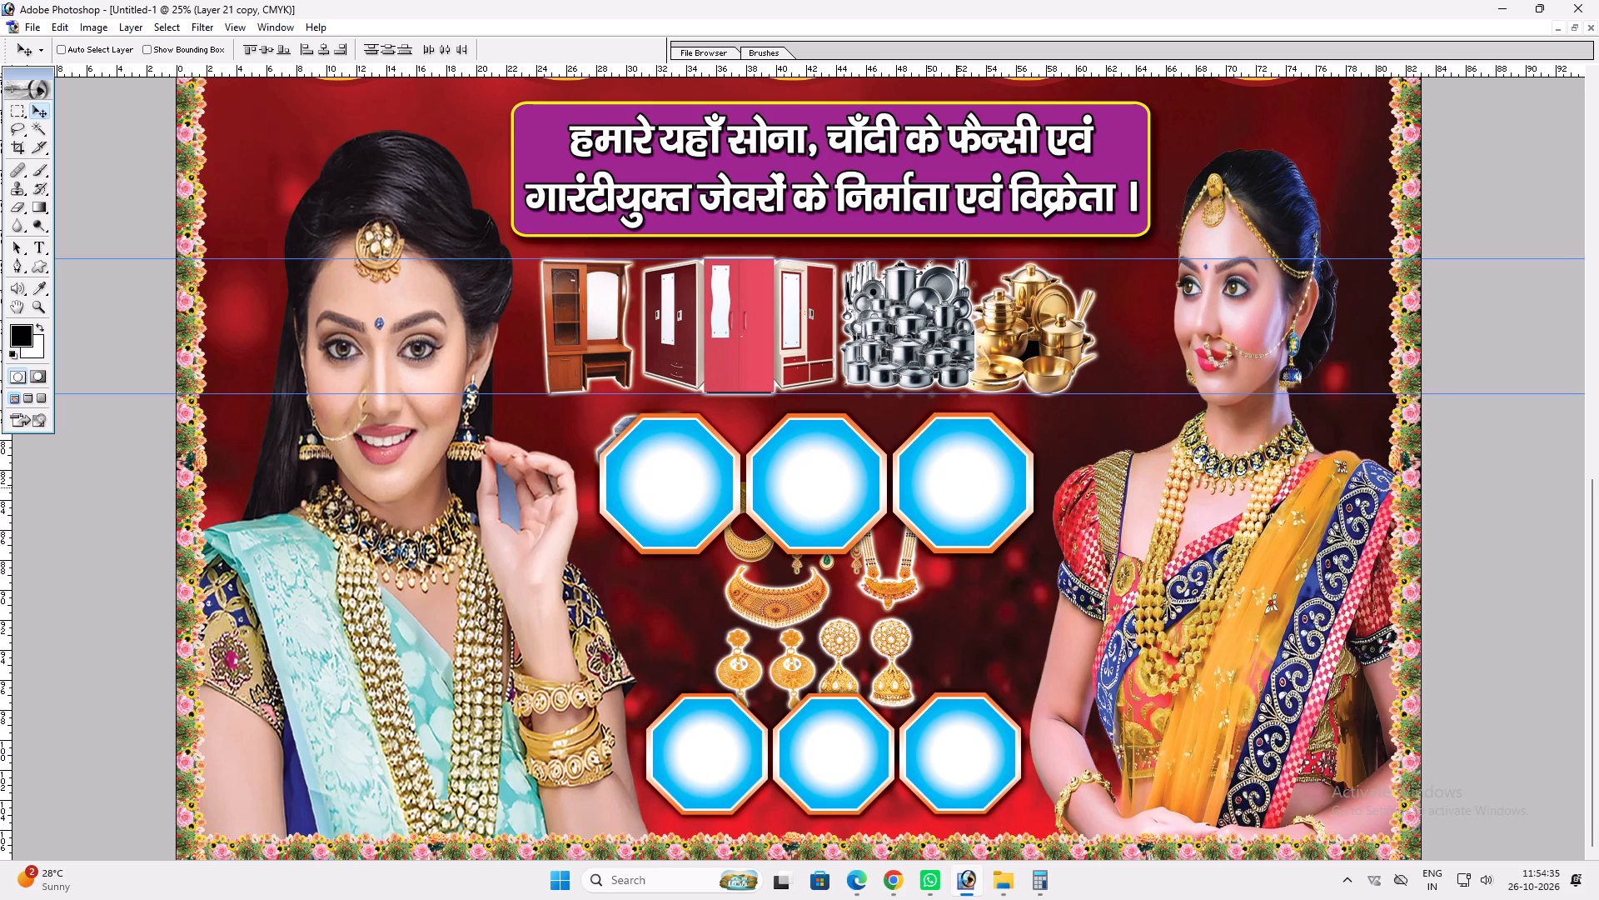
left_click_drag(953, 520, 966, 615)
key("ctrl+t")
left_click_drag(1044, 537, 1034, 538, "alt+shift")
key("shift+Return")
key("v")
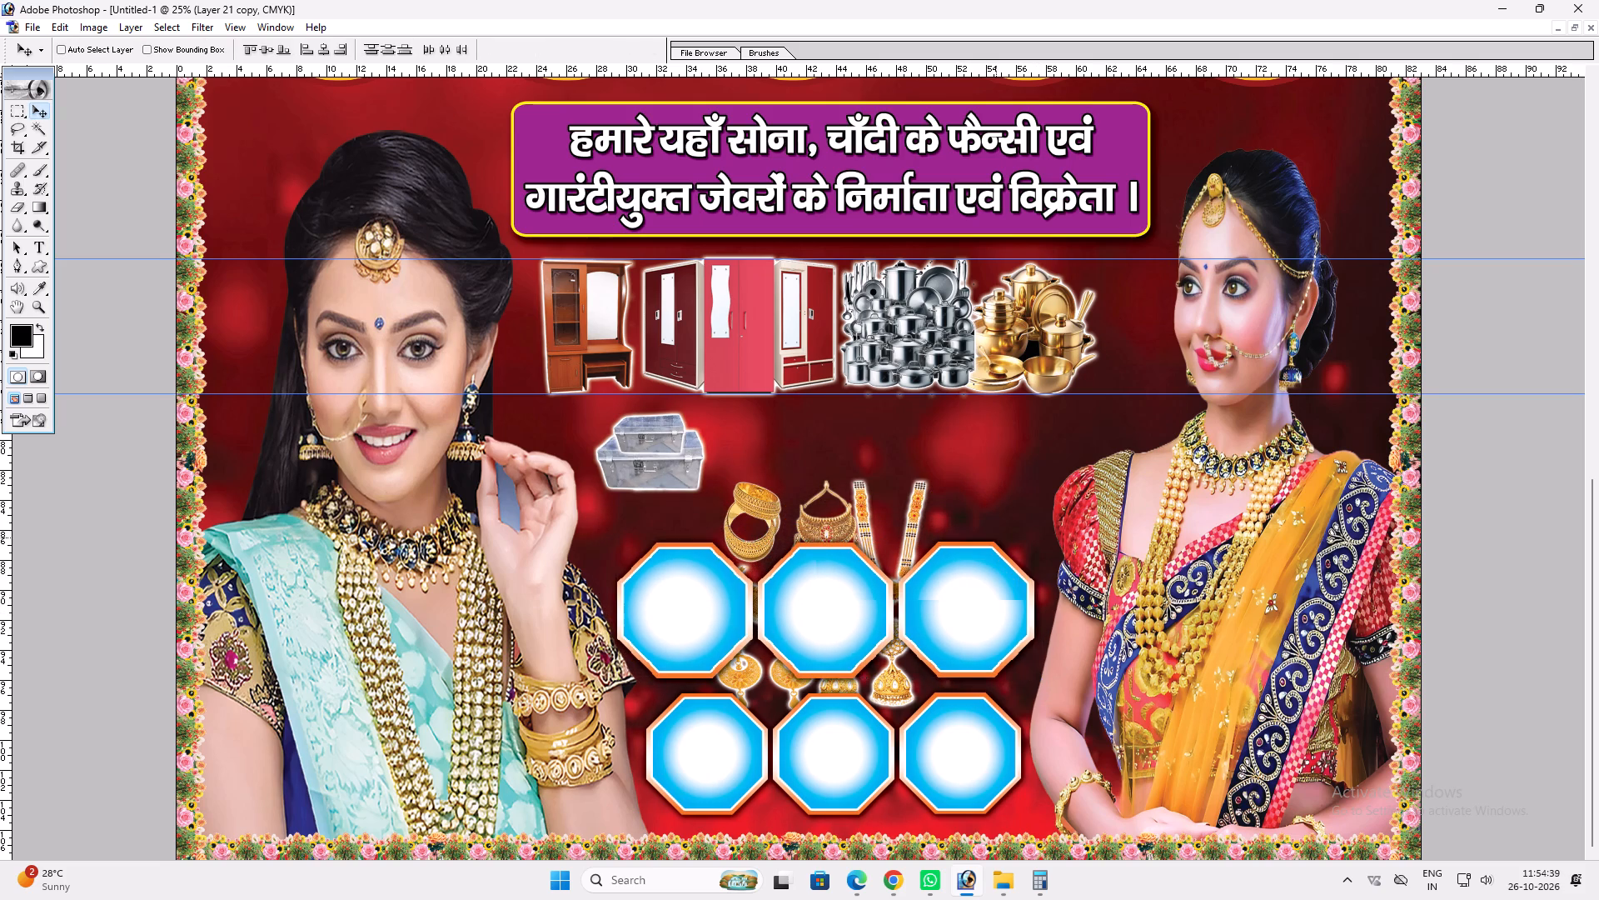
left_click(932, 572)
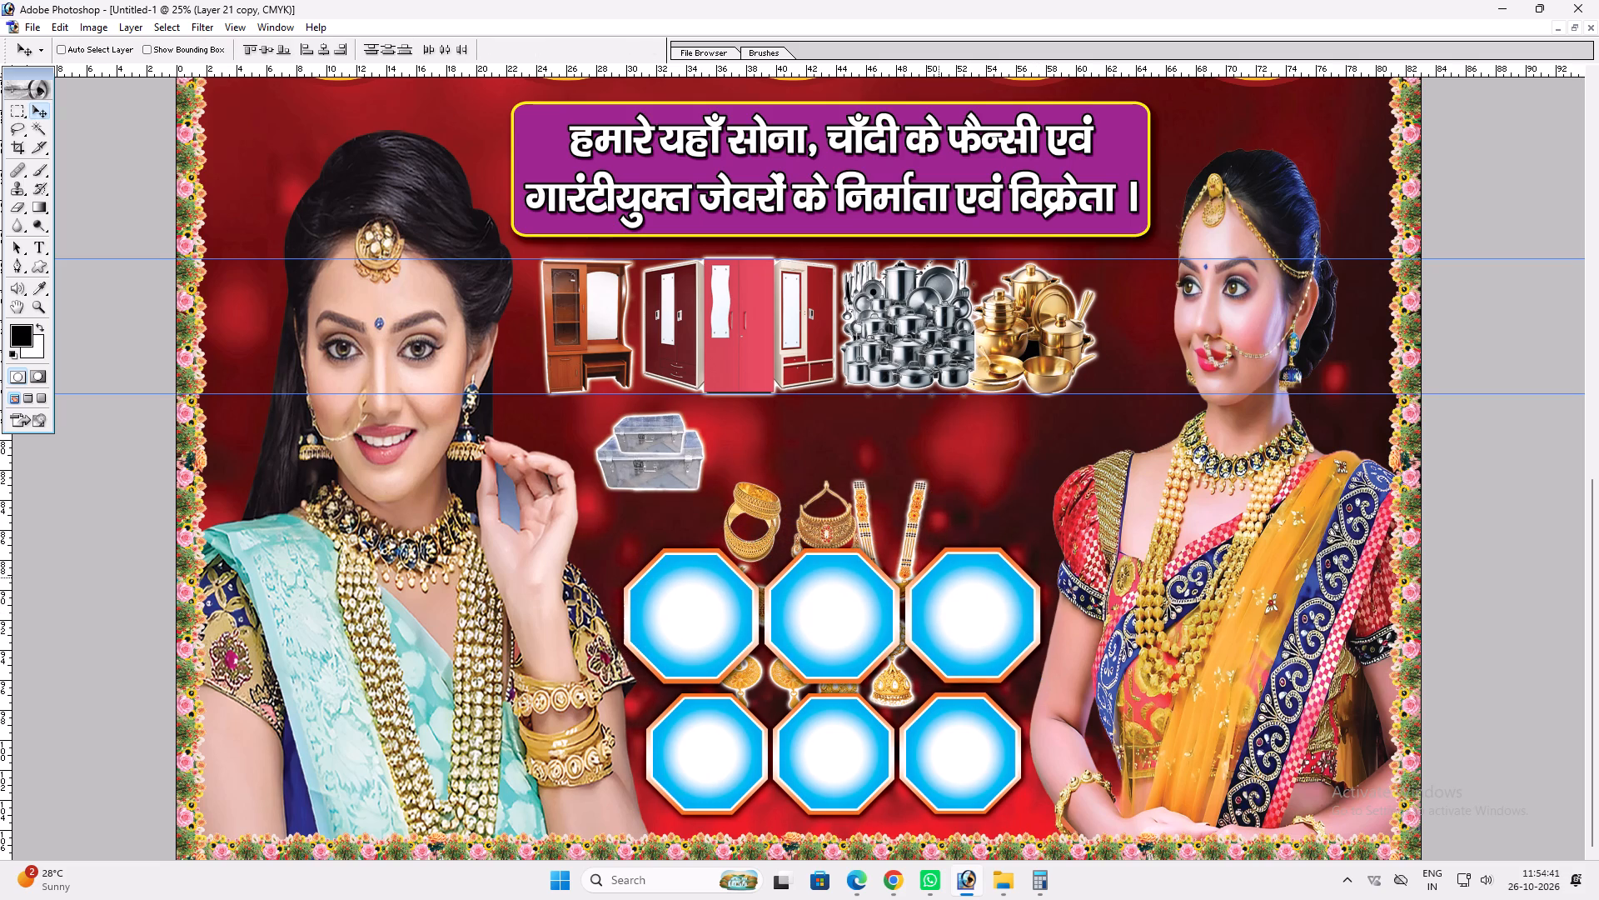
key("space")
left_click_drag(922, 592, 880, 513)
Bring the gold bangles to the front, place them in the first upper octagon and enlarge them to about 149.9% width and 131.6% height.
right_click(737, 501)
left_click(772, 516)
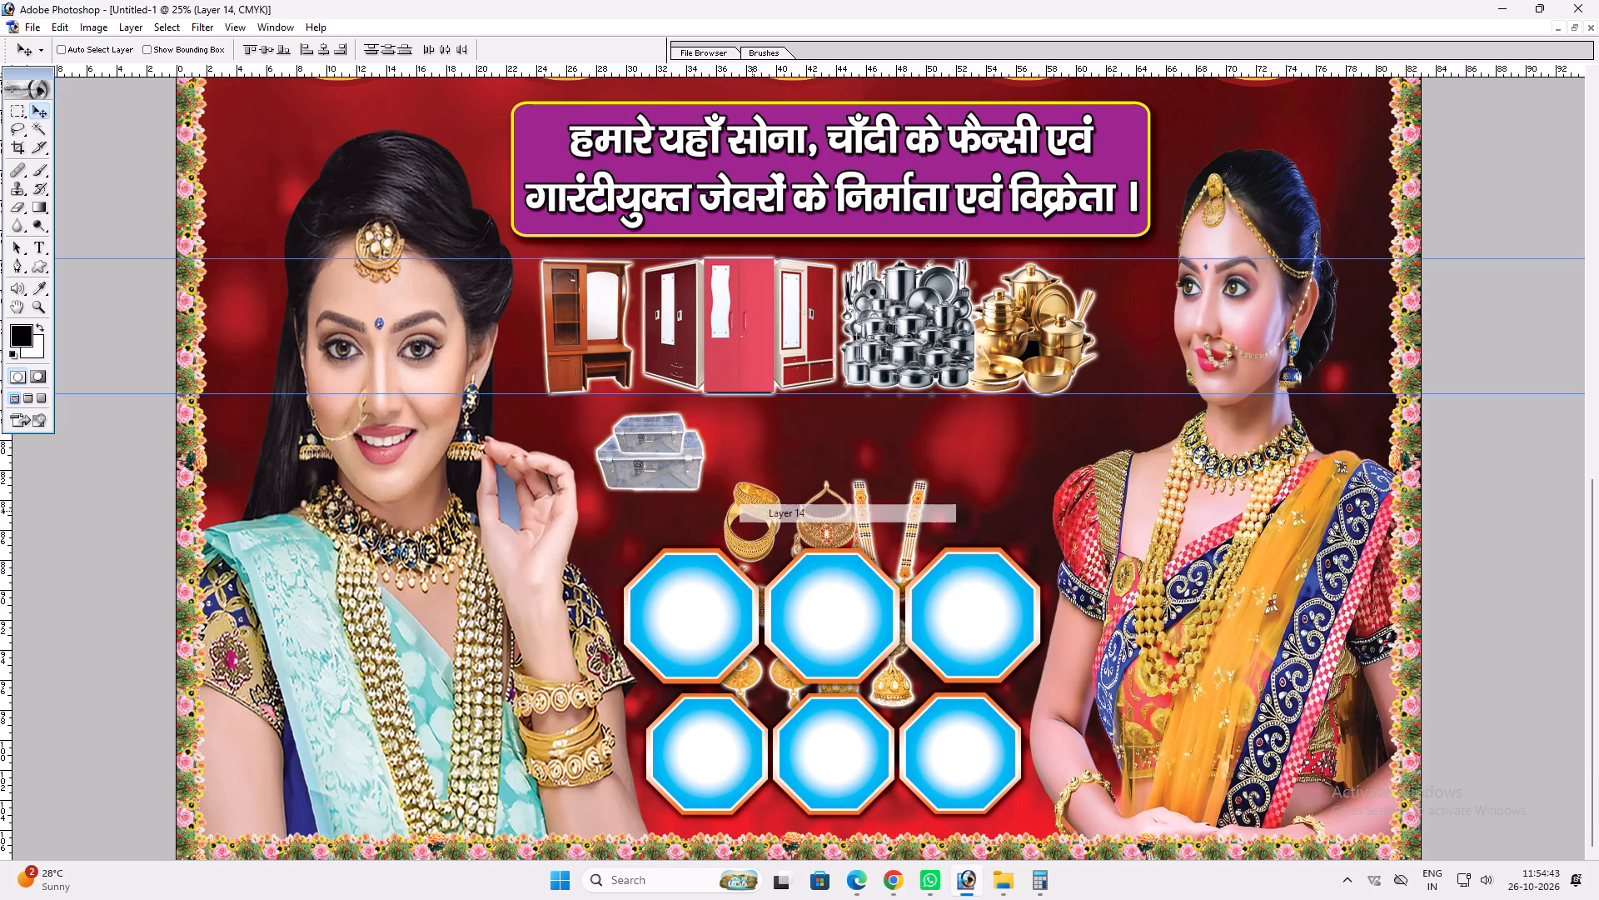
right_click(740, 505, "ctrl+shift")
left_click(761, 513, "ctrl+shift")
key("ctrl+shift+bracketright")
key("v")
left_click_drag(759, 514, 718, 562)
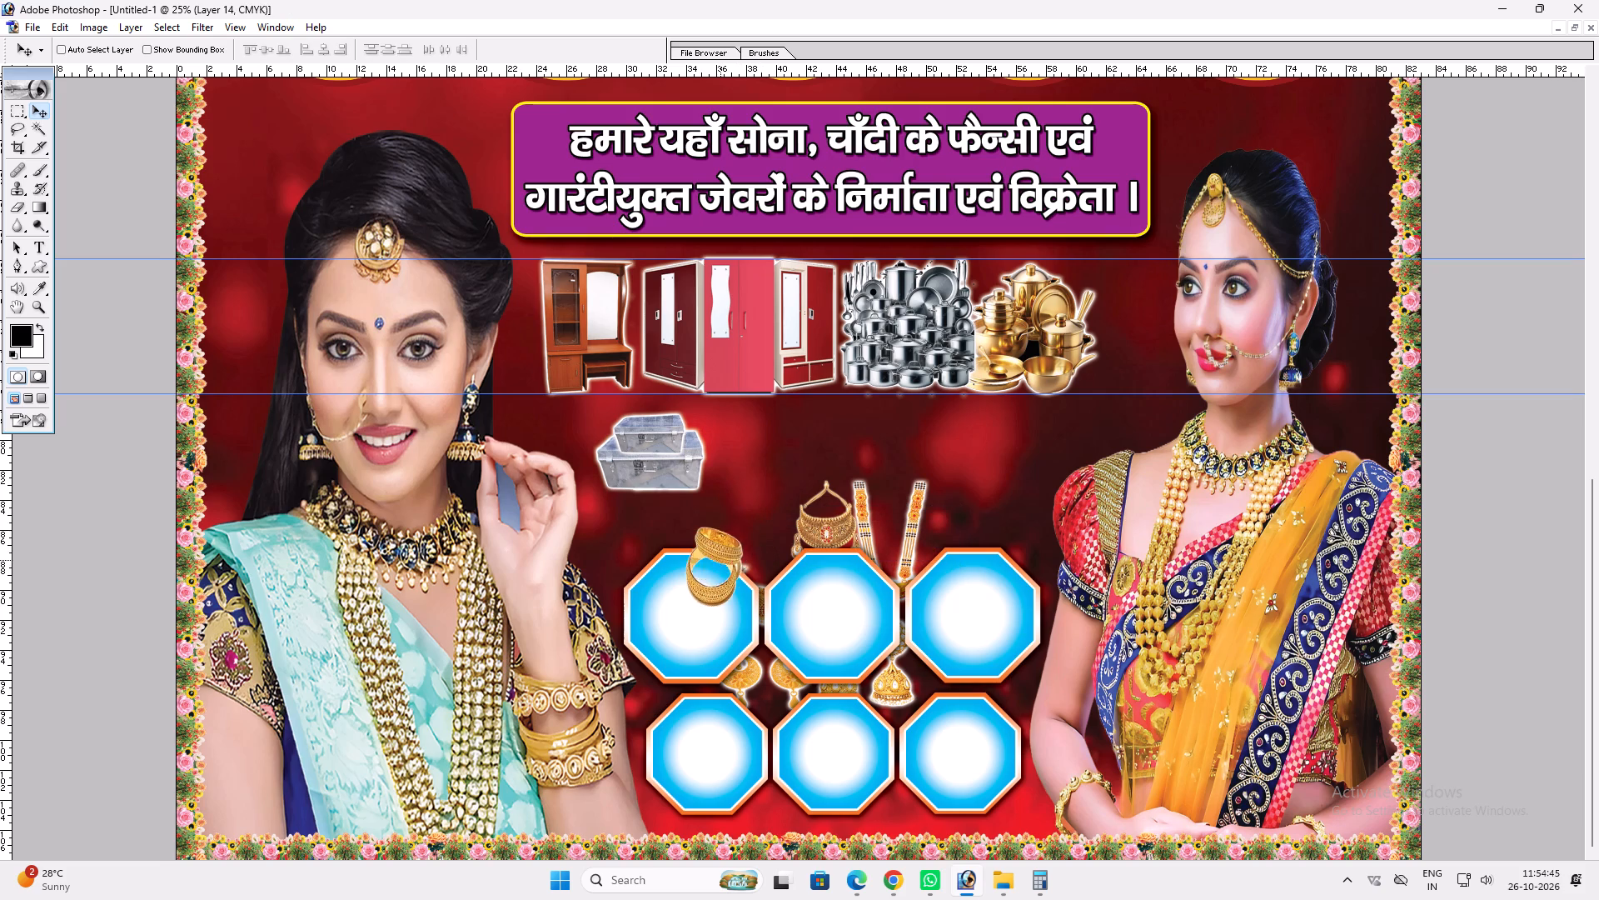
left_click_drag(718, 562, 687, 616)
key("ctrl+t")
left_click_drag(706, 589, 726, 572, "shift")
left_click_drag(726, 599, 736, 600, "shift")
left_click(732, 657, "shift")
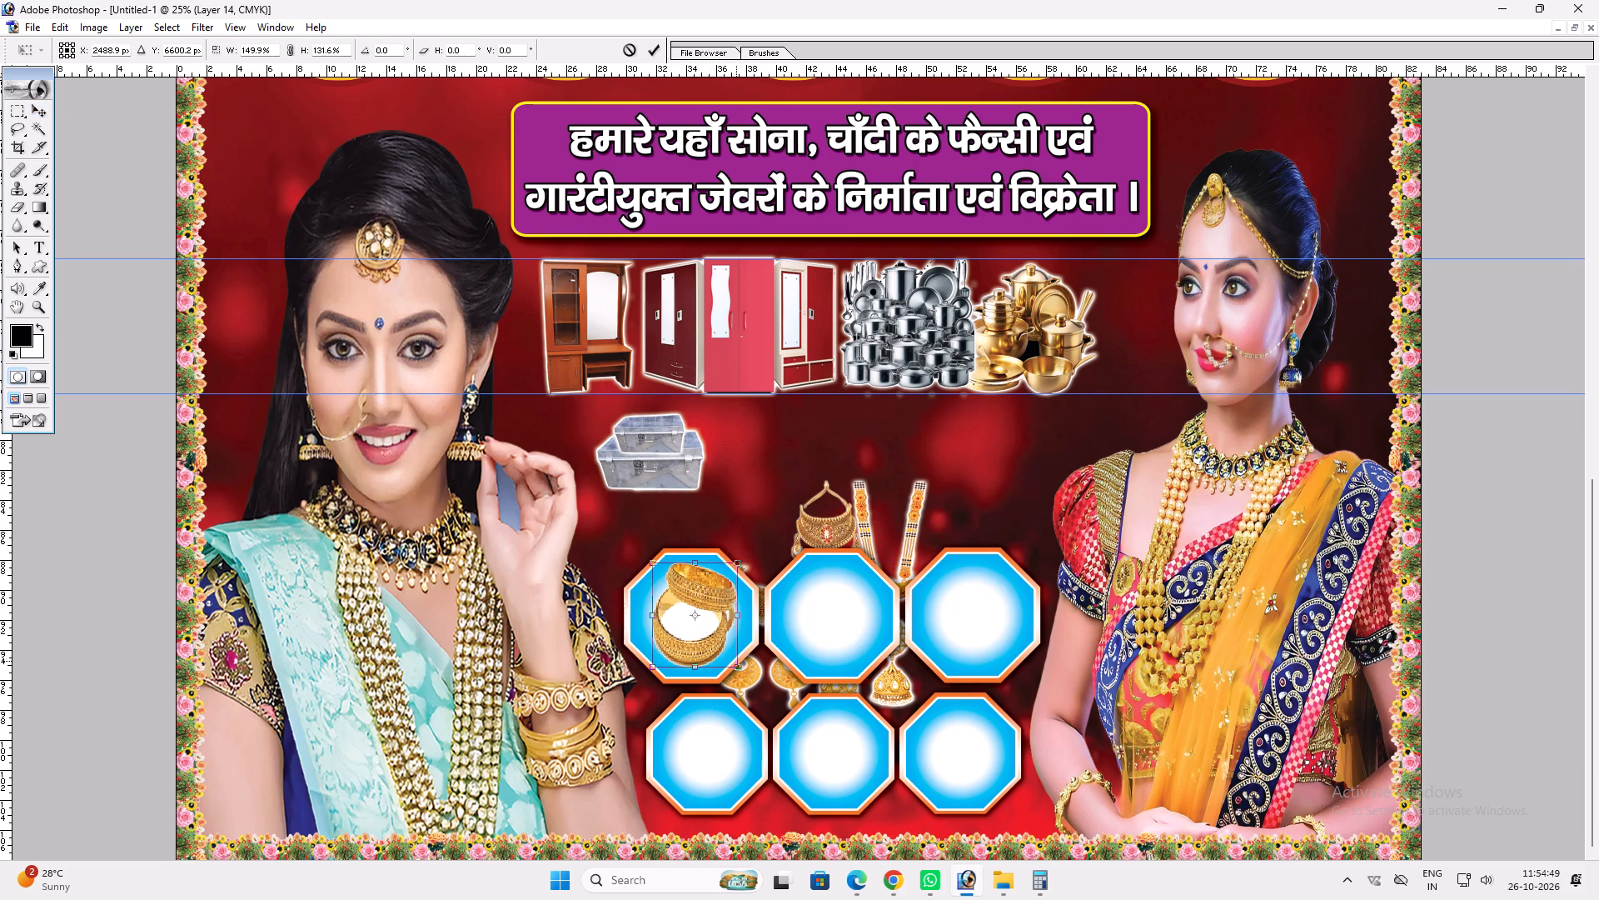
key("shift+Return")
key("v")
left_click(677, 622)
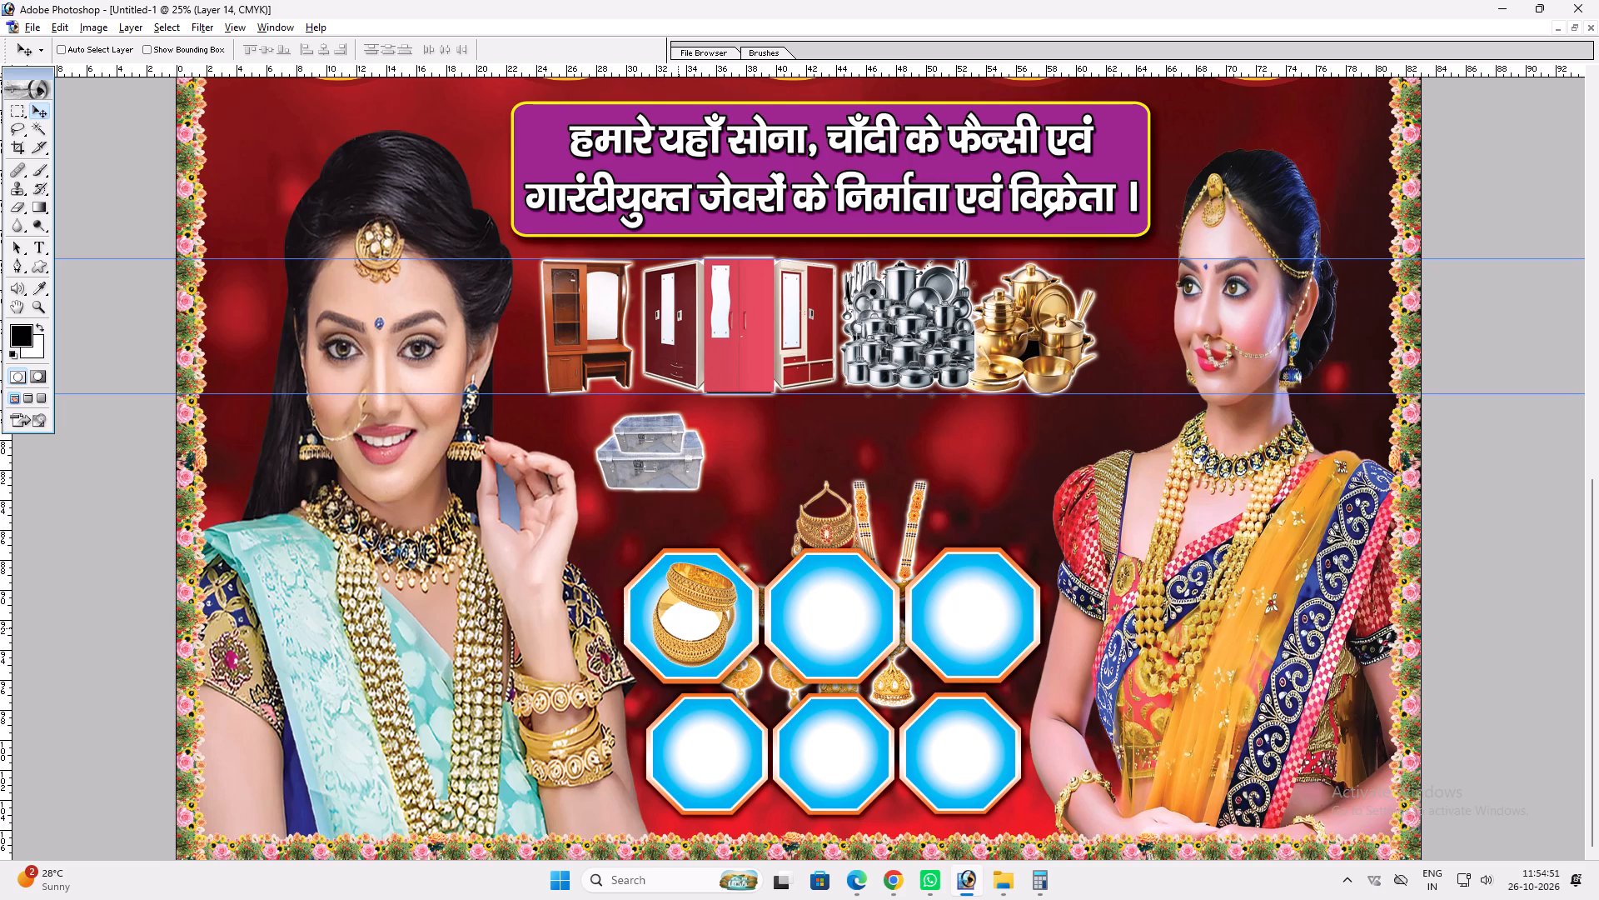
Add a drop shadow to the bangles with increased distance and reduced opacity, and copy their layer style.
key("alt+l")
type("yd")
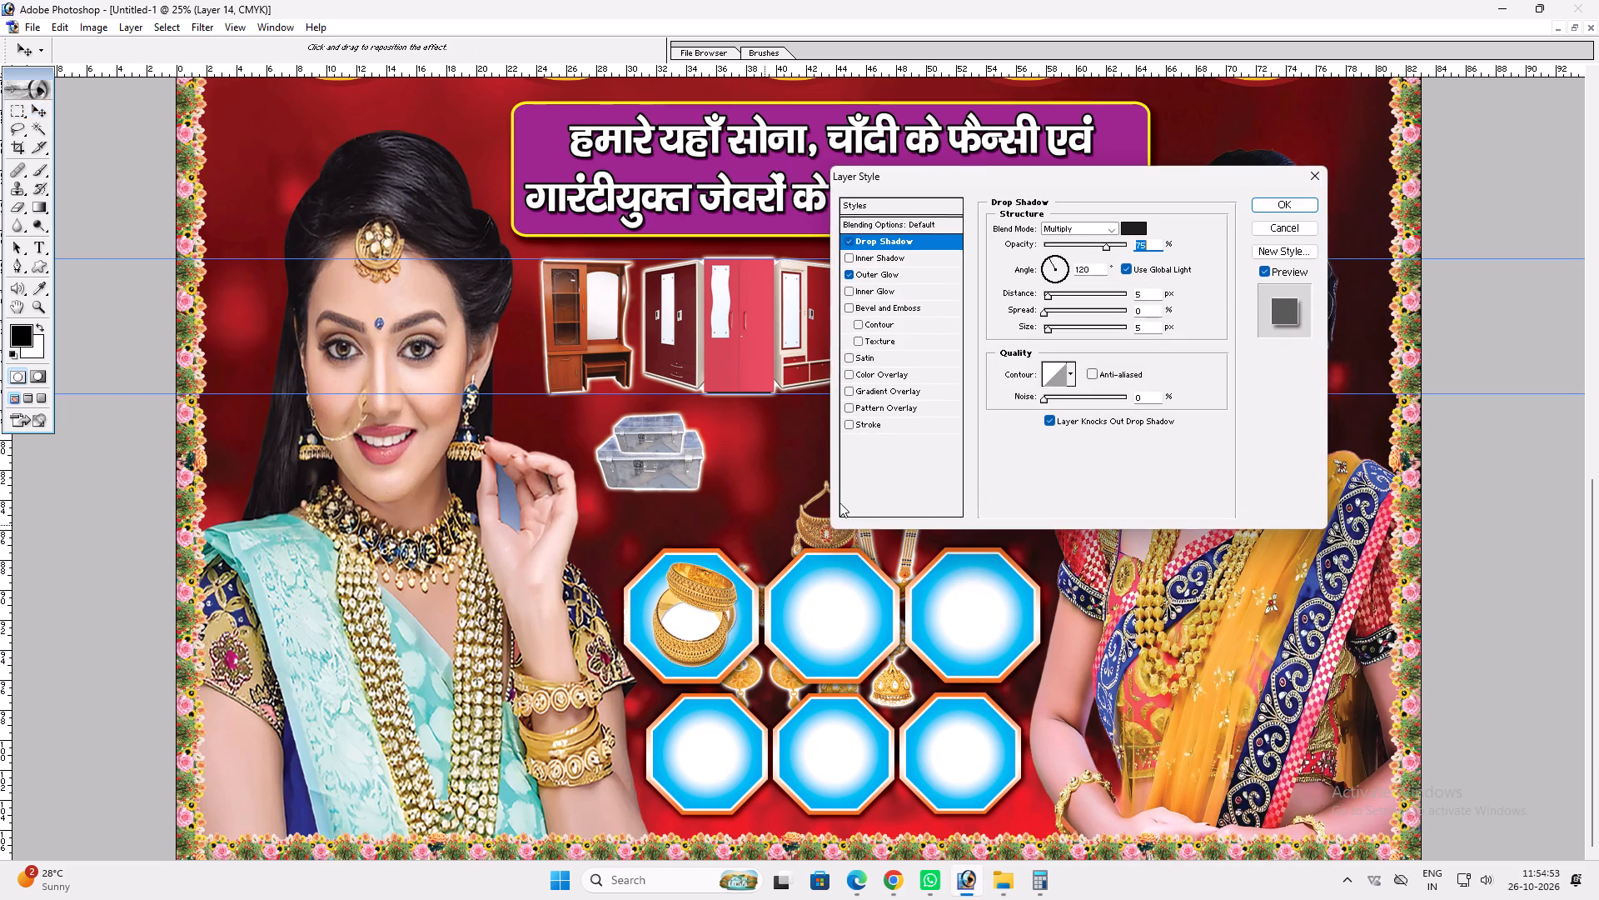
left_click(1056, 294)
left_click(1056, 294)
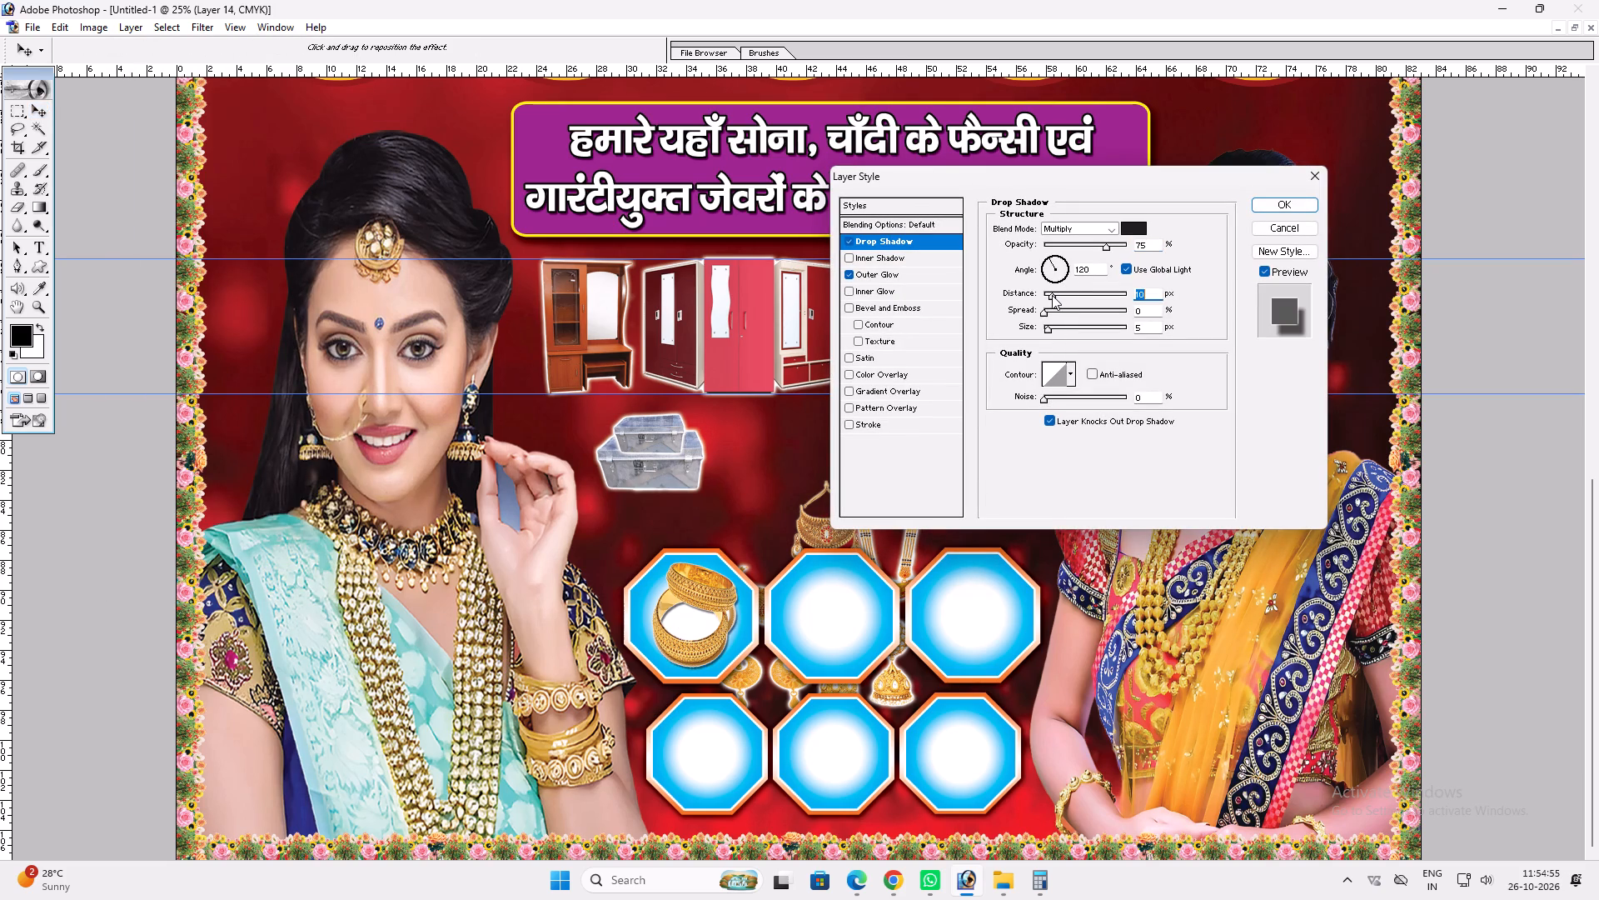
left_click_drag(1086, 242, 1076, 244)
key("Return")
type("vv")
key("alt+l")
key("alt+y")
key("alt+c")
key("v")
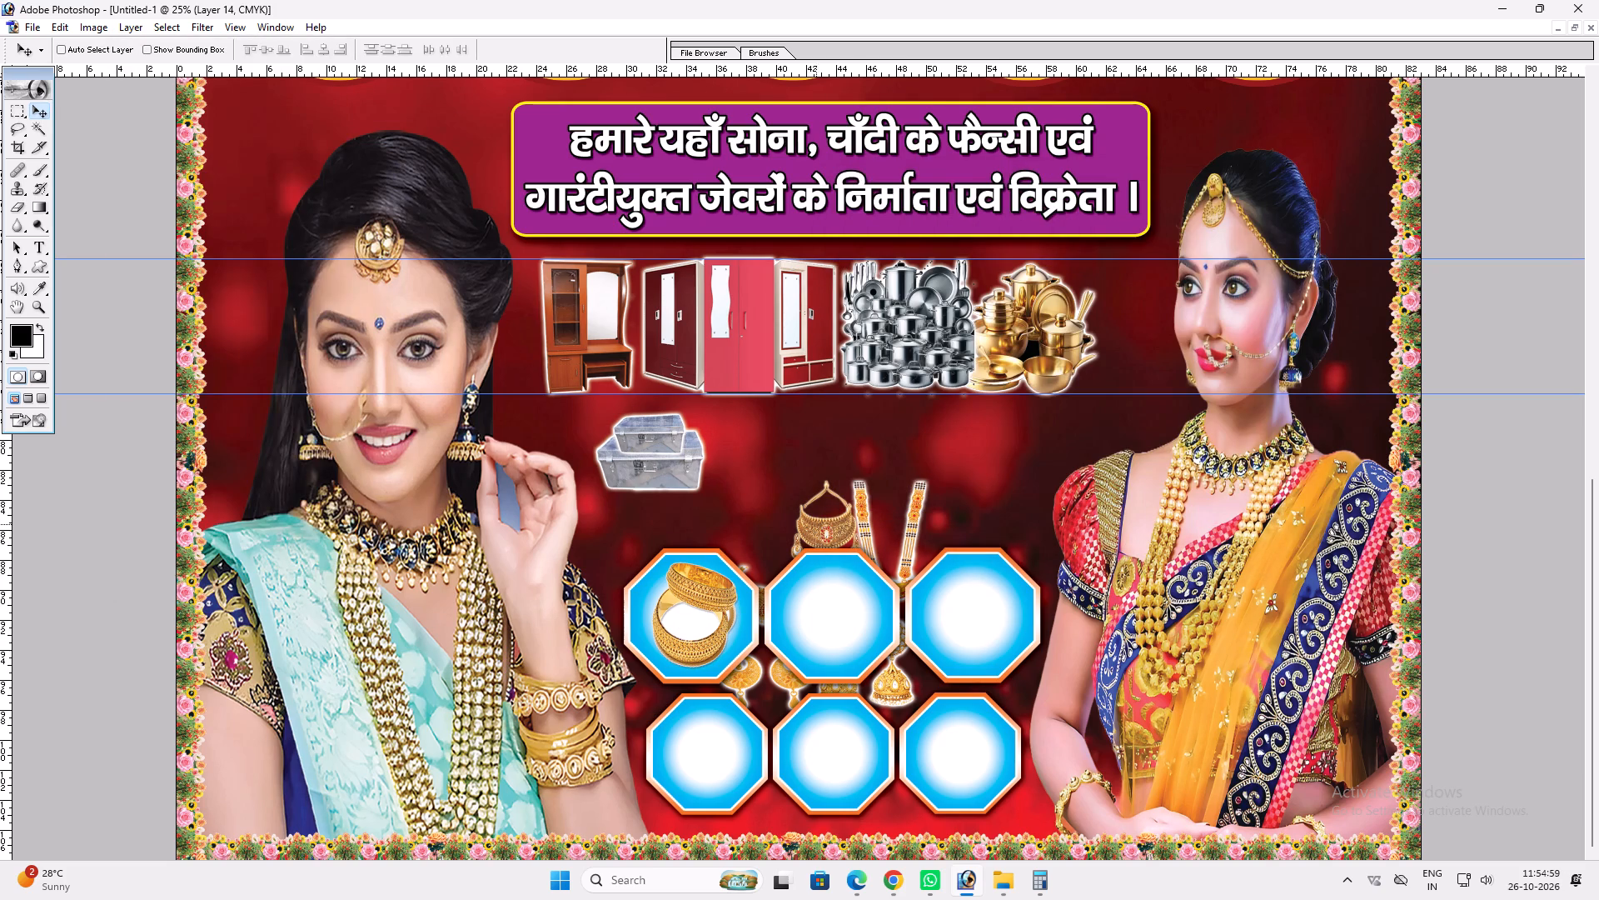
Bring the necklace with hanging earrings to the front, paste the bangles' layer style on it and centre it in the middle upper octagon.
right_click(814, 525)
left_click(829, 528)
right_click(814, 521, "ctrl+shift")
left_click_drag(827, 523, 838, 528, "ctrl+shift")
key("ctrl+shift+bracketright")
key("alt+l")
key("alt+y")
type("pvv")
left_click_drag(825, 517, 830, 608)
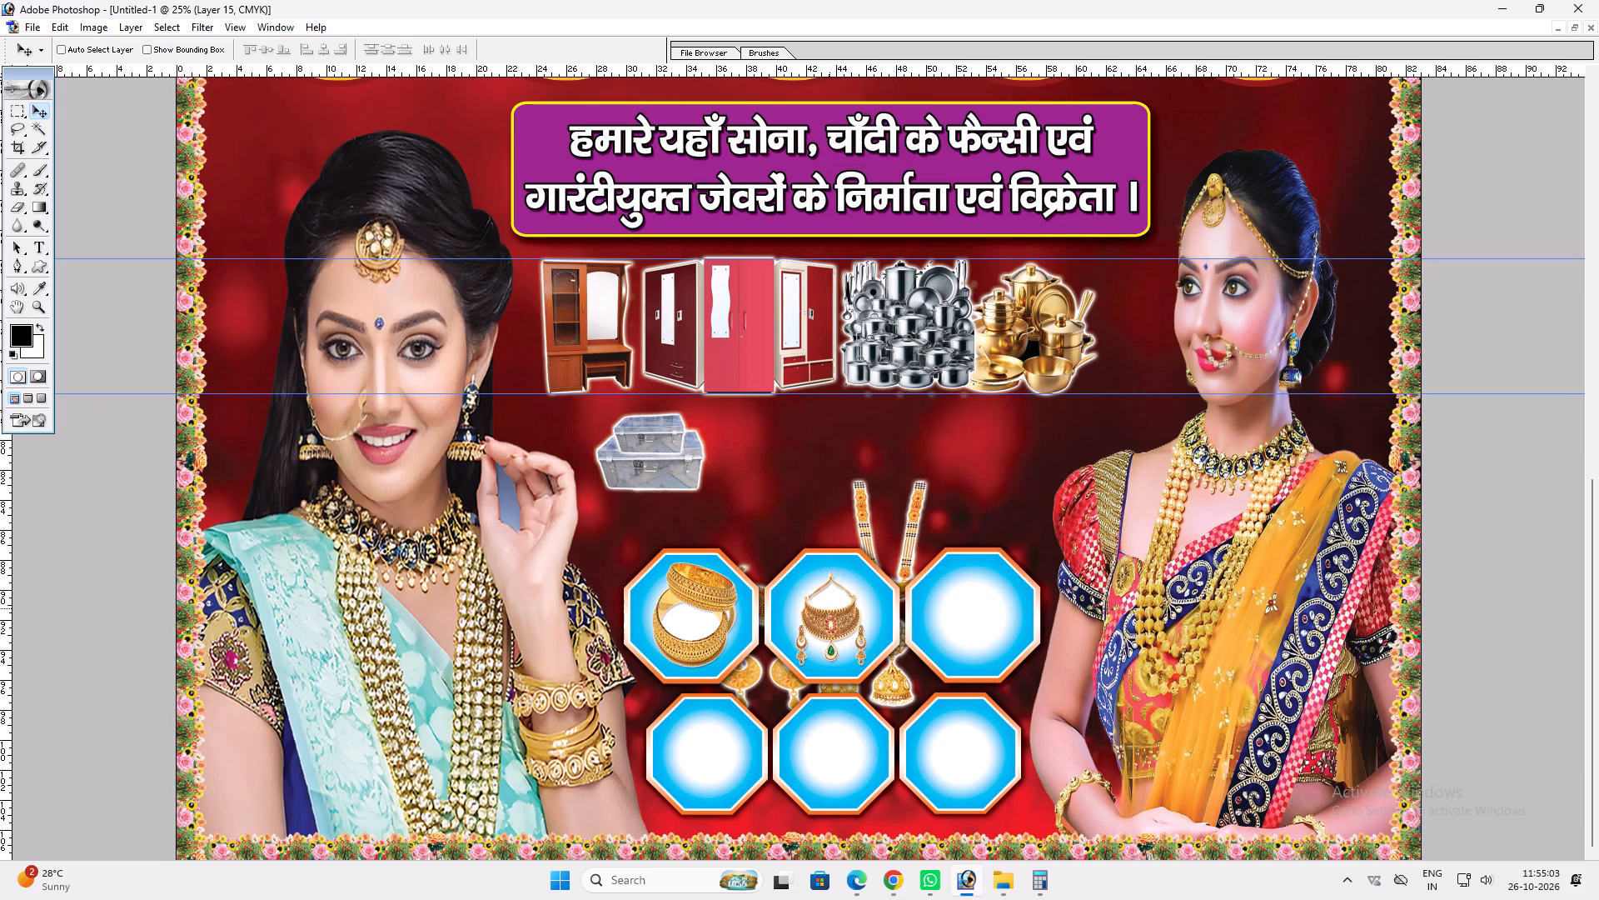
left_click_drag(830, 608, 833, 604)
key("ctrl+t")
left_click(853, 562, "shift")
key("shift+Return")
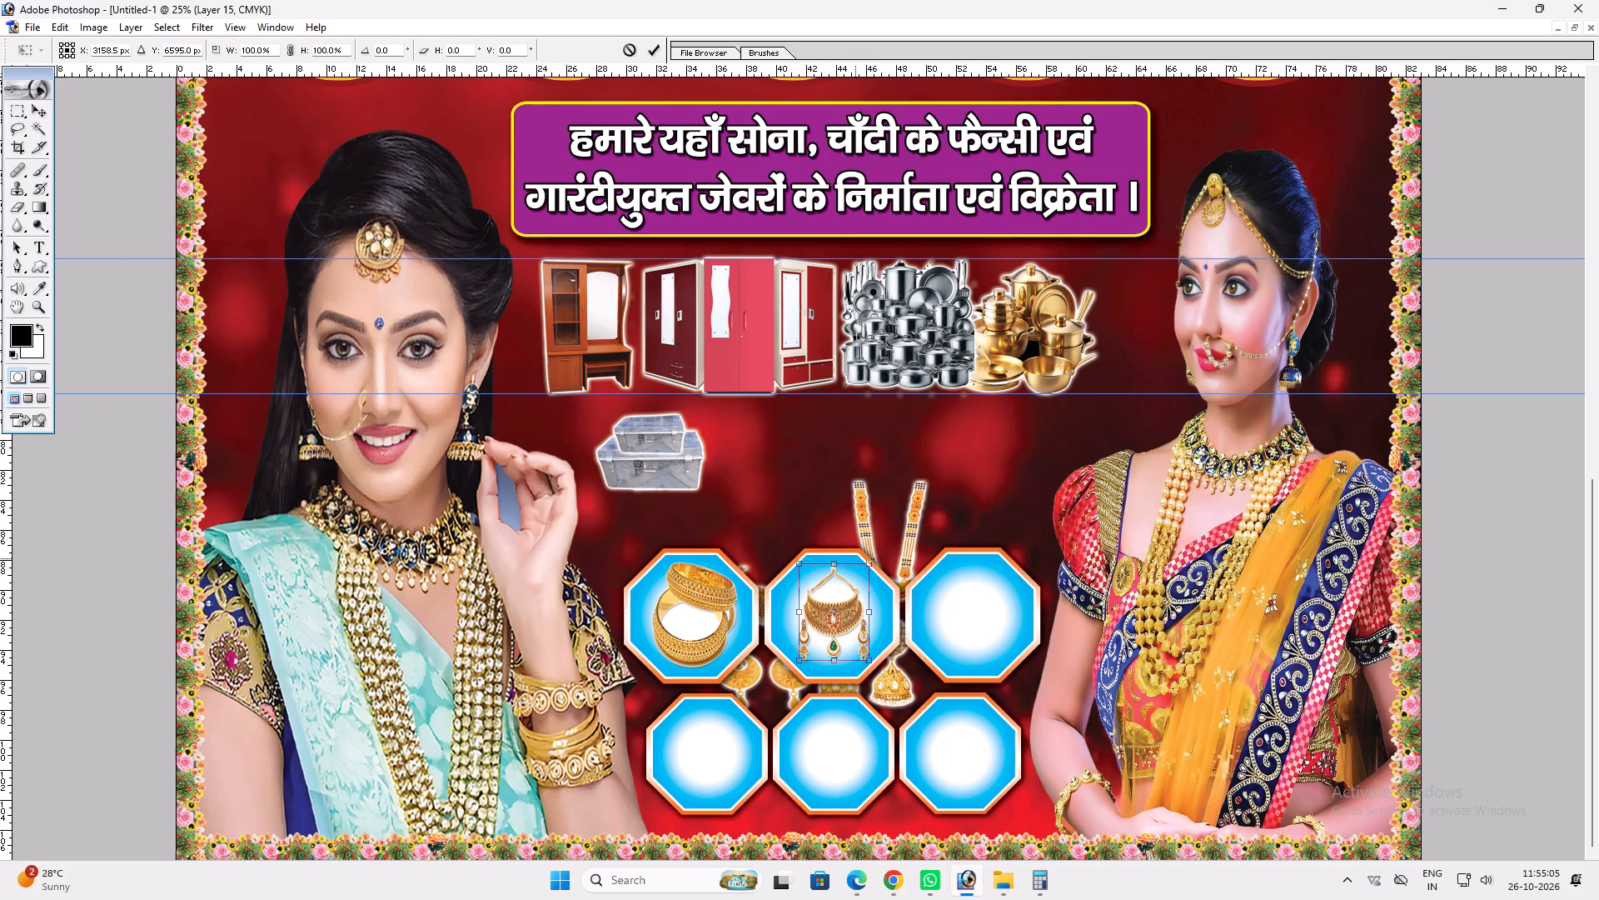
key("v")
Bring the long necklace to the front, paste the copied layer style and fit it scaled down inside the third upper octagon.
right_click(904, 560)
left_click(923, 567)
right_click(909, 567, "ctrl+shift")
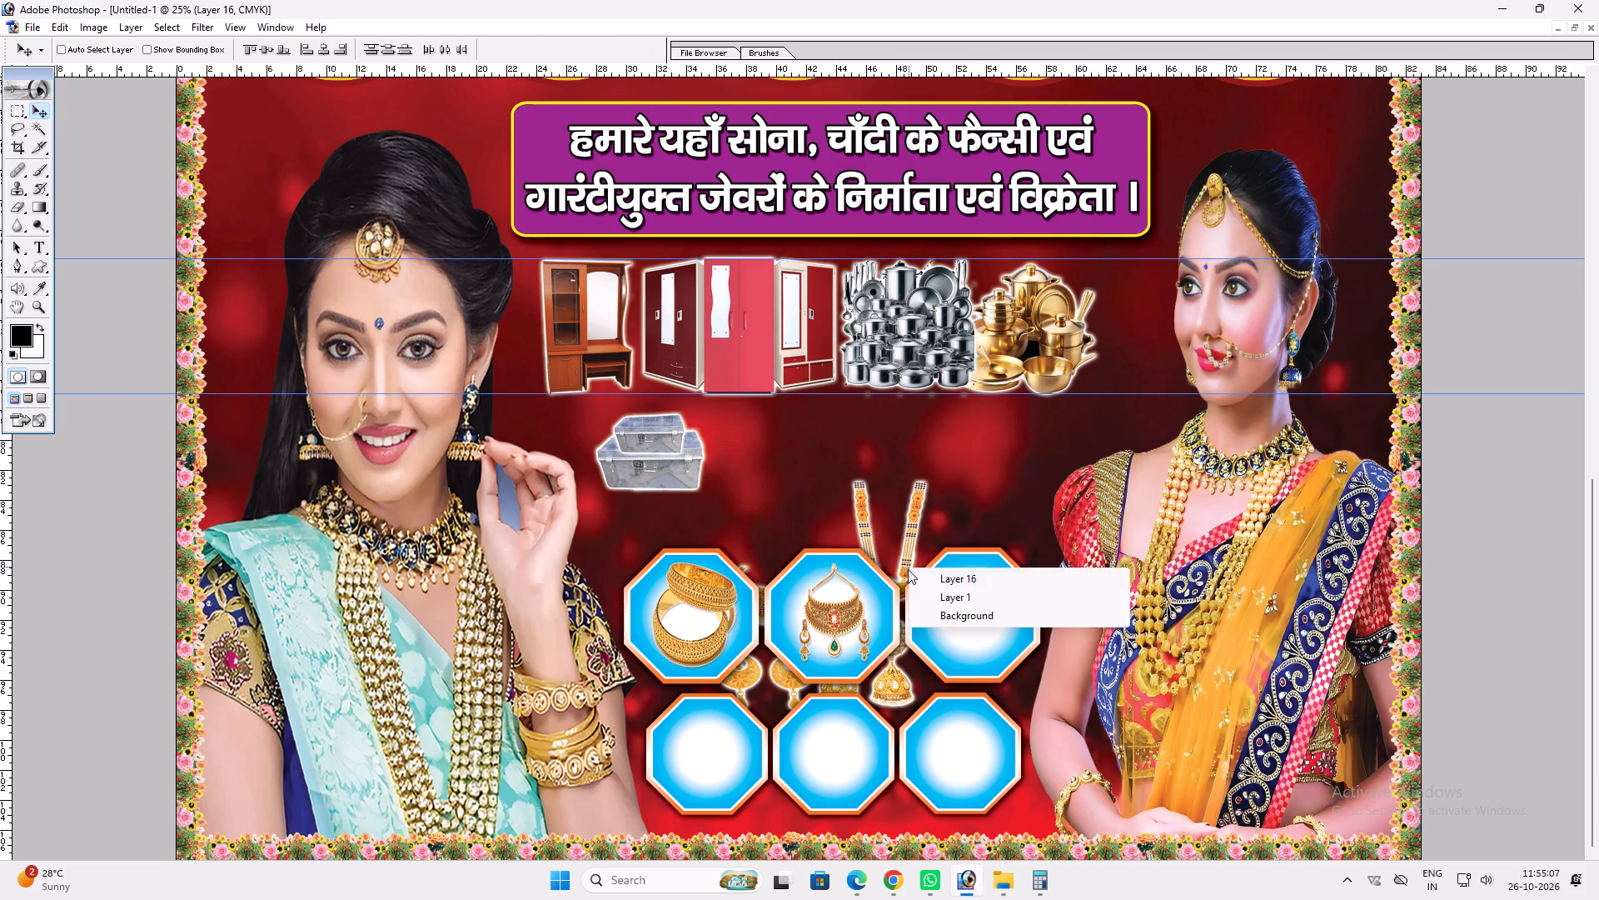
left_click(926, 574, "ctrl+shift")
left_click_drag(914, 575, 937, 506)
key("ctrl+shift+bracketright")
key("alt+l")
key("alt+y")
type("pv")
left_click_drag(917, 499, 975, 630)
key("ctrl+t")
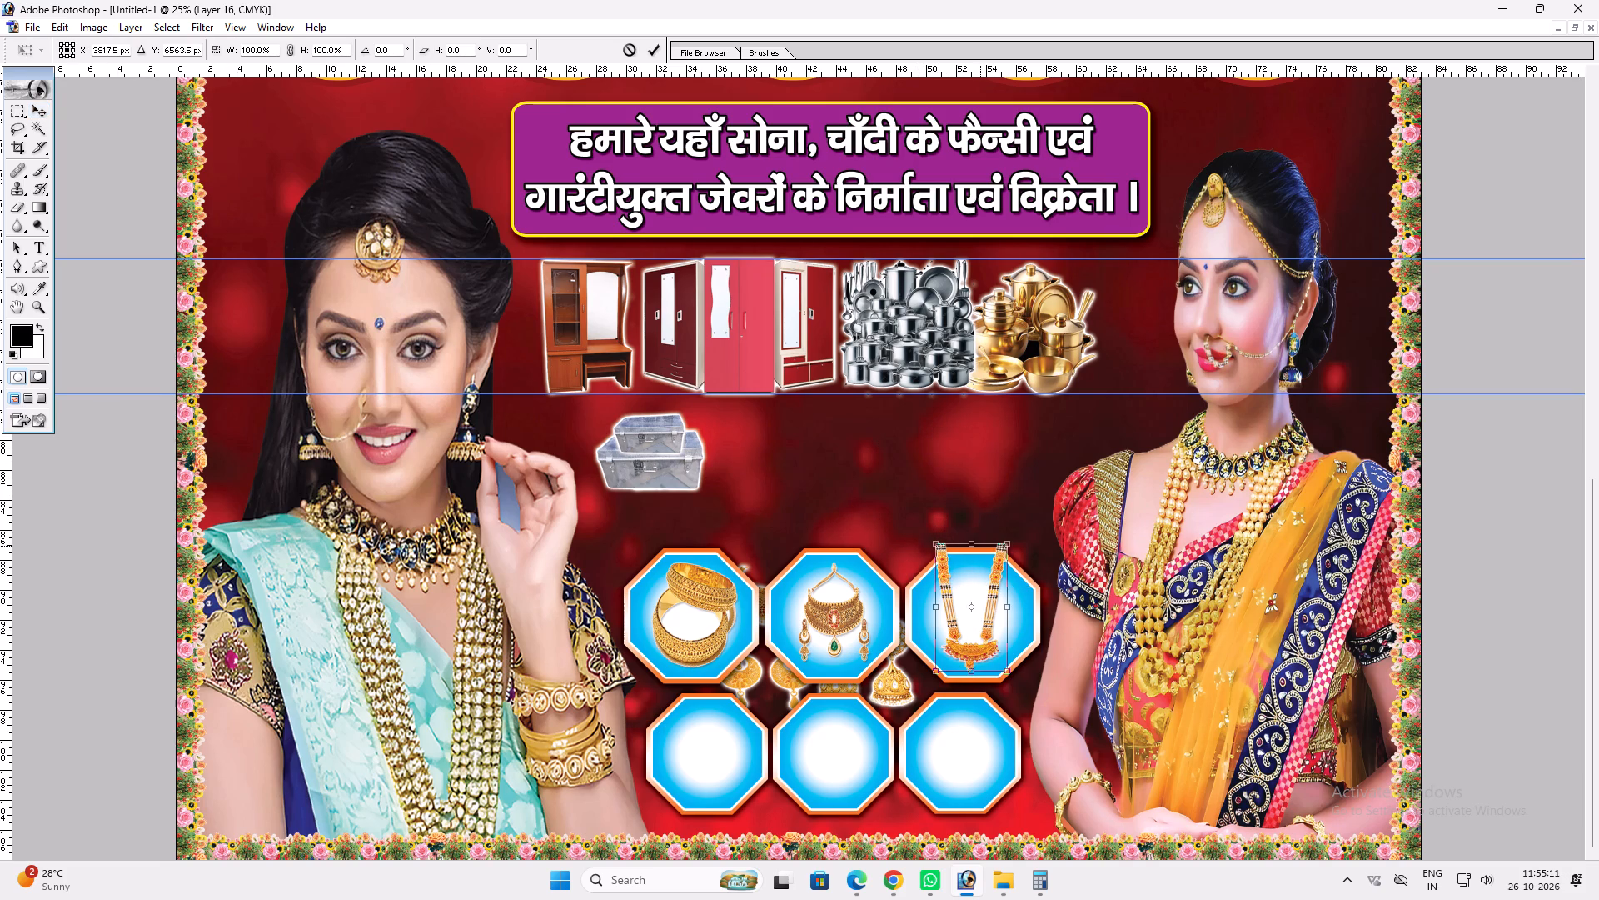
left_click_drag(940, 542, 961, 561, "shift")
key("shift+Return")
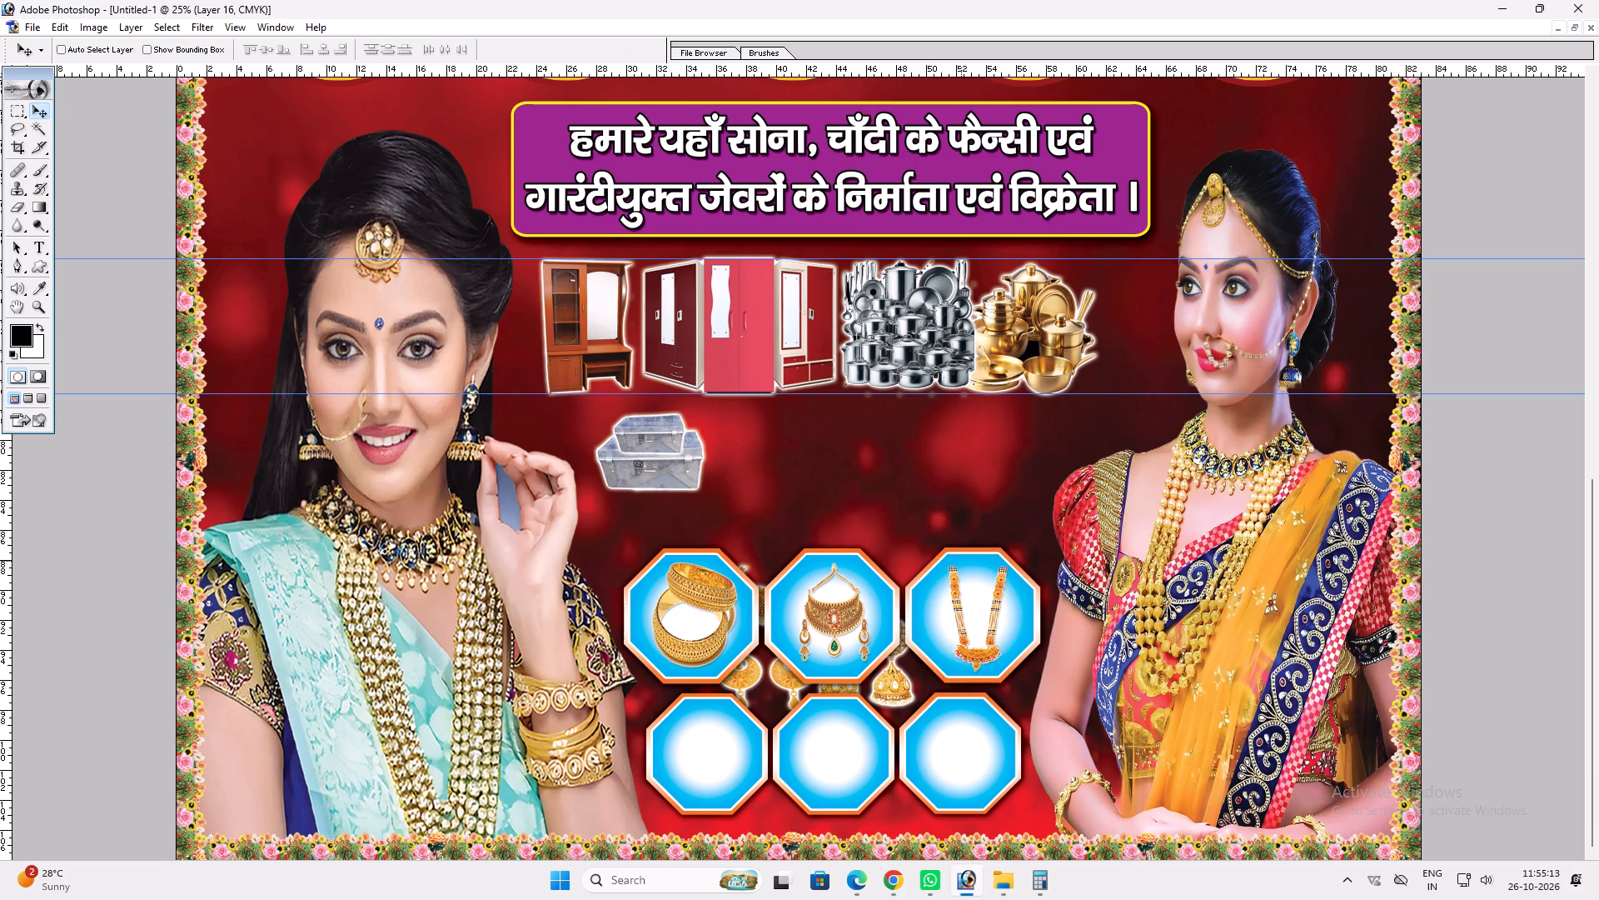
key("v")
Move the remaining linked necklace and earring pictures up into the open area above the octagonal frames.
right_click(893, 696)
left_click(925, 700)
left_click_drag(899, 692, 905, 577)
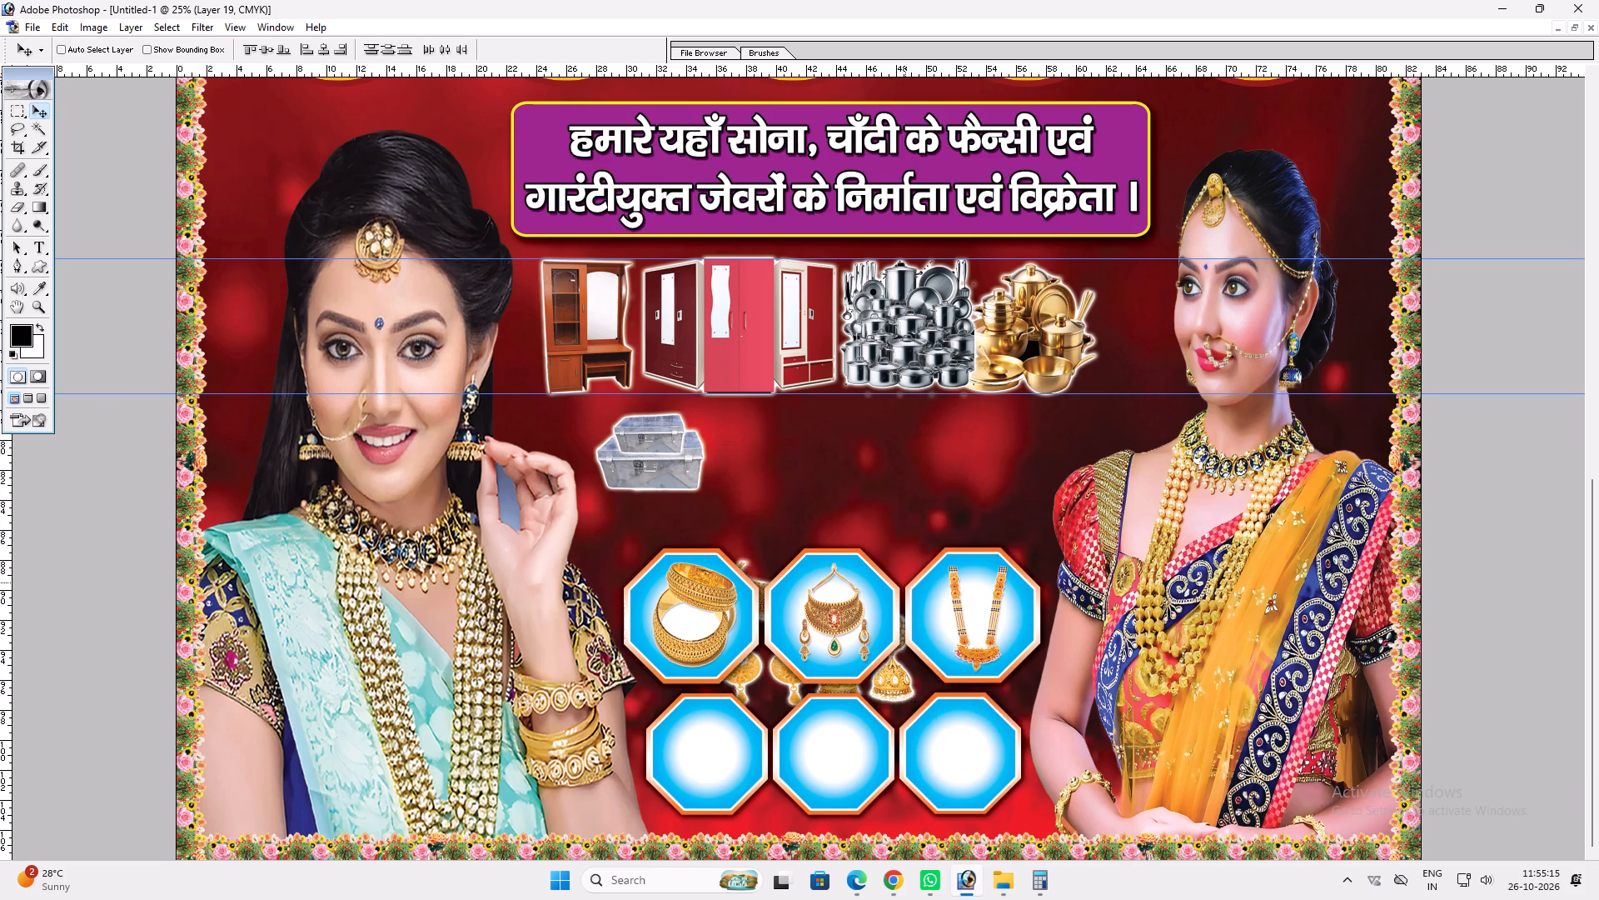
left_click_drag(905, 577, 910, 470)
Bring the jhumka earrings to the front, paste the copied style and fit them in the third lower octagon at about 75.9% width.
right_click(898, 462, "ctrl+shift")
left_click(932, 478, "ctrl+shift")
key("ctrl+shift+bracketright")
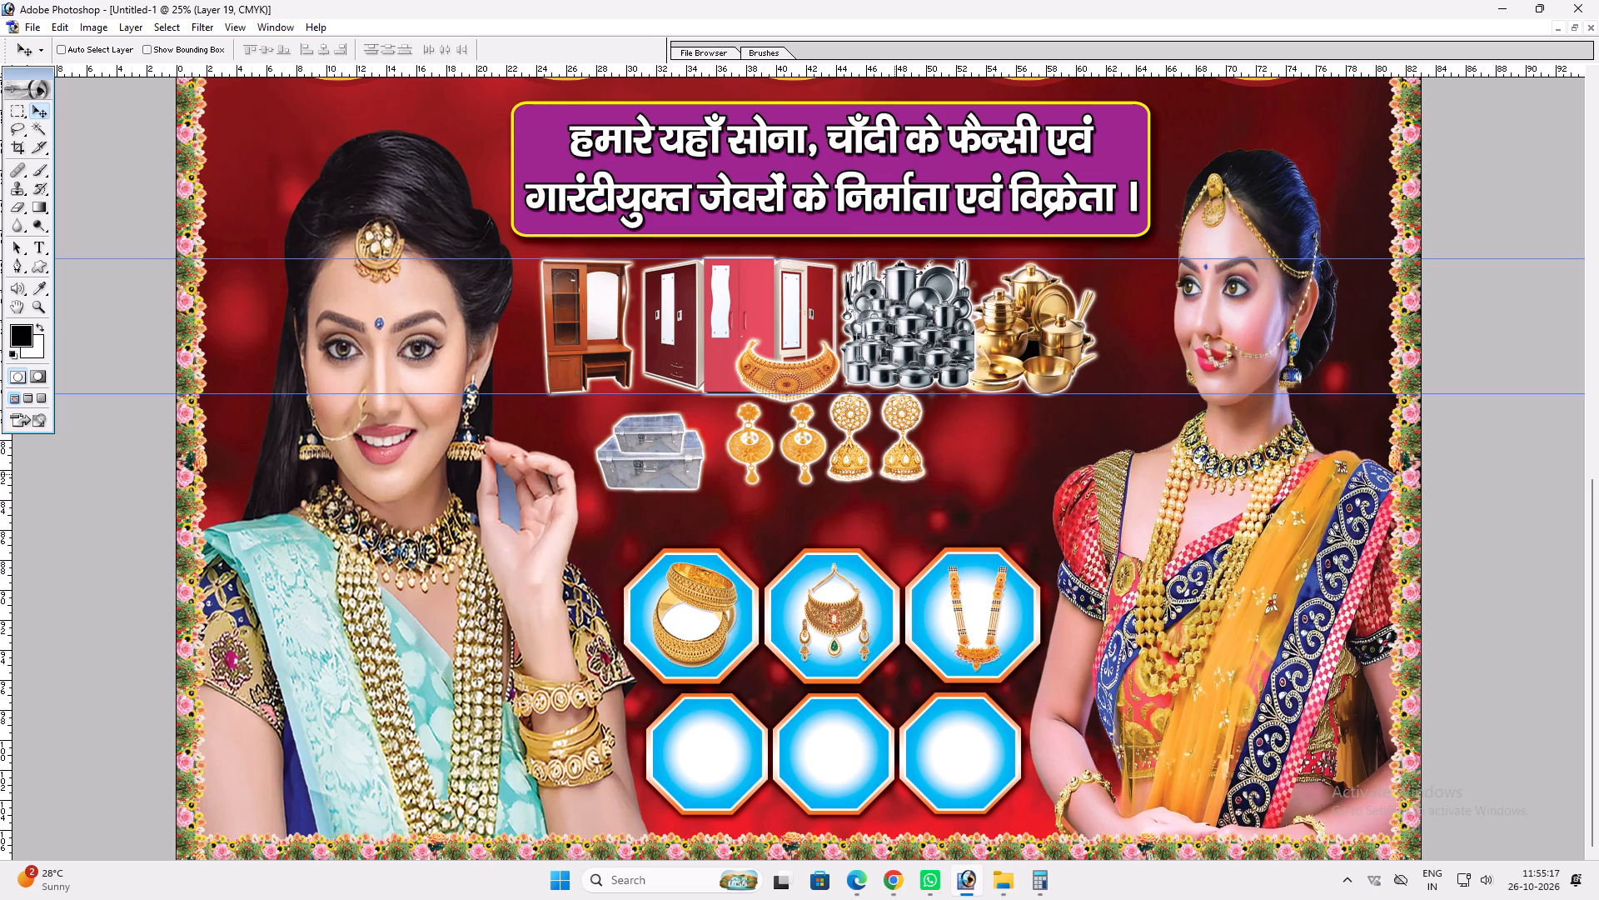
key("alt+l")
key("alt+y")
type("pv")
left_click_drag(848, 469, 933, 786)
key("ctrl+t")
left_click_drag(1006, 753, 994, 754, "shift")
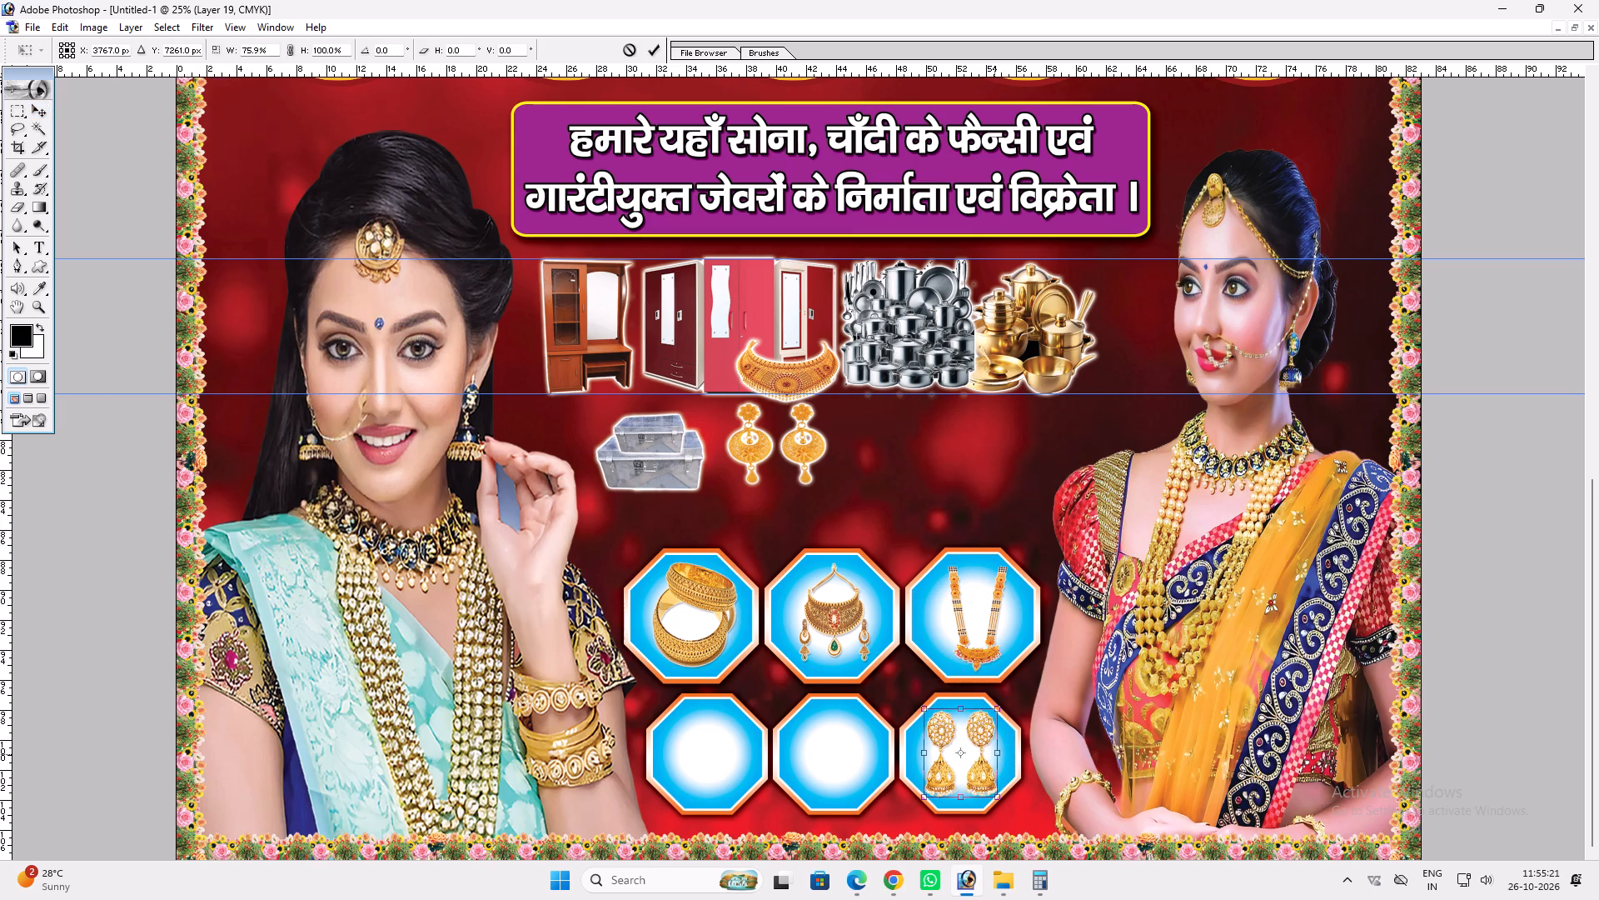
key("Return")
key("v")
key("Up")
key("Up")
type("vv")
key("v")
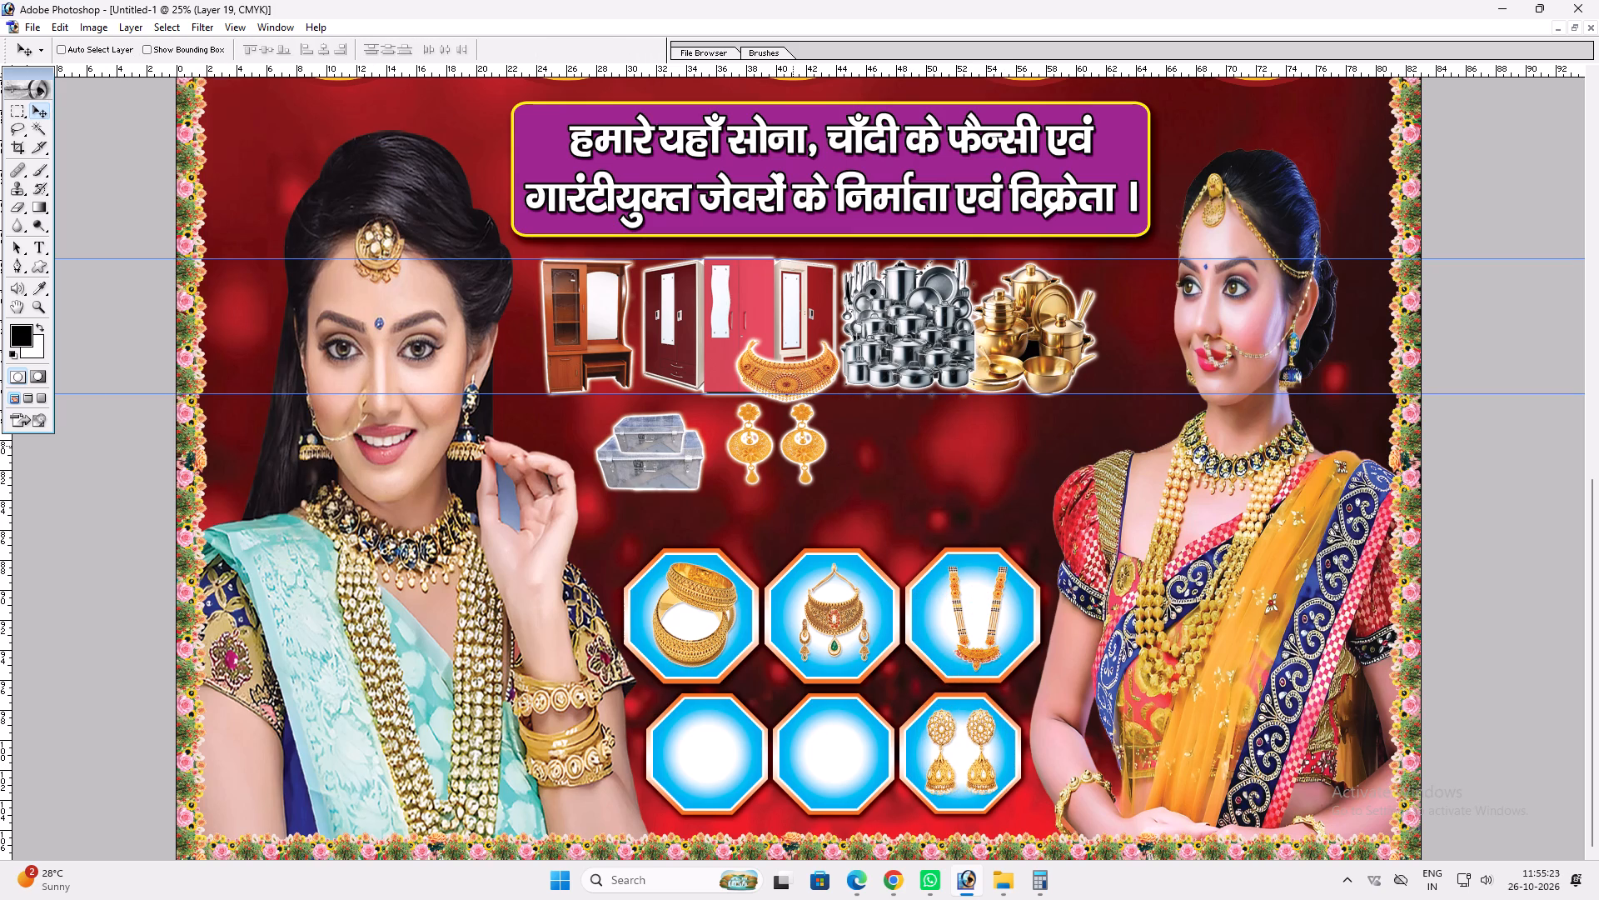
Place the round drop earrings in the middle lower octagon, bring them to the front, paste the copied style and narrow them to about 77.6% width.
right_click(795, 442)
left_click(819, 452)
right_click(791, 444, "ctrl+shift")
left_click(816, 456, "ctrl+shift")
left_click_drag(811, 454, 849, 759)
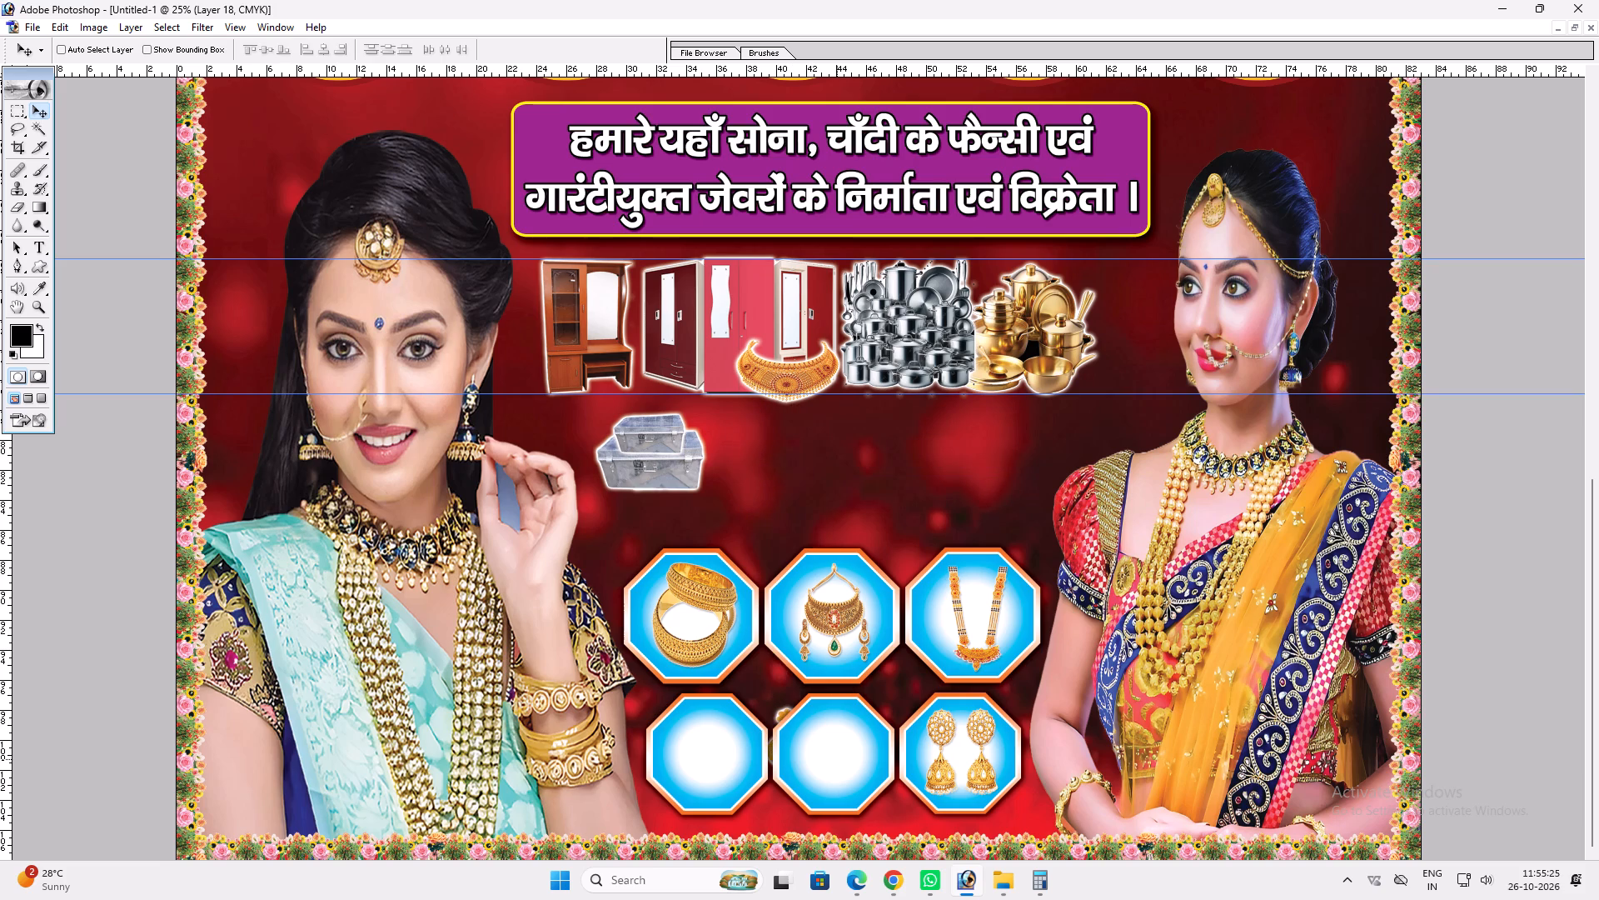
key("ctrl+shift+bracketright")
key("alt+l")
key("alt+y")
type("pv")
left_click_drag(836, 753, 850, 756)
key("ctrl+t")
left_click_drag(871, 734, 860, 732, "shift")
key("alt+shift+Return")
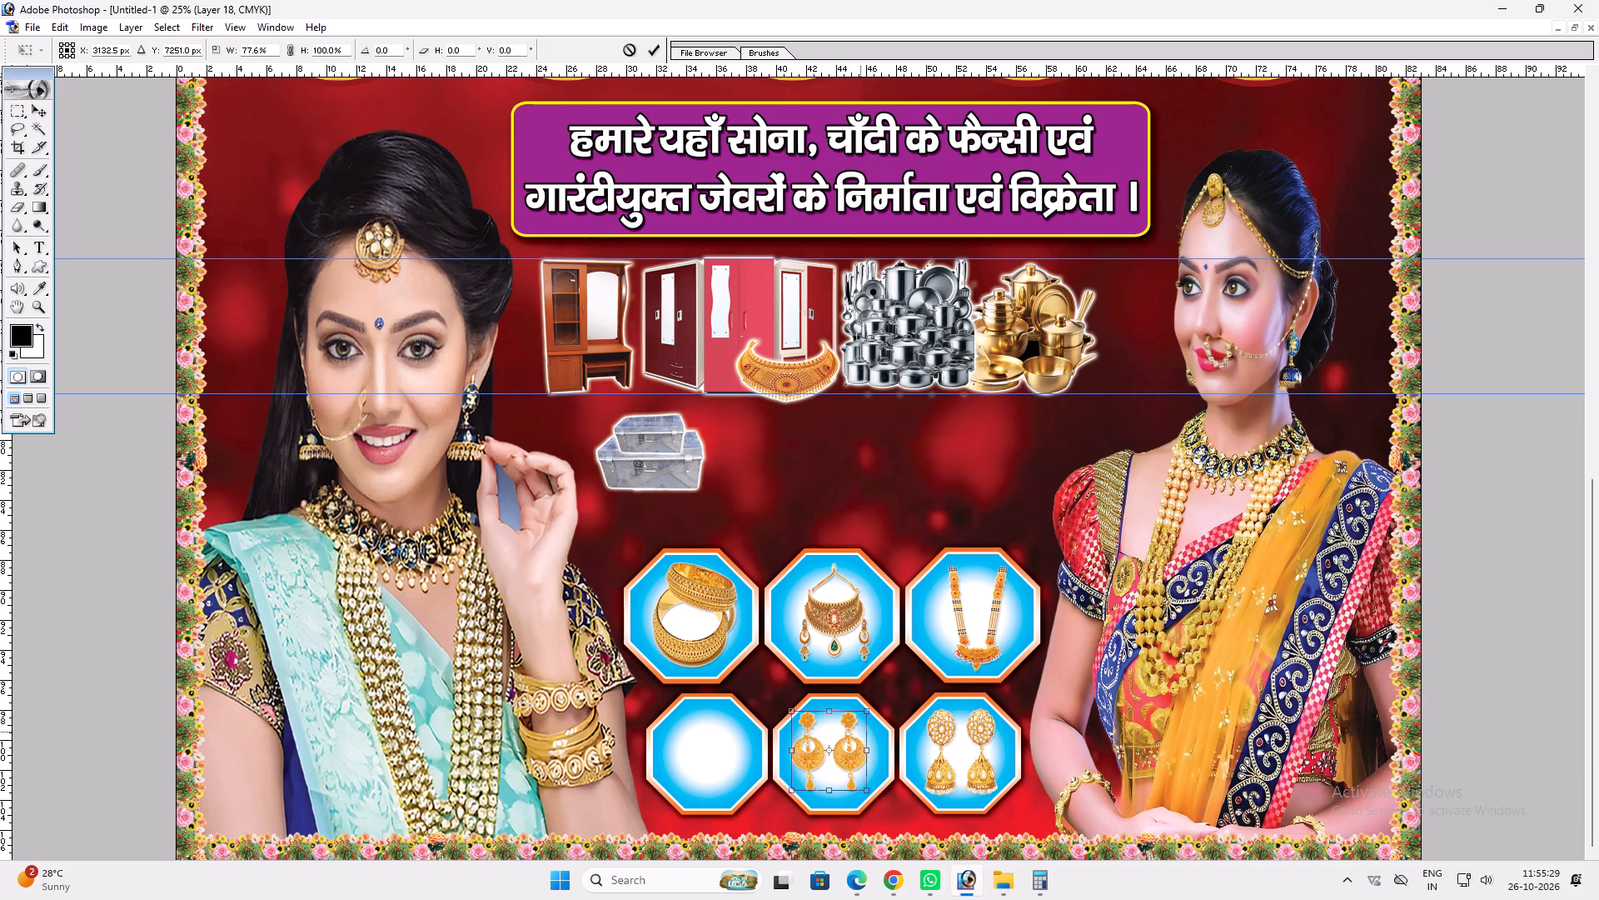
Apply the narrowing and centre the round drop earrings inside the middle lower octagon.
key("Return")
type("vv")
left_click_drag(823, 741, 831, 746)
key("v")
Move the choker necklace from the product row to the first lower octagon, bring it to the front and paste the copied layer style.
right_click(799, 376)
left_click(820, 382)
left_click_drag(817, 378, 709, 767)
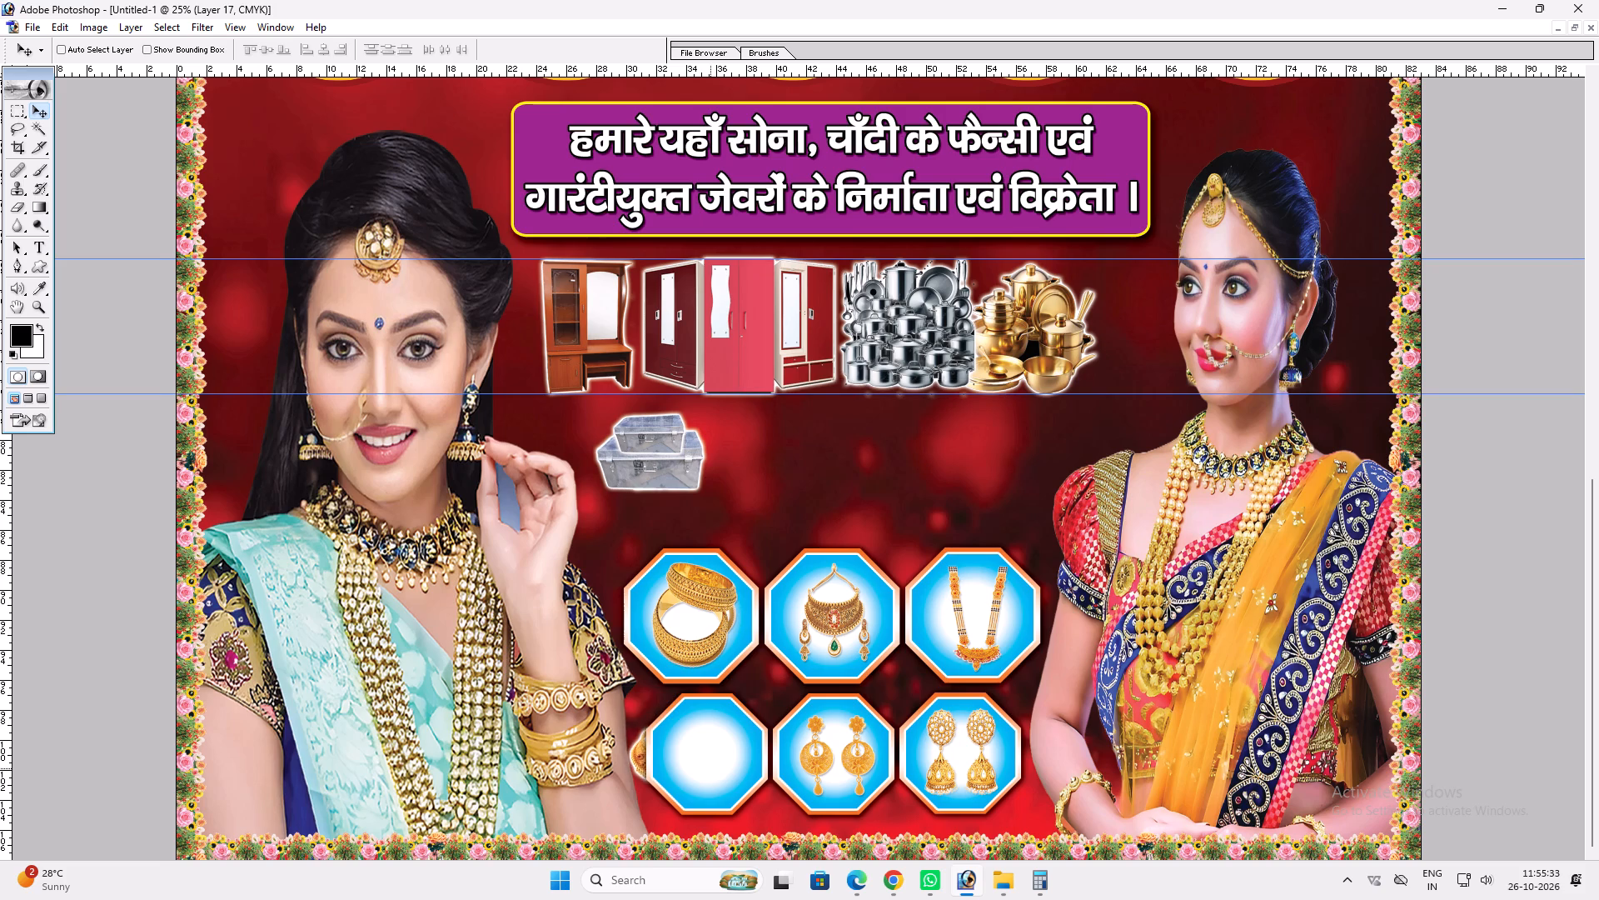
key("ctrl+shift+bracketright")
key("alt+l")
key("alt+y")
key("p")
Resize and position the choker necklace so it fits across the inside of the first lower octagon.
key("ctrl+t")
left_click_drag(631, 750, 639, 749, "shift")
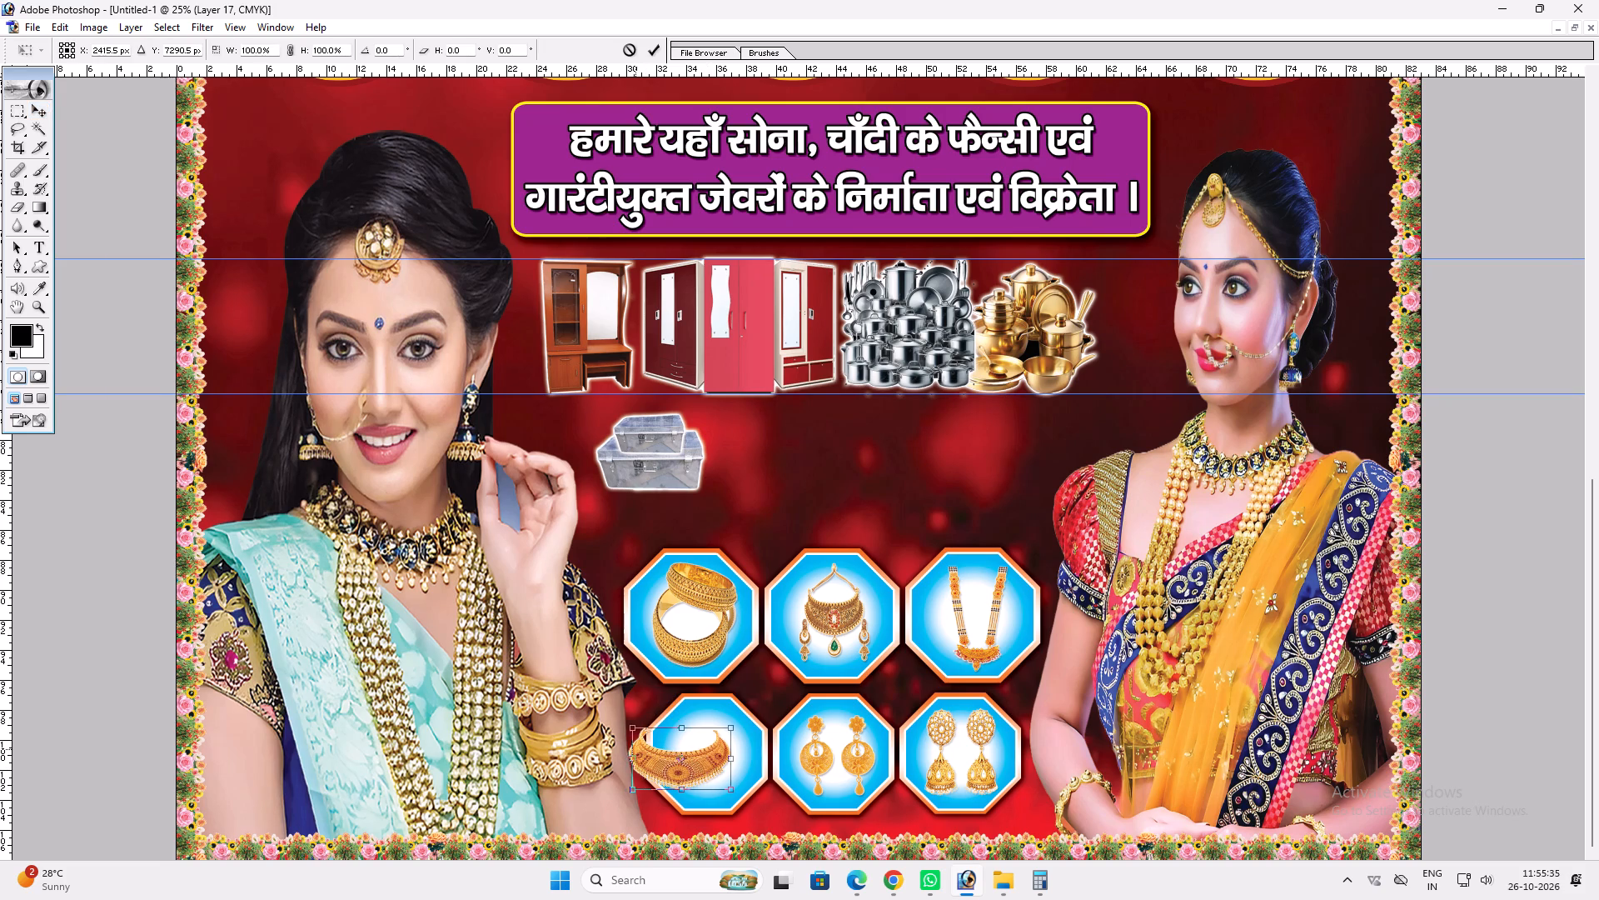
left_click_drag(639, 749, 662, 751, "shift")
key("shift+Return")
key("v")
left_click_drag(679, 757, 687, 764)
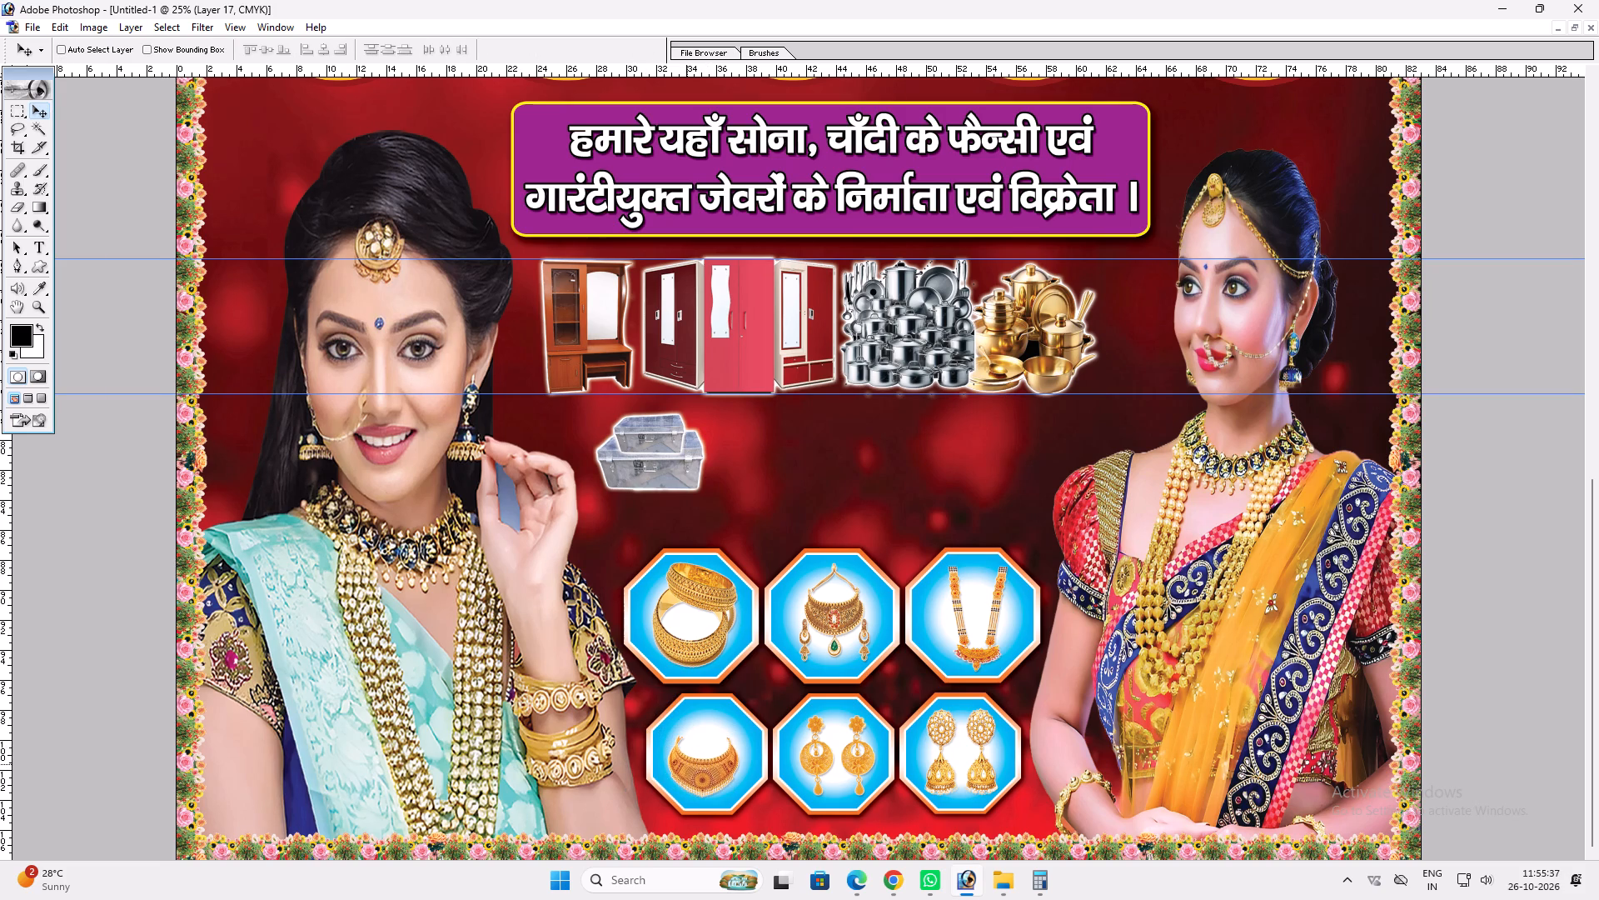
key("ctrl+t")
left_click_drag(734, 737, 755, 722)
key("shift+Return")
key("v")
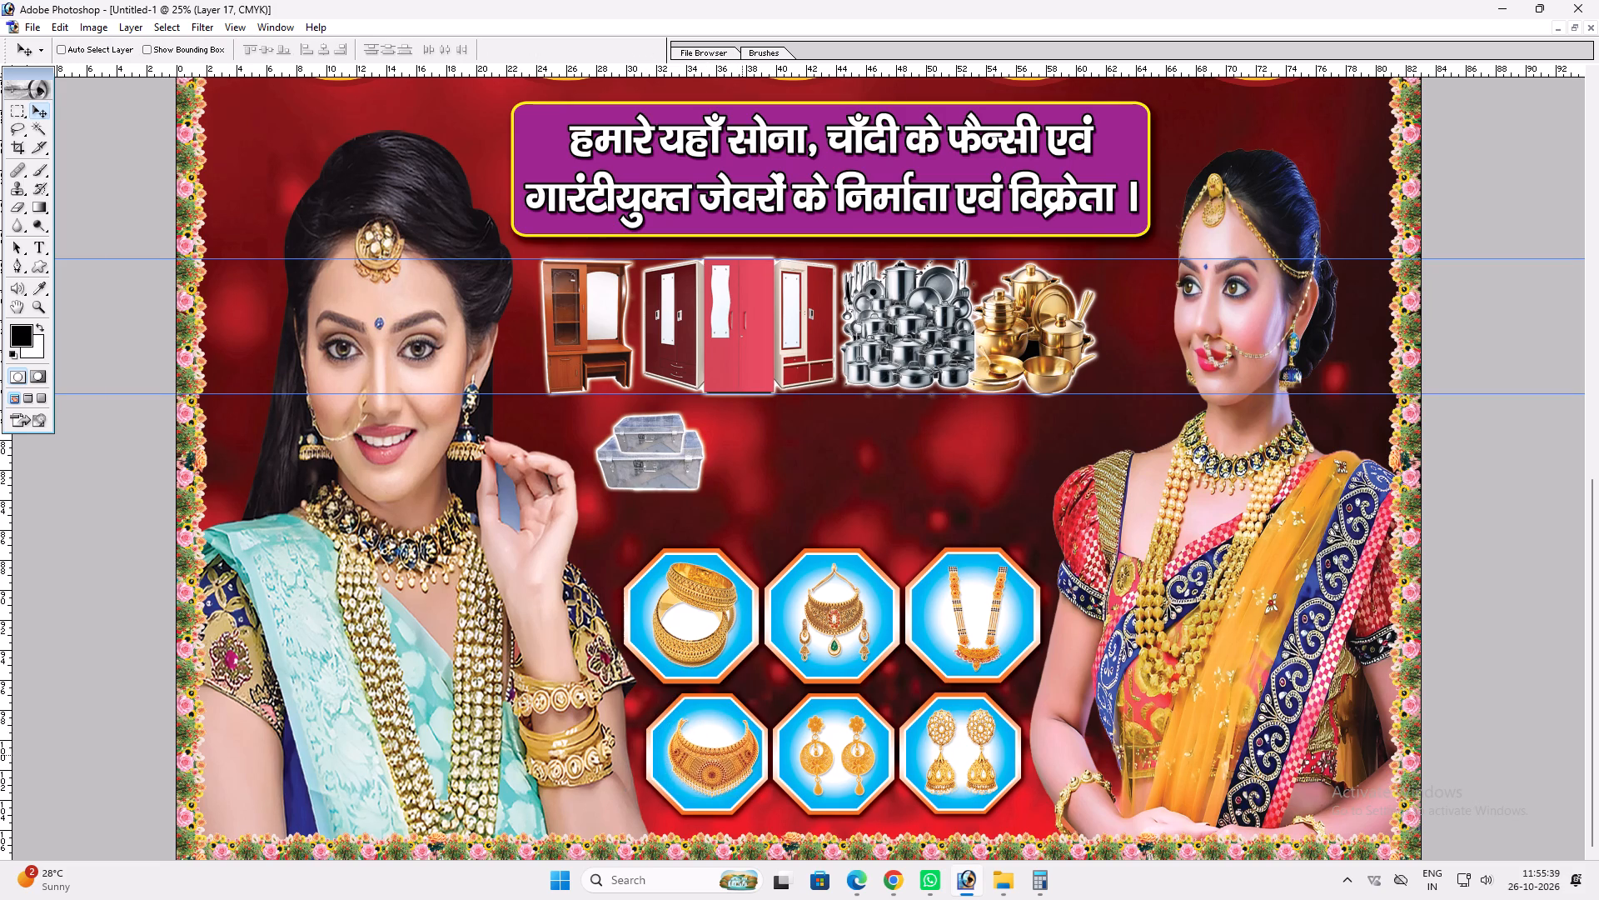
left_click(739, 756)
Examine the overall banner layout, from the titles down to the product row and the filled octagonal frames.
key("space")
left_click_drag(853, 606, 852, 561)
key("v")
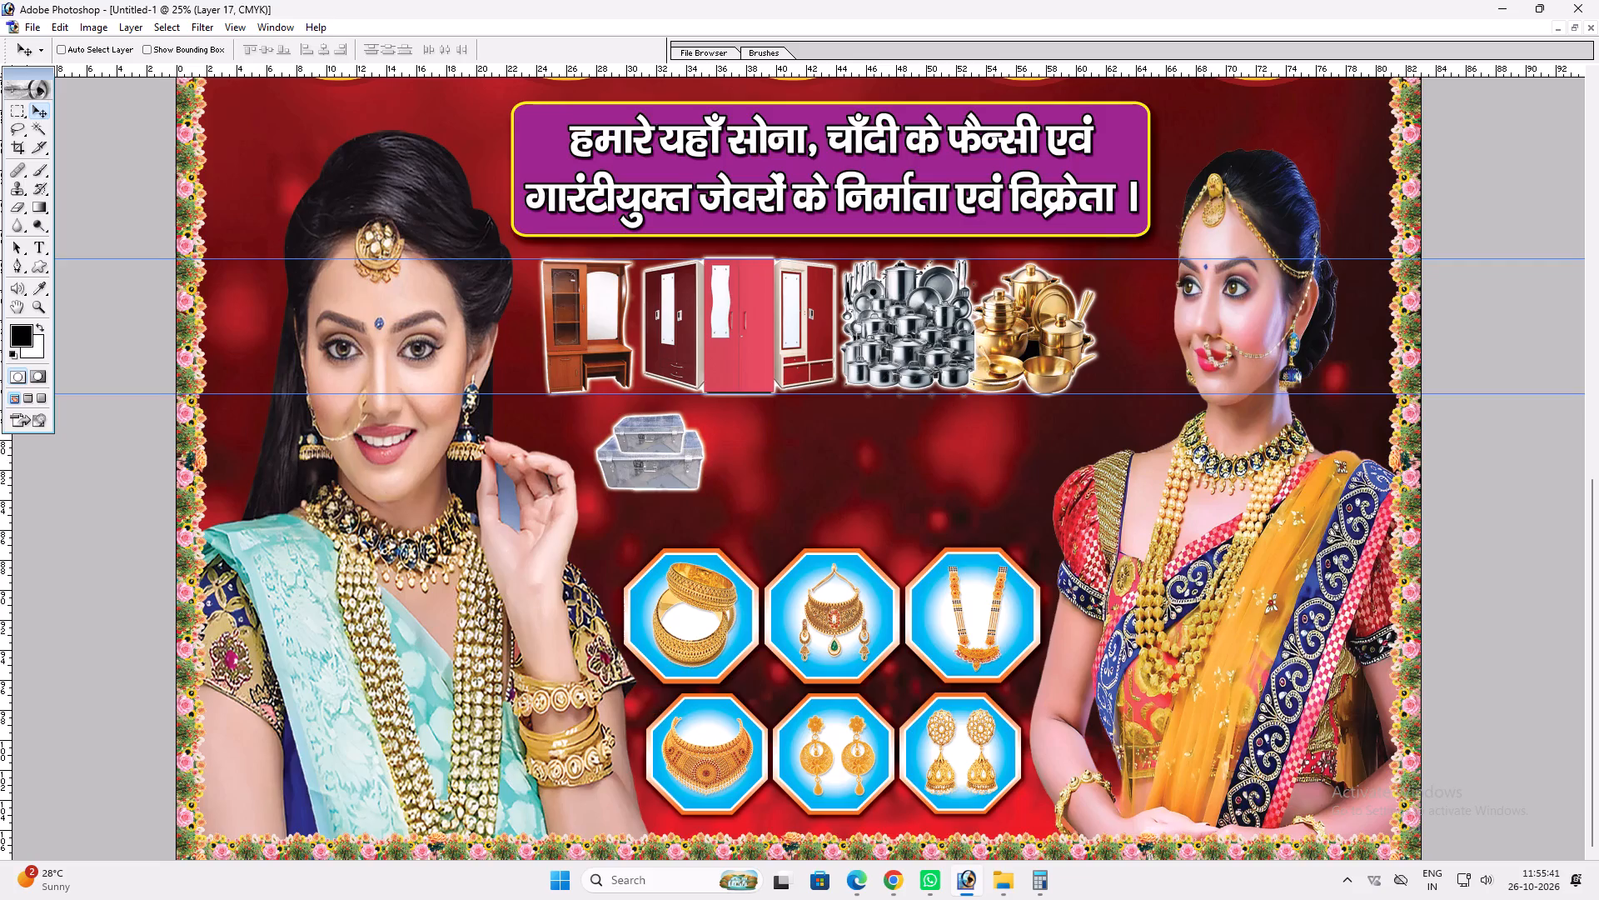
key("space")
key("space")
key("space")
key("space")
key("space")
key("space")
key("space")
key("space")
key("space")
key("space")
key("space")
key("space")
key("space")
key("space")
key("space")
key("space")
key("space")
key("space")
key("space")
key("space")
left_click_drag(752, 395, 762, 542)
left_click_drag(765, 429, 785, 593)
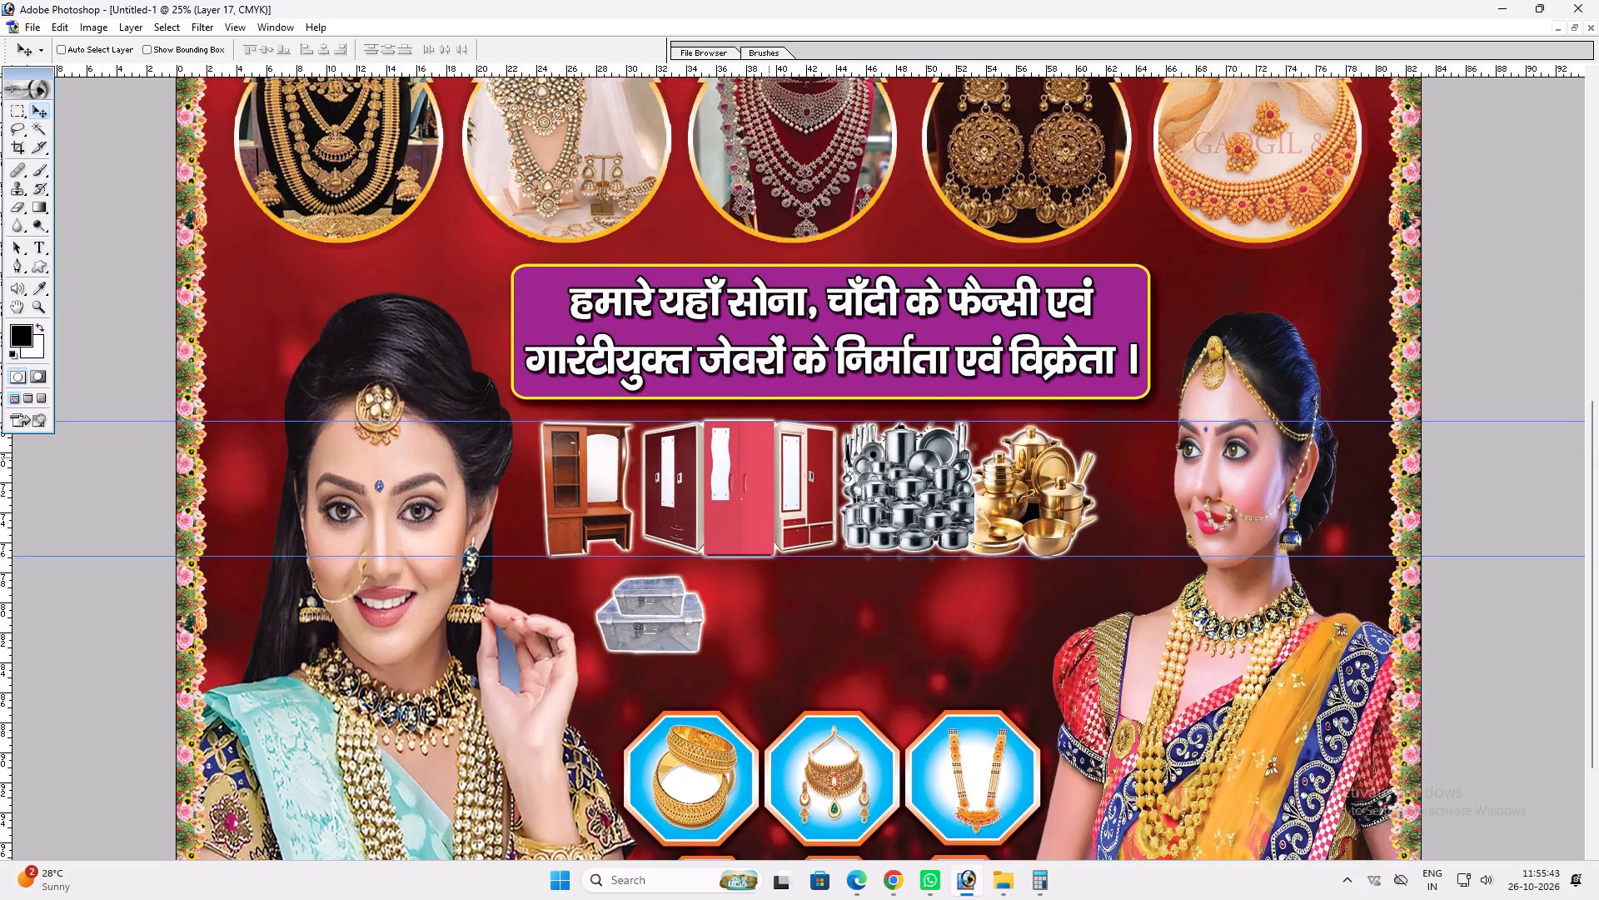
left_click_drag(785, 593, 795, 727)
right_click_drag(766, 517, 785, 520)
left_click(804, 526)
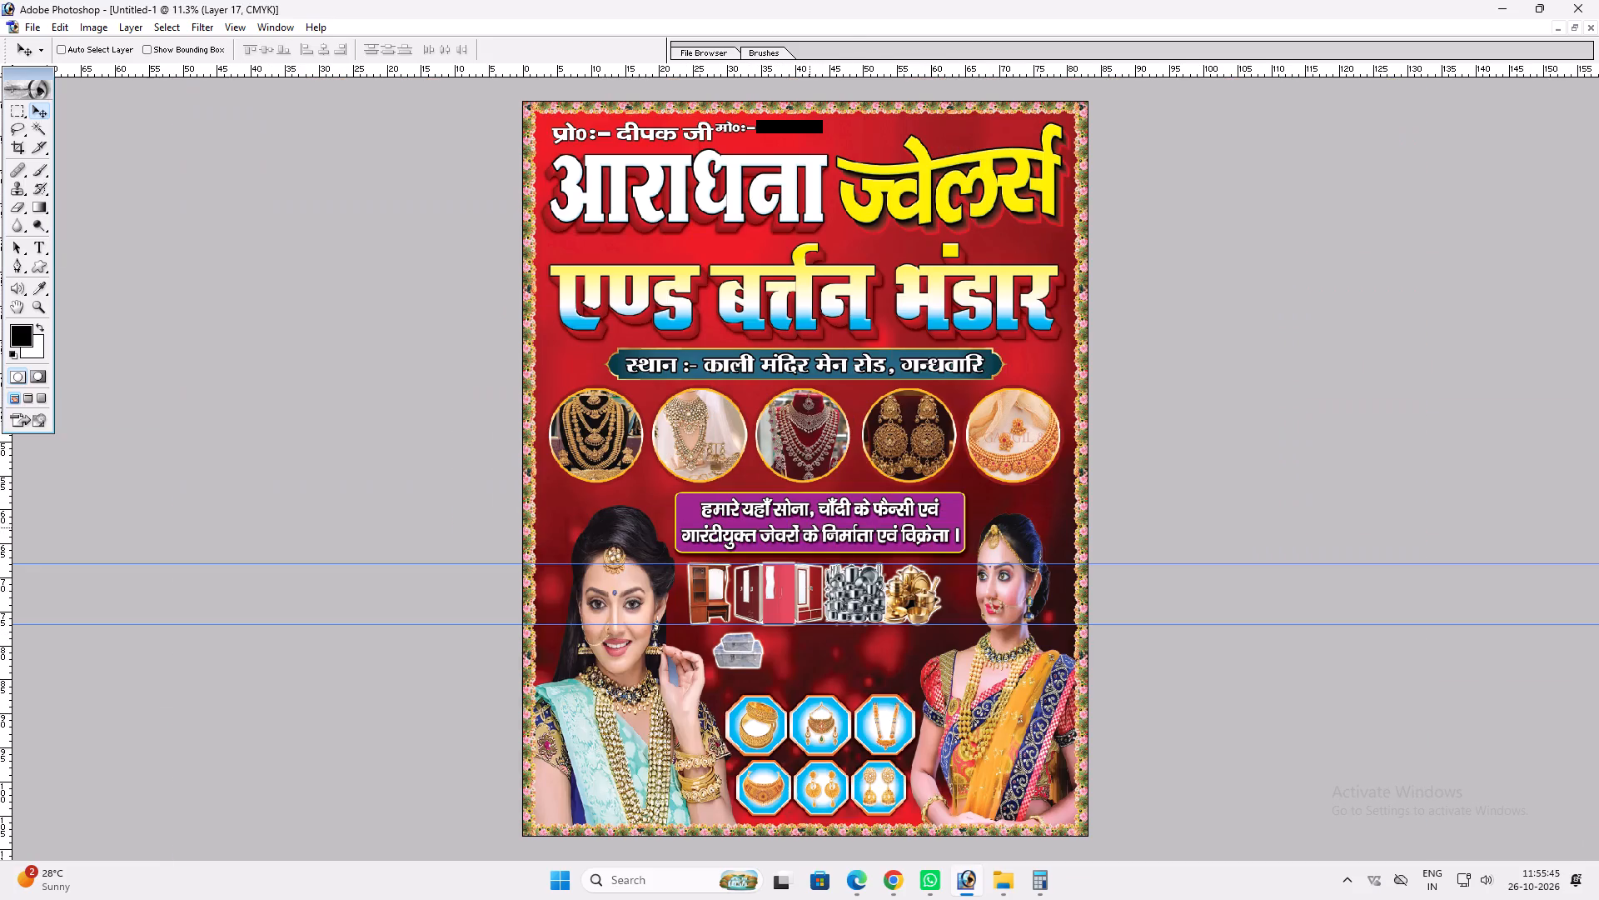
key("ctrl+plus")
key("space")
left_click_drag(805, 542, 783, 476)
key("ctrl+plus")
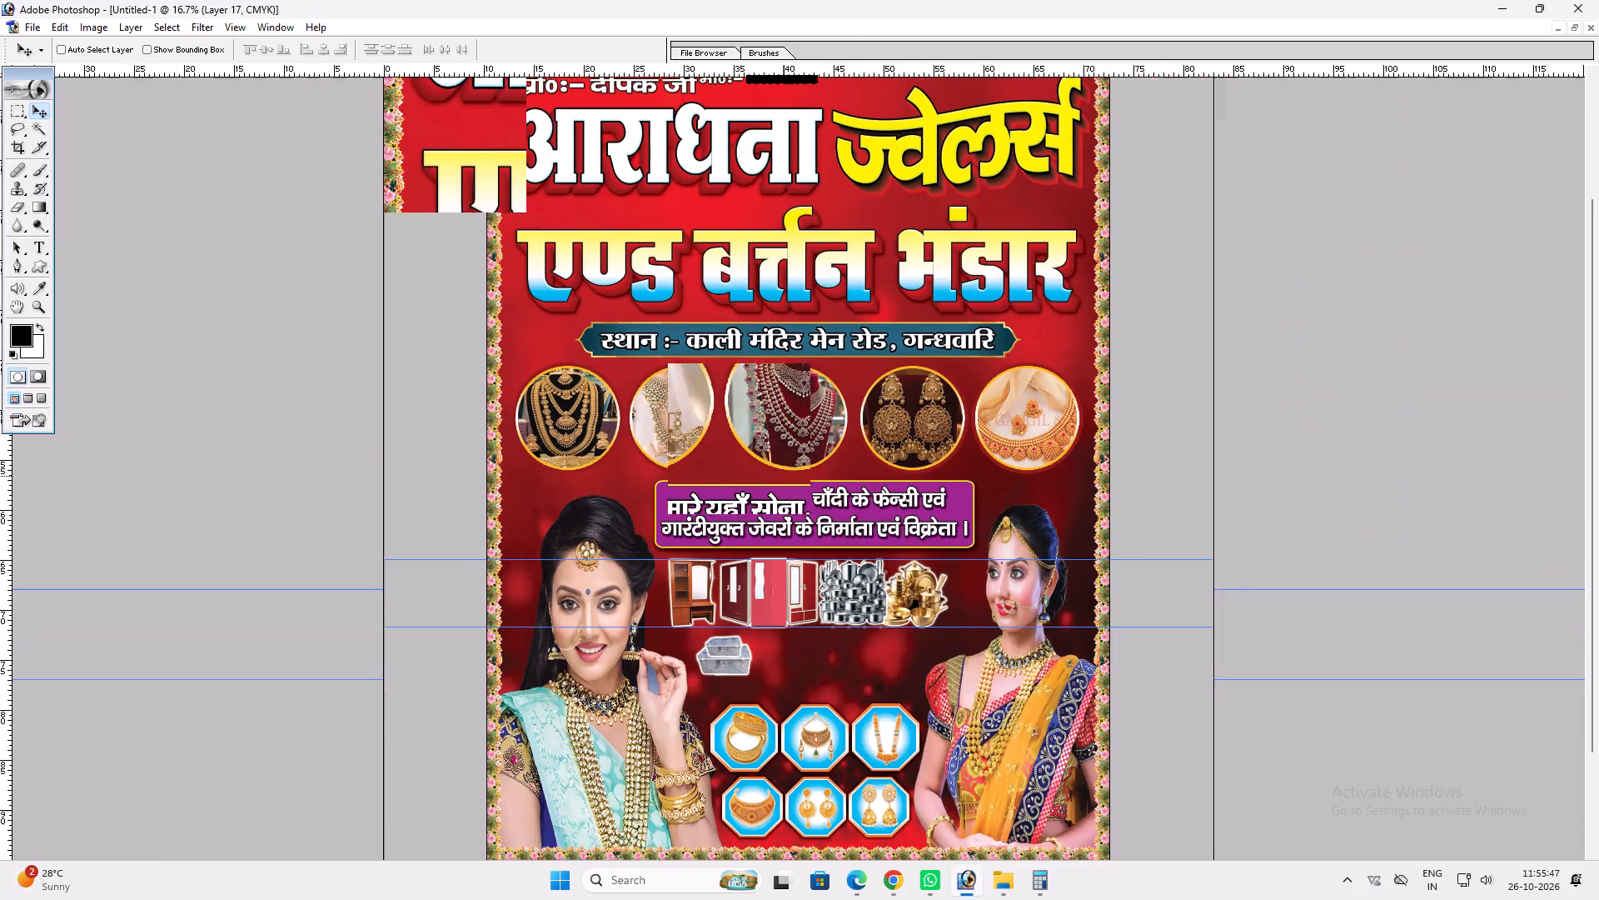
key("space")
key("space")
key("space")
key("space")
key("space")
key("space")
key("space")
key("space")
key("space")
key("space")
key("space")
key("space")
key("space")
key("space")
key("space")
key("space")
key("space")
key("space")
key("space")
key("space")
left_click_drag(783, 476, 810, 237)
right_click(783, 423)
left_click_drag(813, 435, 824, 437)
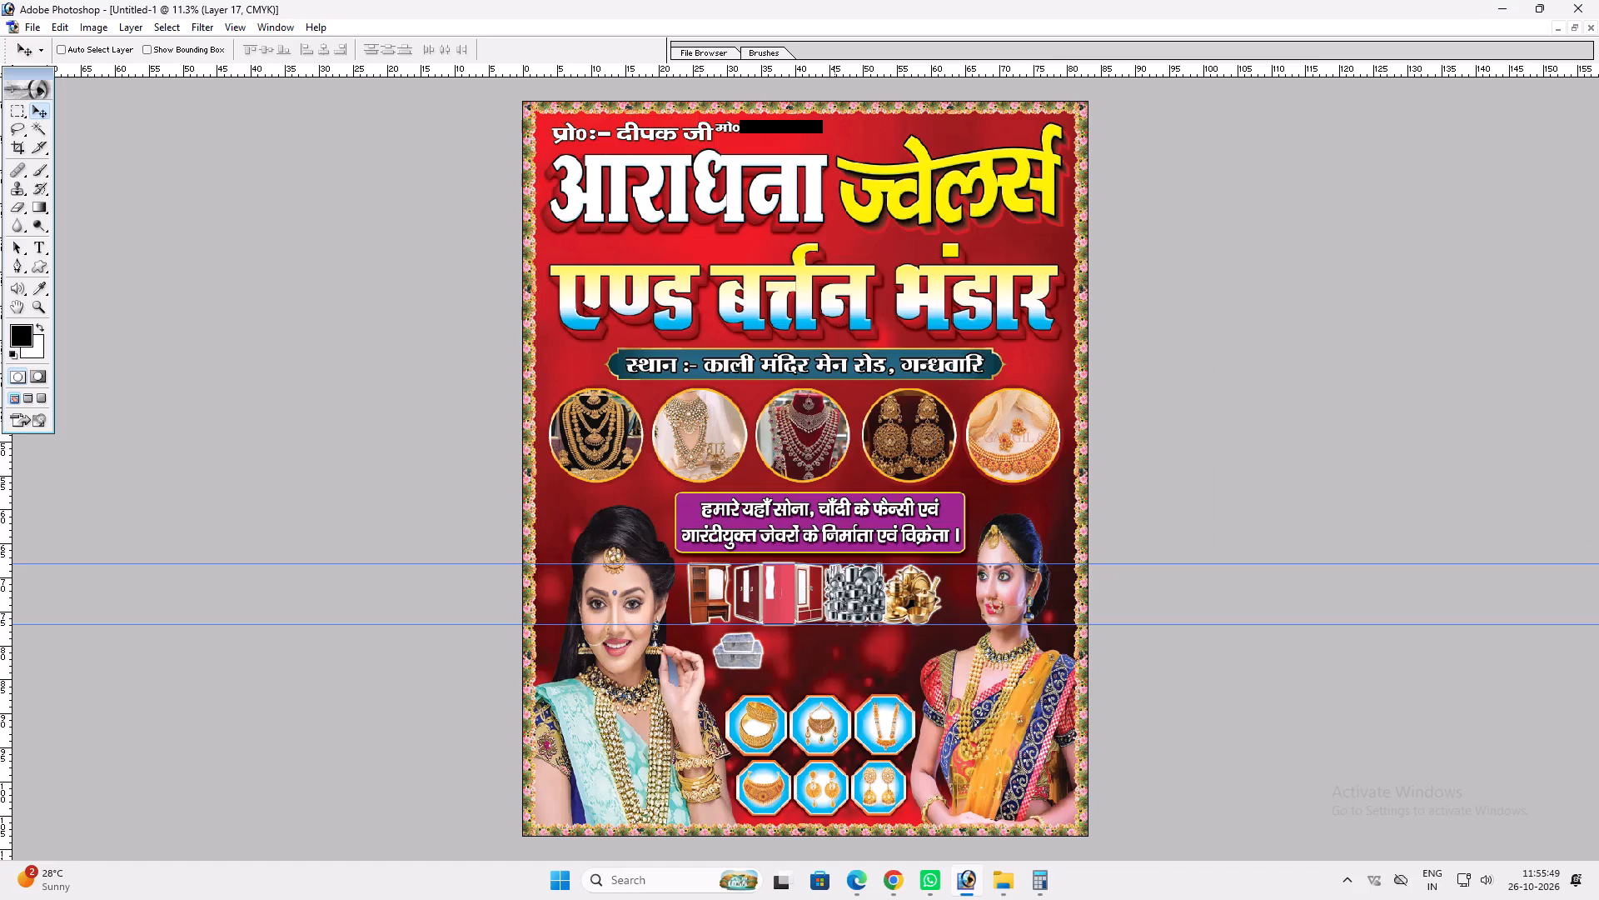
Show the open documents as separate windows and close the Radhika beauty parlour banner without saving changes.
key("f")
key("f")
key("f")
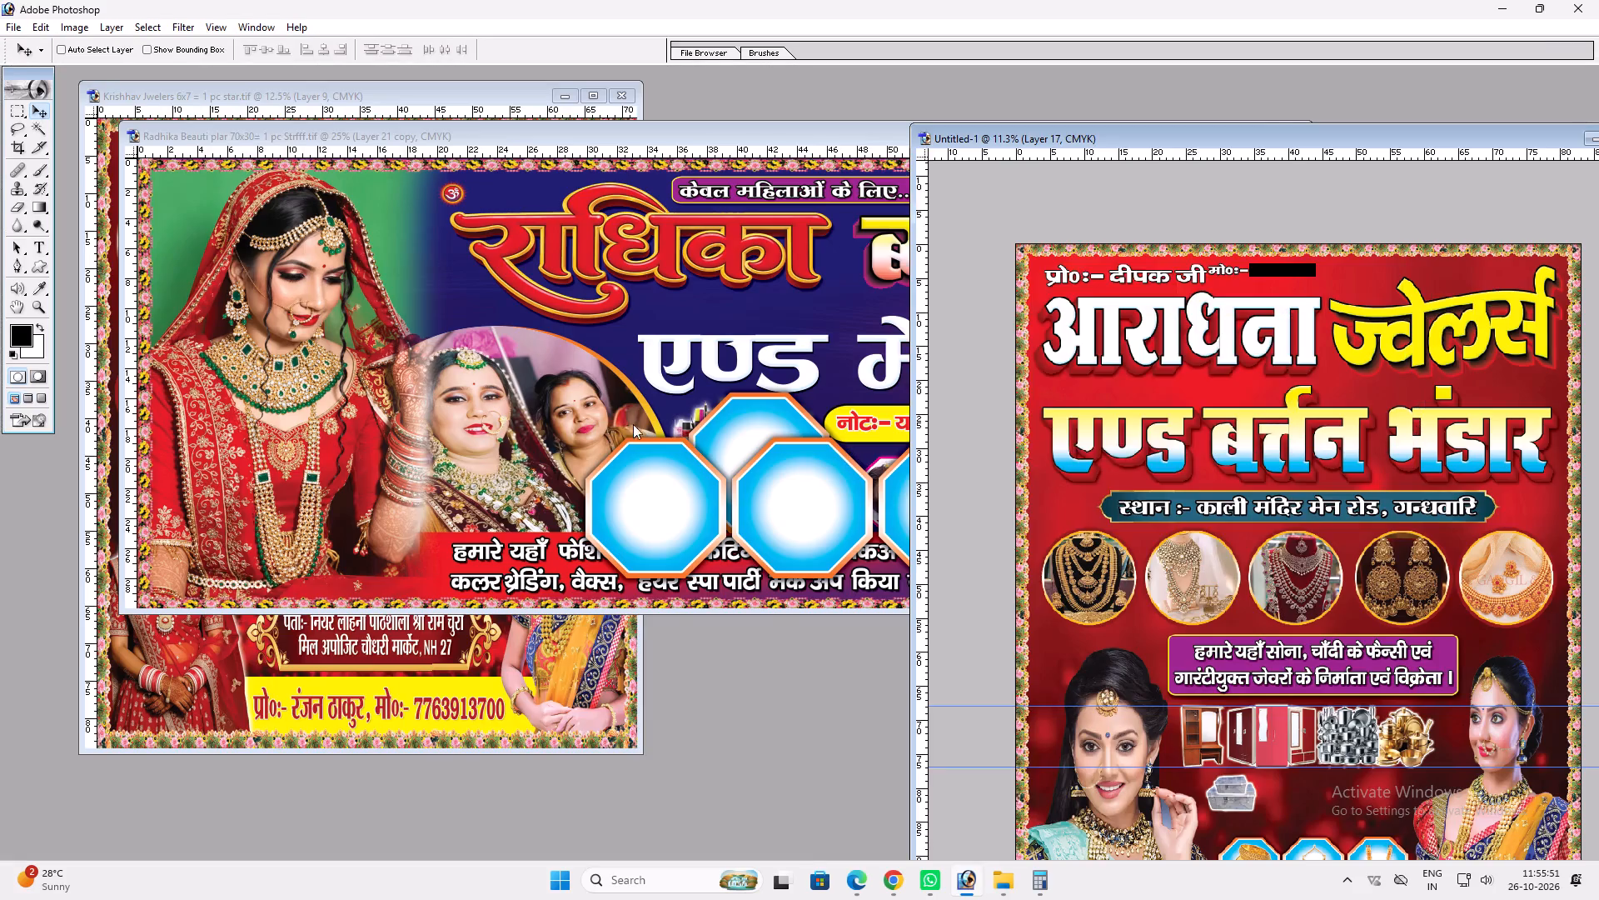
left_click(623, 416)
left_click(745, 443)
key("ctrl+w")
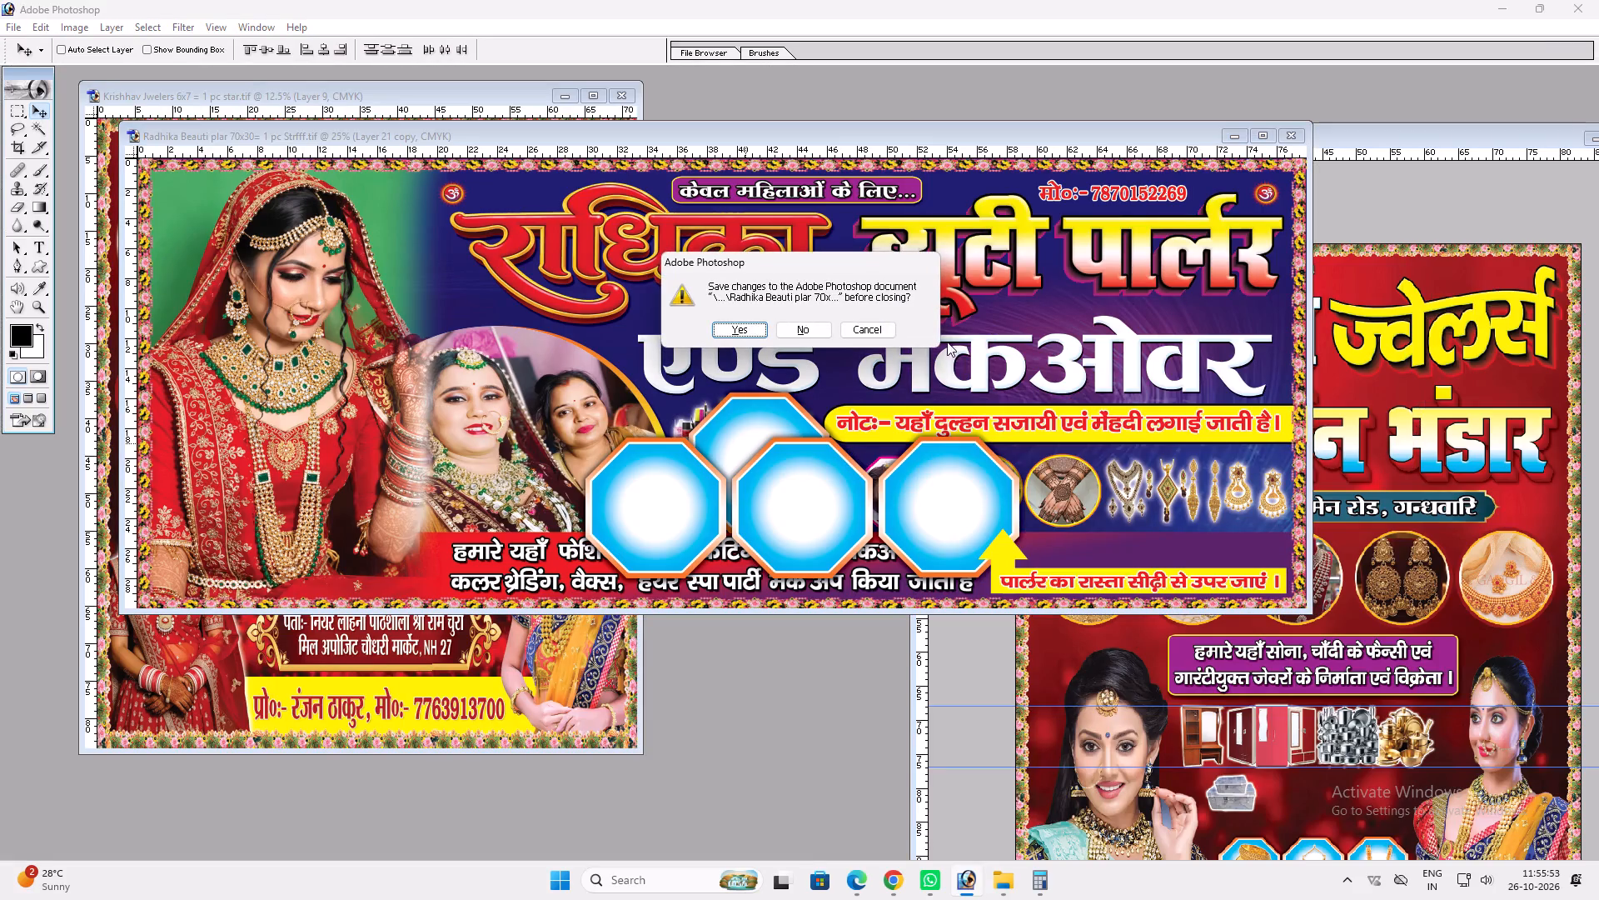
left_click(817, 330)
Copy the round triangle-emblem hallmark logo from the Krishhav Jwelers banner into the Untitled-1 banner and maximize that banner's window.
left_click(471, 492)
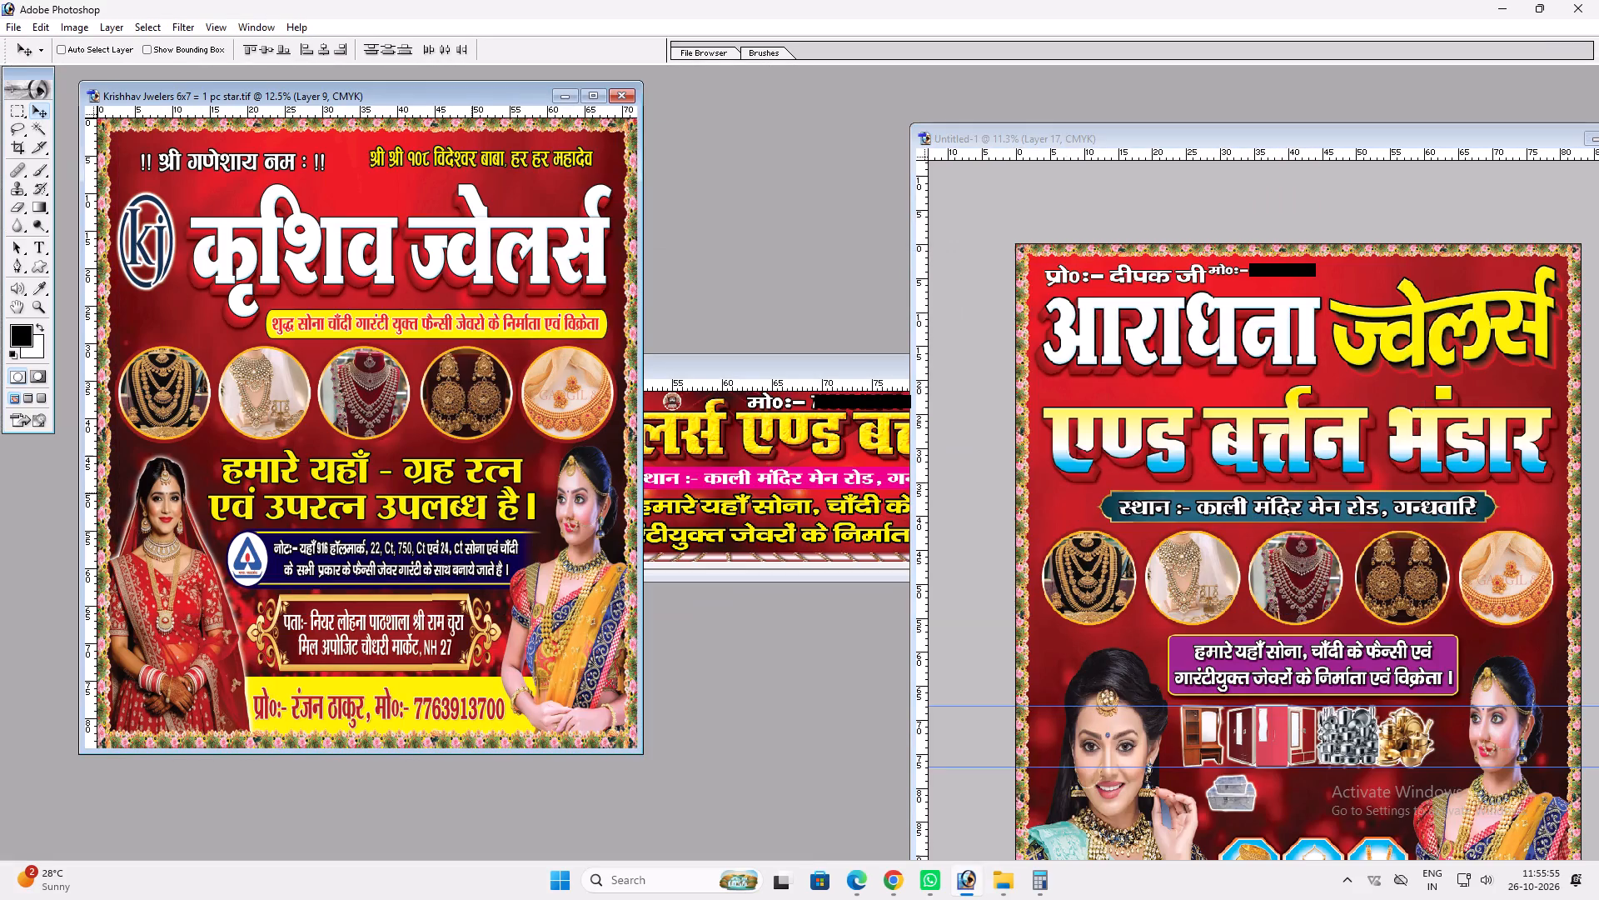
key("v")
key("v")
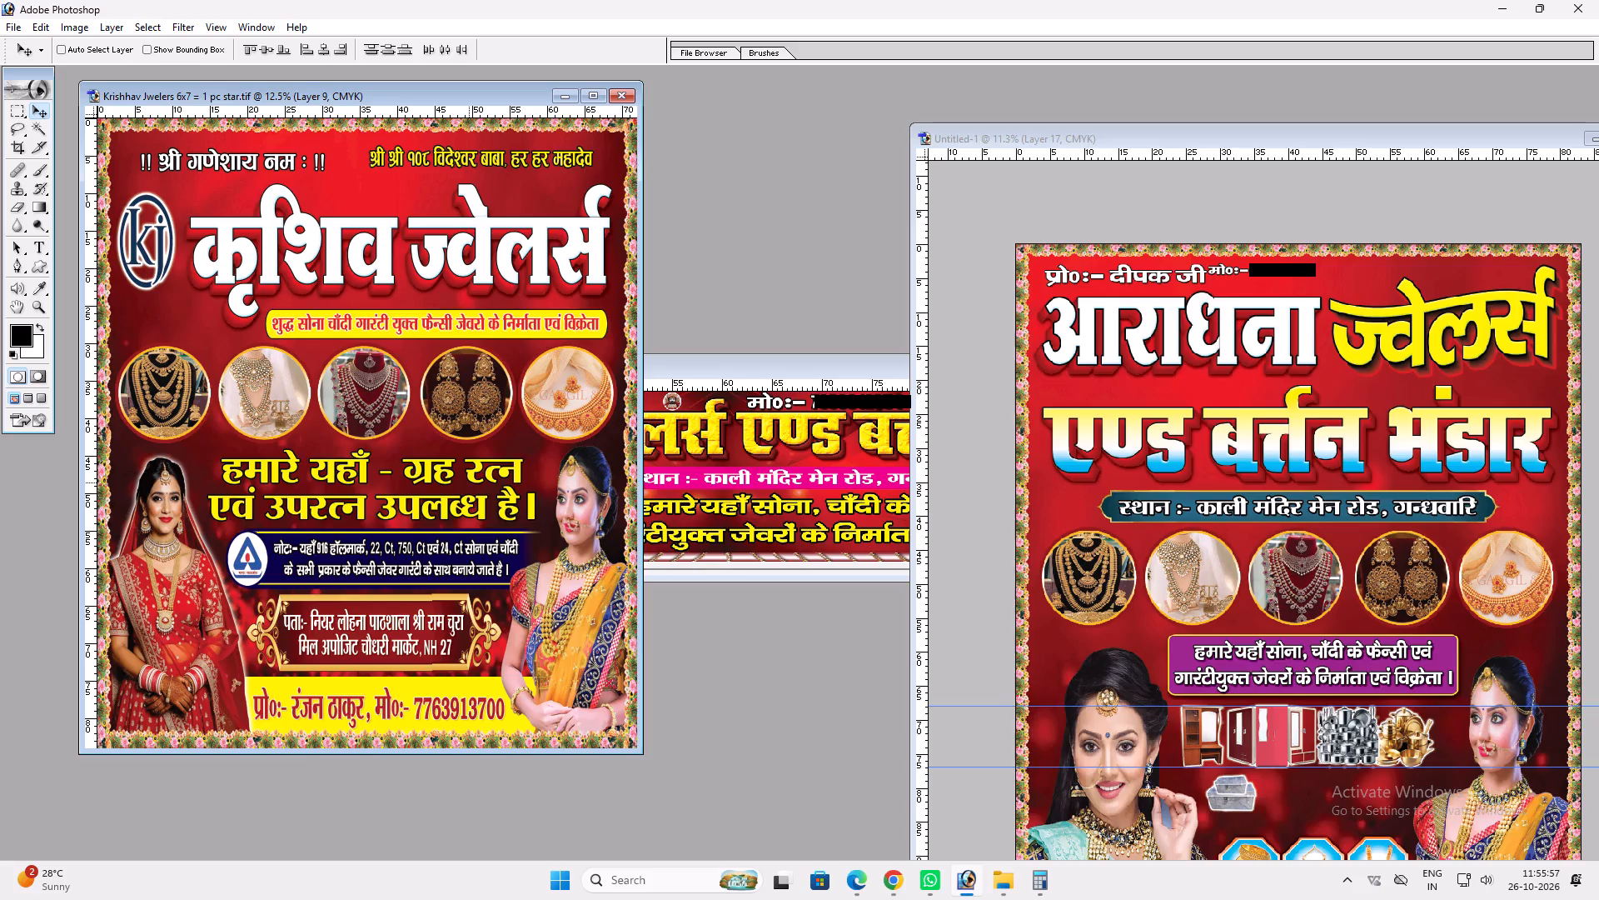
key("v")
right_click(245, 541)
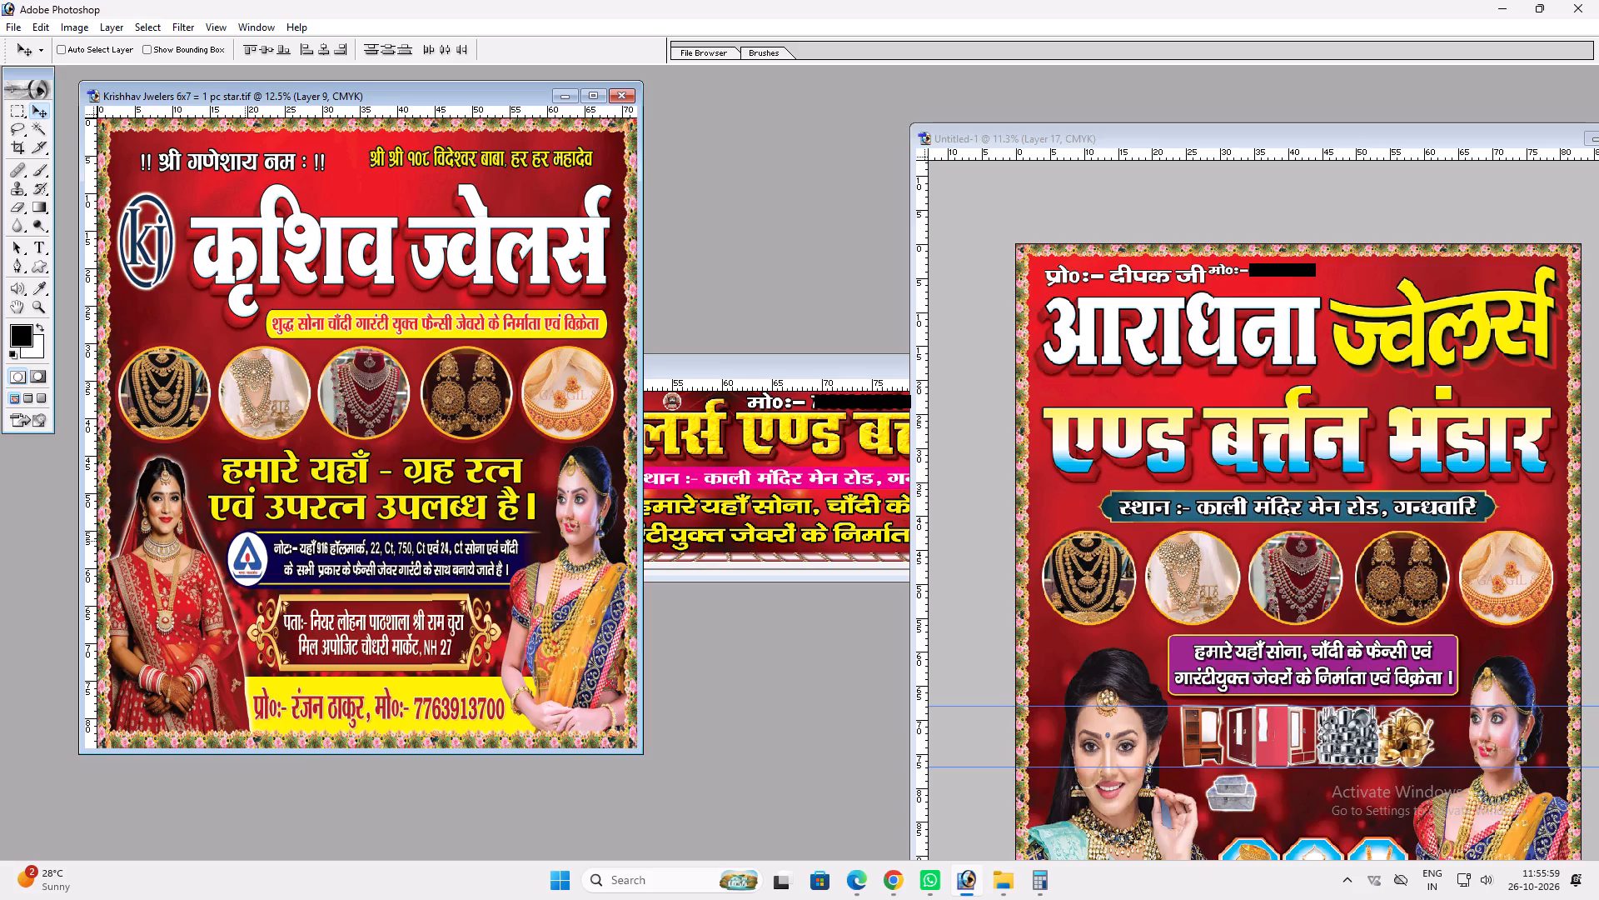
left_click(272, 552)
right_click(250, 547, "ctrl+shift")
left_click(263, 552, "ctrl+shift")
left_click_drag(261, 549, 285, 560)
key("ctrl+z")
left_click(259, 552, "ctrl+shift")
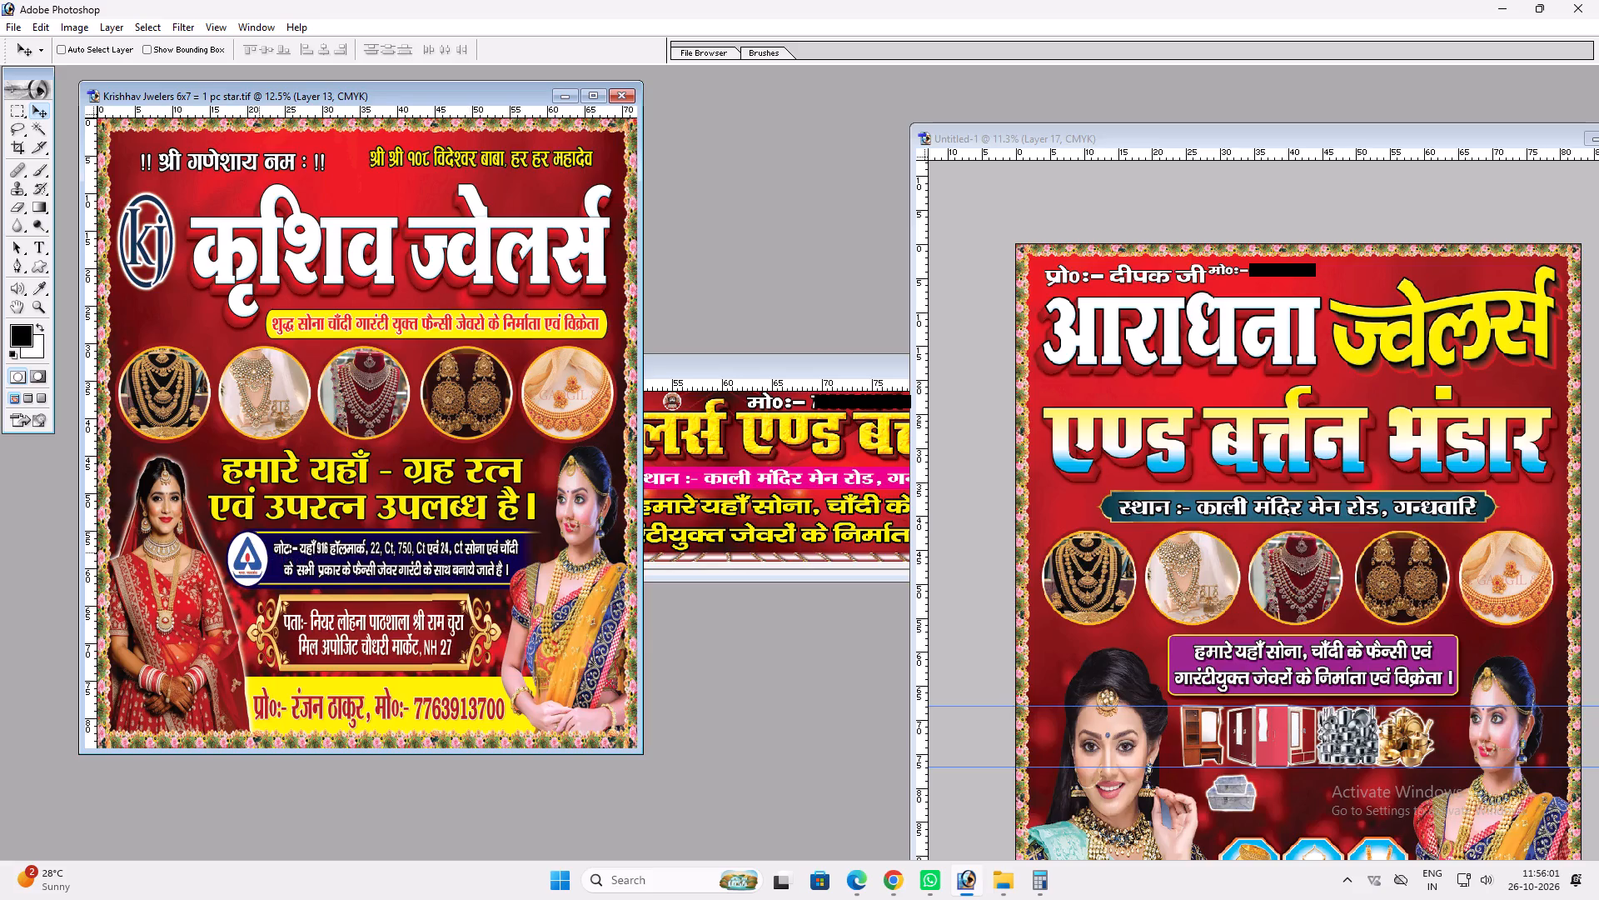
left_click_drag(257, 551, 1494, 663)
key("v")
double_click(1078, 144)
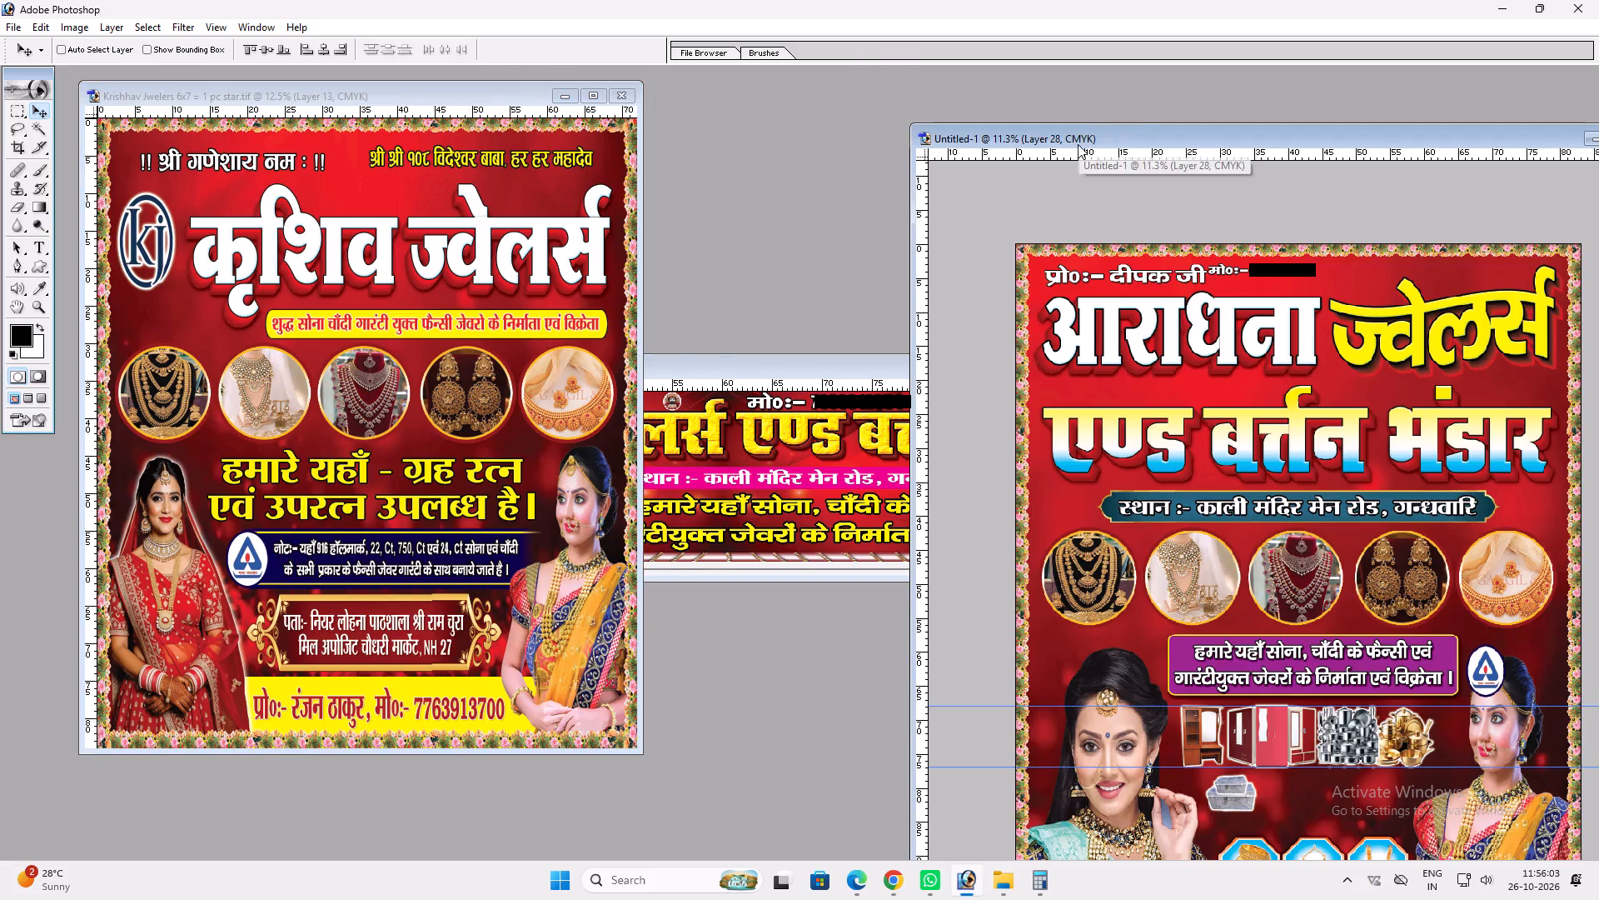
Place the hallmark logo over the starting end of the purple text box and enlarge it to slightly more than the box's height.
key("v")
left_click_drag(1015, 482, 694, 467)
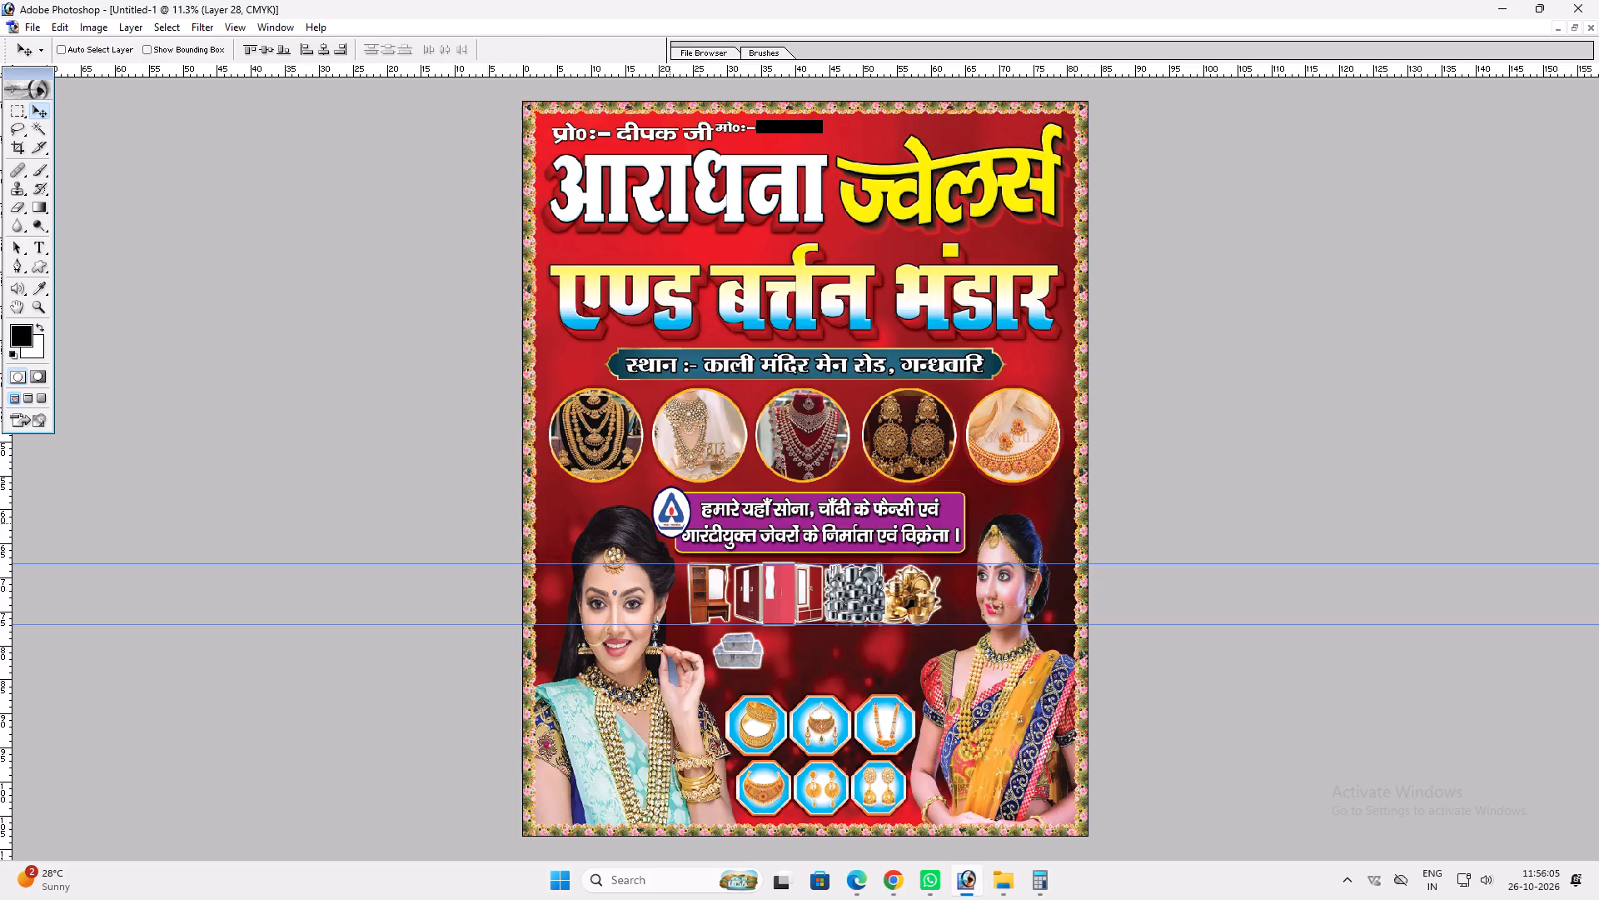
key("ctrl+t")
left_click_drag(695, 538, 714, 542, "shift")
left_click_drag(703, 520, 718, 523, "shift")
key("shift+Return")
key("v")
left_click(715, 523)
key("ctrl+t")
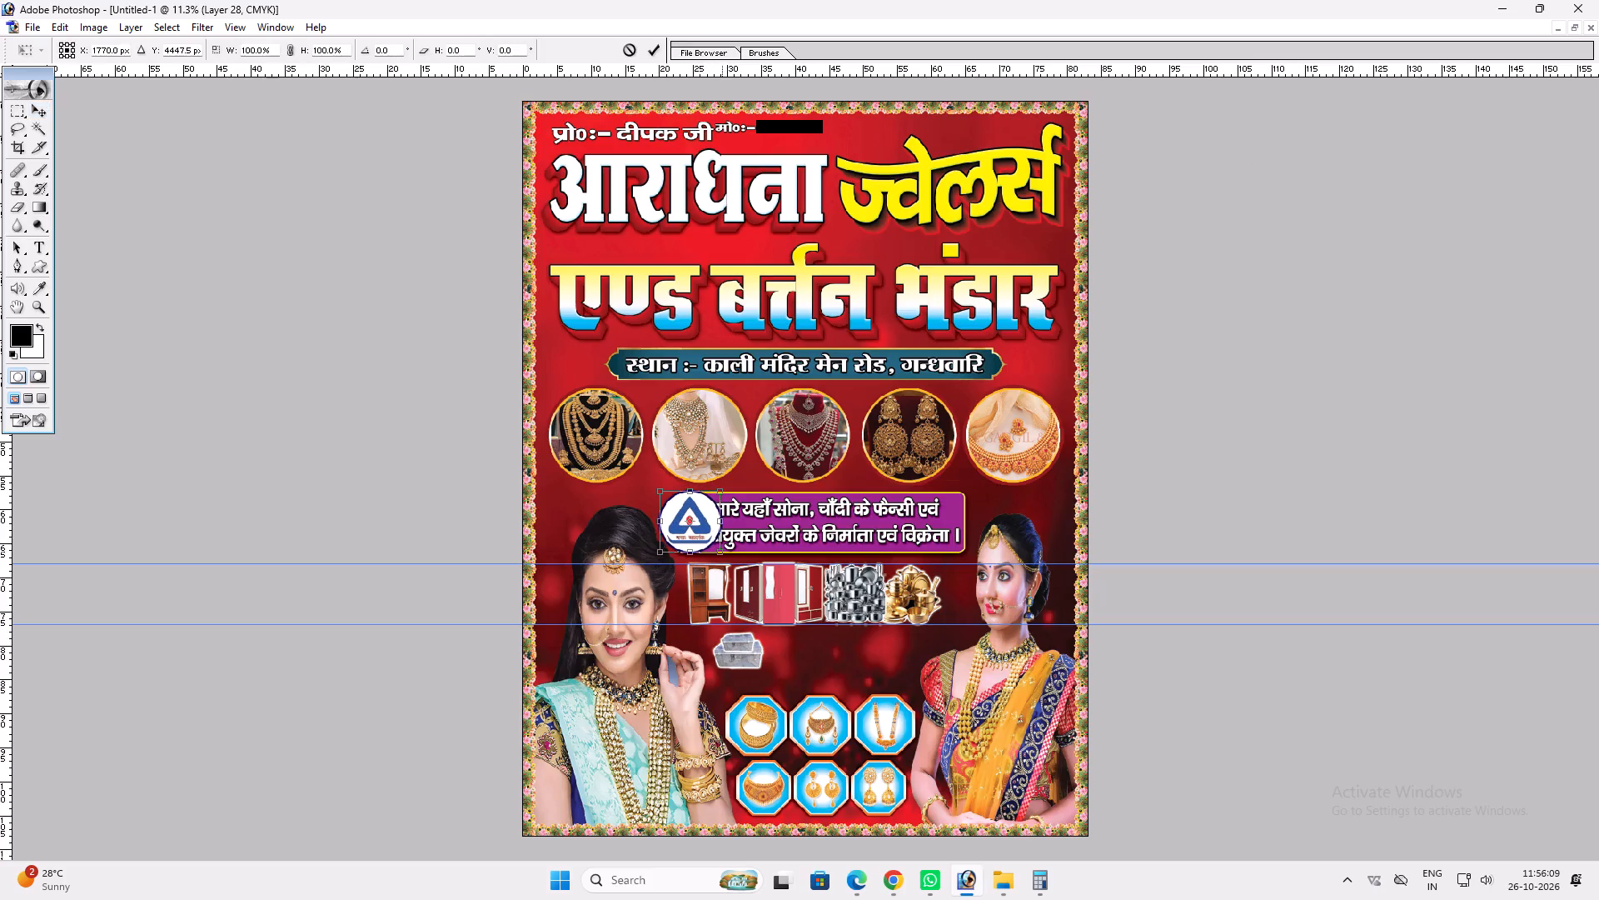
left_click_drag(722, 556, 732, 560, "shift")
key("Return")
key("v")
Shift the woman in the turquoise sari slightly outward toward the banner's left border.
key("ctrl+plus")
key("ctrl+plus")
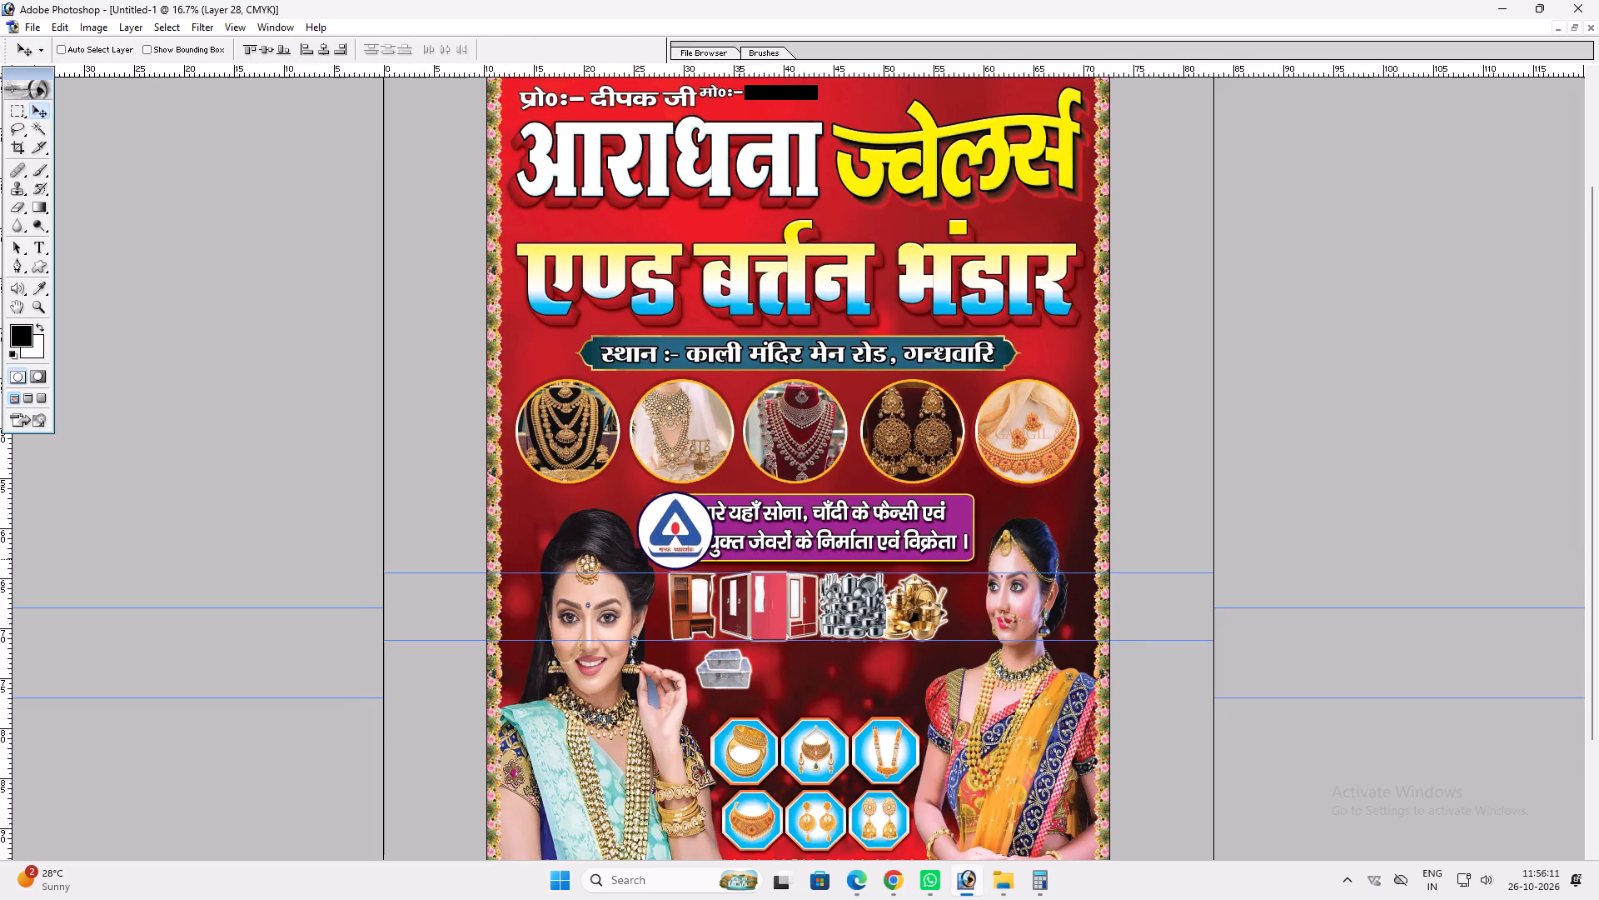
key("space")
key("space")
key("space")
key("space")
key("space")
key("space")
key("space")
key("space")
key("space")
key("space")
key("space")
key("space")
key("space")
key("space")
key("space")
key("space")
key("space")
key("space")
key("space")
left_click(675, 562)
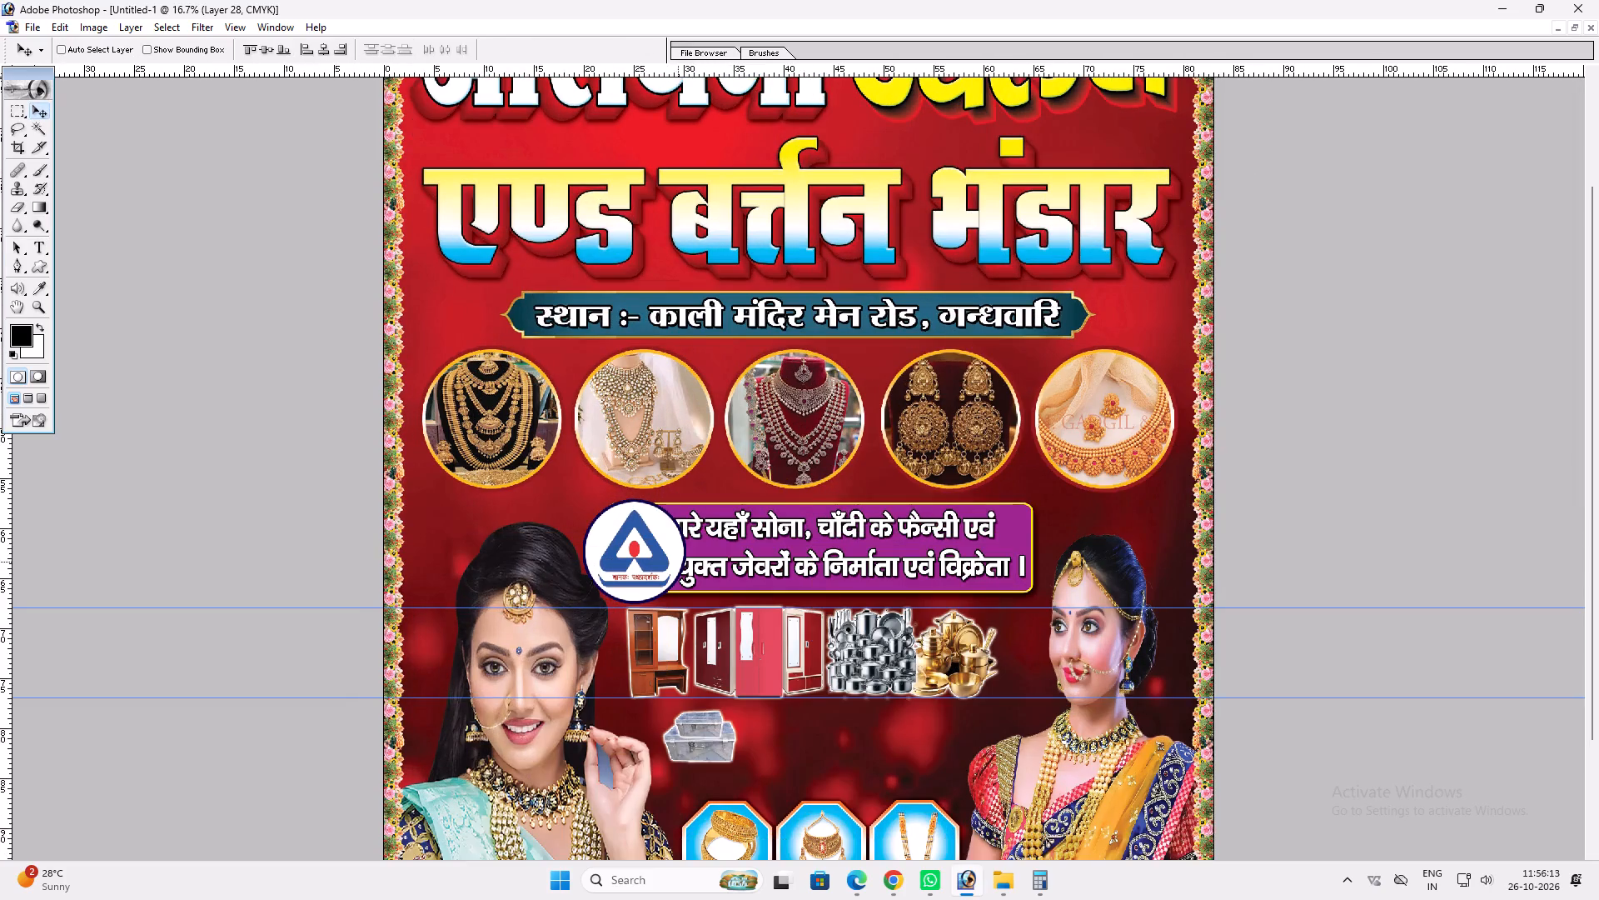
key("space")
key("space")
key("space")
left_click_drag(707, 623, 709, 489)
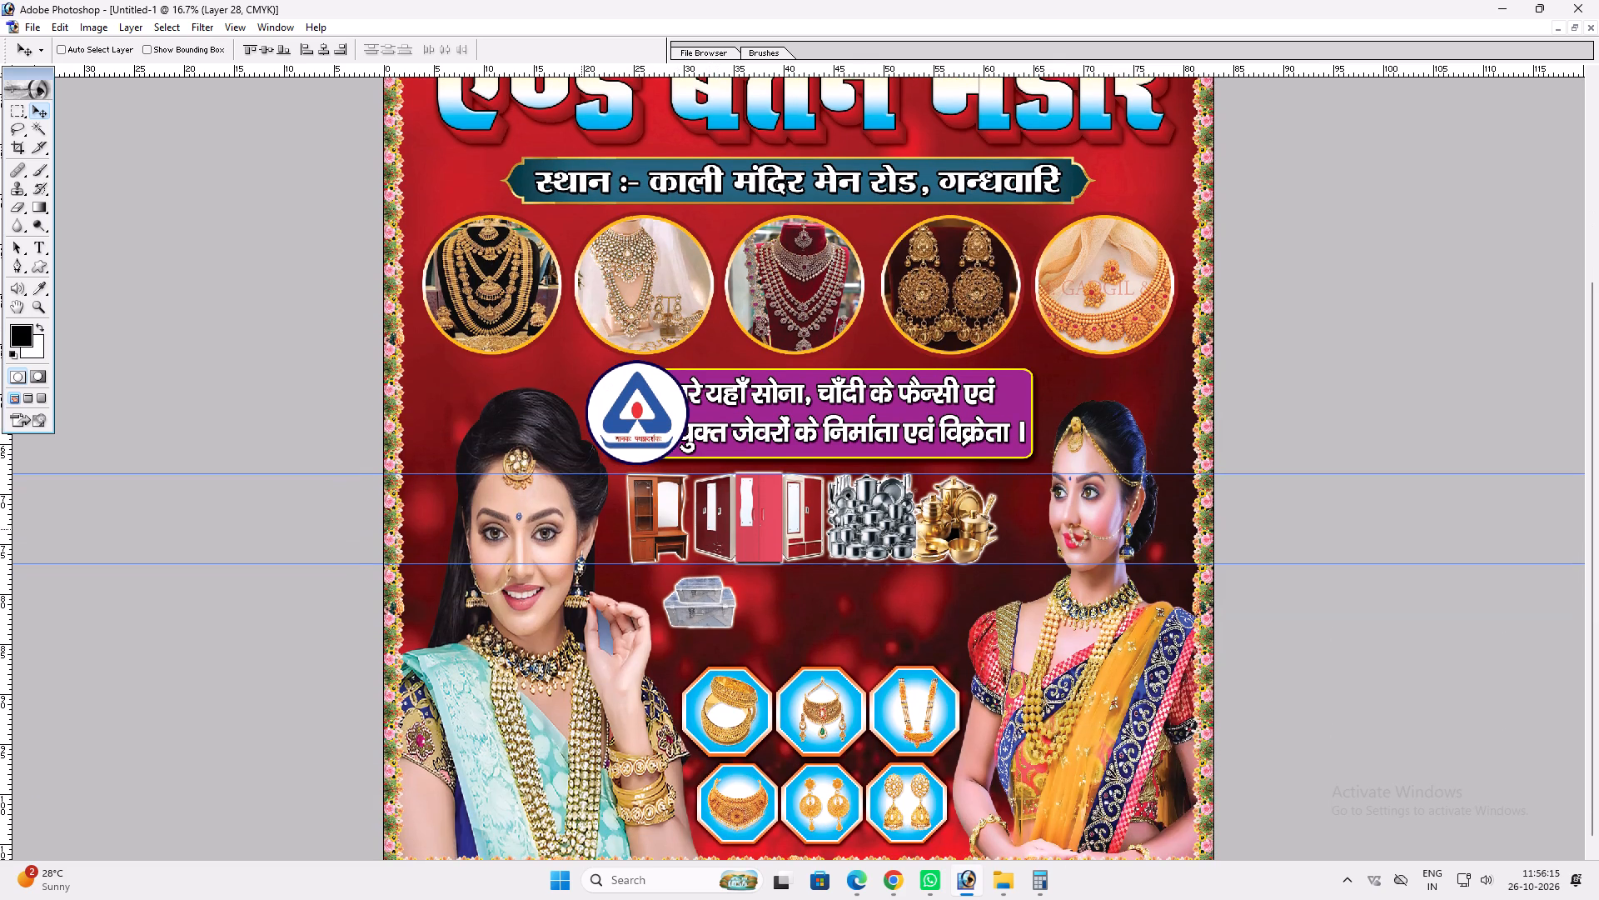
left_click(523, 493, "ctrl")
left_click_drag(523, 493, 510, 493, "shift")
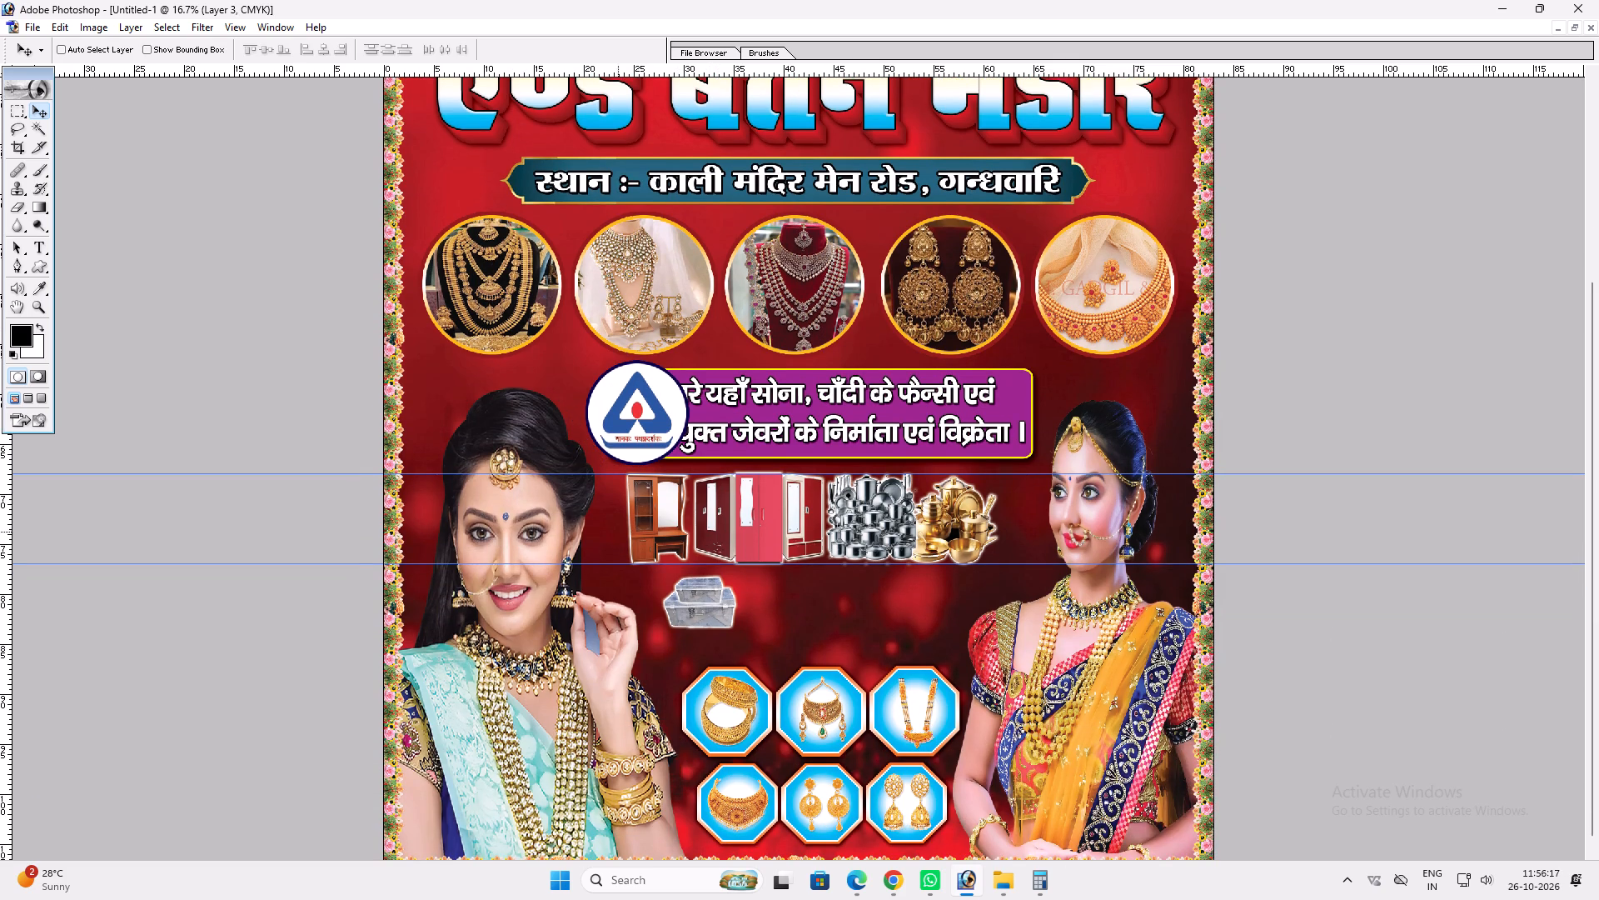
Copy the purple text box's layer style and paste it onto the hallmark logo's round base.
key("v")
right_click(730, 445)
left_click(752, 451)
key("alt+l")
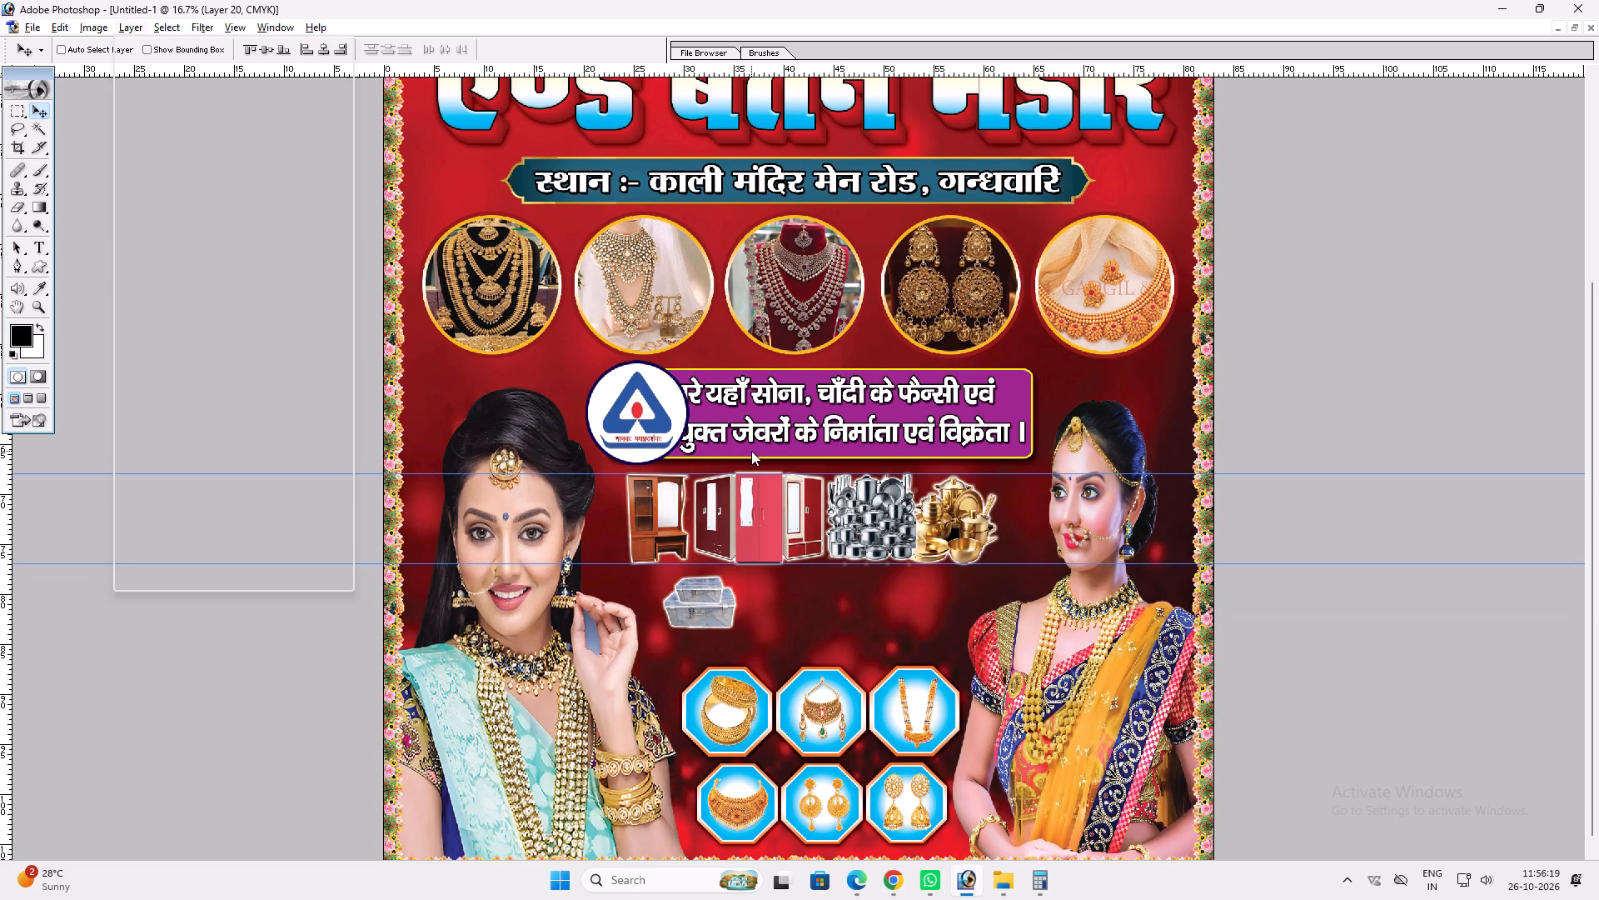
key("alt+y")
key("c")
left_click(665, 404, "ctrl")
key("alt+l")
key("alt+y")
key("p")
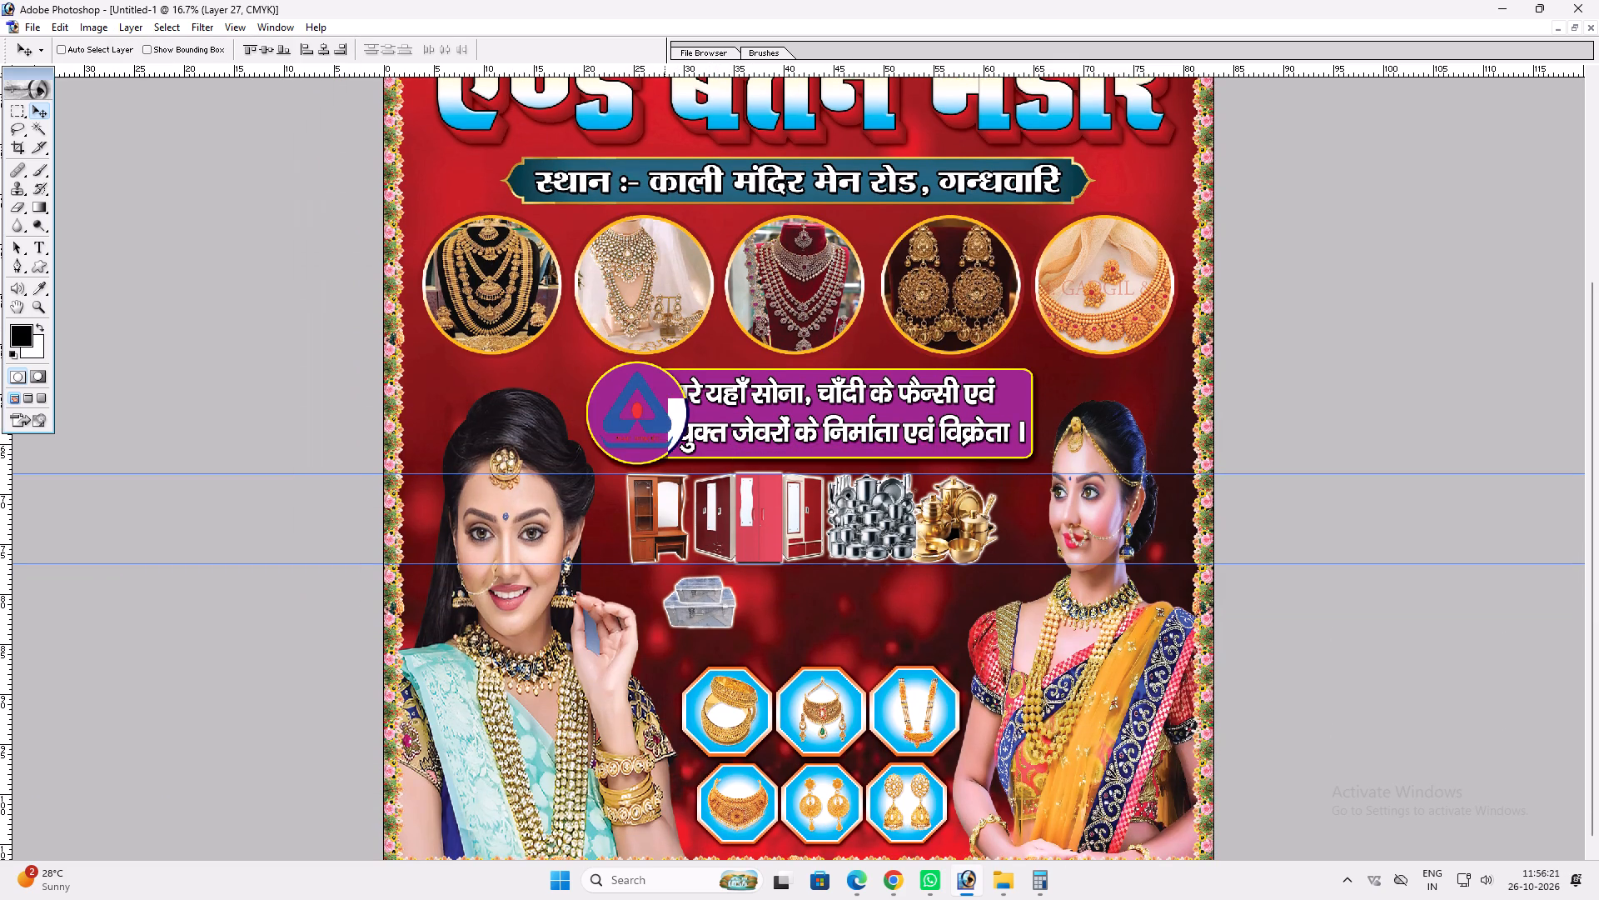
Change the Color Overlay of the hallmark logo's round base to white.
key("alt+l")
key("alt+y")
key("alt+d")
key("alt+l")
key("alt+y")
key("n")
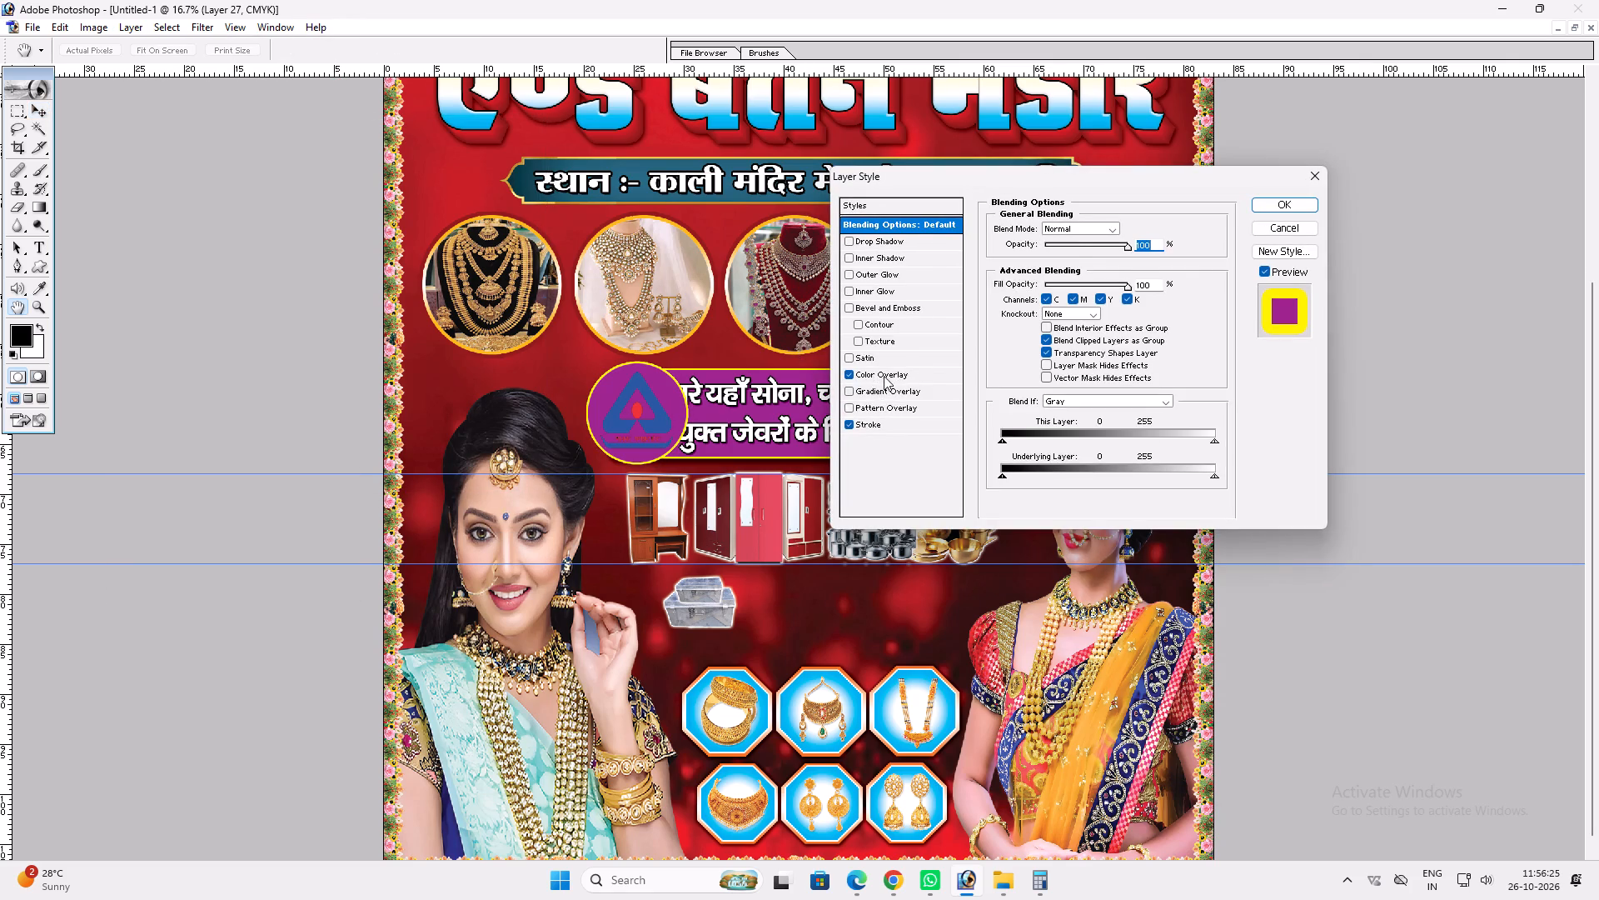
left_click(885, 375)
left_click(1132, 227)
left_click_drag(706, 392, 512, 218)
key("Return")
key("Return")
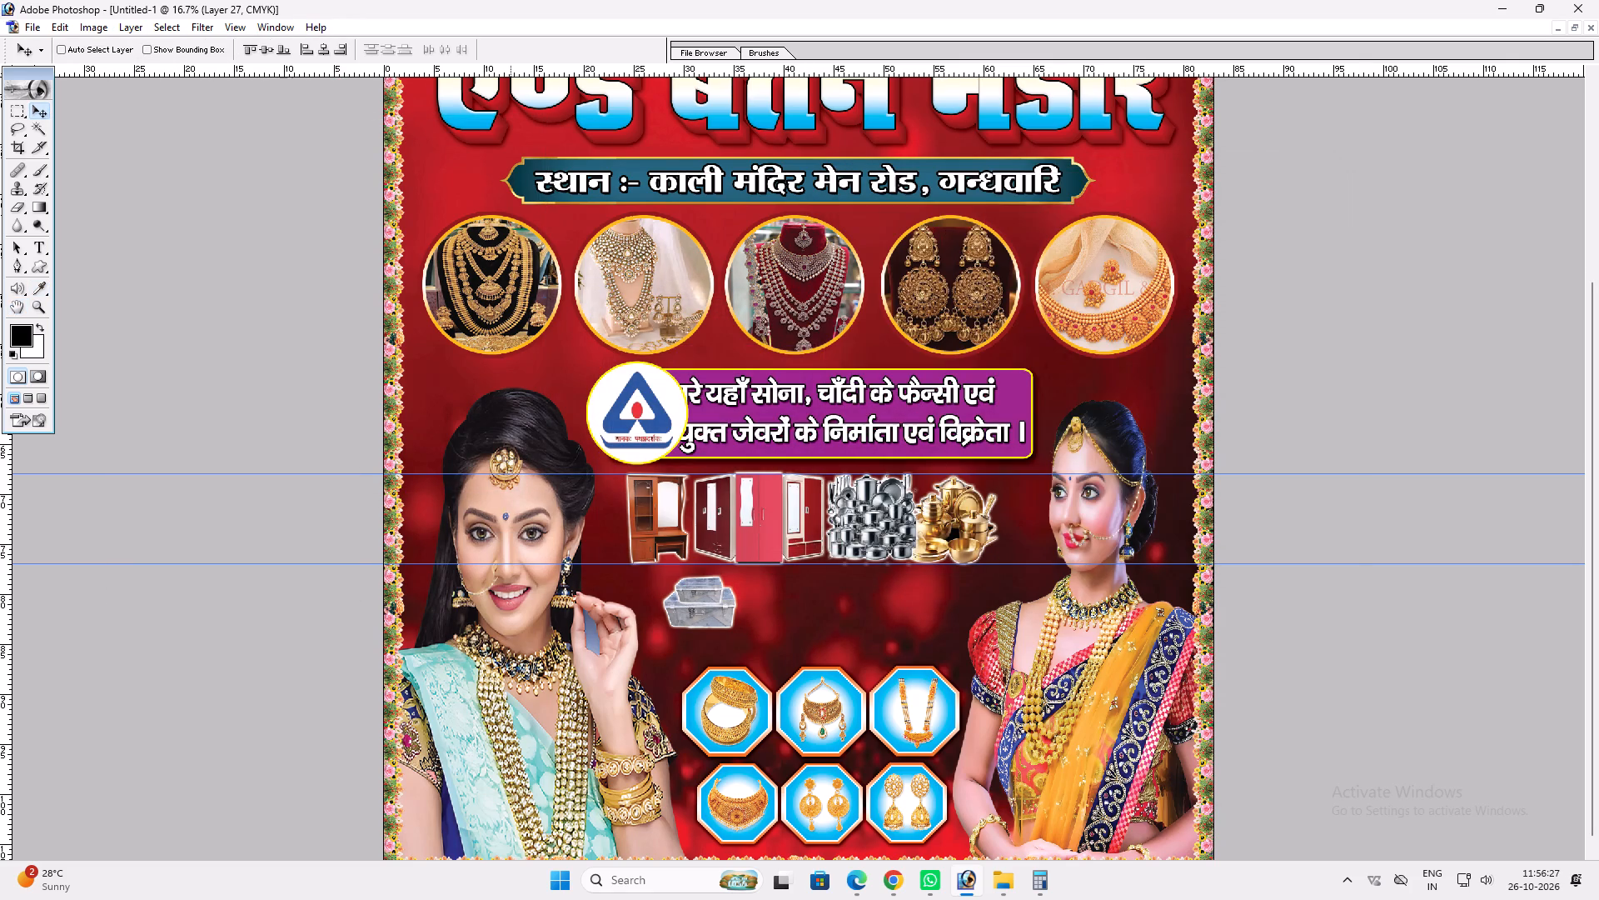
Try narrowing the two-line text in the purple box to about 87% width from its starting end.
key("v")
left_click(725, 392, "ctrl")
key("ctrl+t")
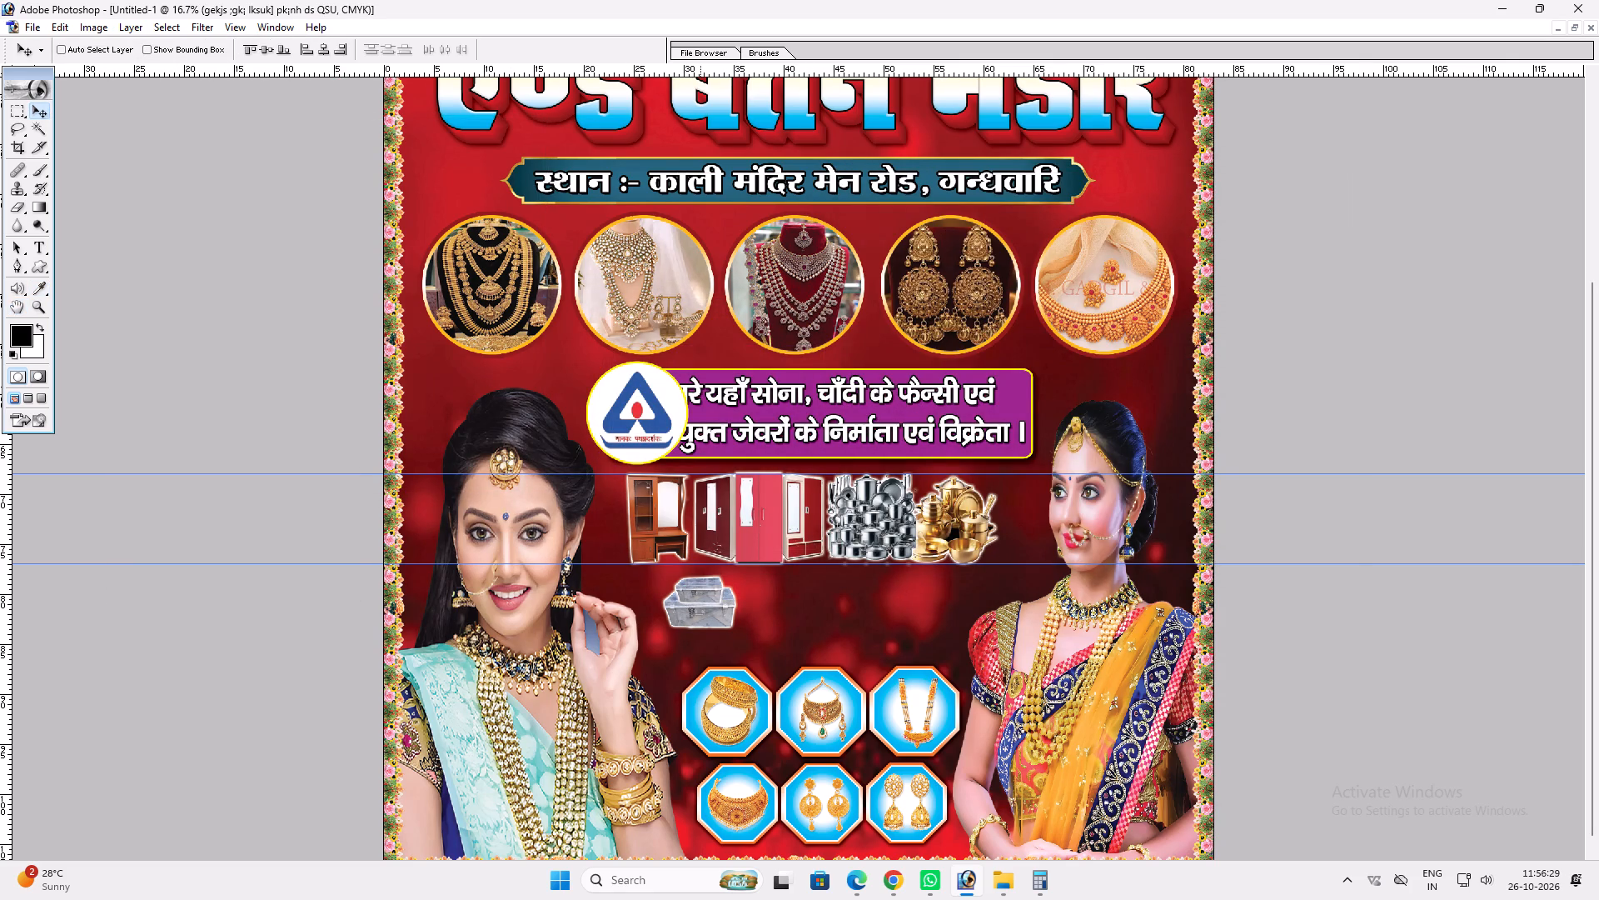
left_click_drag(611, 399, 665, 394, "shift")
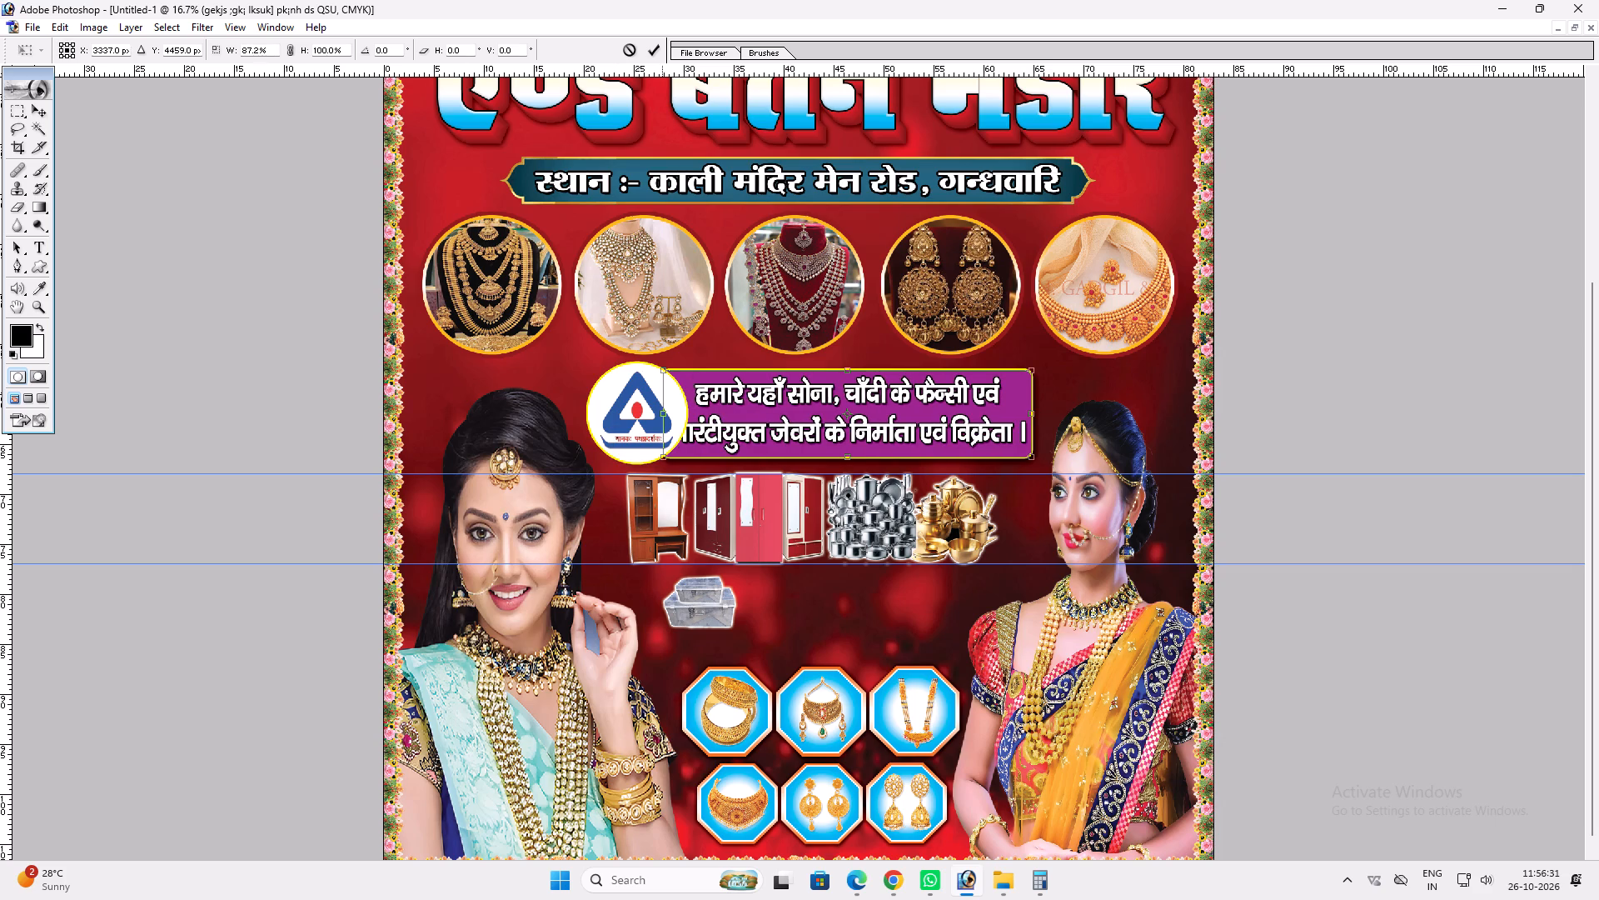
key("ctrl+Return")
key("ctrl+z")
Condense the two-line text horizontally so it fits inside the purple box clear of the hallmark logo.
key("v")
right_click(697, 389, "ctrl+shift")
left_click(718, 397, "ctrl+shift")
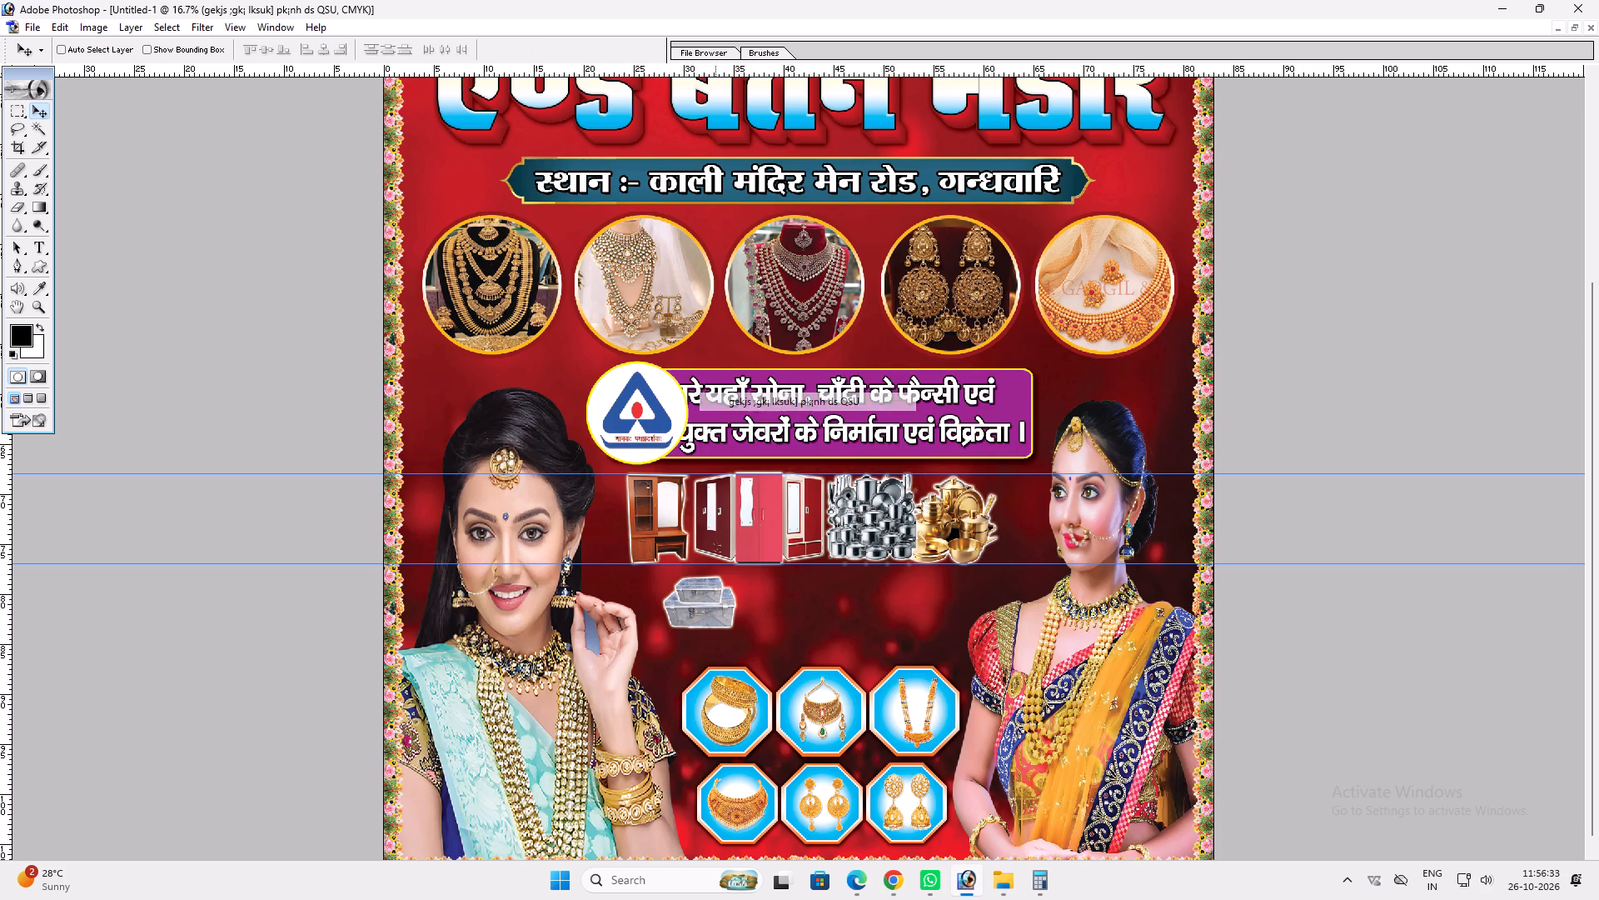
left_click_drag(713, 397, 725, 397, "shift")
key("ctrl+t")
left_click_drag(625, 392, 691, 400, "shift")
left_click_drag(1043, 427, 1029, 422, "shift")
key("shift+Return")
key("v")
Position the metal trunks below the dressing table and first wardrobe, enlarging them to about one and a half times their size.
key("space")
key("space")
key("space")
key("space")
key("space")
key("space")
key("space")
key("space")
key("space")
key("space")
key("space")
key("space")
key("space")
key("space")
key("space")
key("space")
key("space")
key("space")
key("space")
left_click_drag(849, 471, 851, 427)
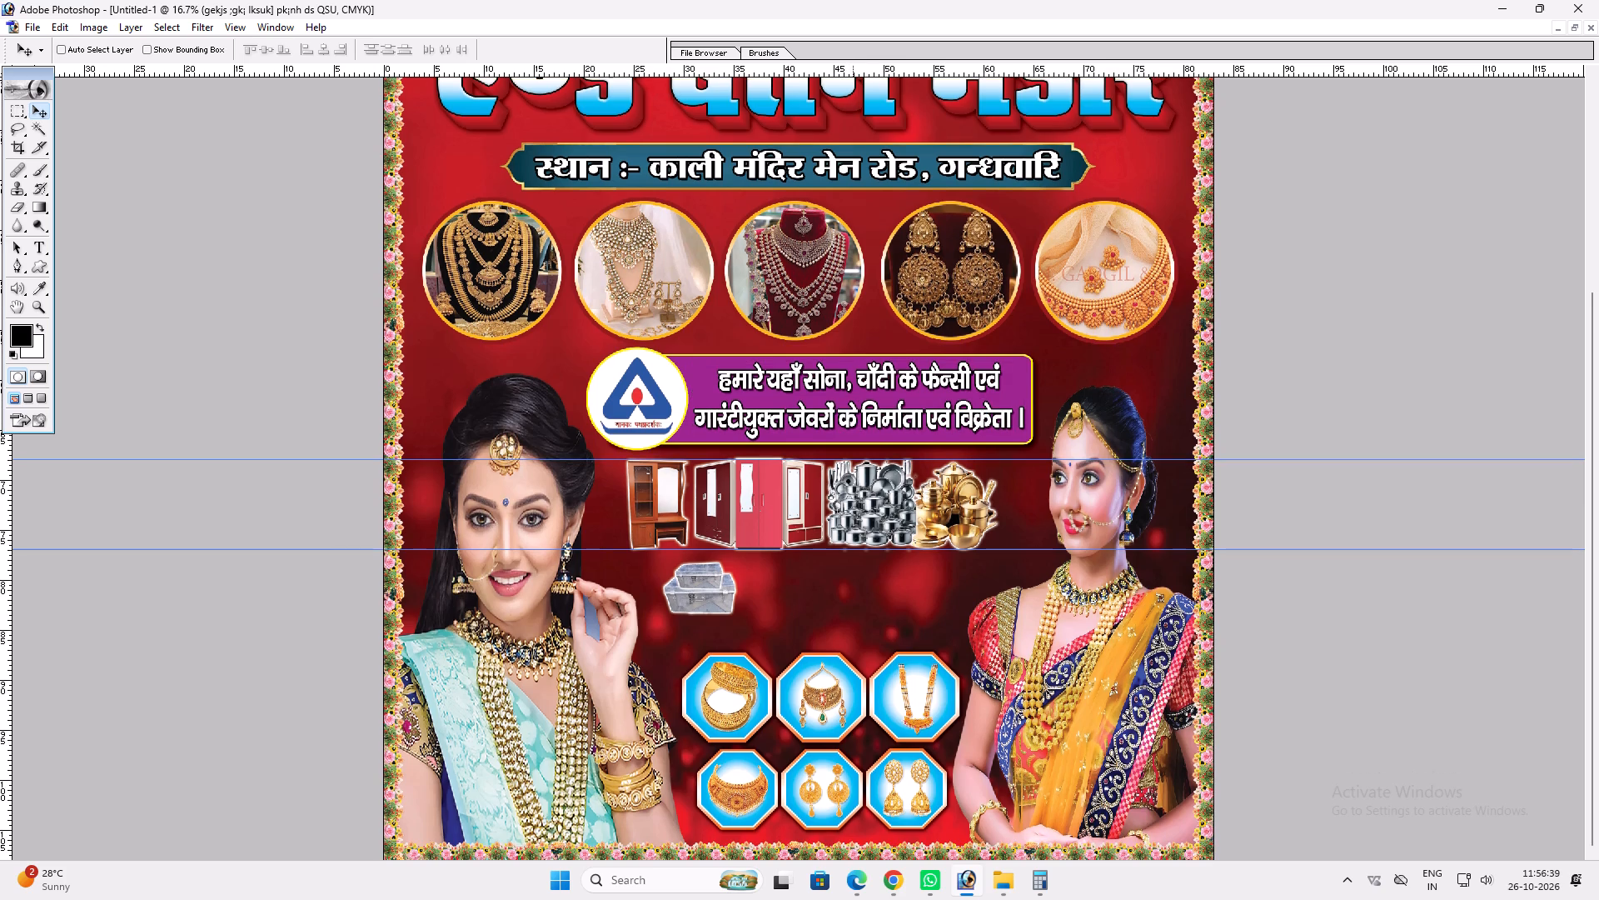
left_click_drag(851, 427, 846, 408)
right_click(793, 493, "ctrl")
left_click(820, 505)
key("space")
left_click_drag(799, 559, 761, 458)
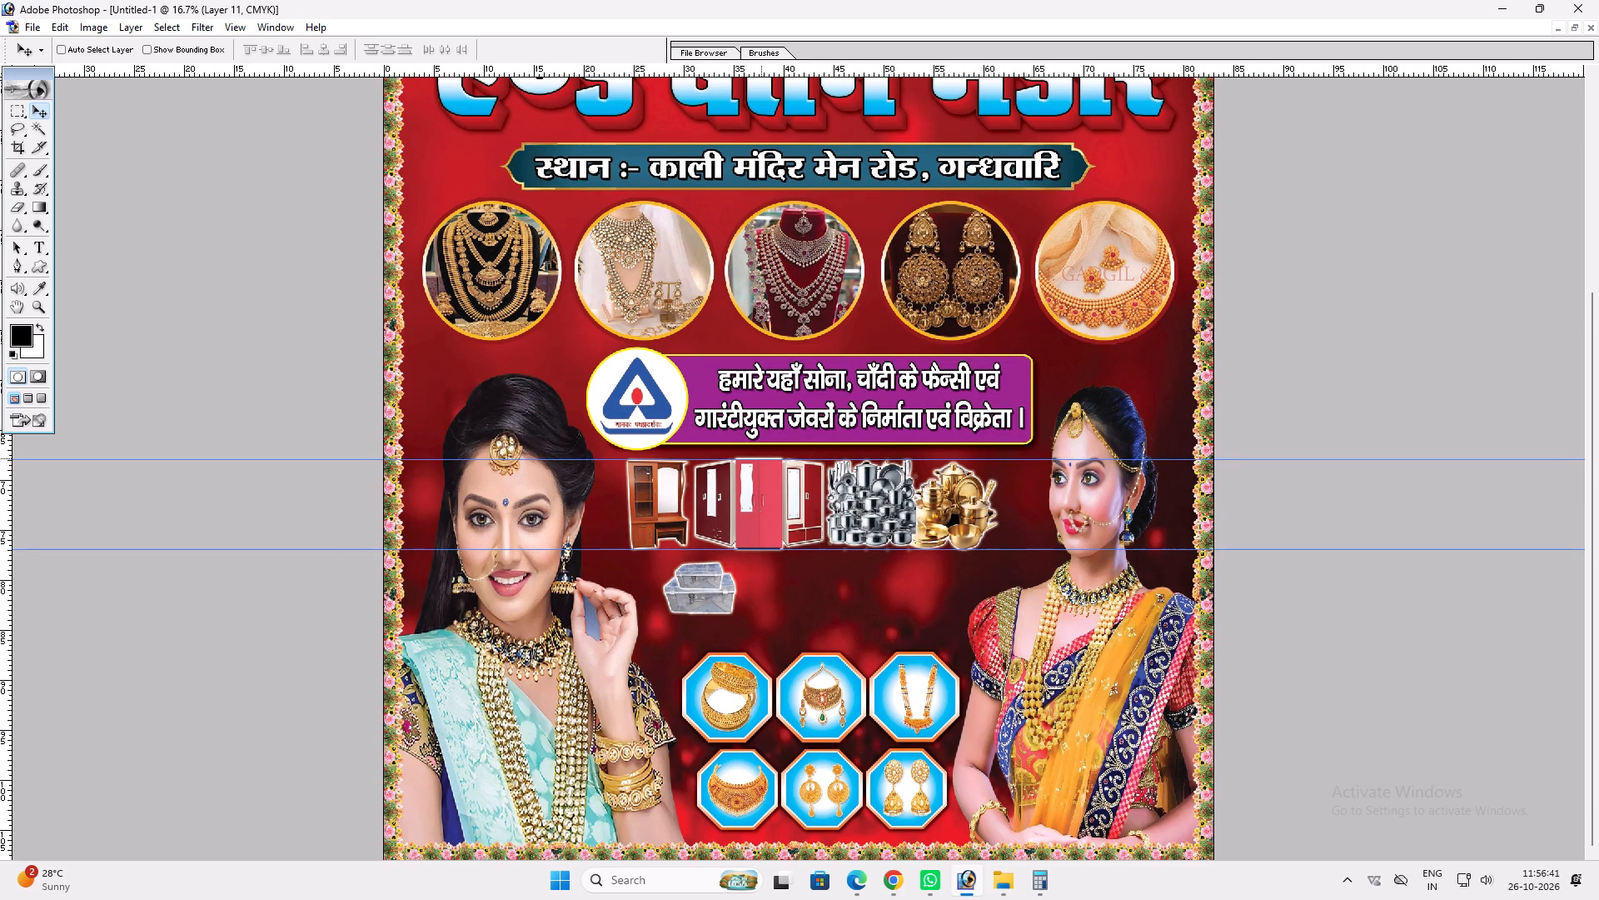
right_click(706, 572)
left_click(723, 577)
left_click_drag(724, 588, 707, 583)
key("ctrl+t")
left_click_drag(717, 606, 717, 607, "shift")
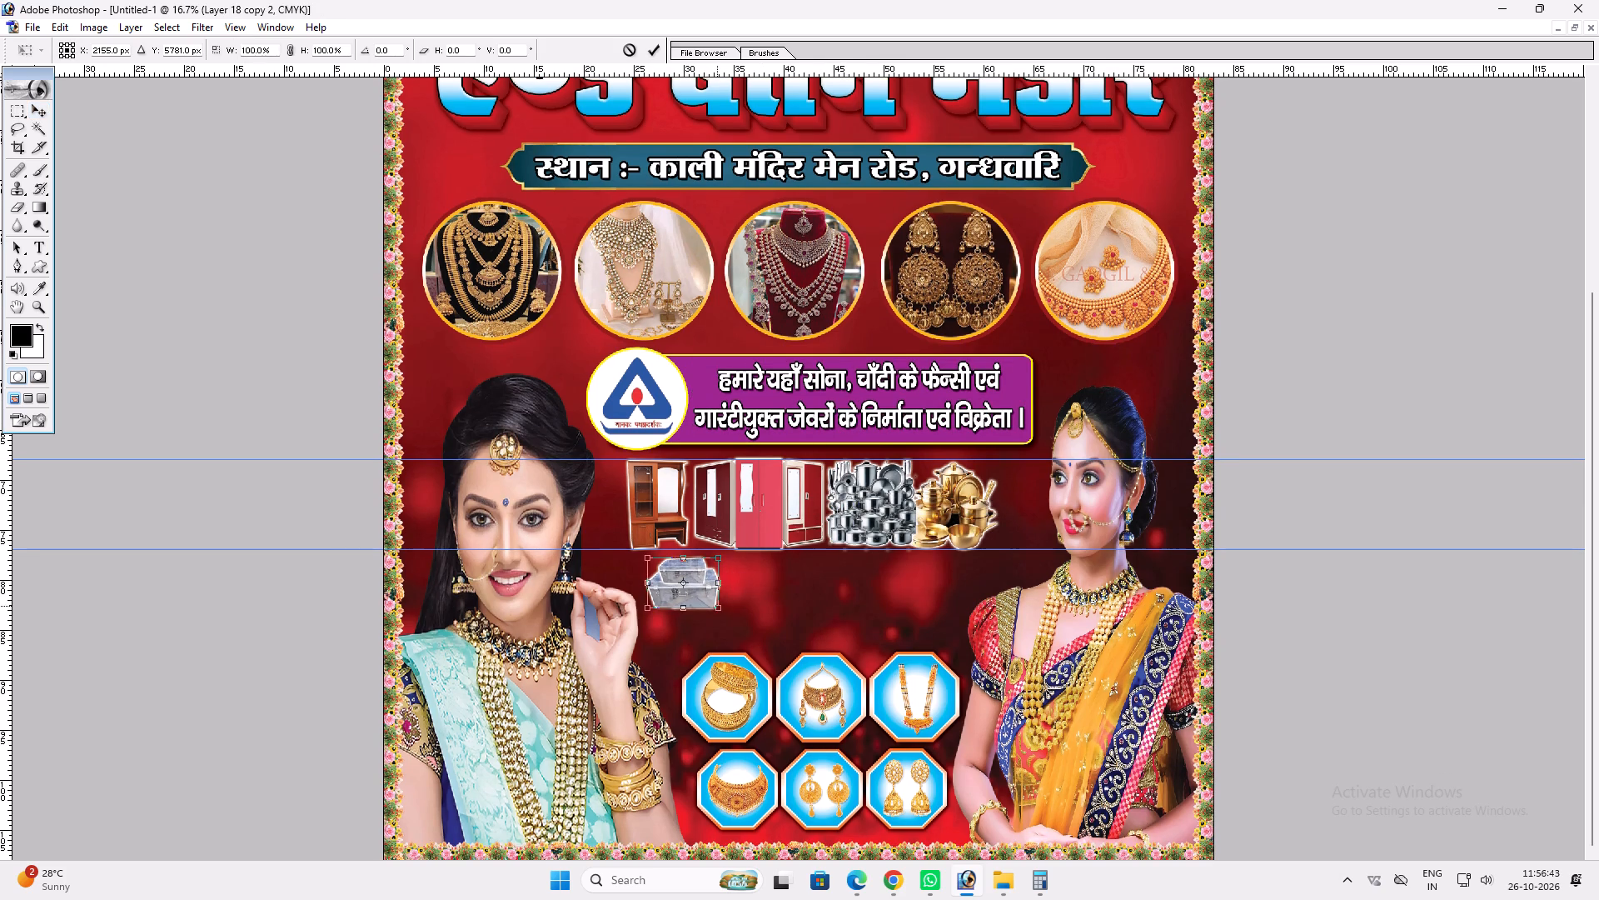
left_click_drag(717, 607, 756, 620, "shift")
key("shift+Return")
key("v")
left_click_drag(716, 615, 713, 630)
key("ctrl+t")
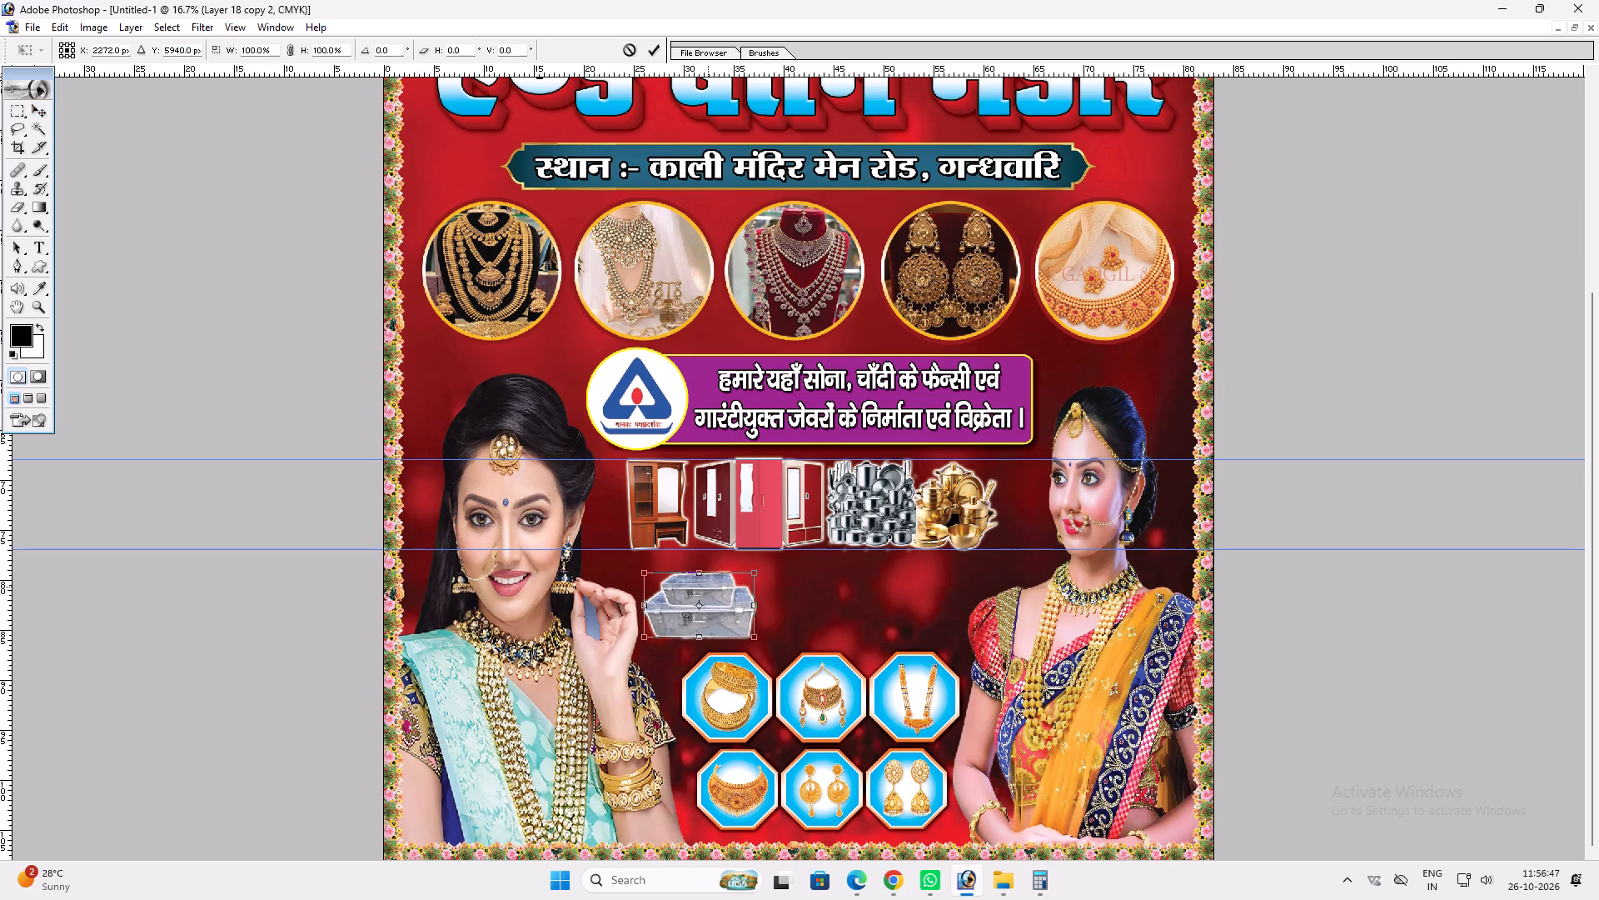
left_click_drag(705, 573, 705, 557, "shift")
key("shift+Return")
key("v")
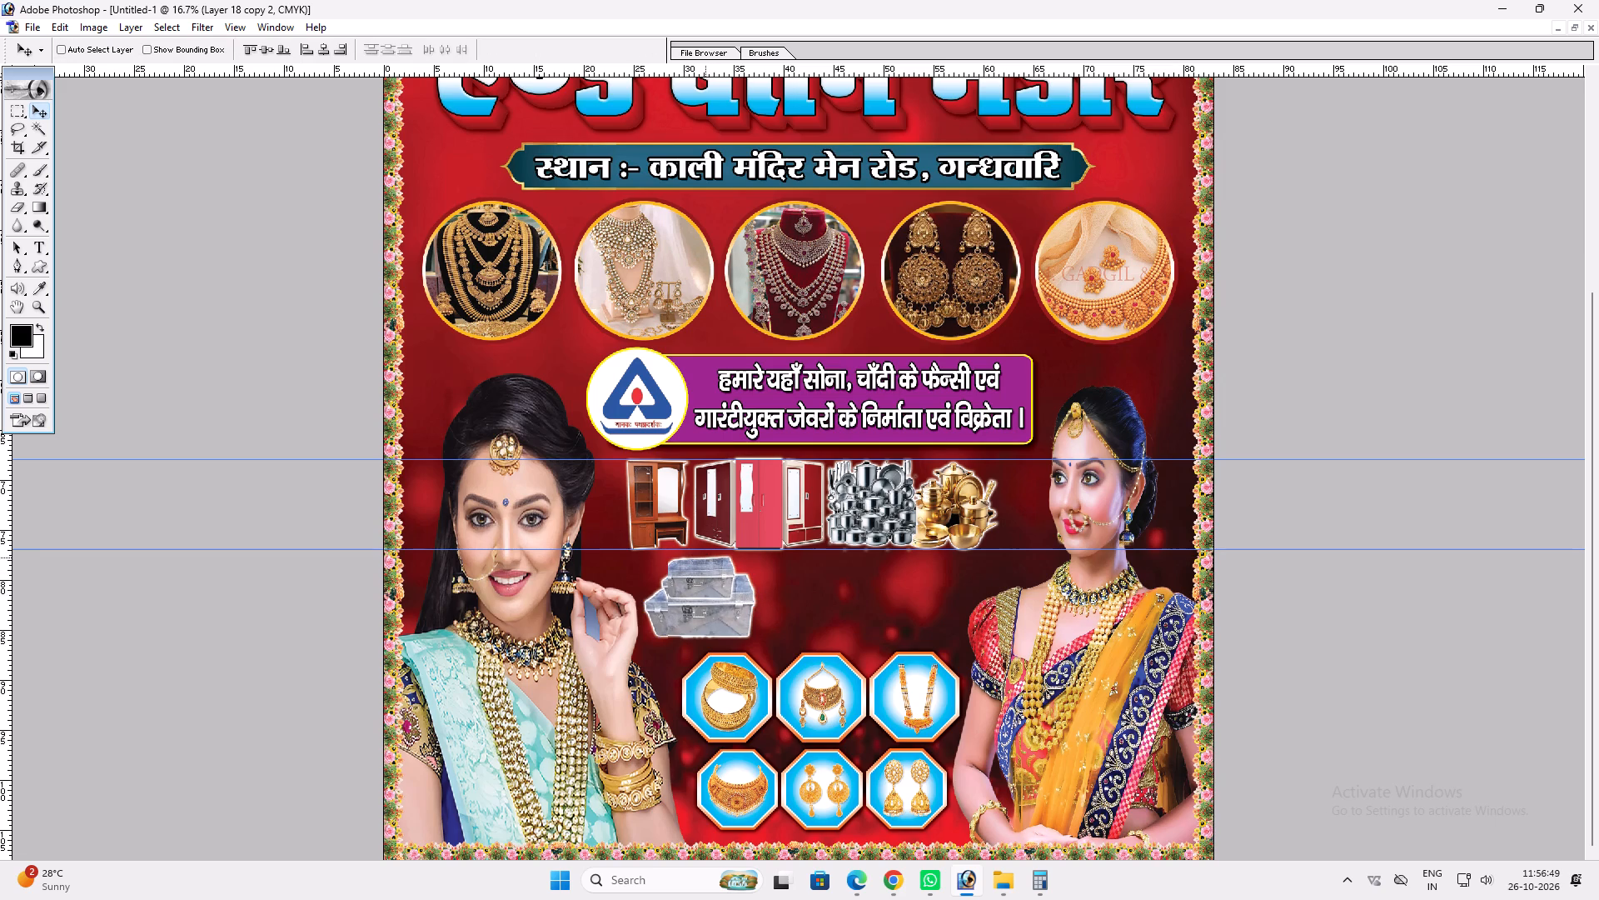
In File Explorer, search Local Disk (H:) for "bar" and open the Navya Bartan Bhandar 10x3 banner file in Photoshop.
left_click(1001, 869)
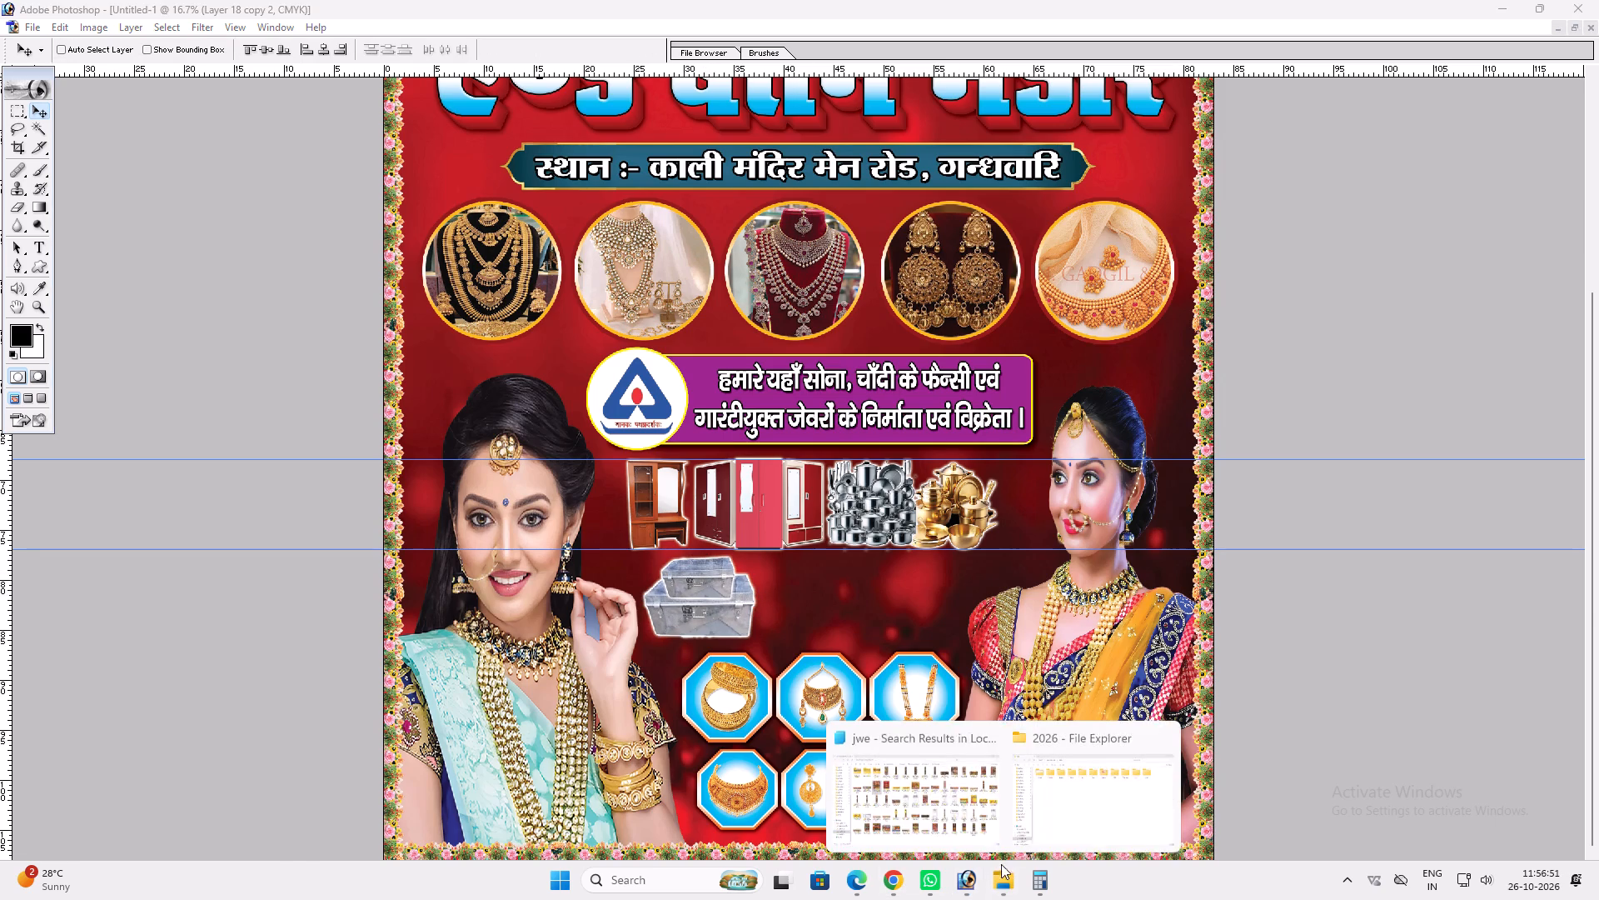
left_click(930, 809)
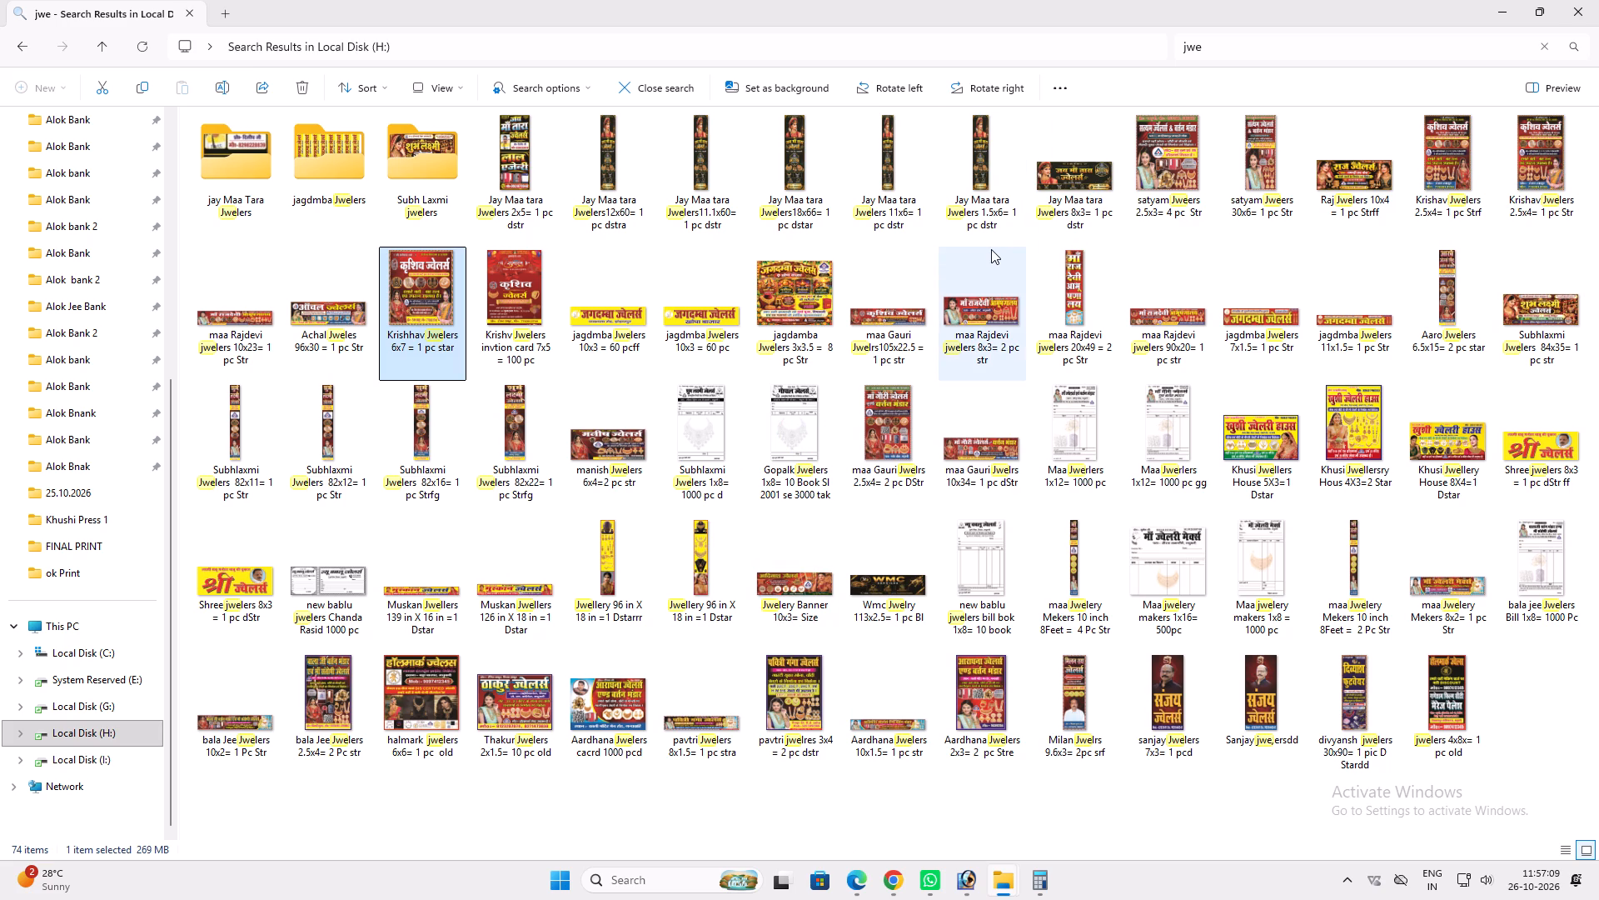
left_click(1243, 47)
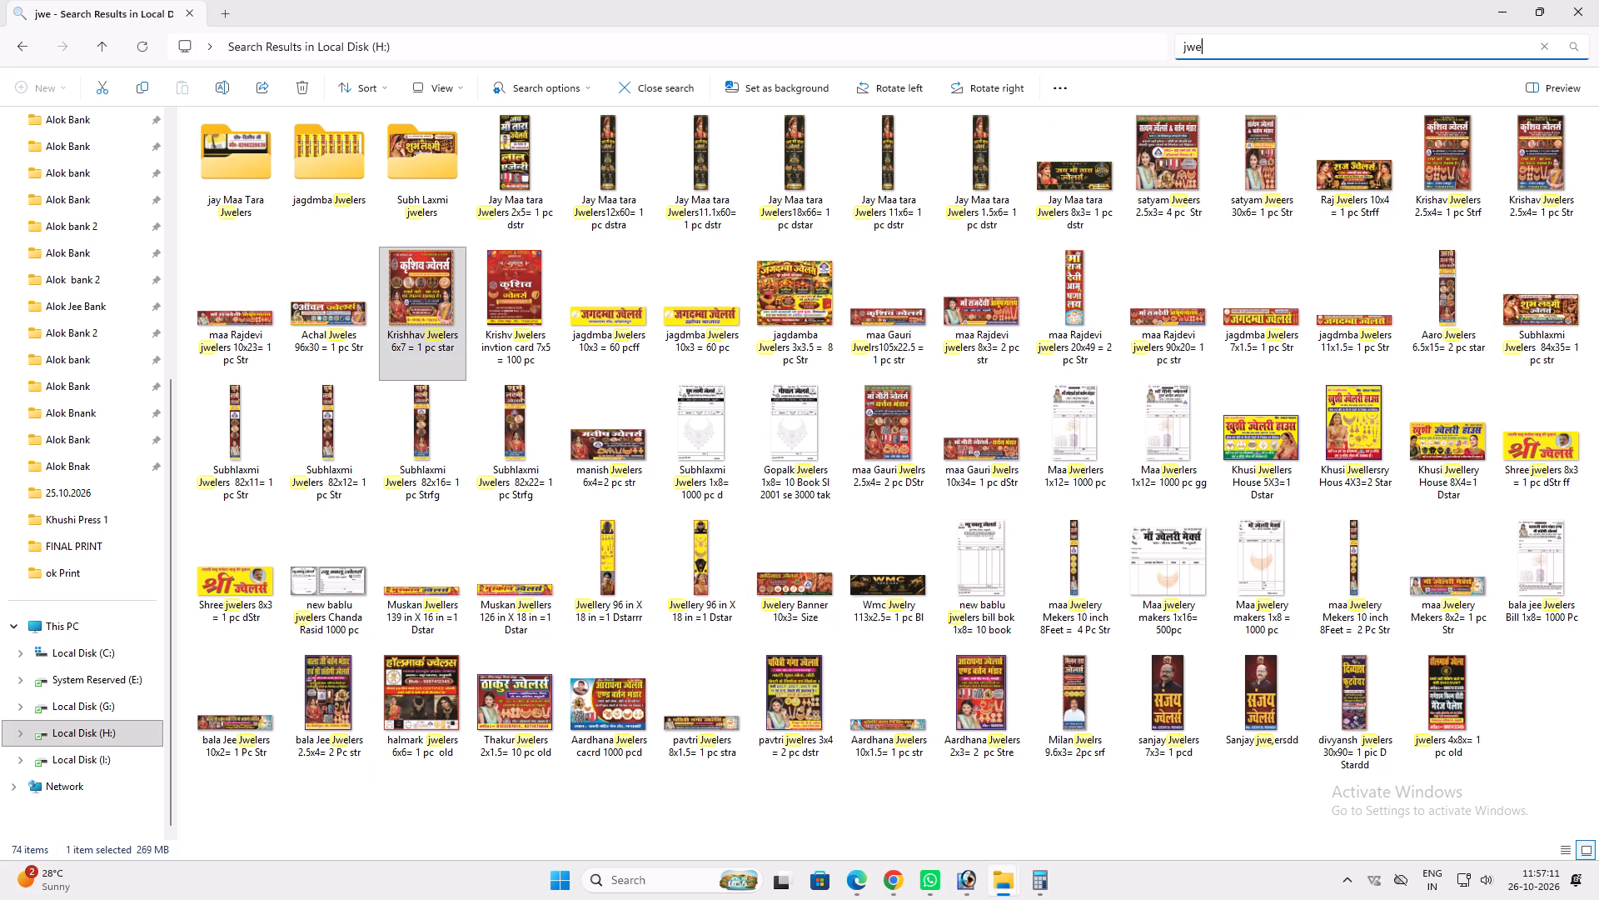
key("ctrl+a")
type("bar")
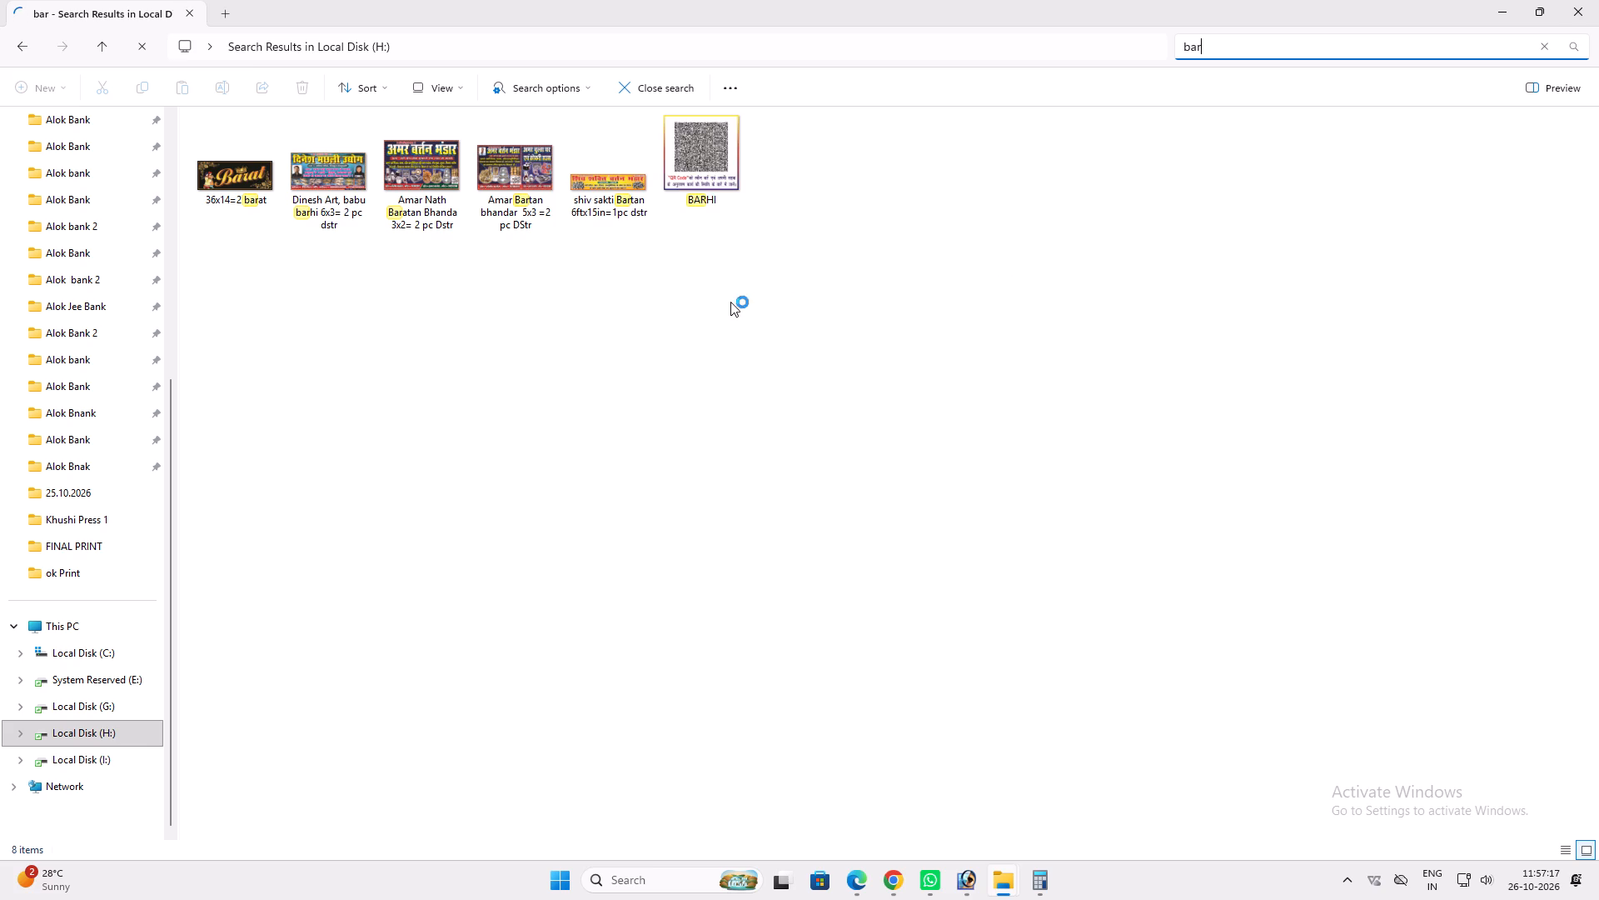
left_click(429, 165)
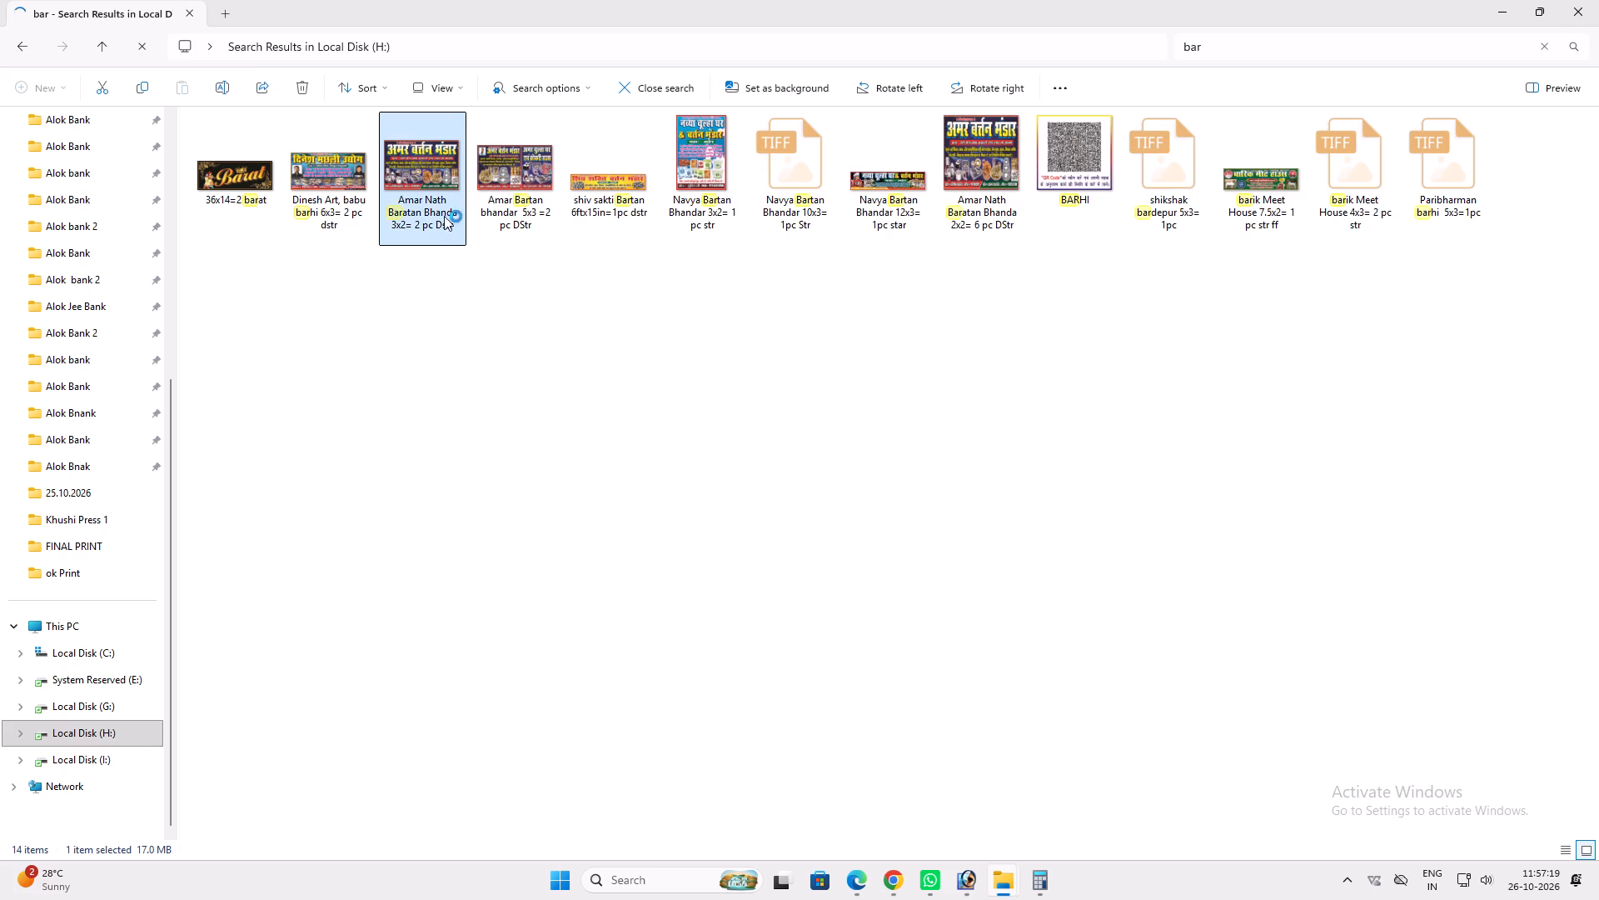
left_click(515, 159)
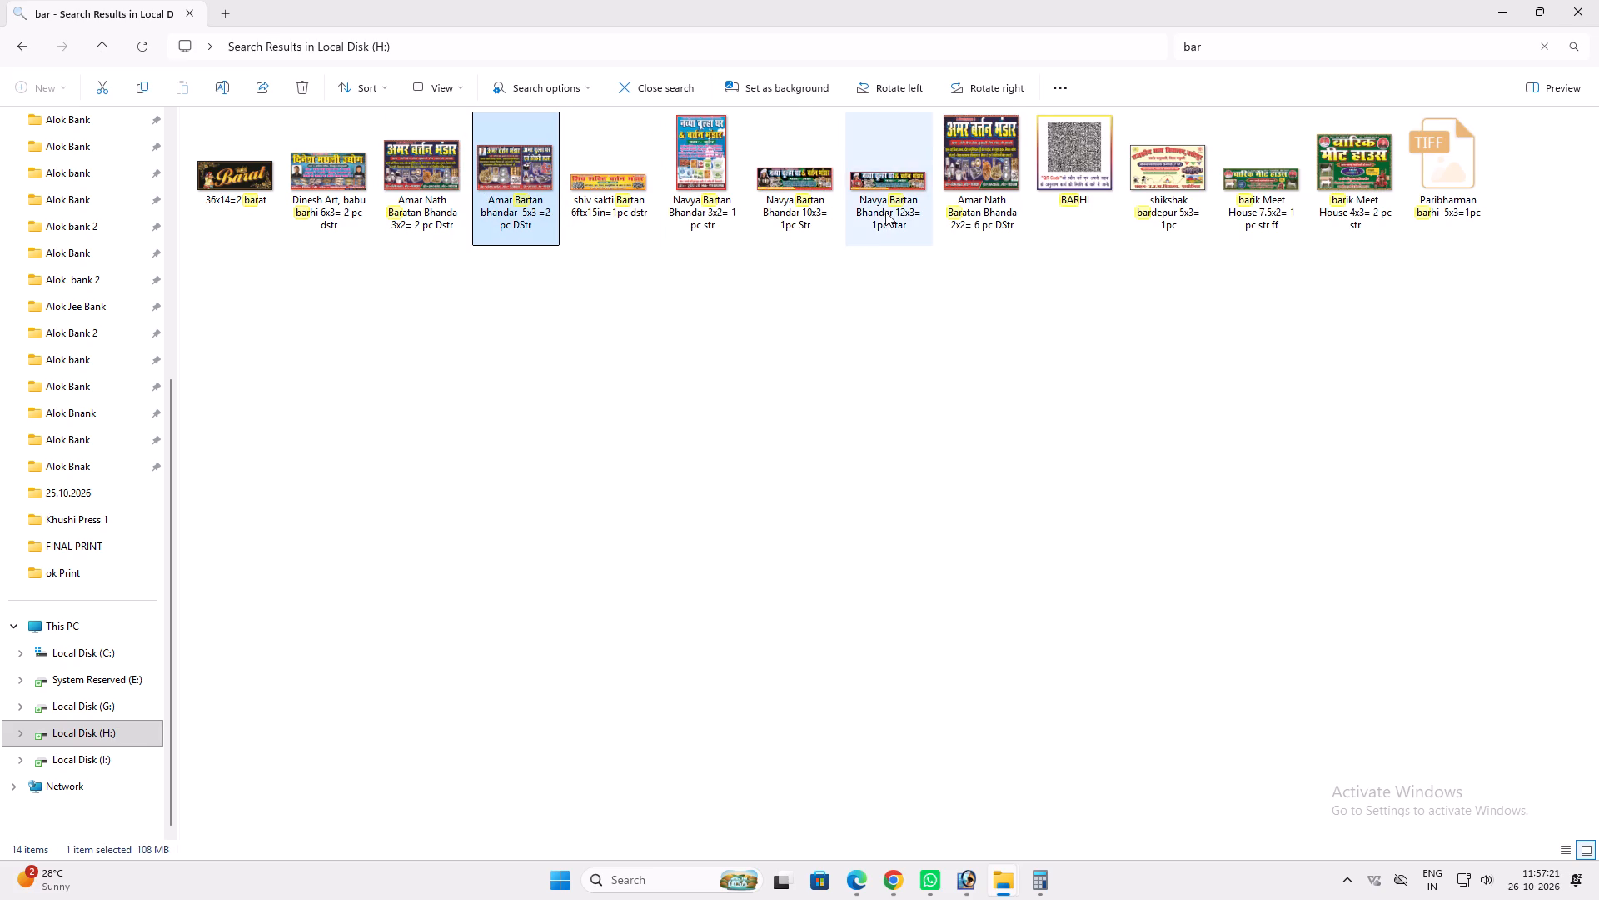
left_click(804, 165)
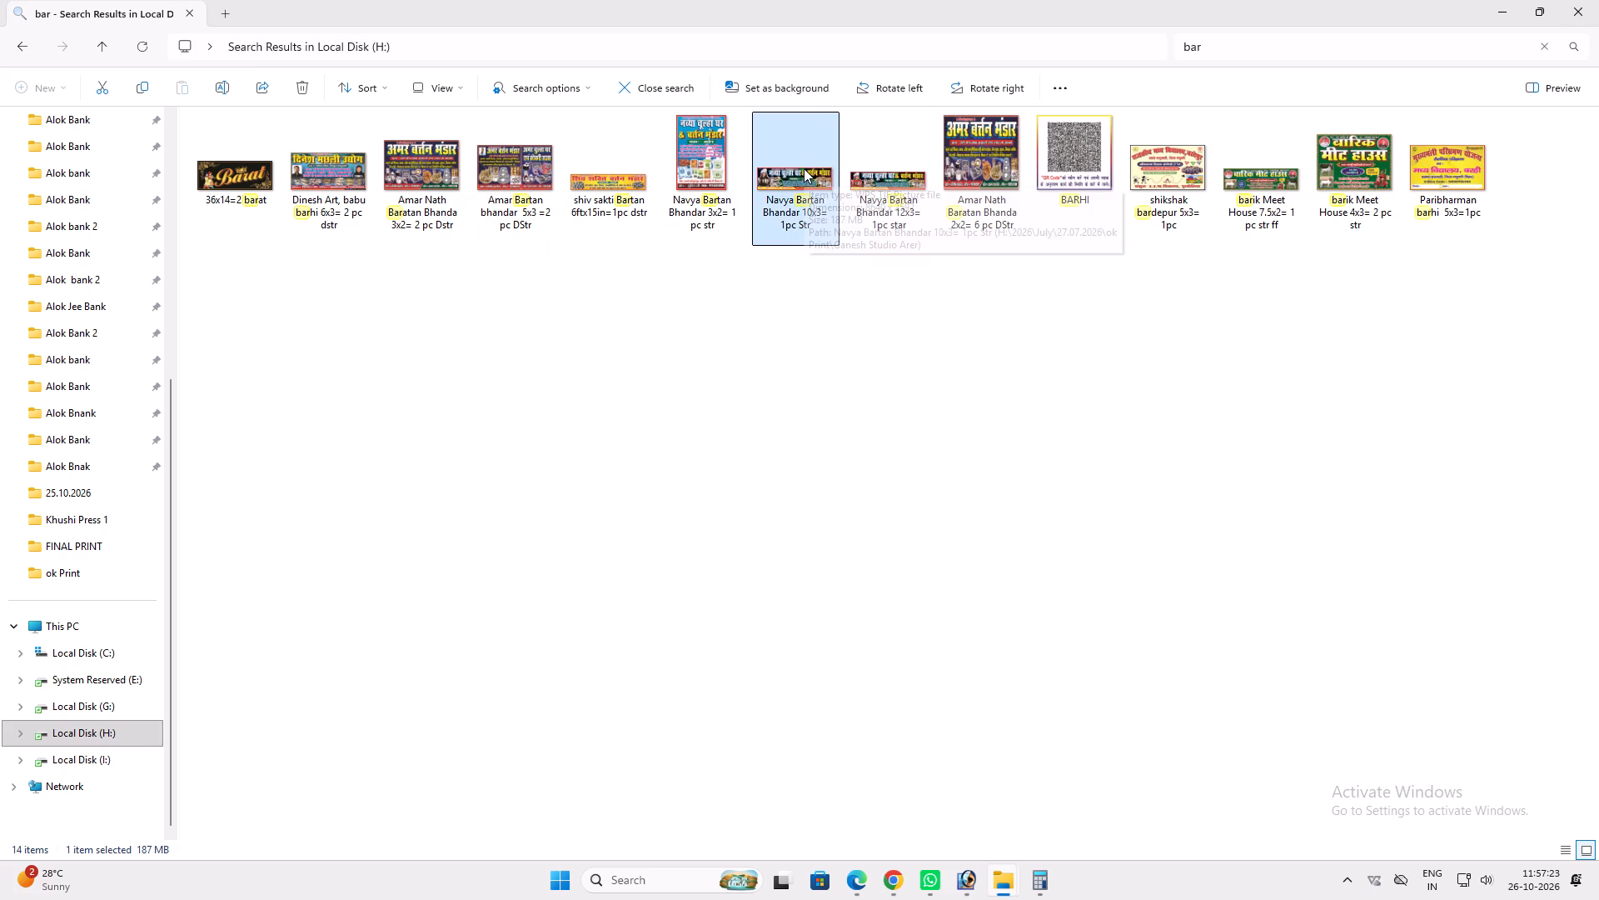
left_click_drag(804, 168, 949, 616)
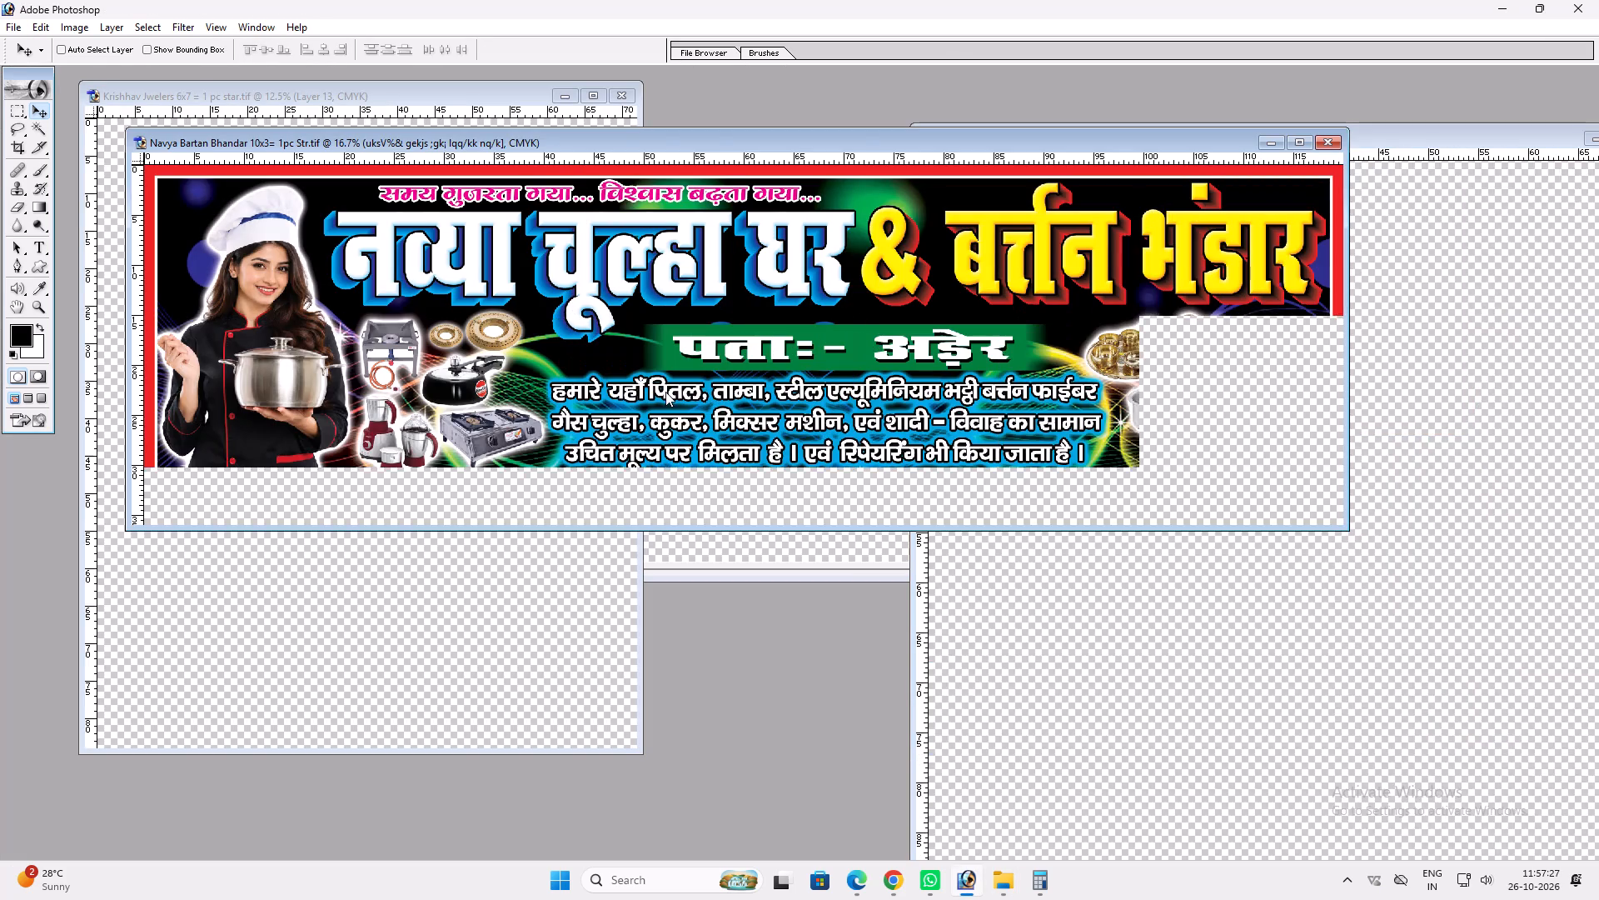
Copy the copper utensil set from the Navya Bartan Bhandar banner into the jewellers banner, beside the metal trunks.
key("v")
left_click(1143, 408, "ctrl")
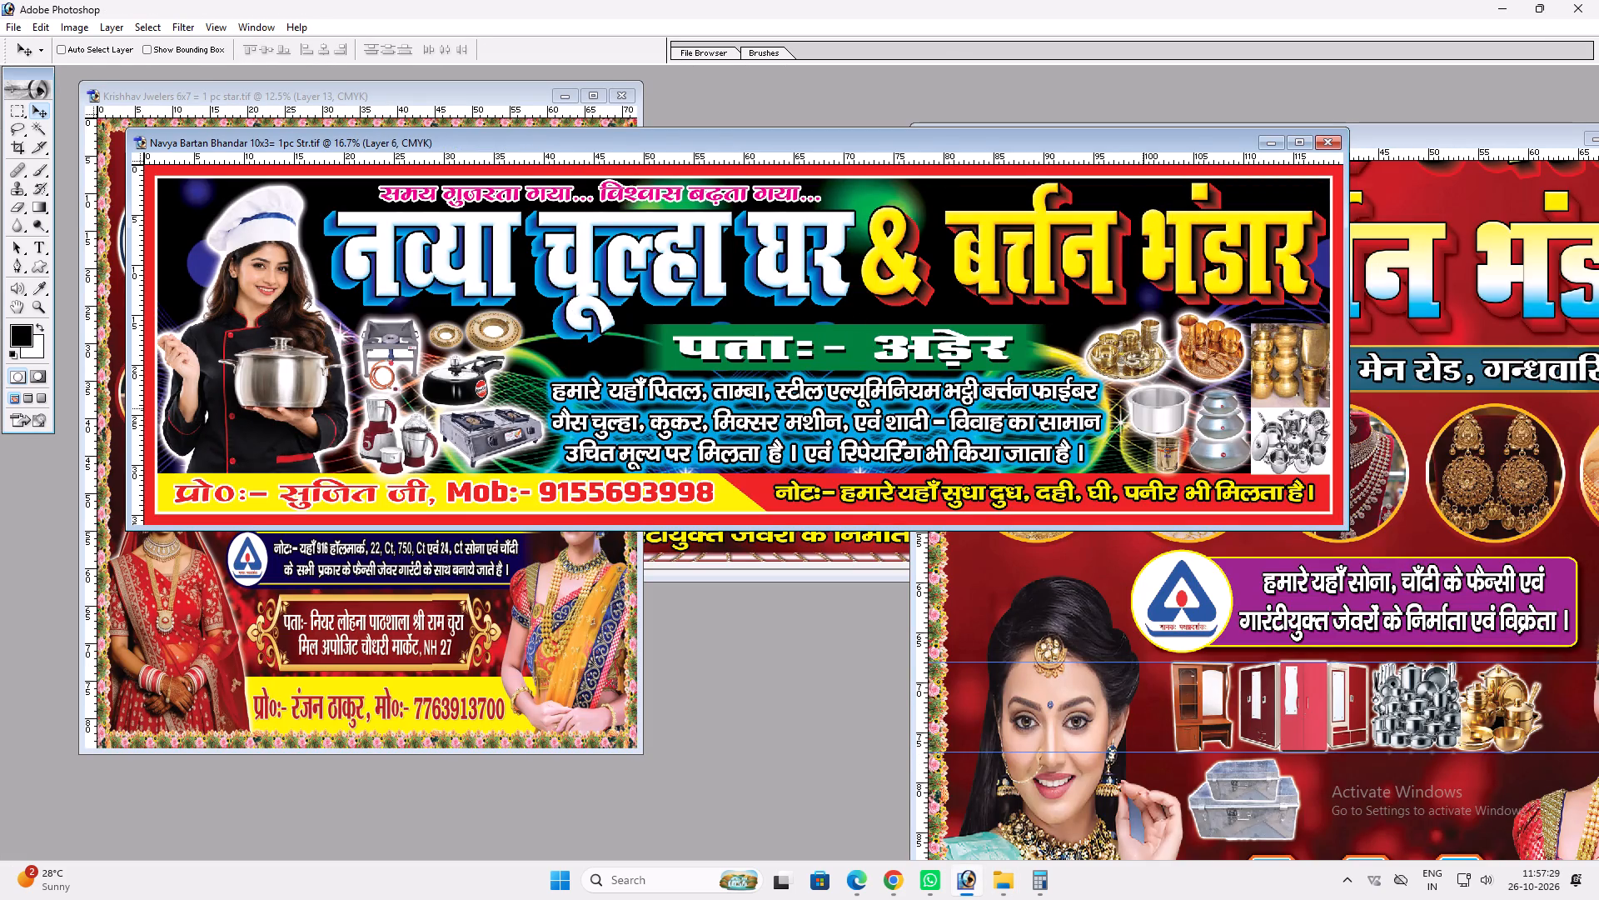
left_click(1206, 353, "ctrl")
left_click_drag(1206, 353, 1209, 307)
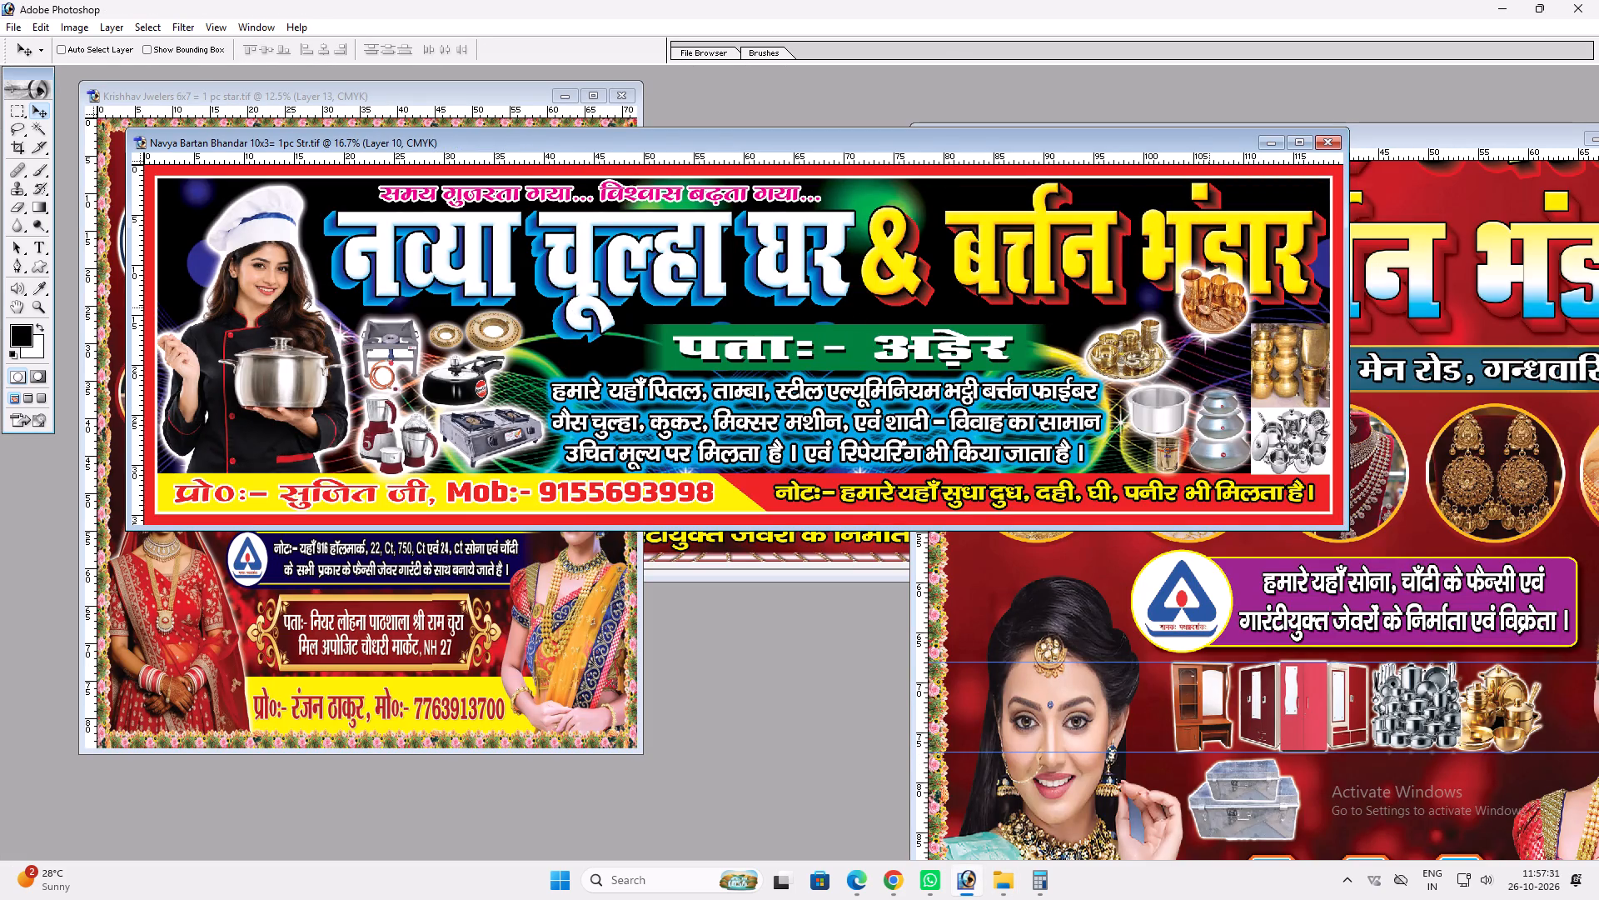
key("ctrl+z")
left_click_drag(1188, 338, 1379, 774)
left_click_drag(1384, 789, 1337, 810)
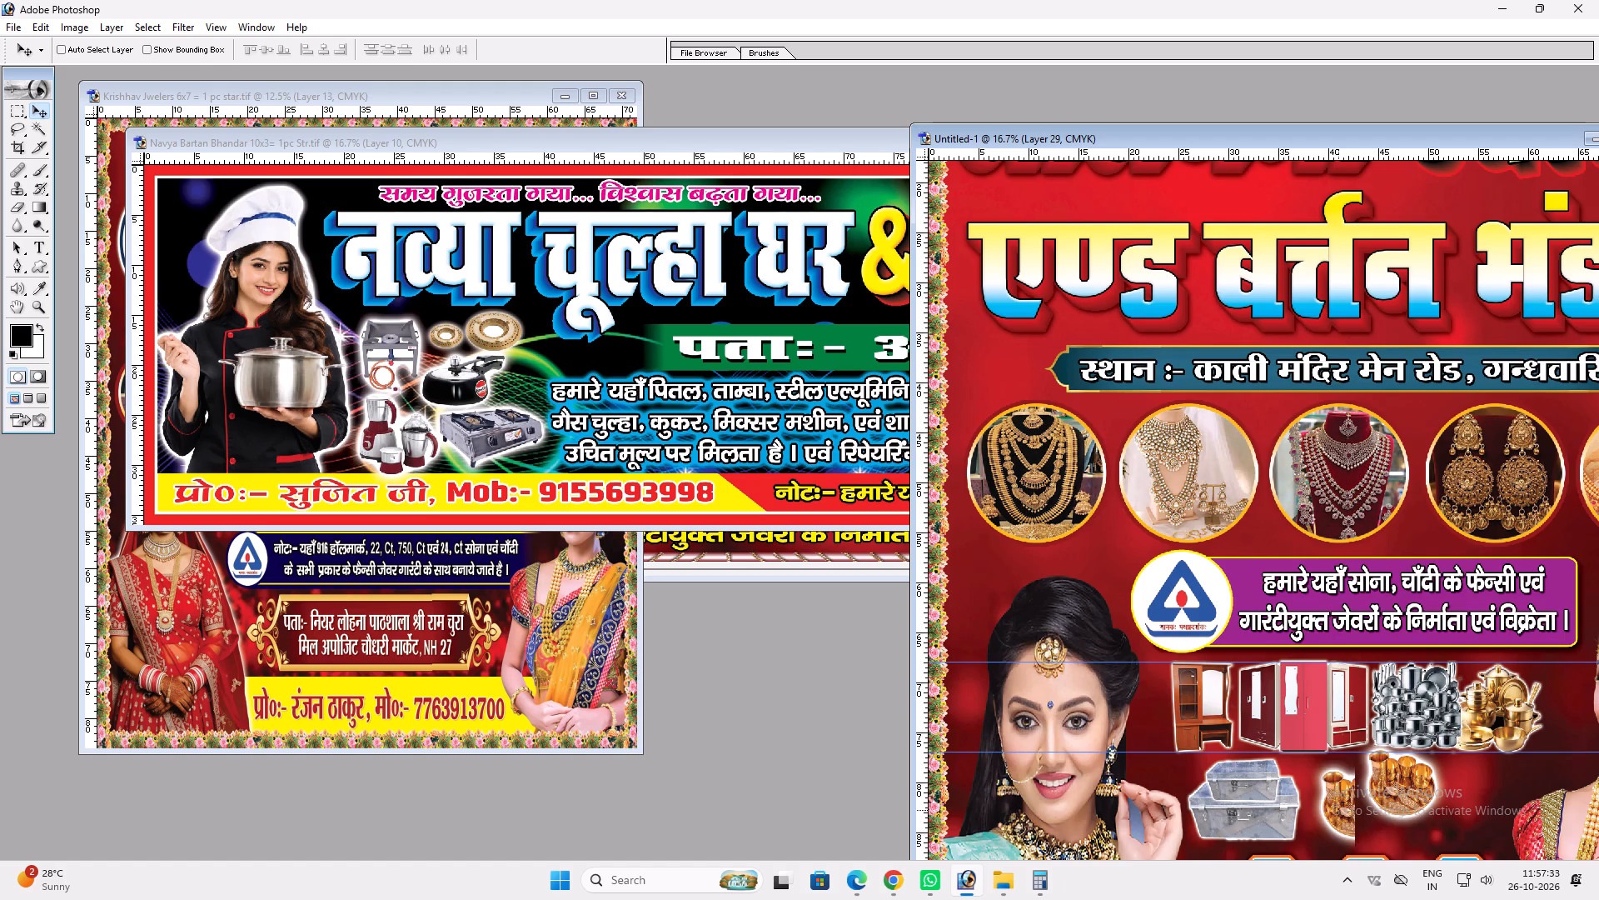
left_click_drag(1337, 810, 1337, 811)
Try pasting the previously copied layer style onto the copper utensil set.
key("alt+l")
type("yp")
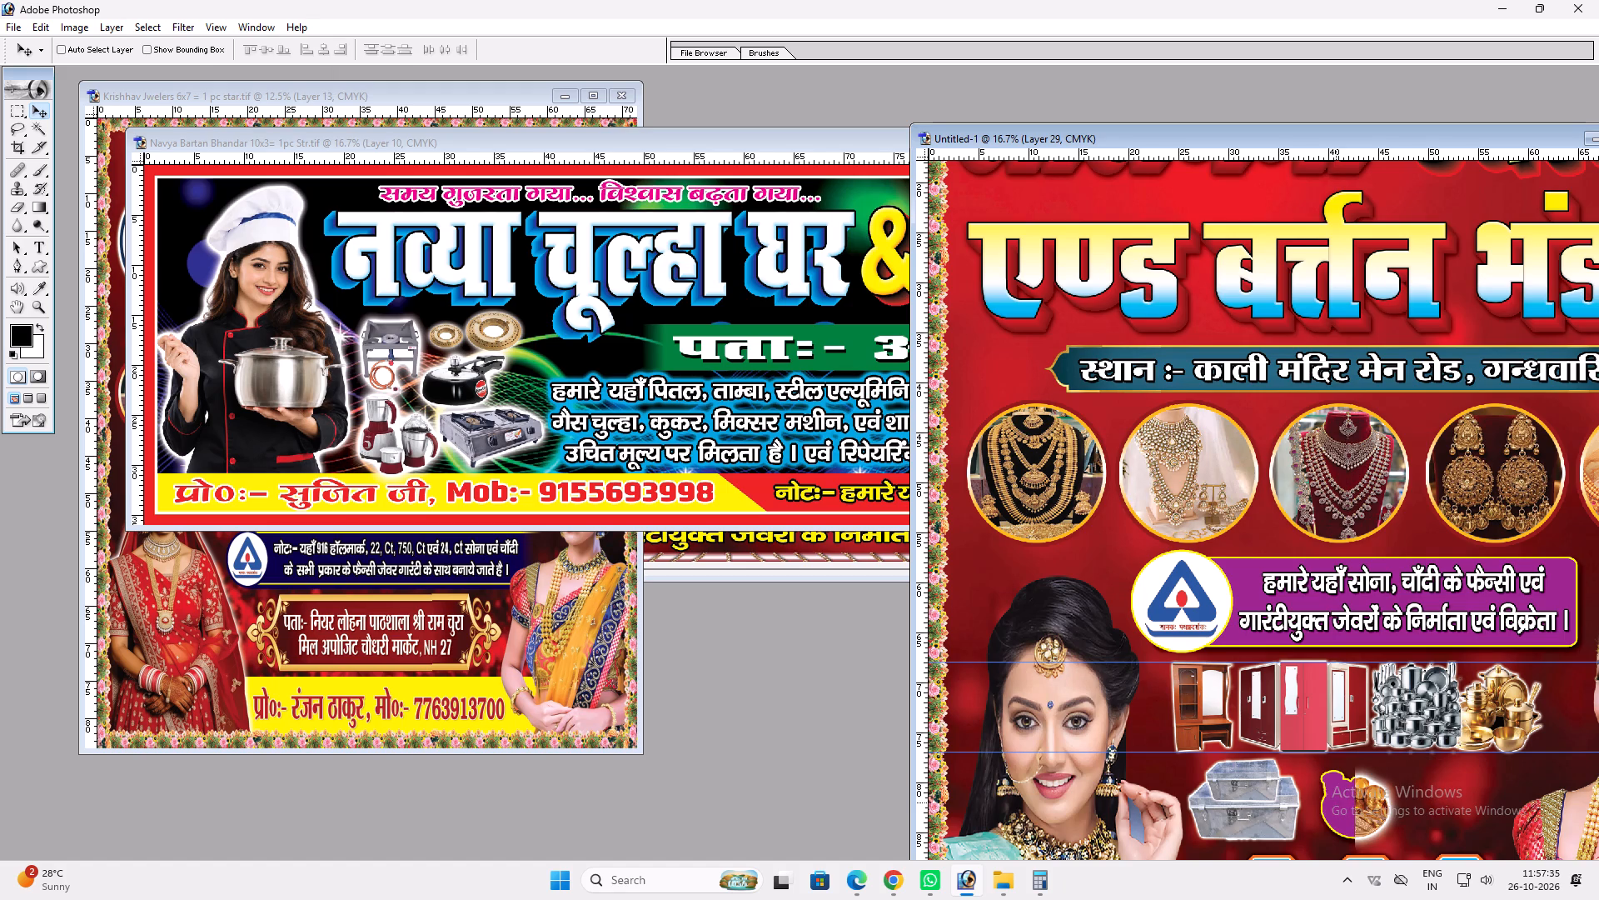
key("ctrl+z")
Copy the metal trunks' layer style and paste it onto the copper utensil set.
right_click(1254, 794)
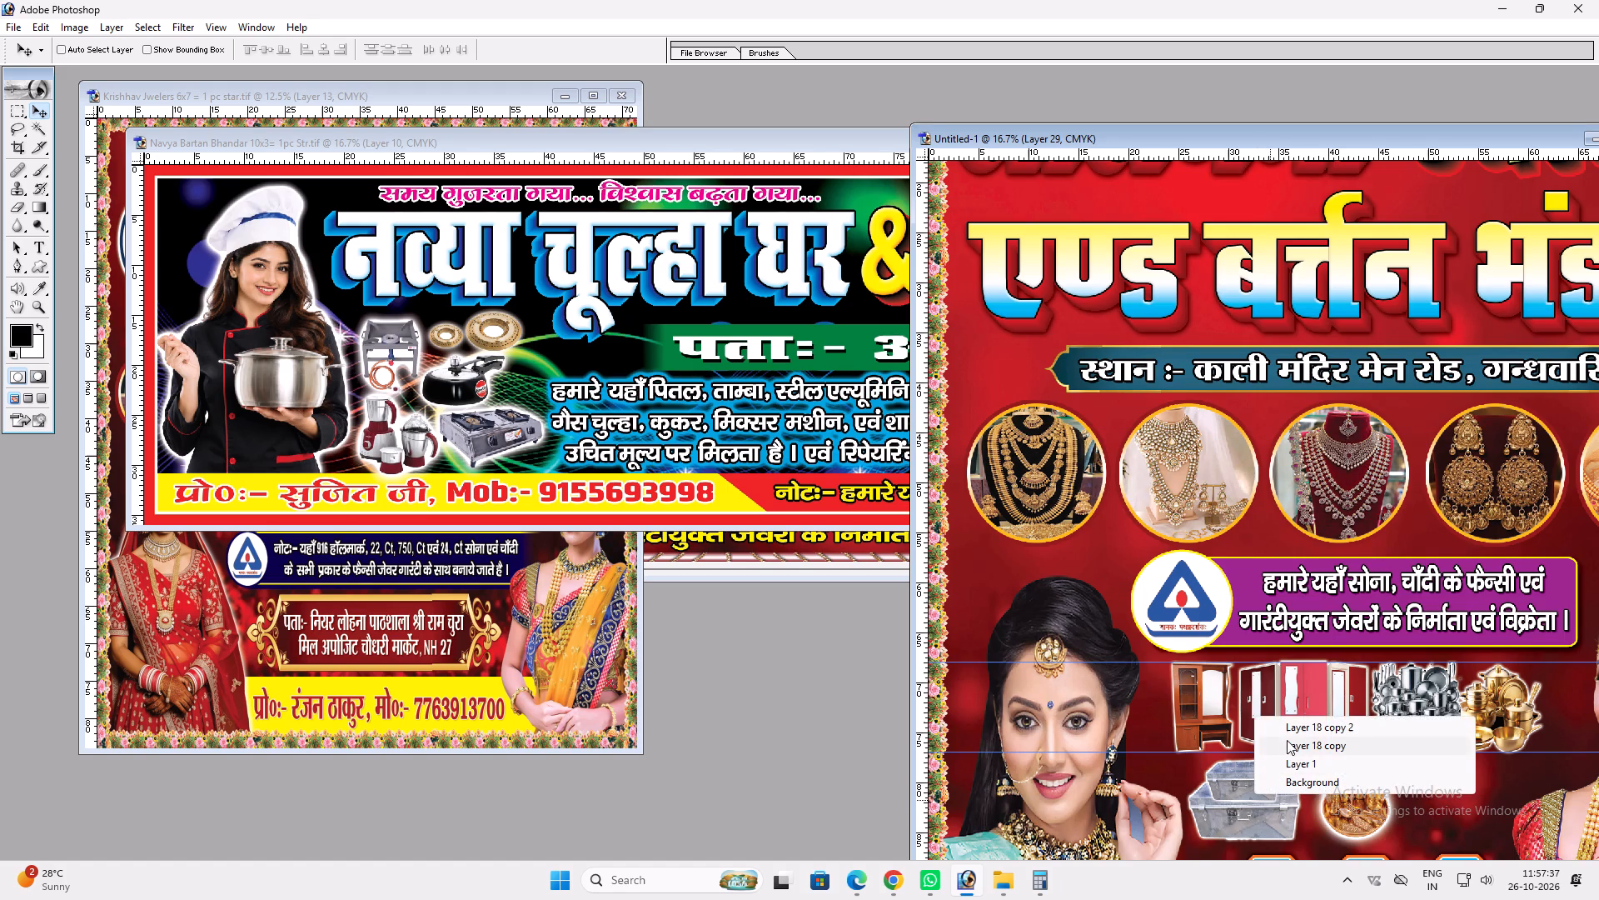
left_click(1287, 731)
key("alt+l")
key("alt+y")
key("alt+c")
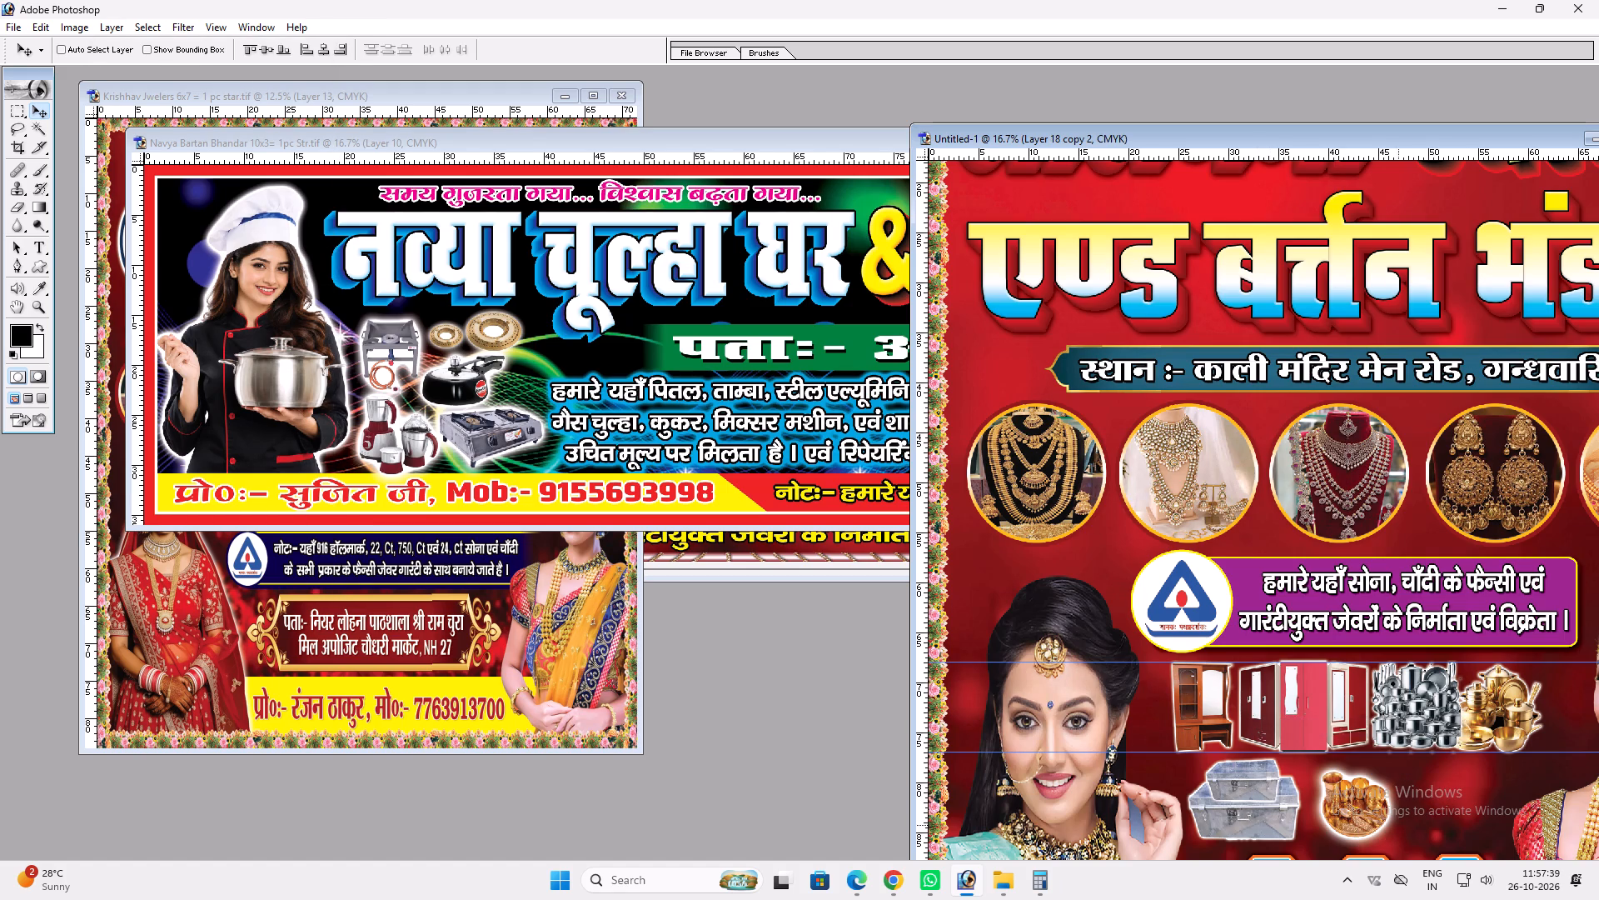
left_click(1372, 814, "ctrl")
key("alt+l")
key("alt+y")
type("pv")
Shift the copper utensil set closer to the metal trunks and enlarge it slightly.
left_click_drag(1357, 811, 1353, 811)
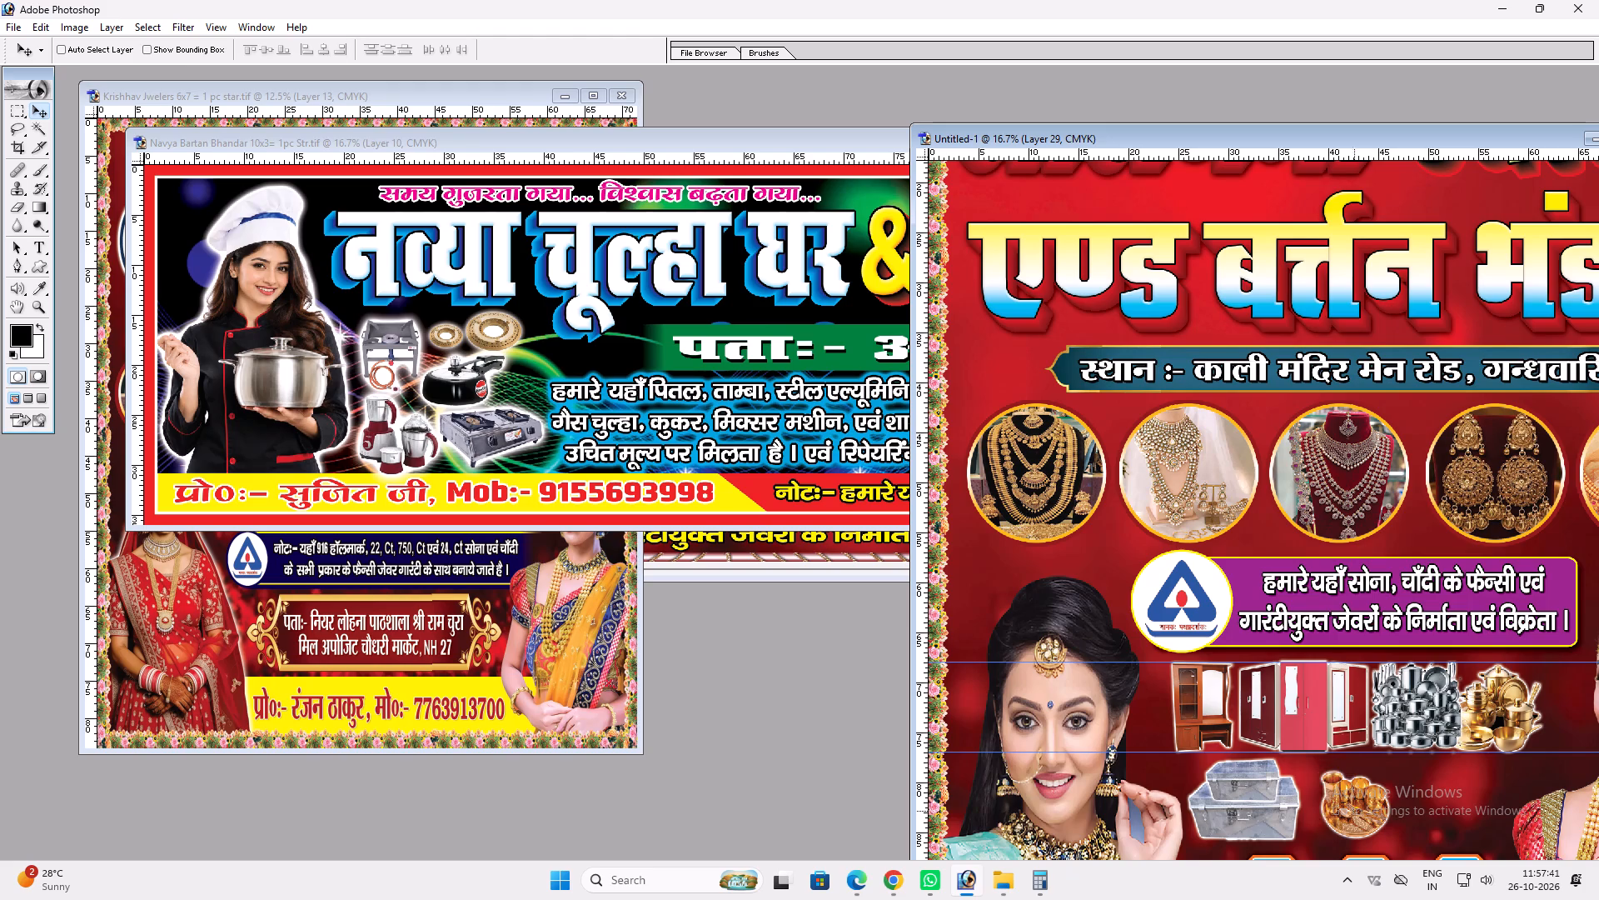
left_click_drag(1353, 811, 1343, 801)
key("ctrl+t")
left_click_drag(1376, 826, 1399, 832, "shift")
key("shift+Return")
key("v")
key("v")
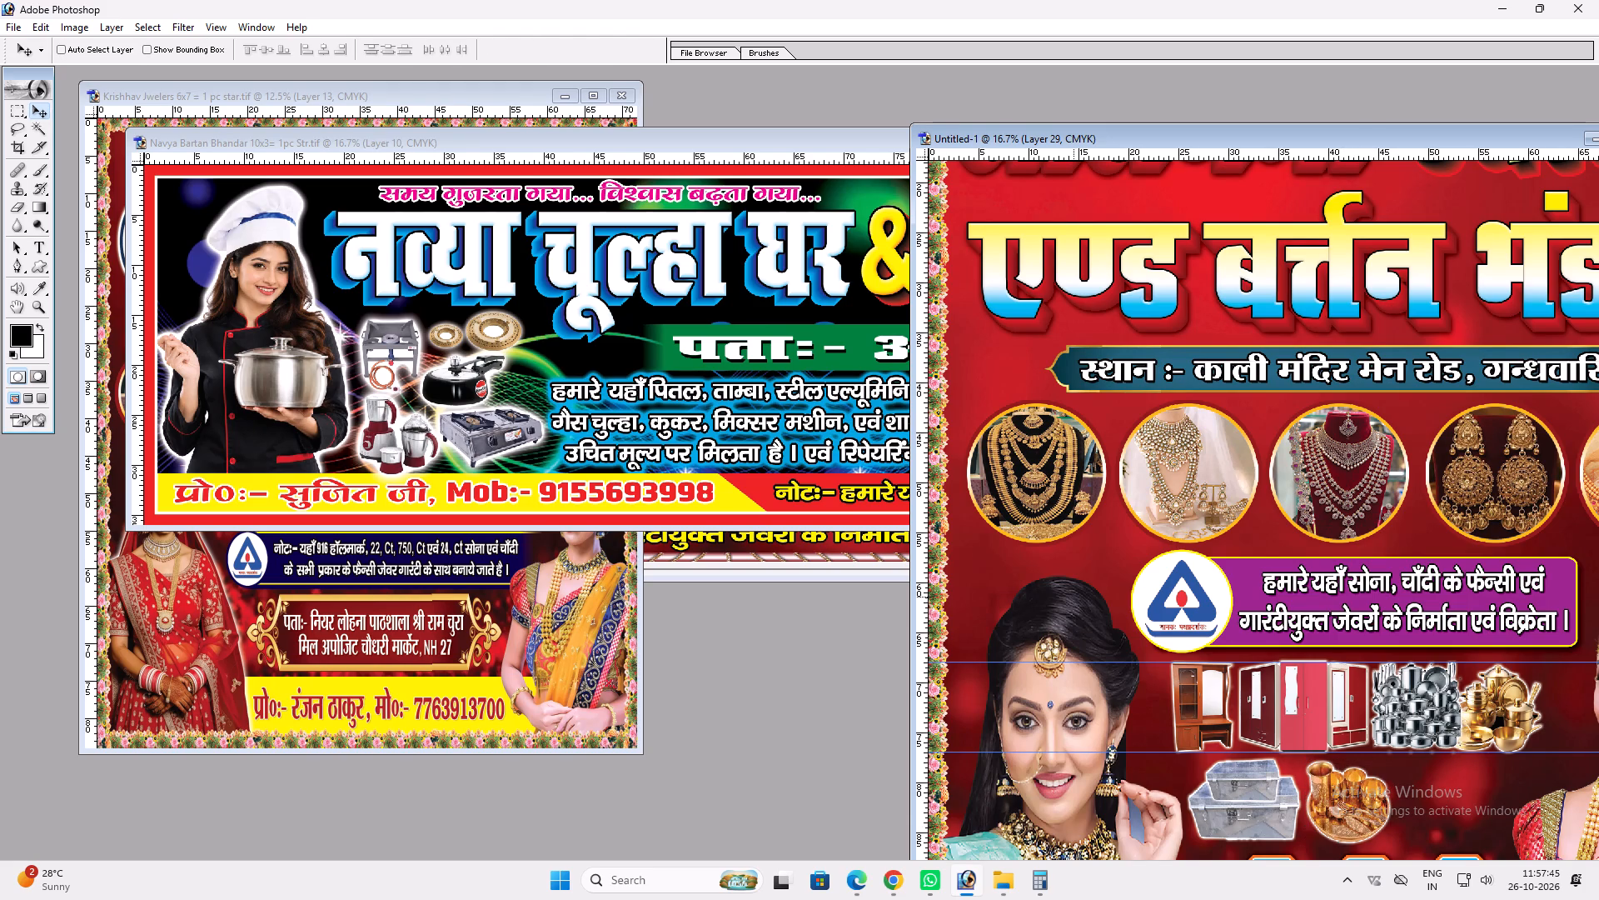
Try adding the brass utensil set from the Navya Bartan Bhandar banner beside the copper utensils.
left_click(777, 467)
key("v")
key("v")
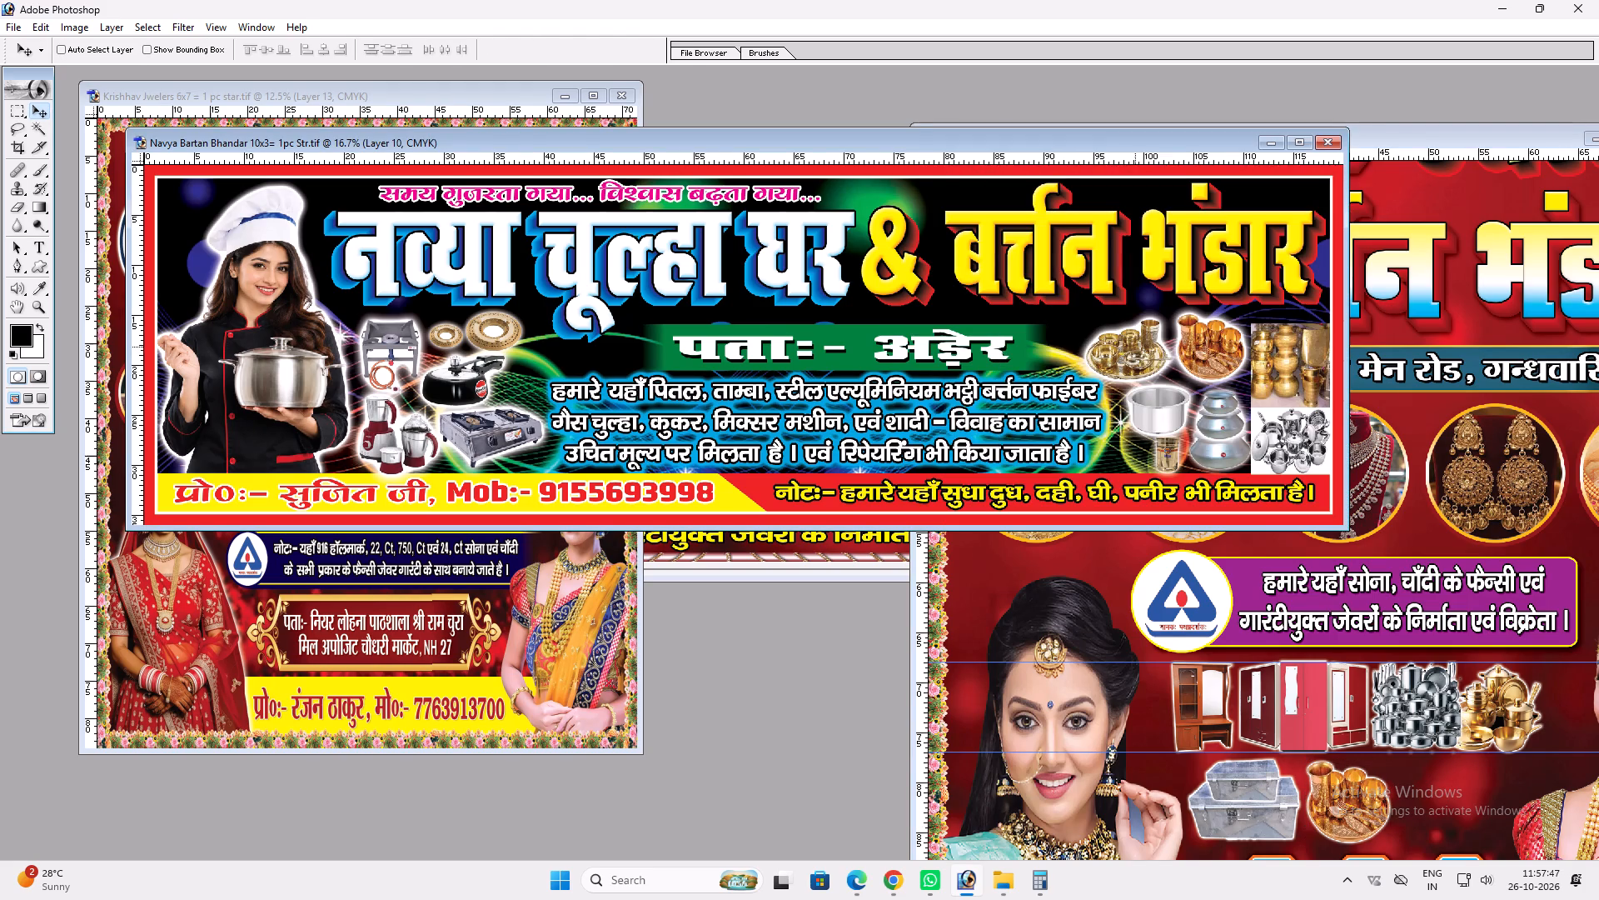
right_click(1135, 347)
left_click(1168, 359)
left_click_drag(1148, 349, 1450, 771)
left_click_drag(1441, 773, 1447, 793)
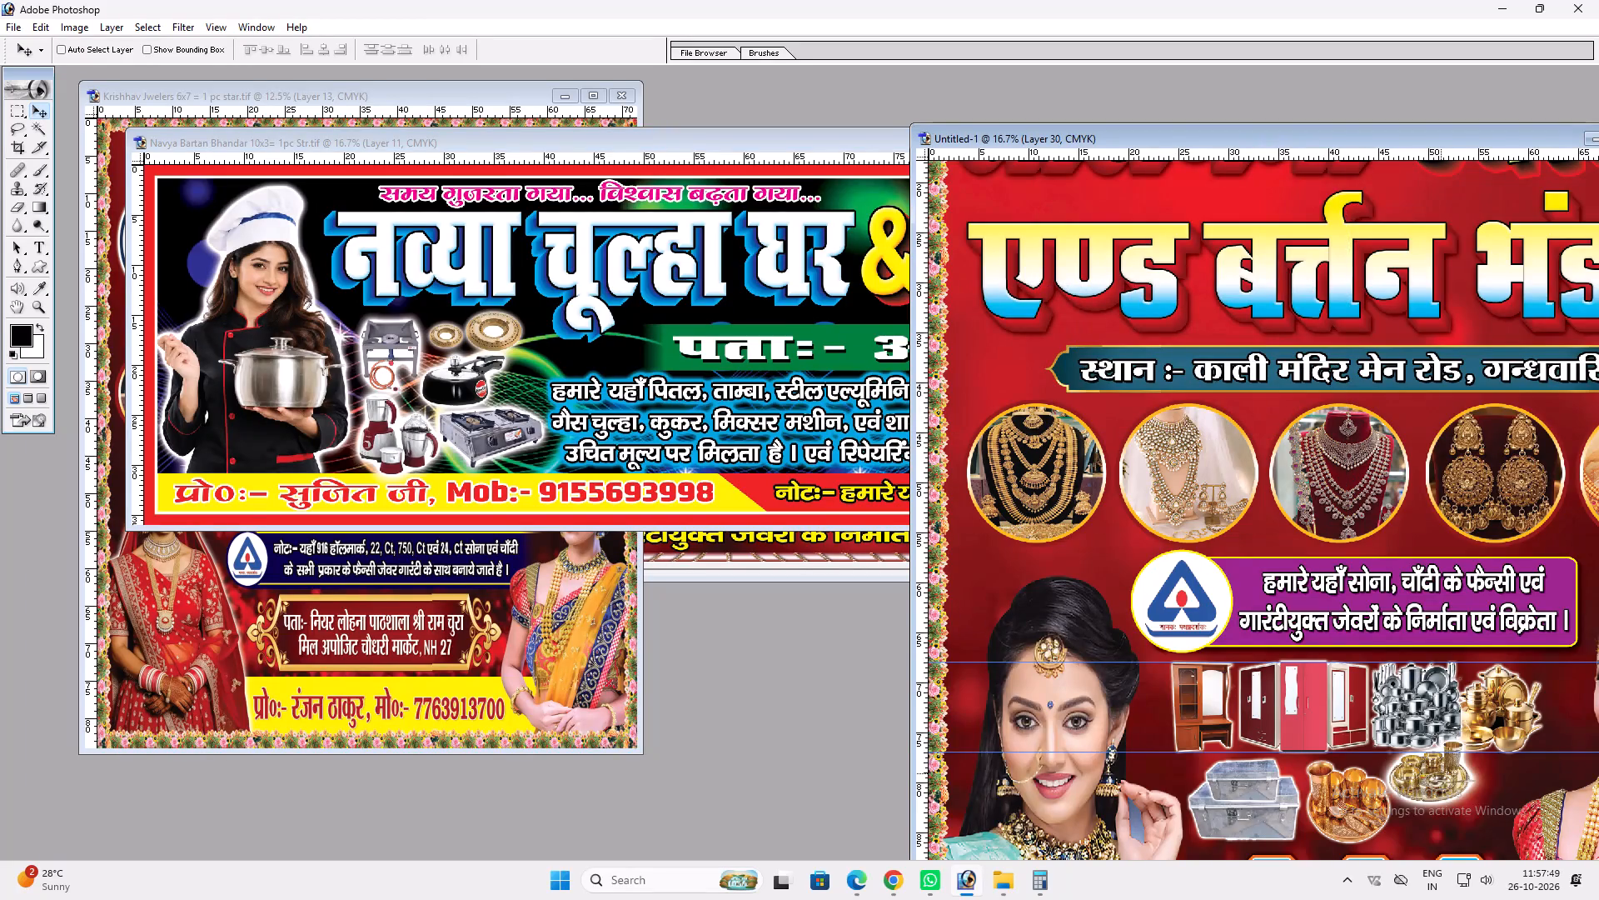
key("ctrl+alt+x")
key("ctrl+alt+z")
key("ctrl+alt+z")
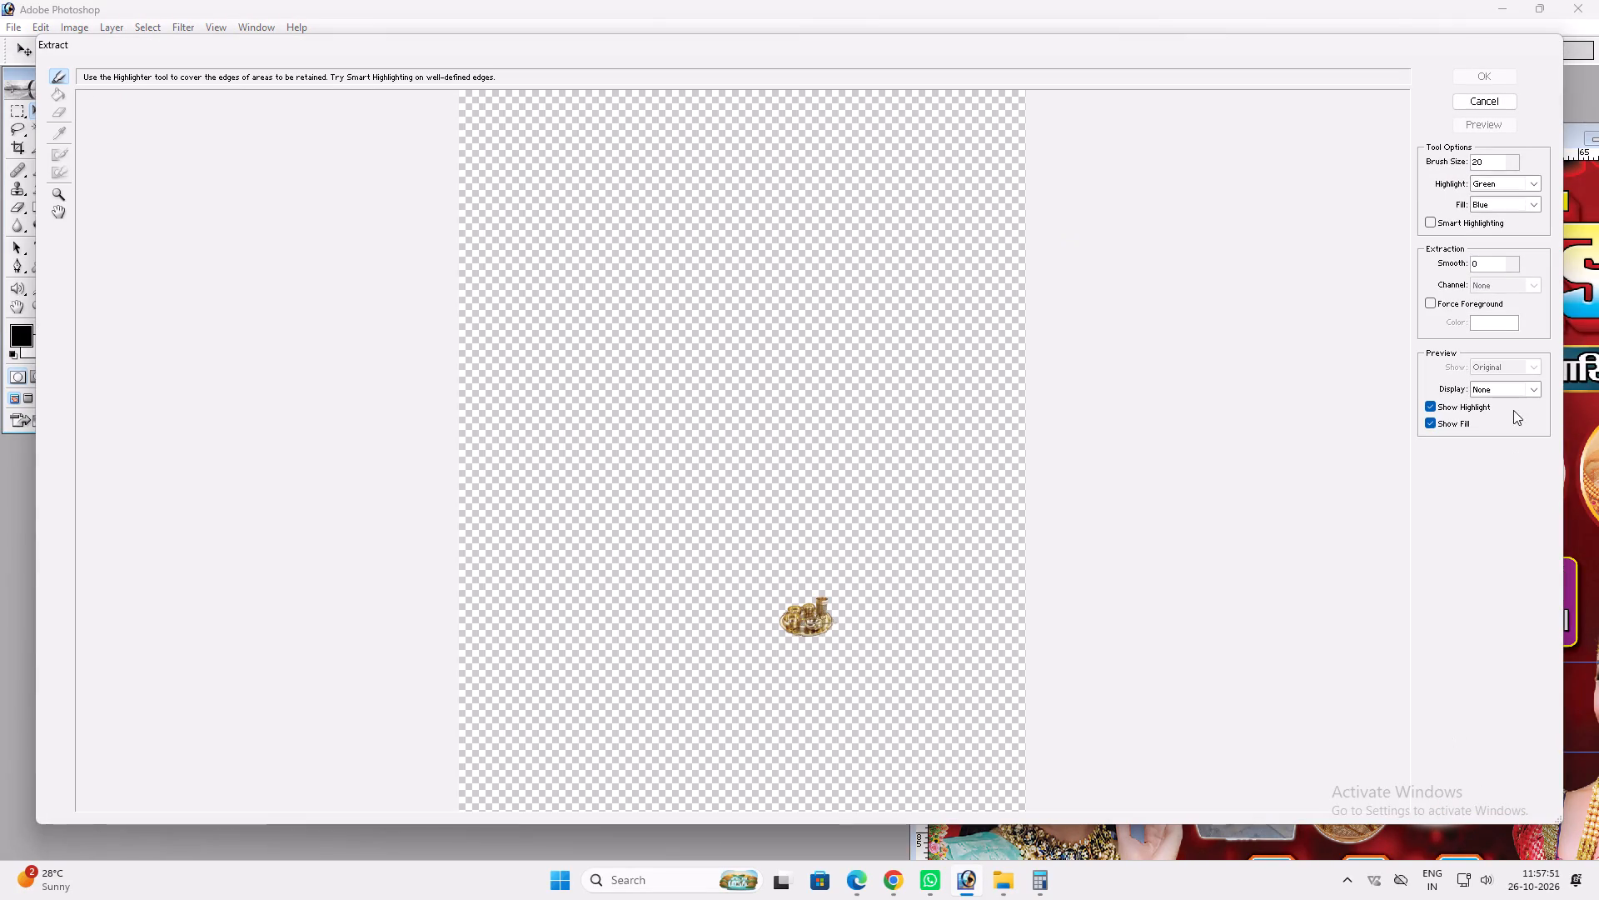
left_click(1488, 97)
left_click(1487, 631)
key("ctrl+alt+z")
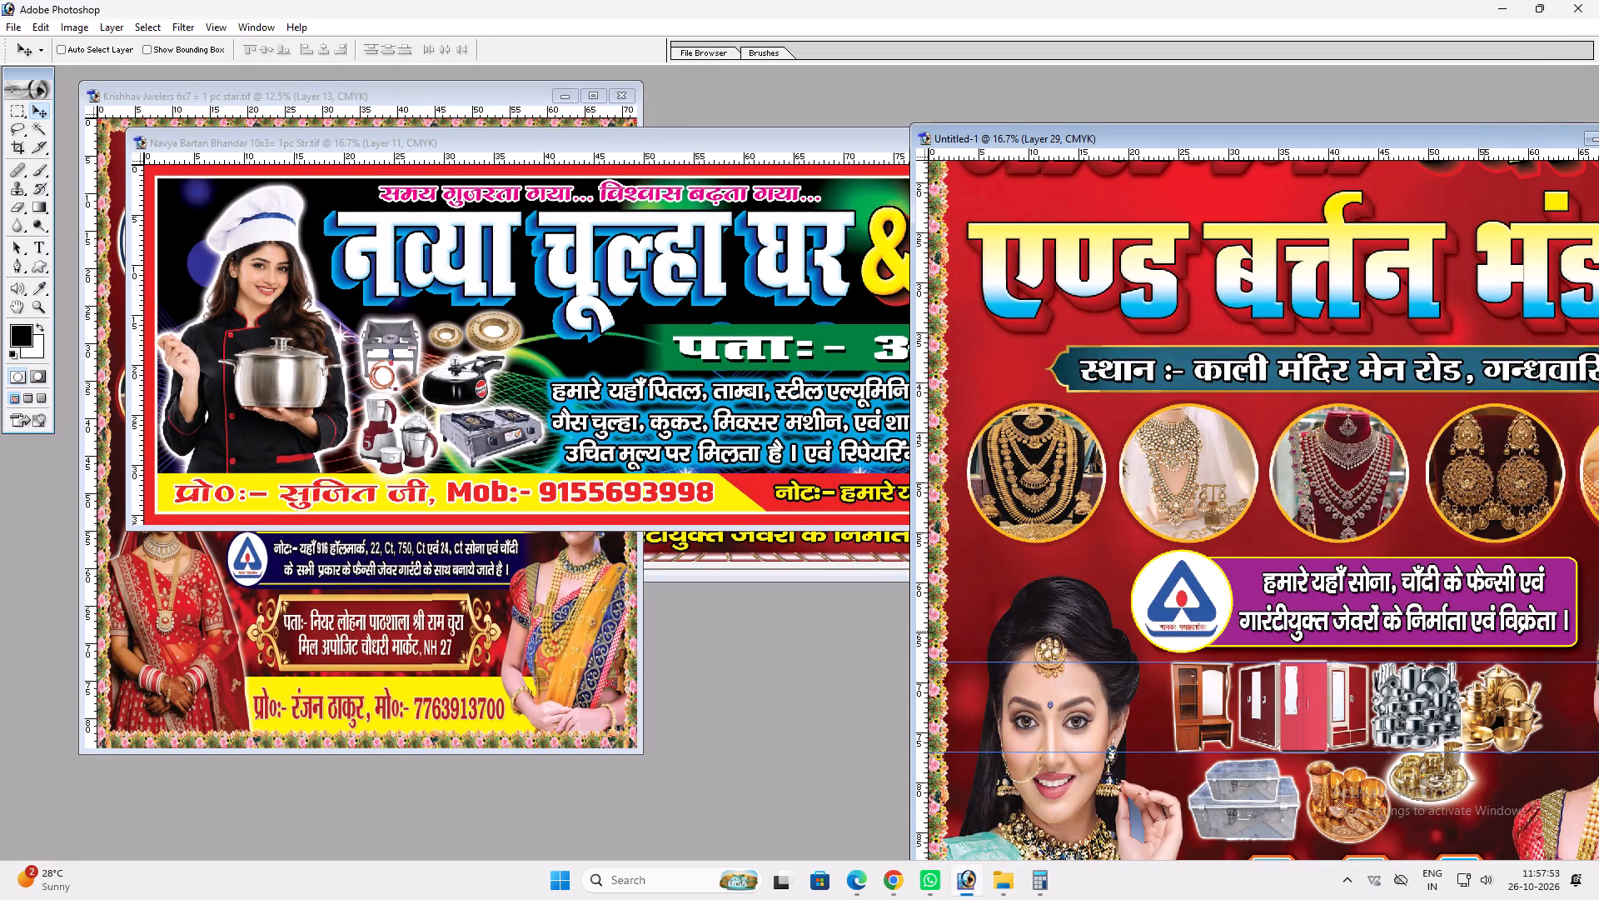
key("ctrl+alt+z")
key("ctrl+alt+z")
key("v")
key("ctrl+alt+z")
Copy the brass pots and steel utensils picture from the Navya Bartan Bhandar banner to the far end of the jewellers banner's product row.
left_click(797, 426)
key("v")
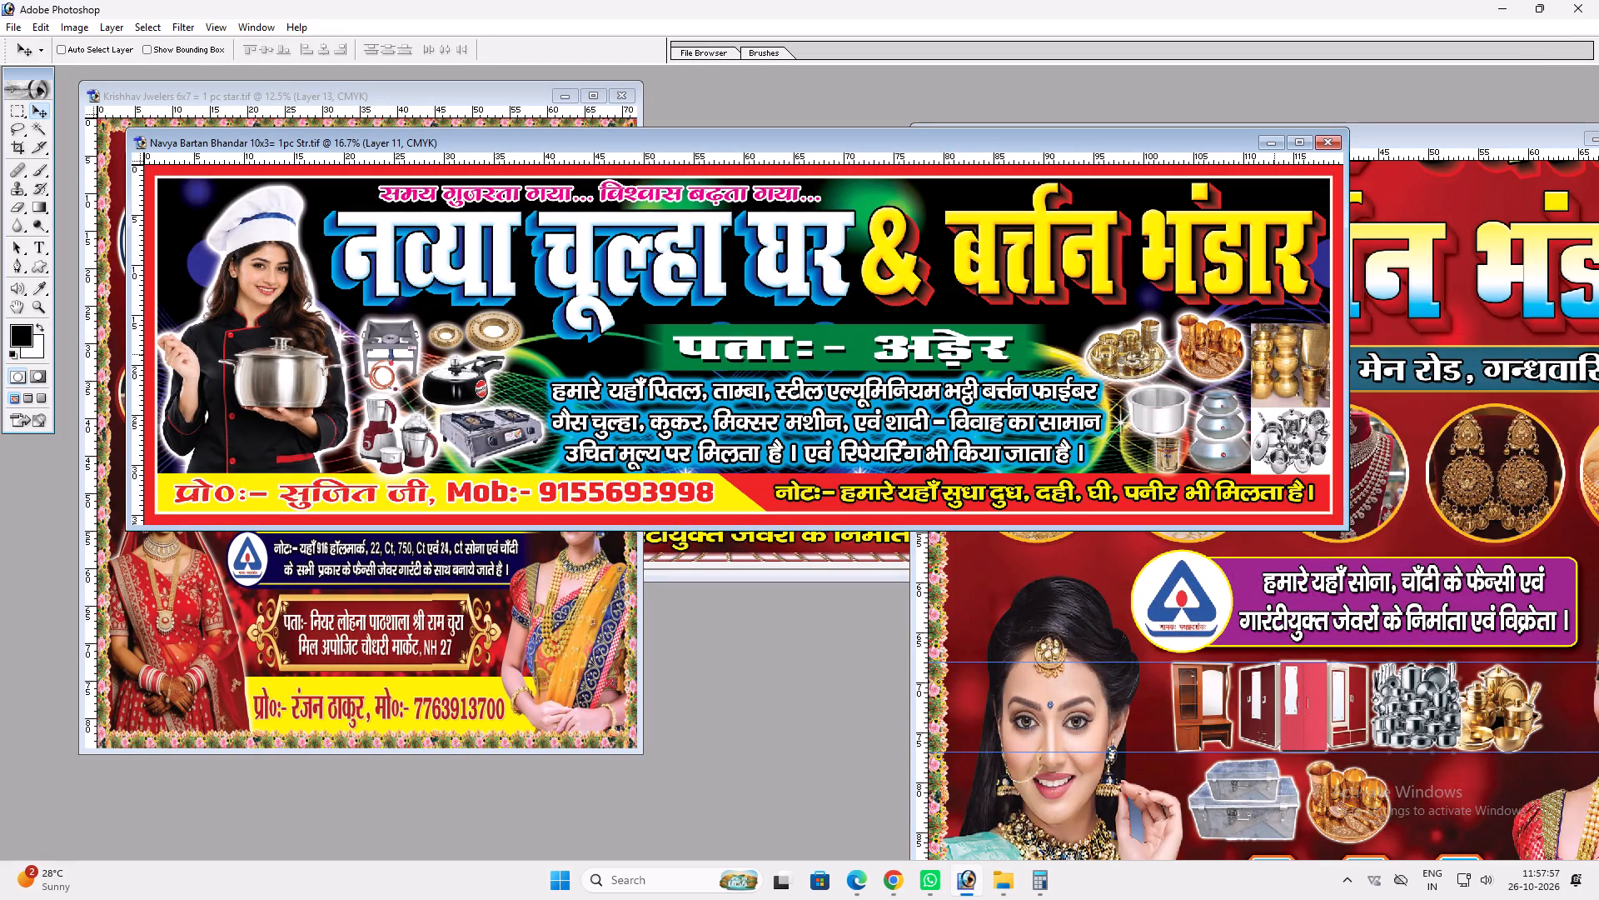
right_click(1272, 354)
left_click(1291, 361)
left_click_drag(1283, 367, 1277, 325)
key("ctrl+z")
left_click_drag(1276, 347, 1382, 479)
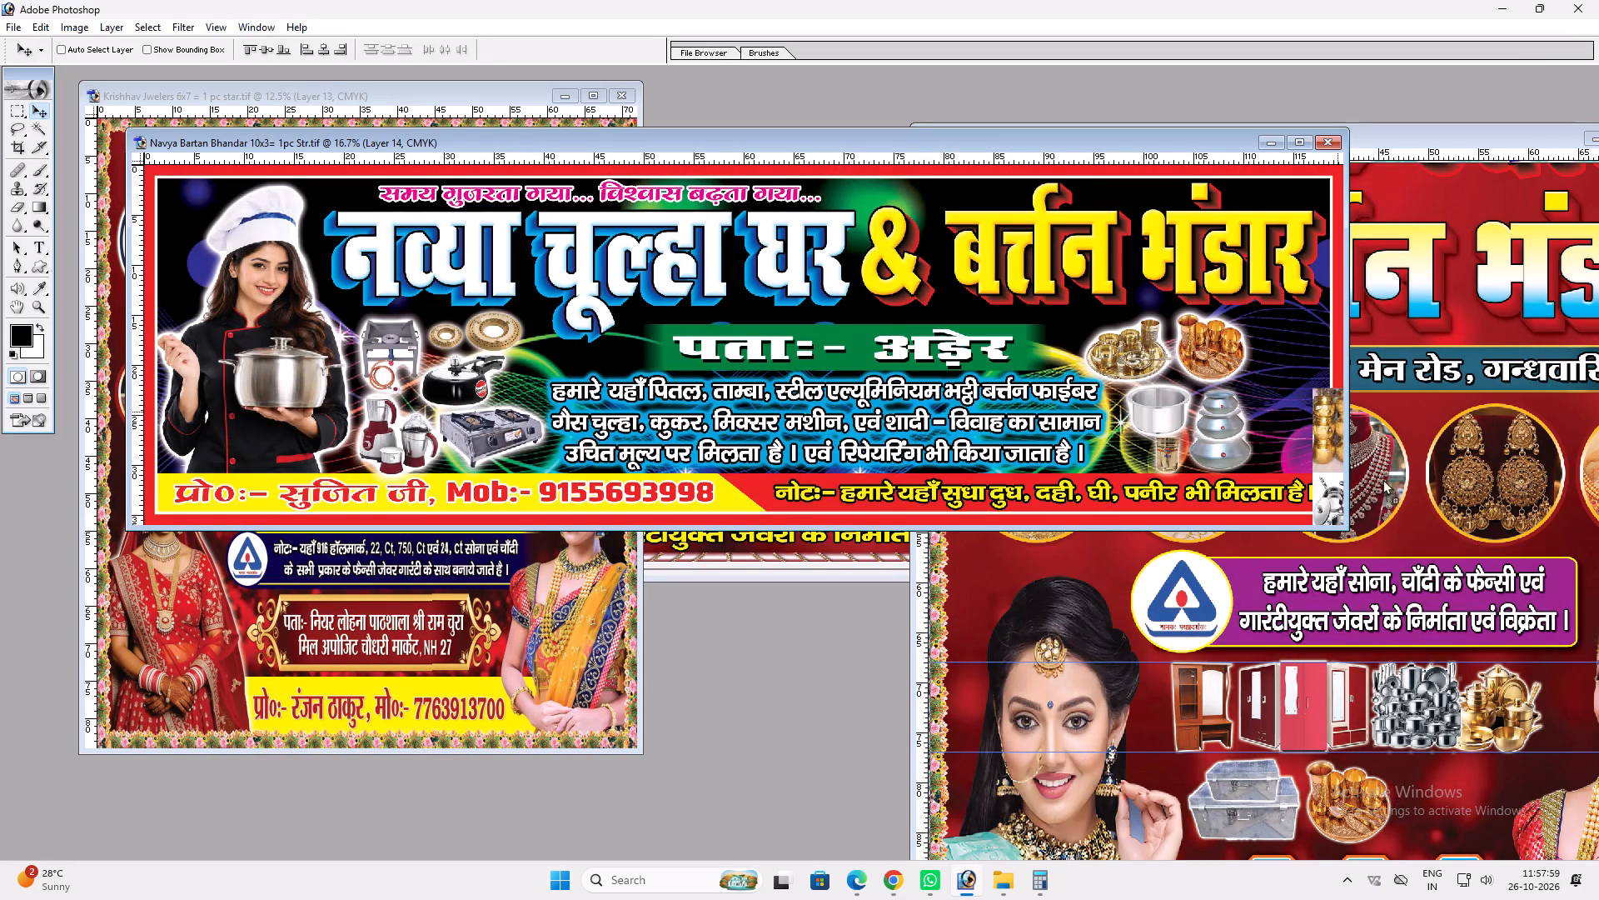
left_click_drag(1382, 479, 1513, 685)
double_click(1289, 130)
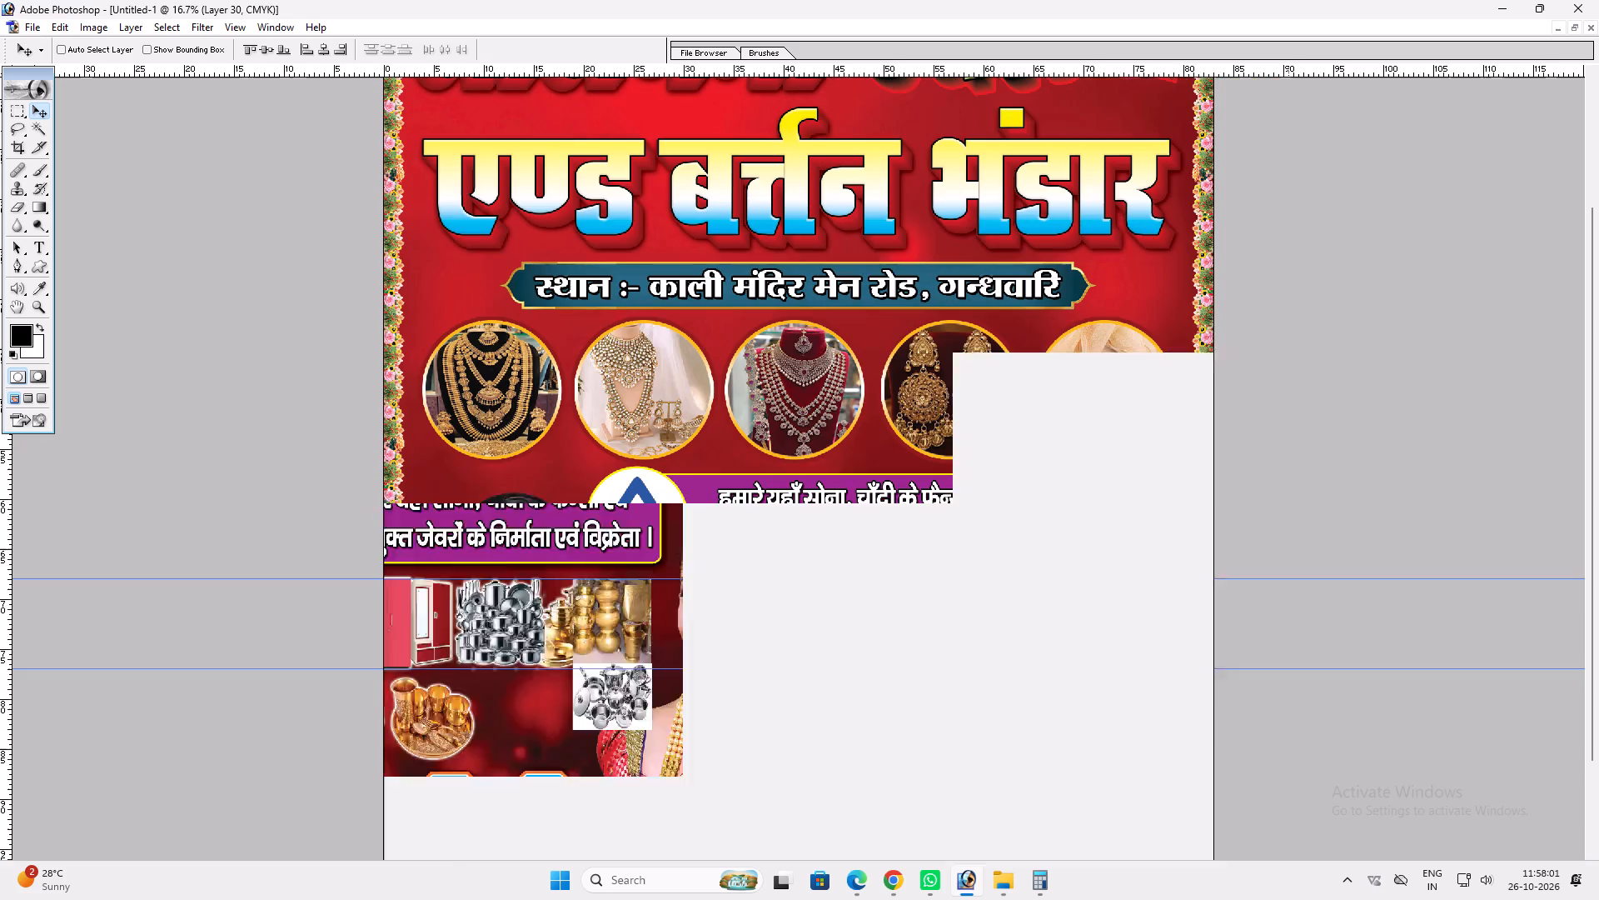
left_click_drag(1058, 657, 1019, 680)
Narrow the metal trunks slightly from the side facing the copper utensils.
key("ctrl+plus")
key("space")
key("space")
key("space")
key("space")
key("space")
key("space")
key("space")
key("space")
key("space")
key("space")
left_click_drag(995, 668, 965, 492)
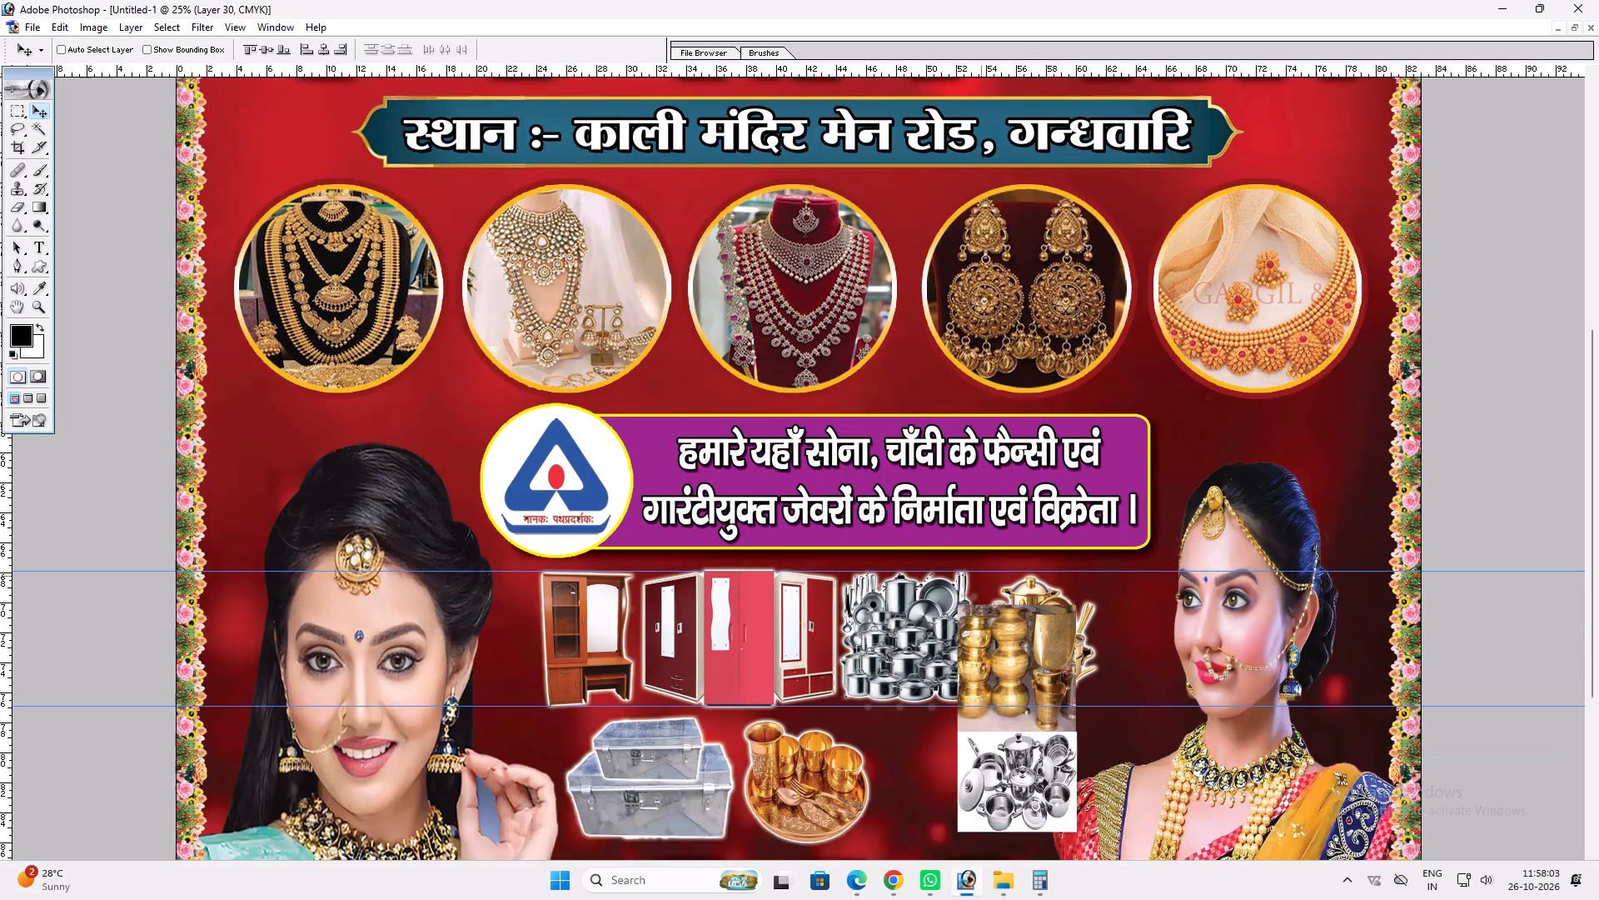
left_click_drag(965, 492, 932, 104)
left_click(795, 476, "ctrl")
left_click(690, 469, "ctrl")
key("ctrl+t")
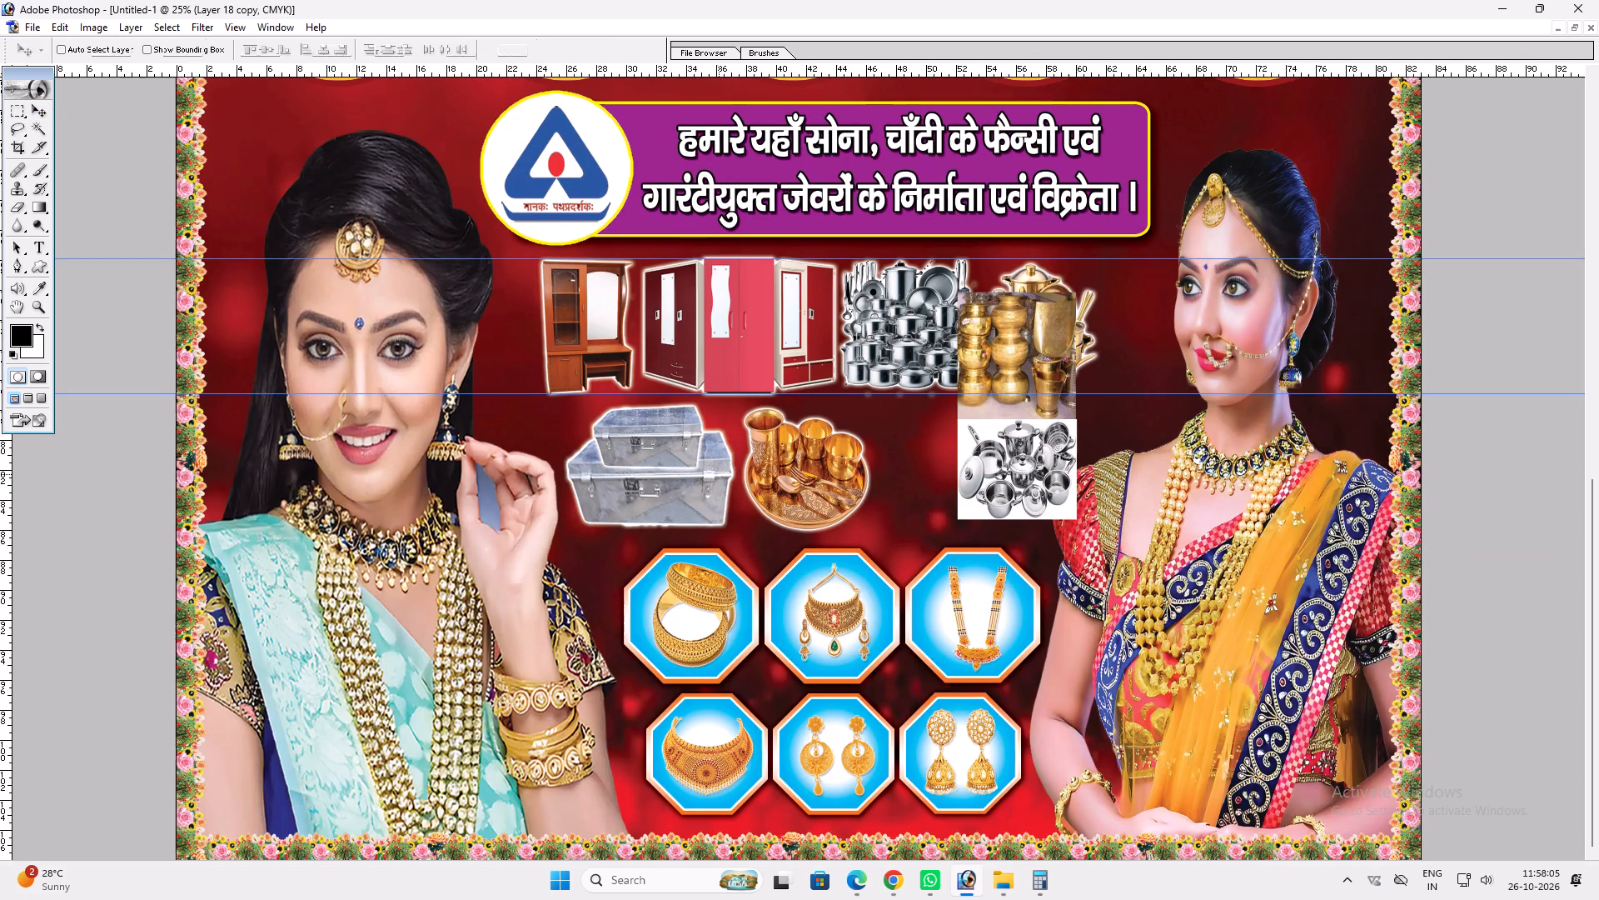
left_click_drag(725, 466, 705, 467, "shift")
key("shift+Return")
key("v")
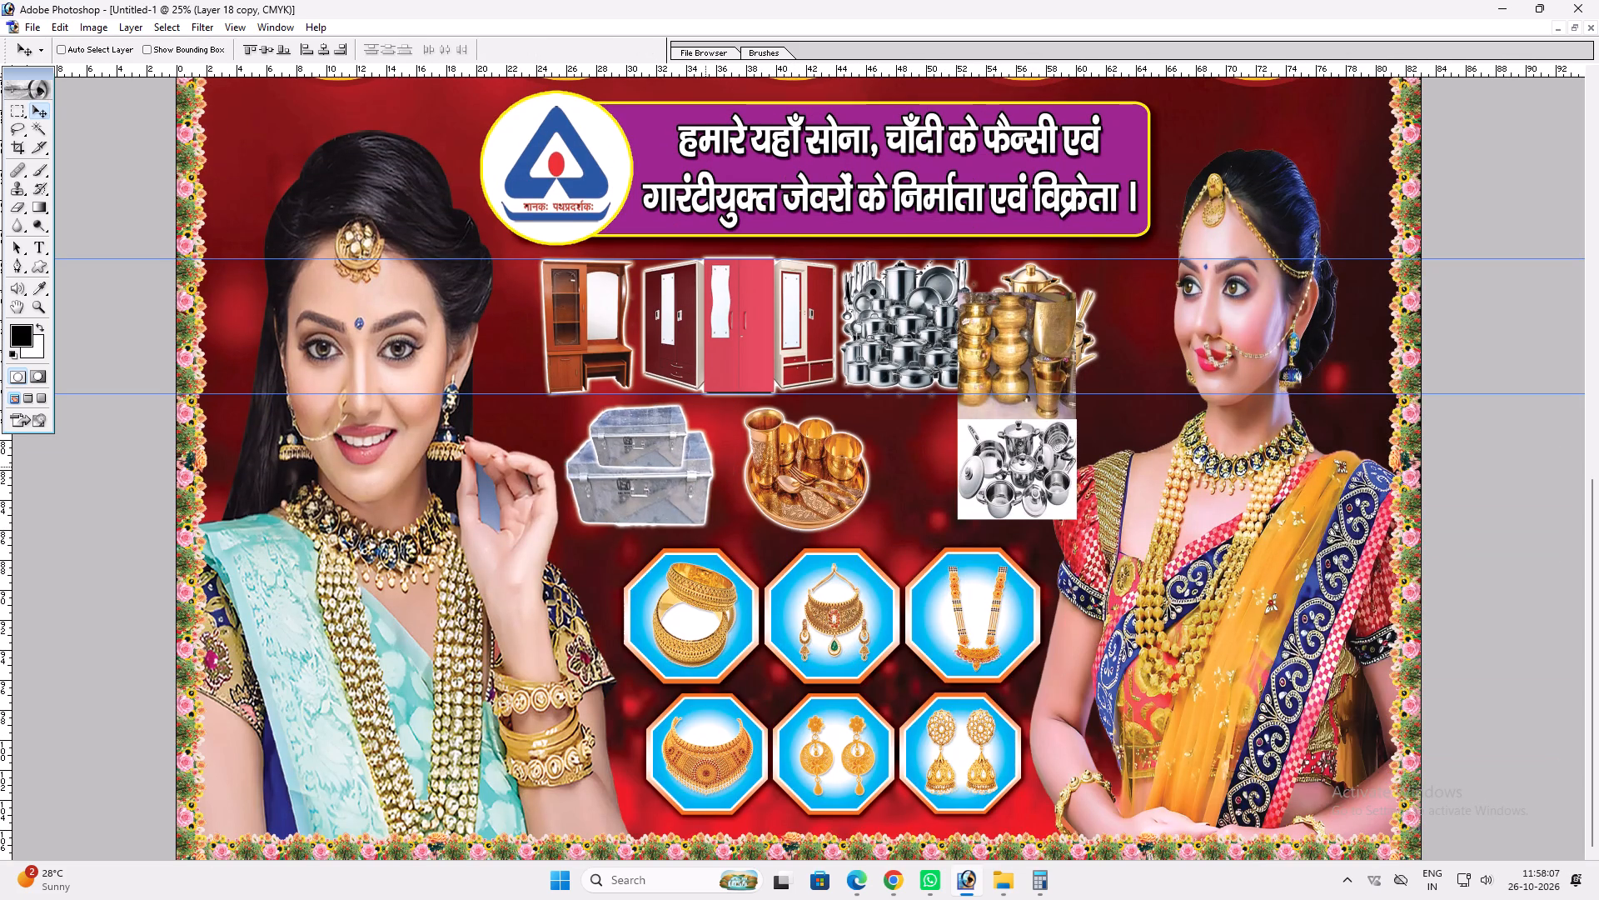
Narrow the copper utensil set and shift it closer to the metal trunks.
left_click(765, 467, "ctrl")
key("ctrl+t")
left_click_drag(870, 450, 849, 451, "shift")
key("Return")
key("v")
left_click_drag(822, 467, 817, 468, "shift")
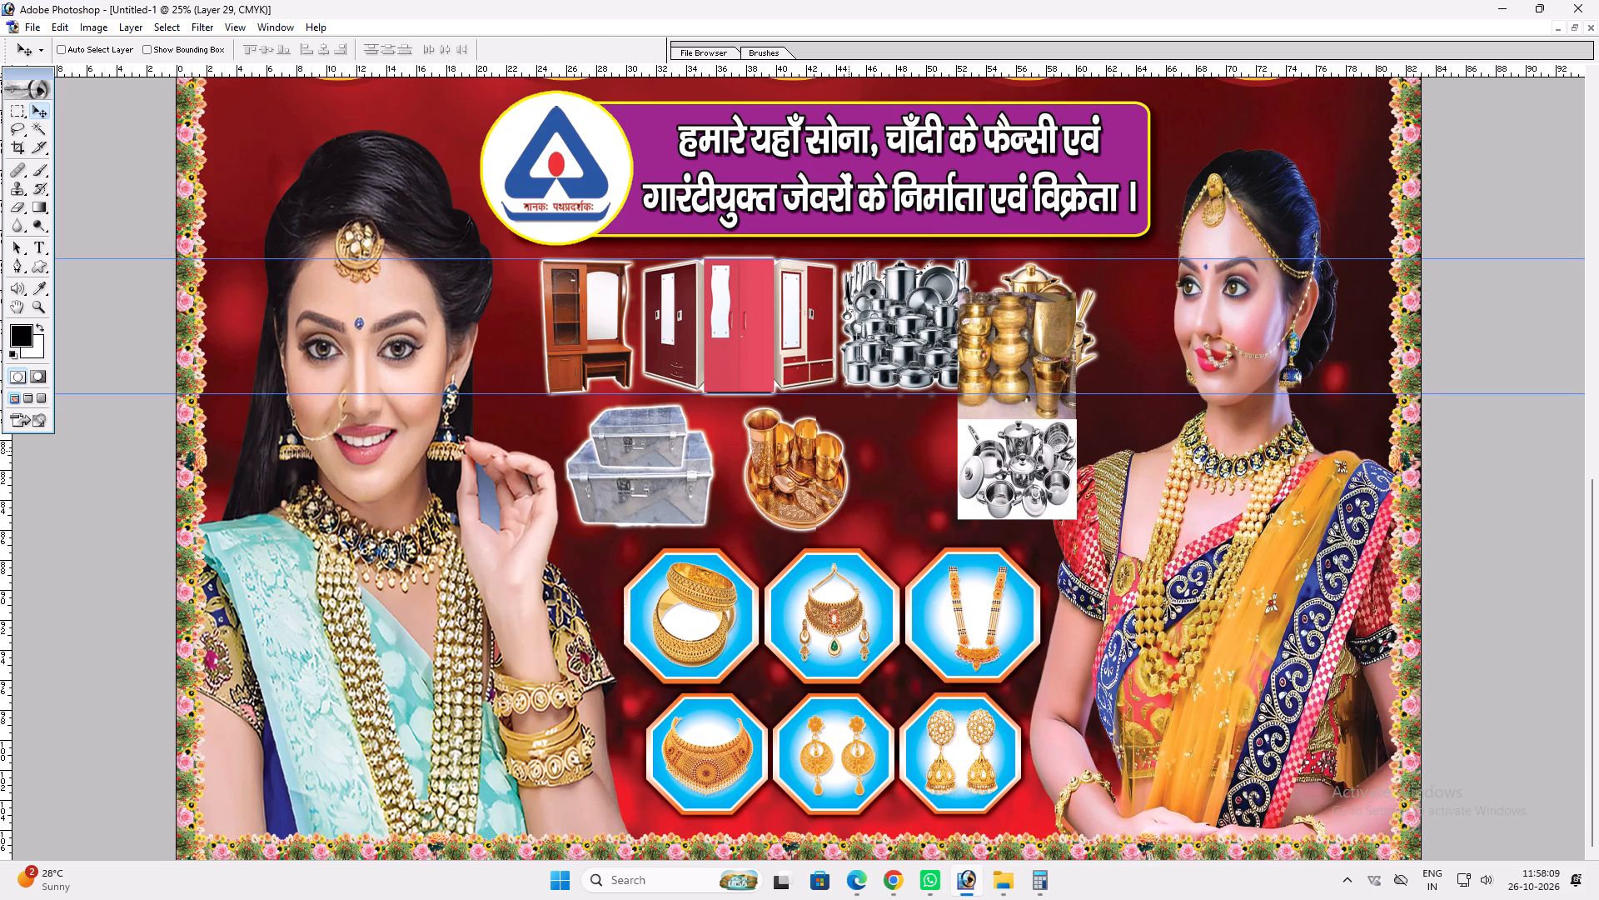
left_click_drag(817, 468, 800, 471, "shift")
key("space")
left_click_drag(944, 516, 780, 435)
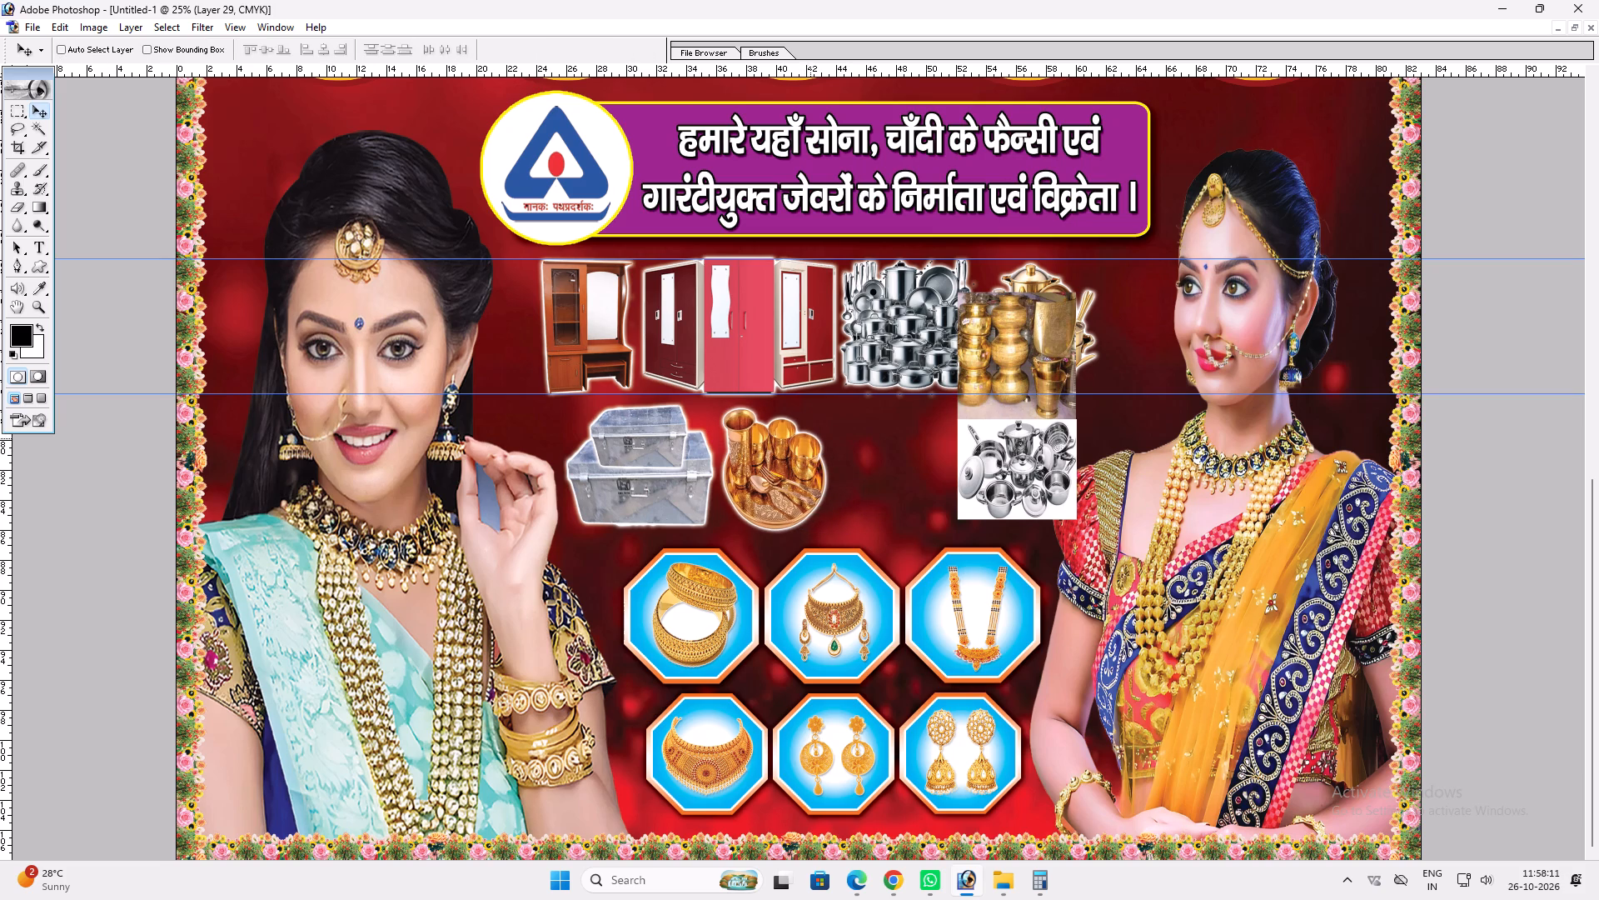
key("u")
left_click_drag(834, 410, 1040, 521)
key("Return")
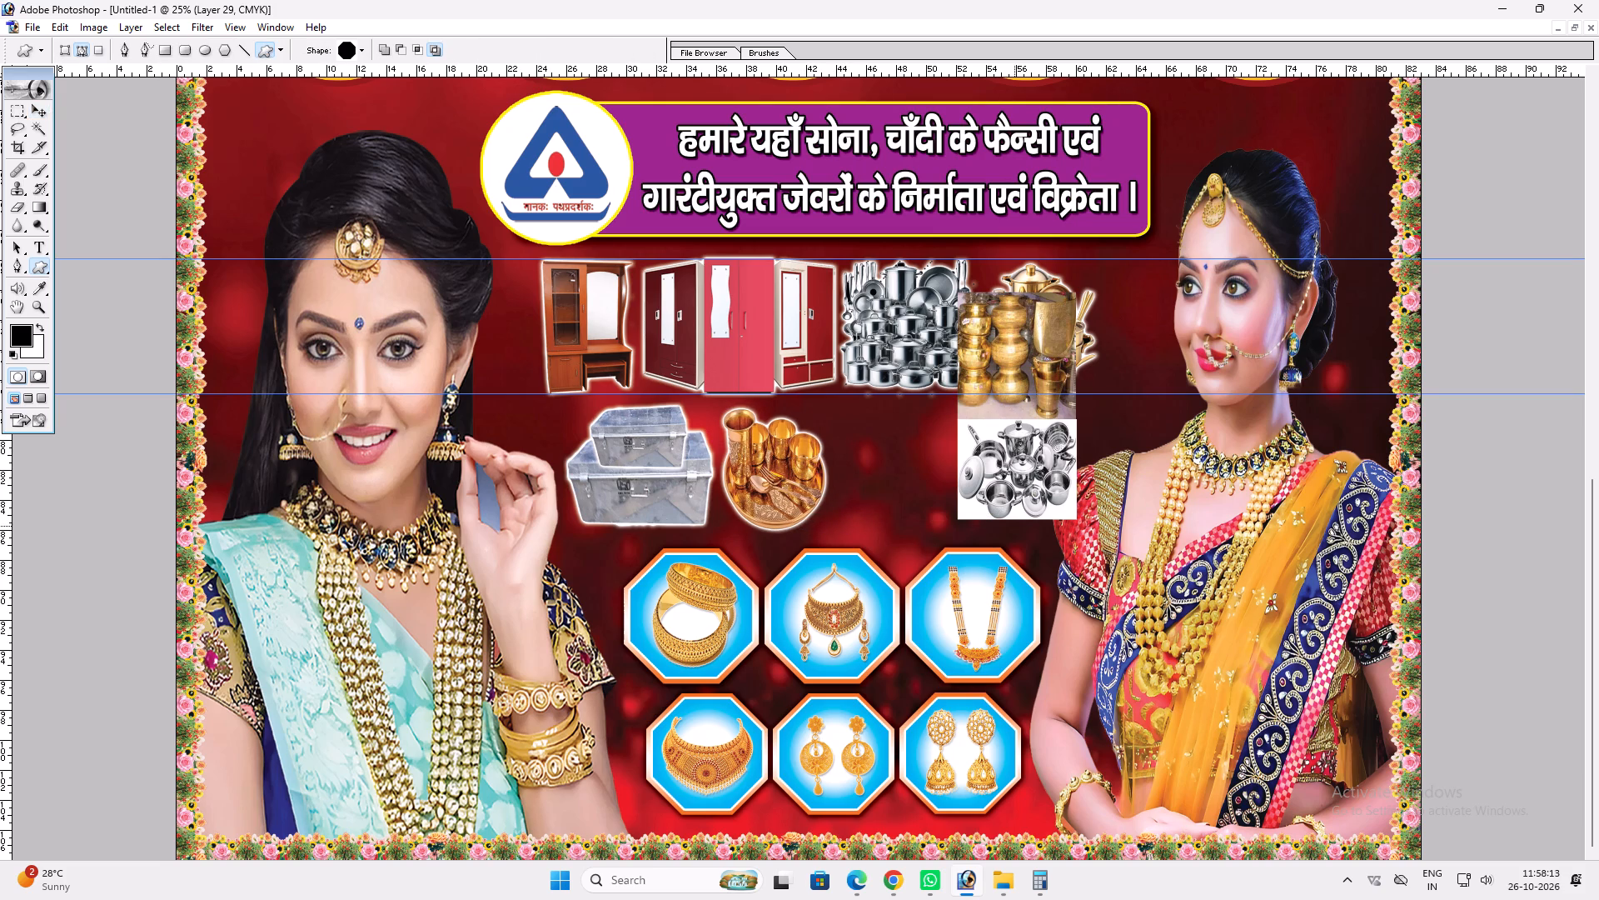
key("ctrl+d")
Create a white rounded rectangle panel with 0.9 in corner radius beside the copper utensils, copied from the Background and brought to the front.
left_click(187, 47)
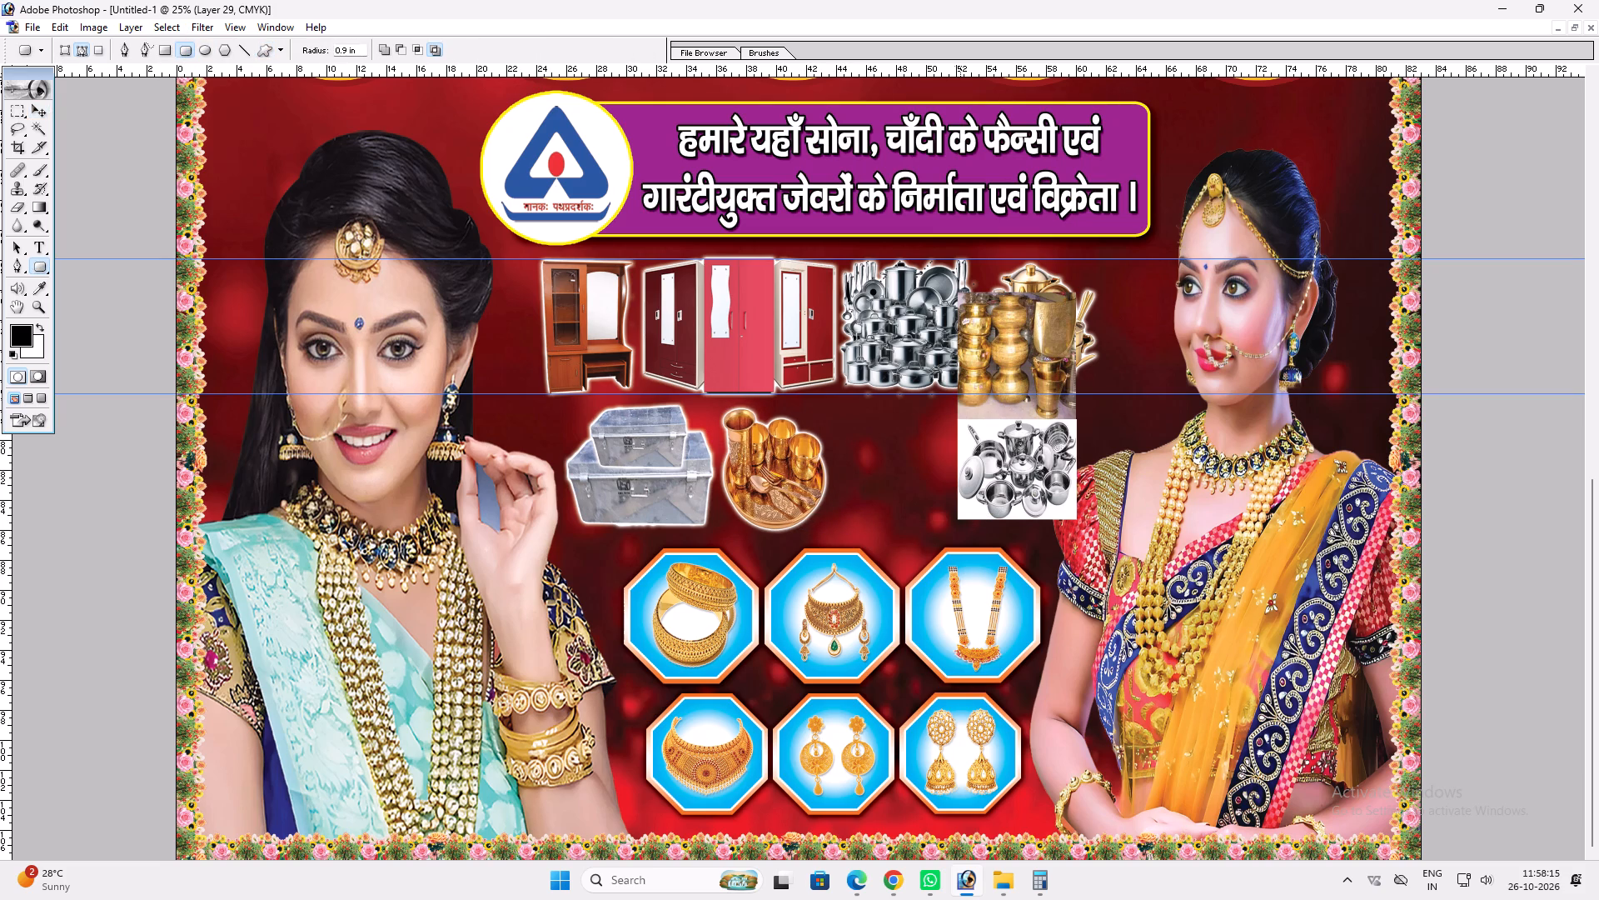
left_click_drag(825, 404, 1060, 532)
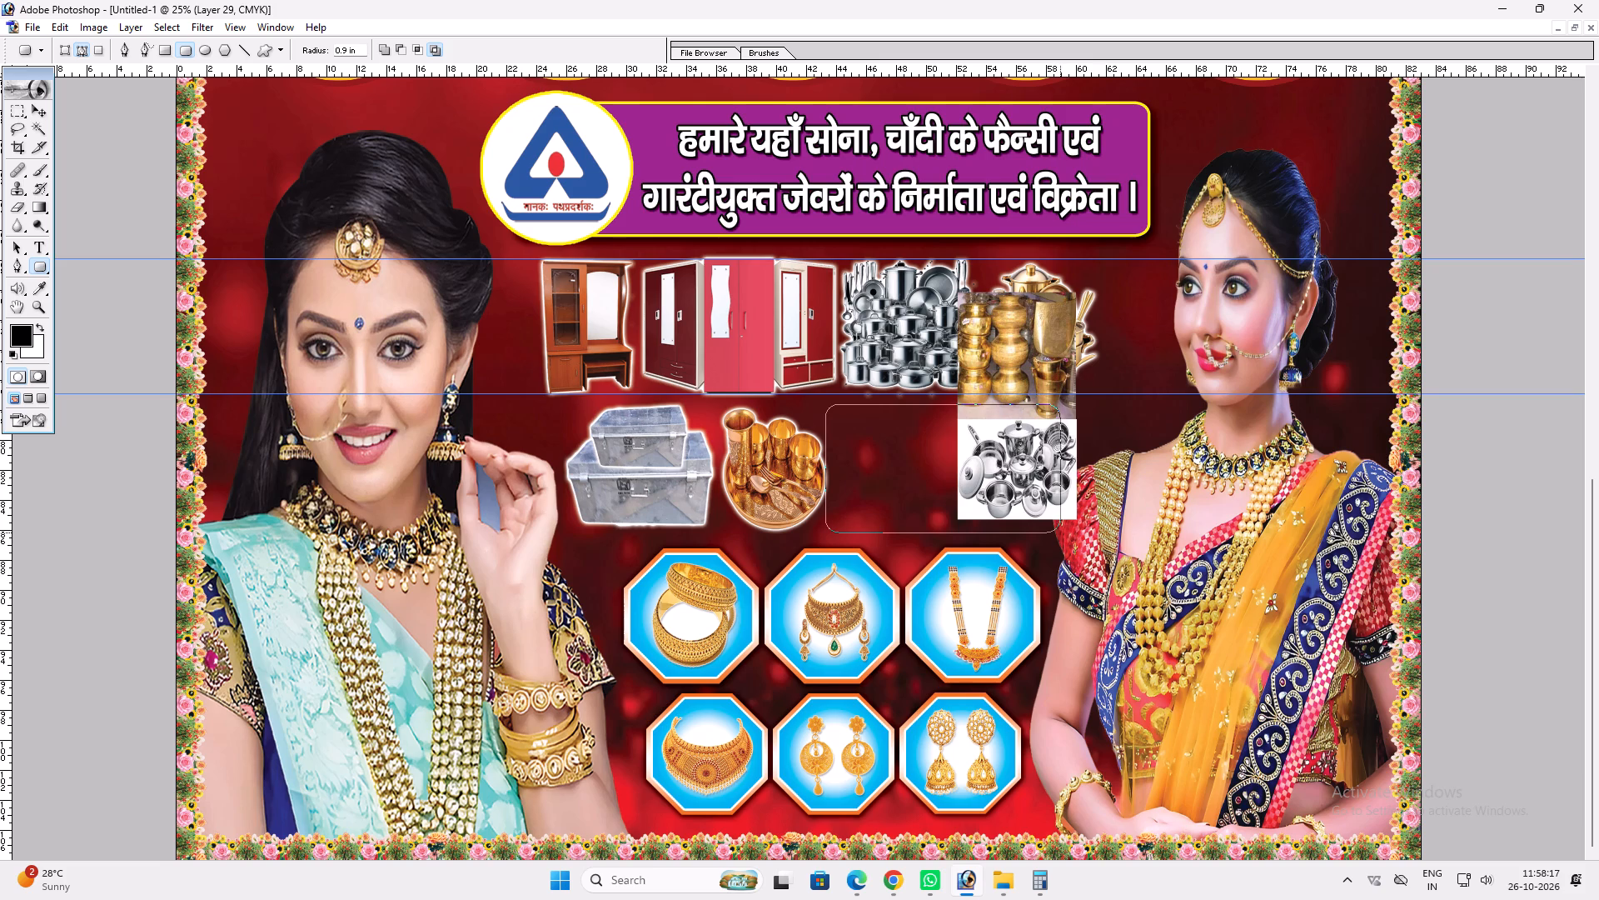
left_click_drag(1060, 532, 1059, 532)
key("ctrl+Return")
key("v")
right_click(1089, 427)
left_click(1126, 449)
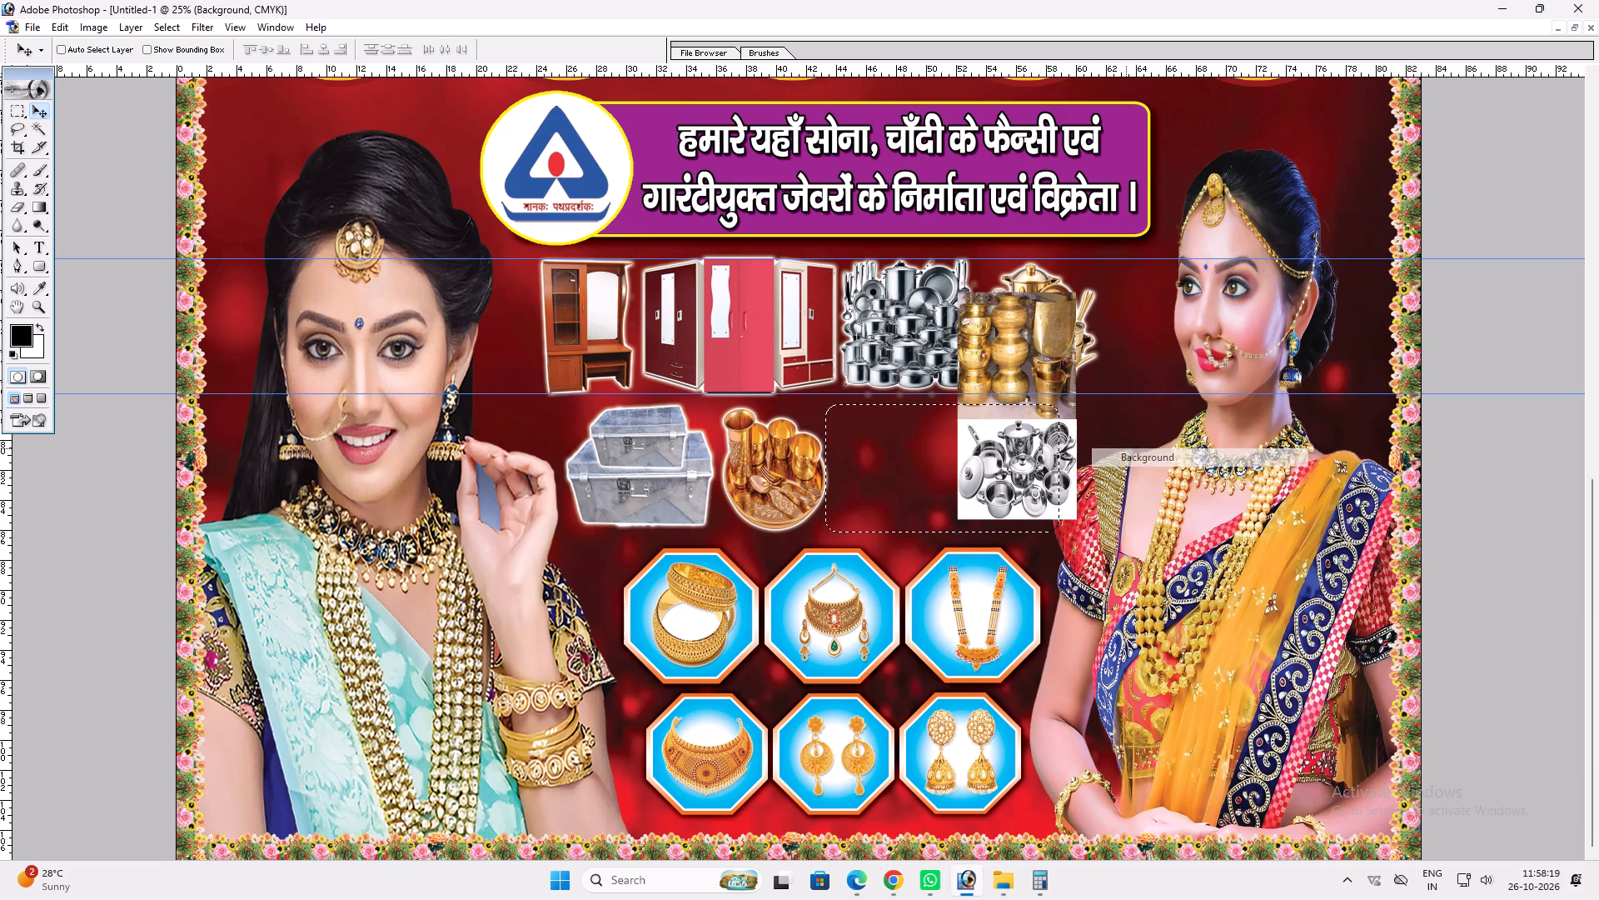
key("ctrl+c")
key("ctrl+v")
key("ctrl+shift+bracketright")
key("v")
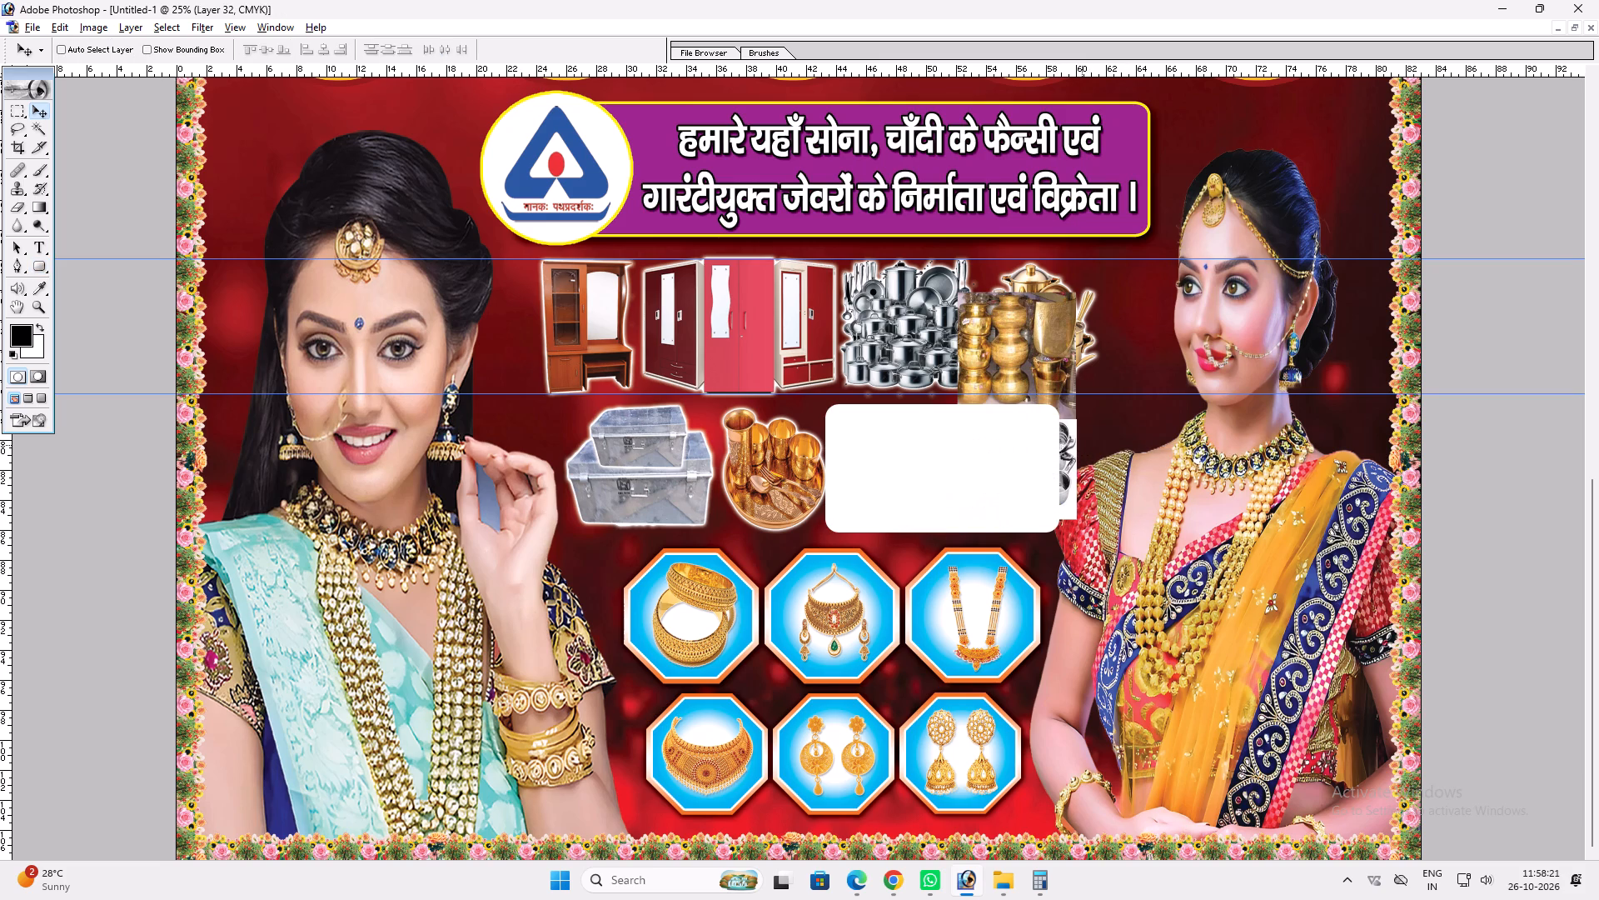
Copy the purple Hindi text panel's layer style onto the new rounded panel beside the copper utensils.
key("alt+l")
key("alt+y")
key("p")
key("ctrl+z")
key("v")
right_click(1082, 213)
left_click(1106, 224)
key("alt+l")
key("alt+y")
key("alt+c")
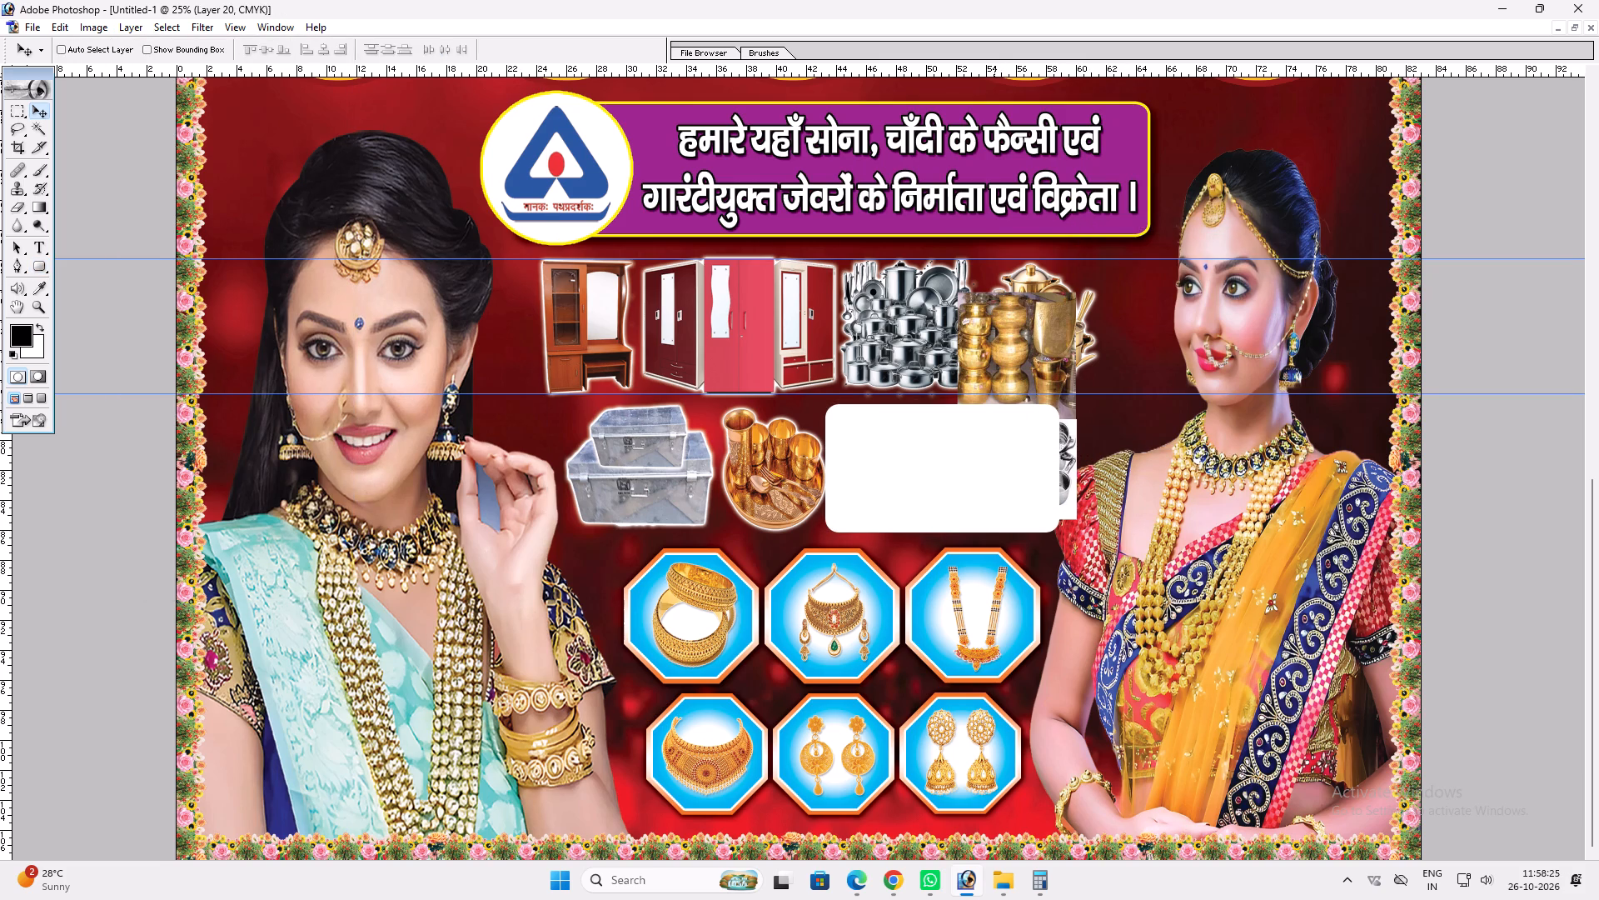
left_click(994, 436, "ctrl")
key("alt+l")
key("alt+y")
key("p")
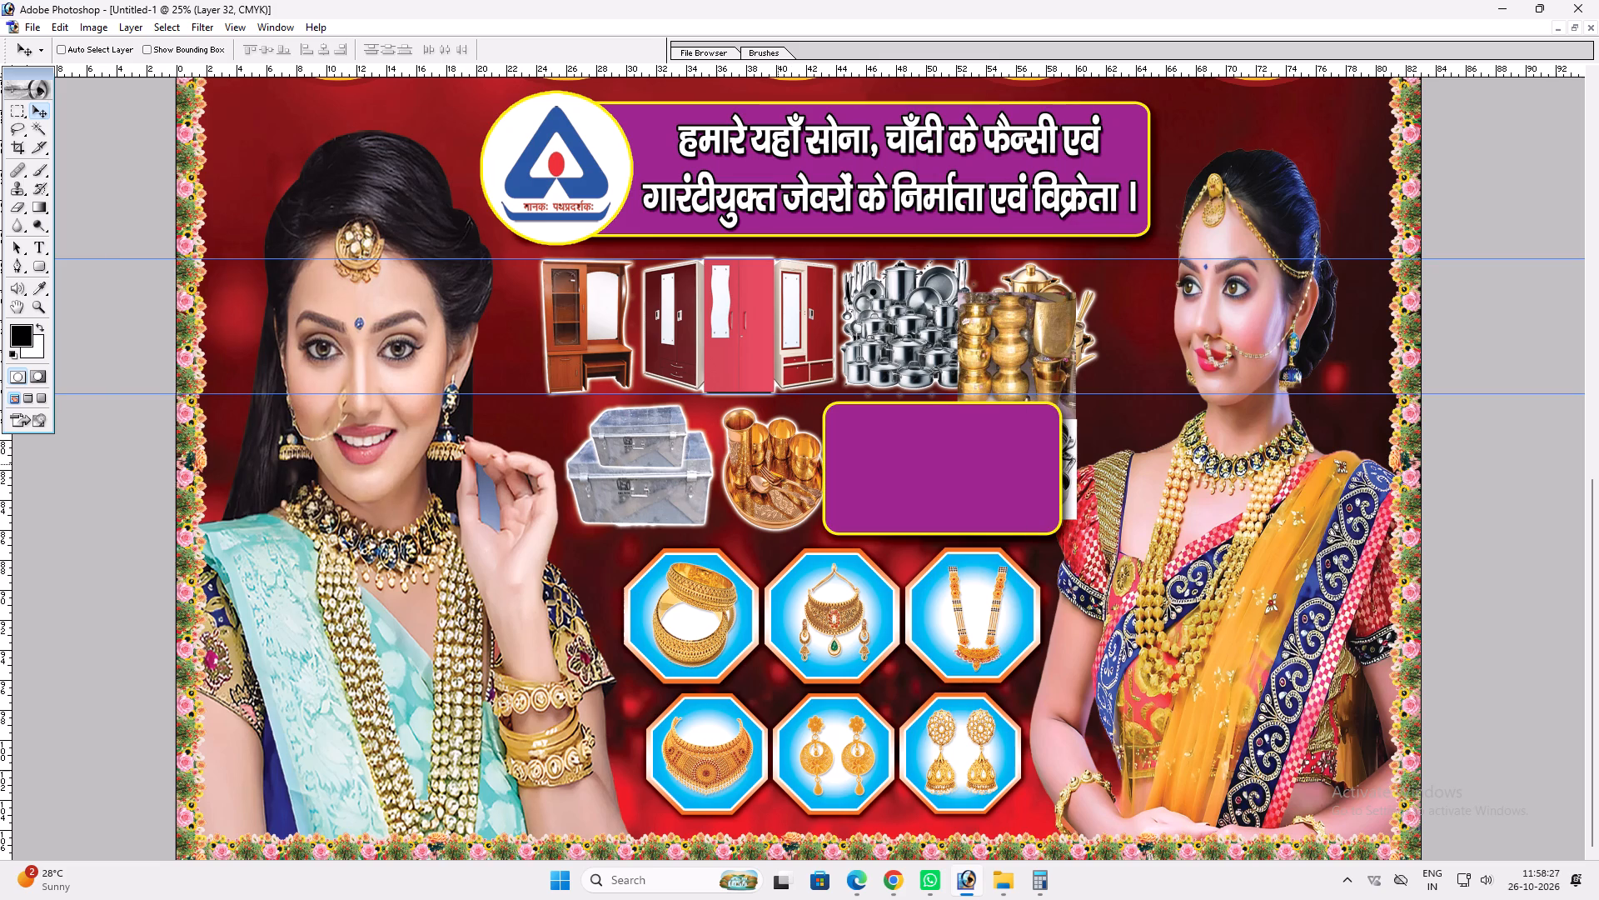
Shrink the metal trunks slightly and shift them and the copper utensils away from the new purple panel.
left_click(778, 464, "ctrl")
left_click_drag(778, 464, 767, 466, "shift")
left_click(676, 492, "ctrl")
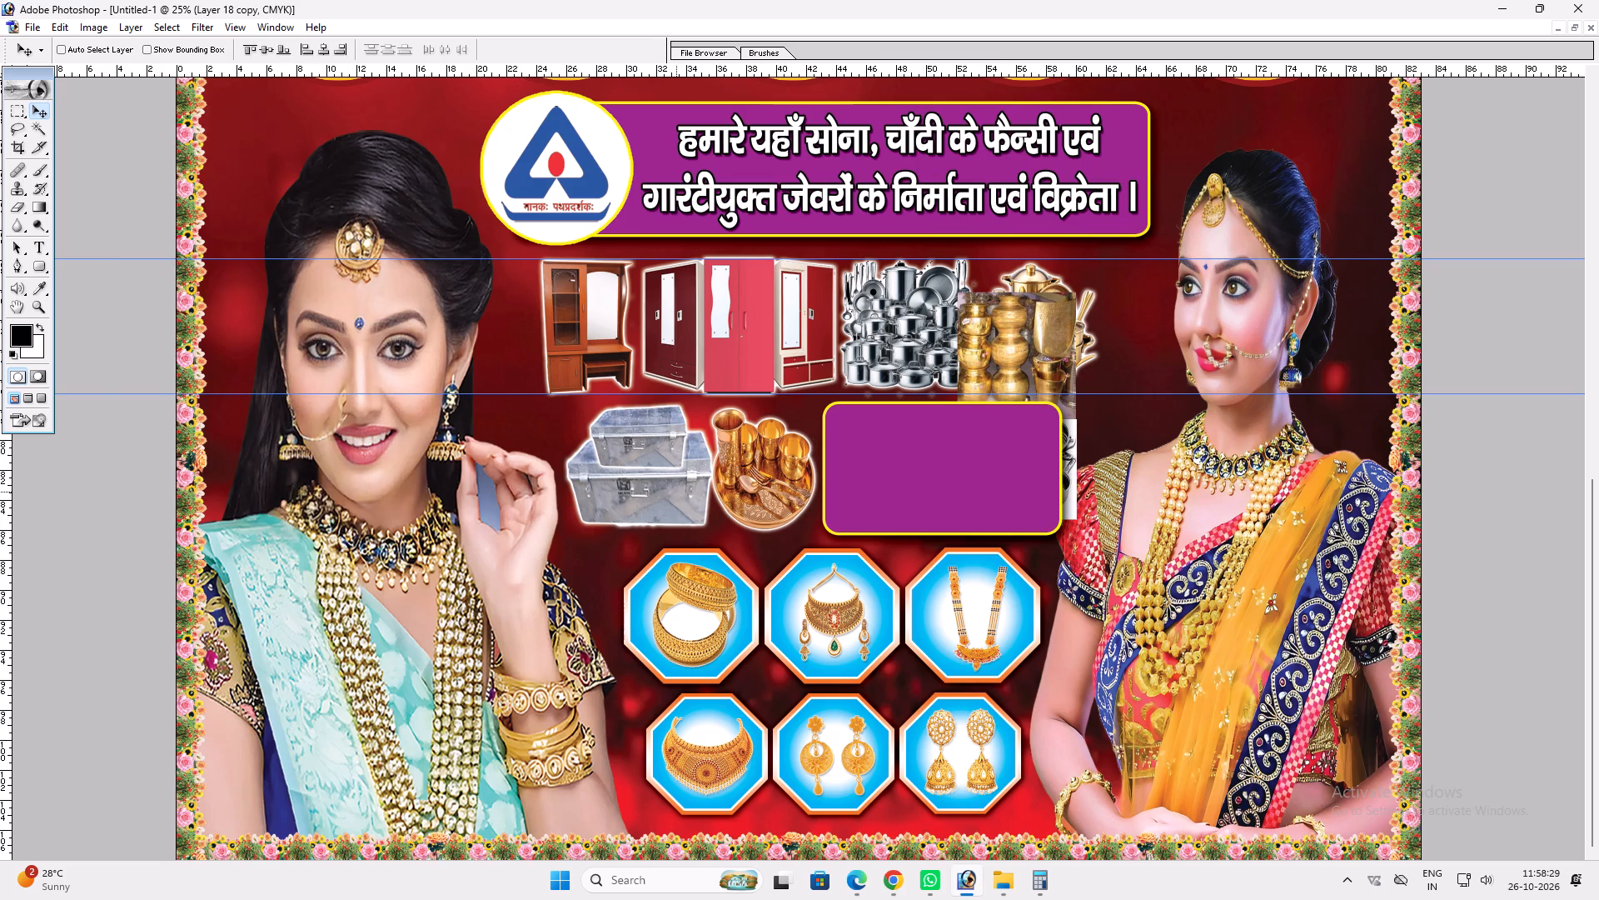
key("ctrl+t")
left_click_drag(705, 521, 687, 509, "shift")
key("shift+Return")
key("v")
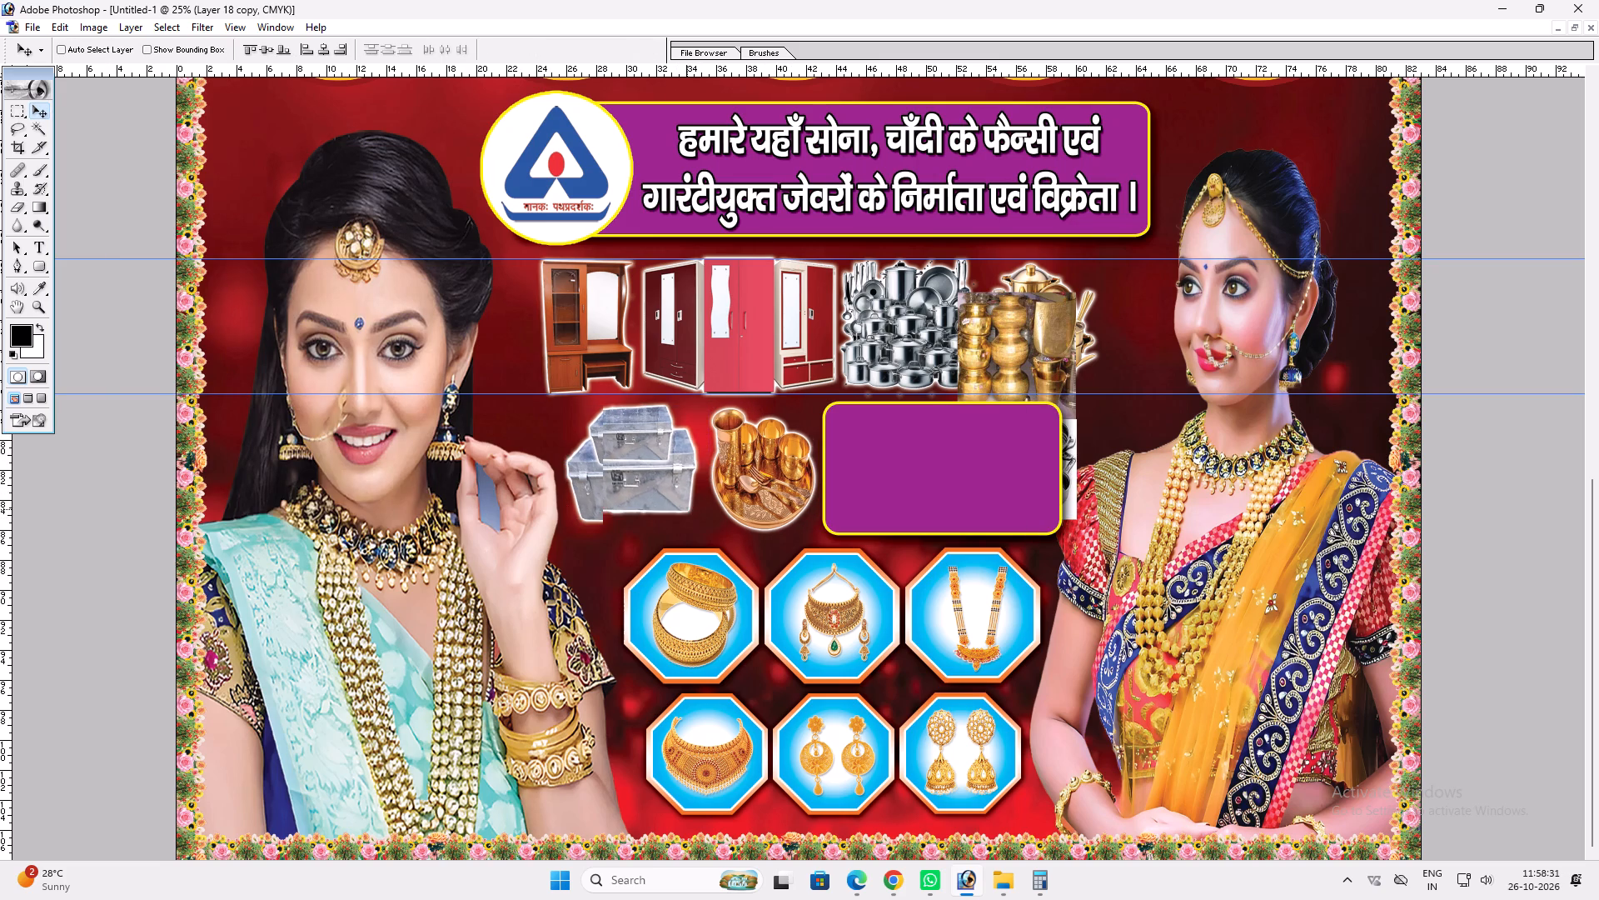
left_click_drag(681, 502, 673, 510)
left_click(759, 488, "ctrl")
left_click_drag(759, 488, 747, 490)
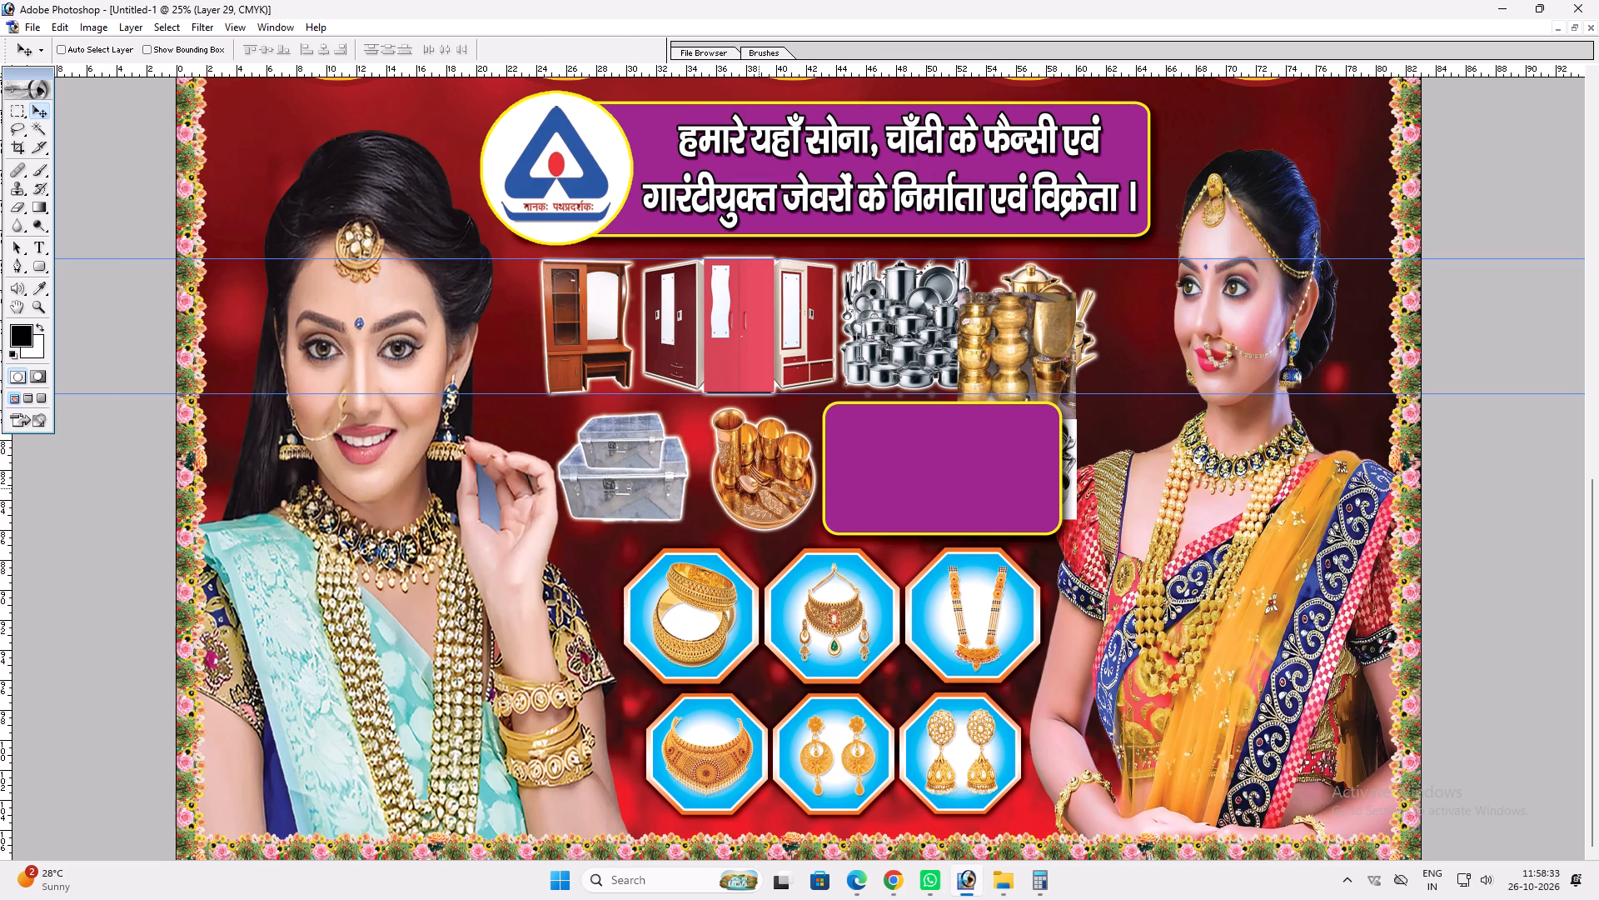
left_click_drag(747, 490, 744, 490)
Widen the new purple panel toward the copper utensil set.
left_click(850, 479, "ctrl")
key("ctrl+t")
left_click_drag(825, 459, 814, 458, "shift")
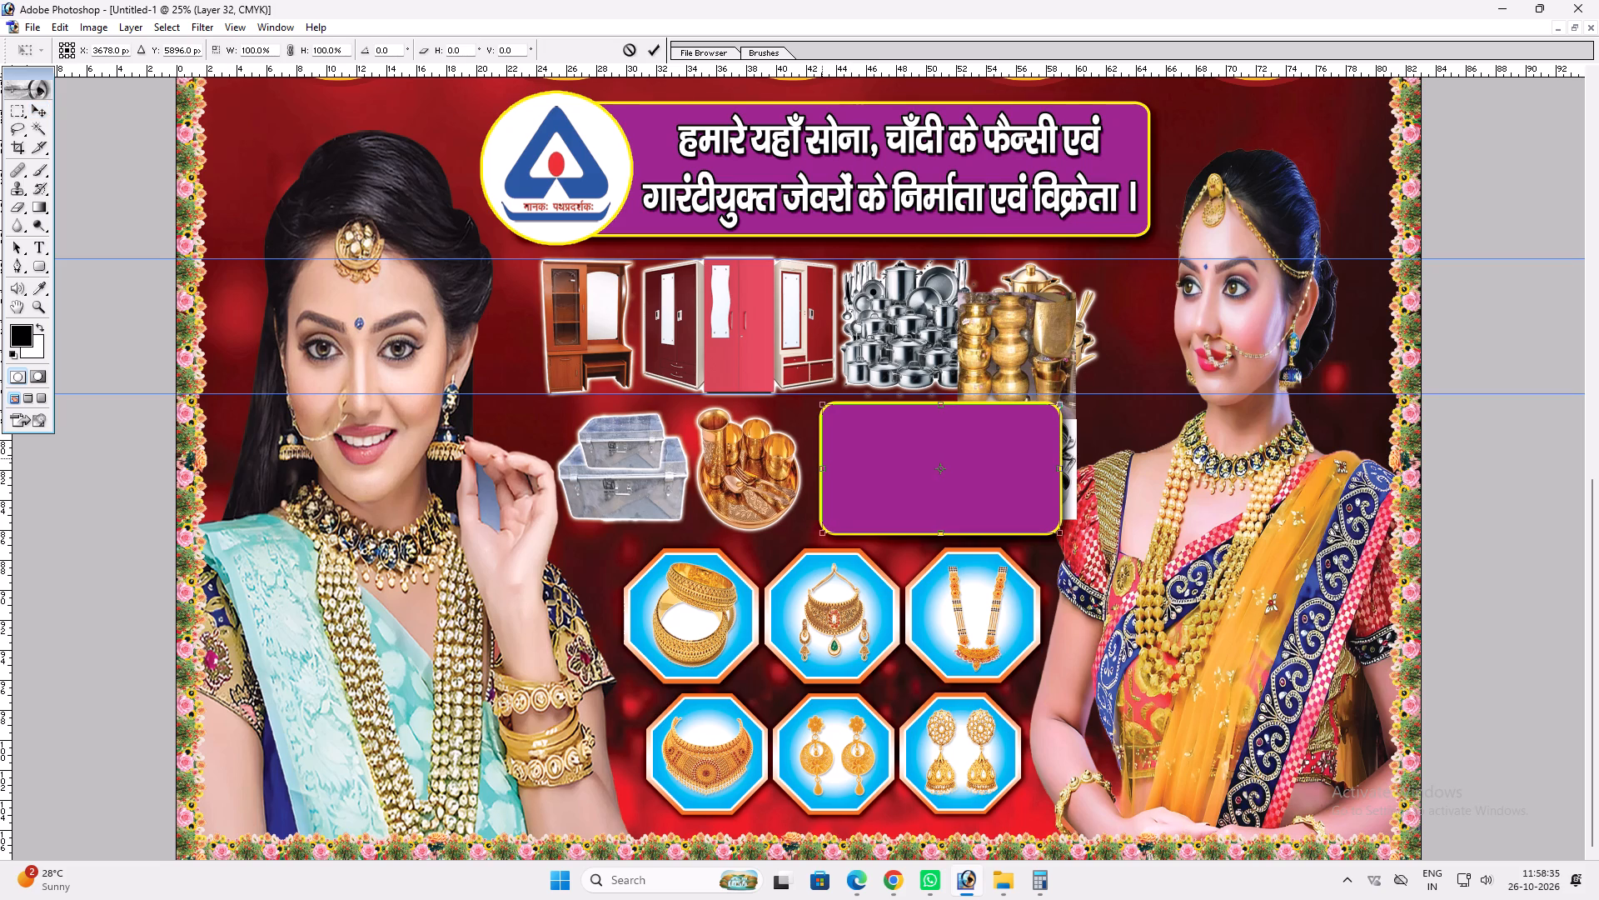
left_click_drag(814, 458, 812, 458, "shift")
key("shift+Return")
key("v")
key("ctrl+t")
left_click(1053, 535)
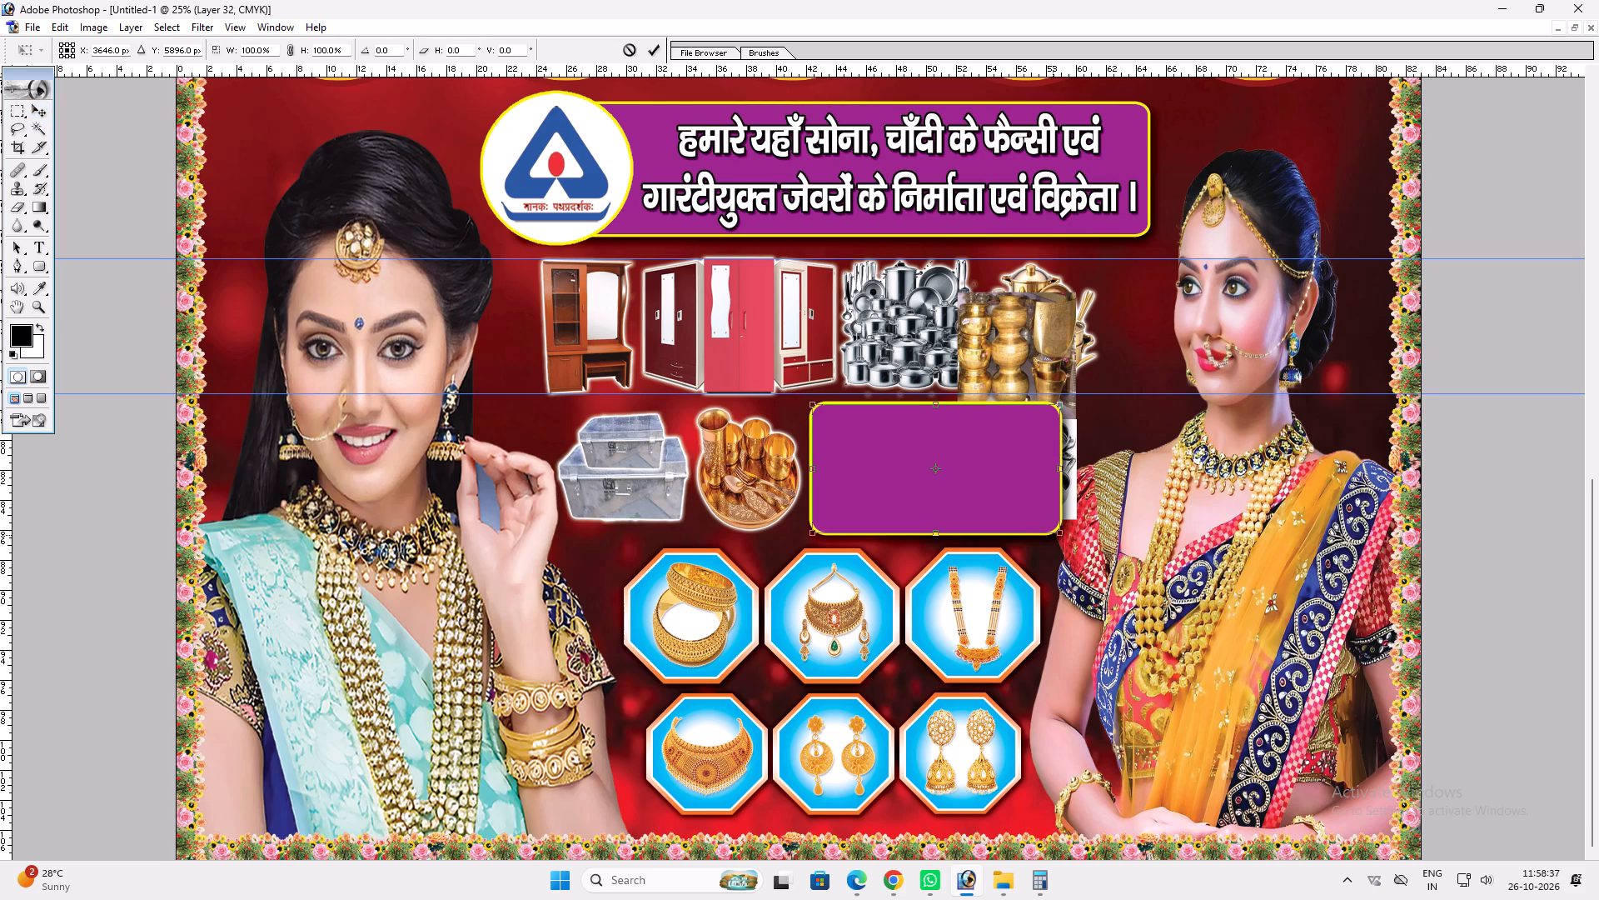
key("shift+Return")
key("v")
Shift the woman in the orange saree outward, away from the new purple panel.
left_click(1163, 567, "ctrl")
left_click_drag(1163, 563, 1193, 562, "shift")
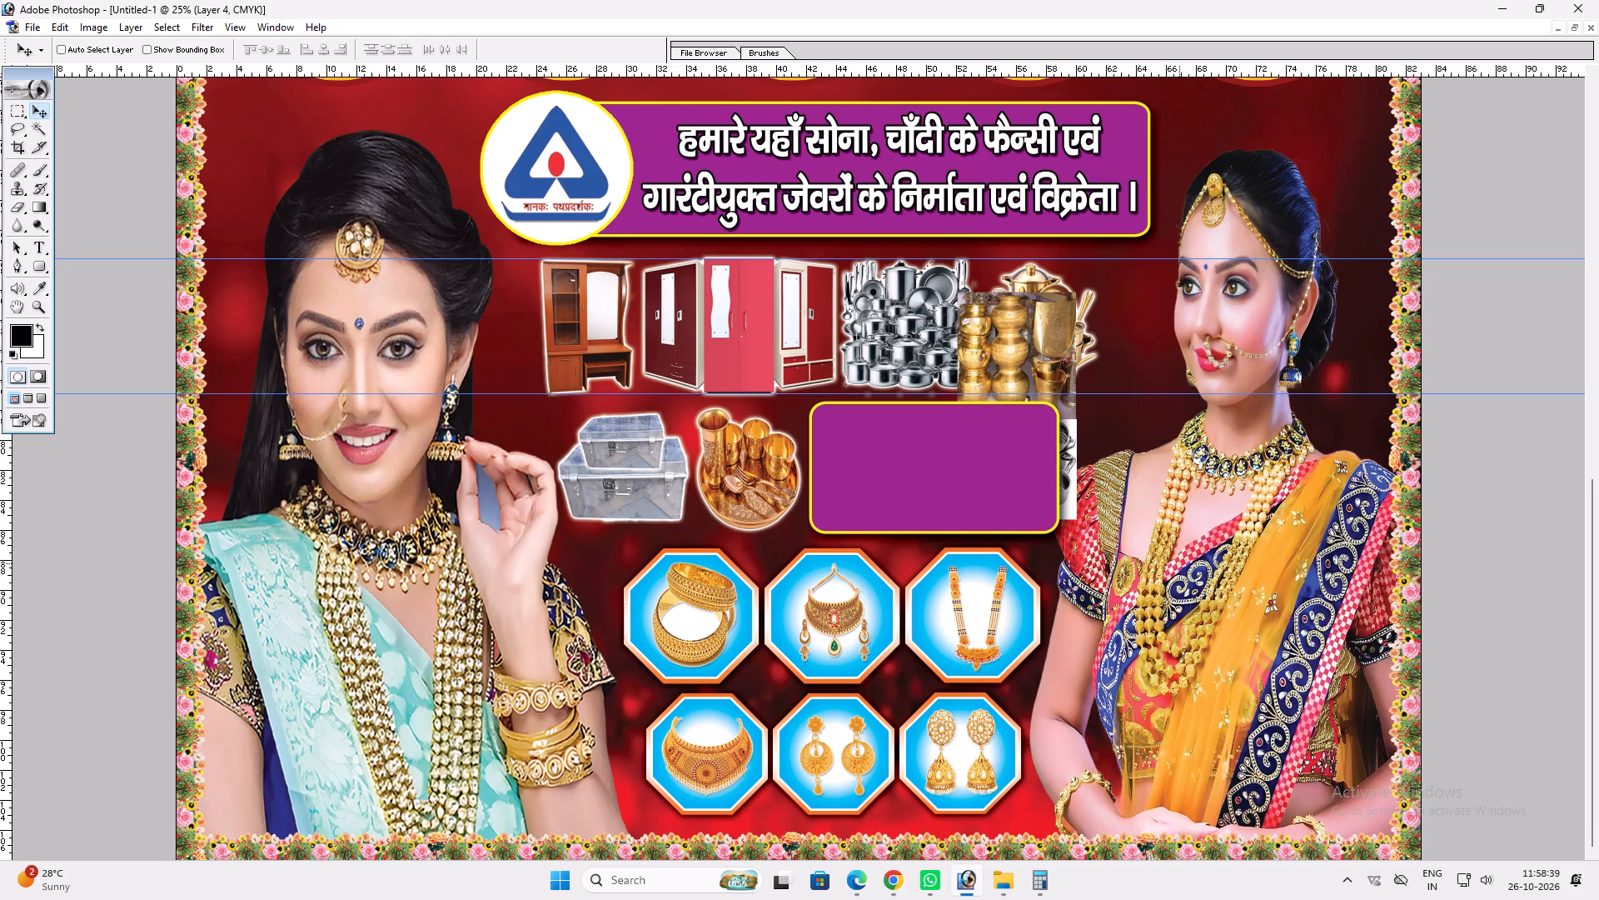
left_click_drag(1193, 562, 1194, 562, "shift")
Widen the new purple panel slightly toward the woman in the orange saree.
key("space")
key("space")
key("space")
key("space")
key("space")
key("space")
key("space")
key("space")
key("space")
key("space")
key("space")
key("space")
key("space")
key("space")
key("space")
key("space")
key("space")
key("space")
key("space")
key("space")
left_click_drag(1084, 433, 1110, 501)
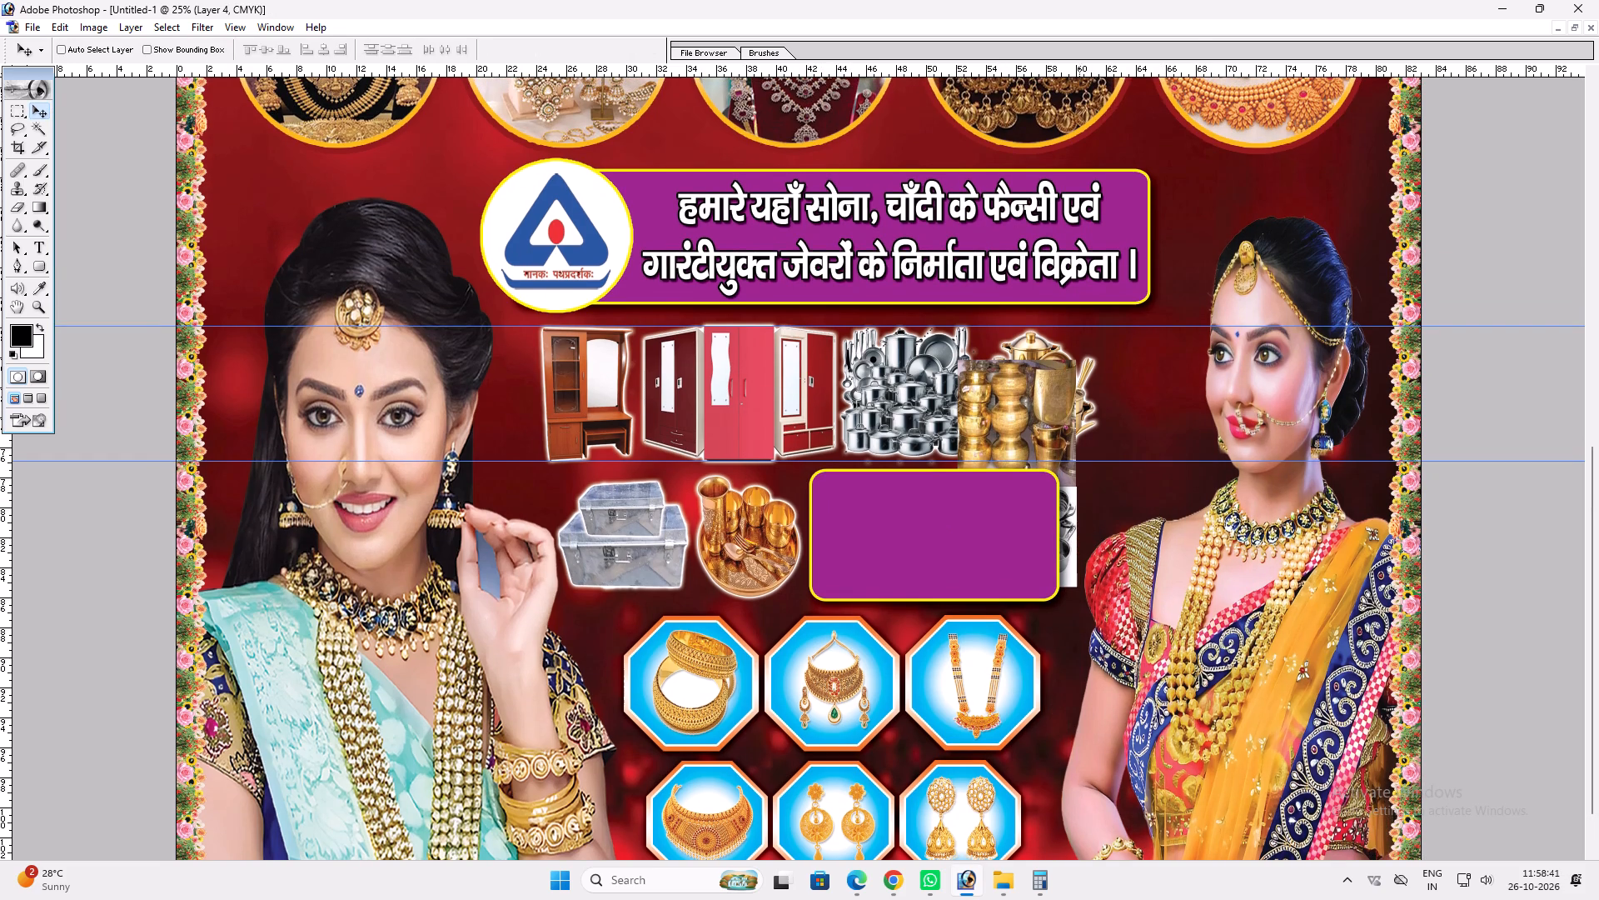
left_click(980, 510, "ctrl")
key("ctrl+t")
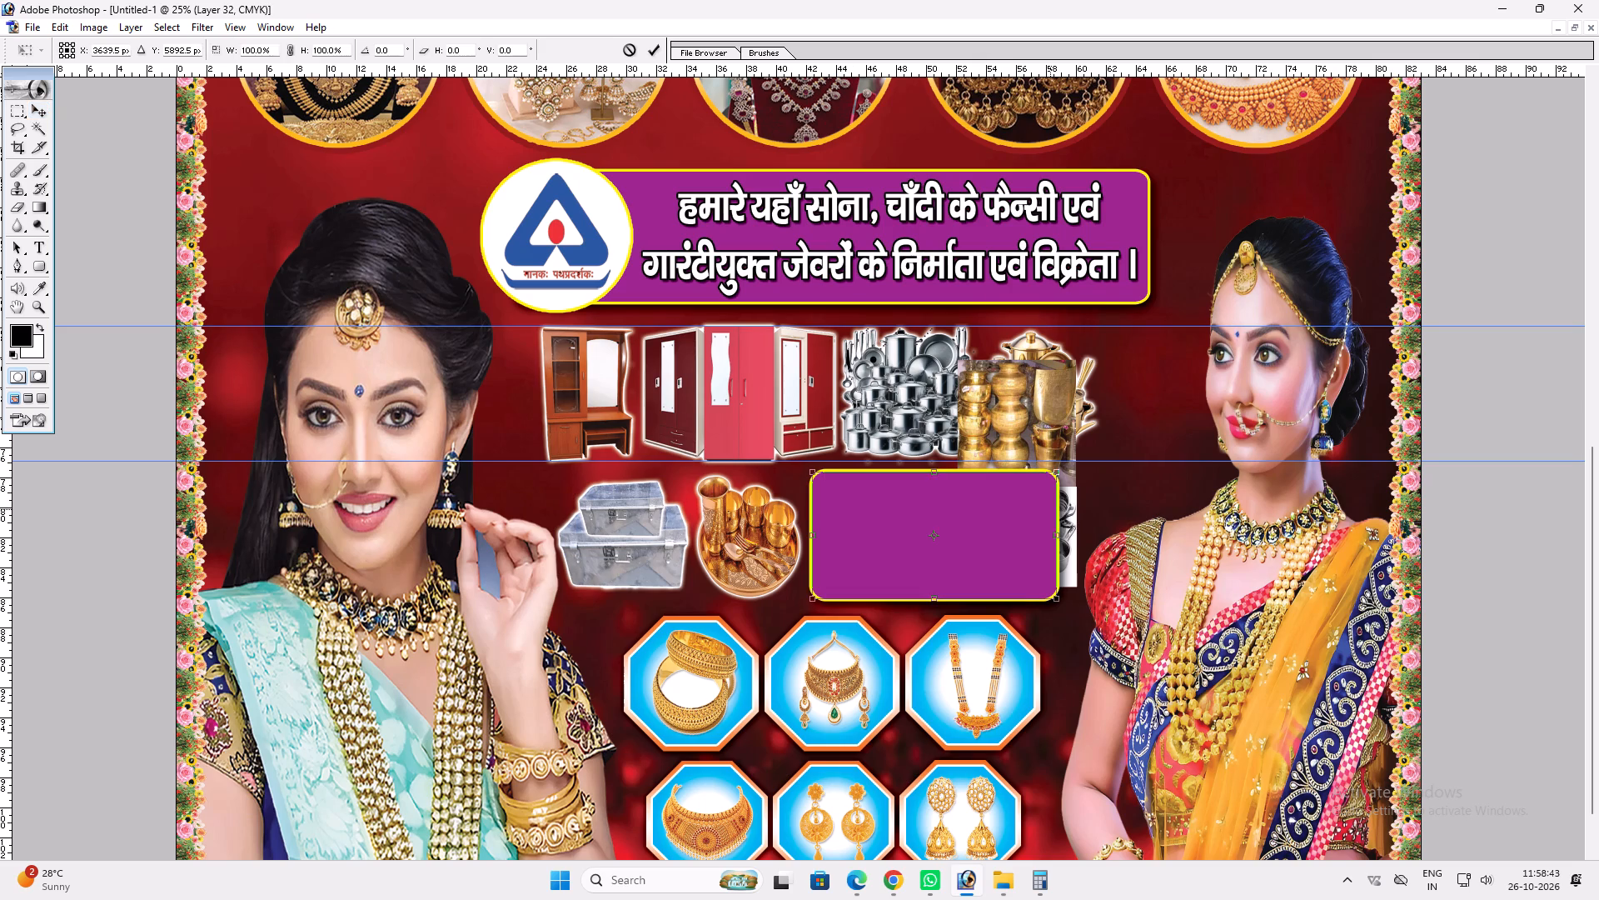
left_click(1054, 504, "shift")
key("Return")
key("v")
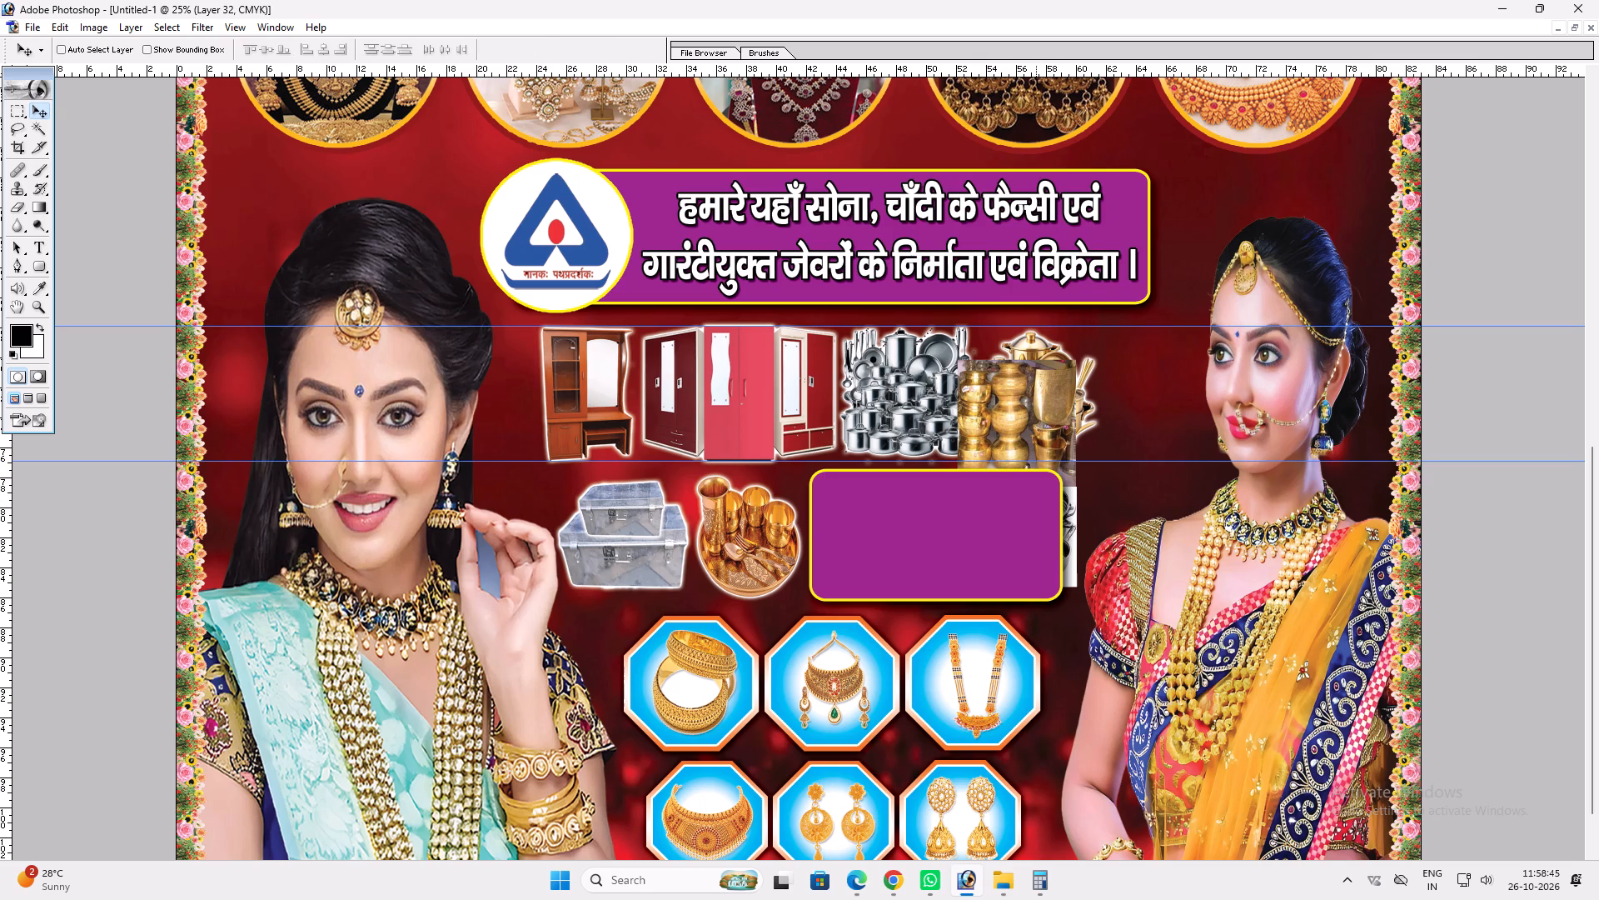
Bring the brass pots picture to the front, place it over the panel half nearest the copper utensils and enlarge it slightly.
right_click(1036, 390)
left_click(1066, 400)
right_click(1043, 392, "ctrl+shift")
left_click(1061, 397, "ctrl+shift")
key("ctrl+shift+bracketright")
key("v")
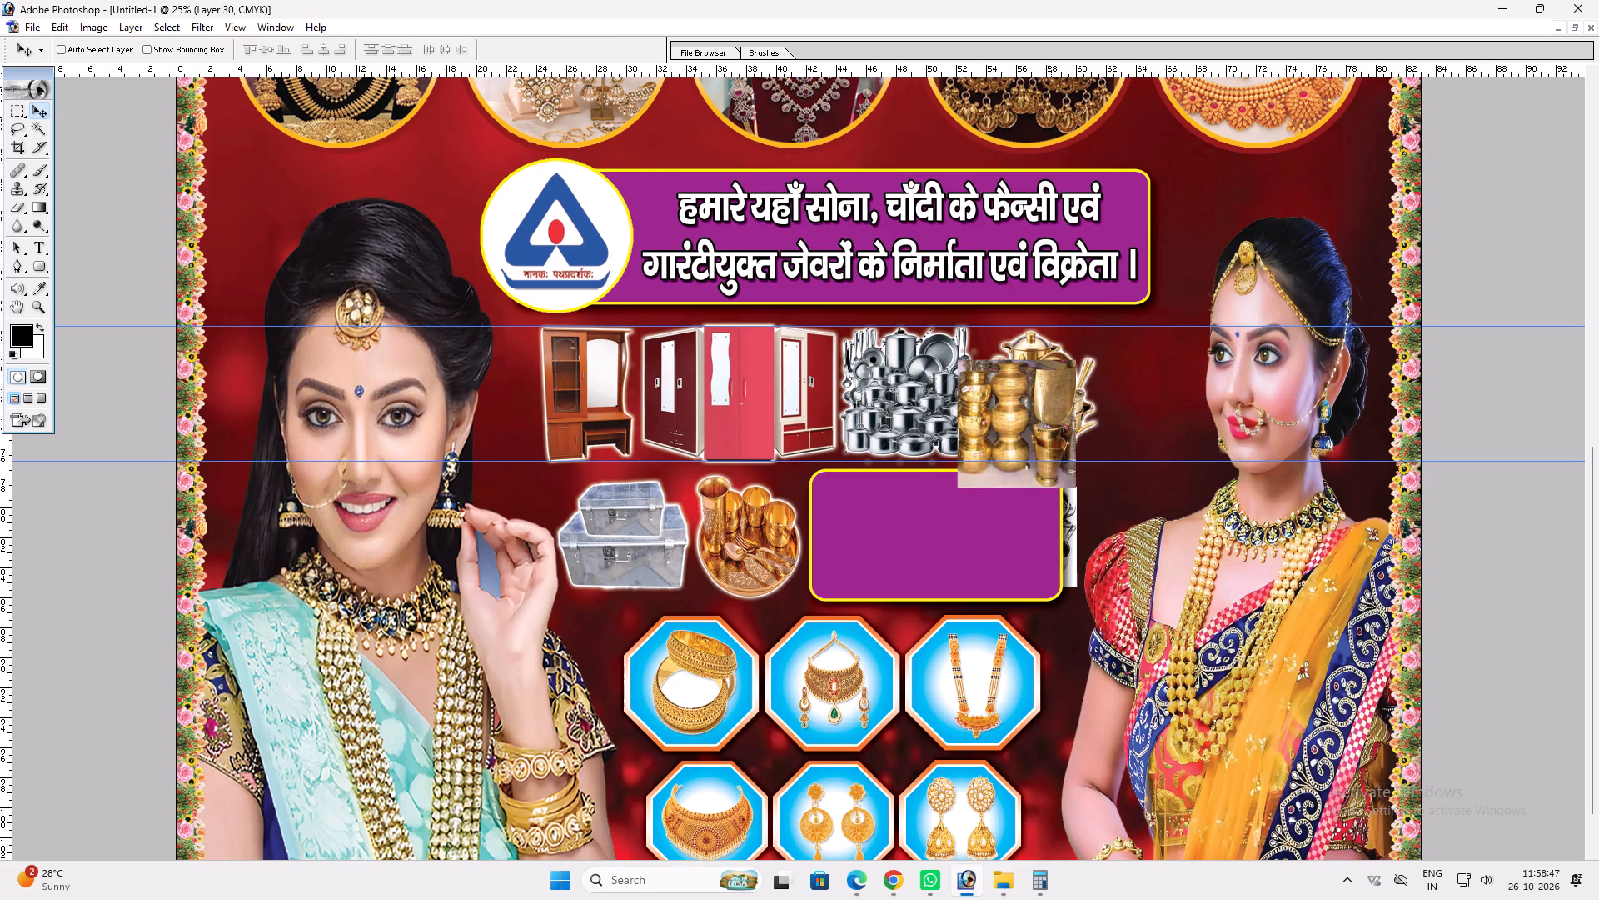
left_click_drag(954, 392, 804, 506)
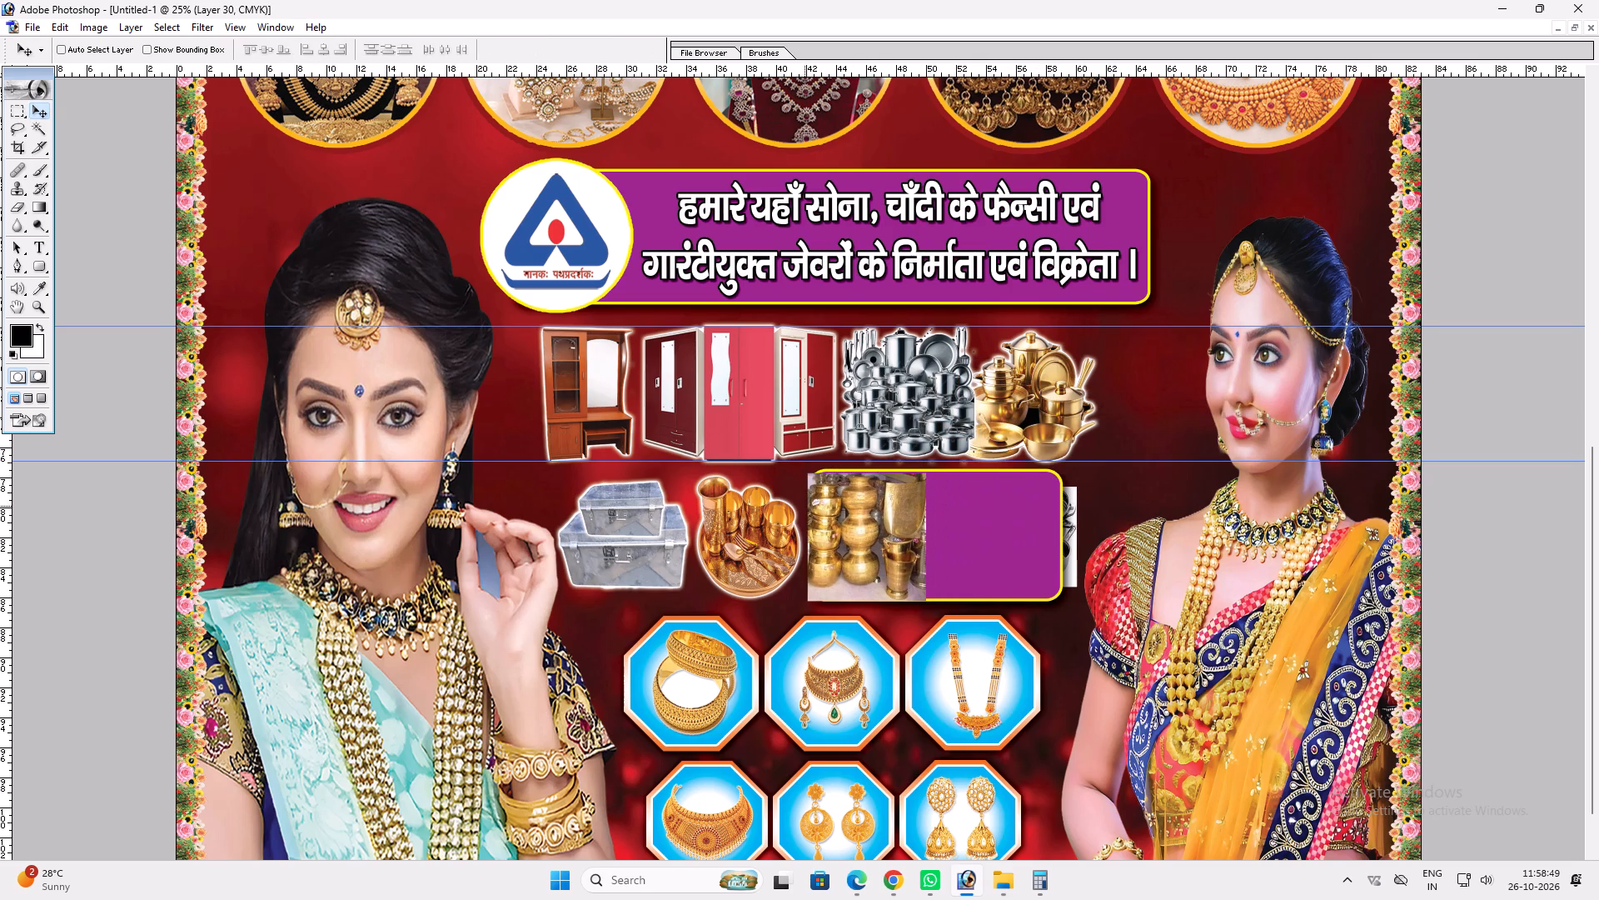
left_click_drag(804, 506, 806, 502)
key("ctrl+t")
left_click_drag(924, 595, 933, 598, "shift")
key("shift+Return")
key("v")
Trim the brass pots picture to the panel's rounded outline by deleting everything outside it.
right_click(969, 562)
left_click(991, 568)
key("w")
left_click(1082, 547)
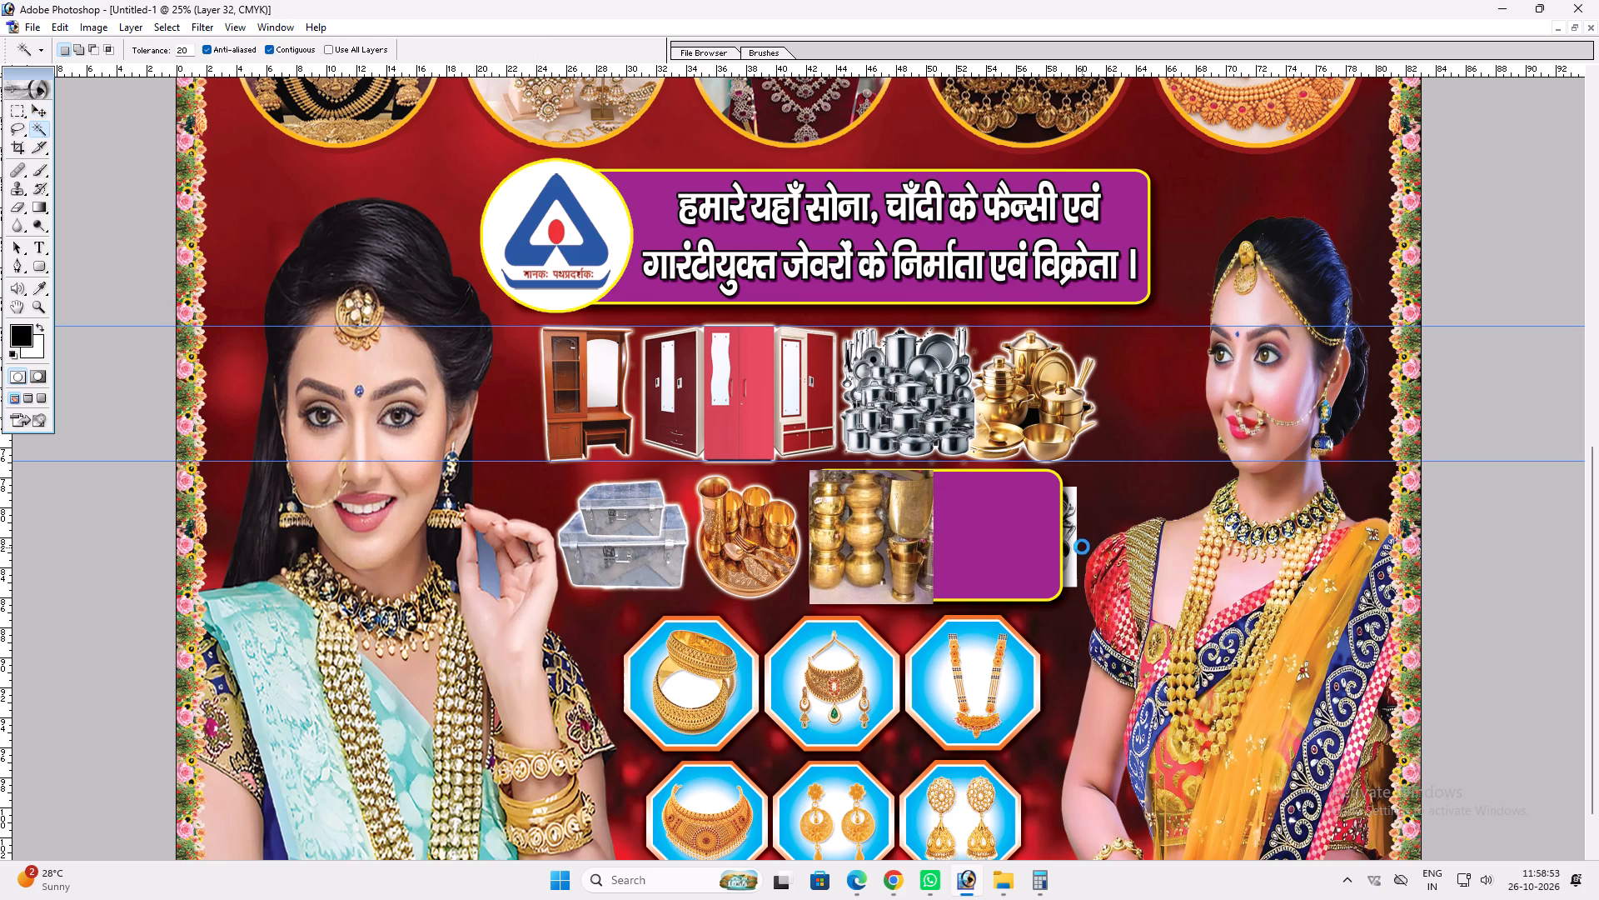
key("v")
left_click(904, 538, "ctrl")
key("Delete")
key("ctrl+d")
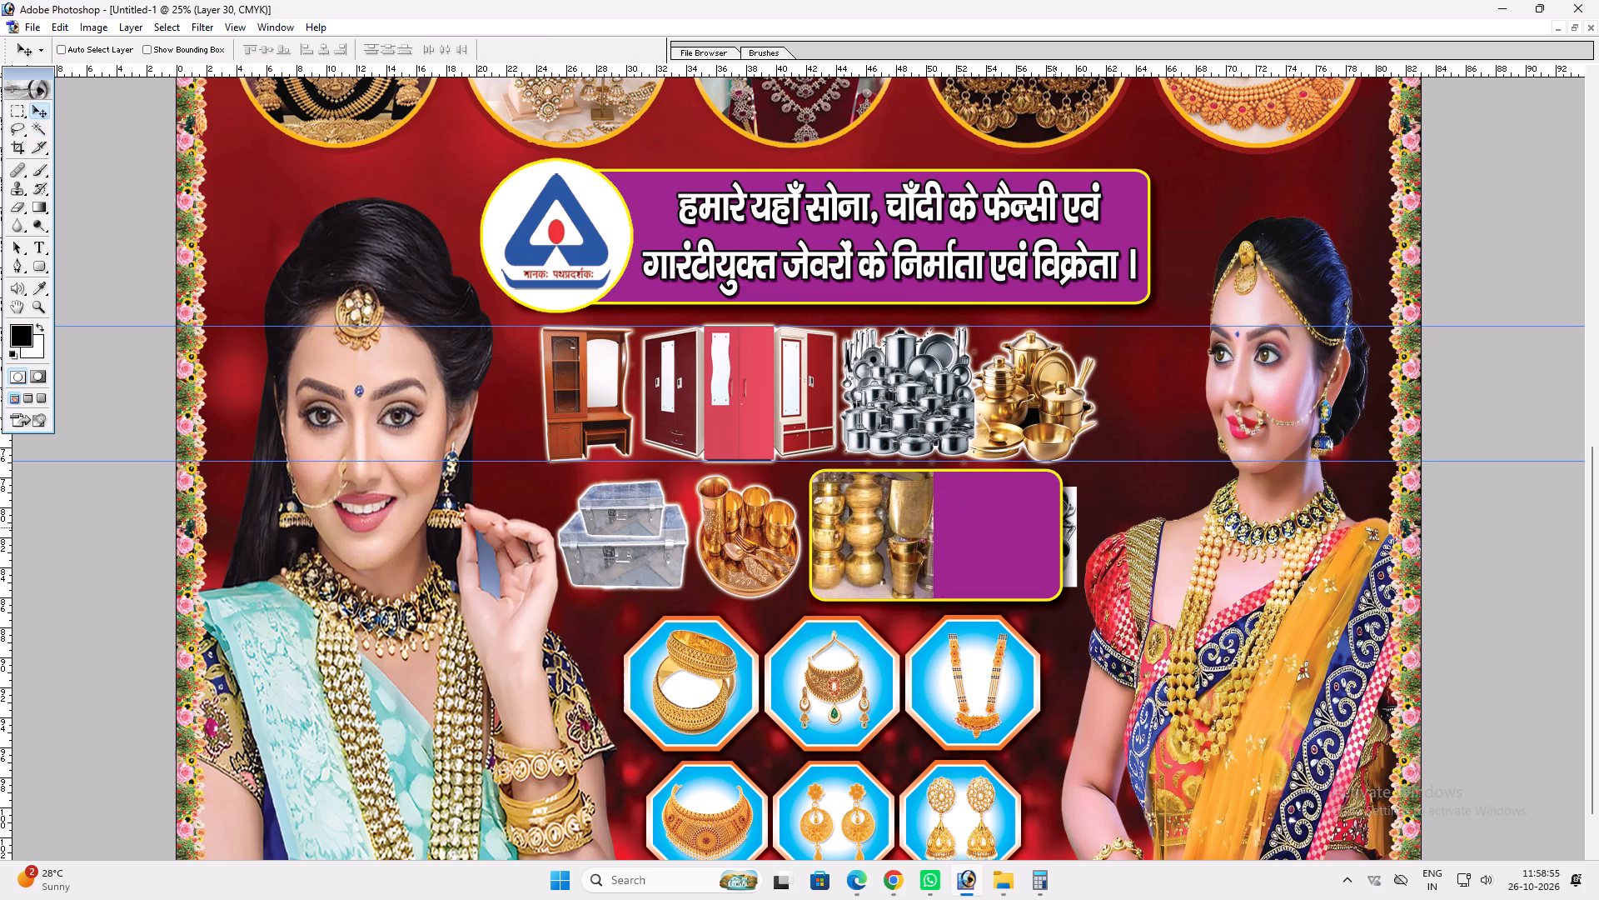
Bring the steel utensils picture to the front and enlarge and stretch it to fill the panel's other half beside the brass pots.
key("v")
left_click(1073, 530, "ctrl")
key("ctrl+shift+bracketright")
key("v")
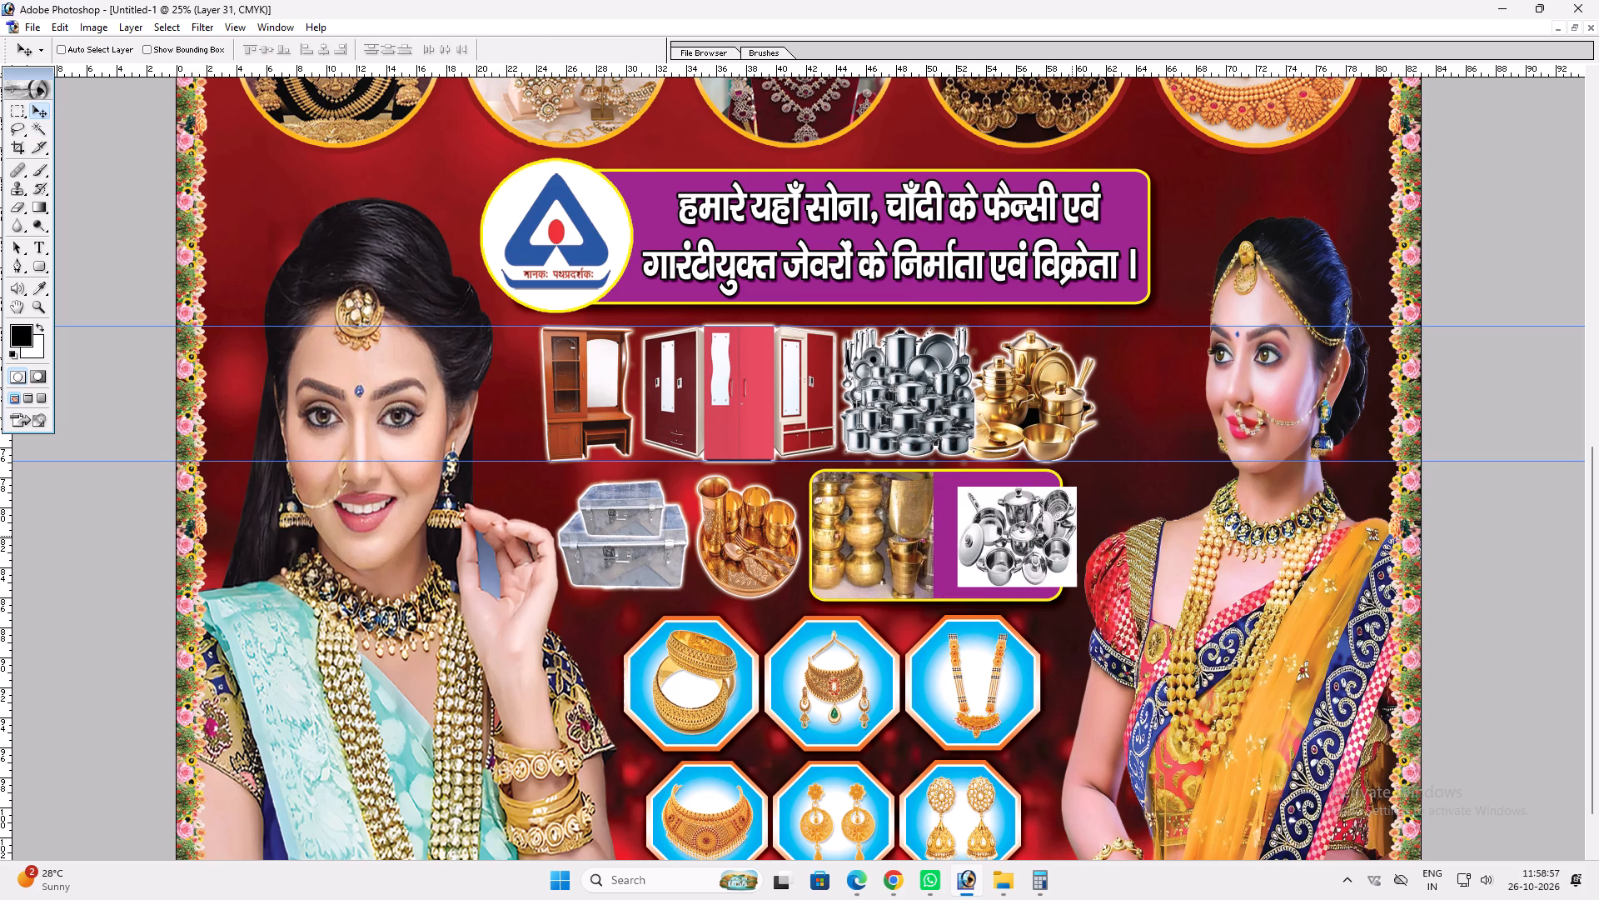
left_click_drag(1020, 538, 995, 521)
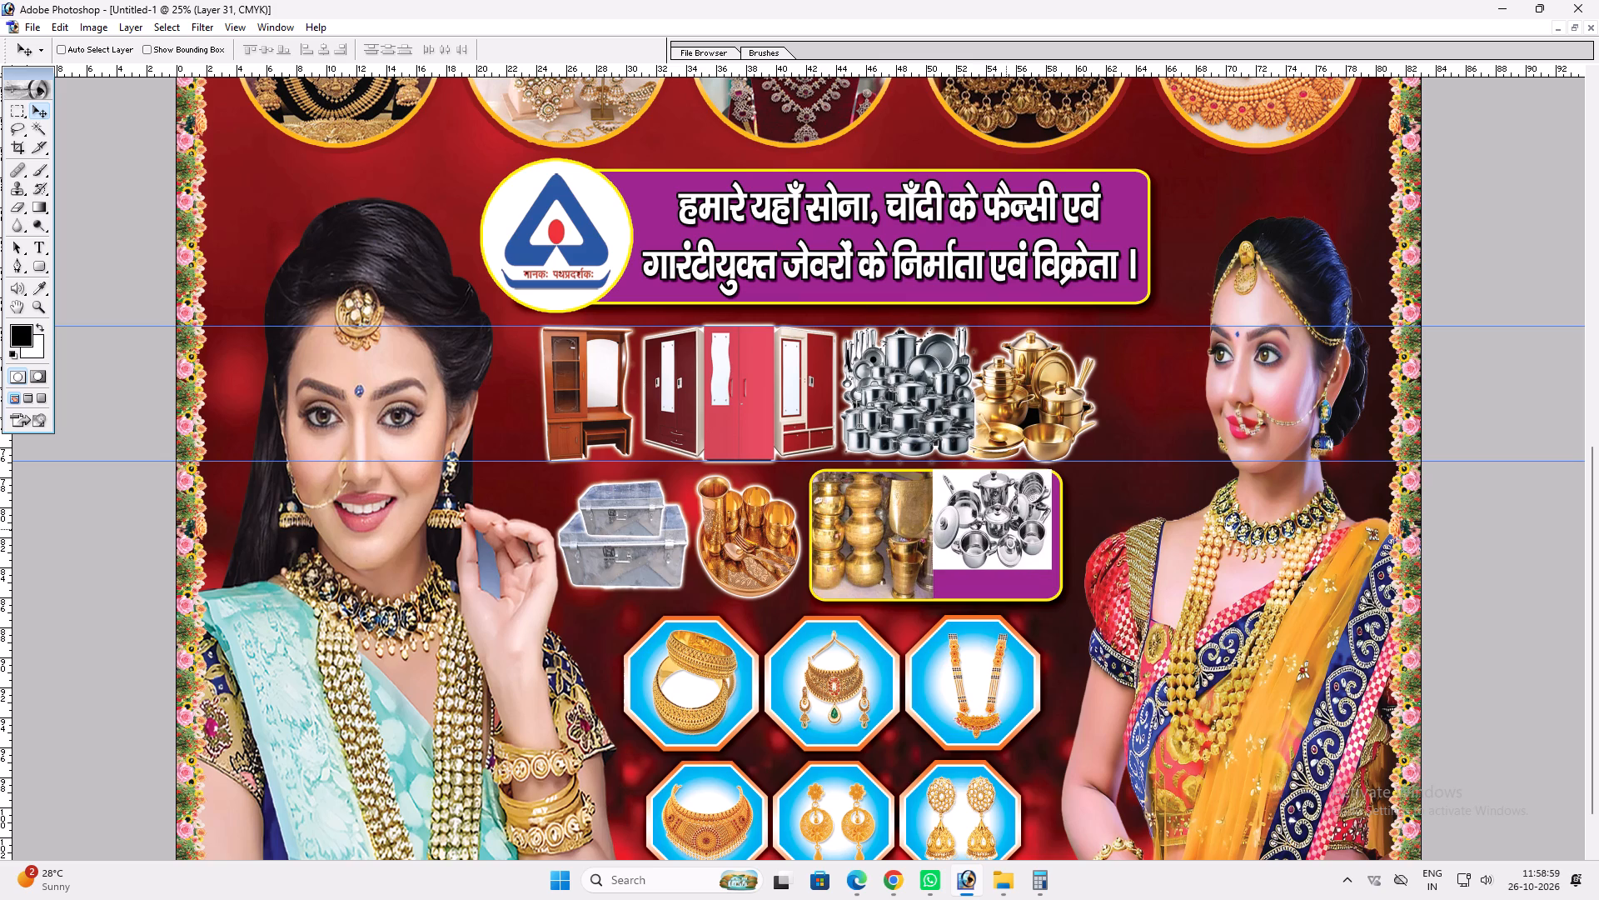
key("ctrl+t")
left_click_drag(1049, 572, 1066, 575, "shift")
left_click_drag(1036, 577, 1036, 579, "shift")
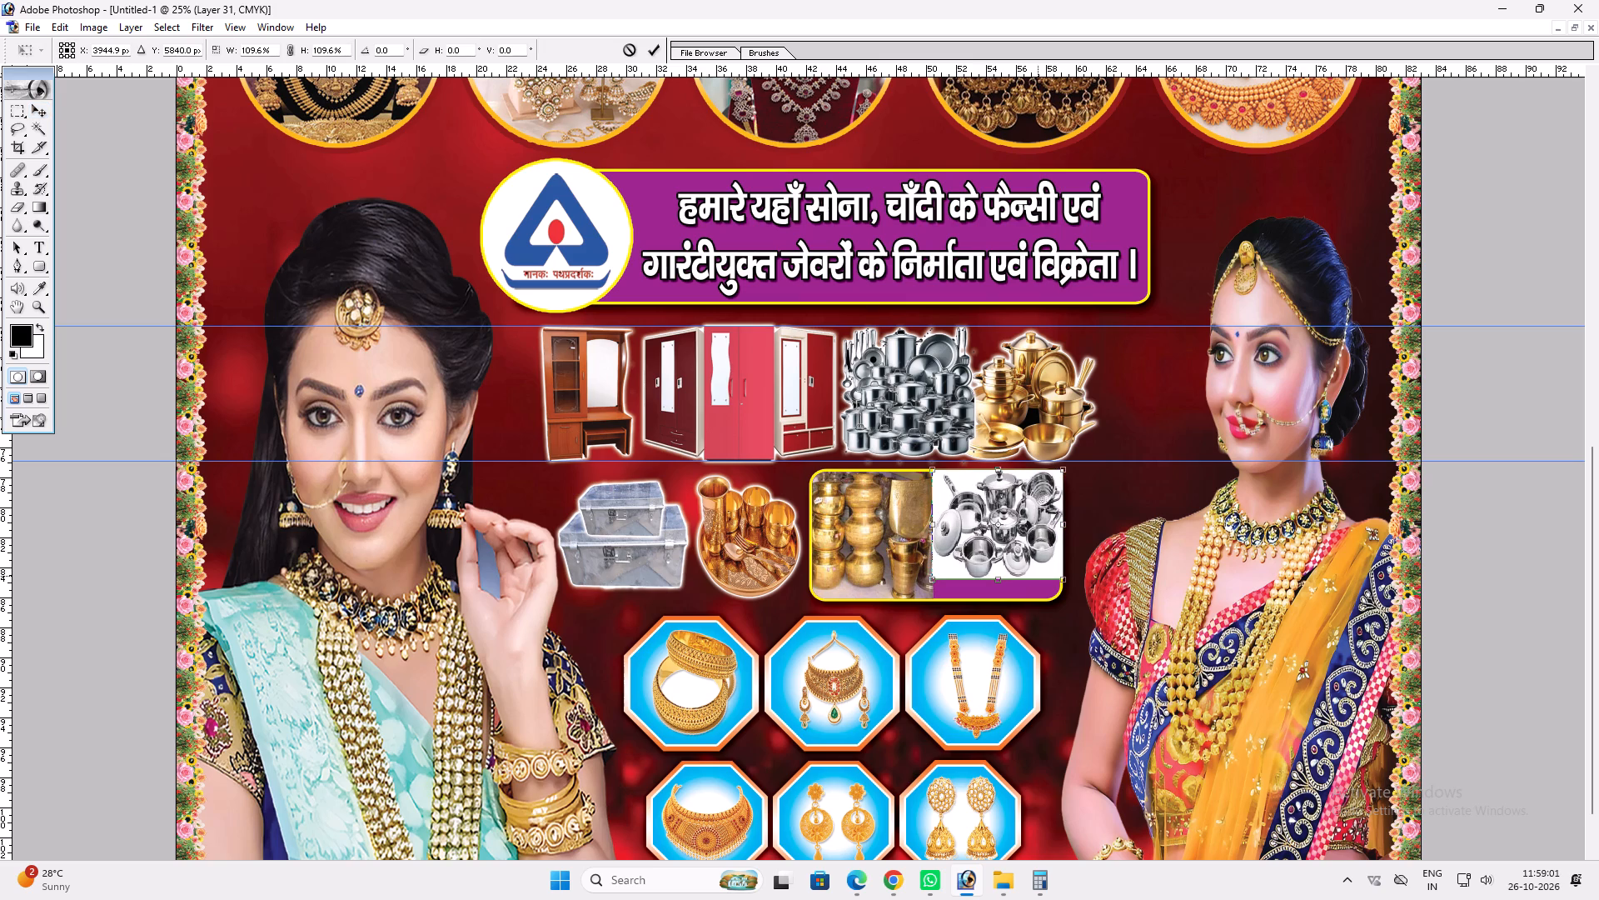
left_click_drag(1036, 579, 1036, 598, "shift")
key("shift+Return")
Trim the steel utensils picture to the panel's rounded outline, using 50% opacity while working and restoring 100% when done.
type("v5vv")
right_click(1007, 532)
left_click(1062, 561)
key("w")
left_click(1084, 569)
key("v")
right_click(1027, 548)
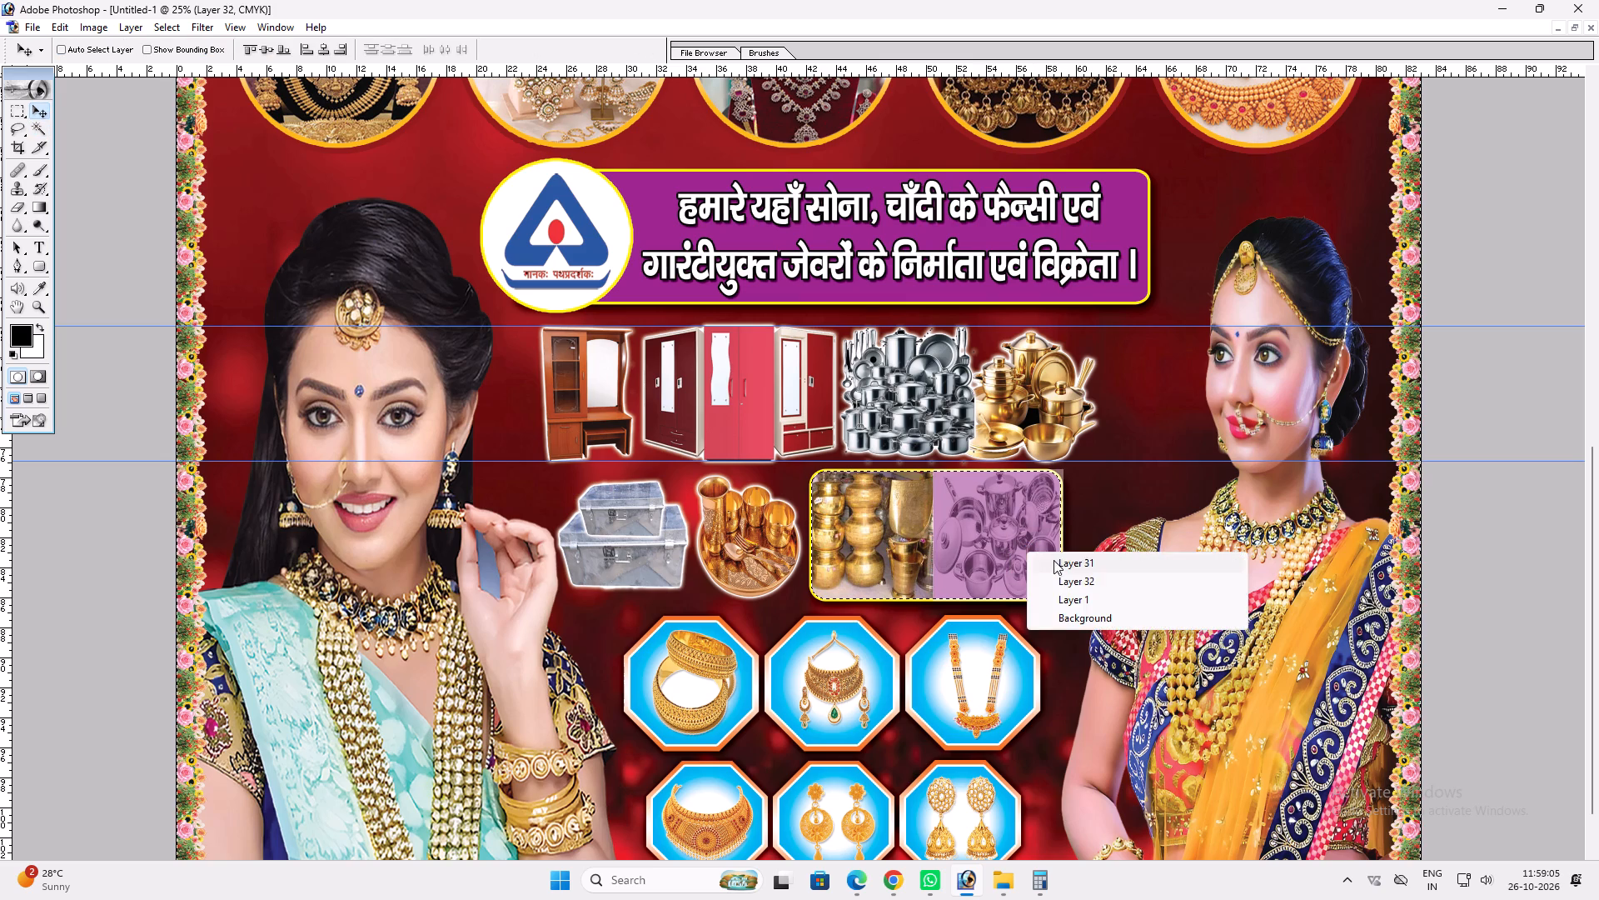
left_click(1057, 562)
key("Delete")
key("ctrl+d")
type("0vv")
Change the utensil panel's stroke colour to white.
right_click(969, 522)
left_click(1017, 545)
key("alt+l")
key("alt+y")
key("k")
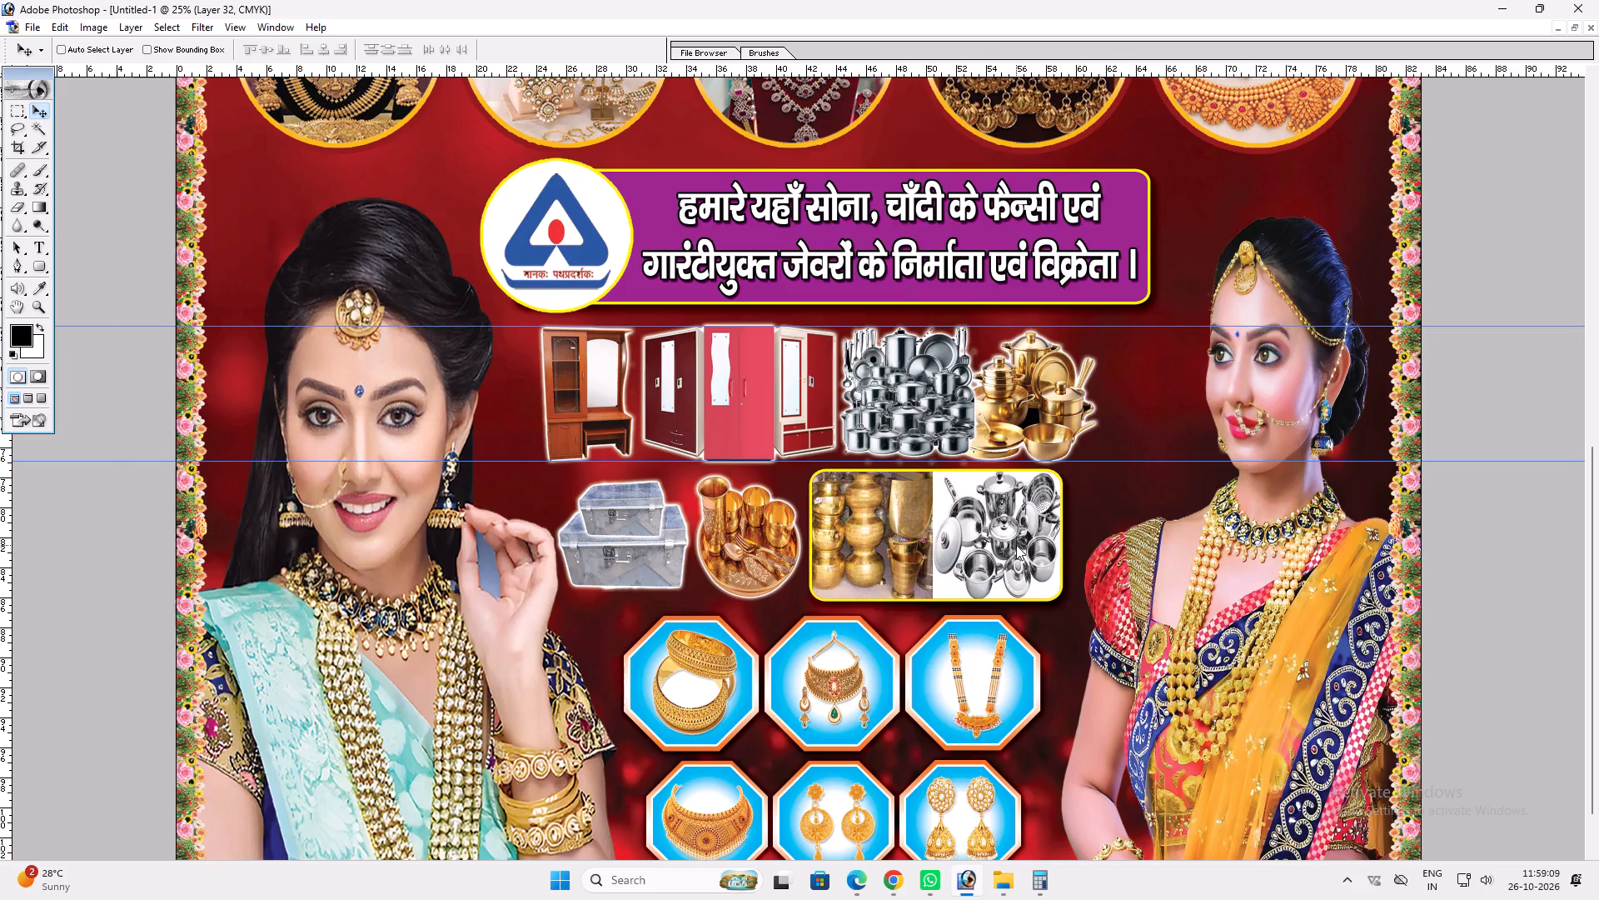
left_click(1030, 330)
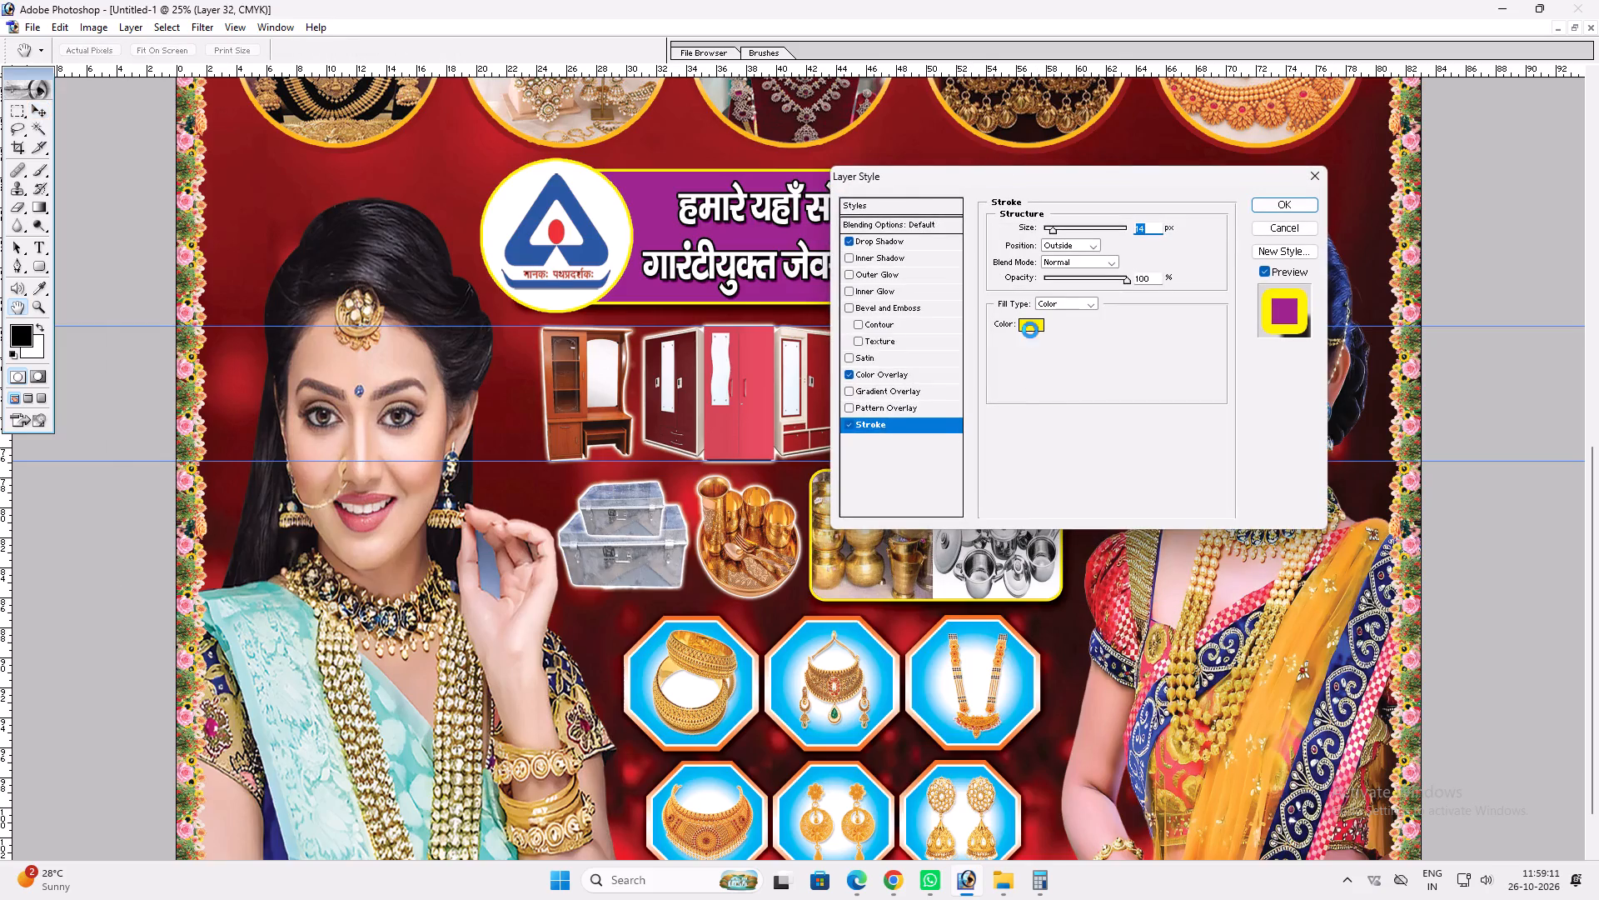
left_click_drag(713, 476, 387, 139)
key("Return")
key("Return")
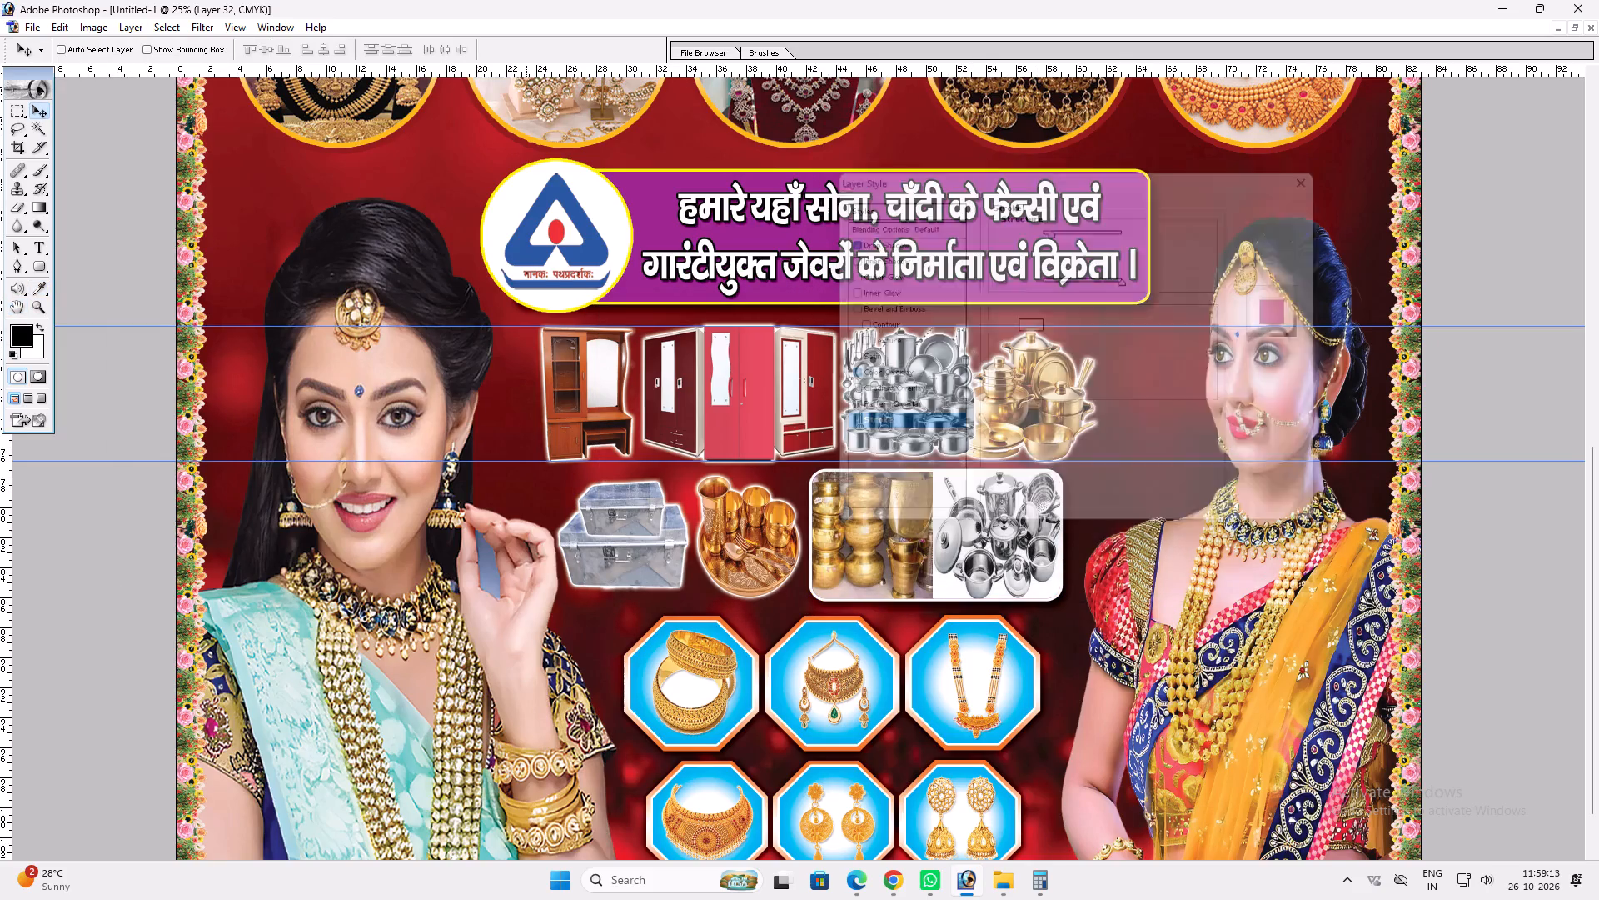
Widen the purple Hindi text panel beside the hallmark logo toward the woman in the orange saree.
key("v")
key("space")
key("space")
key("space")
key("space")
key("space")
key("space")
key("space")
key("space")
key("space")
key("space")
key("space")
key("space")
key("space")
right_click(979, 532)
left_click(1002, 541)
key("v")
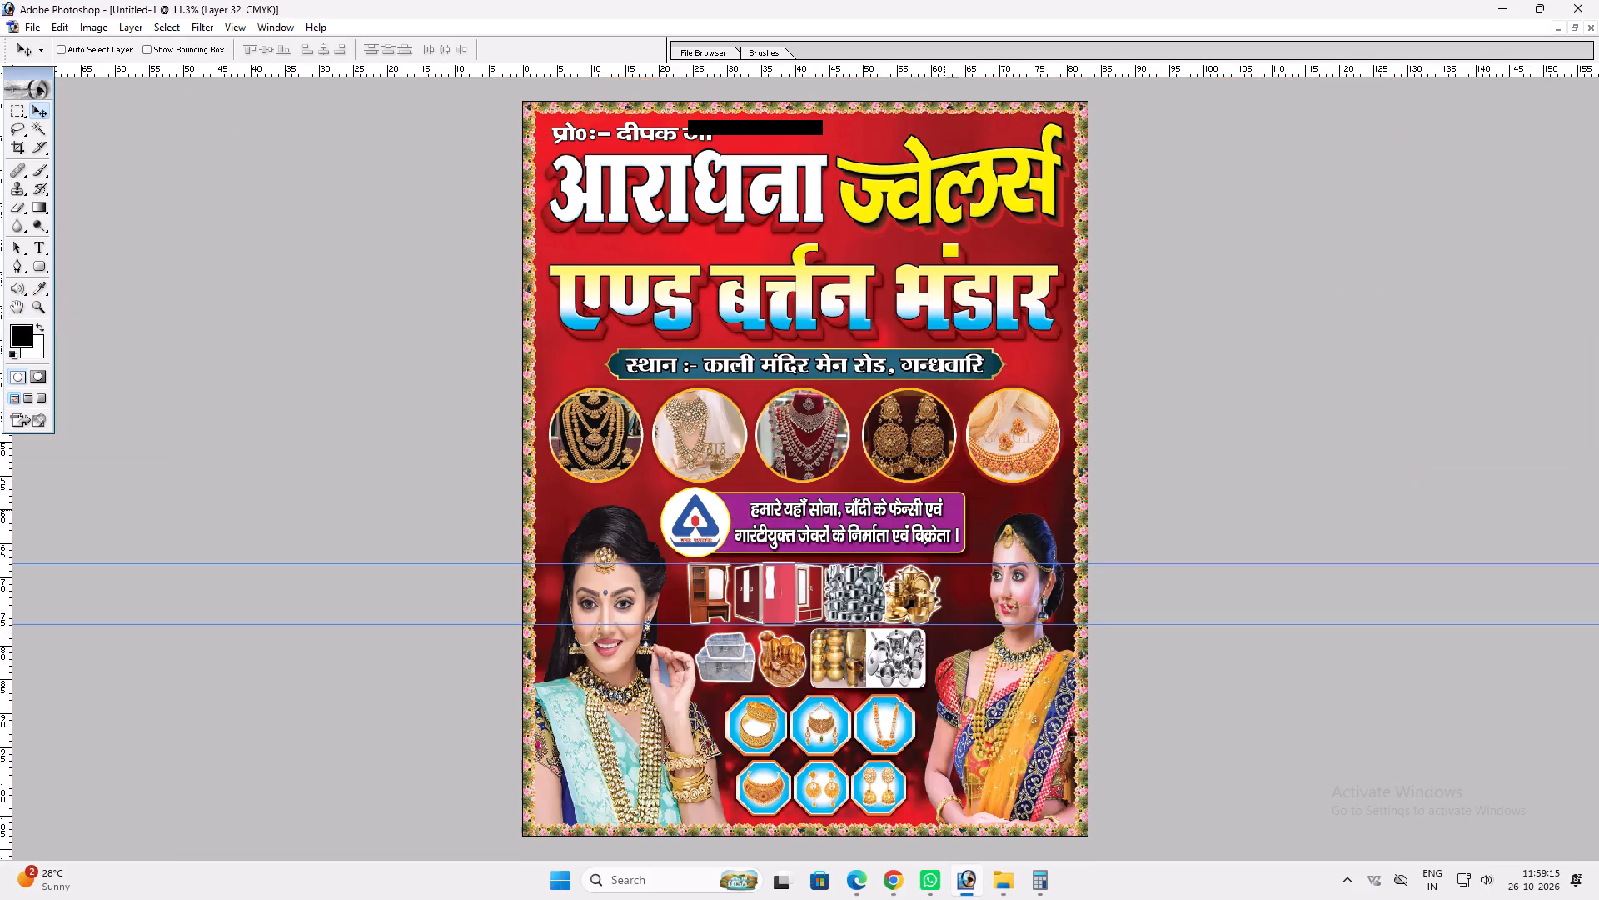
left_click(944, 510, "ctrl")
key("ctrl+t")
left_click_drag(966, 505, 989, 506, "shift")
key("shift+Return")
key("v")
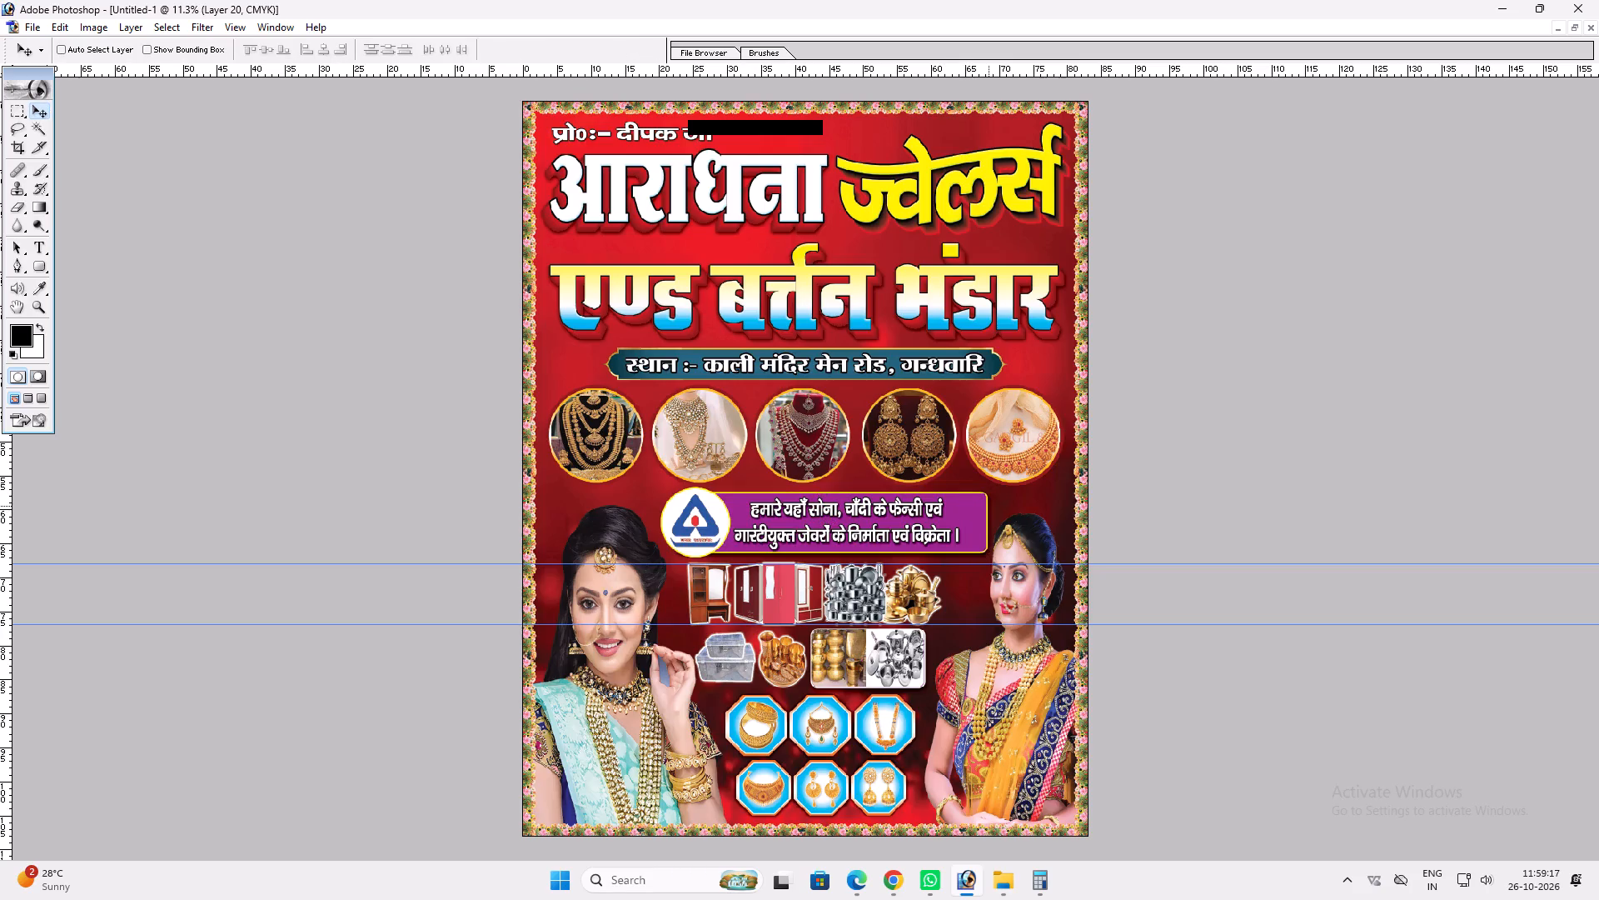
Widen the two-line Hindi text in the purple panel to about 109% so it fills the panel.
key("t")
left_click(926, 544)
key("Return")
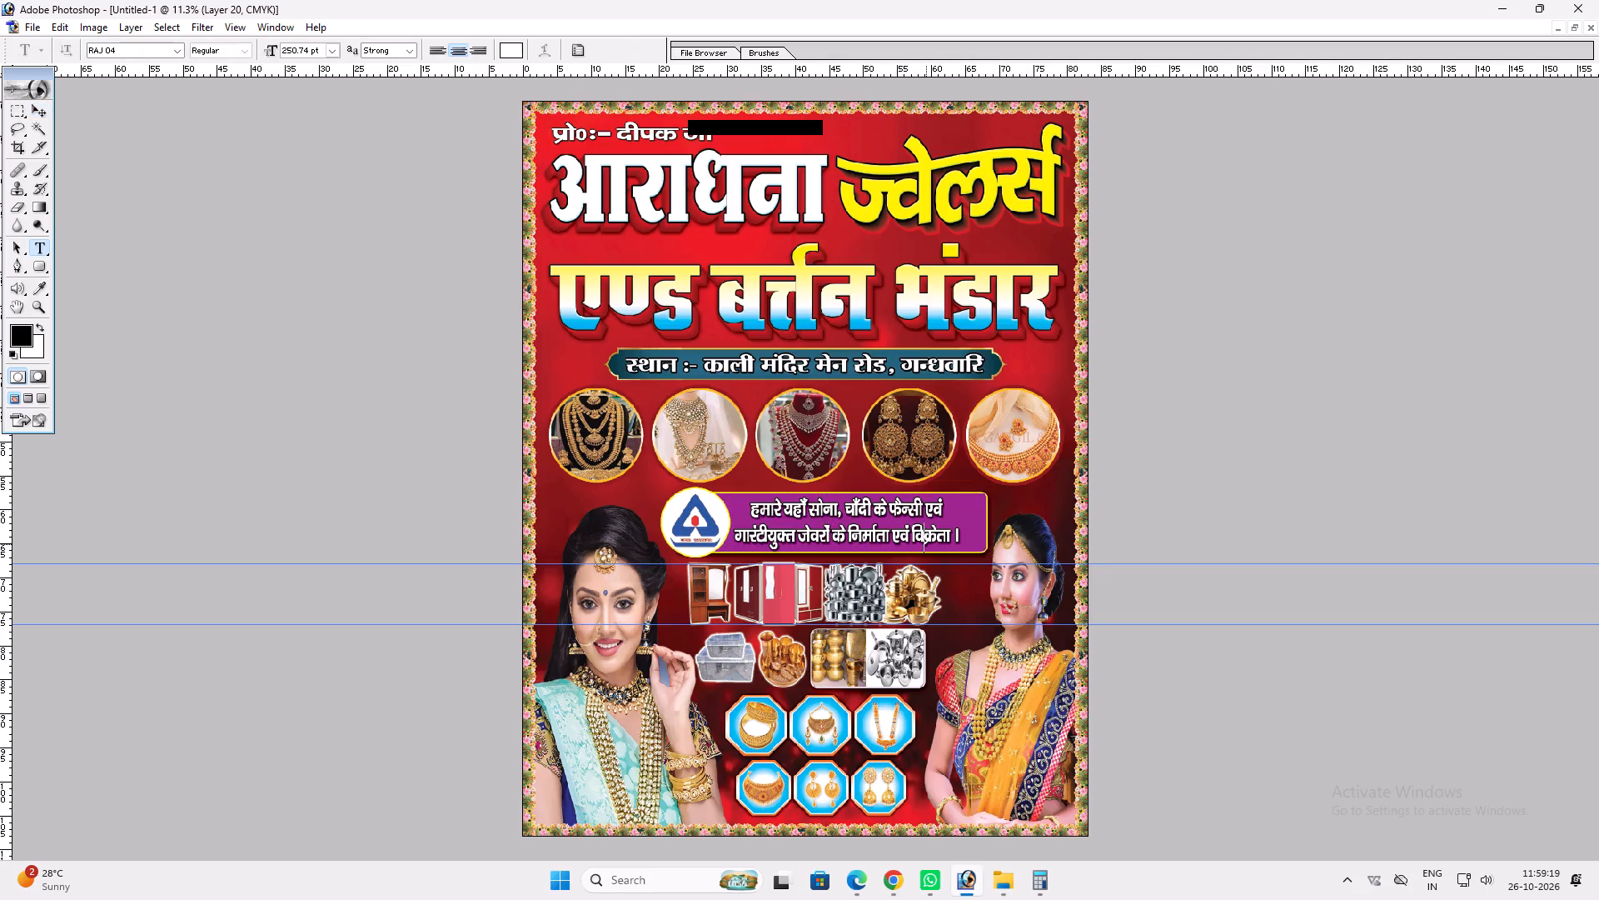
key("ctrl+t")
left_click_drag(958, 515, 979, 515, "shift")
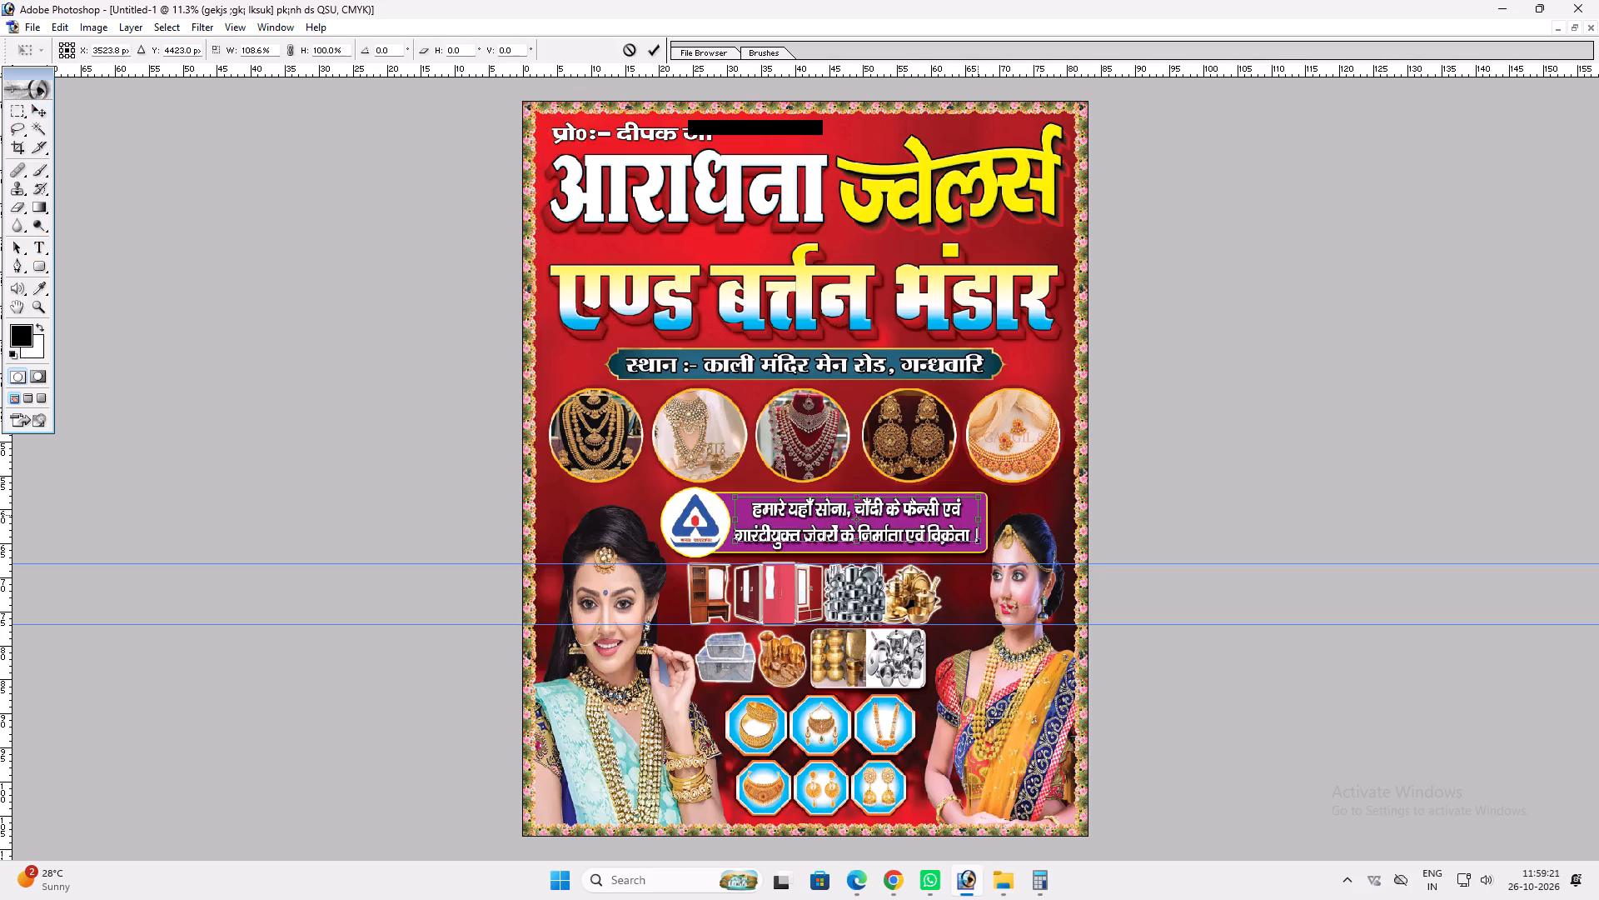
left_click_drag(979, 515, 980, 515, "shift")
key("shift+Return")
key("v")
Stretch the row of five round jewellery pictures slightly wider toward the banner's border.
left_click(906, 454, "ctrl")
key("ctrl+t")
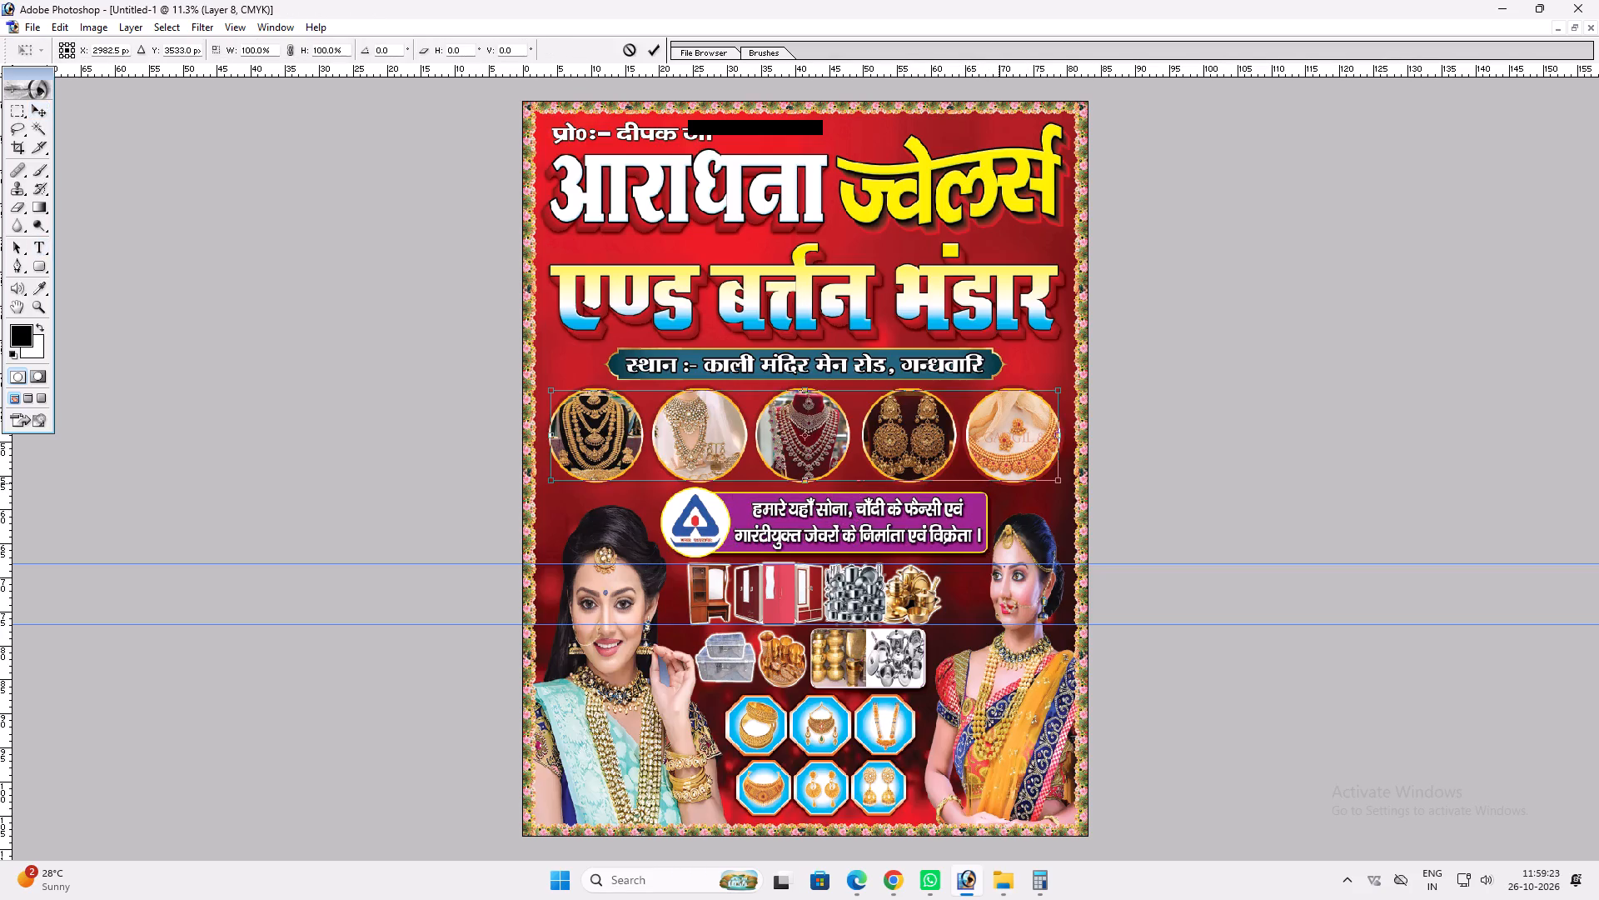
left_click(1059, 427, "shift")
key("shift+Return")
key("v")
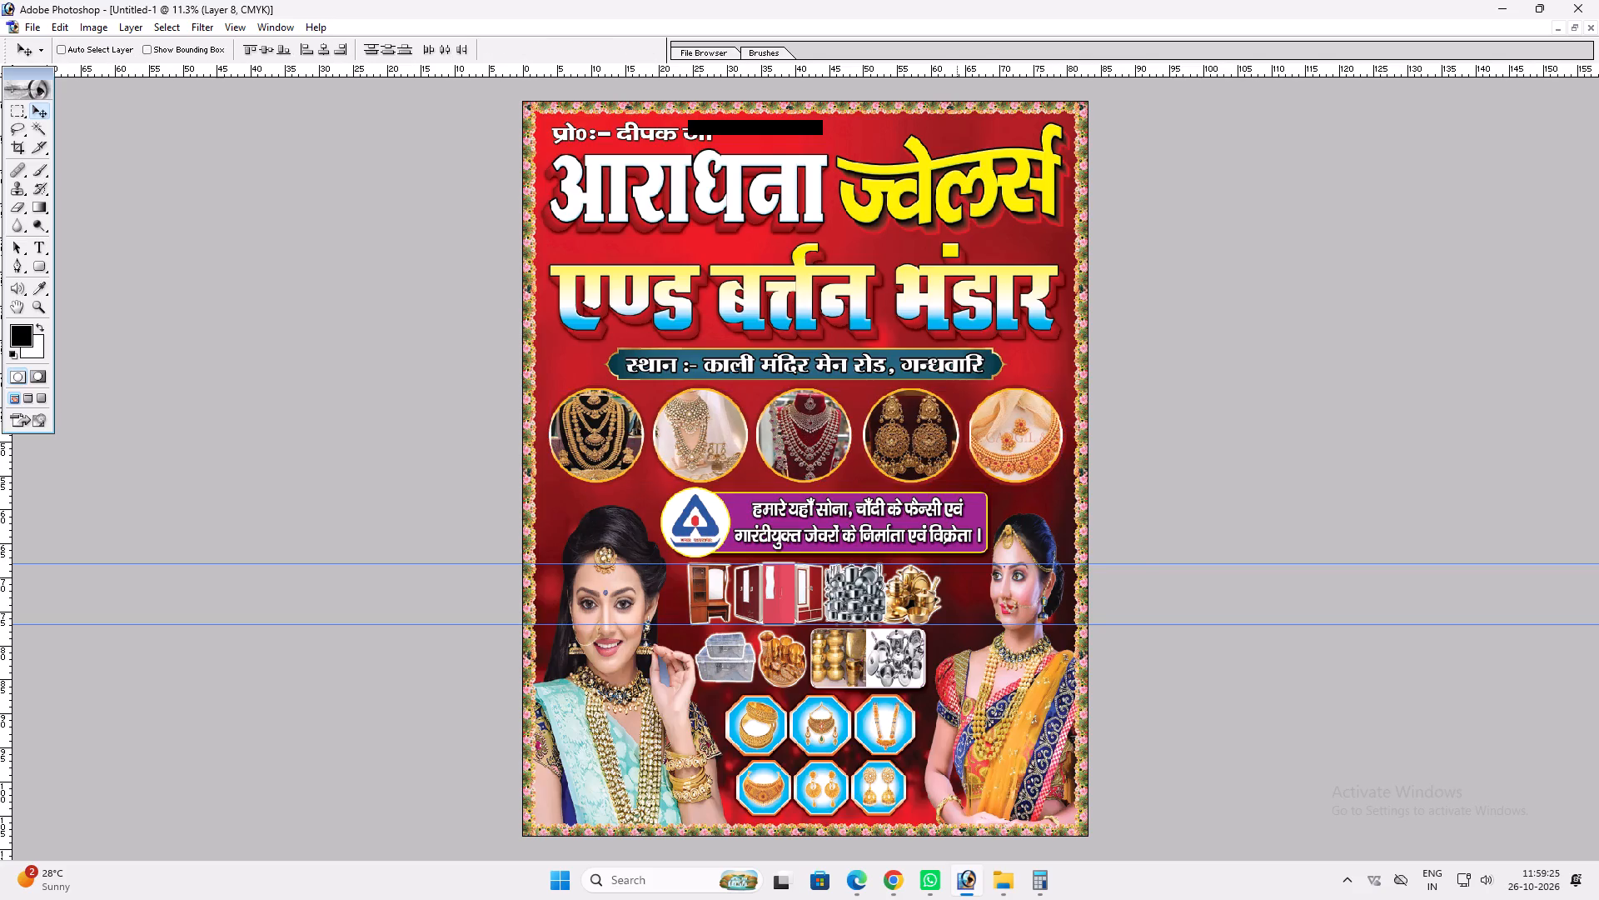
Hide the guides crossing the banner.
key("ctrl+plus")
key("space")
key("space")
key("space")
key("space")
key("space")
key("space")
key("space")
key("space")
key("space")
key("space")
key("space")
key("space")
key("space")
key("space")
key("space")
key("space")
key("space")
key("space")
key("space")
key("space")
left_click_drag(827, 208, 820, 478)
key("space")
key("space")
key("space")
key("space")
key("space")
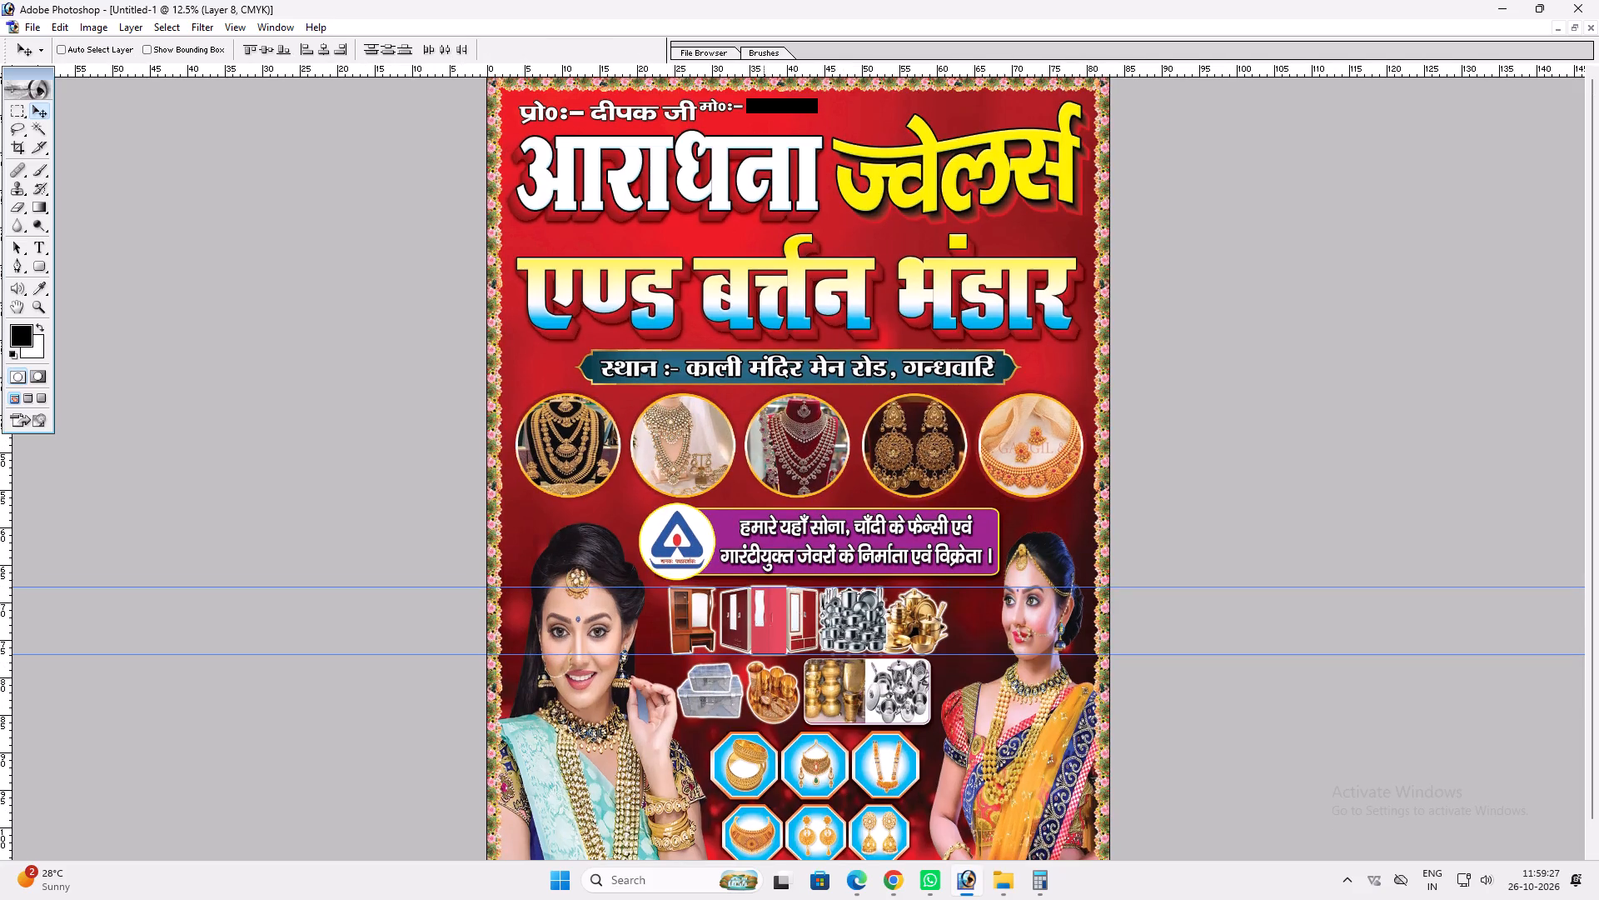
right_click(756, 189)
left_click(788, 195)
key("v")
key("ctrl+h")
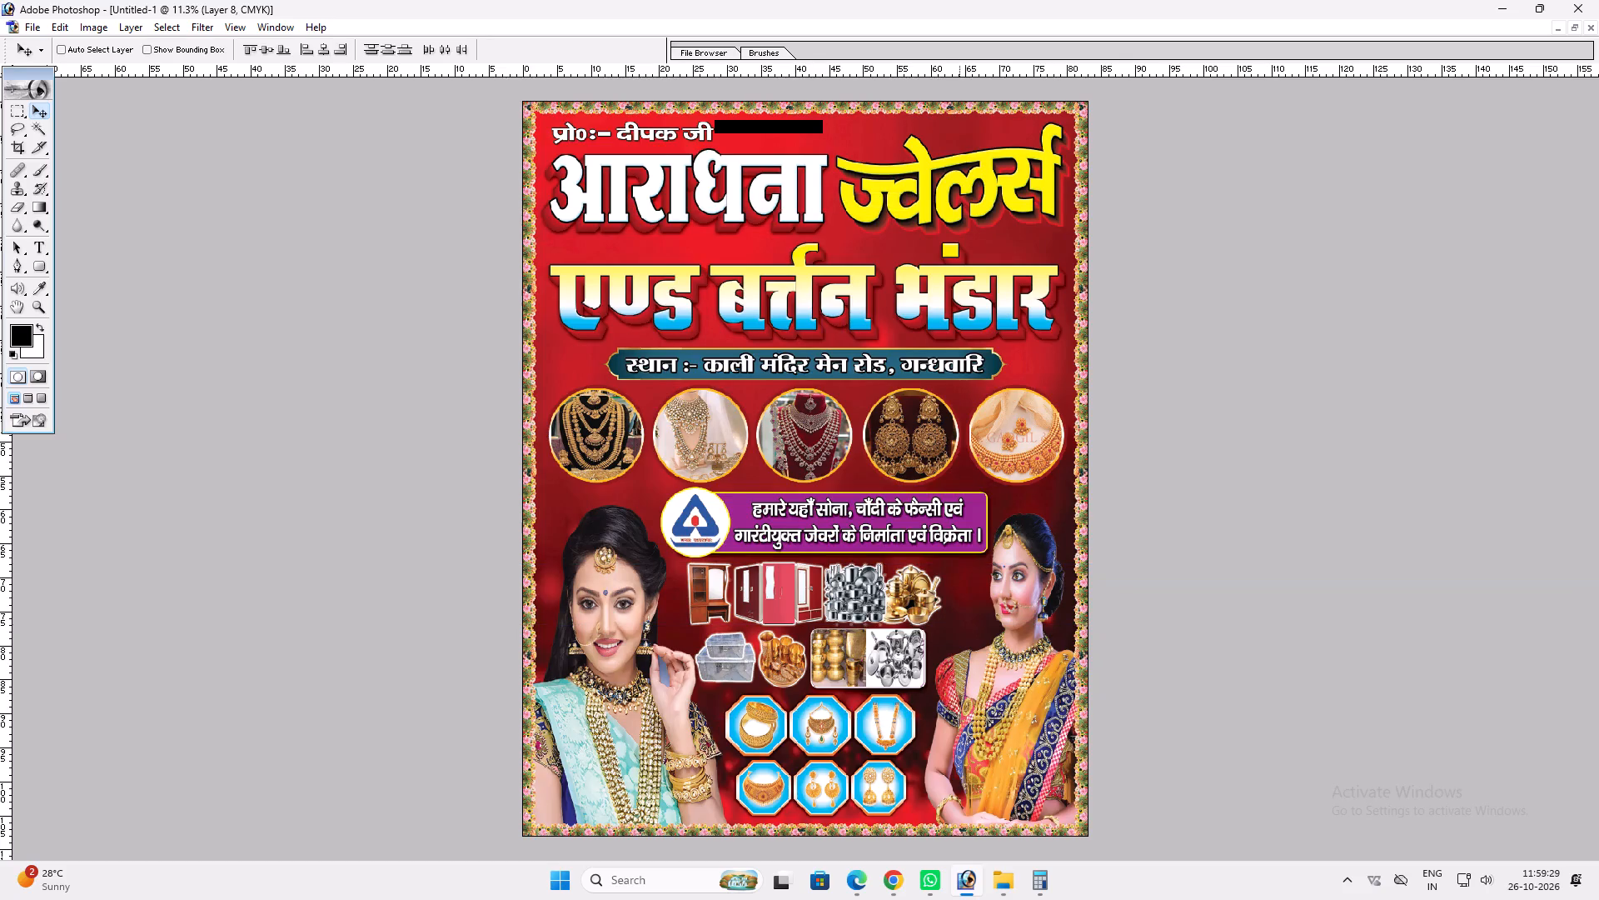
Widen the lower row of three octagonal jewellery frames slightly toward the woman in the orange saree and nudge it down.
key("ctrl+plus")
key("space")
key("space")
key("space")
key("space")
left_click_drag(961, 462, 898, 288)
left_click(854, 808, "ctrl")
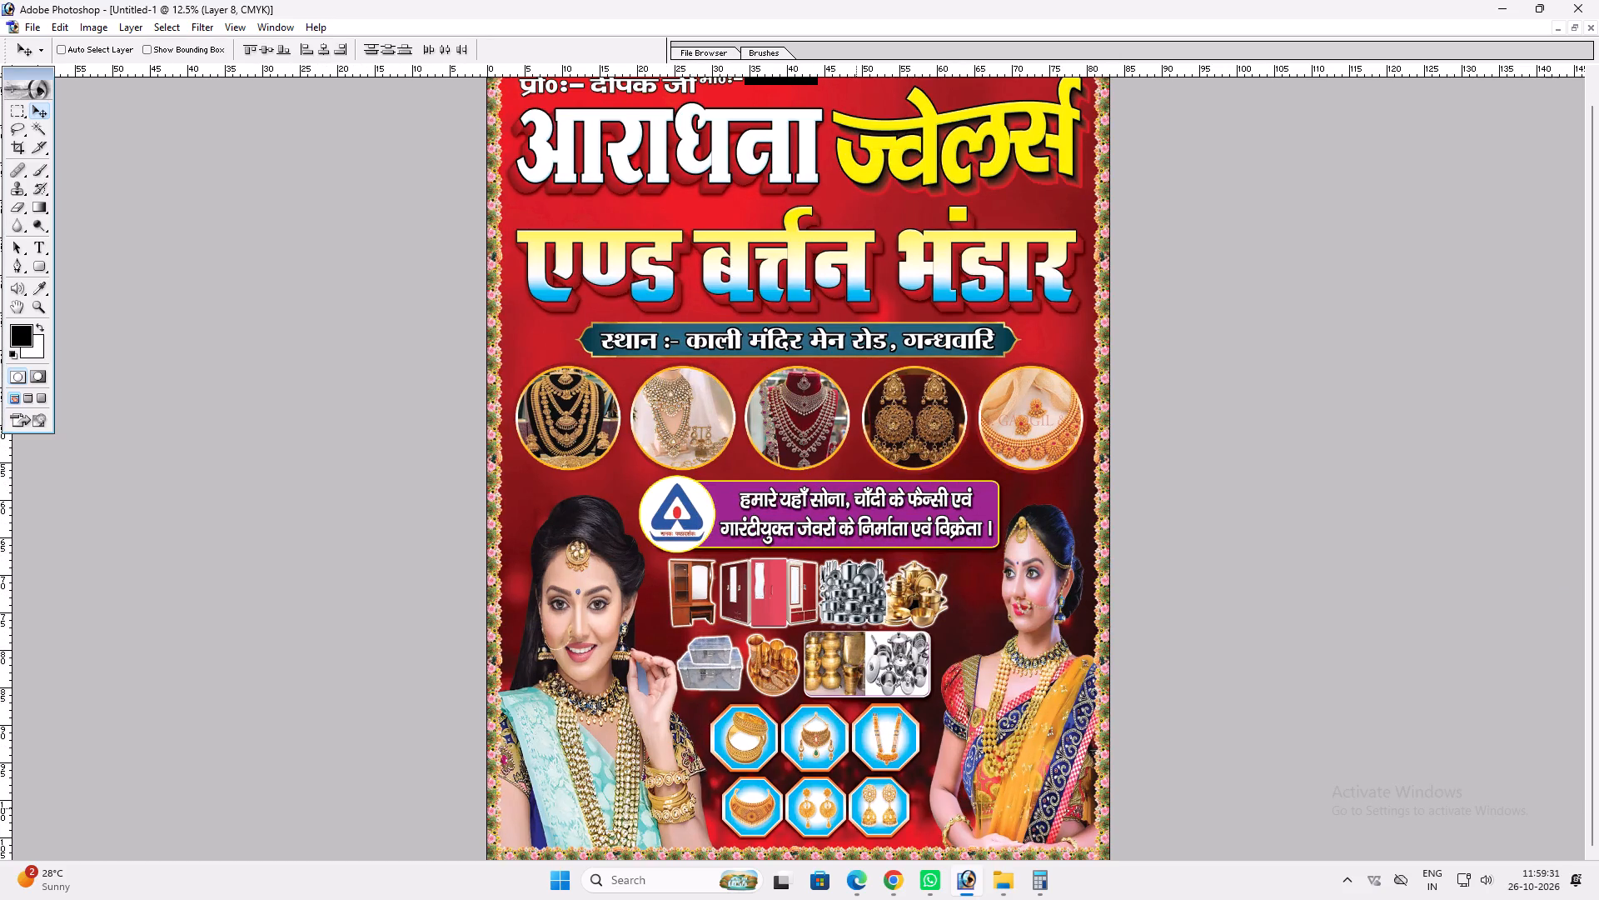
left_click_drag(857, 807, 892, 814)
key("ctrl+z")
left_click(825, 811, "ctrl+shift")
left_click_drag(825, 811, 839, 815)
key("ctrl+z")
left_click(745, 809, "ctrl+shift")
left_click_drag(745, 809, 778, 817)
key("ctrl+z")
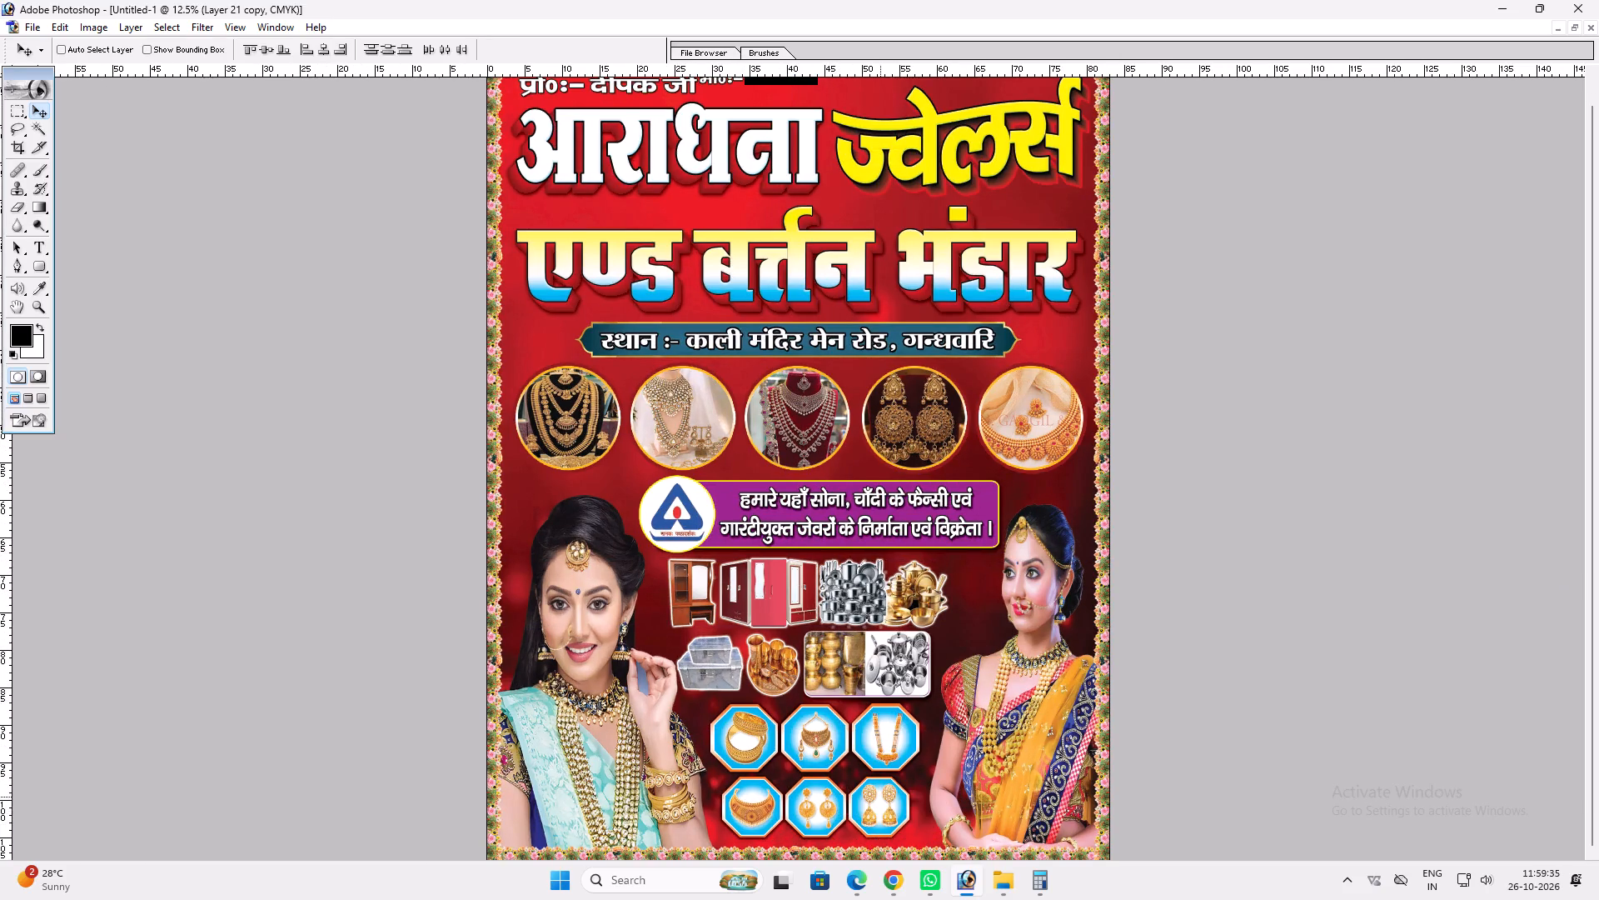
left_click(869, 797, "ctrl+shift")
key("ctrl+t")
left_click_drag(916, 801, 925, 801, "shift")
key("shift+Return")
key("v")
key("Down")
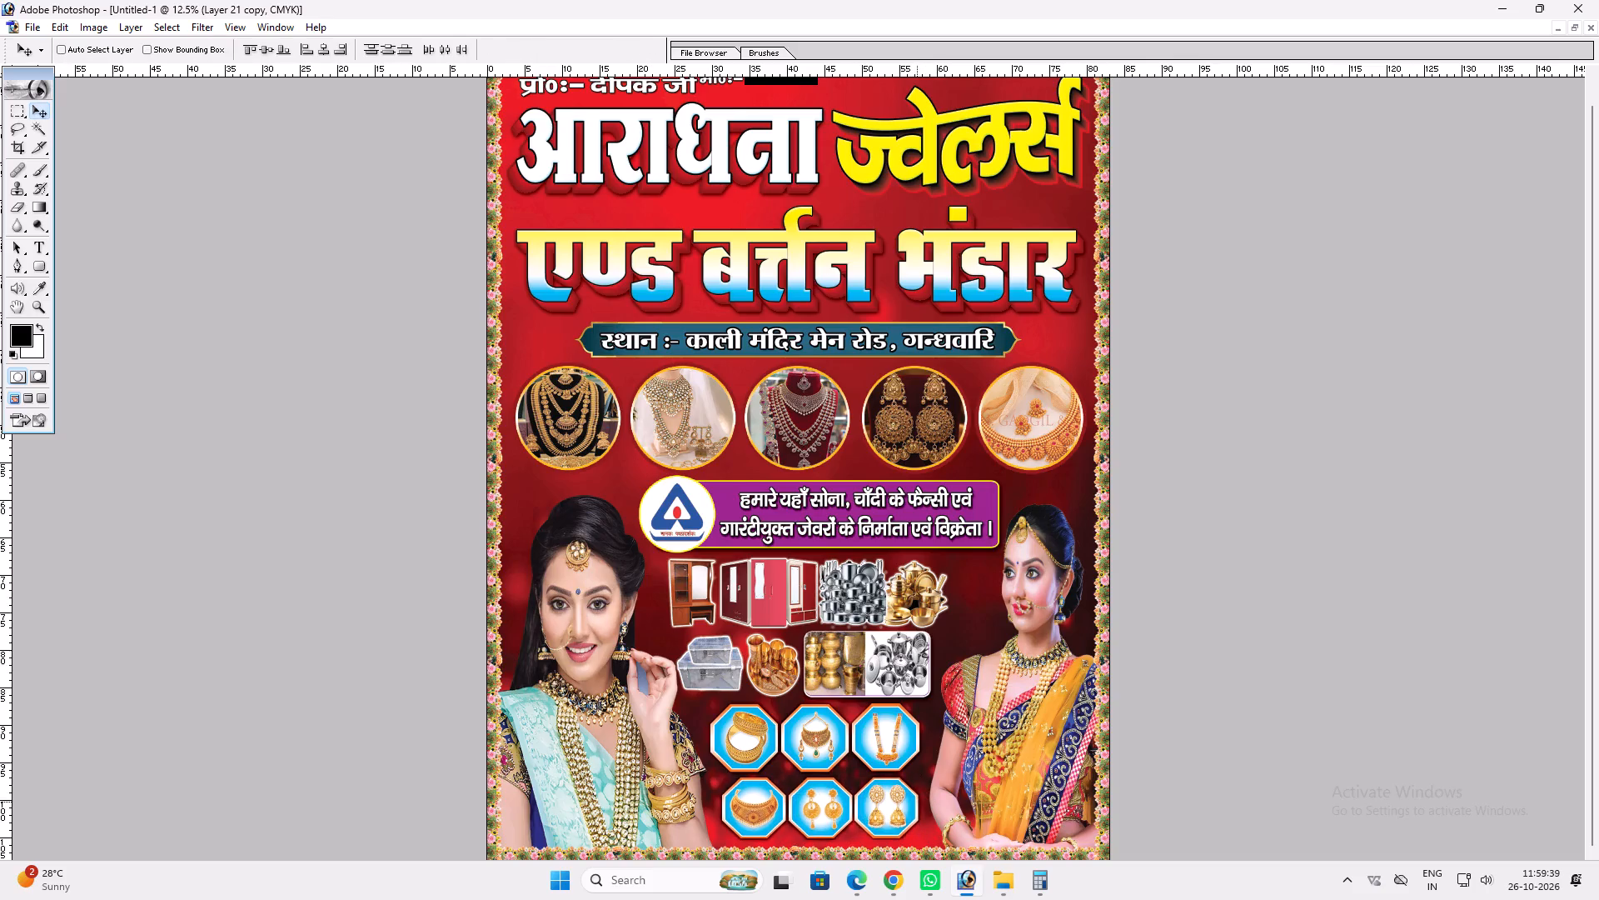
key("Down")
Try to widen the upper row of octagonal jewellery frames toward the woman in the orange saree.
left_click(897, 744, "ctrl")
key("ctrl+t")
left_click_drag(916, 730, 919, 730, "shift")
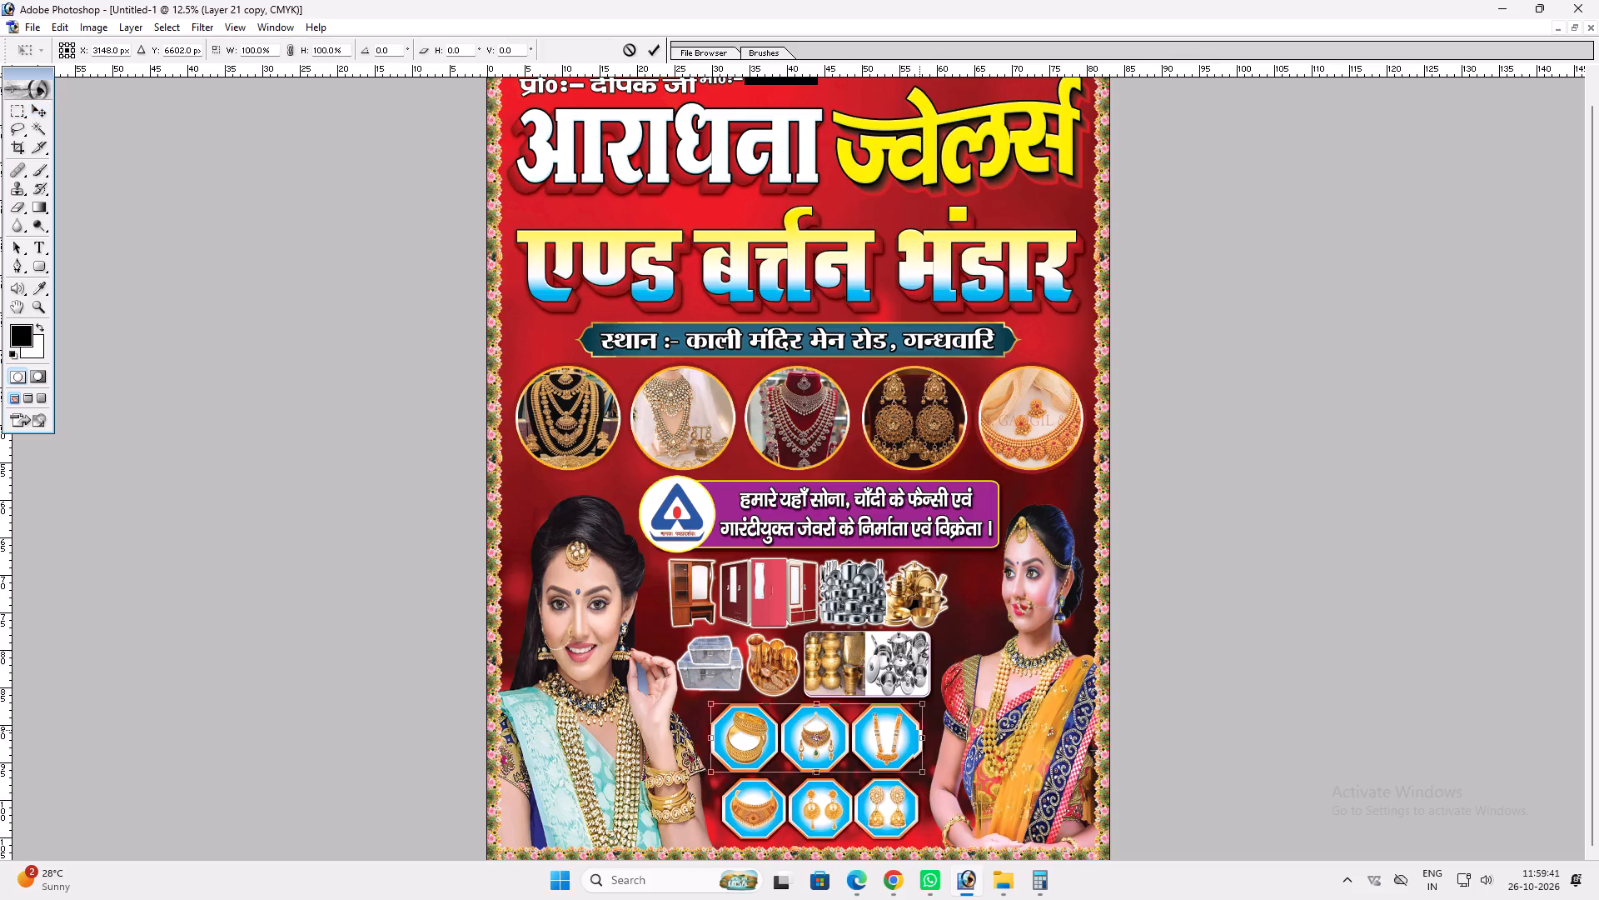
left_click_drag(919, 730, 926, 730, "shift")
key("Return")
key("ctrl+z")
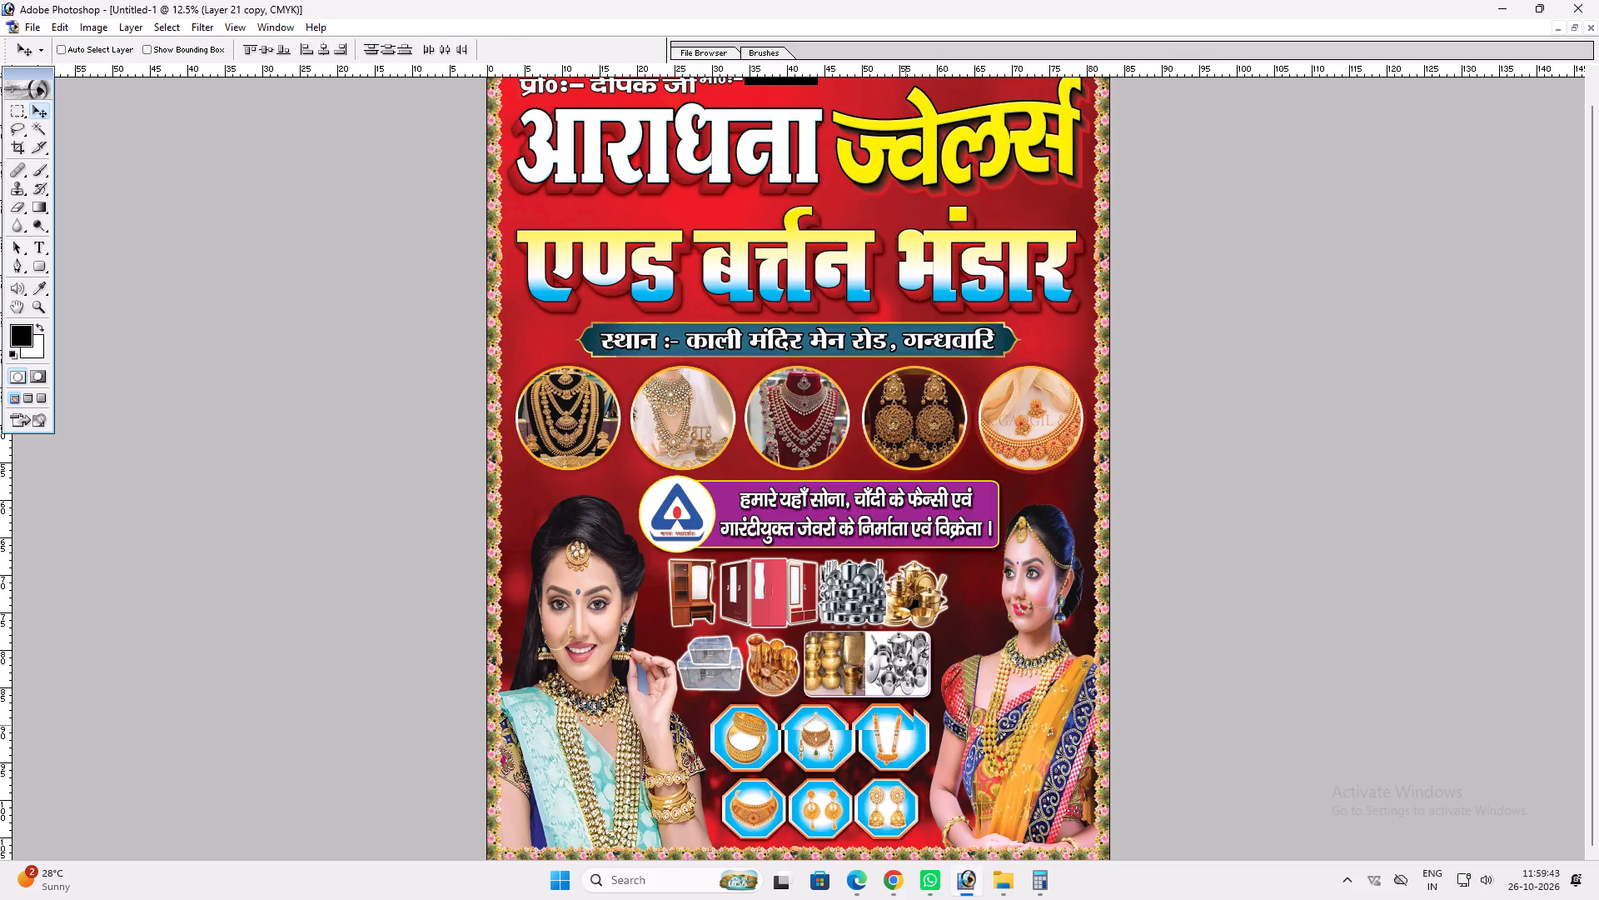
Widen the upper row of three octagonal jewellery frames slightly toward the woman in the orange saree.
left_click(894, 755, "ctrl+shift")
left_click(819, 737, "ctrl+shift")
left_click(745, 730, "ctrl+shift")
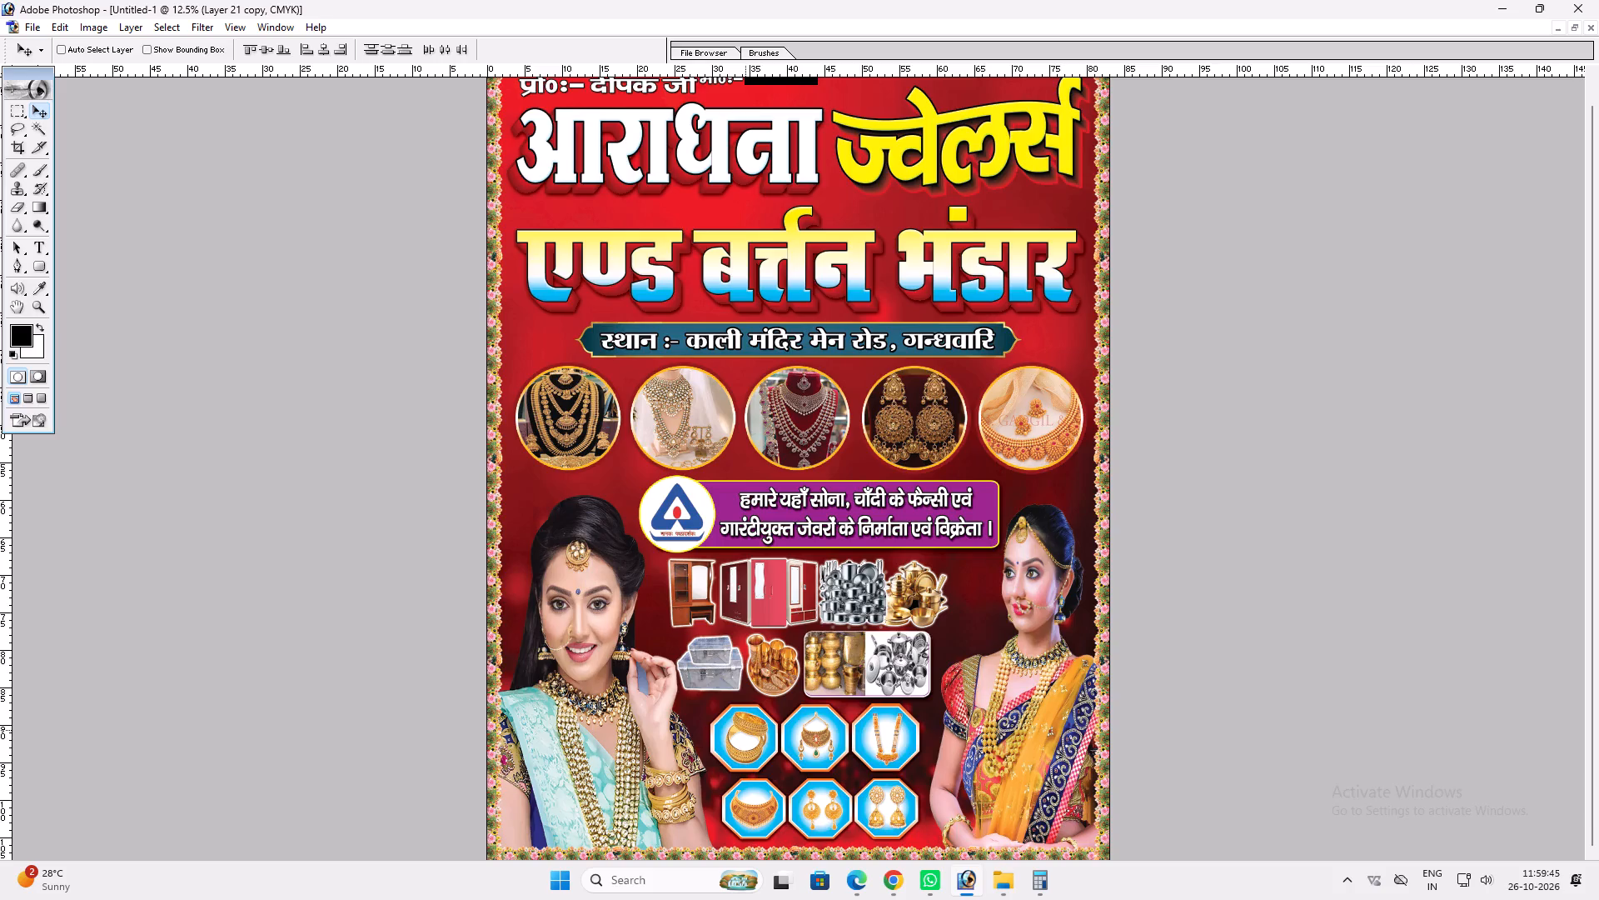
key("ctrl+t")
left_click_drag(920, 737, 928, 737, "shift")
key("shift+Return")
key("v")
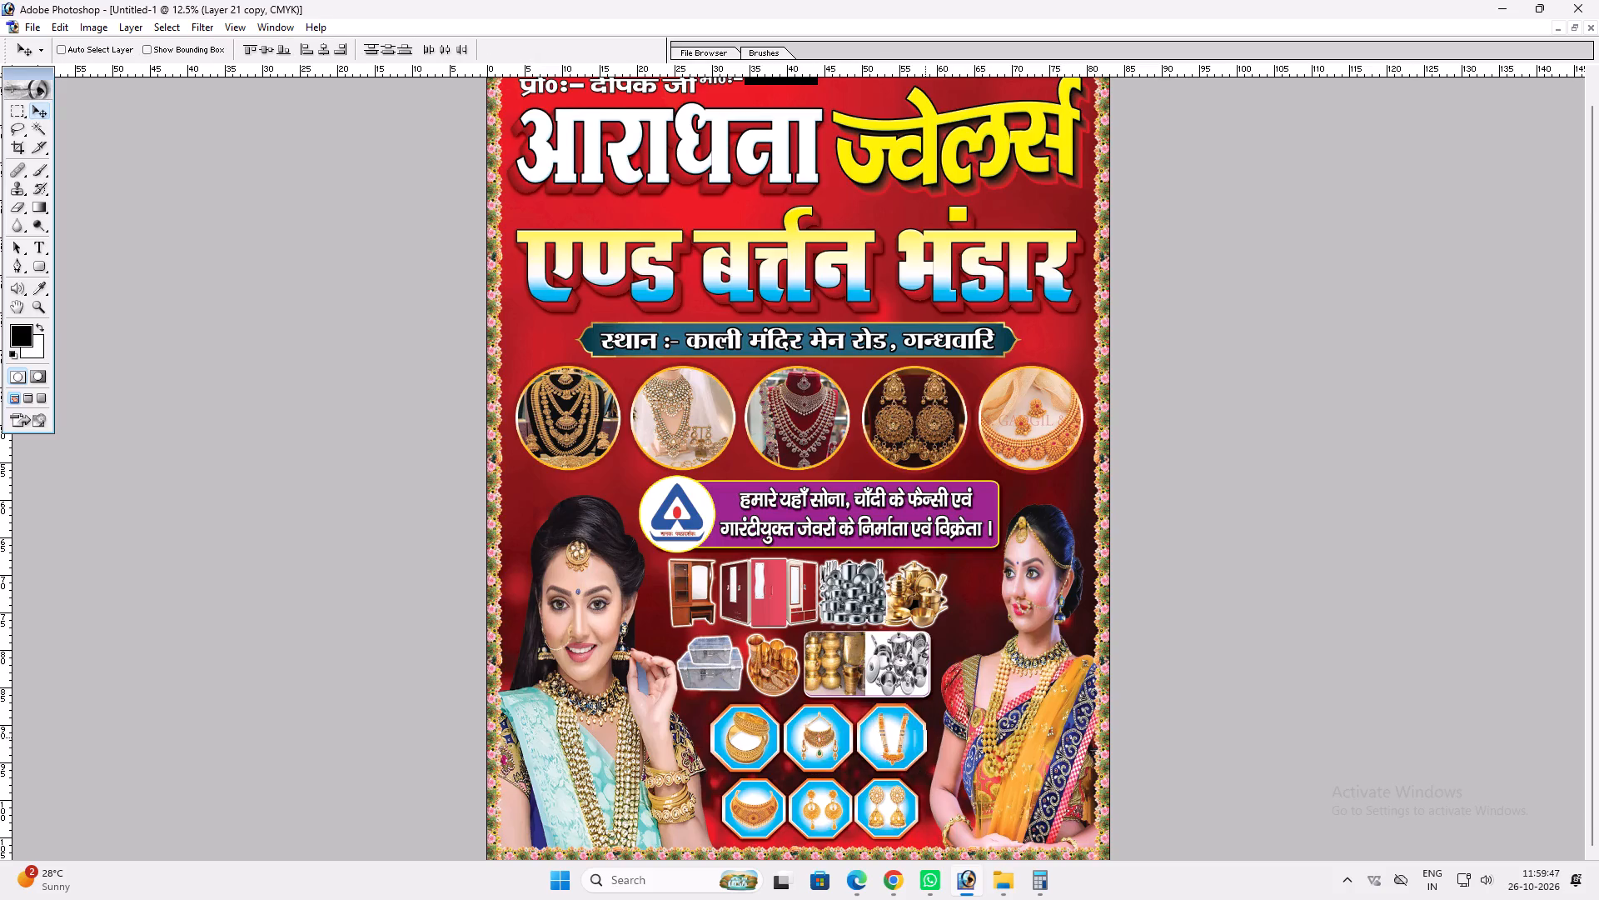
Move the whole row of dressing table, wardrobes, steel utensils and brass pots toward the woman in the blue saree.
key("ctrl+plus")
key("space")
key("space")
key("space")
key("space")
key("space")
key("space")
key("space")
key("space")
key("space")
key("space")
key("space")
key("space")
key("space")
key("space")
key("space")
key("space")
key("space")
key("space")
key("space")
key("space")
right_click(884, 635)
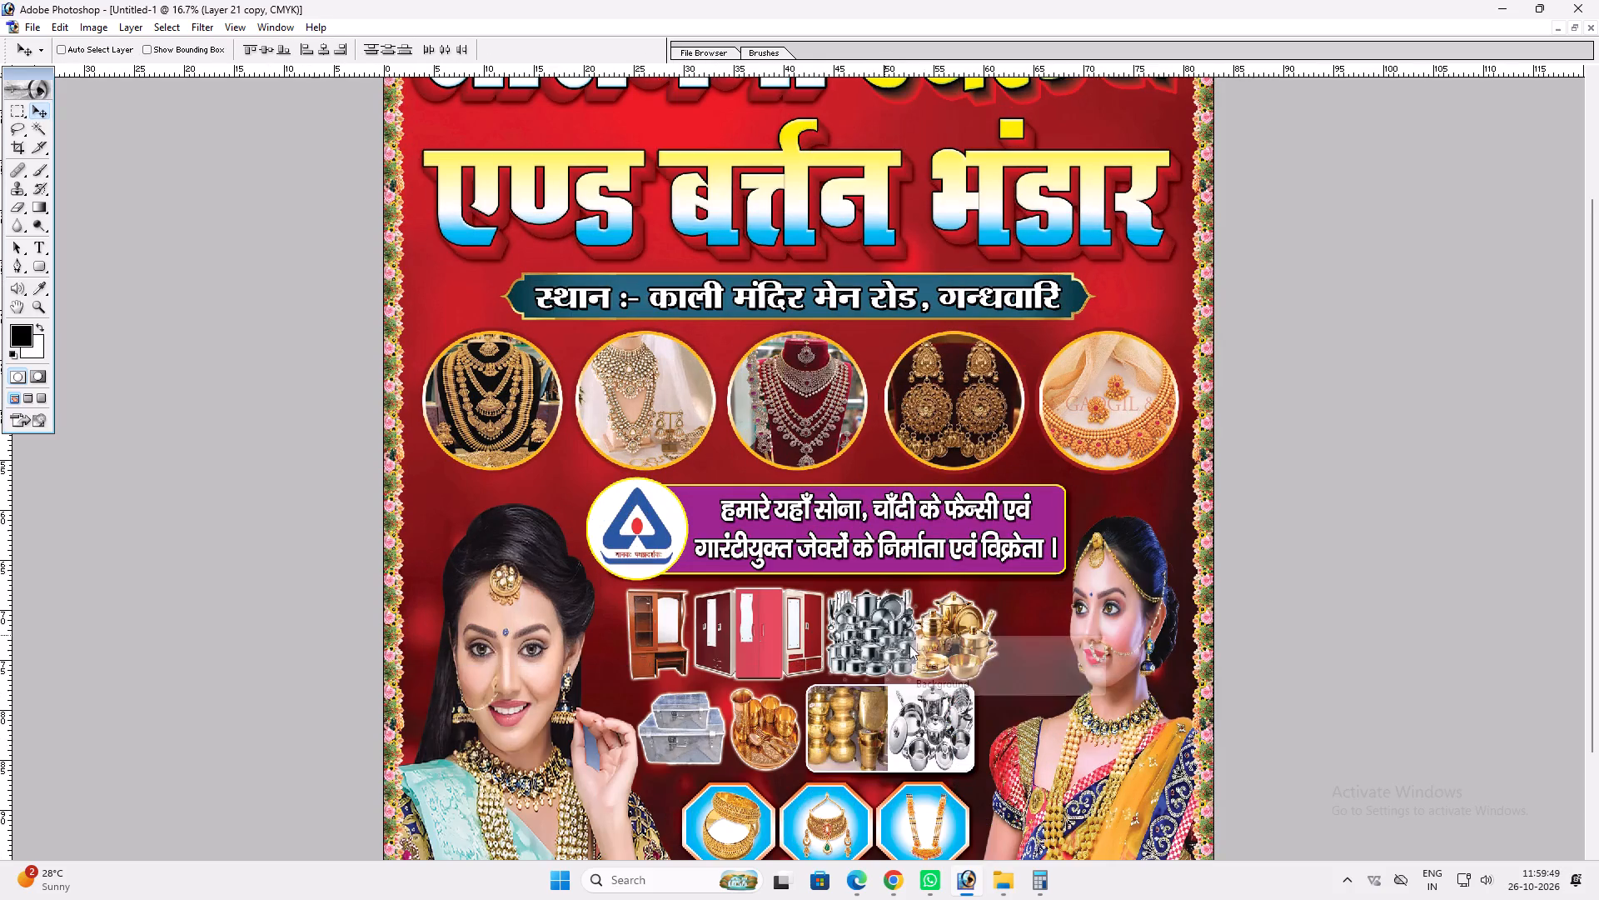
left_click(909, 645)
left_click_drag(908, 645, 895, 647)
key("ctrl+z")
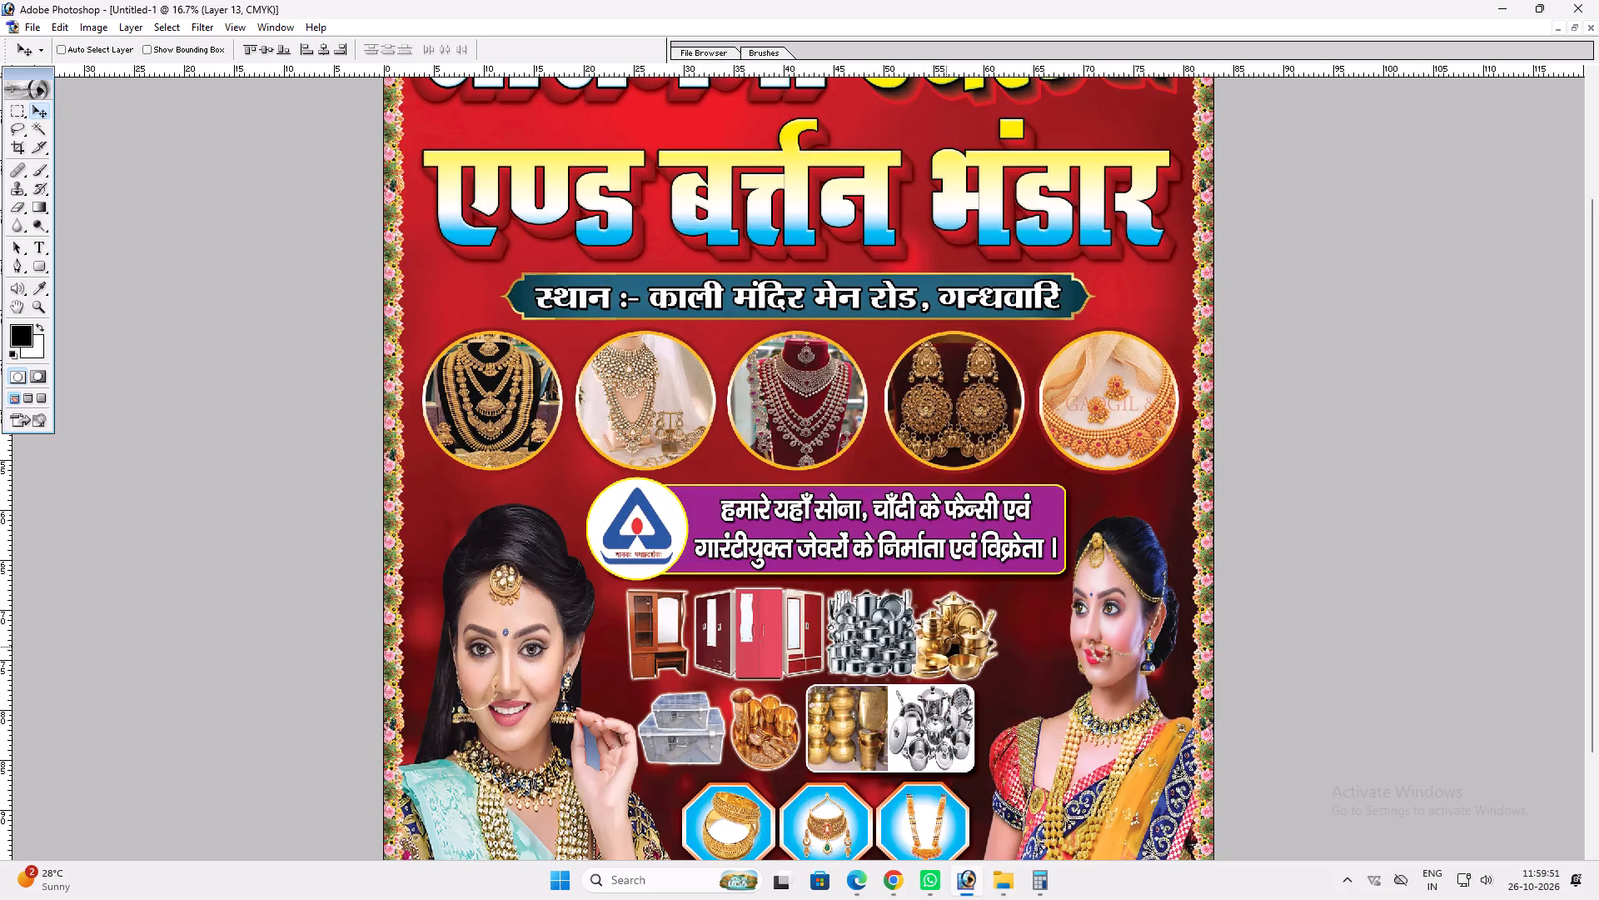
right_click(956, 628)
left_click(977, 637)
right_click(960, 622, "ctrl+shift")
double_click(971, 625, "ctrl+shift")
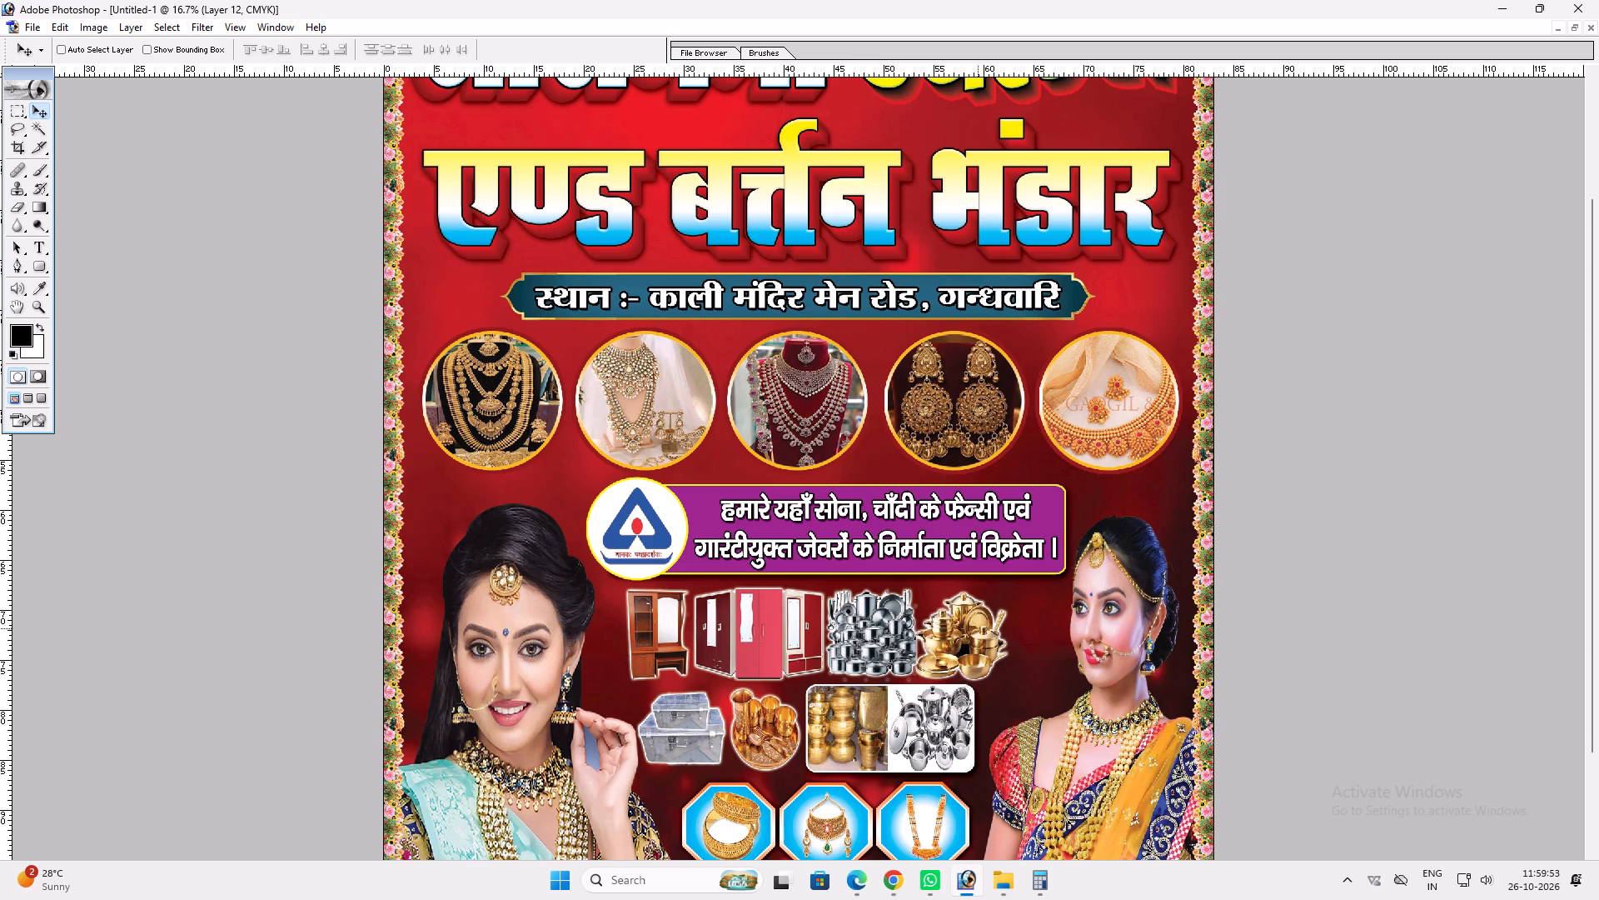
key("ctrl+z")
left_click(876, 635, "ctrl+shift")
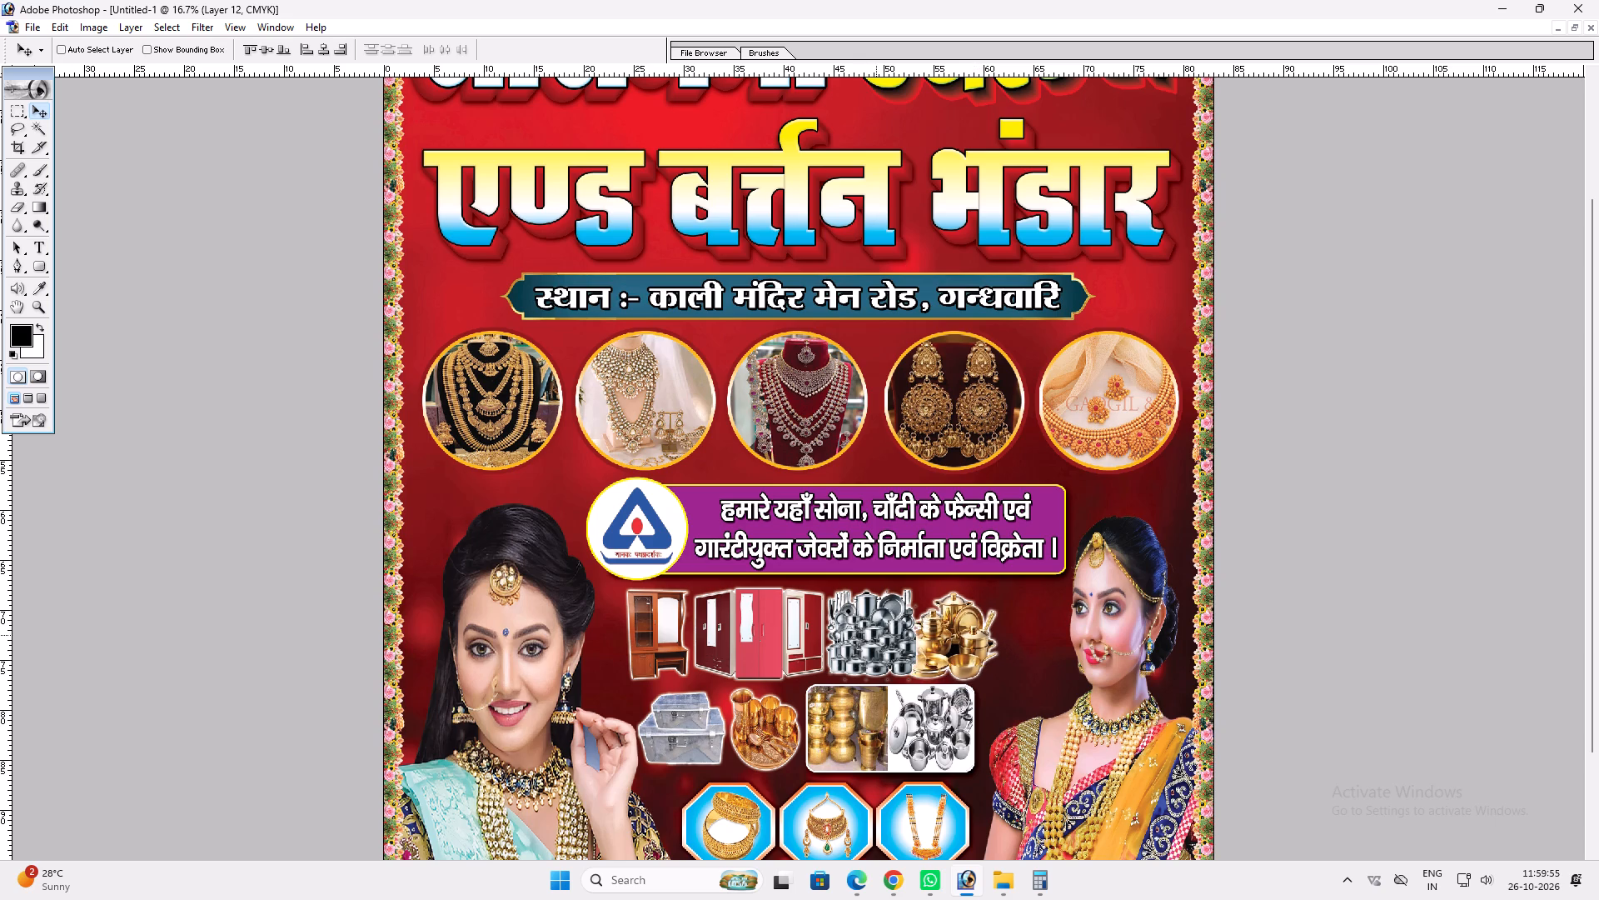
left_click(758, 612, "ctrl+shift")
left_click(665, 611, "ctrl+shift")
left_click_drag(668, 611, 648, 611)
left_click_drag(648, 611, 640, 612)
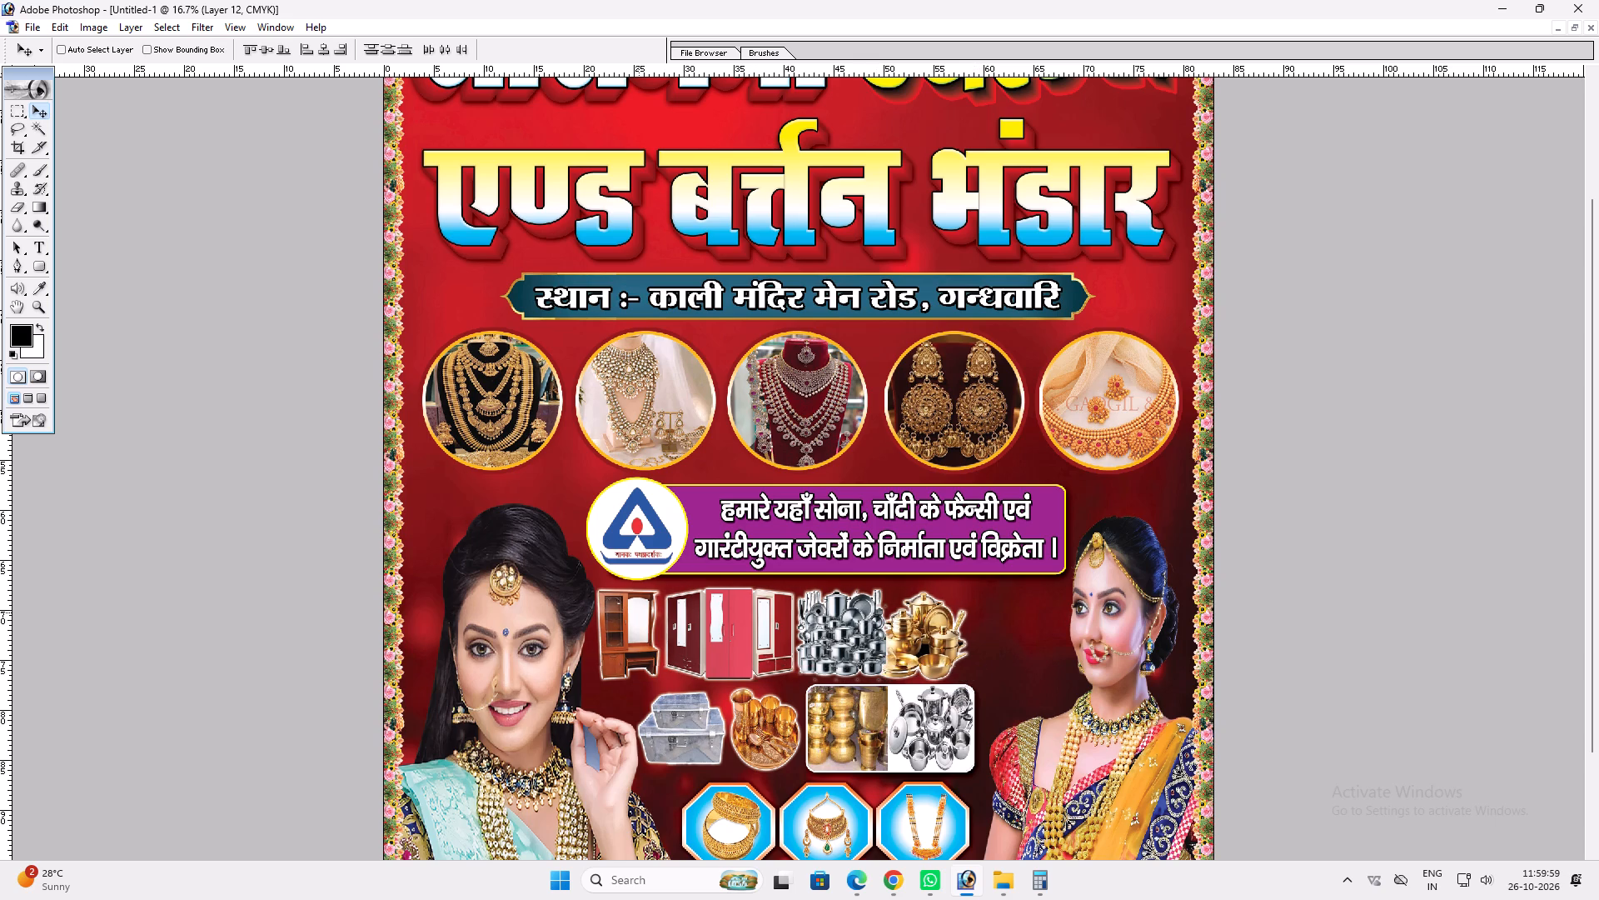
left_click_drag(640, 612, 646, 612)
Widen the furniture and utensils row to about 120%, reaching toward the woman in the orange saree, and nudge it up.
key("ctrl+t")
left_click_drag(976, 612, 1037, 613, "shift")
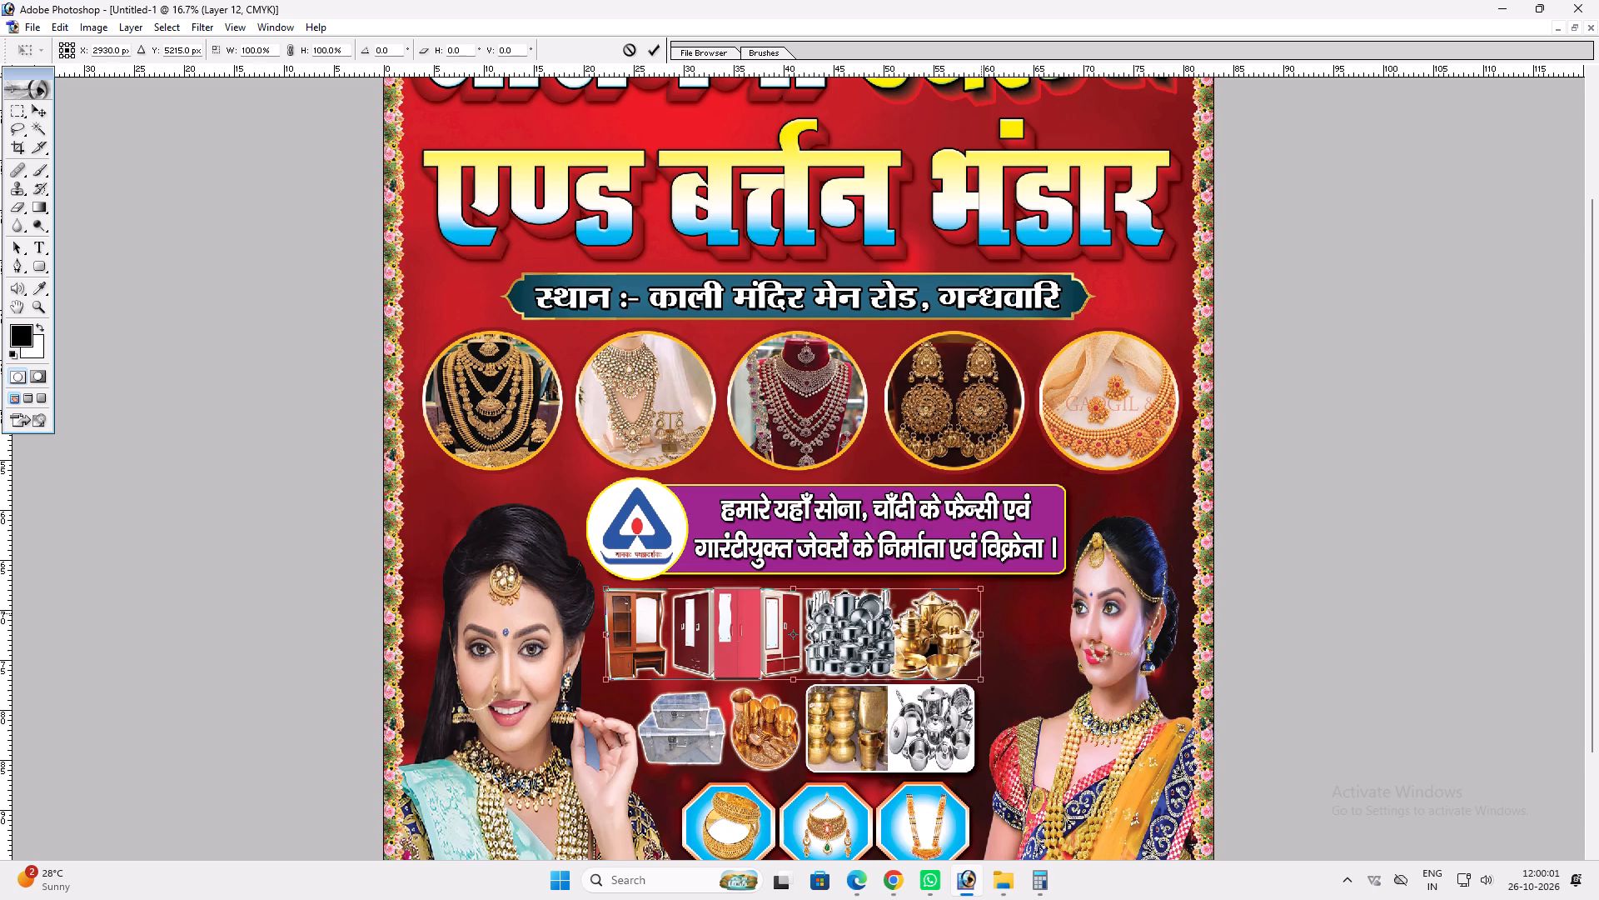
left_click_drag(1037, 613, 1049, 613, "shift")
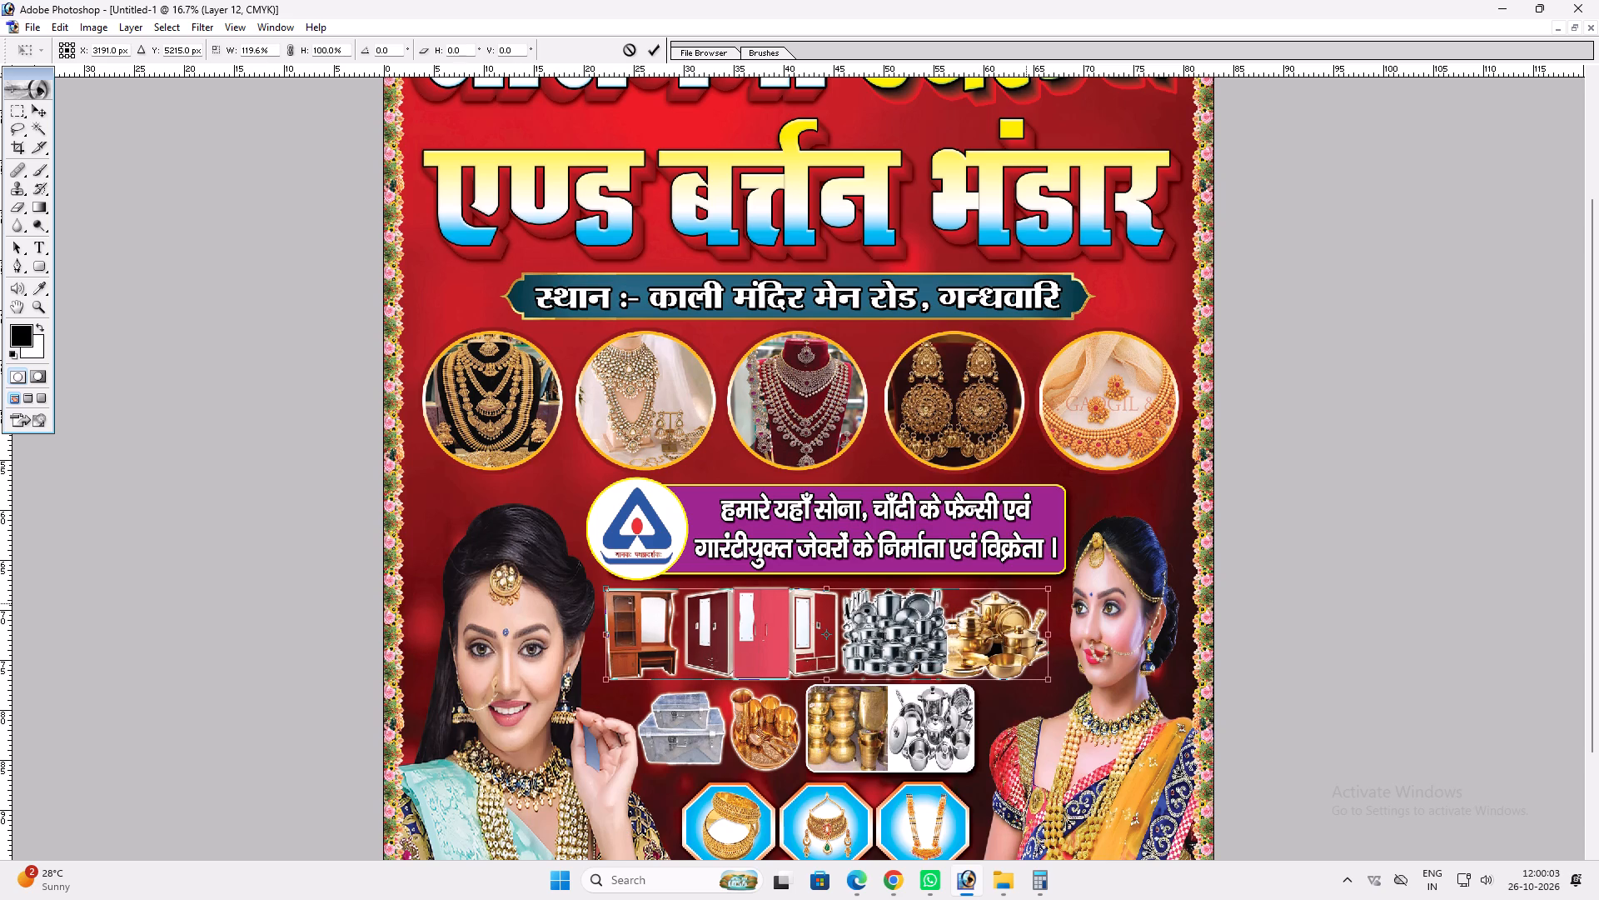
left_click(995, 587, "shift")
key("shift+Return")
key("v")
key("Up")
key("Up")
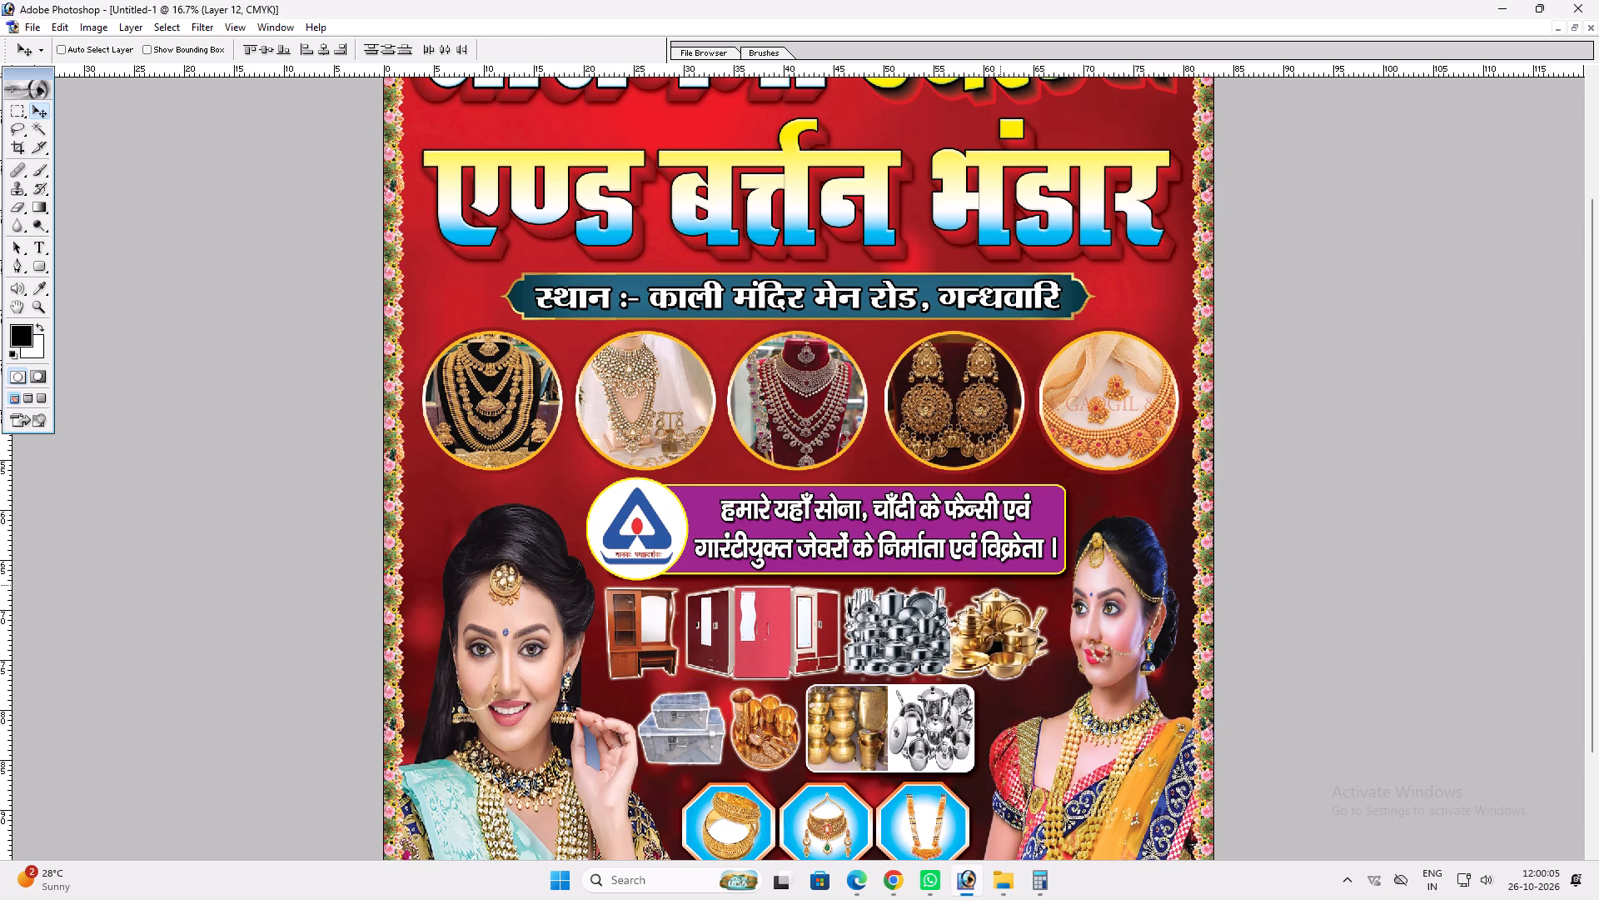
key("Up")
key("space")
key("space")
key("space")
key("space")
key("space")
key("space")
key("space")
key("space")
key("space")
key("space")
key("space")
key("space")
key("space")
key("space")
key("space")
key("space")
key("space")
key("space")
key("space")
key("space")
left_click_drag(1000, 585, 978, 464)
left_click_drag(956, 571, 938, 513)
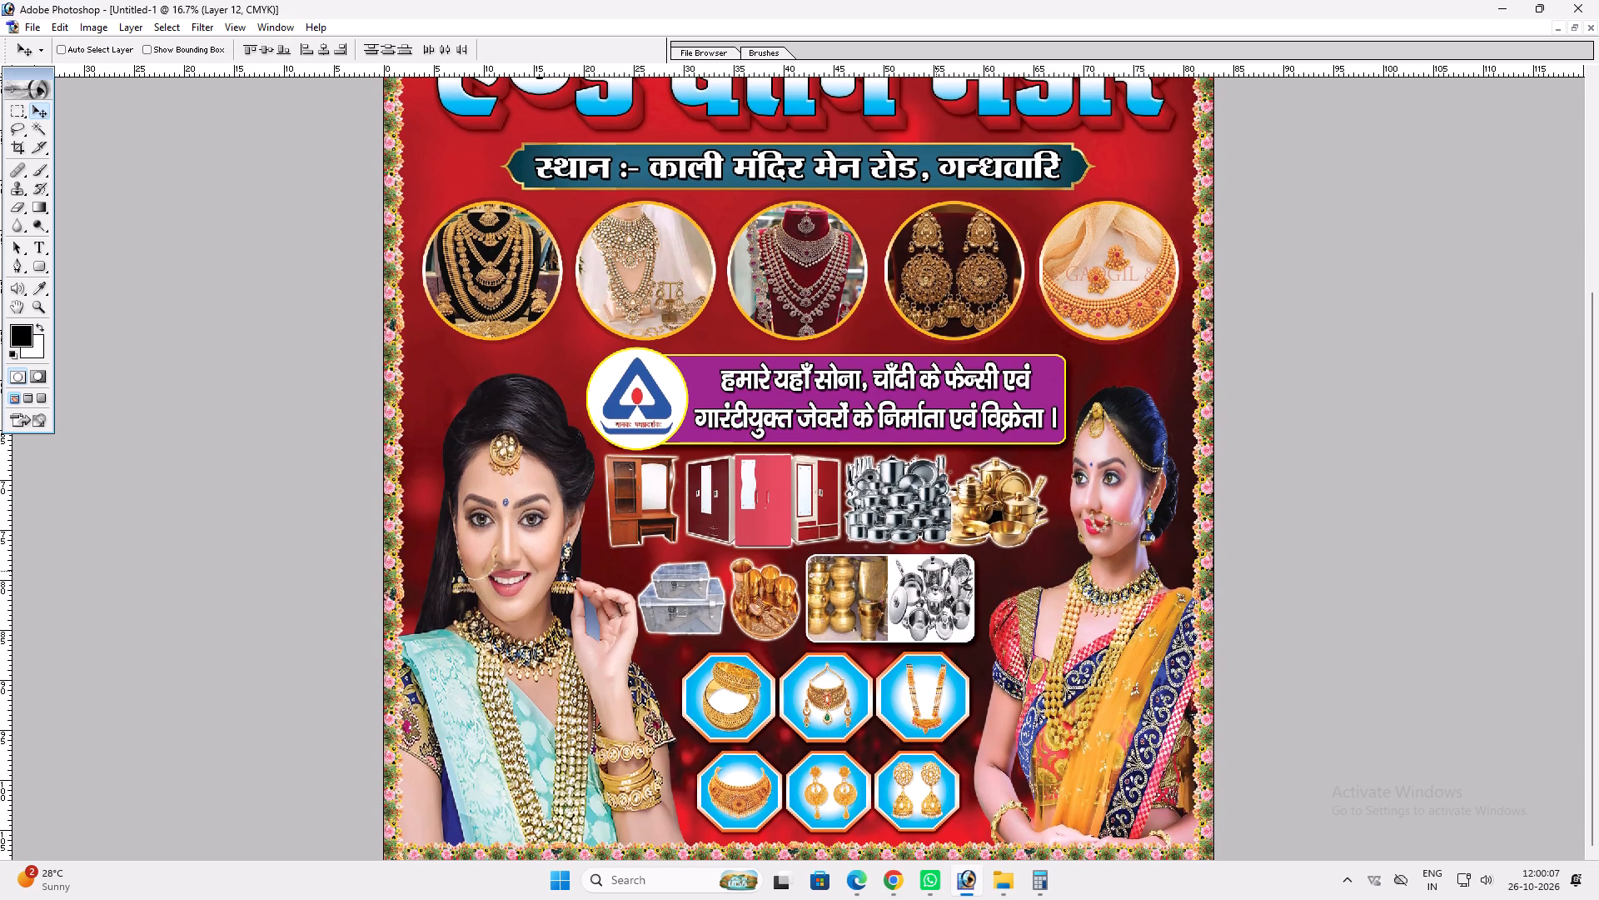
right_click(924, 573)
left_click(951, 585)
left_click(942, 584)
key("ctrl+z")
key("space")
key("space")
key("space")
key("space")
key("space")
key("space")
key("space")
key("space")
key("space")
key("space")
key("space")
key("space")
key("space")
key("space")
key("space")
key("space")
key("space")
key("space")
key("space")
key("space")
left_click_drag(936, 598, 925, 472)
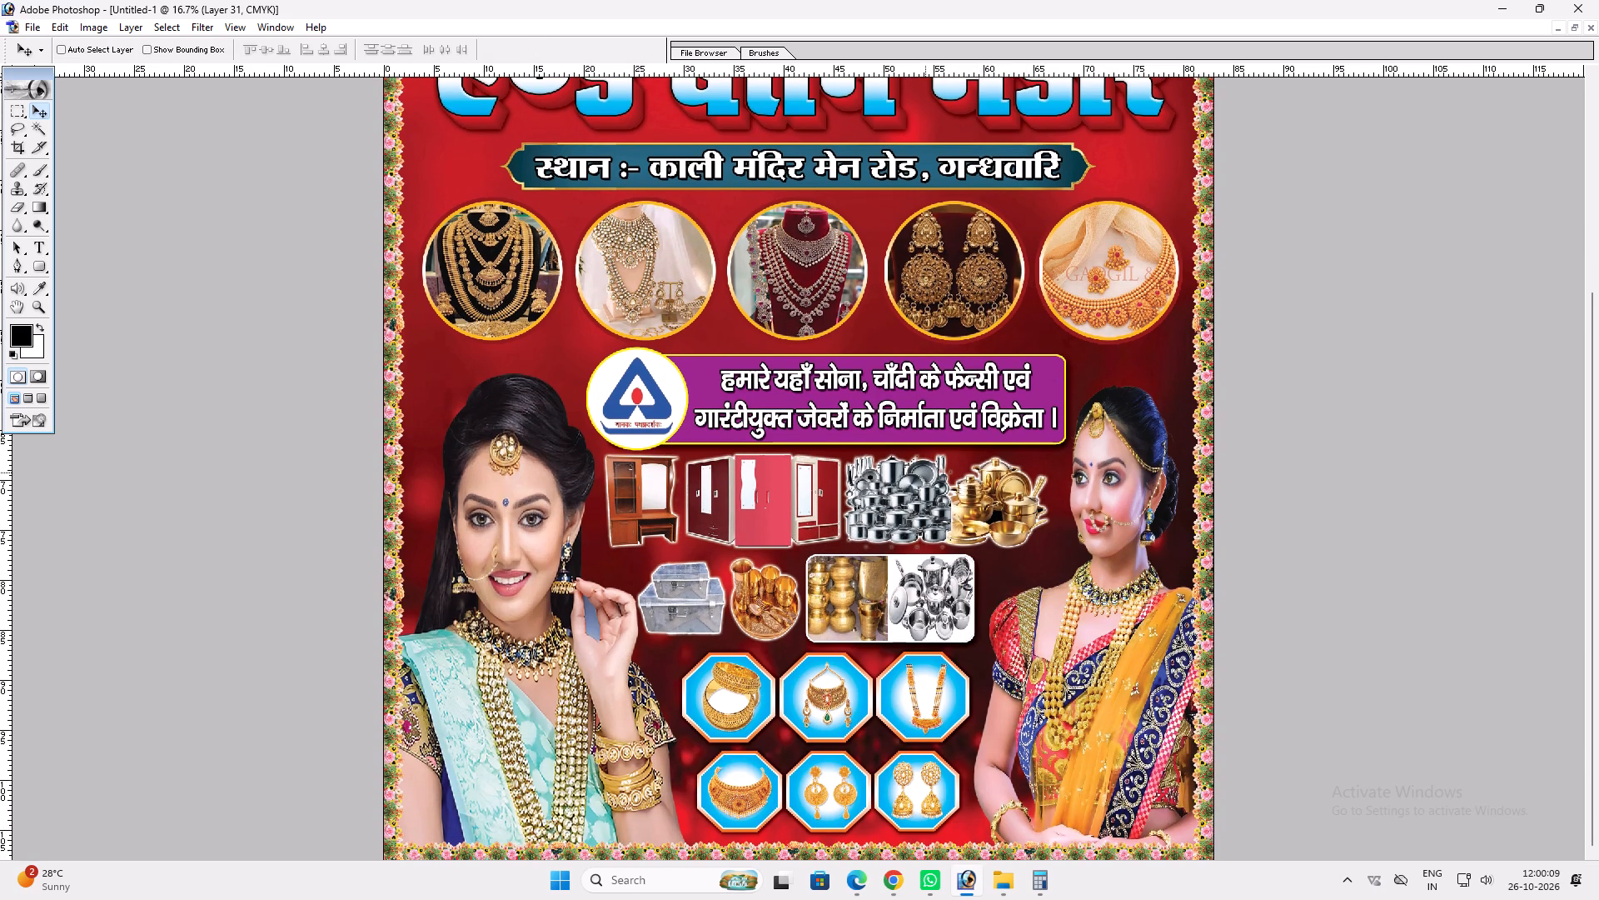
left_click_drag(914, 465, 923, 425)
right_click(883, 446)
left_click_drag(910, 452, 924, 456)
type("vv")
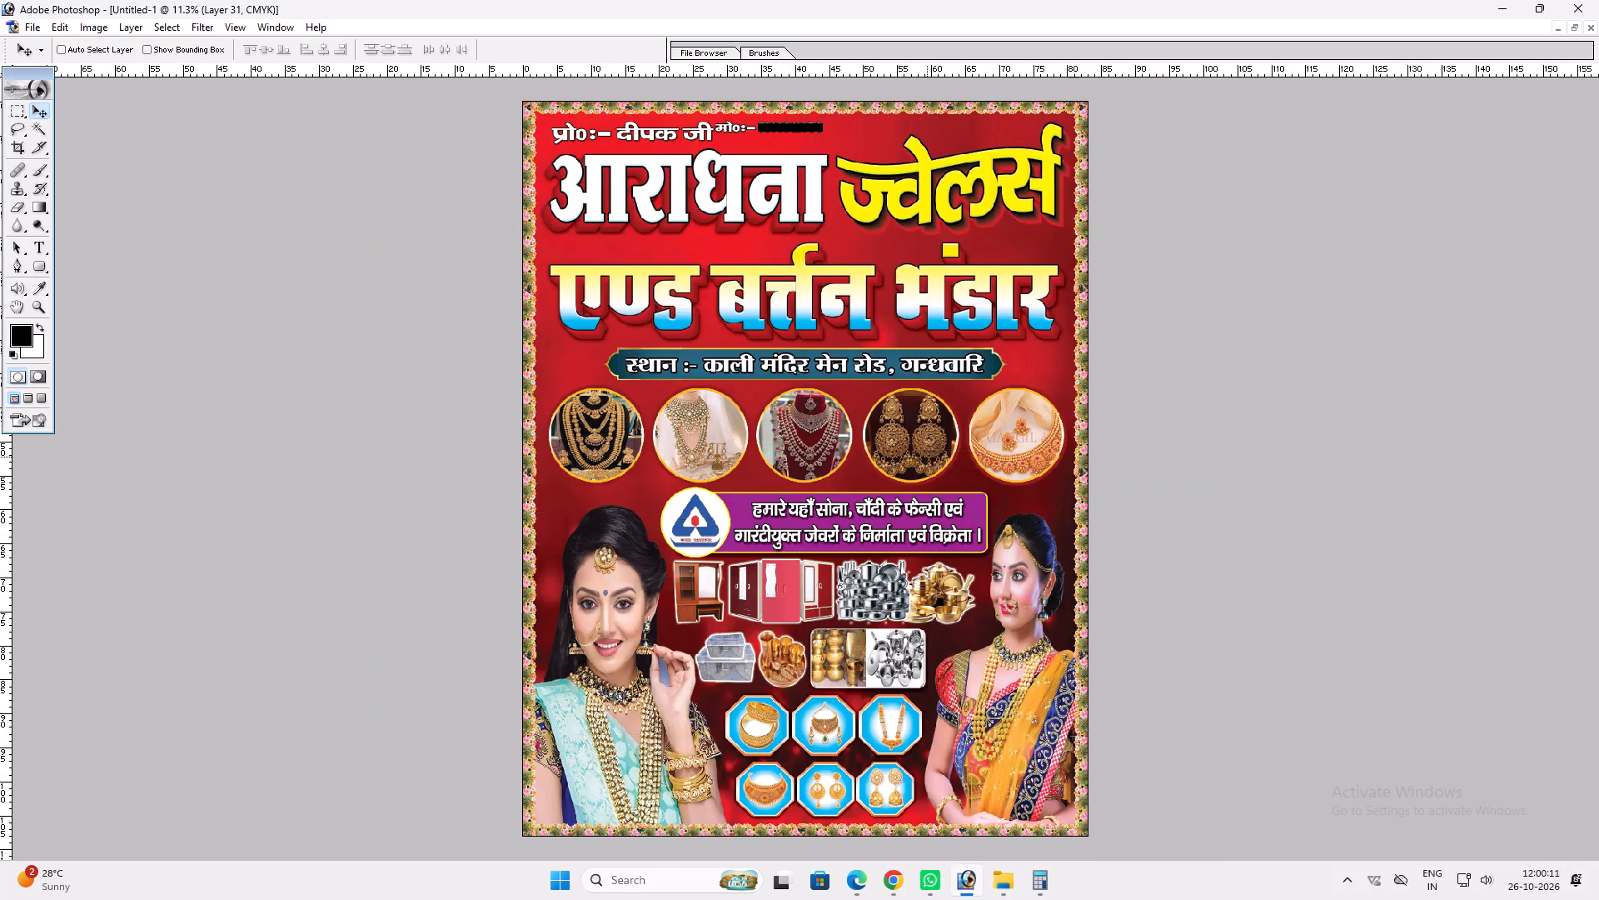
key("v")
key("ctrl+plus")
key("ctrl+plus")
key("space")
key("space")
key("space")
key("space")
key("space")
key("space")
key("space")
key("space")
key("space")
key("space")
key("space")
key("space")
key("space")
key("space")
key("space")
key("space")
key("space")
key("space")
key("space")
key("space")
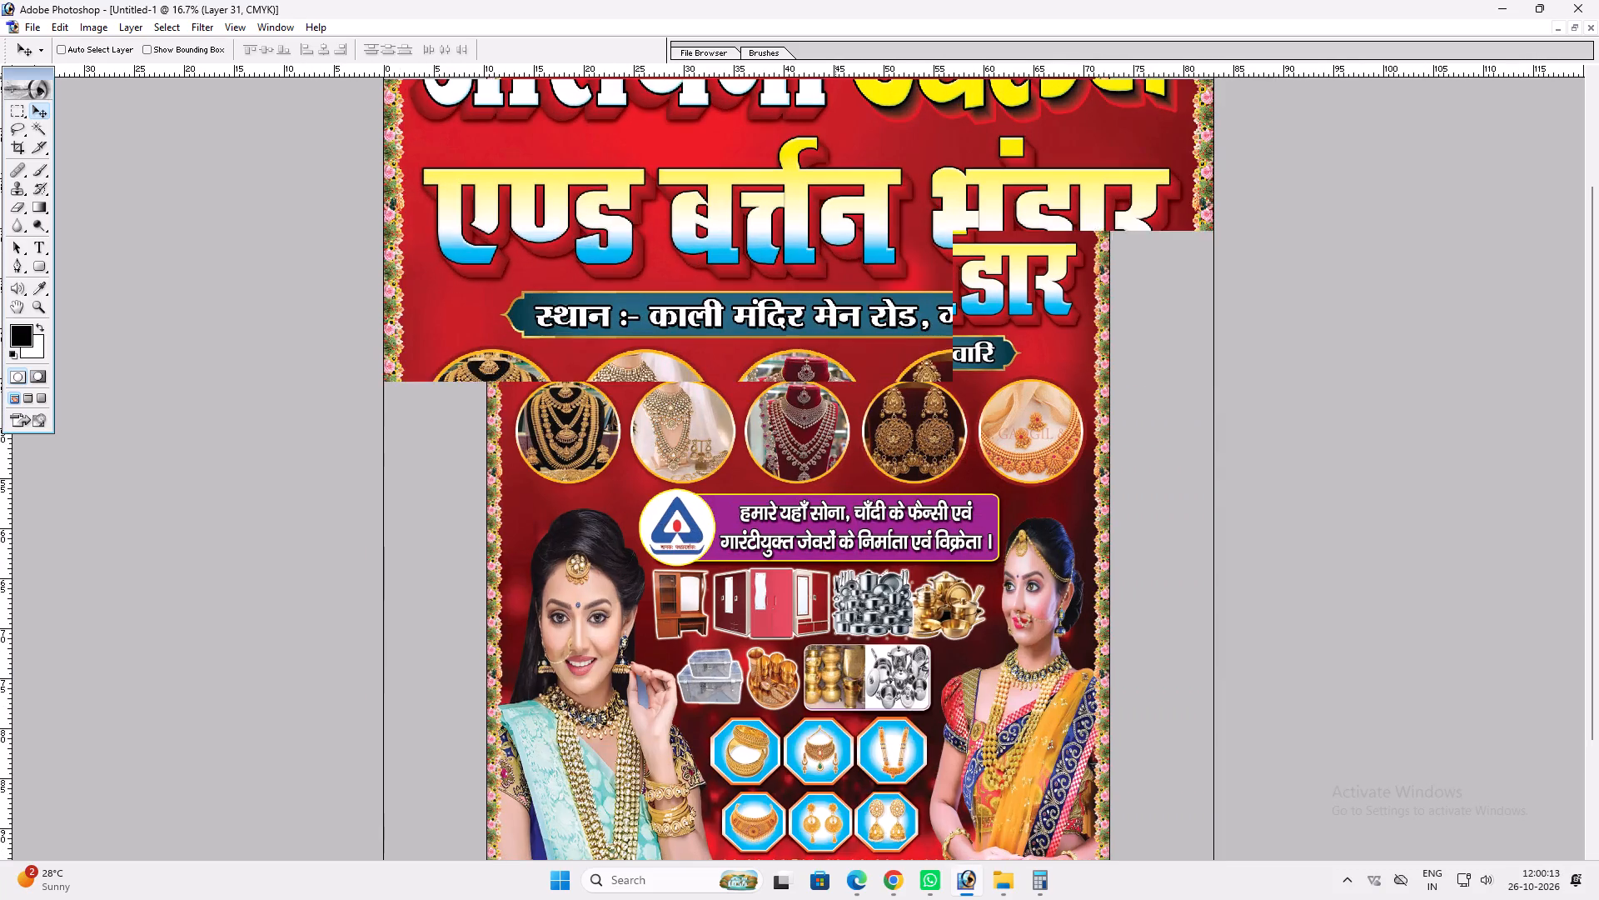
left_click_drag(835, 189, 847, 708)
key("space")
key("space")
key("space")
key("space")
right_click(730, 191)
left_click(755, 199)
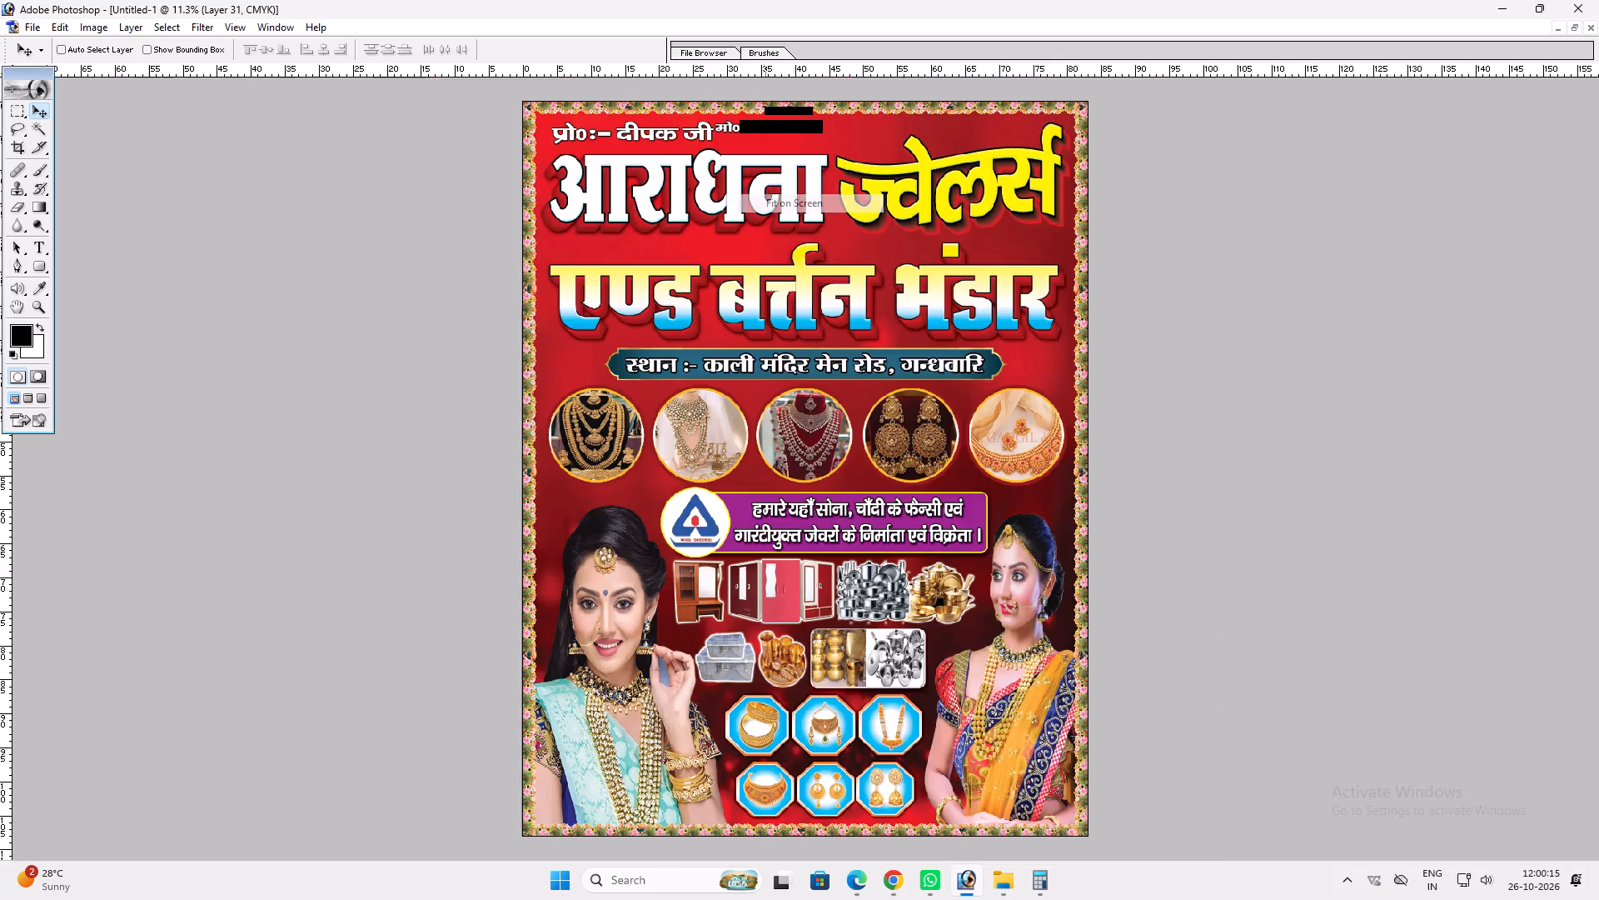
Copy a rectangular strip around the proprietor and phone line from the white Background onto a new layer, placed above the red artwork behind the text.
key("m")
left_click_drag(492, 87, 869, 144)
key("v")
right_click(874, 145)
left_click(911, 171)
key("ctrl+c")
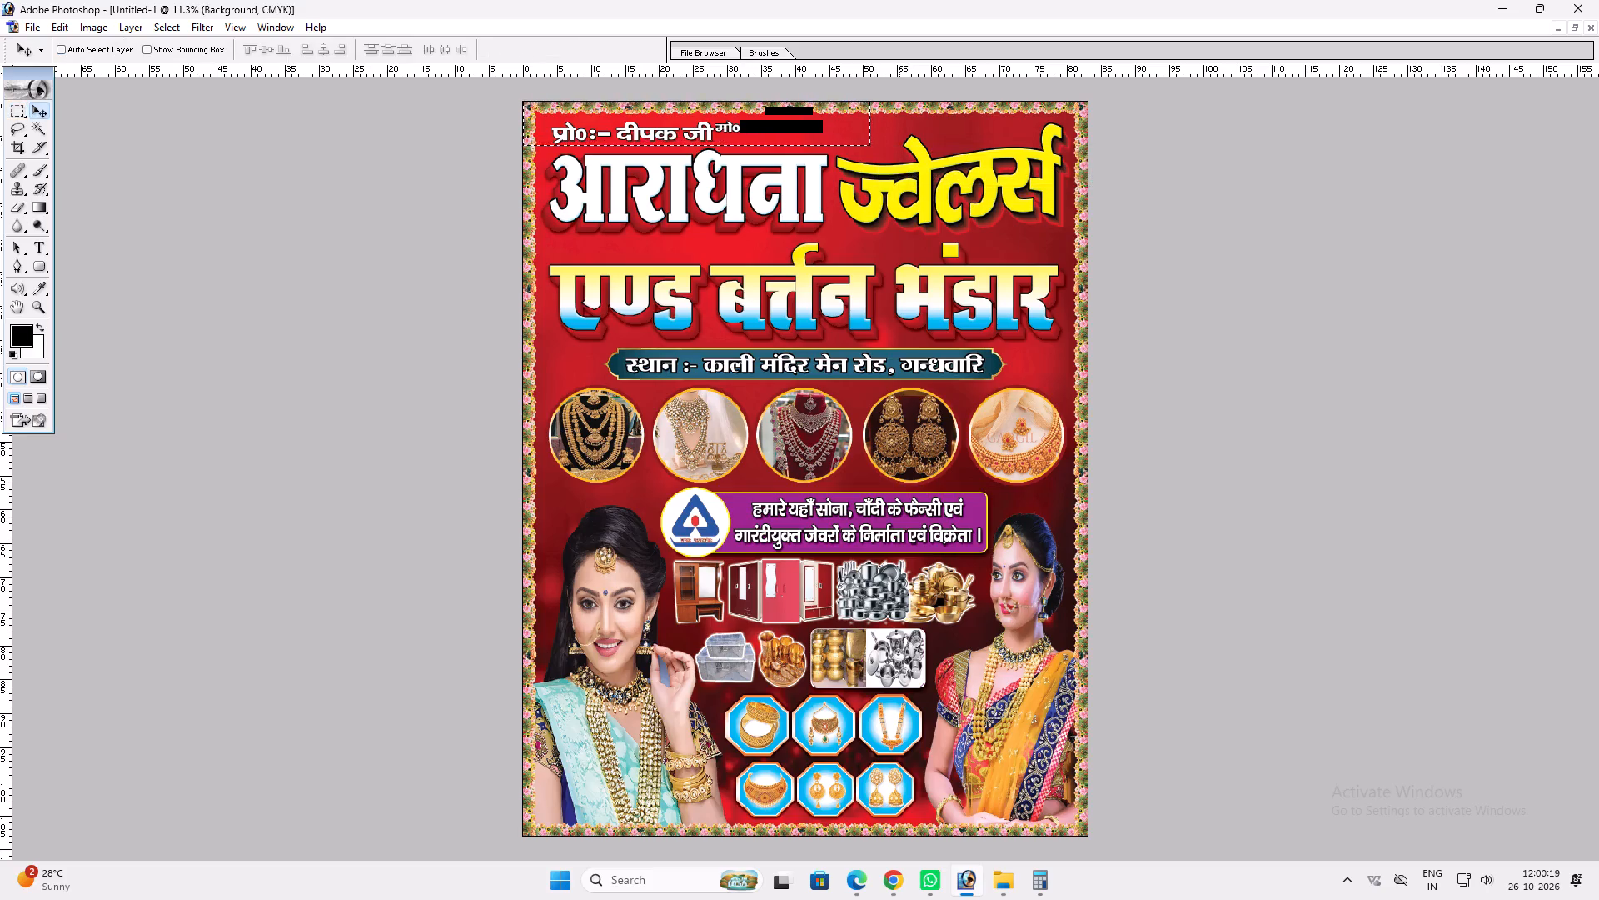
key("ctrl+v")
key("ctrl+bracketright")
Skew the white strip horizontally by about -53° so its end past the phone number becomes slanted.
key("ctrl+t")
left_click(837, 148)
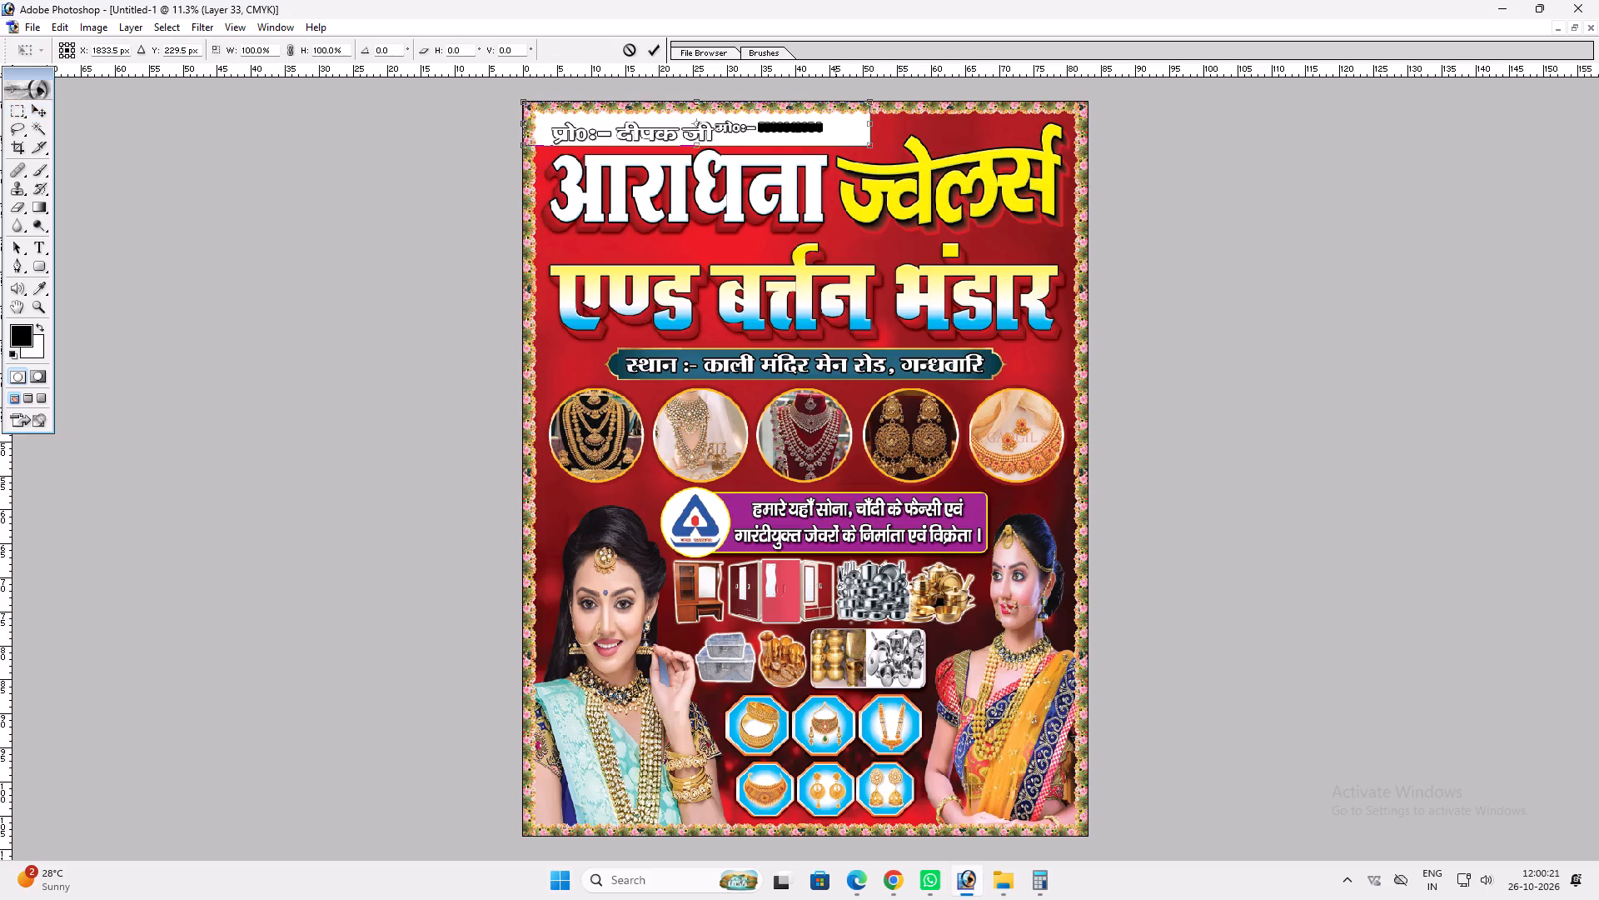
left_click_drag(870, 145, 780, 134, "ctrl+shift")
left_click_drag(780, 134, 824, 137, "ctrl+shift")
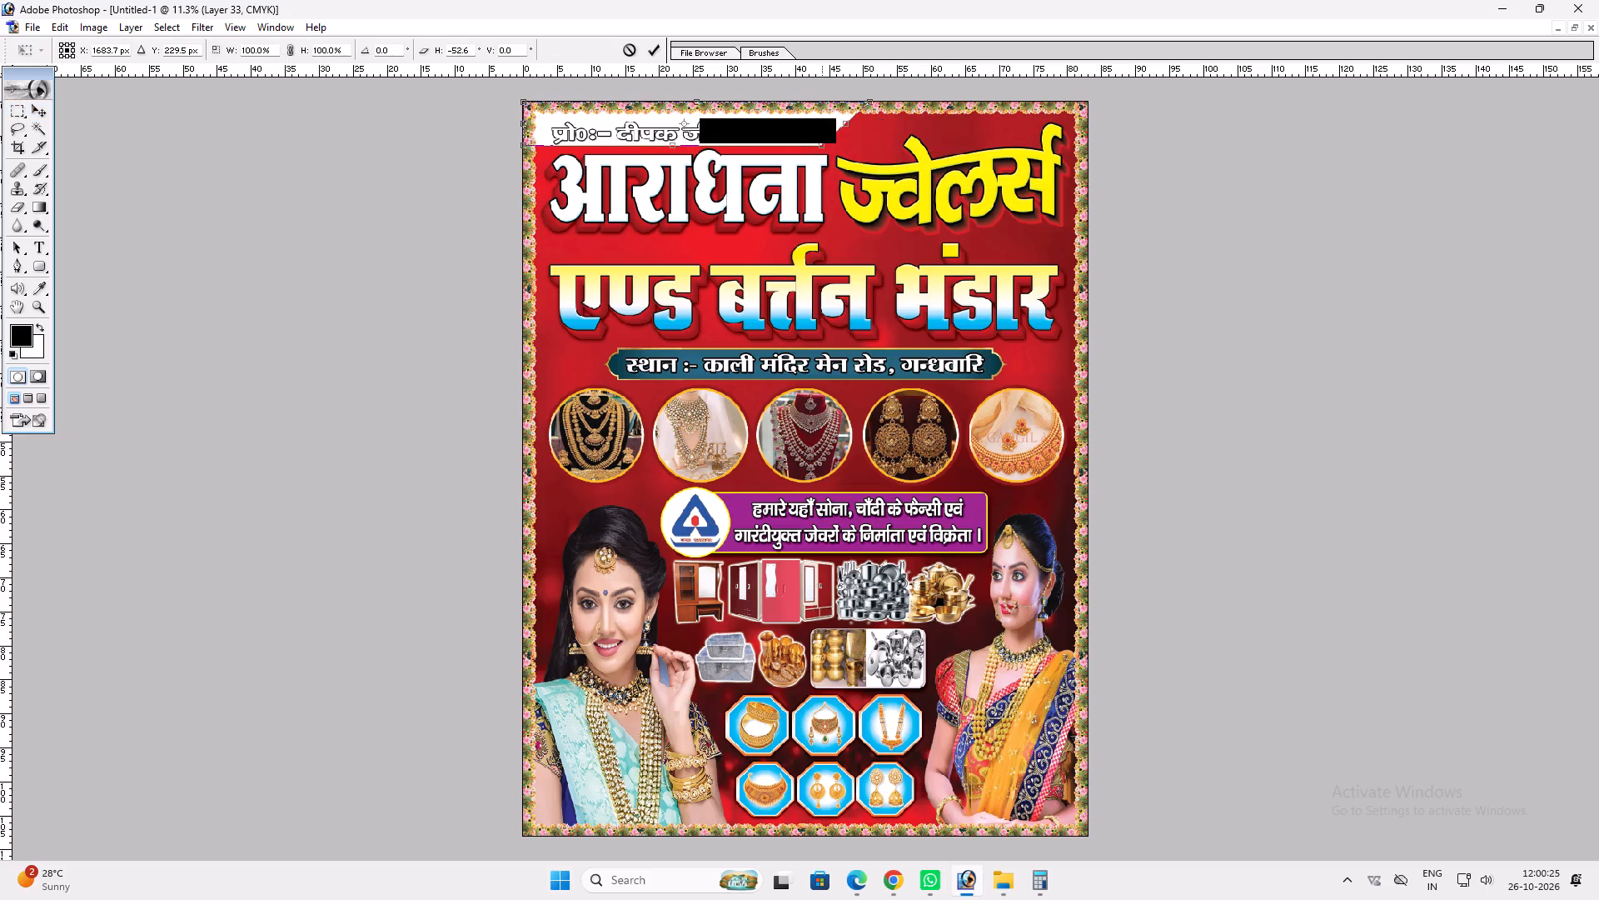
left_click_drag(824, 137, 829, 139, "ctrl+shift")
left_click_drag(846, 131, 861, 129, "shift")
left_click(816, 140)
key("Return")
key("v")
Widen the slanted white strip behind the proprietor and phone line to about 101.4%.
key("ctrl+t")
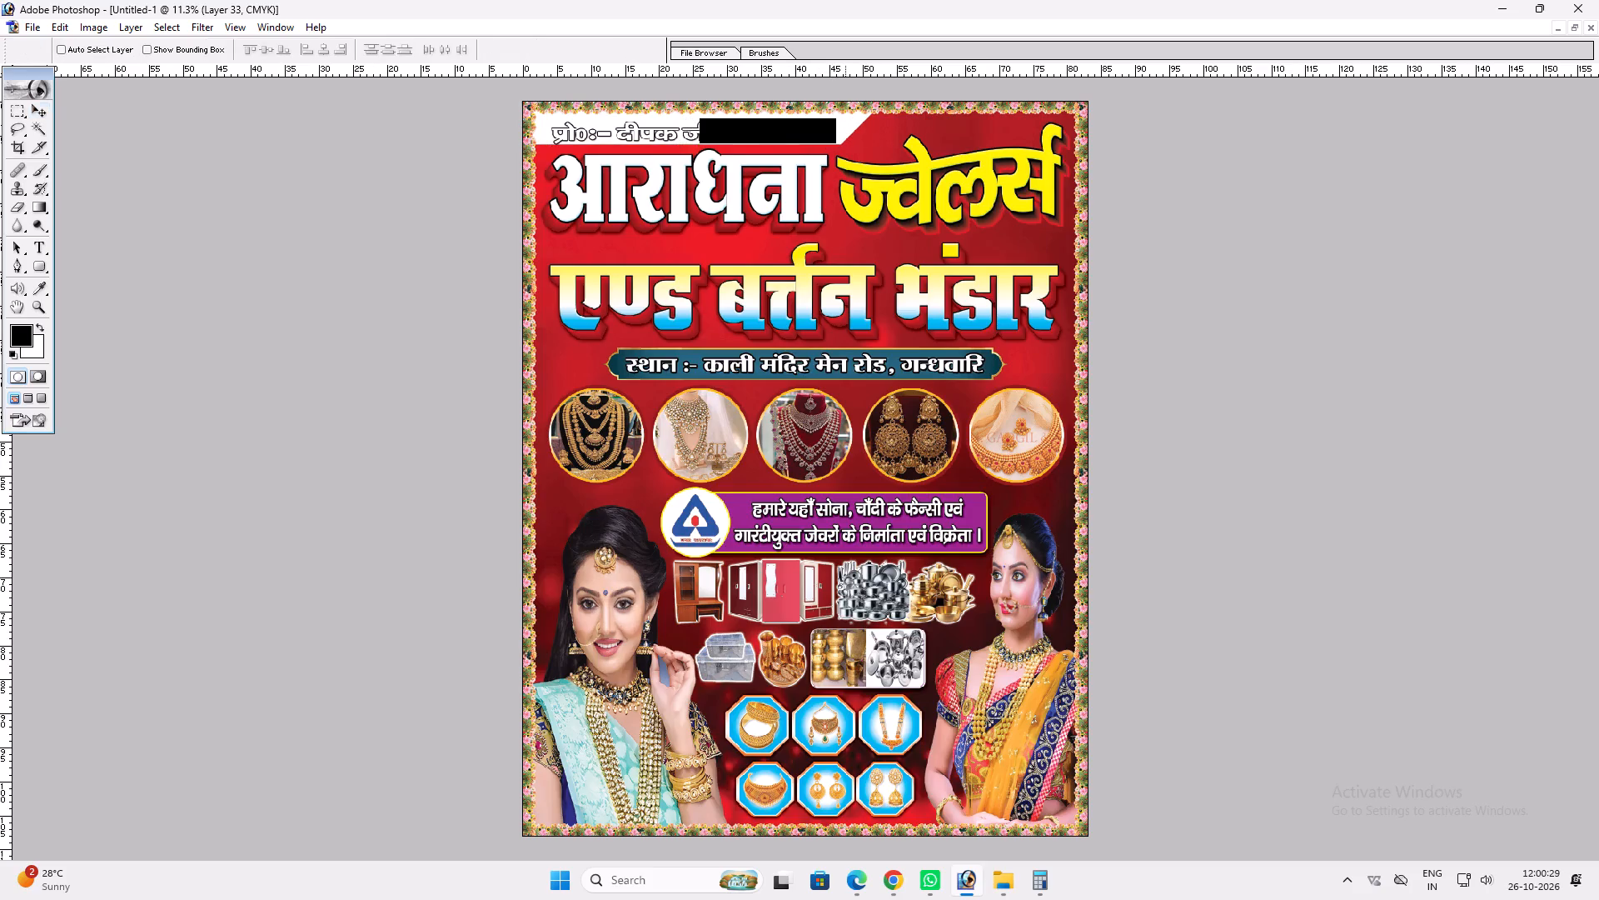
left_click(890, 123, "shift")
left_click(852, 147)
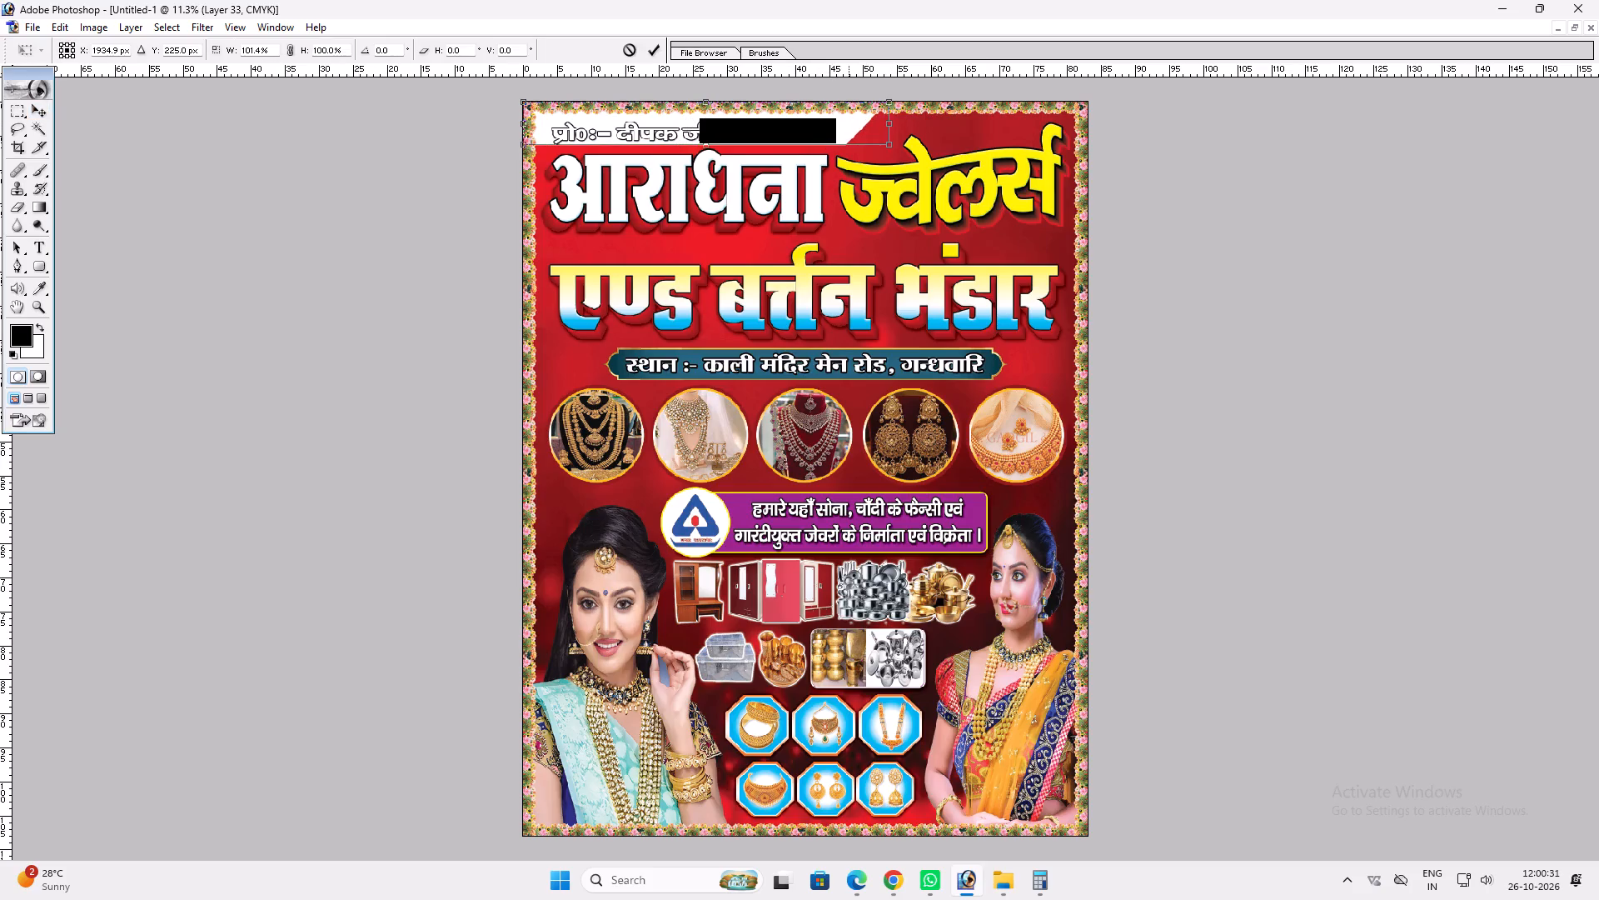
key("Return")
key("v")
Add a yellow Color Overlay with 0% magenta to the slanted strip behind the proprietor line.
key("alt+l")
key("alt+y")
key("n")
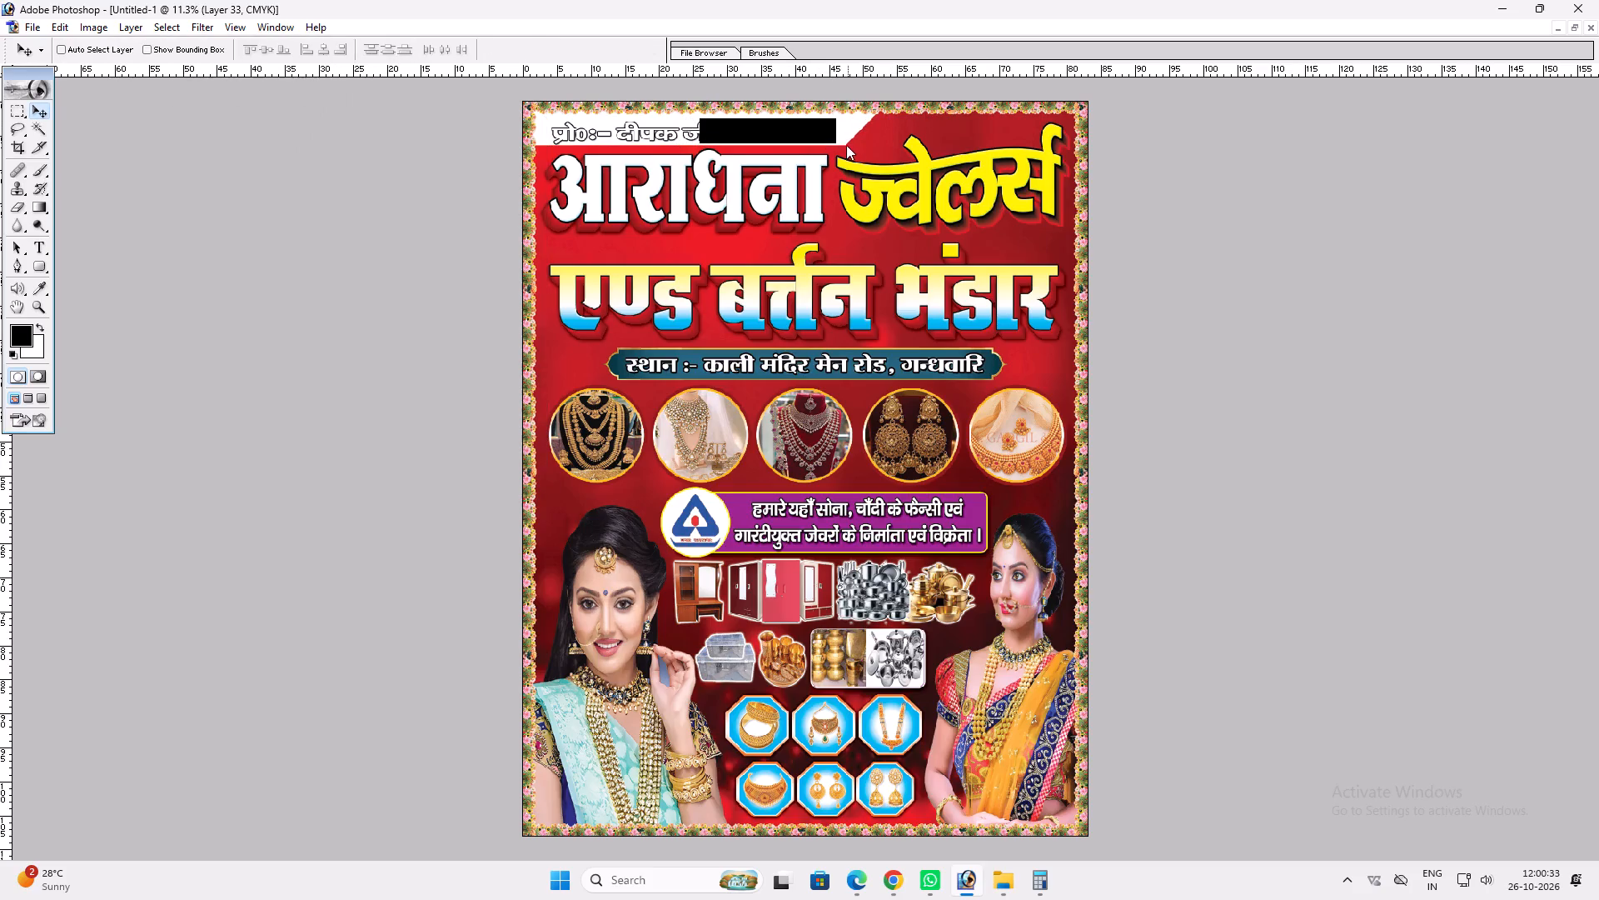
left_click(909, 376)
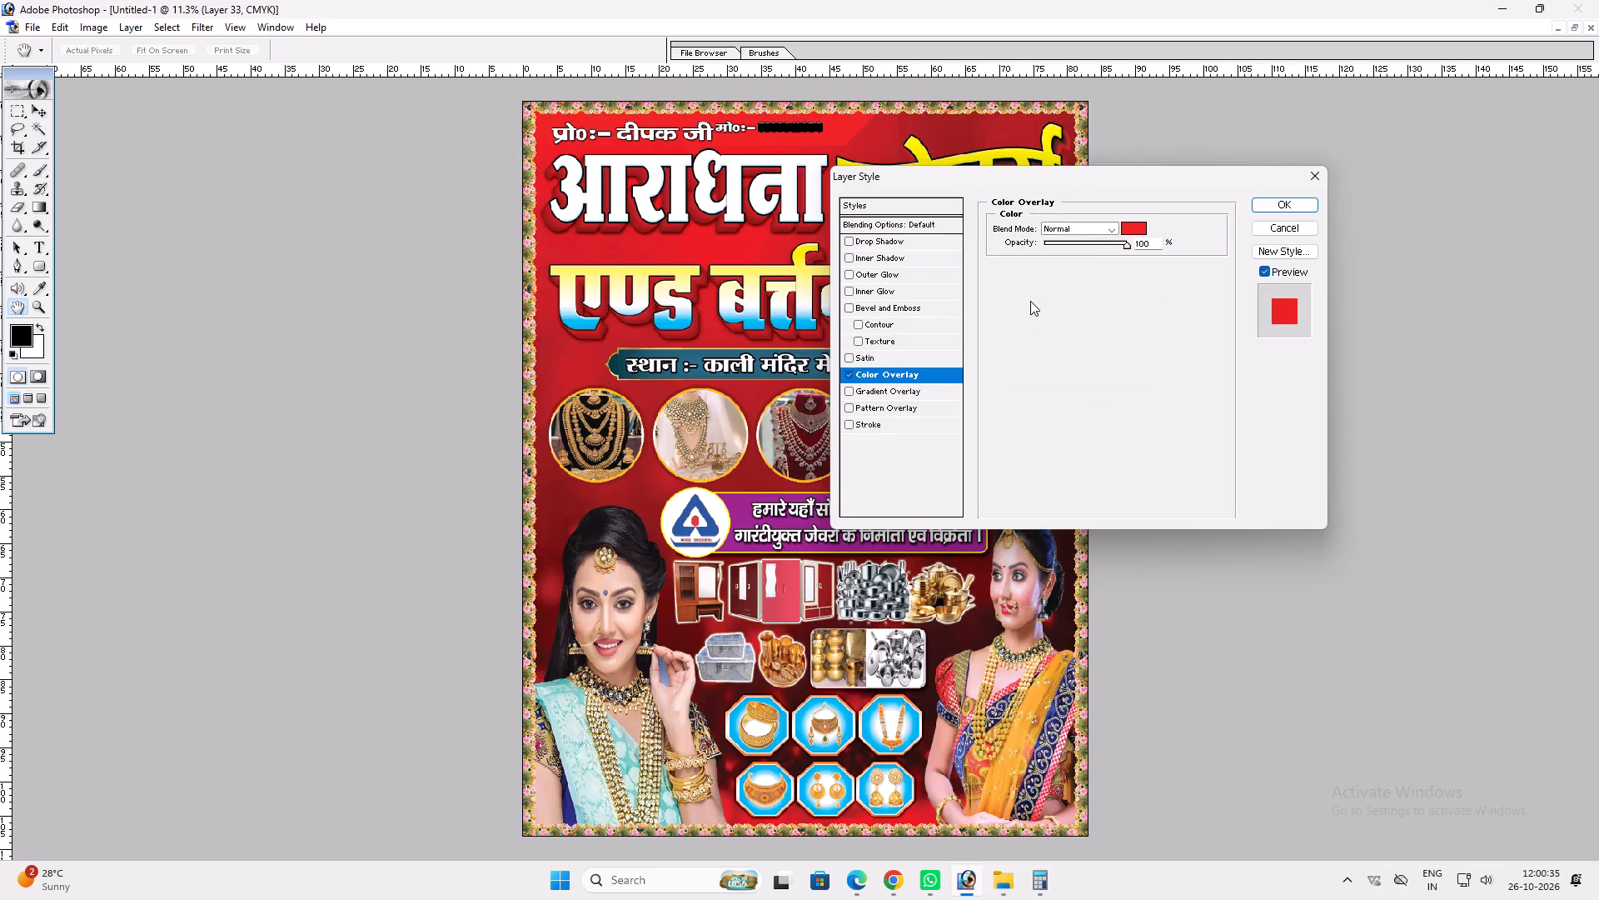
left_click(1143, 224)
key("Tab")
key("0")
key("Return")
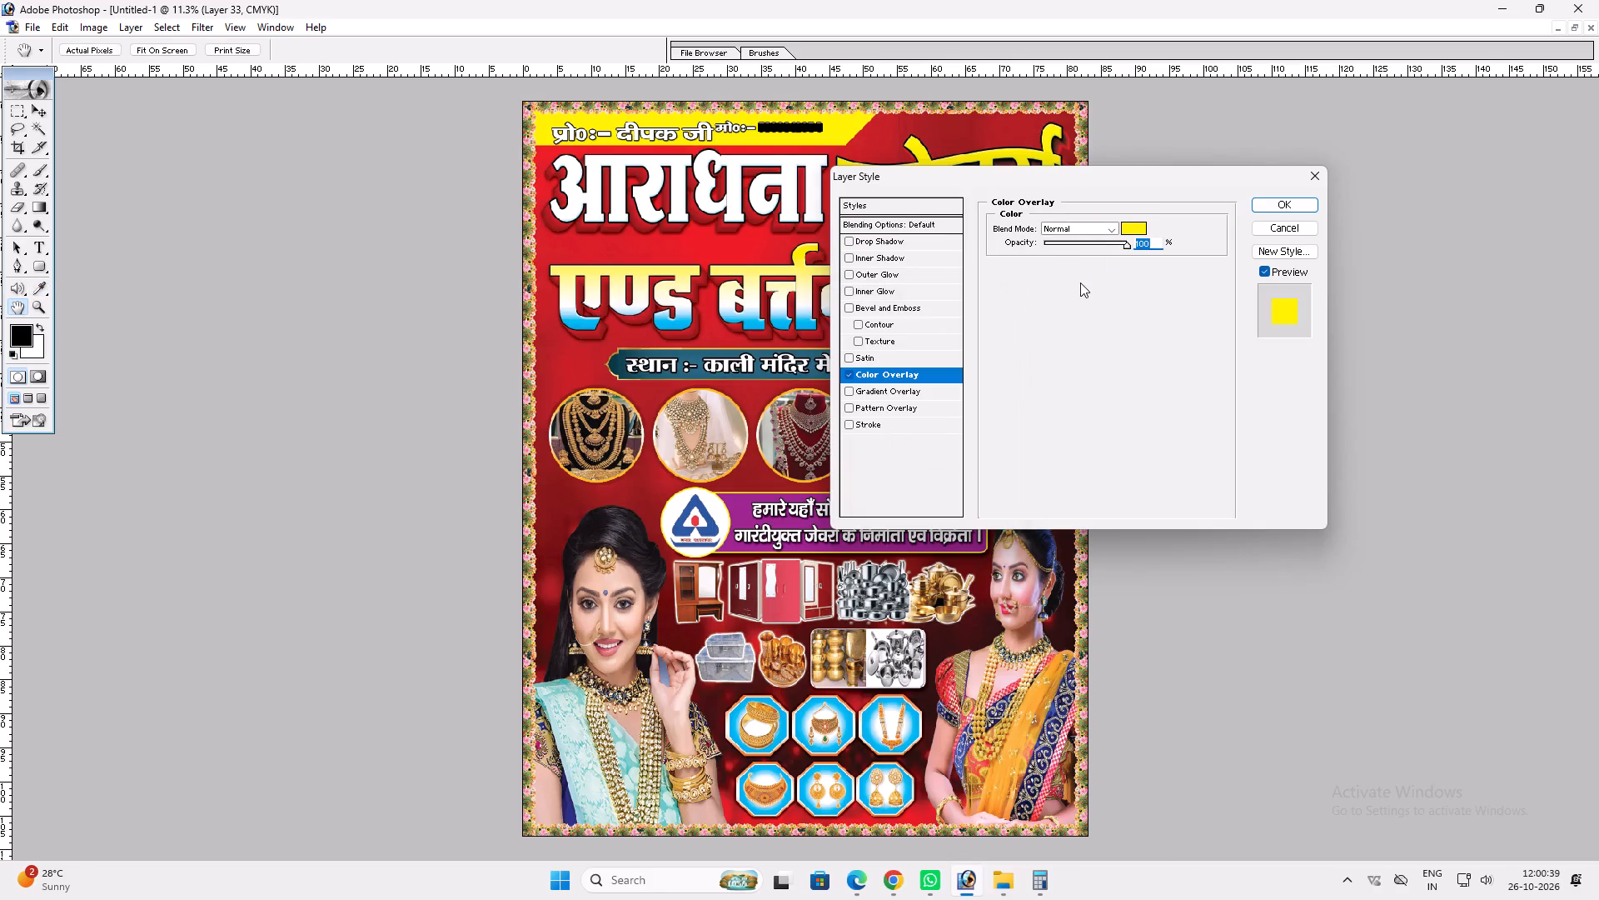
Change the slanted strip's overlay colour to dark green with C 100, M 0, Y 100, K 60.
left_click(1139, 223)
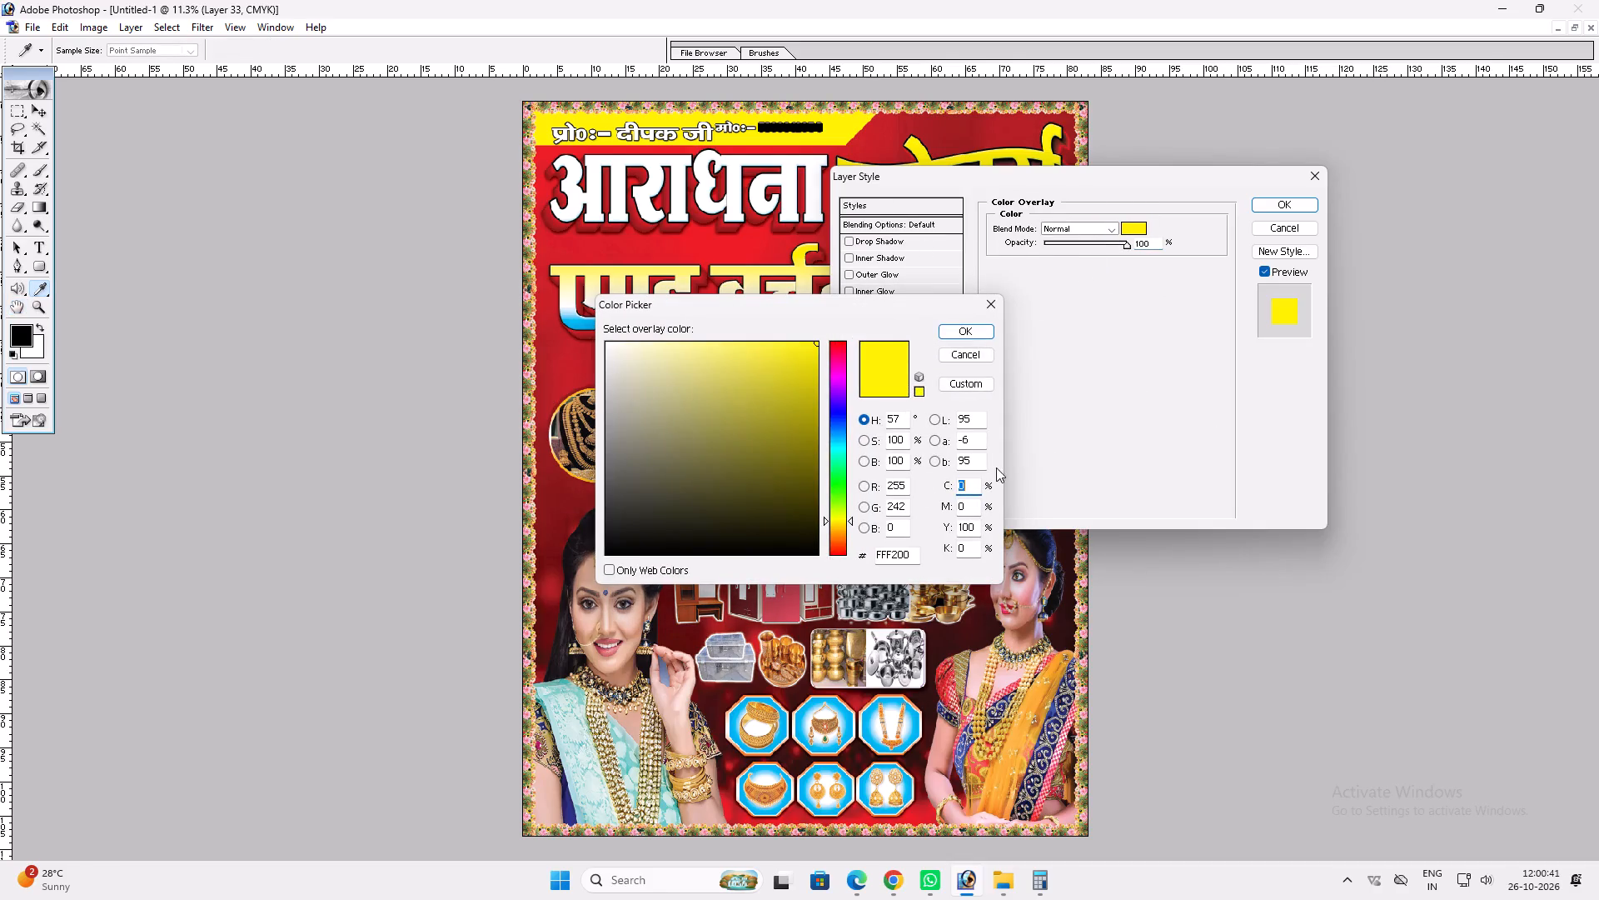
key("Tab")
key("6")
key("0")
key("Tab")
type("100")
key("Tab")
type("60")
key("shift+Tab")
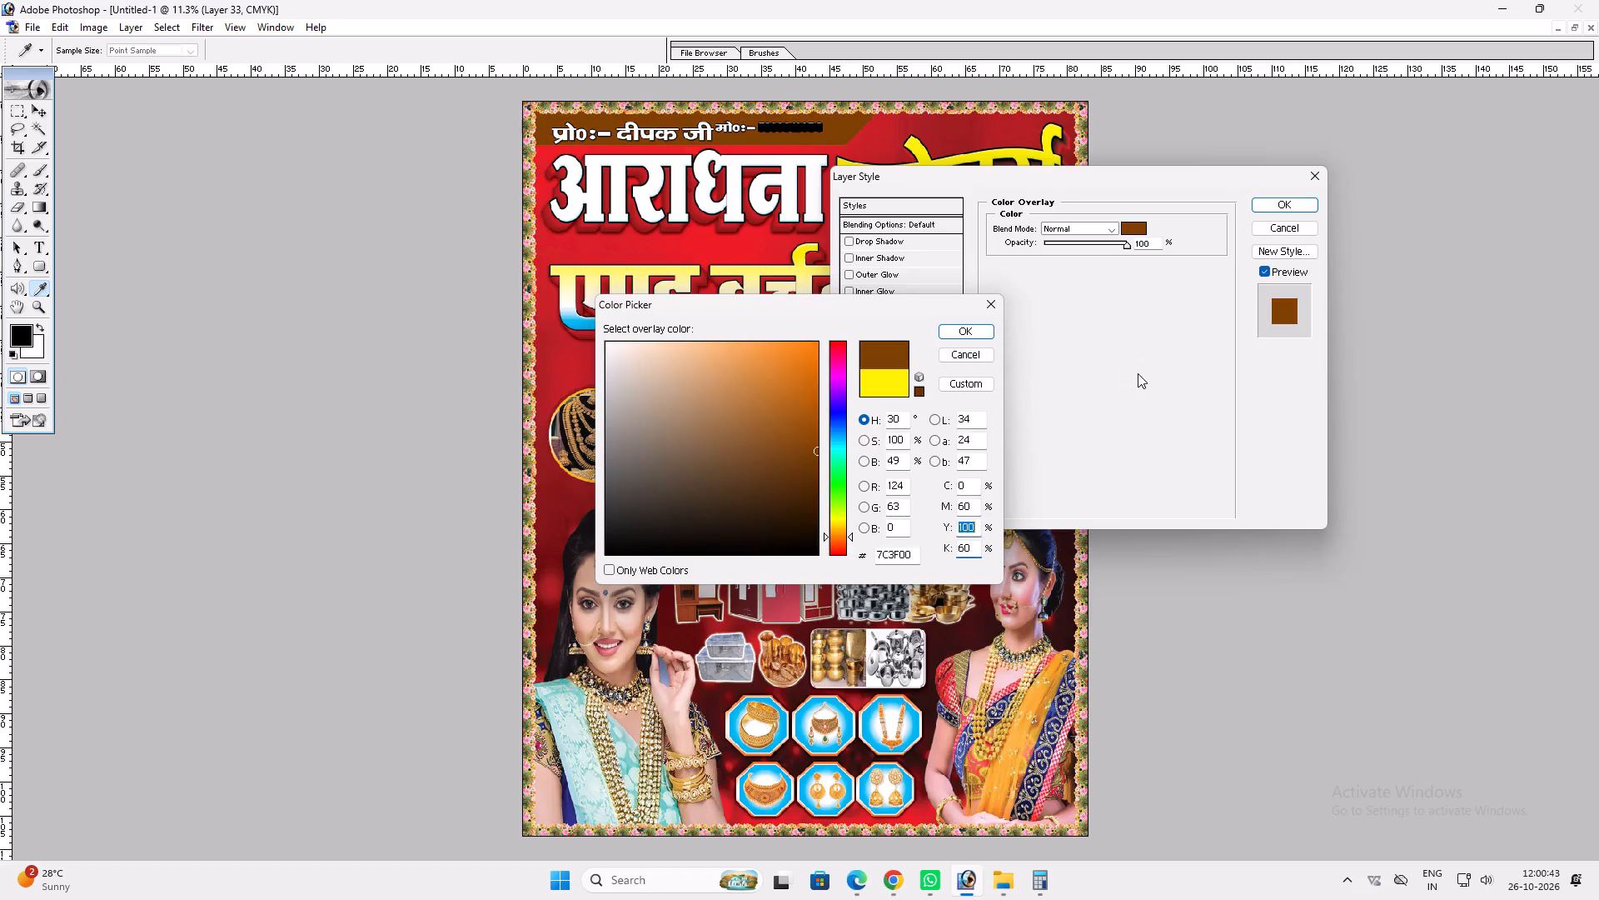
key("shift+Tab")
key("0")
key("shift+Tab")
type("100")
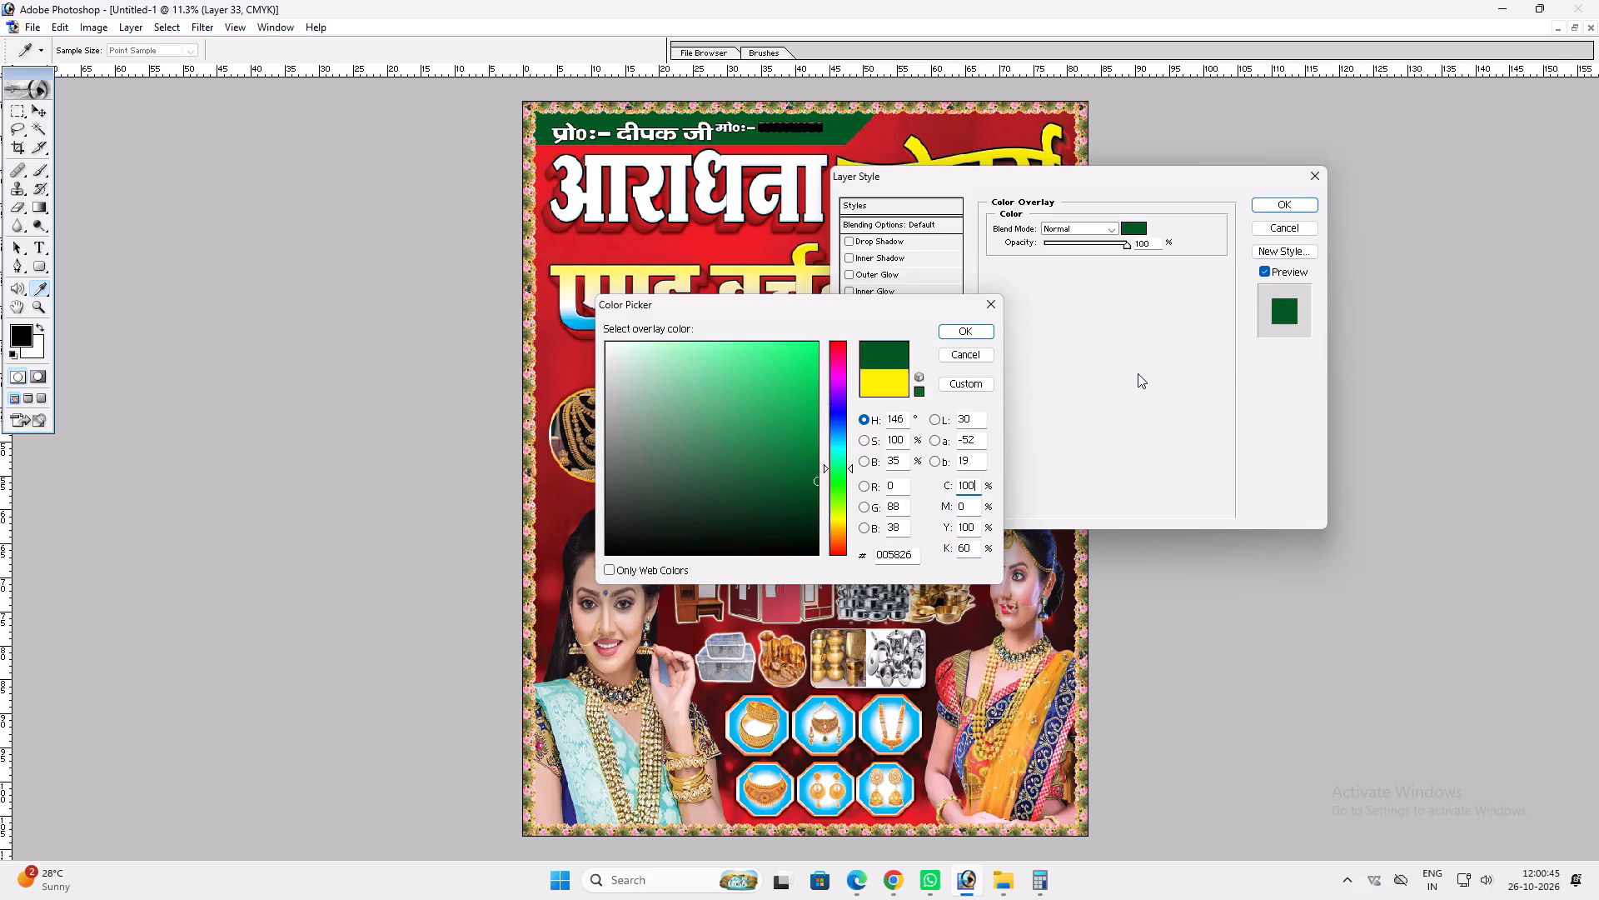
key("Return")
key("Return")
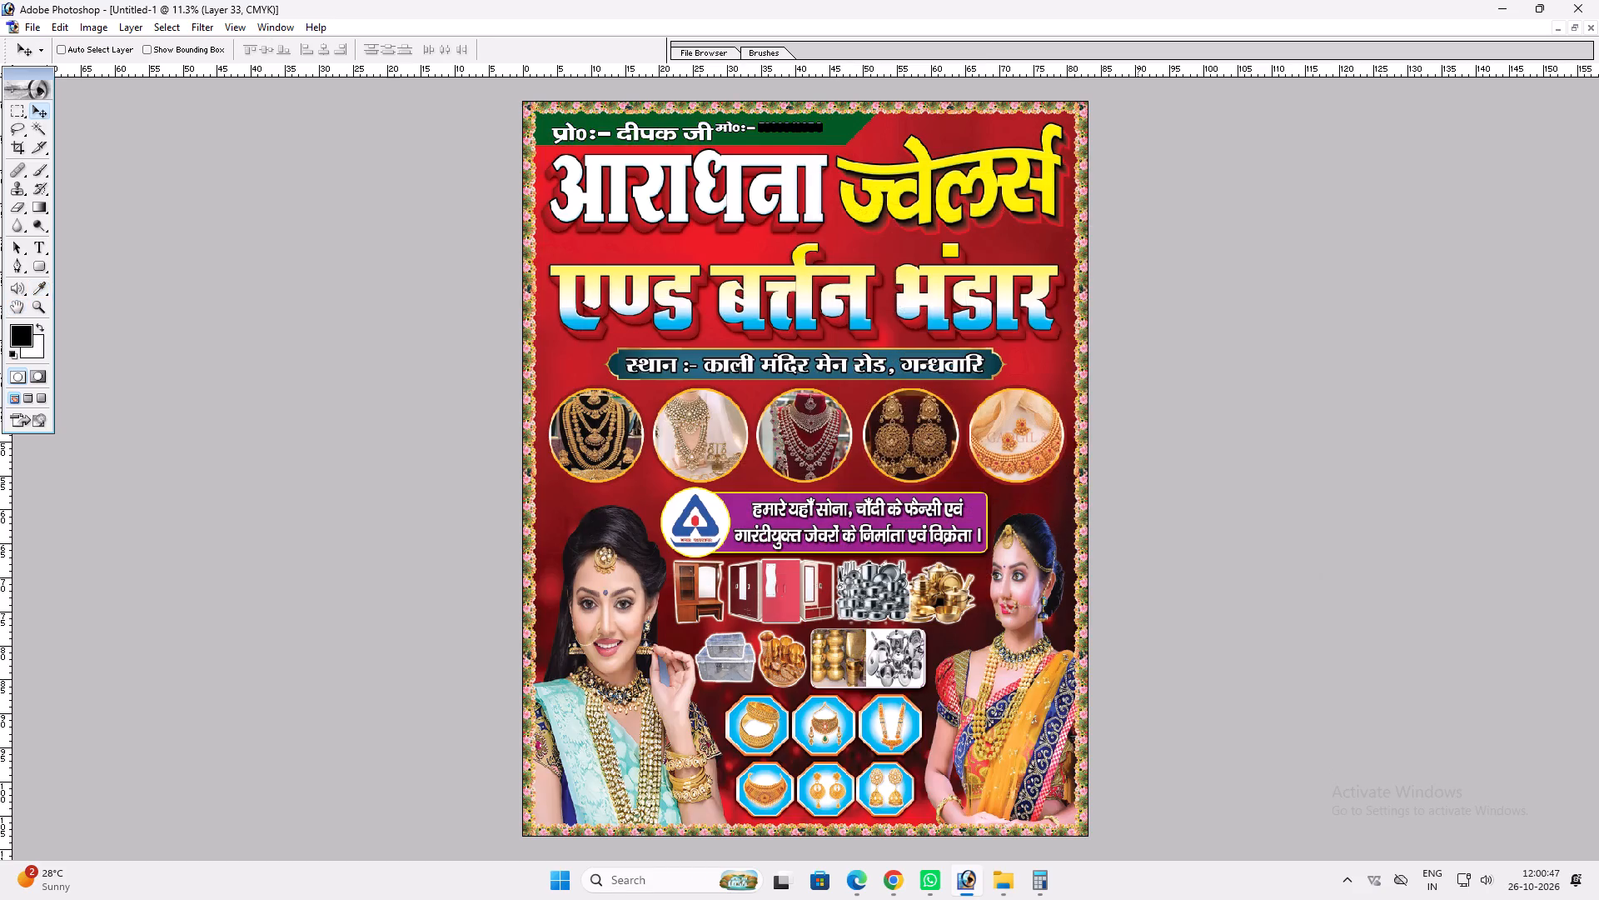
key("v")
Duplicate the green strip and set the copy's Color Overlay to yellow with C 0, M 0, Y 100, K 0.
key("ctrl+j")
key("l")
key("alt+y")
key("alt+t")
key("n")
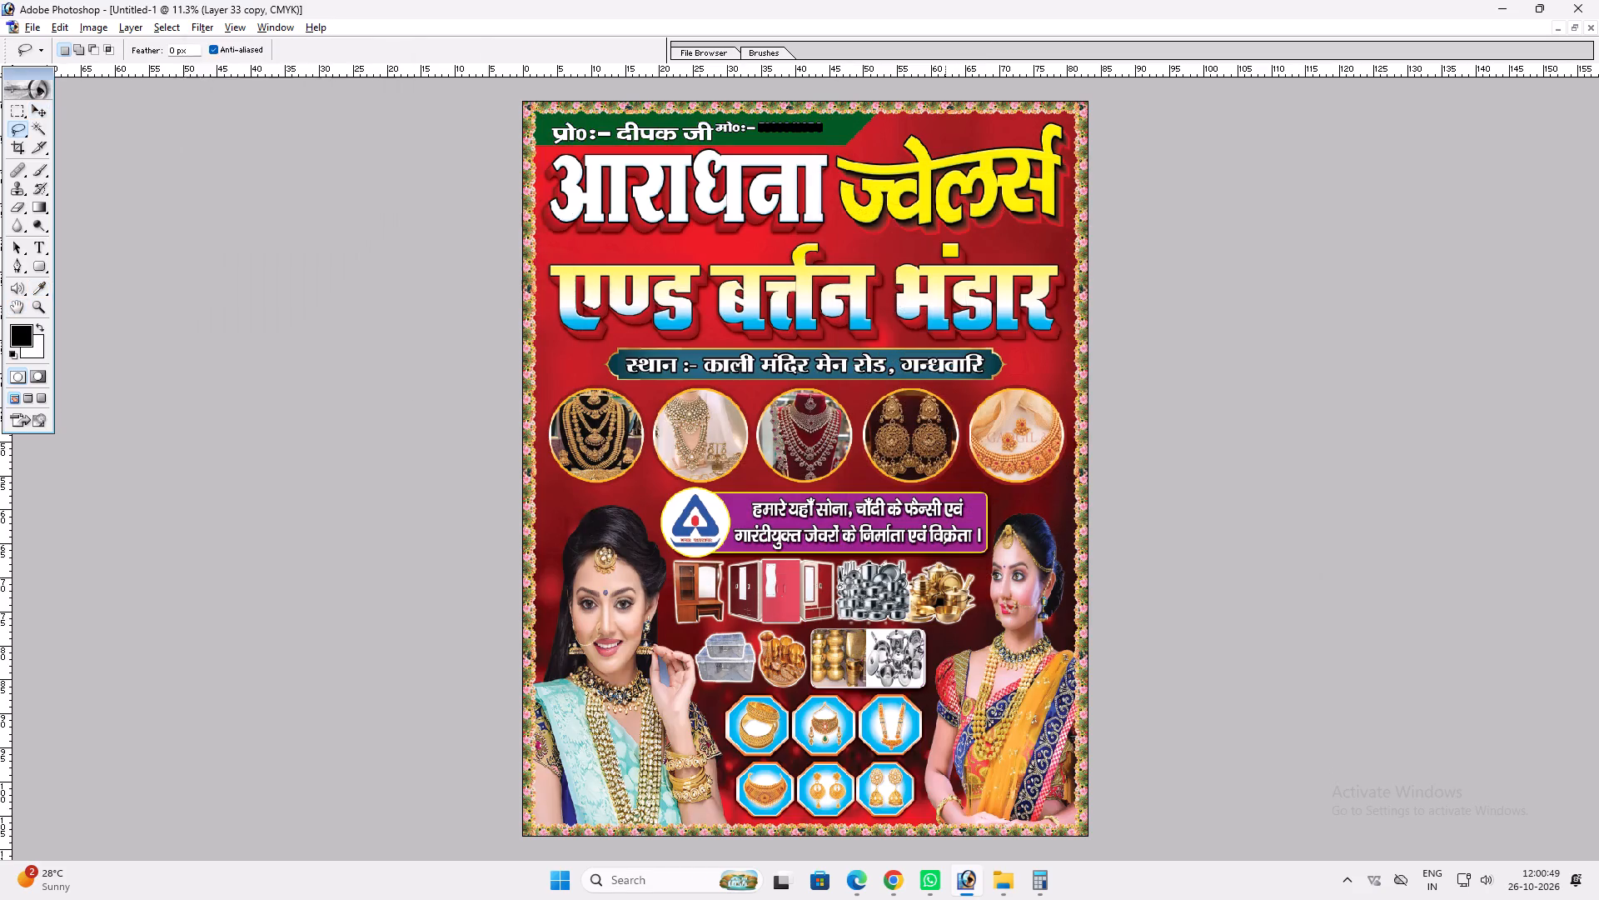
key("alt+l")
key("alt+y")
key("n")
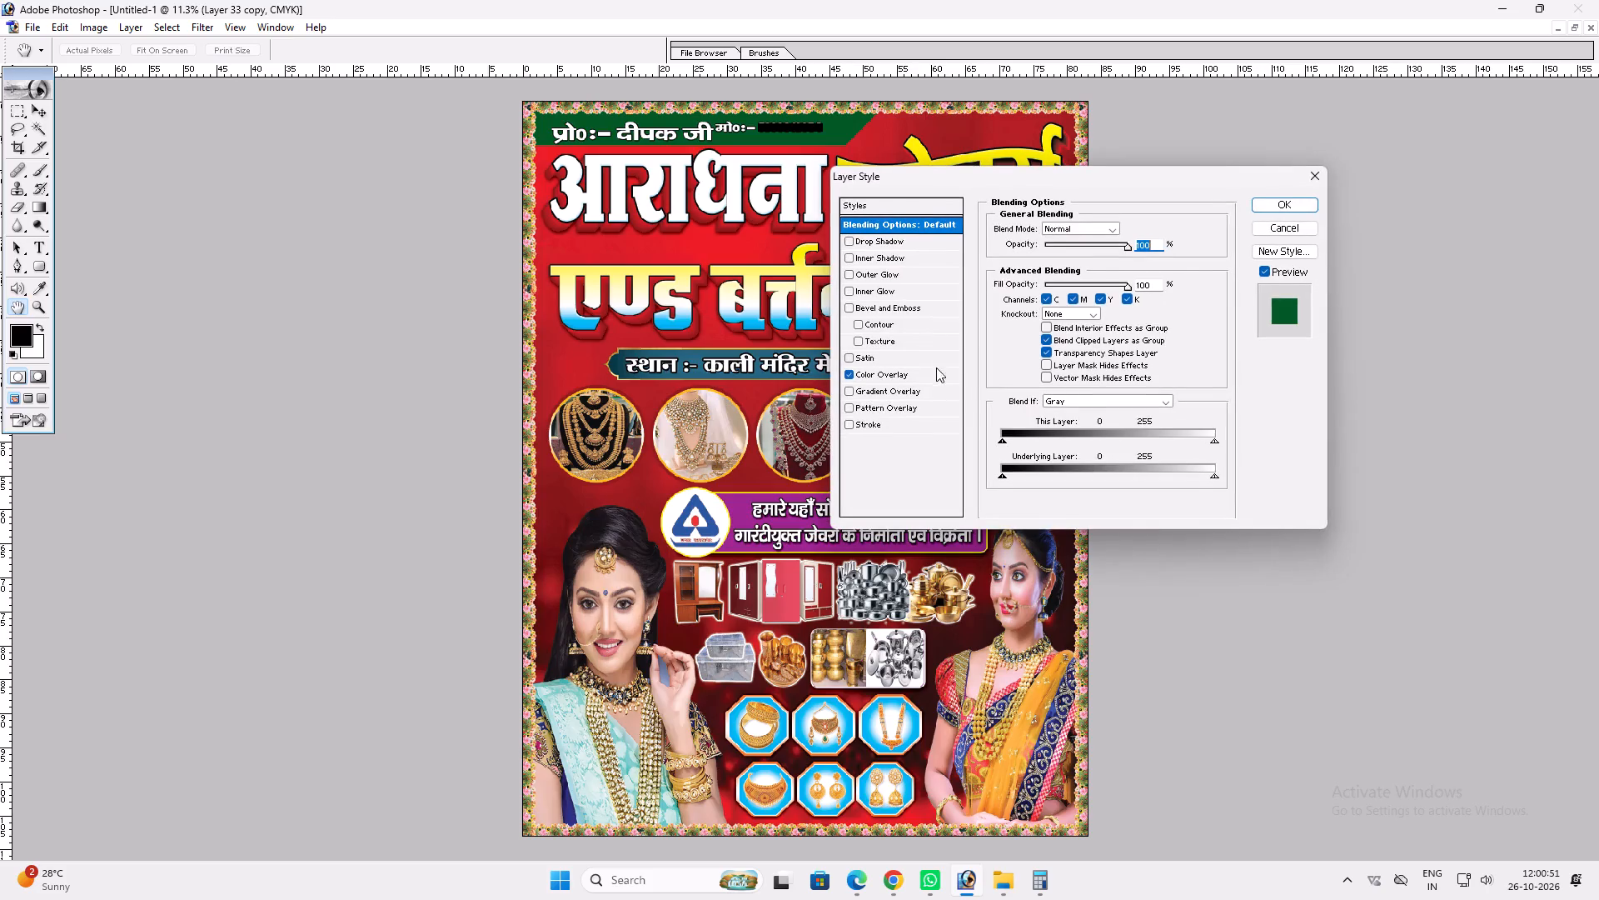
left_click(913, 377)
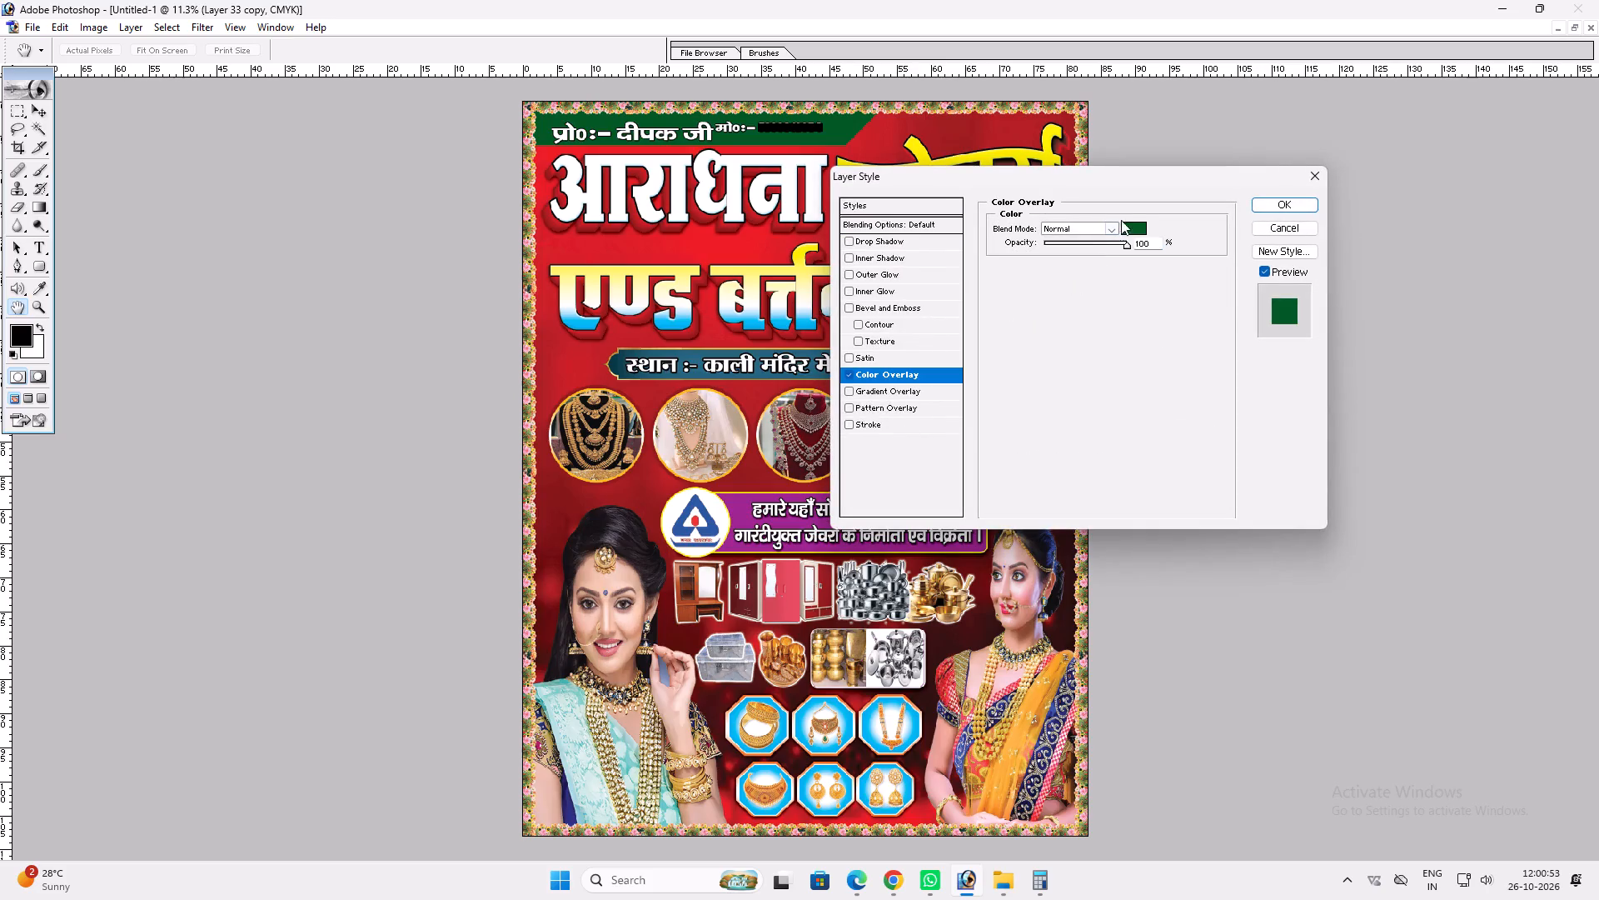
left_click(1137, 228)
key("0")
key("Tab")
key("Tab")
key("Tab")
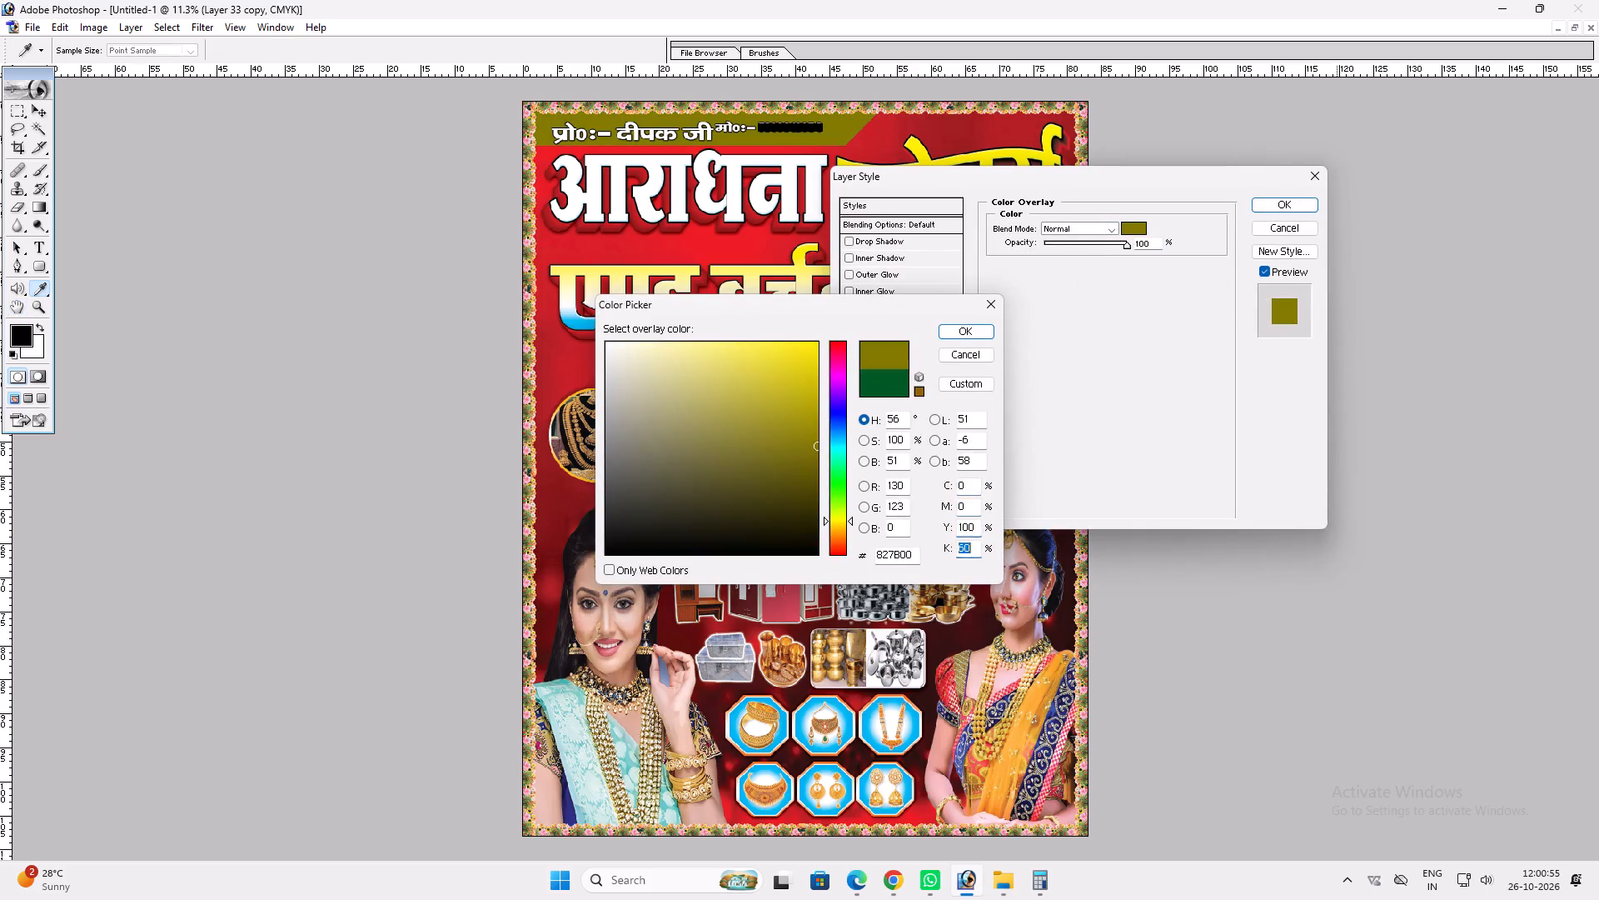
key("0")
key("Return")
key("Return")
Send the yellow strip copy behind the green strip and nudge it down slightly to form a thin edge.
key("ctrl+bracketleft")
key("v")
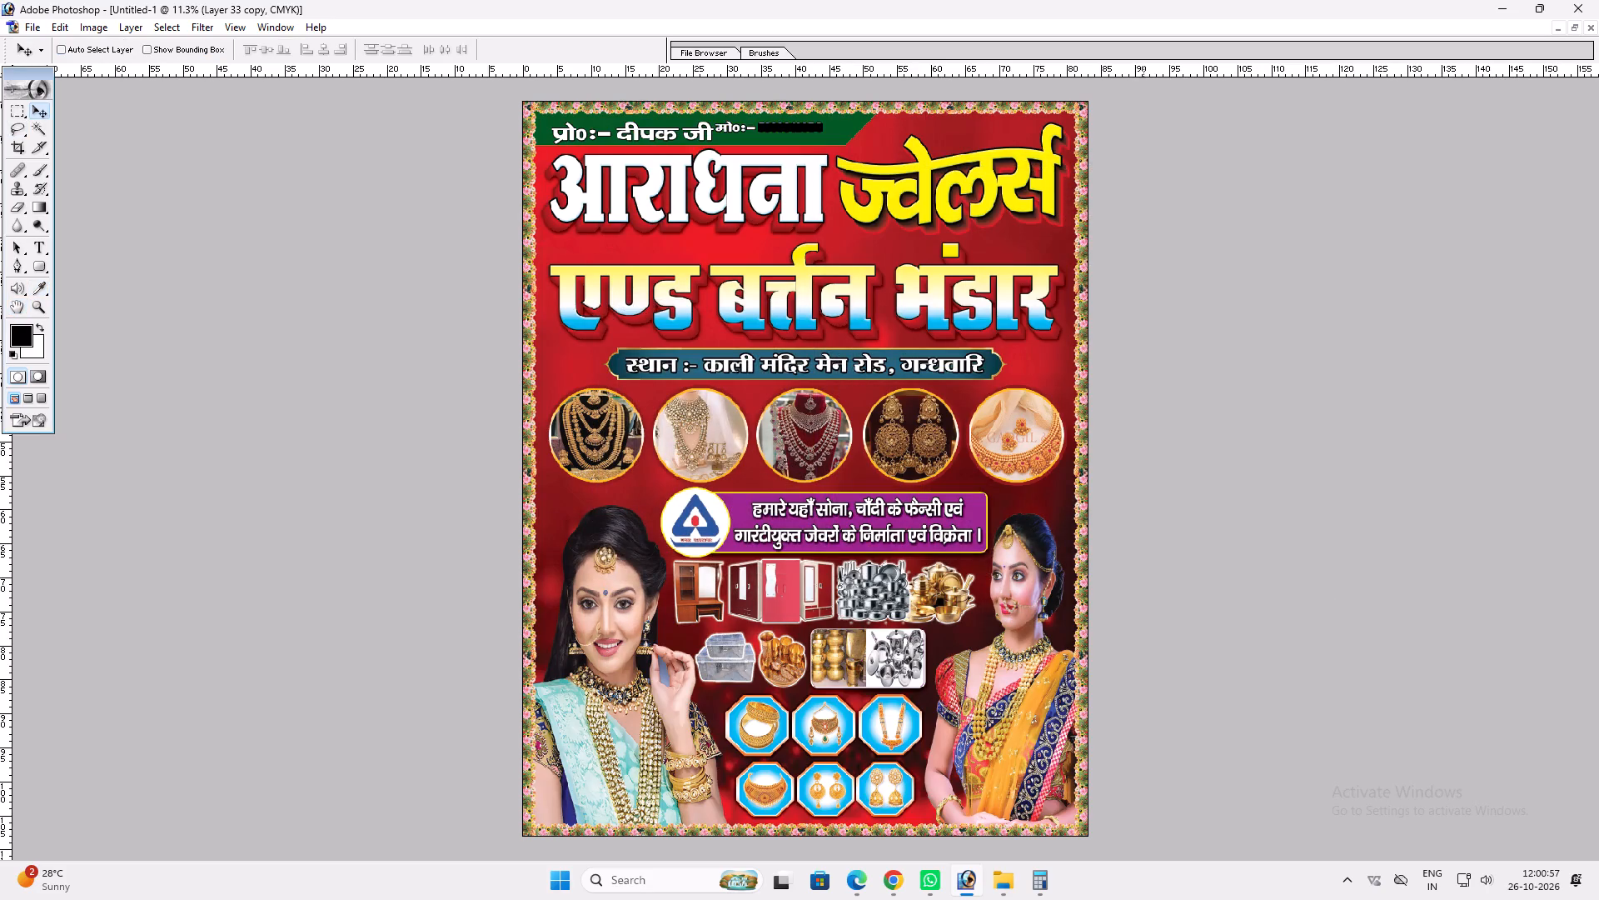
key("Down")
key("Down")
key("Down")
key("Down")
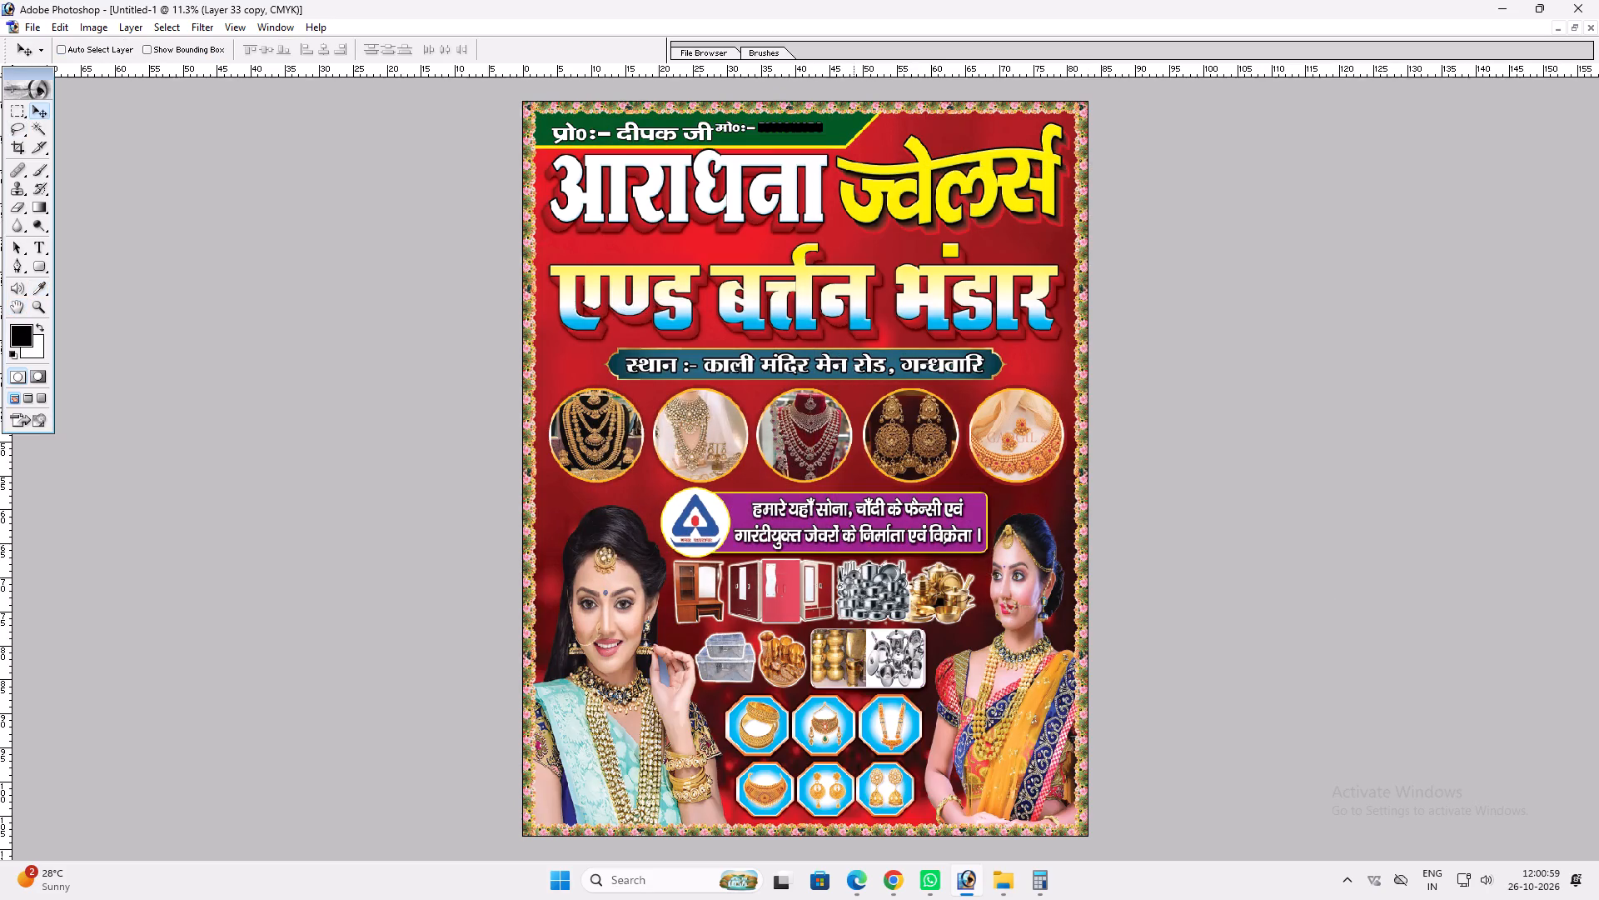
key("Up")
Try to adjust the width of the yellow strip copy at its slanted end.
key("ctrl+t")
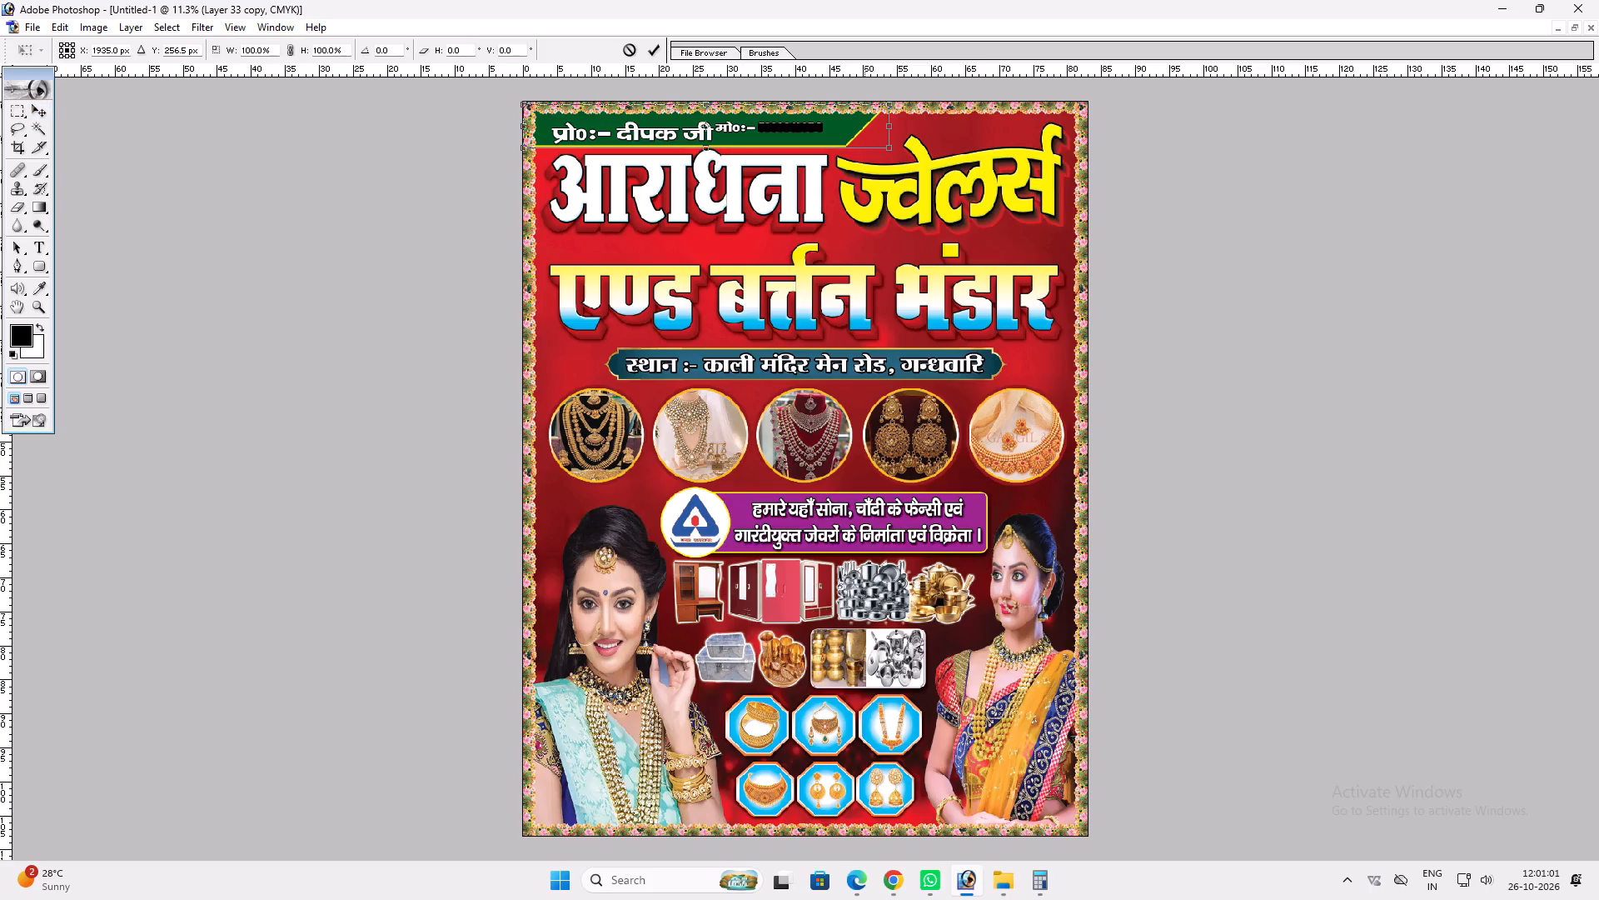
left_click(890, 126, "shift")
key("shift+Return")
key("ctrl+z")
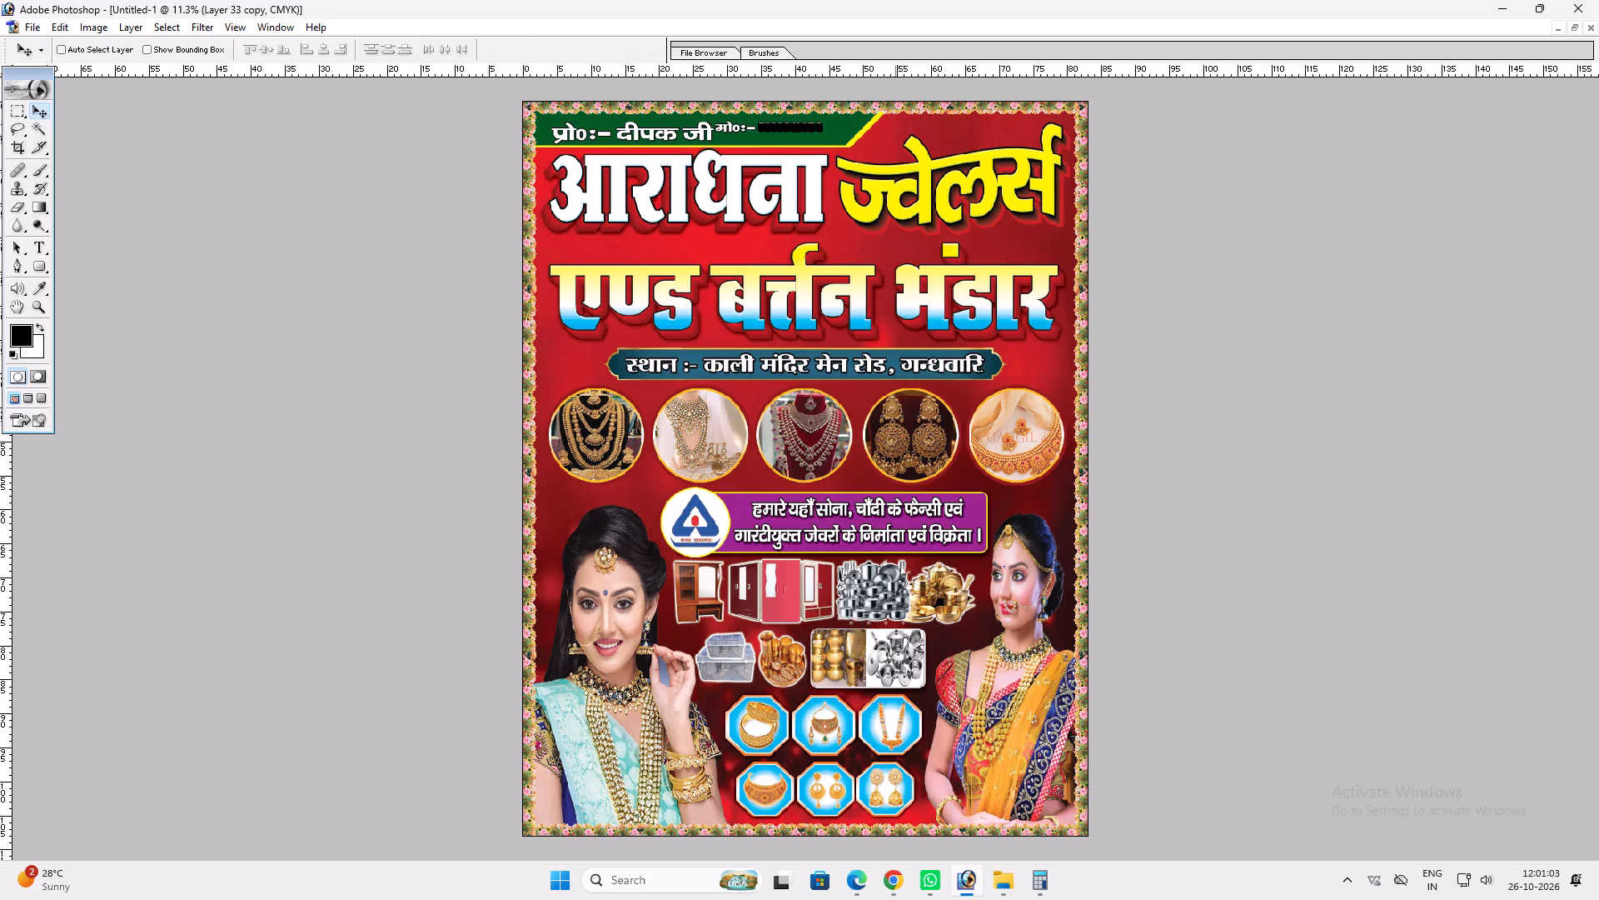
Examine the green strip's yellow edge and the heading area at the top of the banner up close.
type("+")
key("space")
key("ctrl+plus")
key("ctrl+plus")
key("space")
key("space")
key("space")
key("space")
key("space")
key("space")
key("space")
key("space")
key("space")
key("space")
key("space")
key("space")
key("space")
key("space")
key("space")
key("space")
key("space")
key("space")
key("space")
key("space")
left_click_drag(888, 127, 887, 572)
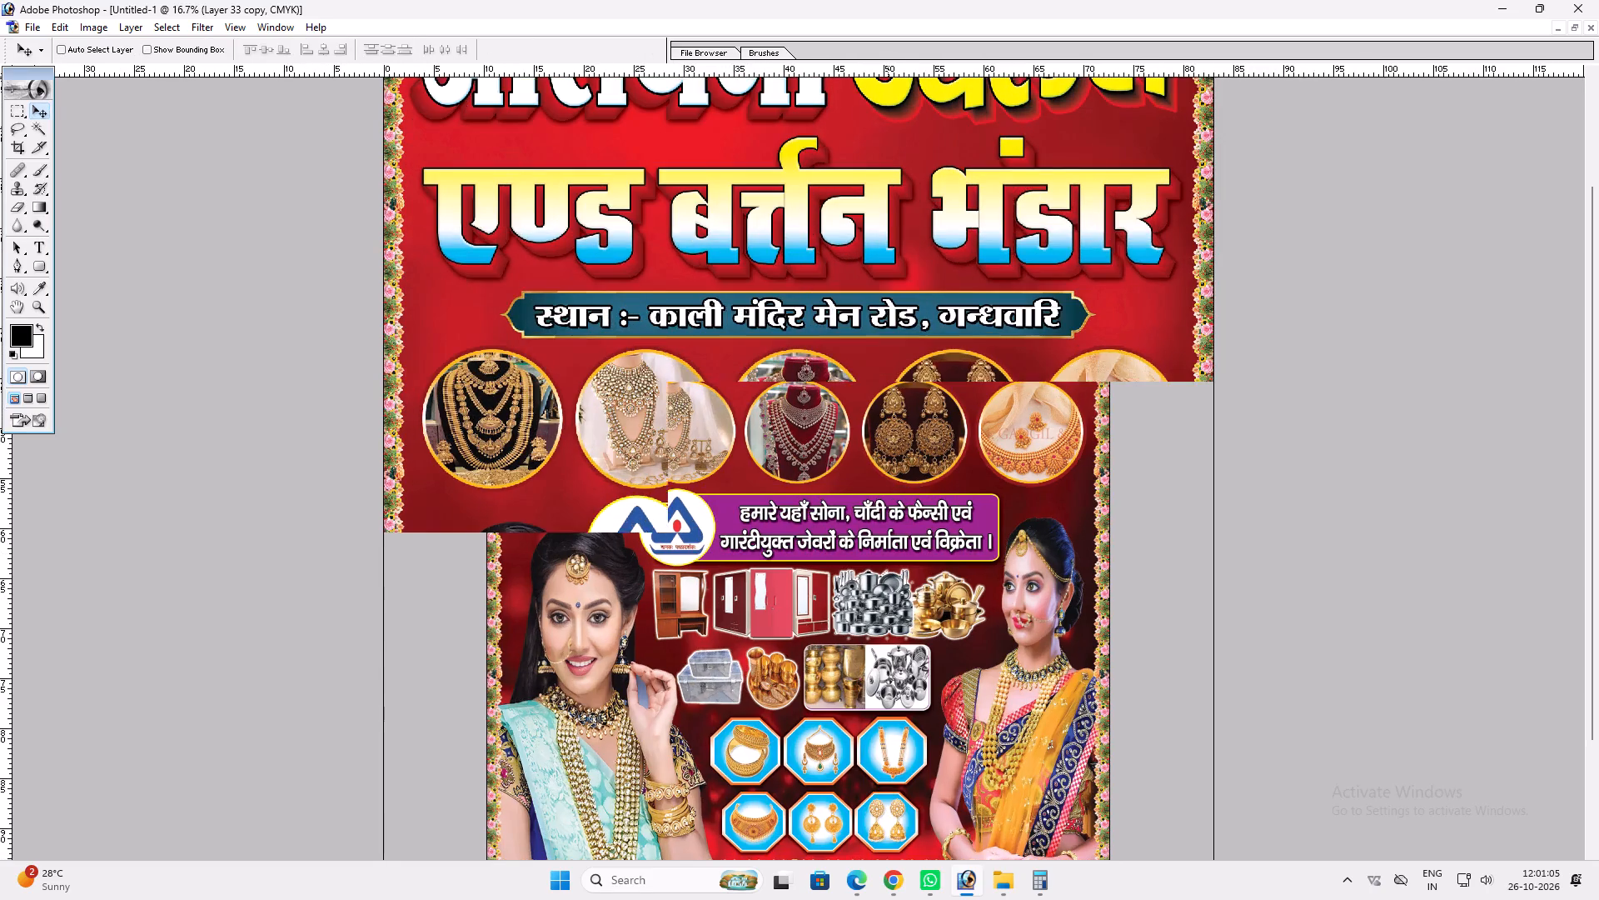
left_click_drag(887, 572, 887, 602)
left_click_drag(832, 224, 845, 451)
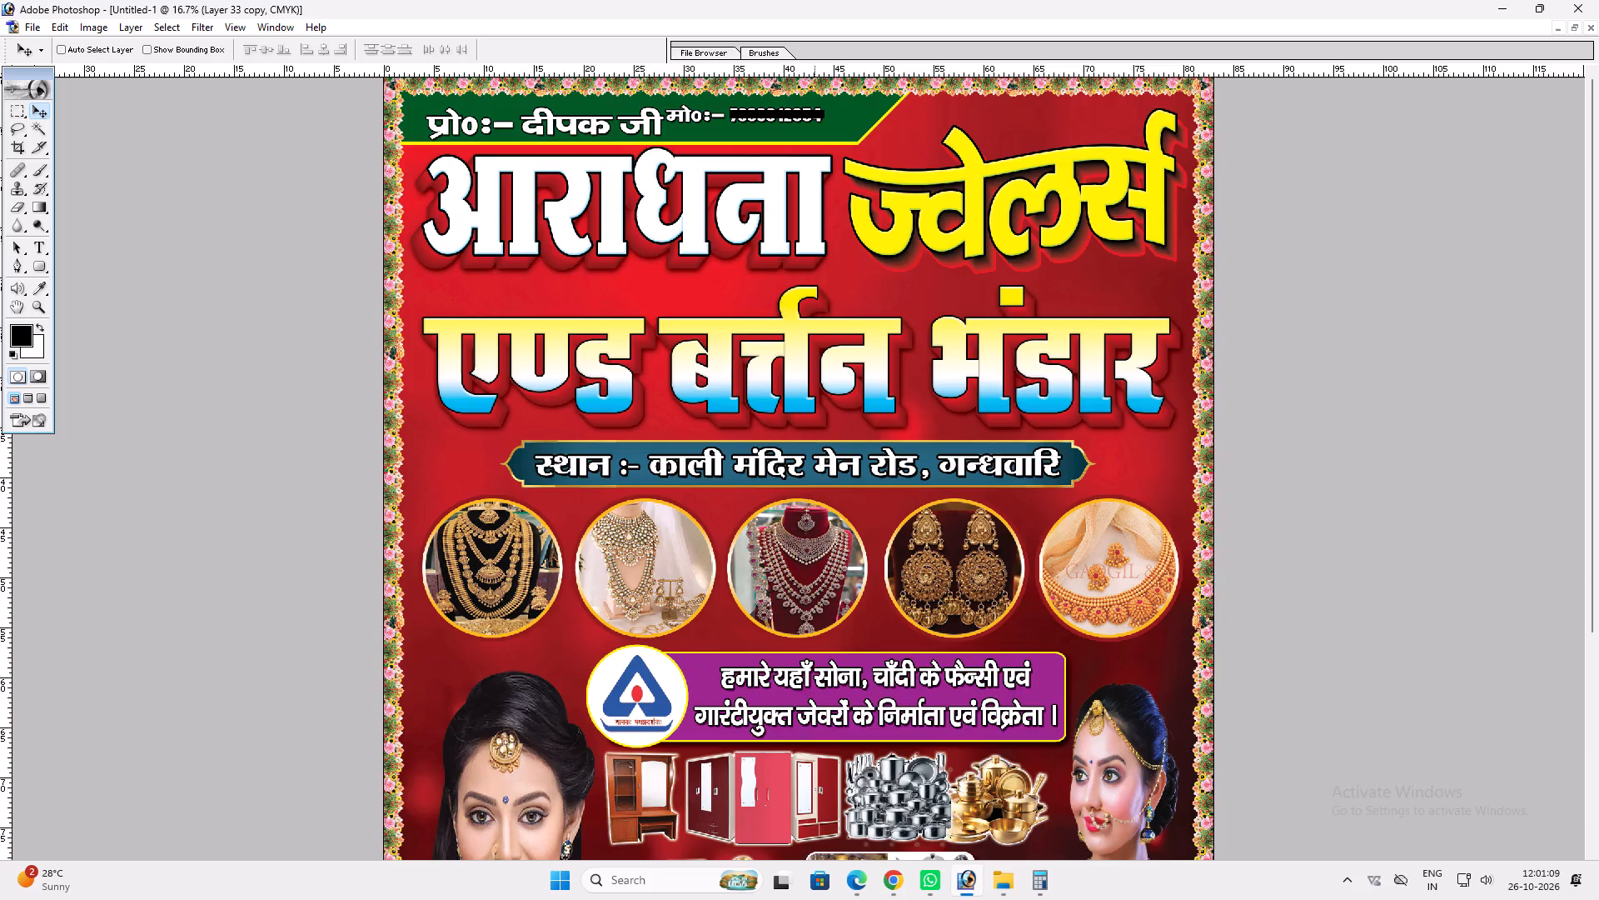
Delete the green strip and its yellow copy from behind the proprietor and phone line.
left_click(853, 132, "ctrl")
key("alt+l")
key("alt+l")
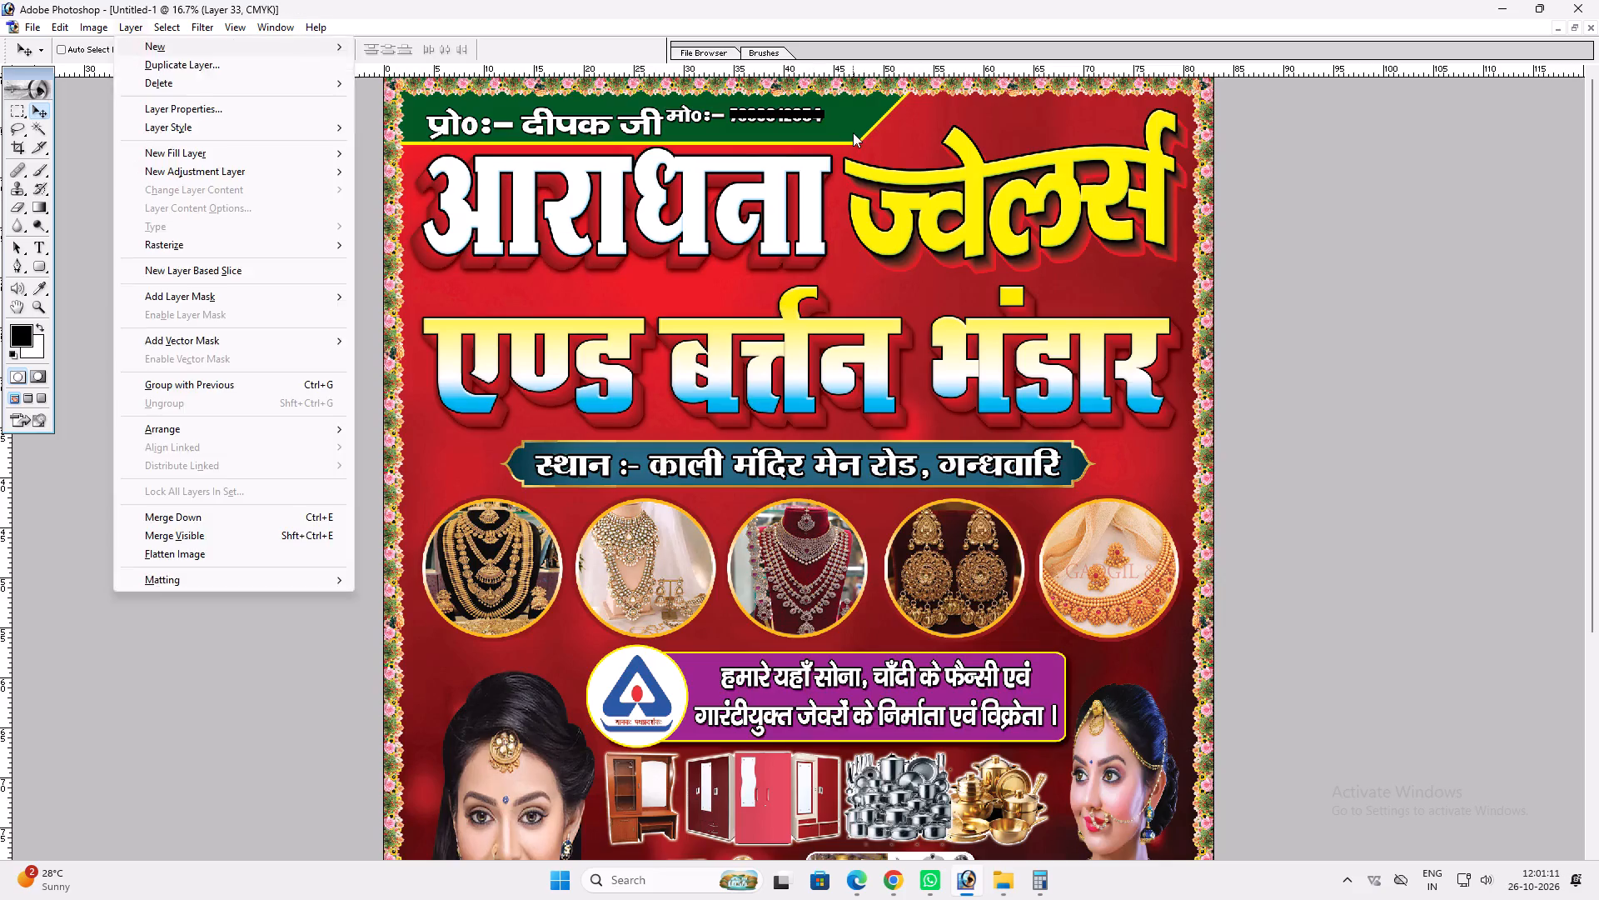
key("alt+l")
key("v")
left_click(853, 132, "ctrl")
key("alt+l")
key("alt+l")
key("alt+l")
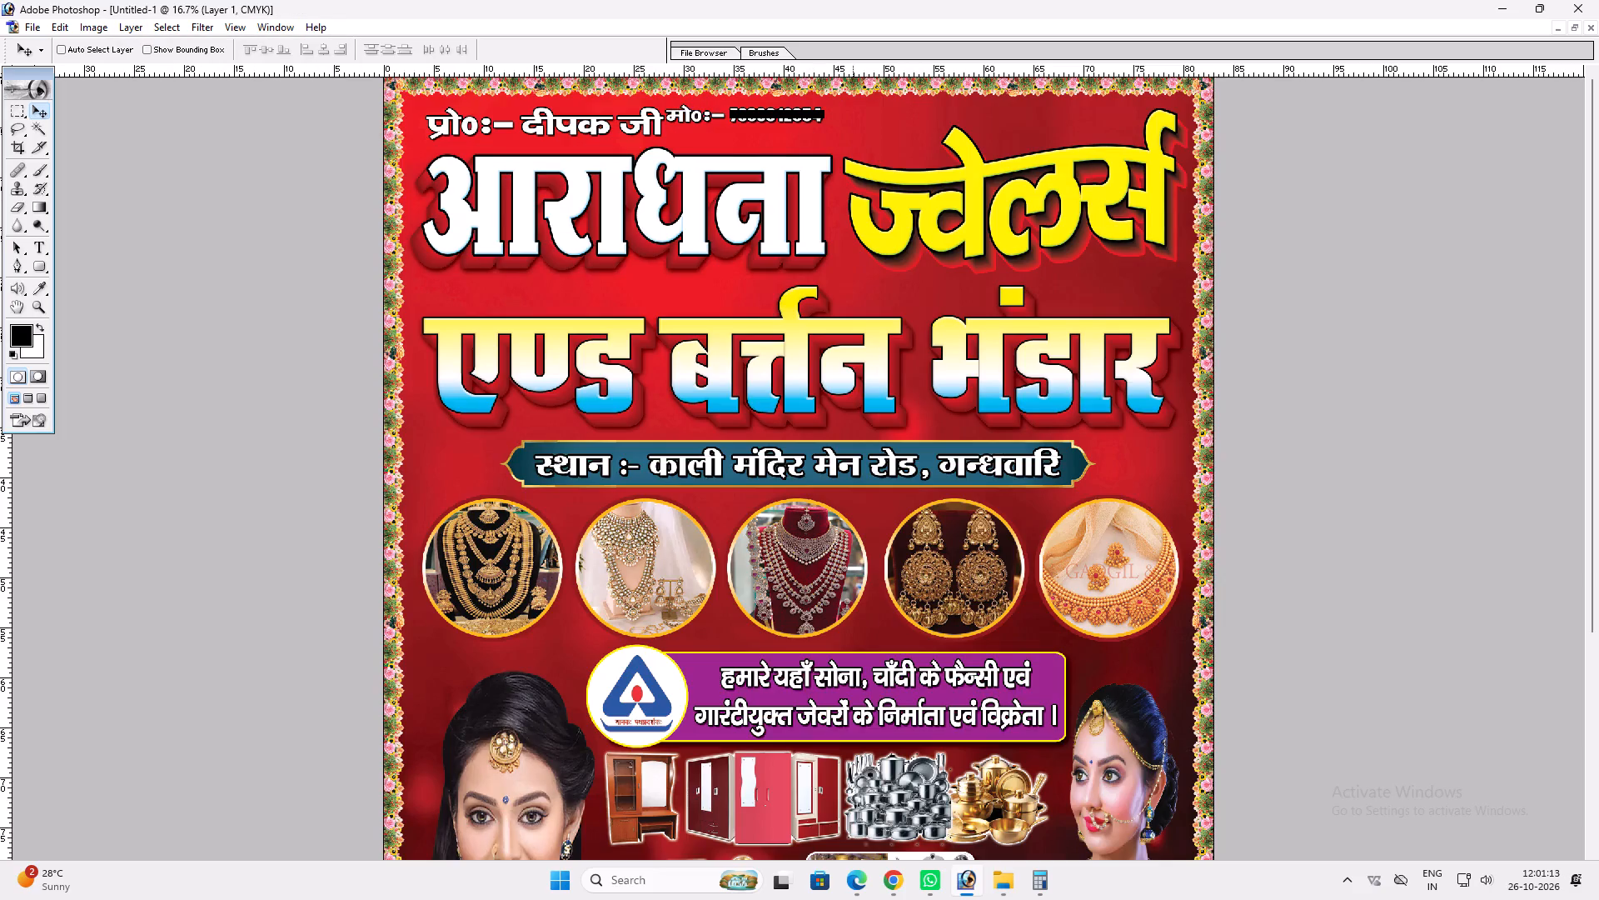
Copy the layer style of the purple tagline box beside the hallmark logo.
key("v")
right_click(702, 661)
left_click(737, 671)
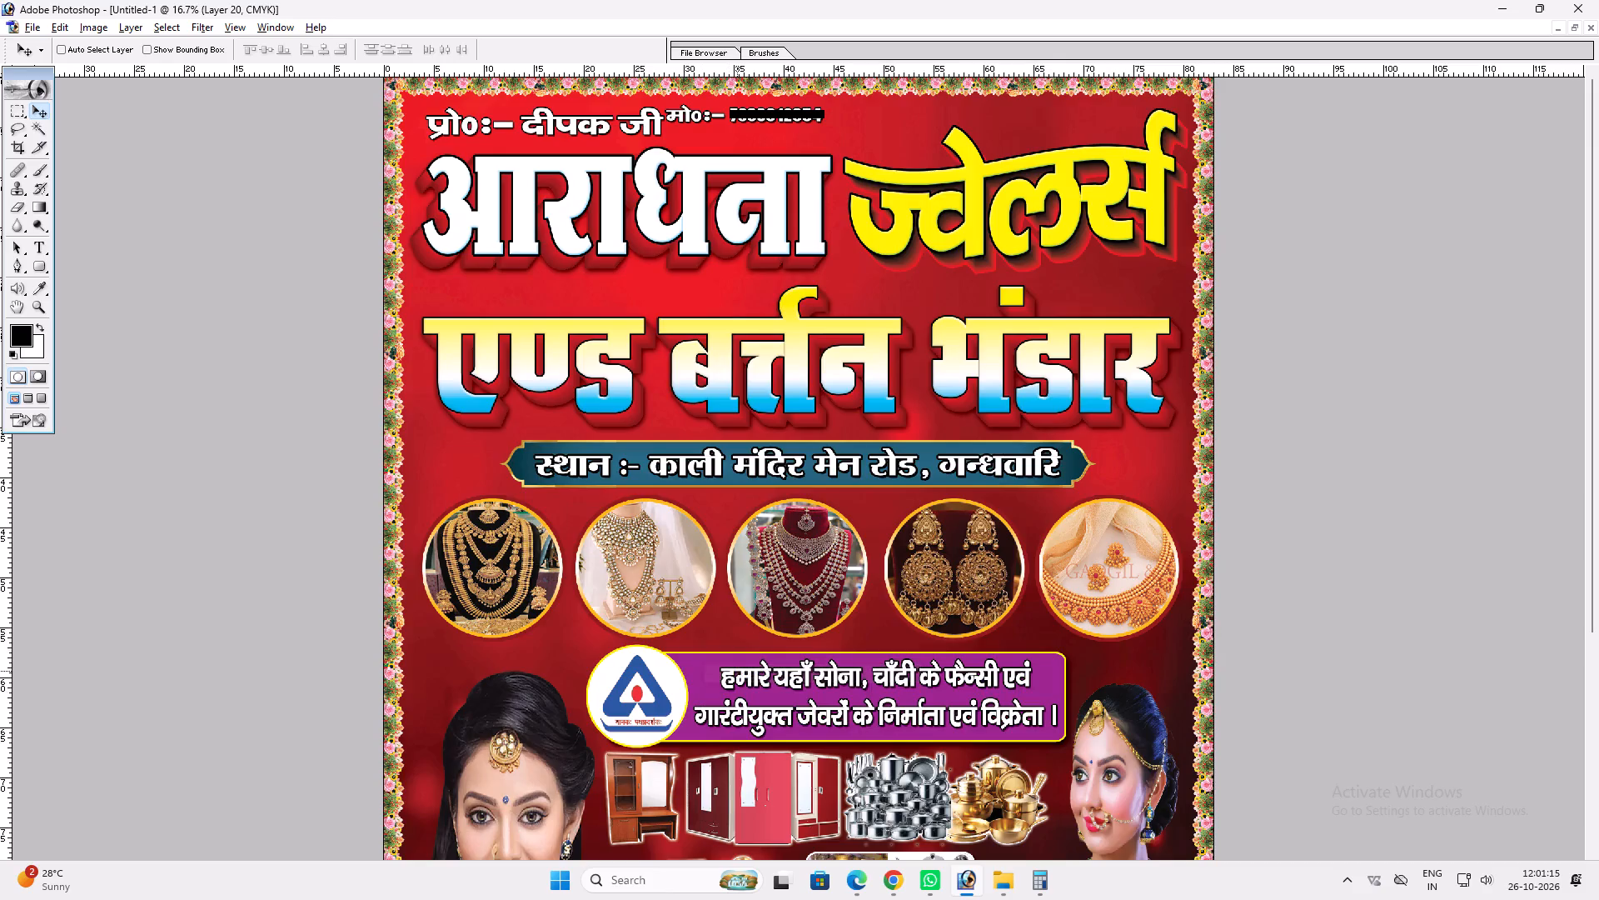
key("alt+l")
key("alt+y")
key("c")
Draw a rounded rectangle with 0.9 in radius around the proprietor line and copy that Background area to a new frontmost layer.
key("u")
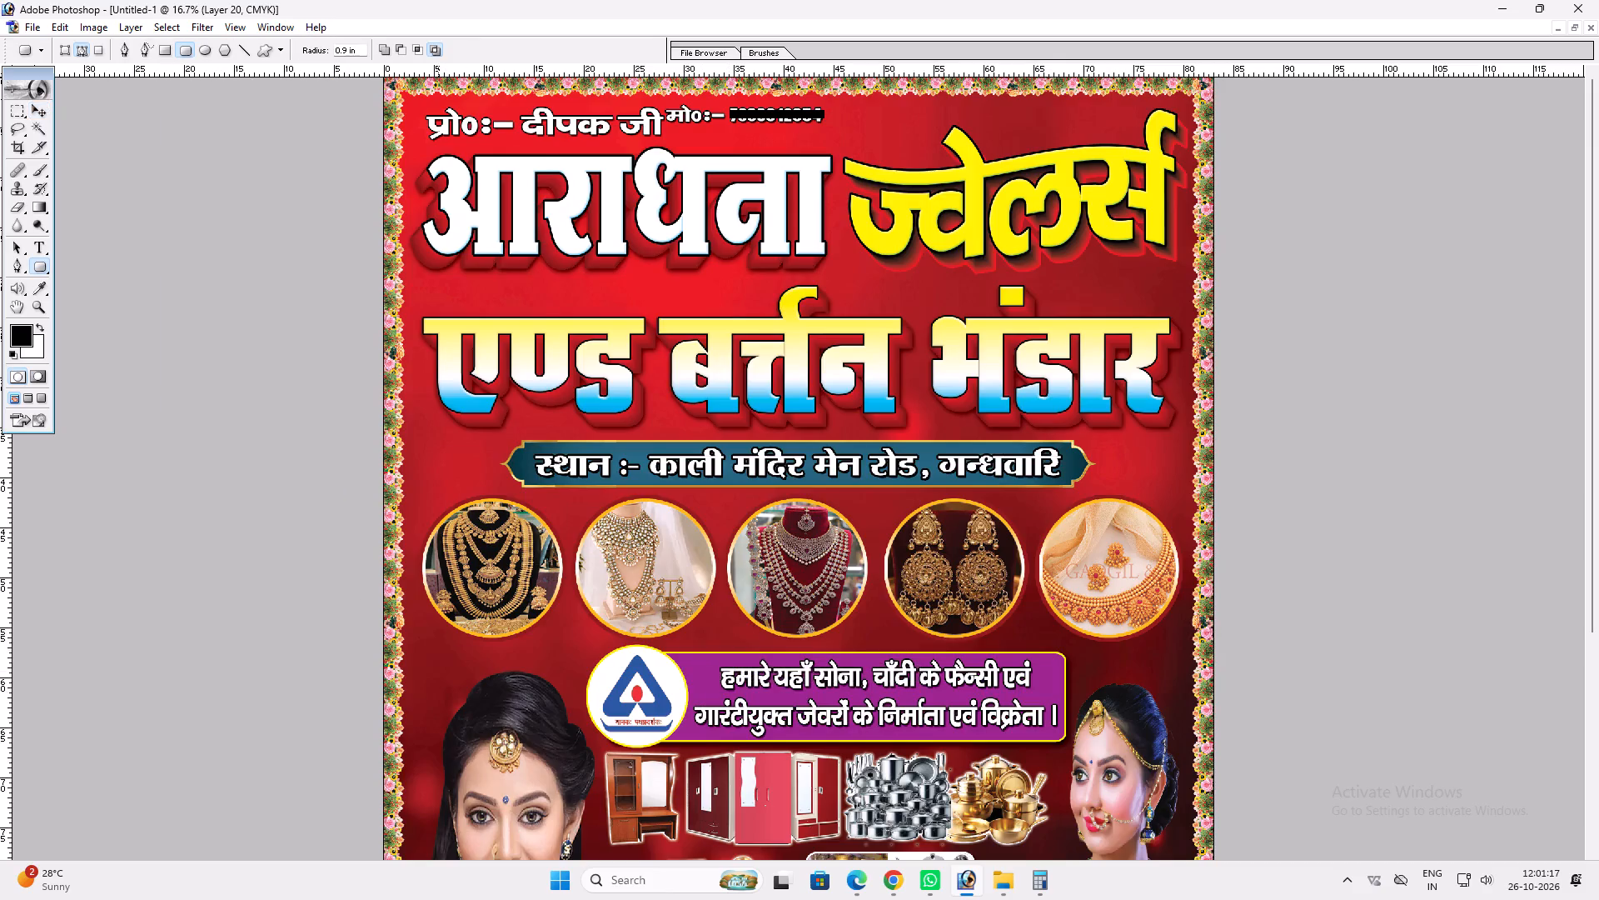
left_click_drag(420, 96, 894, 147)
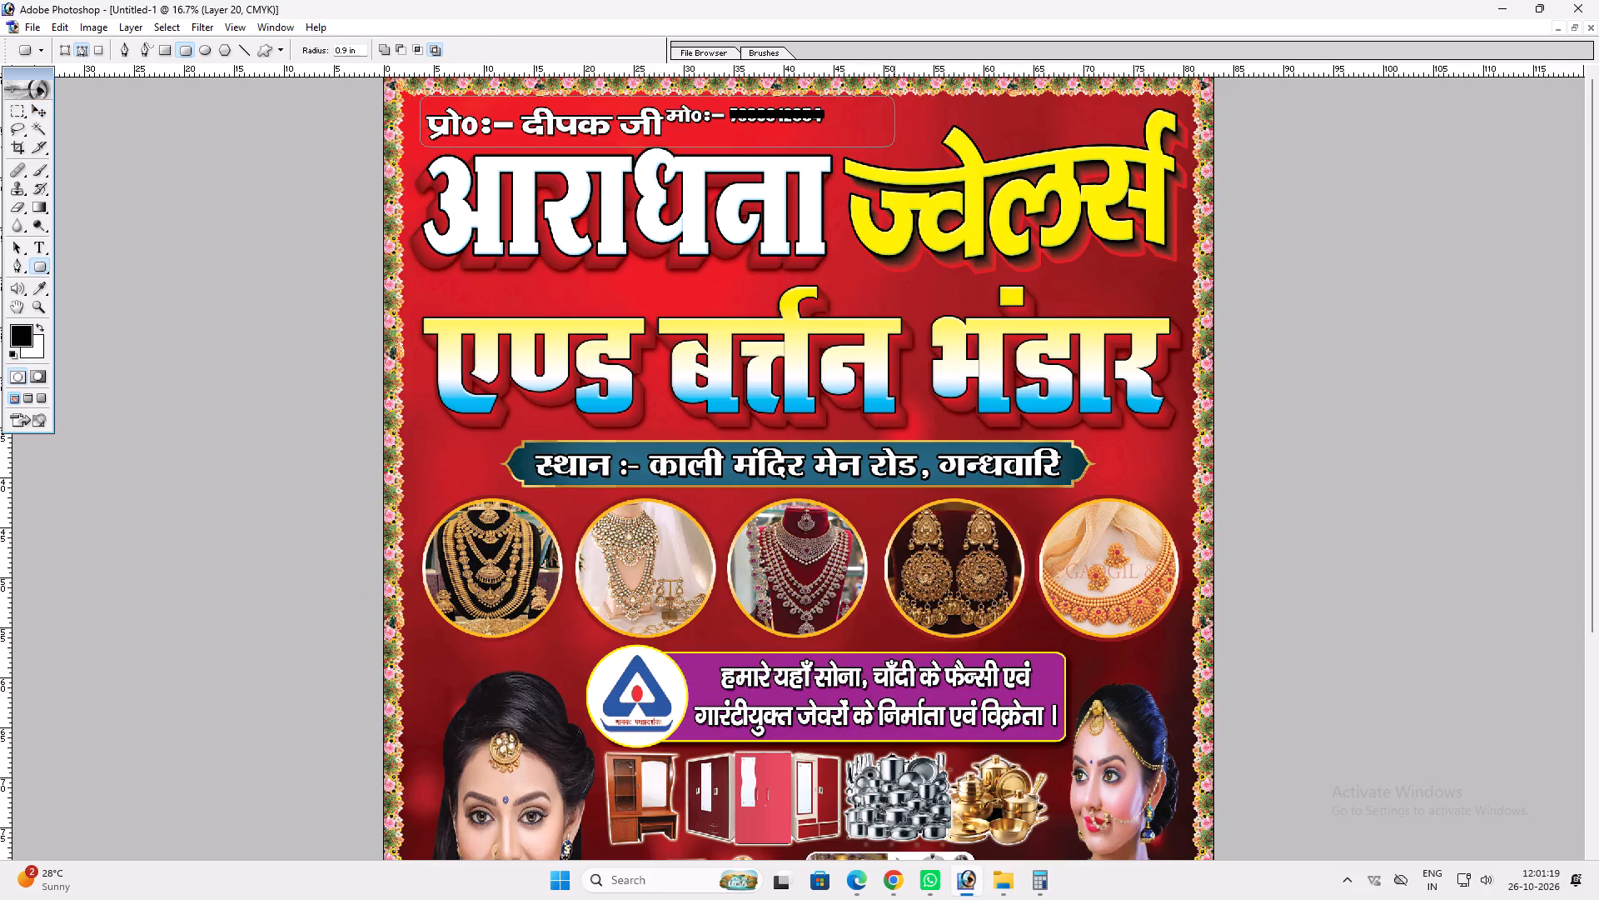
left_click_drag(894, 147, 895, 147)
key("ctrl+Return")
key("v")
right_click(904, 162)
left_click(946, 195)
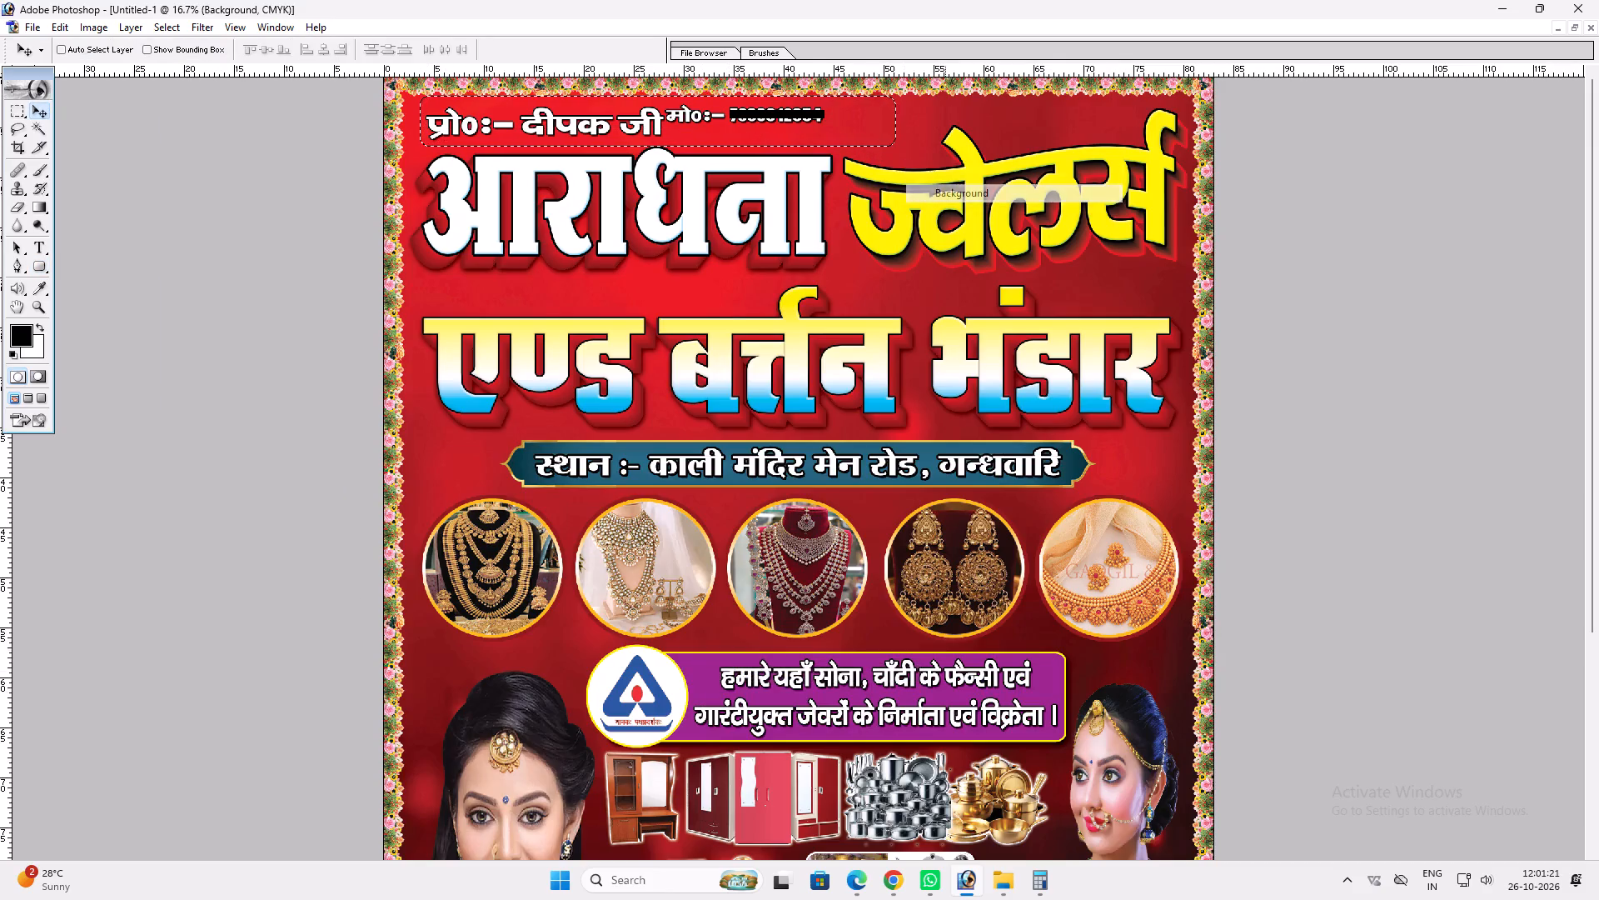
key("ctrl+c")
key("ctrl+v")
key("ctrl+shift+bracketright")
Paste the copied purple box style onto the new rounded strip.
key("alt+y")
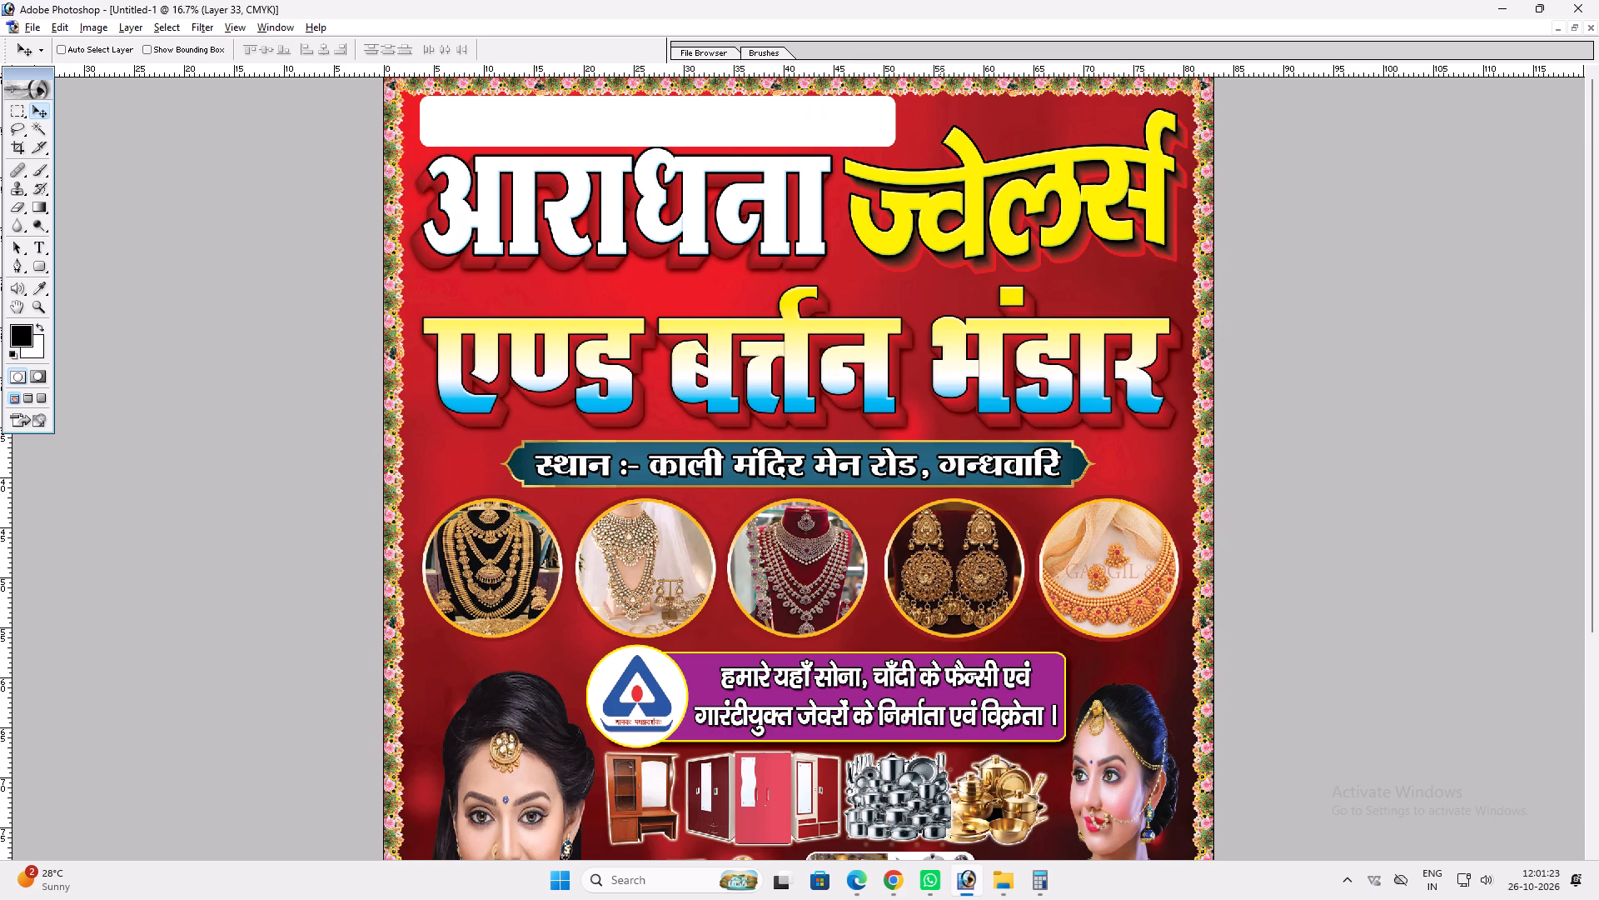
key("alt+l")
key("alt+y")
type("pv")
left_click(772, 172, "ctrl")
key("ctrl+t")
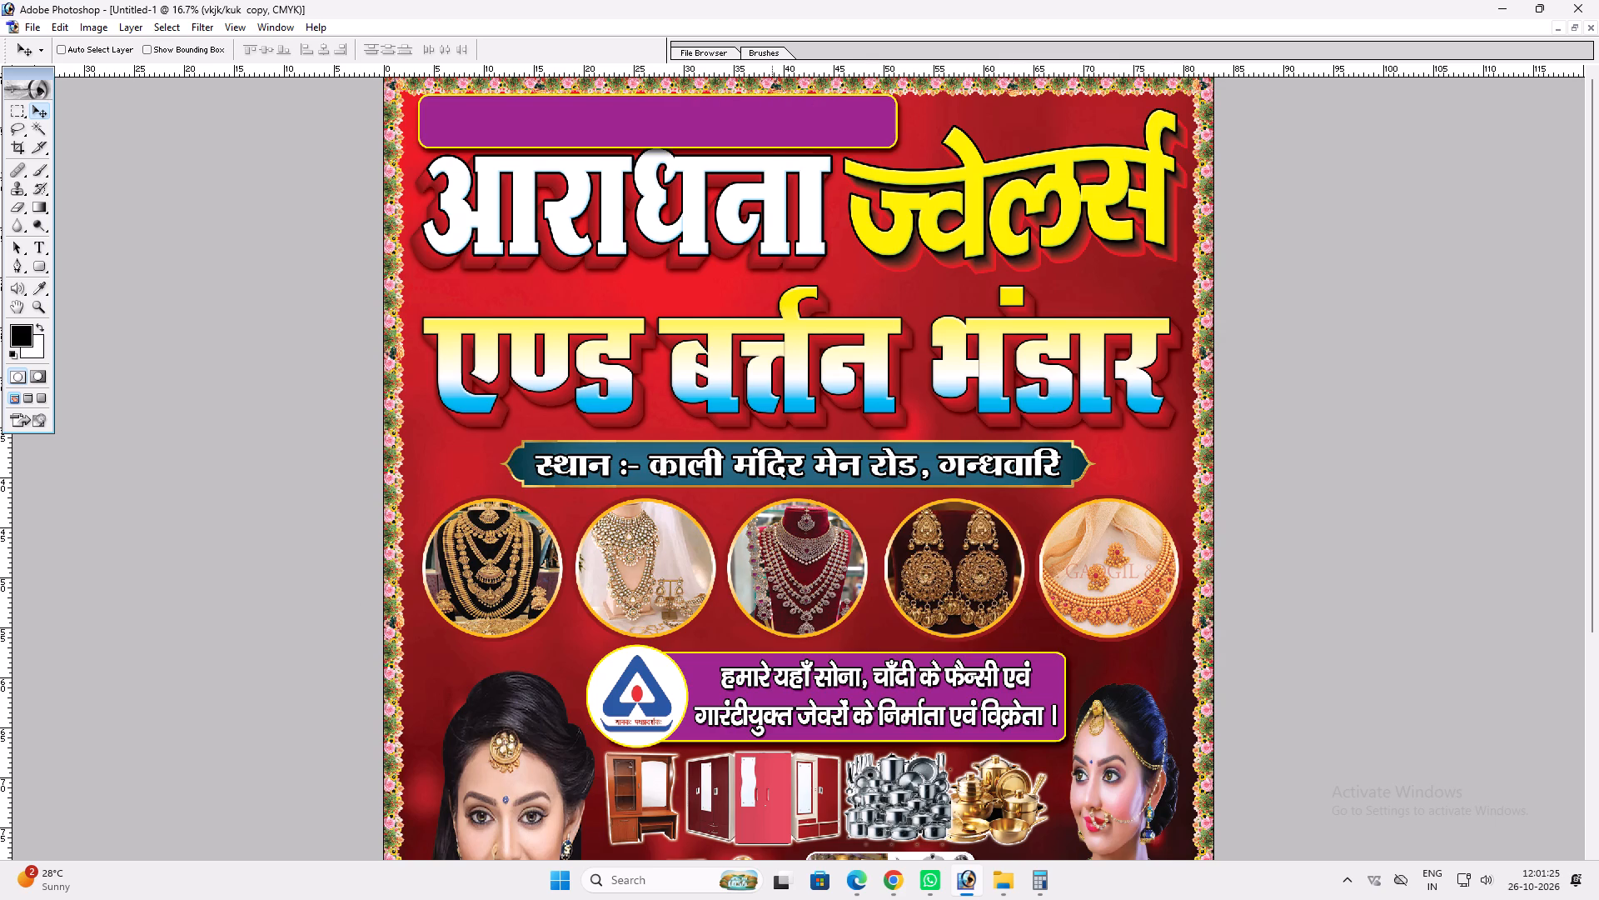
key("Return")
Reduce the height of the purple strip by raising its bottom edge slightly.
key("v")
left_click(737, 132, "ctrl")
key("ctrl+t")
left_click_drag(735, 148, 738, 146, "shift")
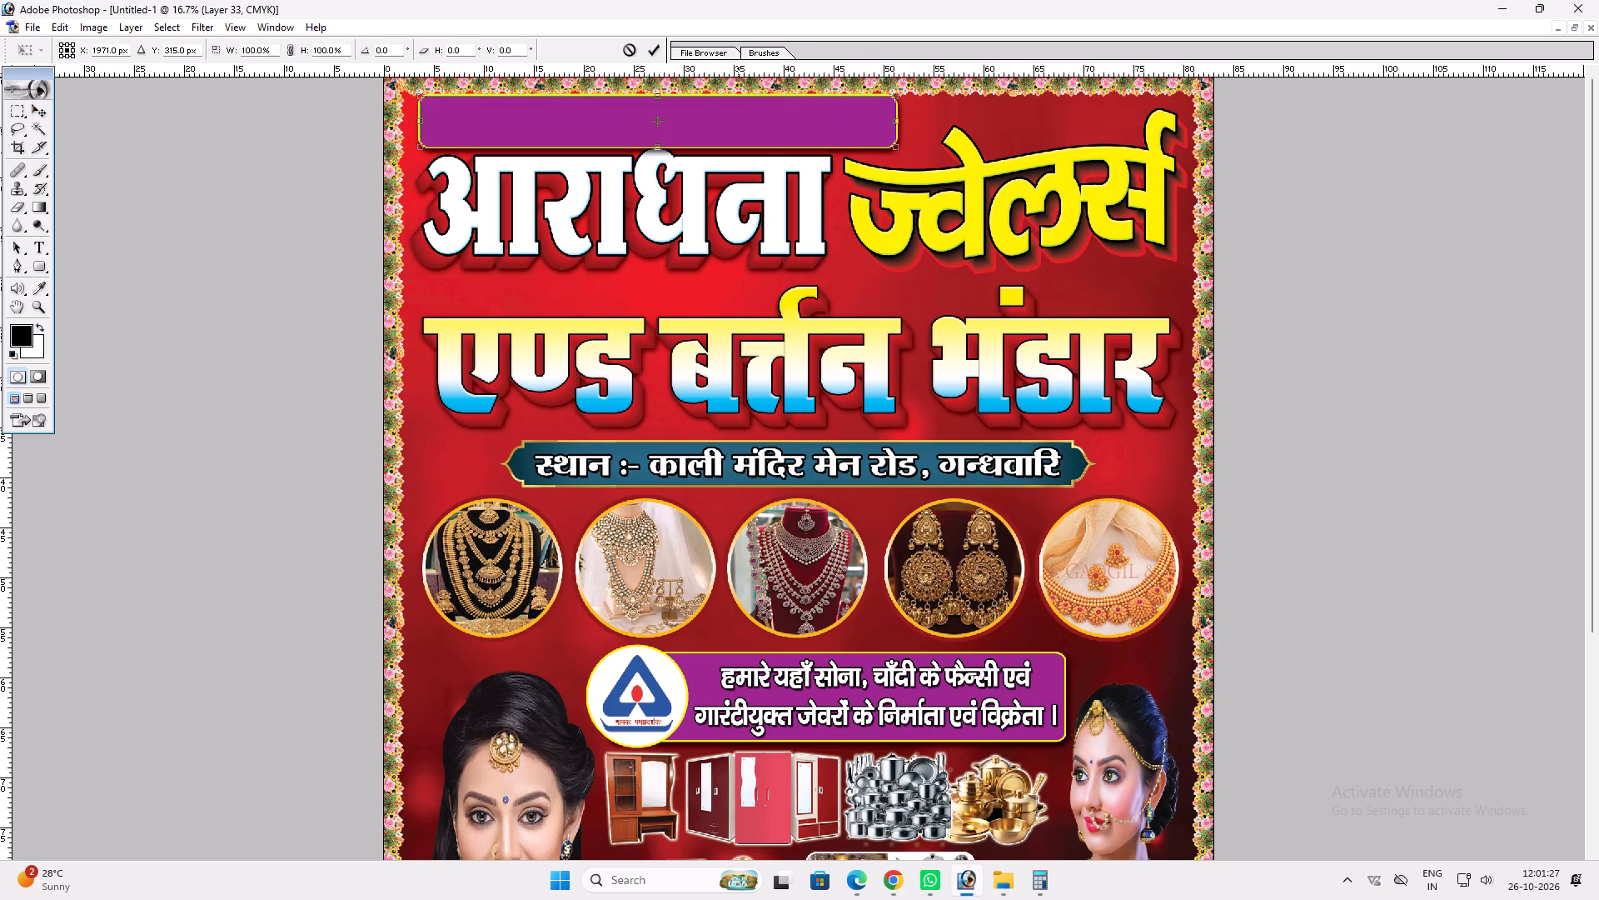
left_click_drag(738, 146, 751, 141, "shift")
key("shift+Return")
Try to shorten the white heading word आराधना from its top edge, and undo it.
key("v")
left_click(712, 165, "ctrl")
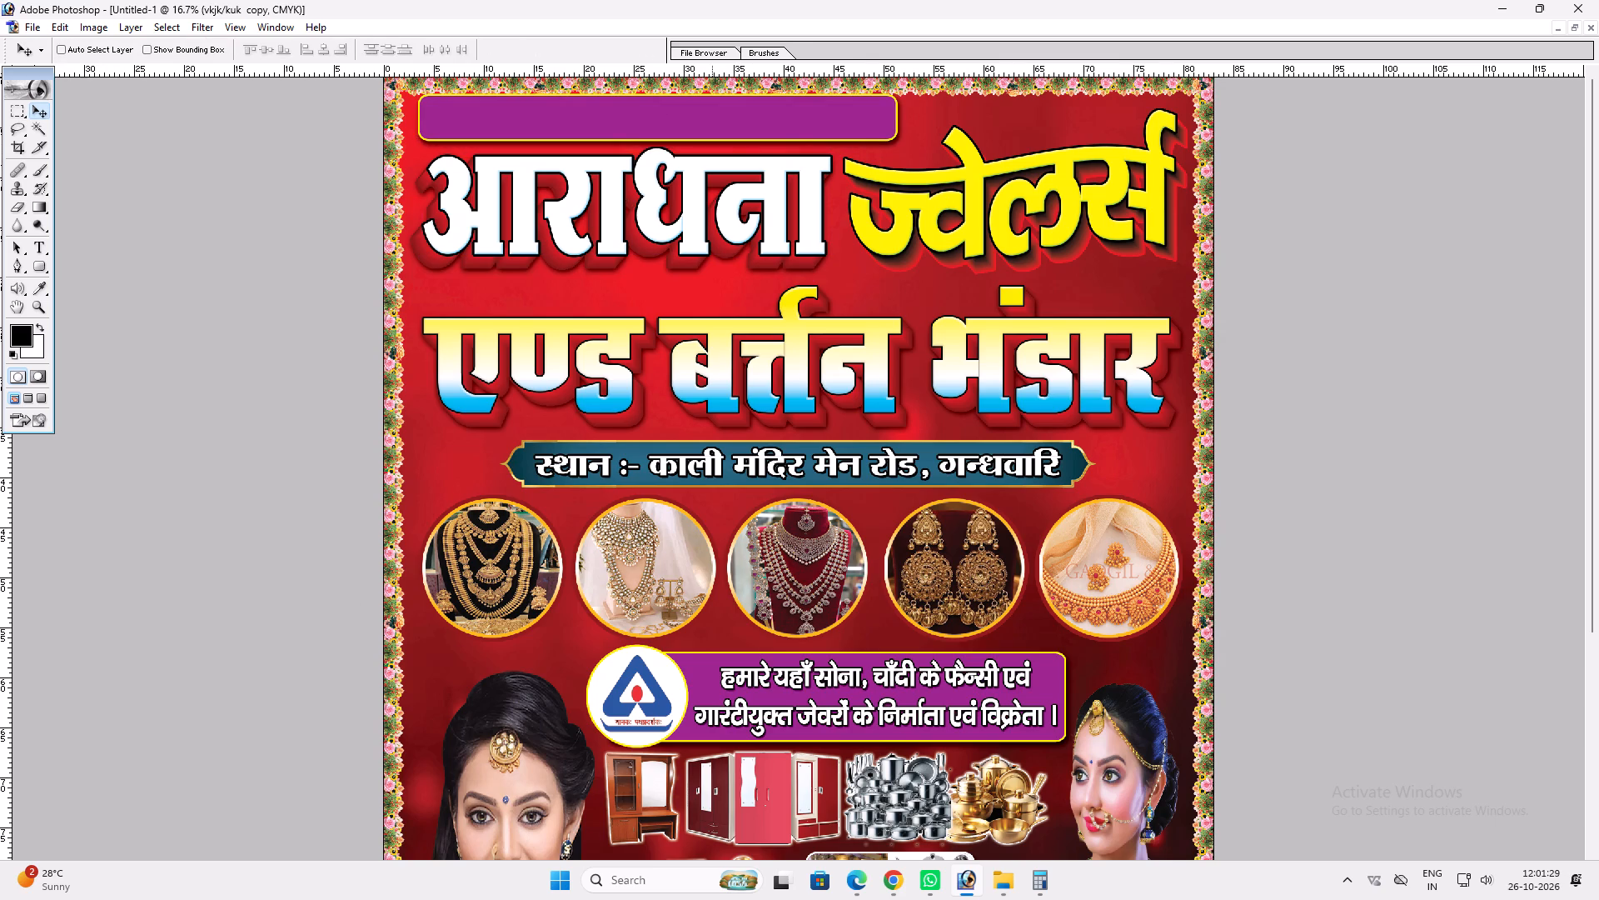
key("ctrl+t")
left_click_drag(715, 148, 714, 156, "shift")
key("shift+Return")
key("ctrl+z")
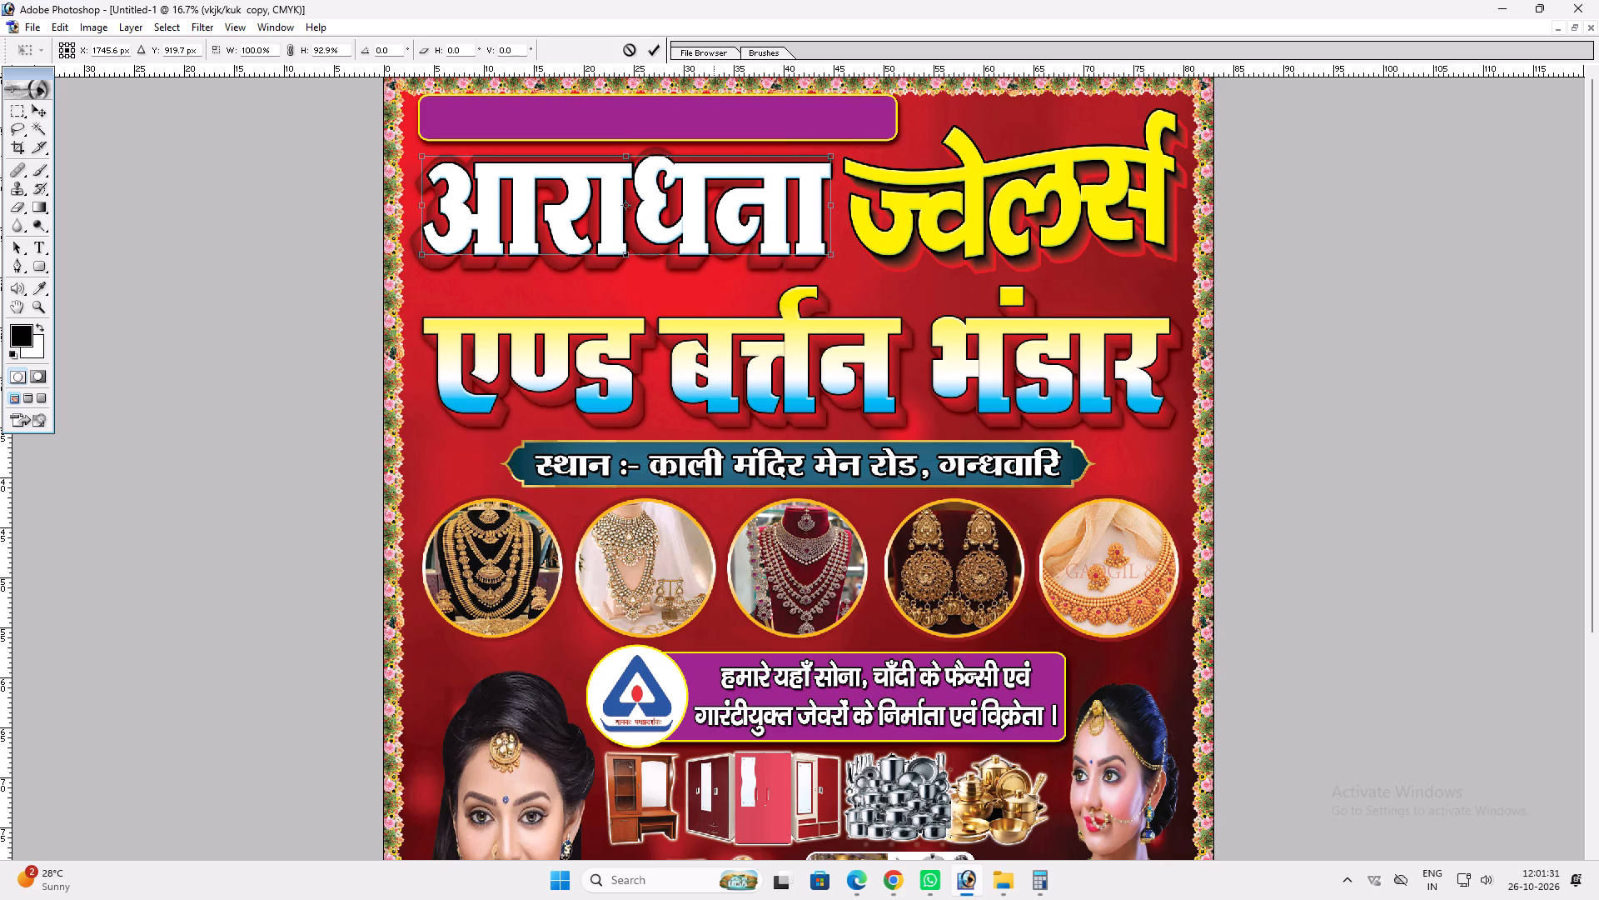
Shorten the heading word आराधना from its top edge together with its shadow, and nudge it down slightly.
right_click(694, 180, "ctrl+shift")
left_click(727, 229, "ctrl+shift")
key("ctrl+t")
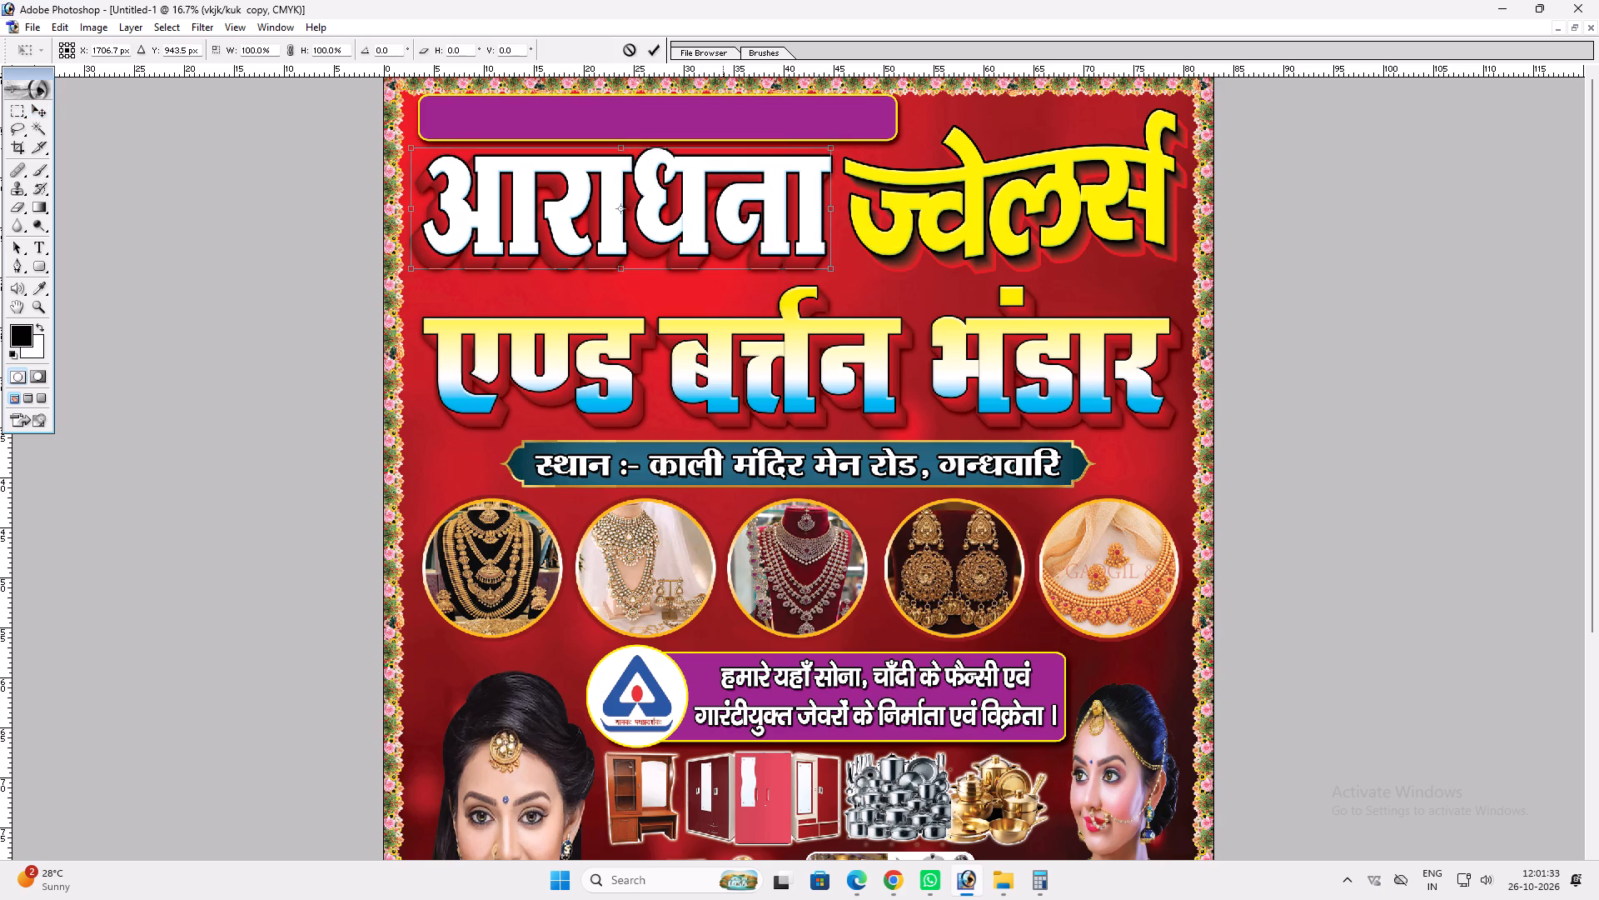
left_click_drag(723, 148, 721, 158, "shift")
key("shift+Return")
key("v")
key("Down")
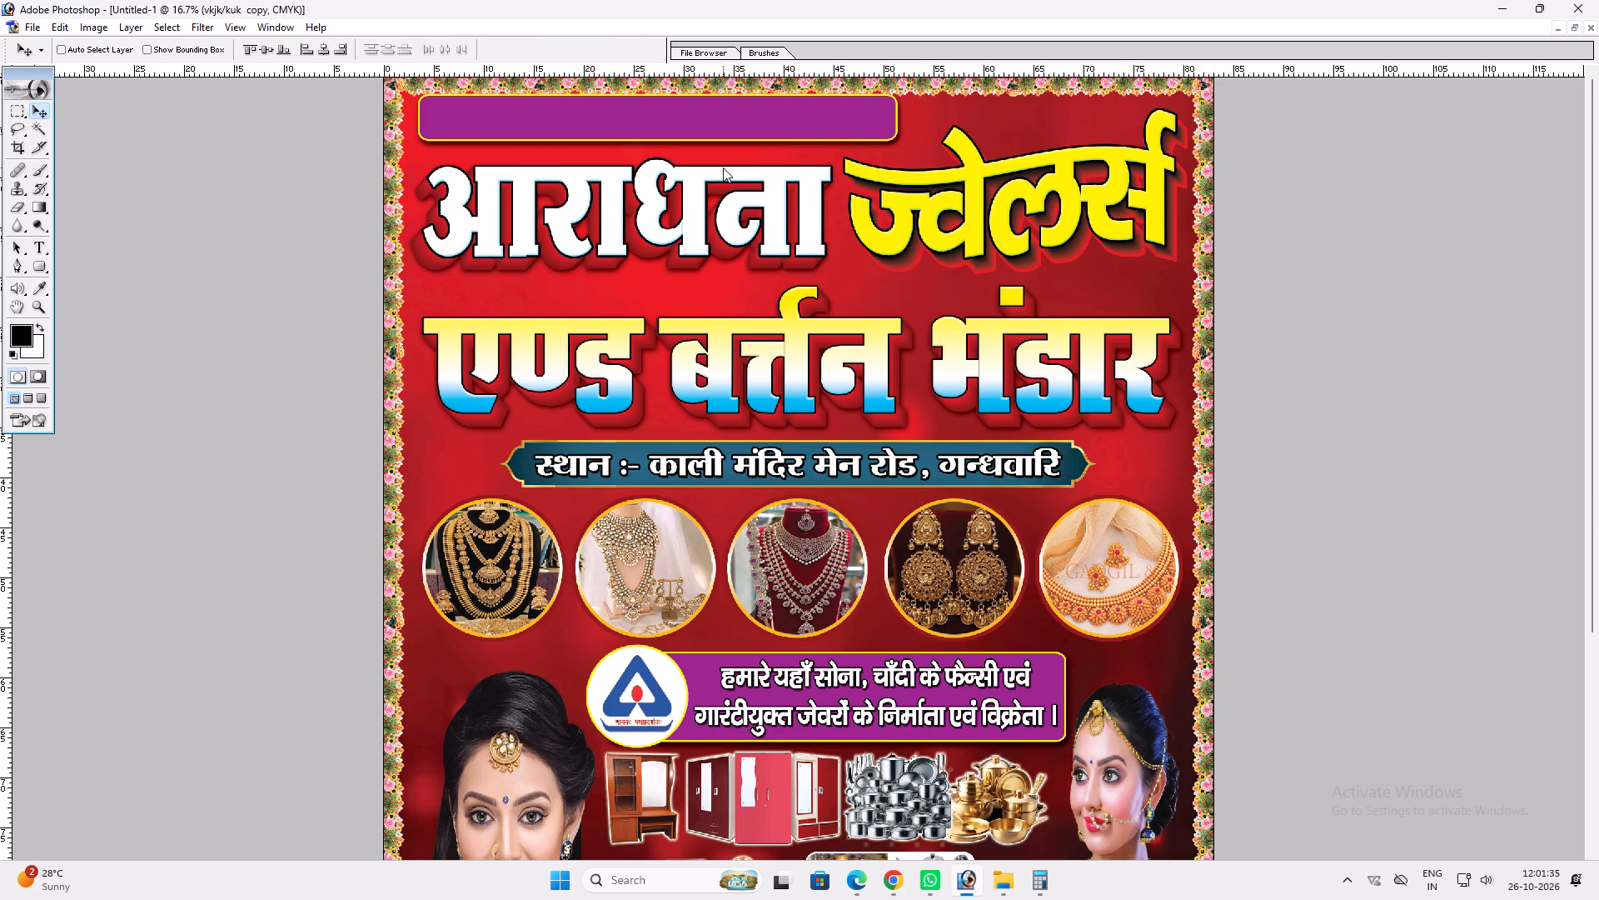
key("Down")
key("Down")
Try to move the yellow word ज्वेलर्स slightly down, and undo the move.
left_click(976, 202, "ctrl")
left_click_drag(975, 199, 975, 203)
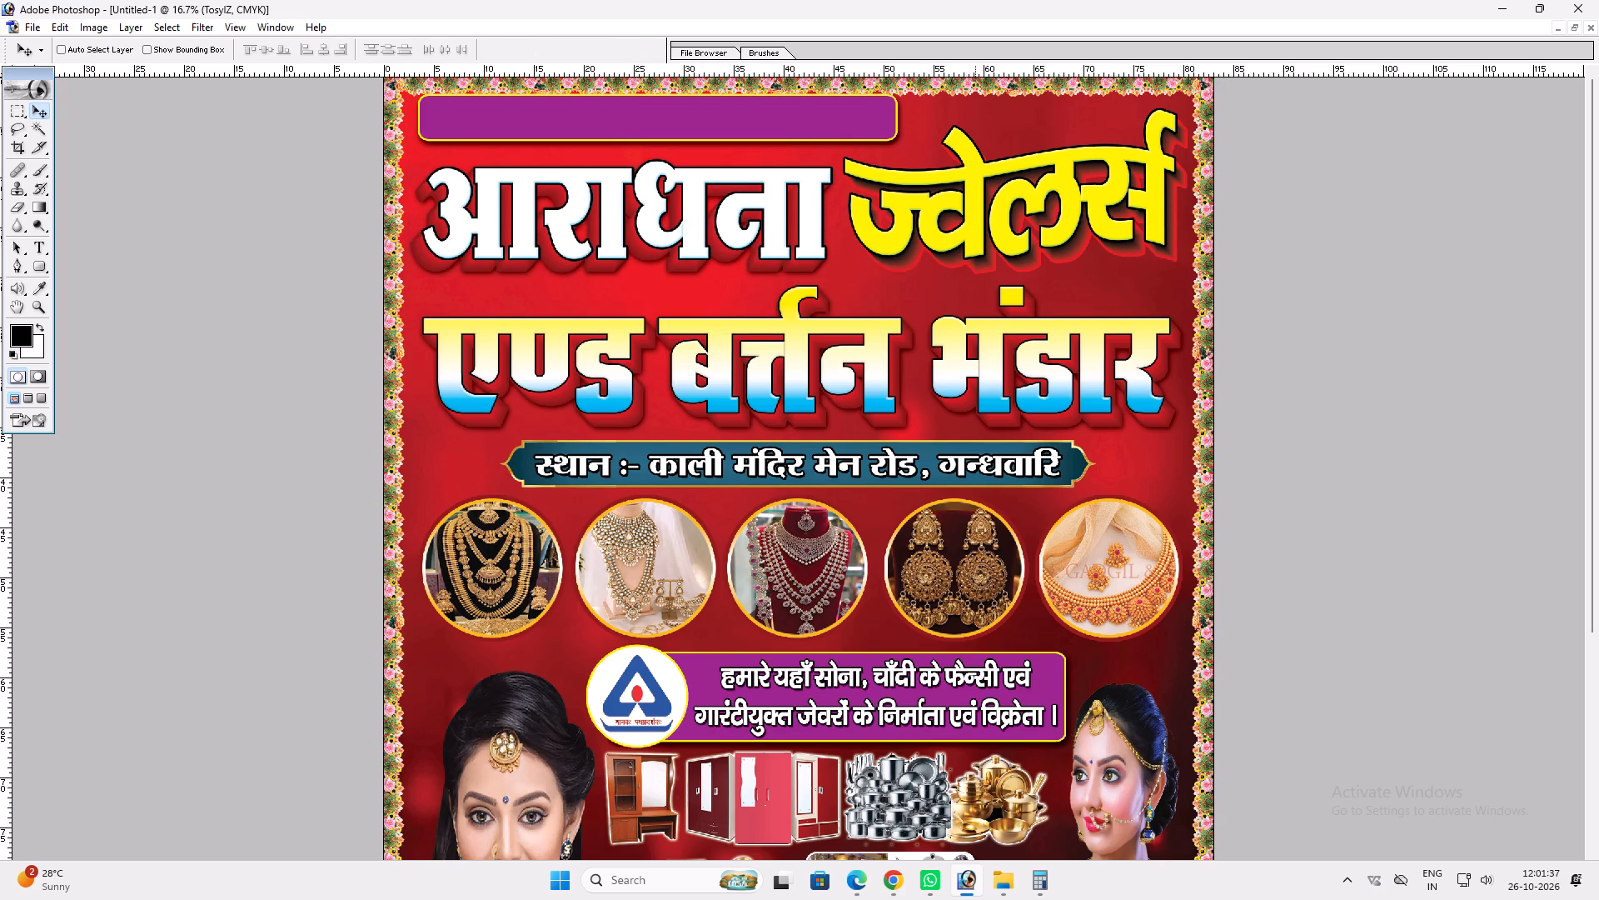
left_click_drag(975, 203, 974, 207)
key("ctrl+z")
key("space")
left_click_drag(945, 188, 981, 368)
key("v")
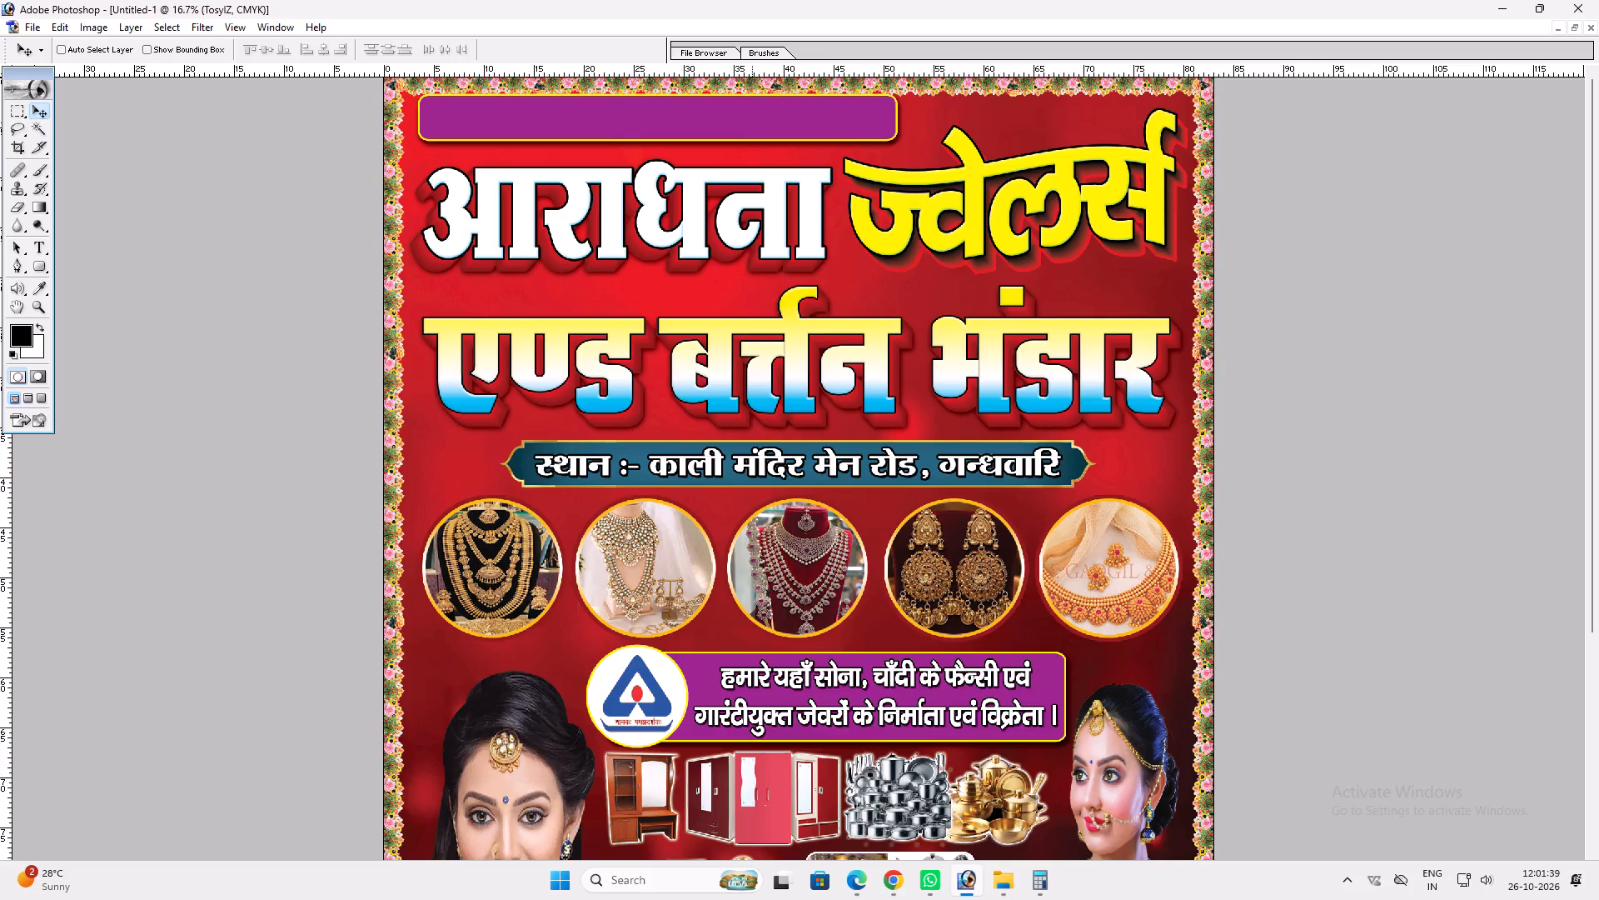
Move the purple strip down slightly and stretch its height to 105.8%.
key("v")
left_click(745, 121, "ctrl")
left_click_drag(744, 121, 741, 129)
key("ctrl+t")
left_click(737, 110, "shift")
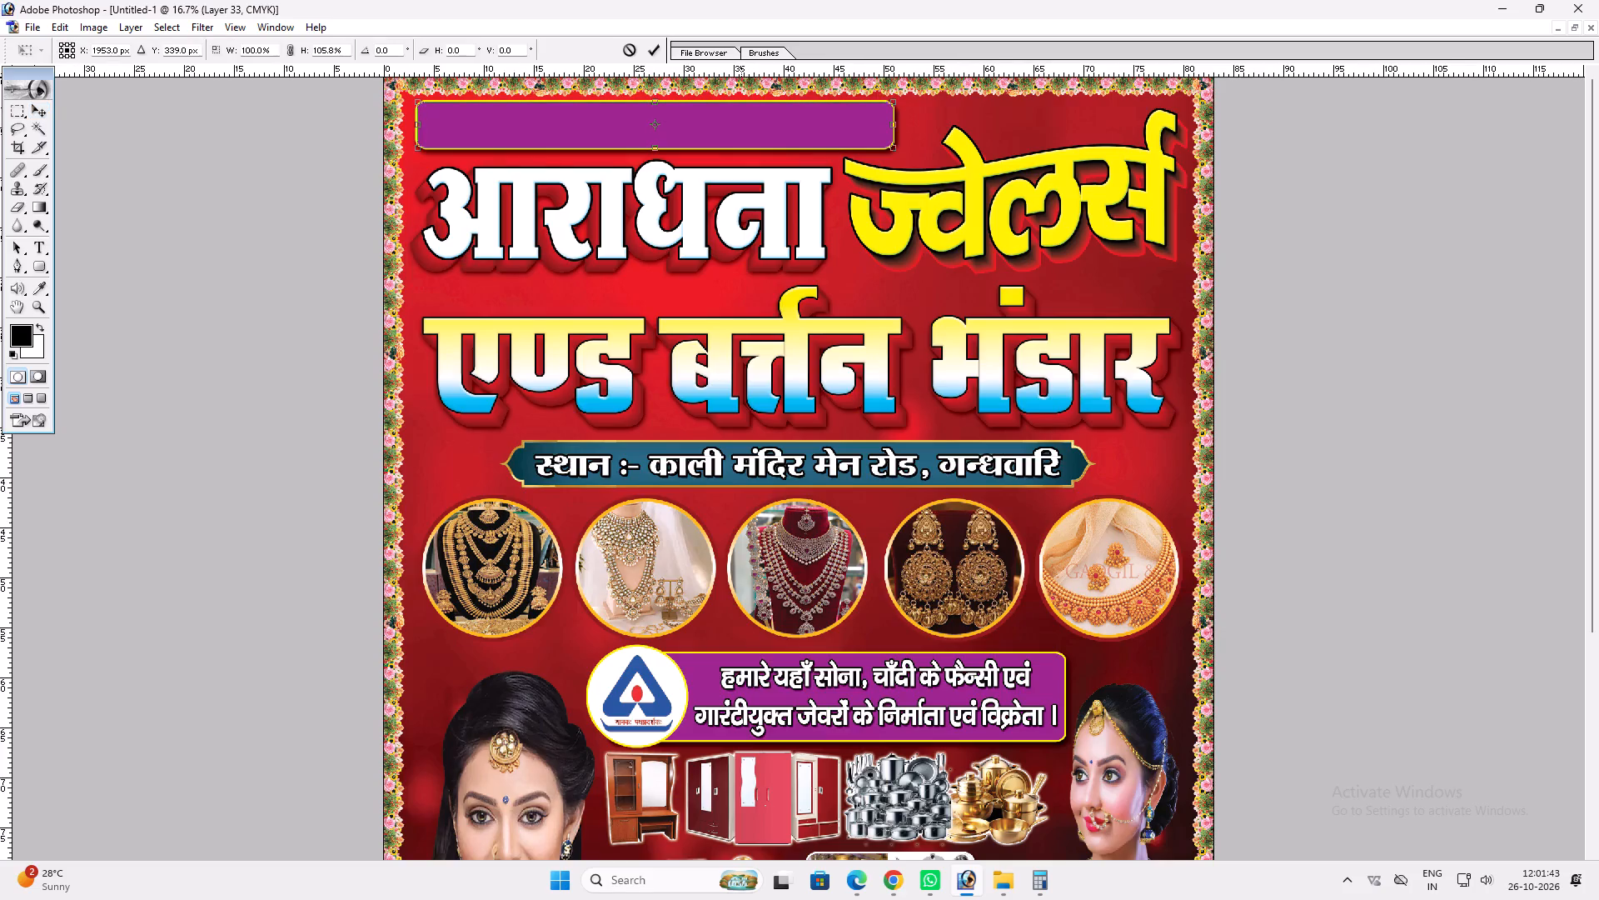
key("Return")
Bring the proprietor text and the phone text in front of the purple strip.
key("t")
left_click(555, 123)
key("Return")
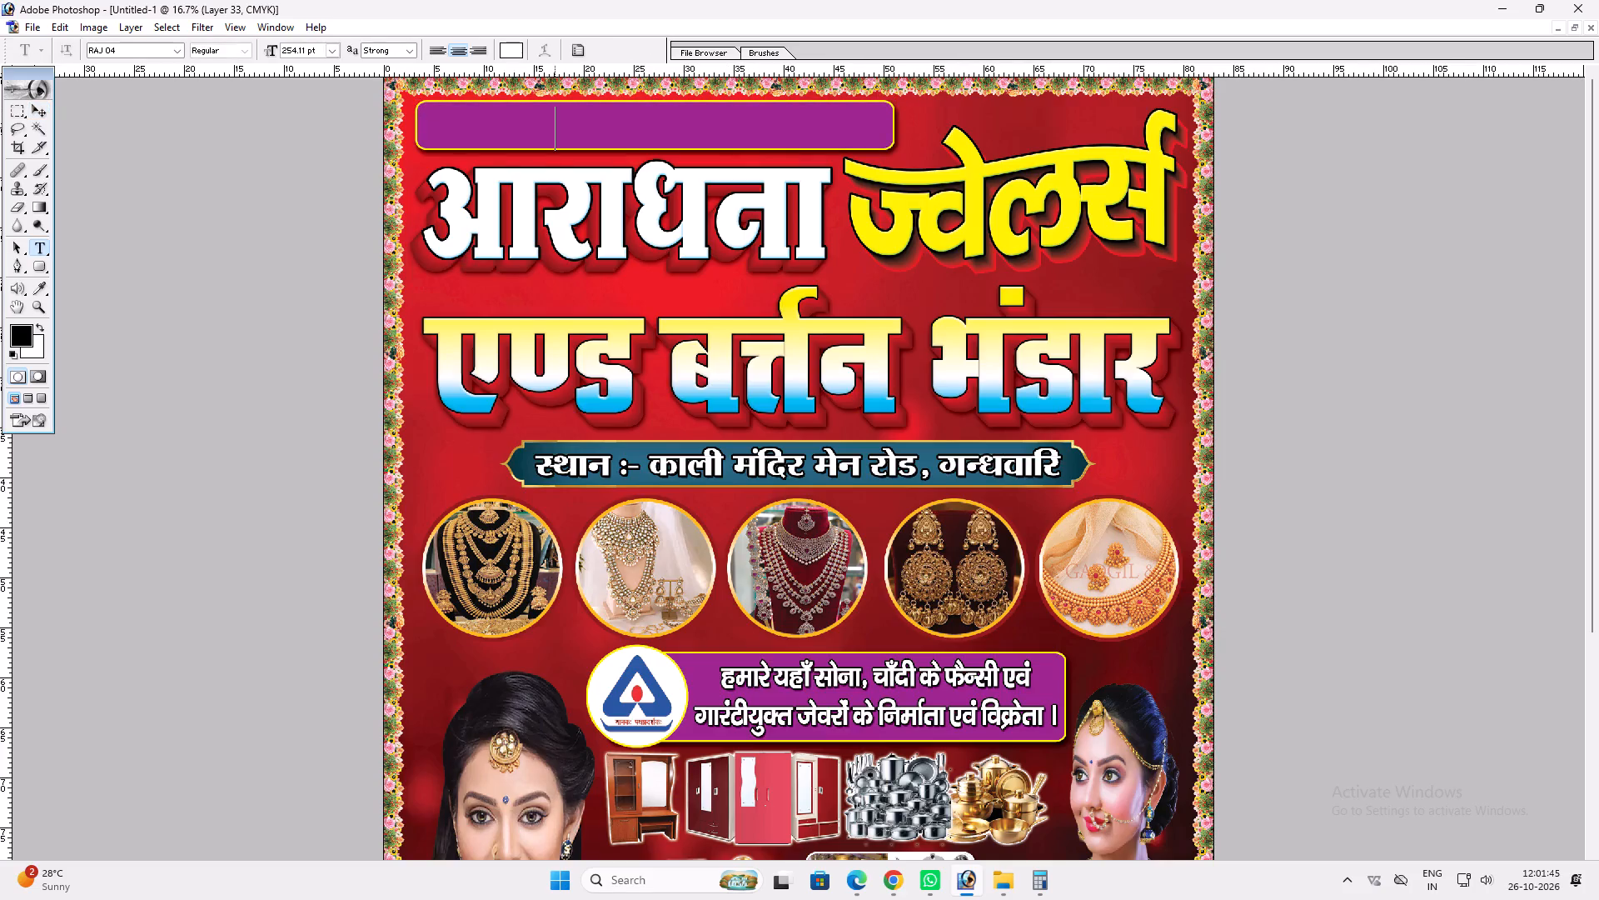
key("ctrl+shift+bracketright")
key("t")
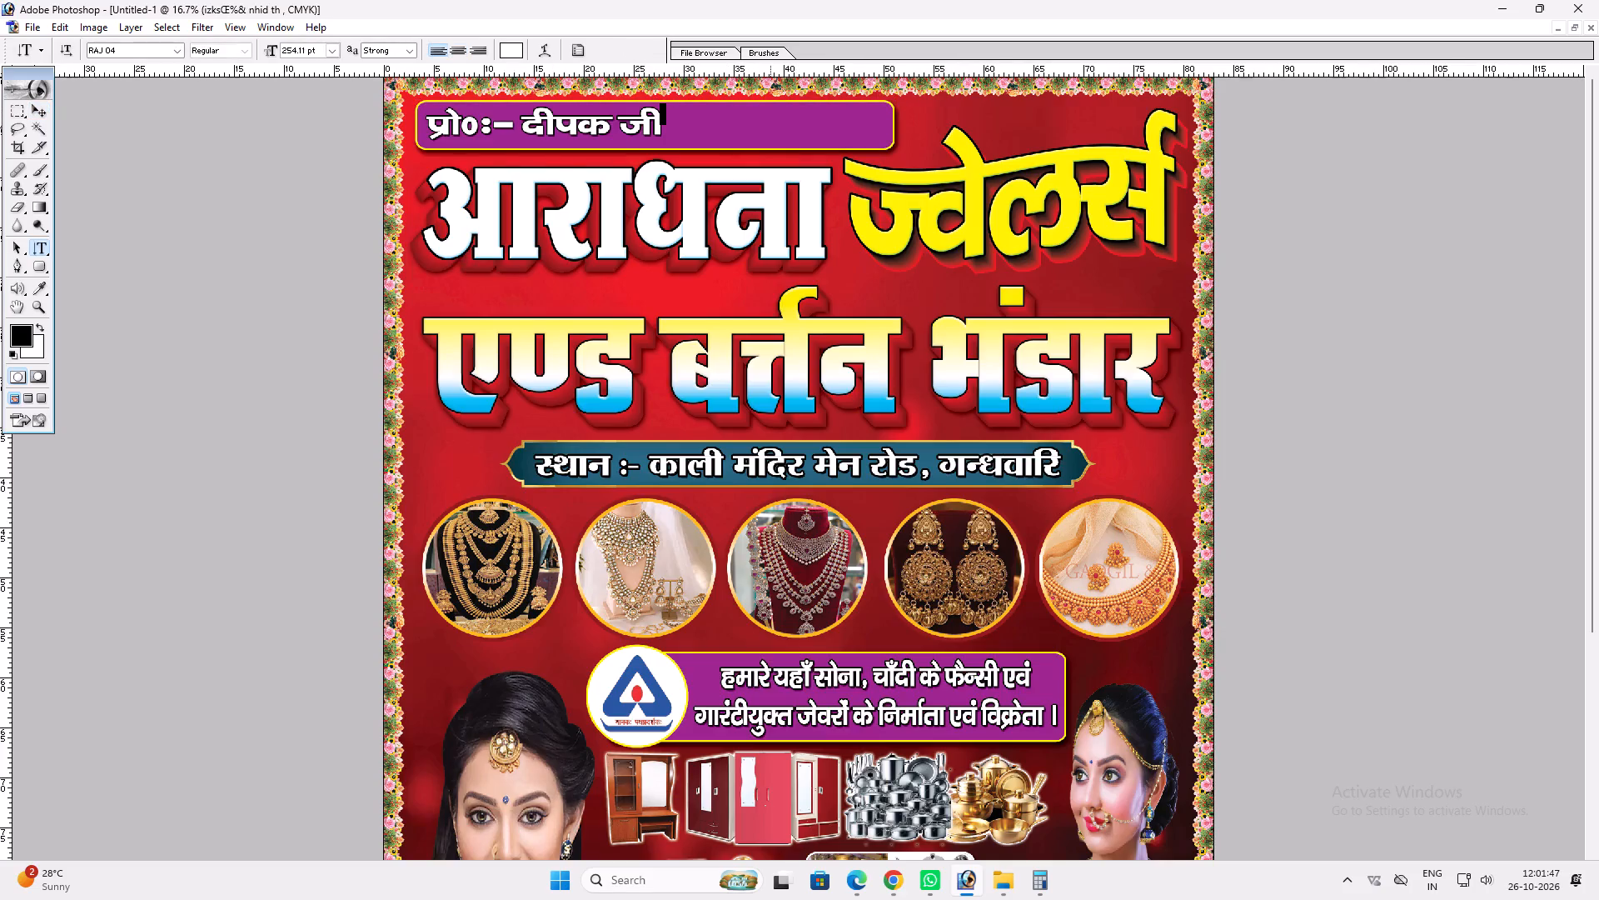
left_click(769, 126)
key("Return")
key("ctrl+shift+bracketright")
Cut the whole phone text and paste it after a comma and space at the end of the proprietor text.
left_click(732, 112)
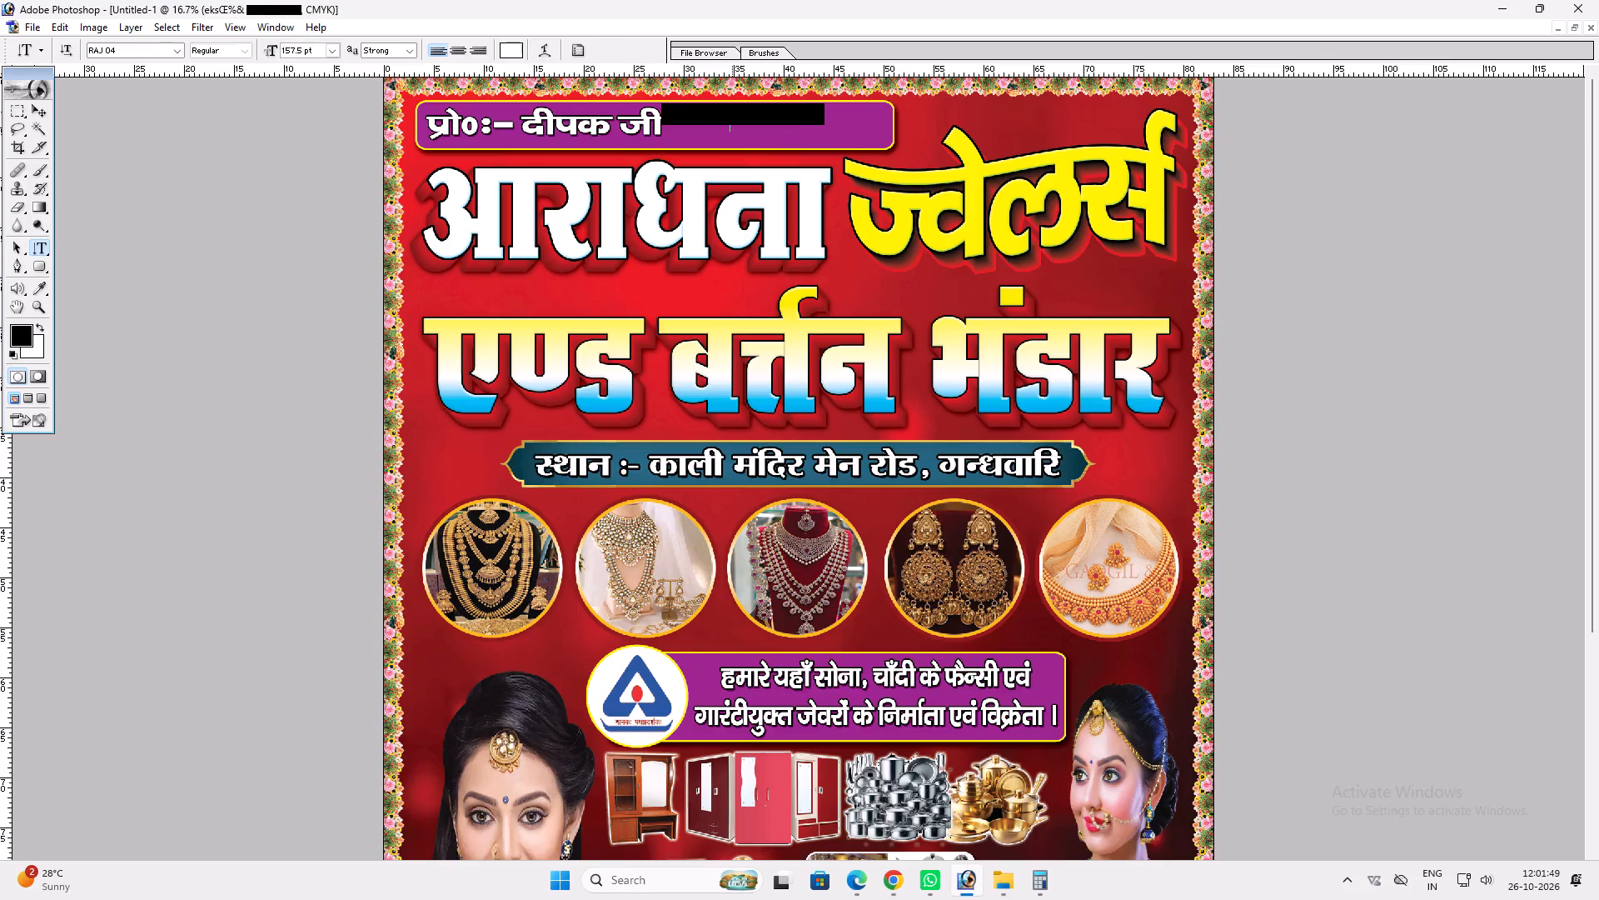
key("ctrl+a")
key("ctrl+x")
key("Return")
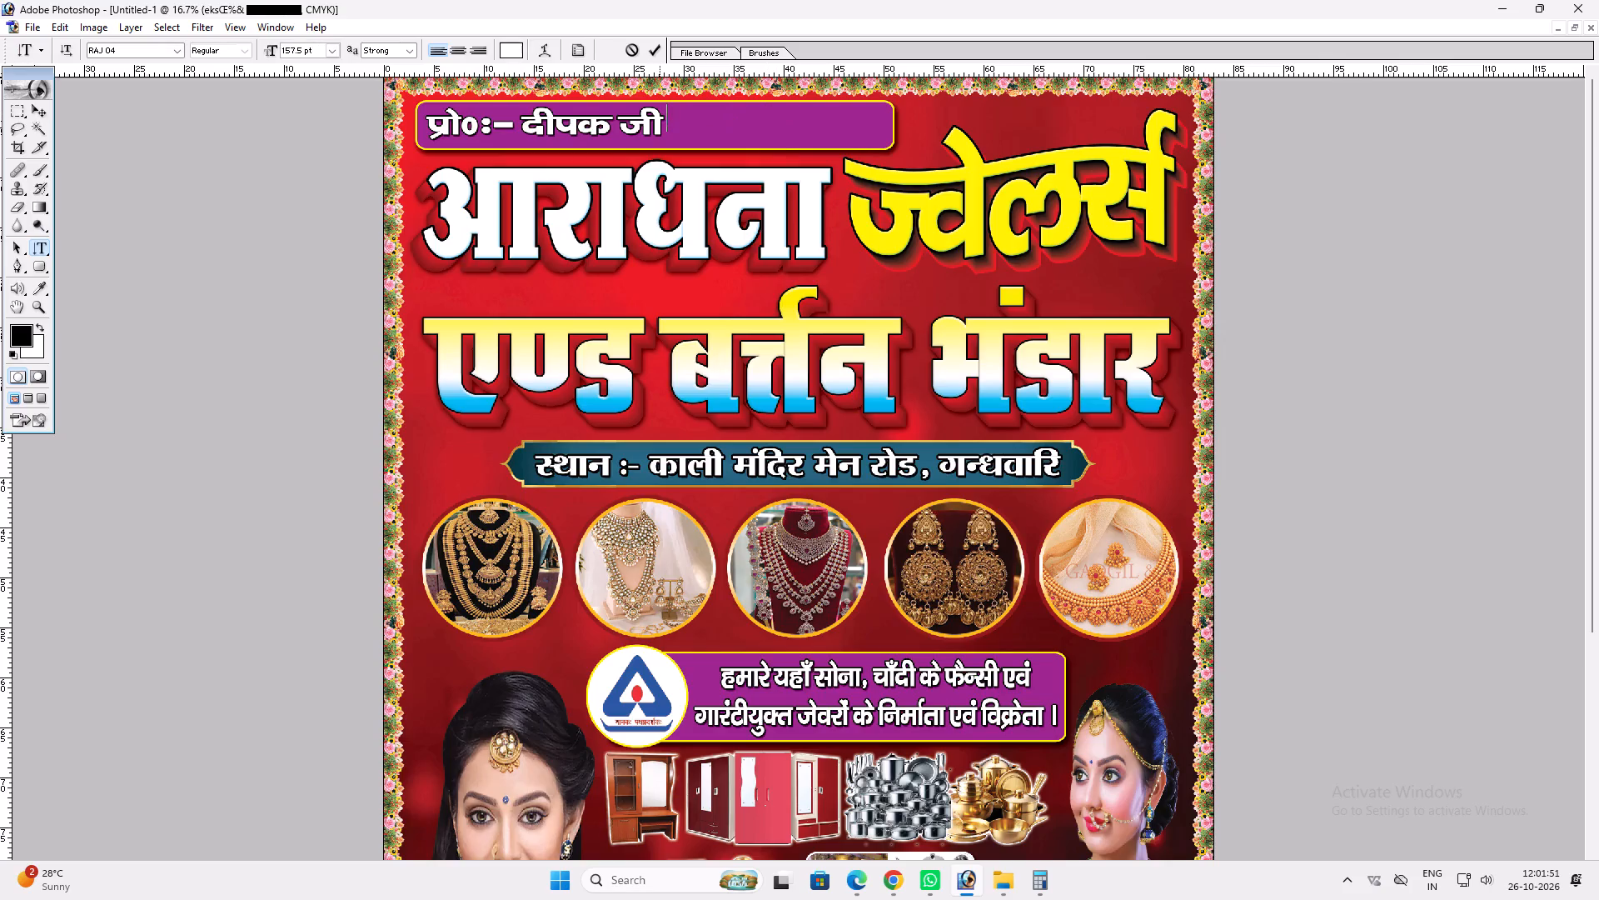
left_click(660, 121)
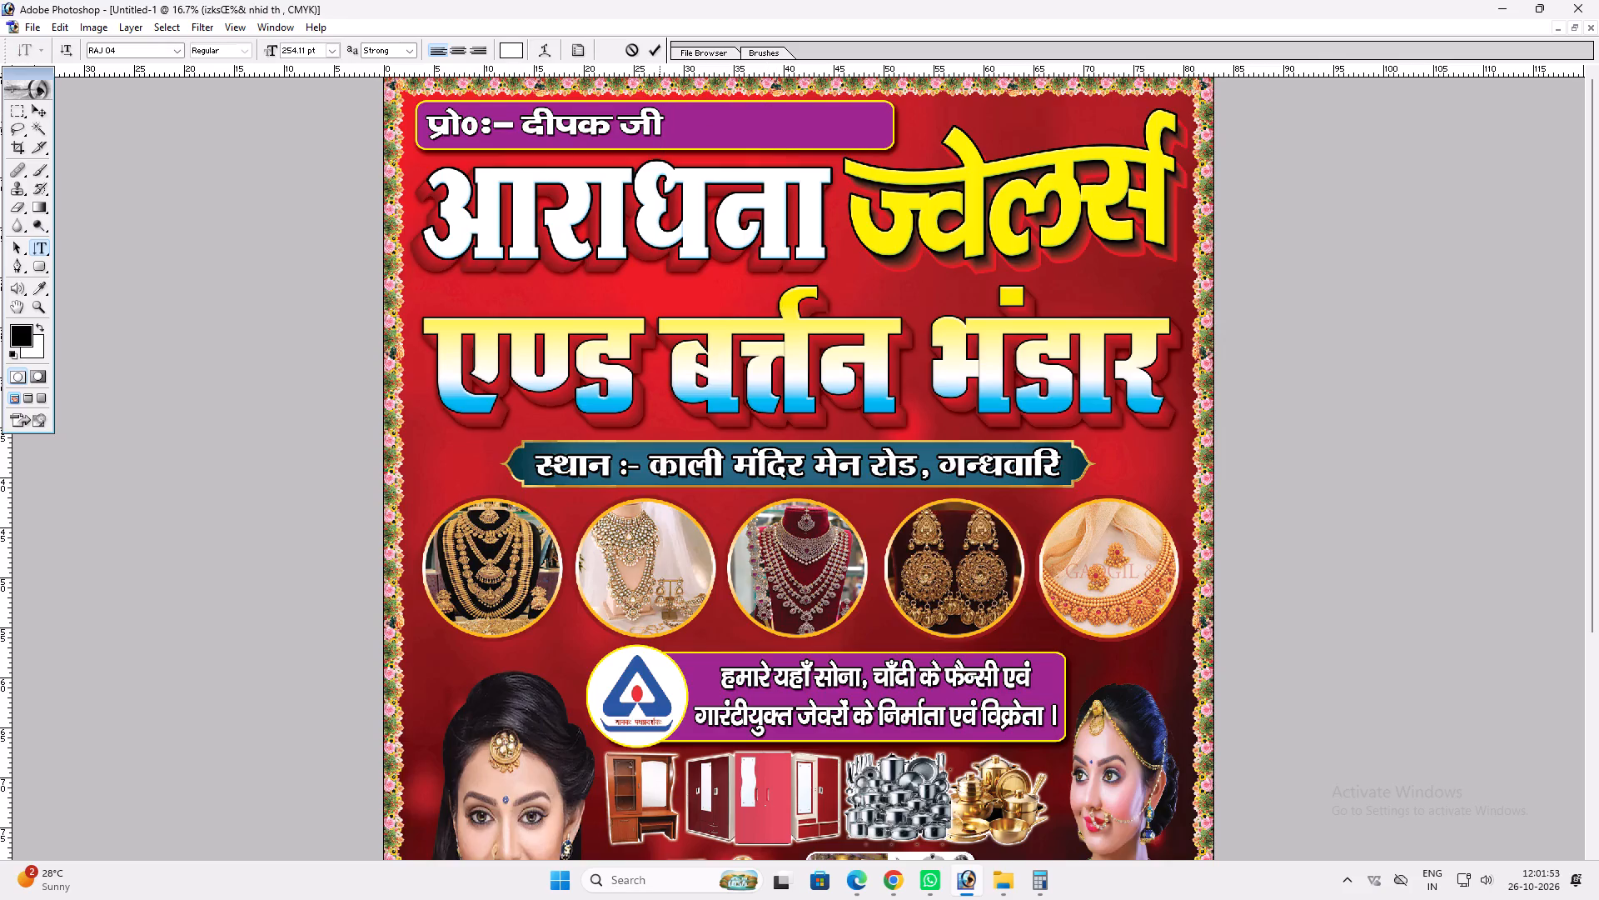
type("]")
key("space")
key("ctrl+v")
key("ctrl+Return")
Narrow the combined proprietor and phone line to fit inside the purple strip and adjust its height.
key("ctrl+t")
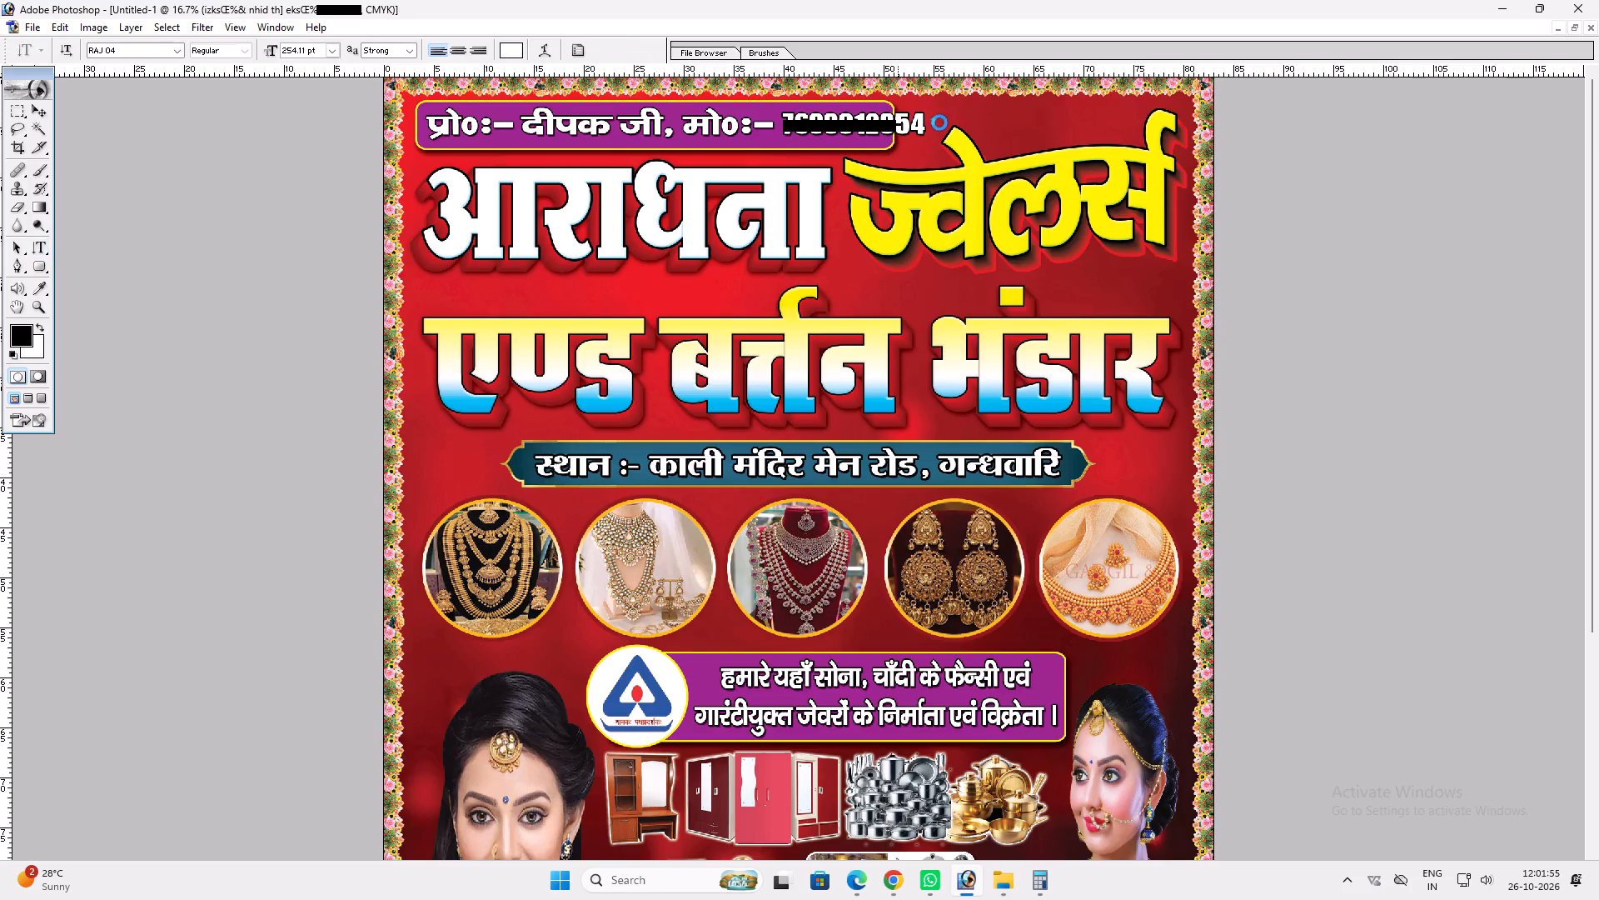
left_click_drag(925, 116, 884, 127, "shift")
left_click_drag(864, 136, 856, 140, "shift")
key("shift+Return")
key("v")
key("ctrl+t")
left_click_drag(827, 142, 834, 140, "shift")
key("Return")
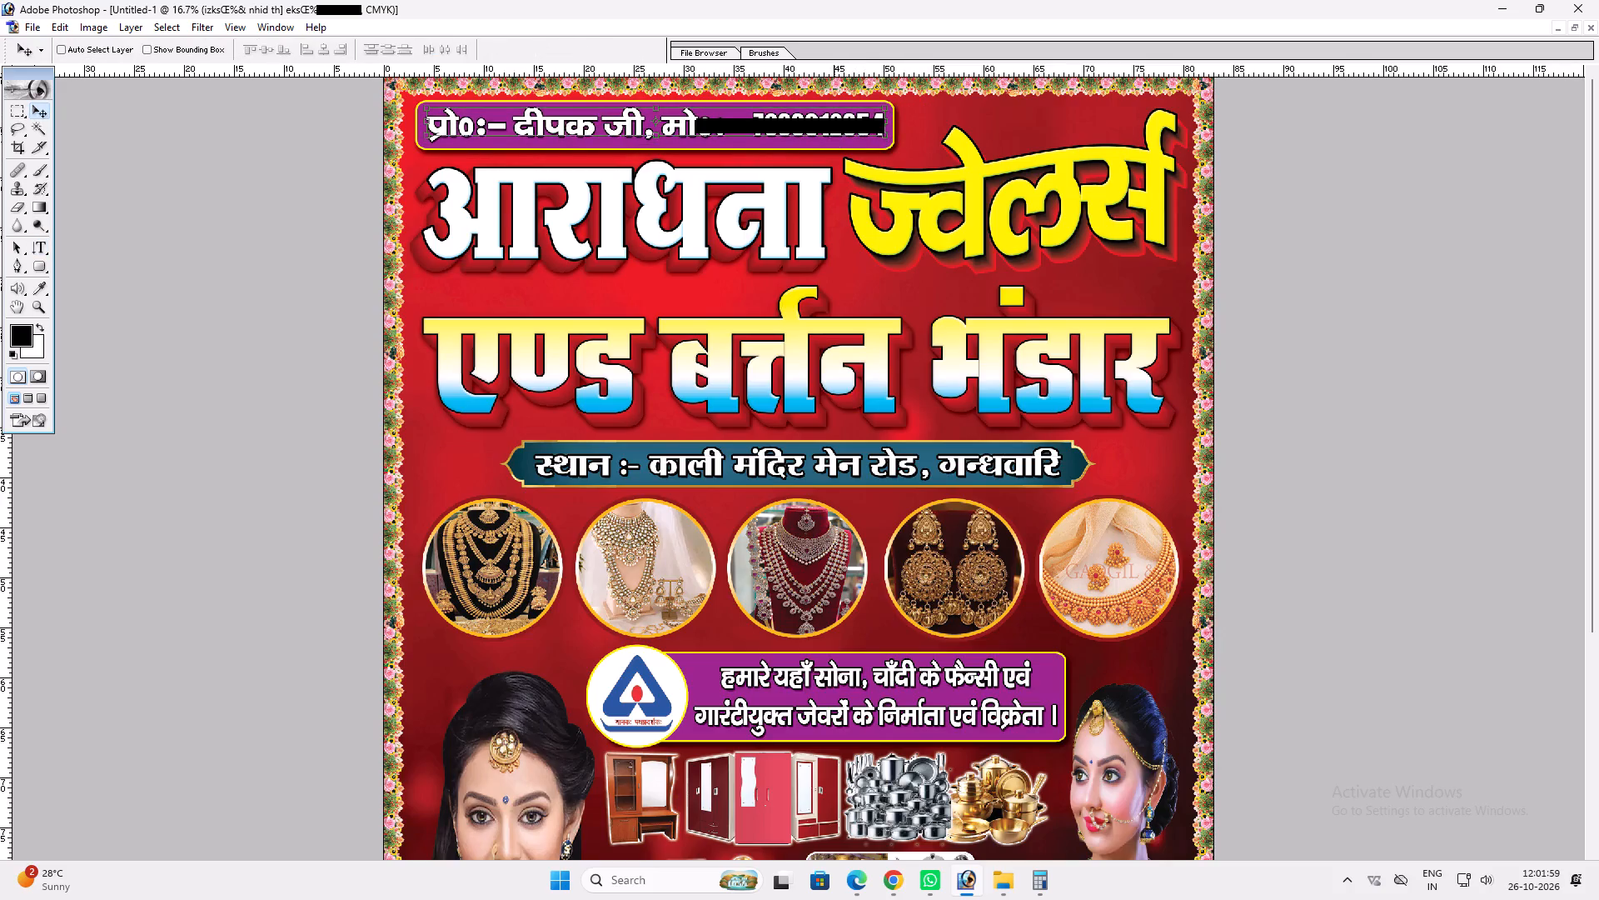
Set the font of the whole proprietor and phone line to RAJ 106 Bold.
key("t")
left_click(834, 142)
key("ctrl+a")
left_click(152, 56)
type("ra")
key("Down")
key("Down")
key("Down")
key("Down")
key("Down")
key("Down")
key("Down")
key("Down")
key("Down")
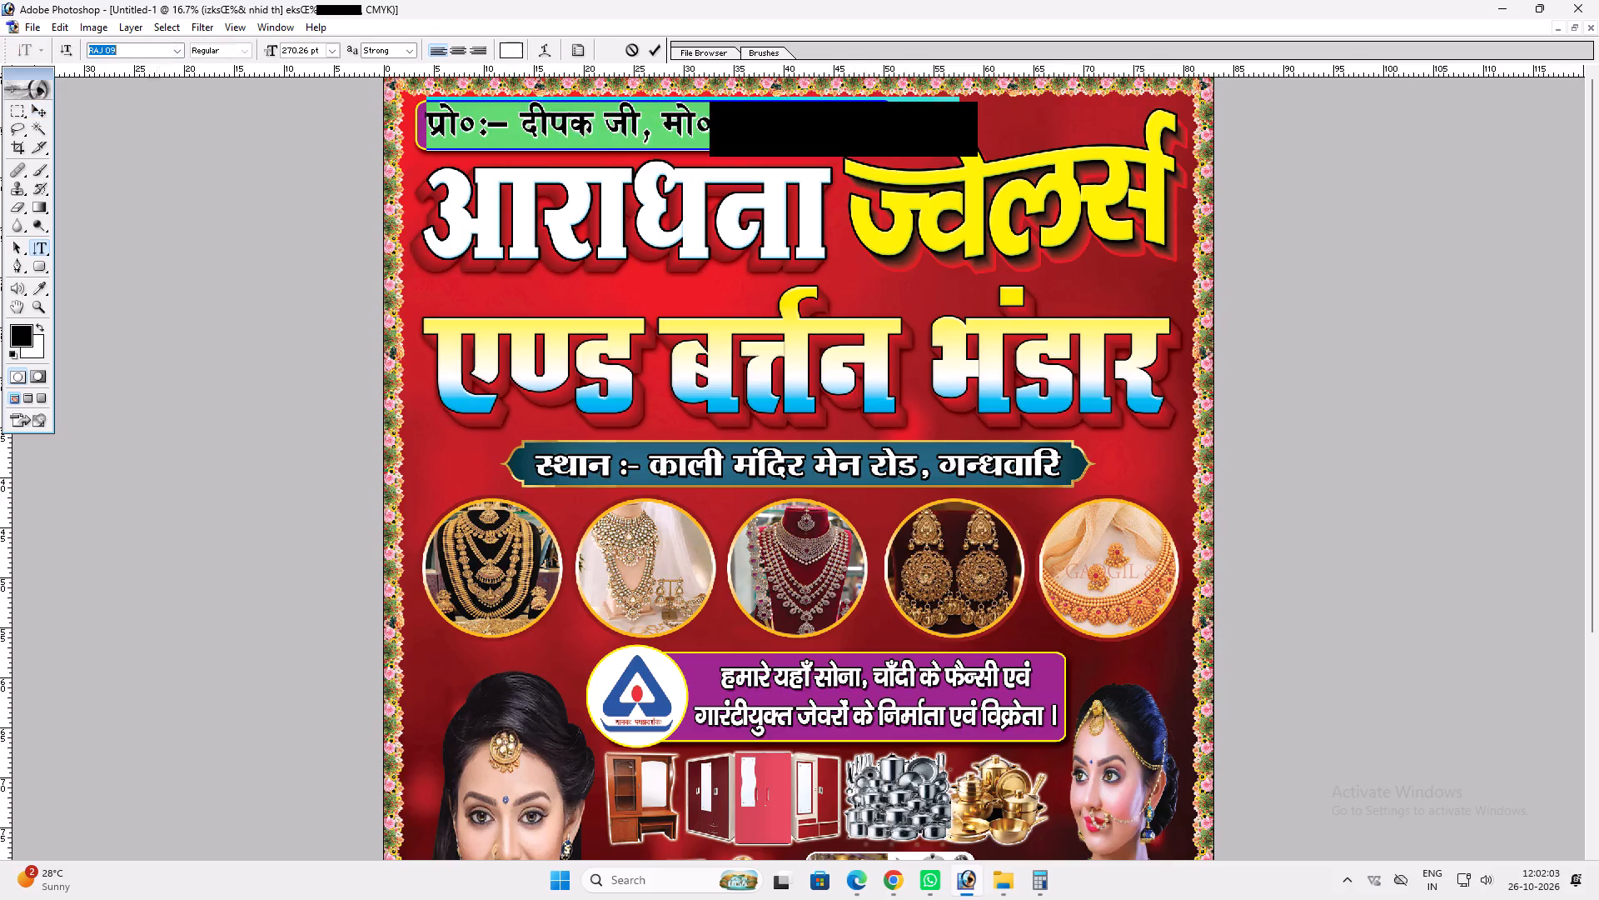
key("Down")
key("Down")
key("Down")
key("Down")
key("Down")
key("Down")
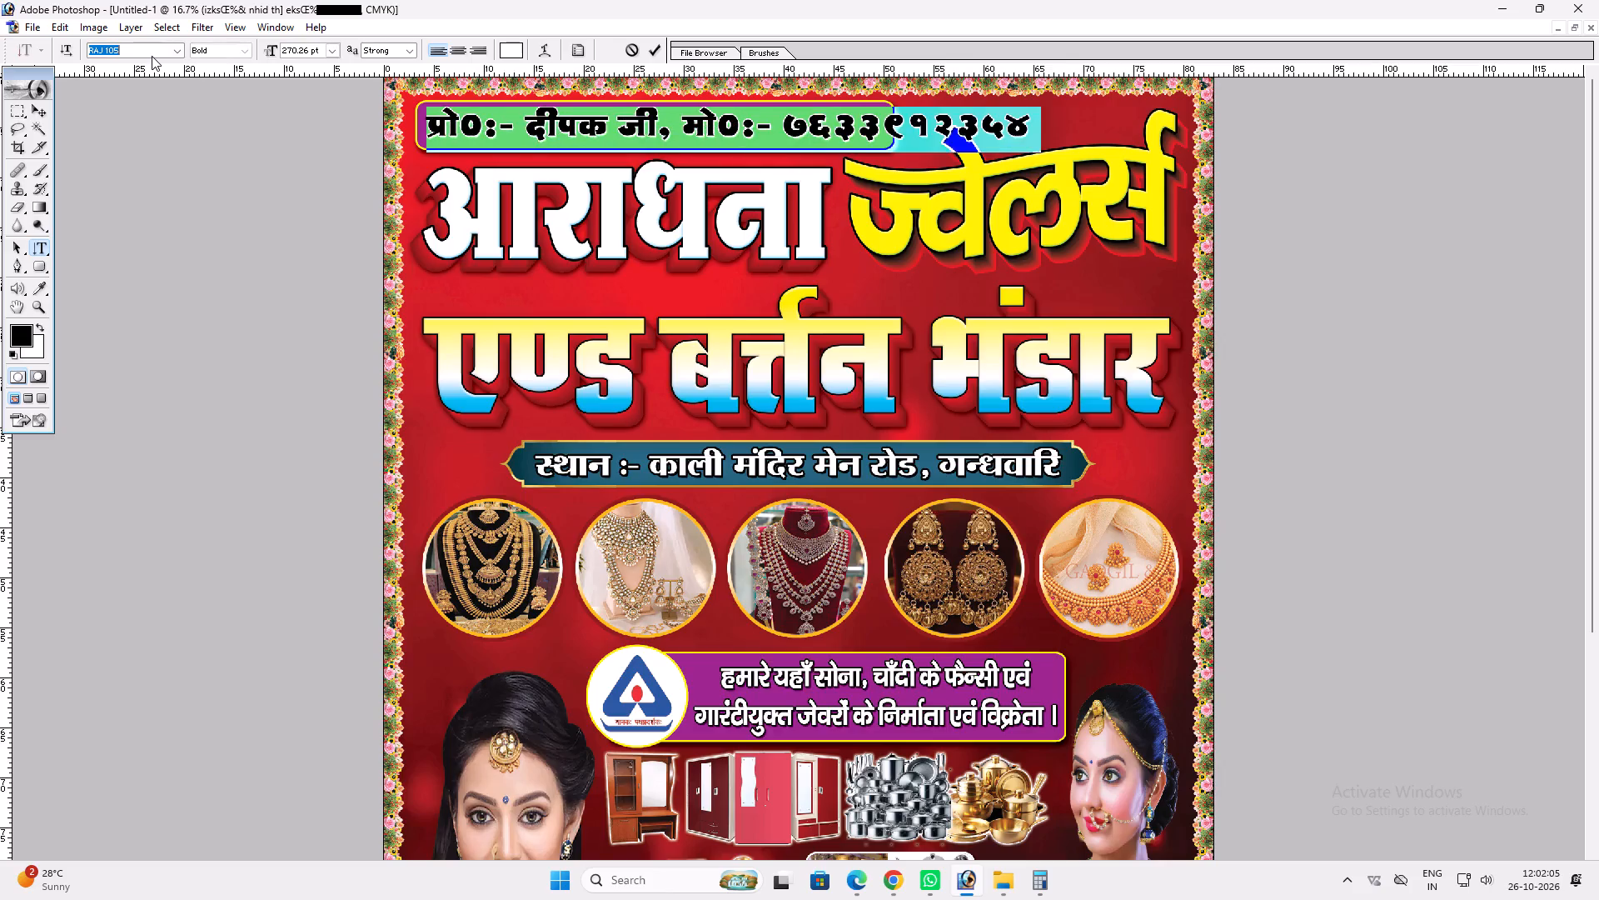
key("Down")
key("Down")
key("Up")
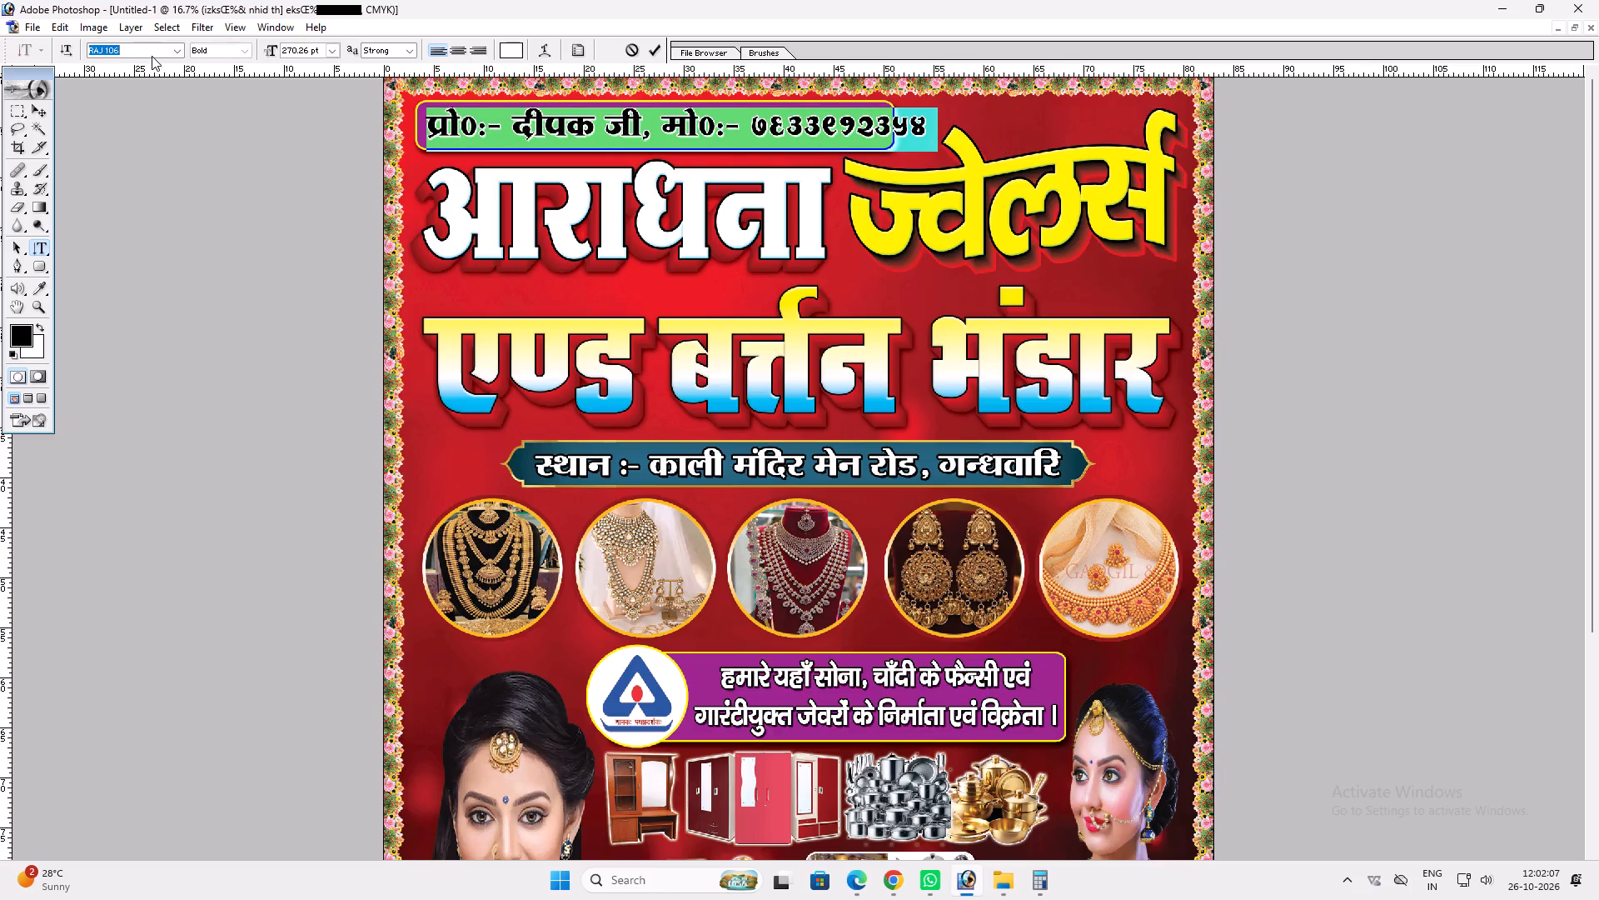
key("Return")
key("Return")
key("Return")
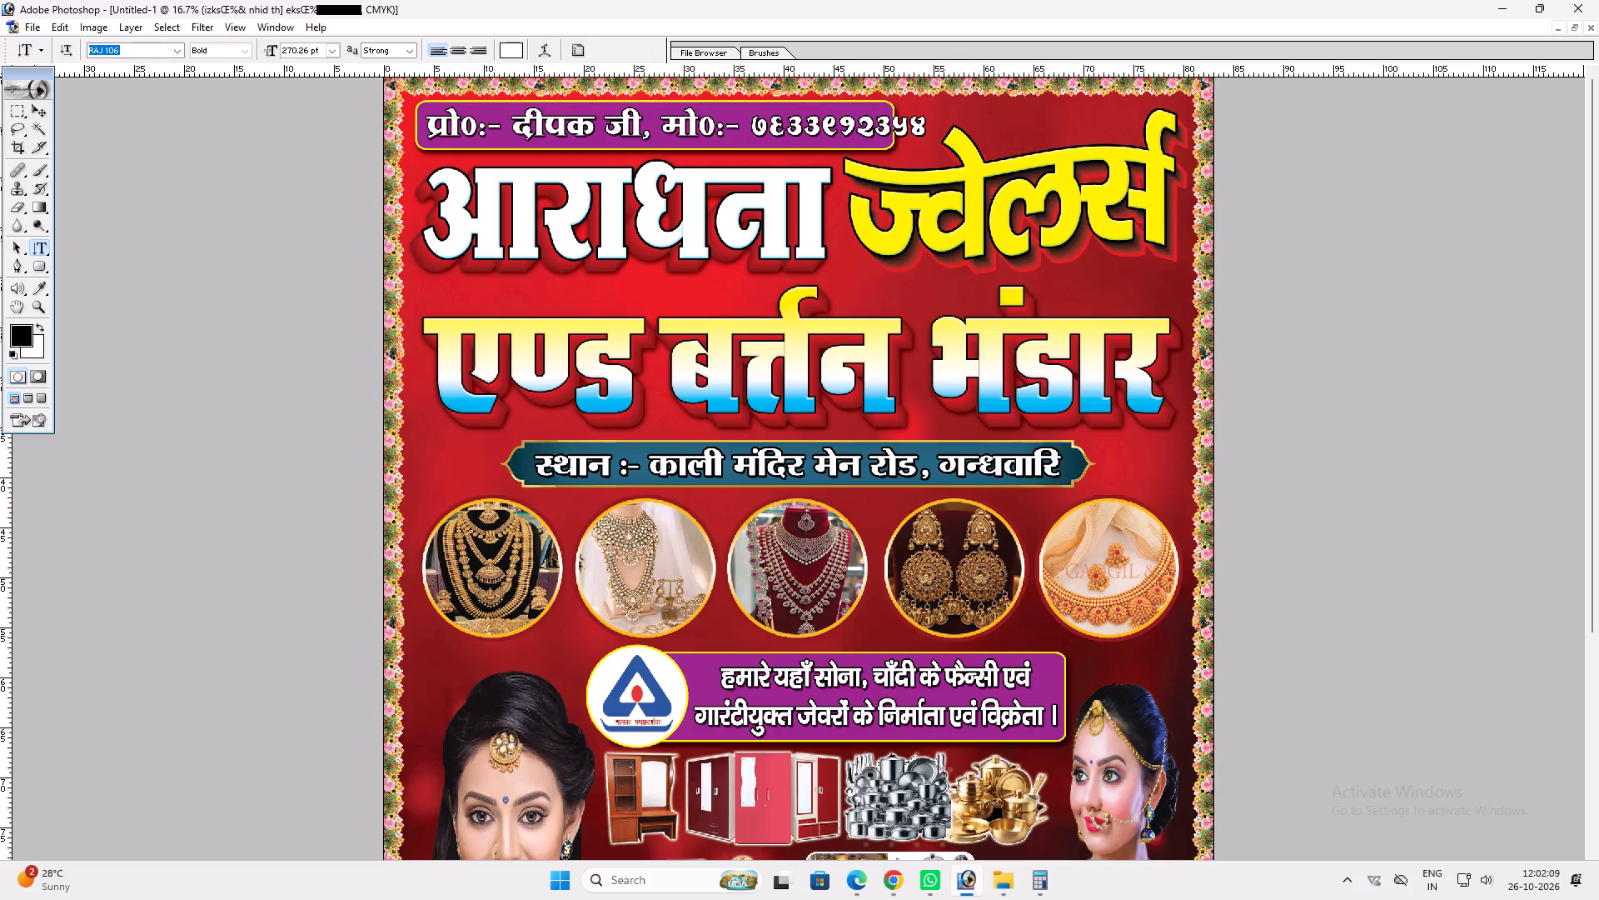
Set the font of the phone number digits alone to RAJ 06 Regular.
left_click_drag(750, 126, 1279, 117)
left_click(101, 52)
type("ra")
key("Down")
key("Down")
key("Down")
key("Down")
key("Down")
key("Up")
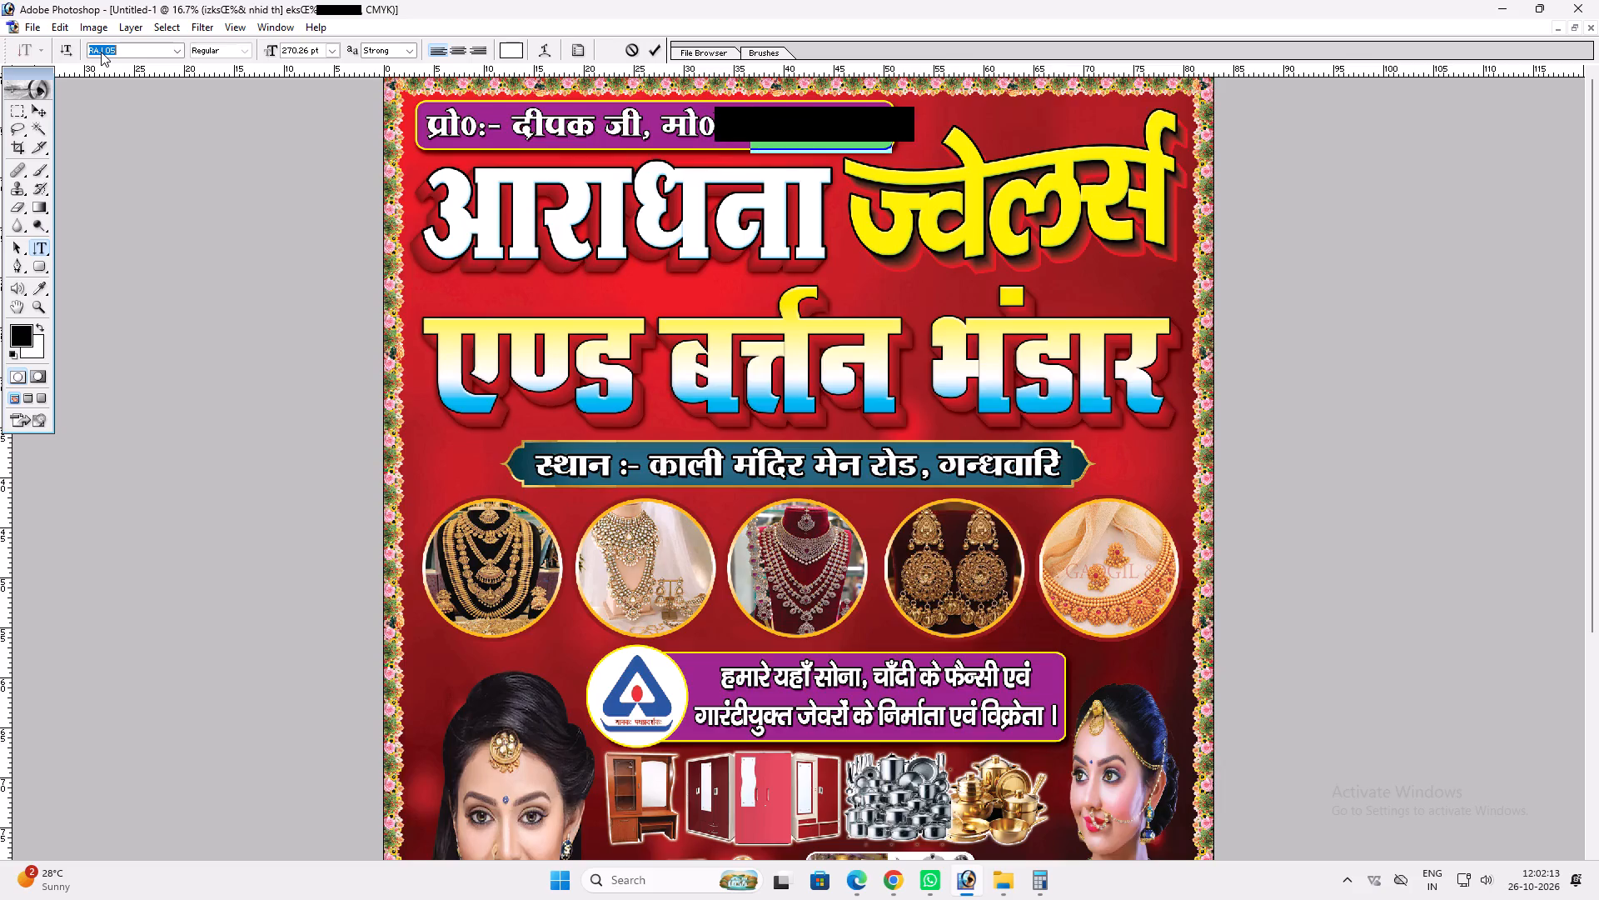
key("Down")
key("Down")
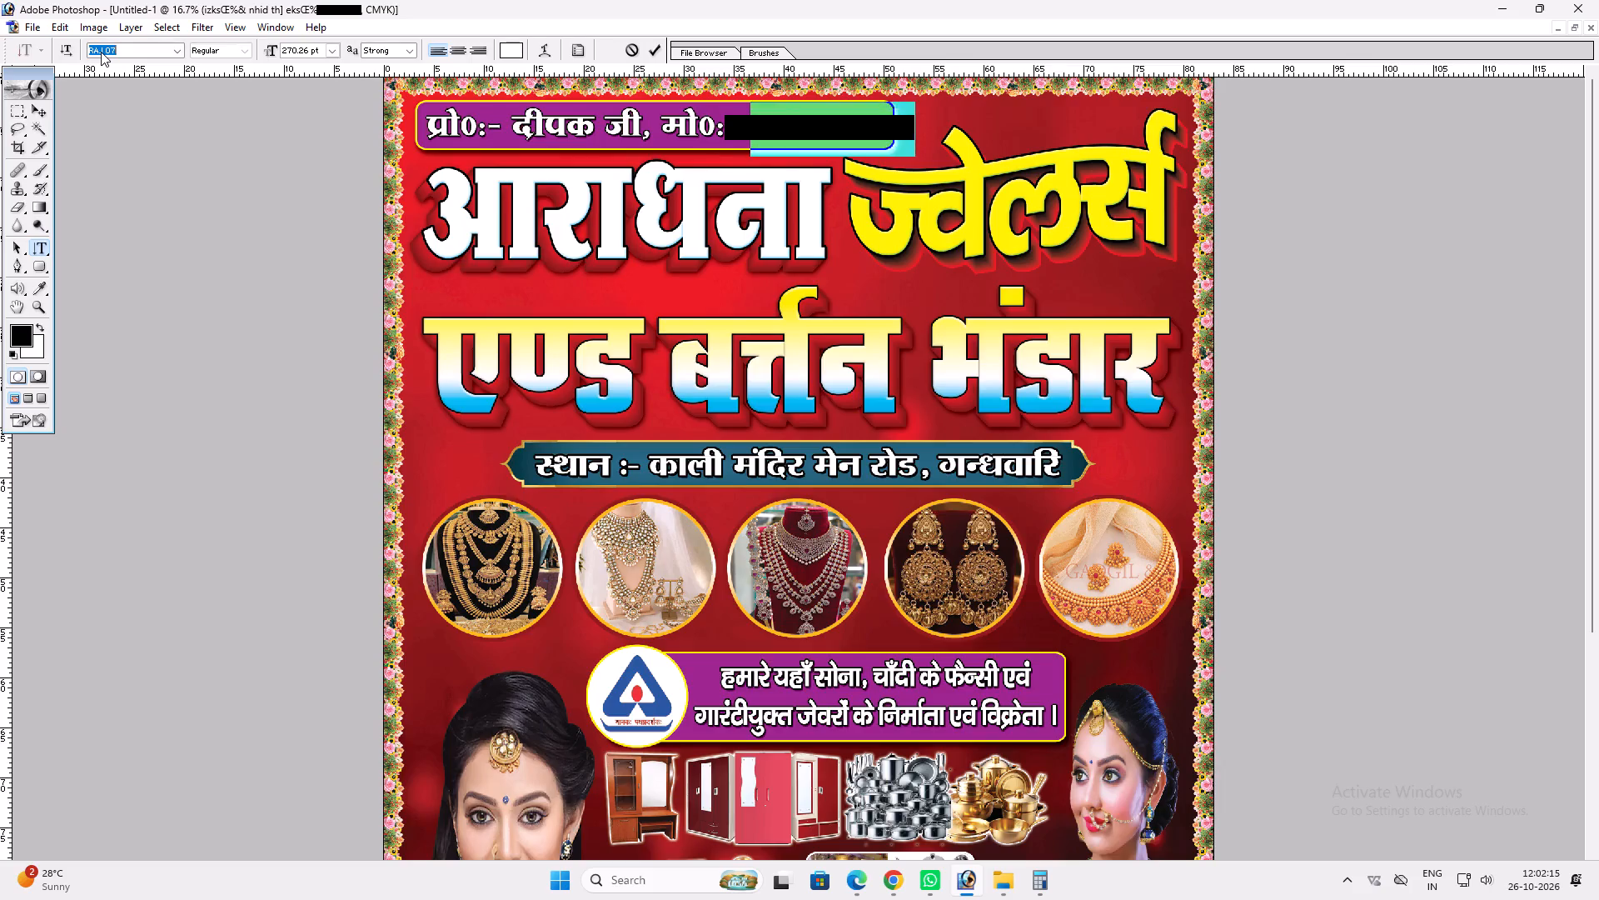
key("Up")
key("Return")
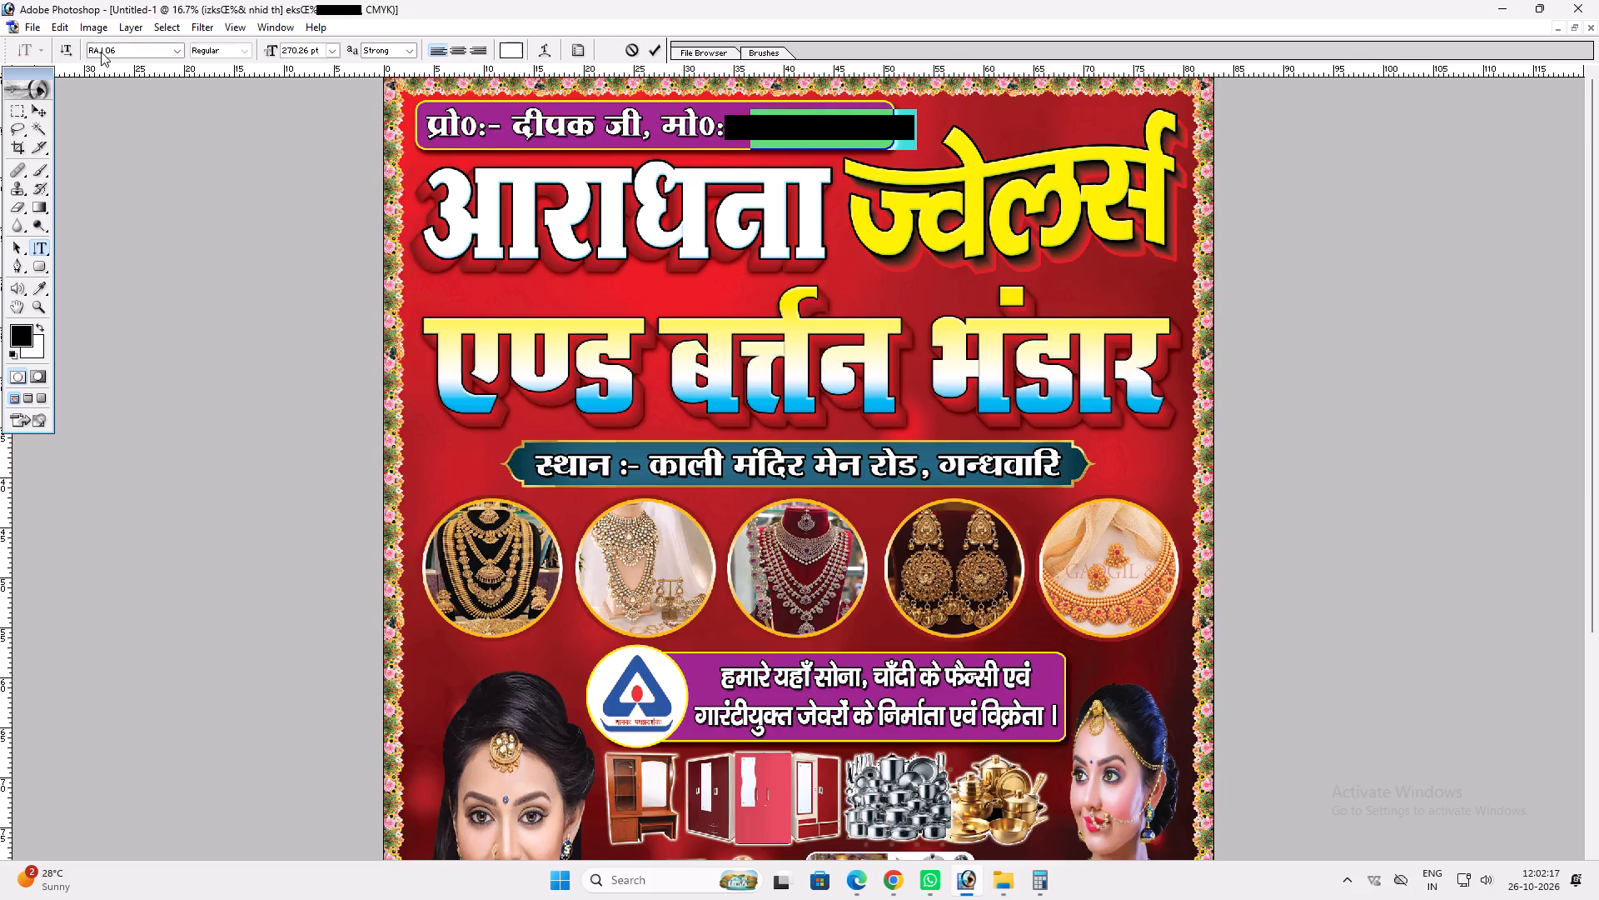
Enlarge the font size of the phone number digits so they match the Hindi text beside them.
key("ctrl+shift+period")
key("ctrl+shift+period")
key("ctrl+shift+period")
key("ctrl+shift+period")
key("ctrl+shift+period")
key("ctrl+shift+period")
key("ctrl+shift+period")
key("ctrl+shift+period")
key("ctrl+shift+period")
key("ctrl+shift+period")
key("ctrl+shift+period")
key("ctrl+shift+period")
key("ctrl+shift+period")
key("ctrl+shift+period")
key("ctrl+shift+period")
key("ctrl+shift+period")
key("ctrl+shift+period")
key("ctrl+shift+period")
key("ctrl+shift+period")
key("ctrl+shift+period")
key("ctrl+shift+period")
key("ctrl+shift+period")
key("ctrl+shift+period")
key("ctrl+shift+period")
key("ctrl+shift+period")
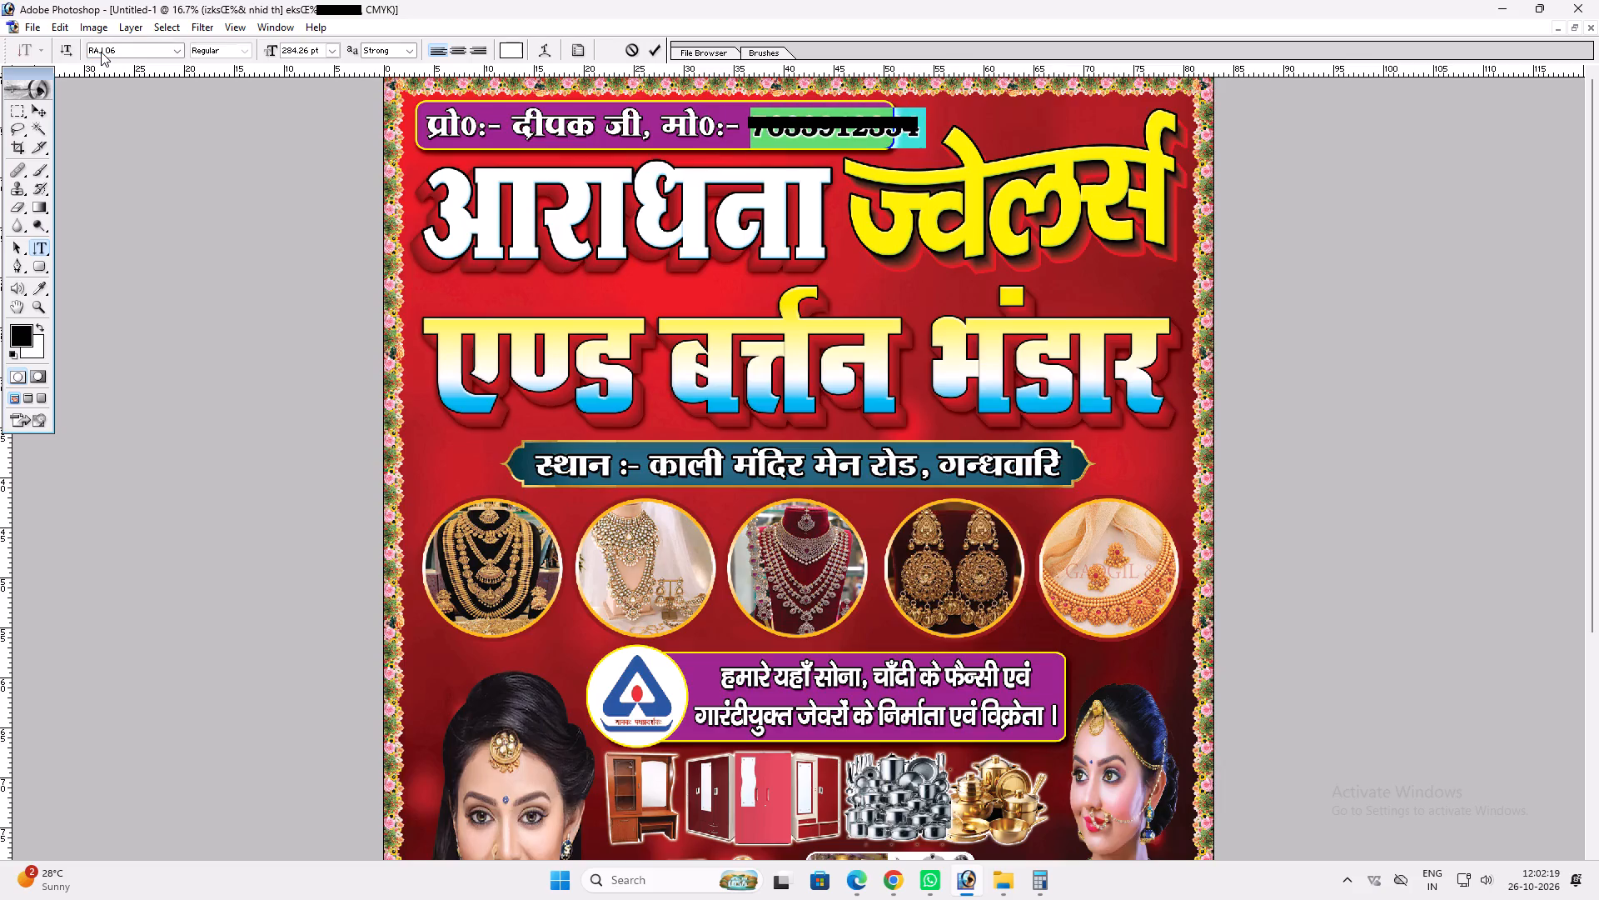
key("Return")
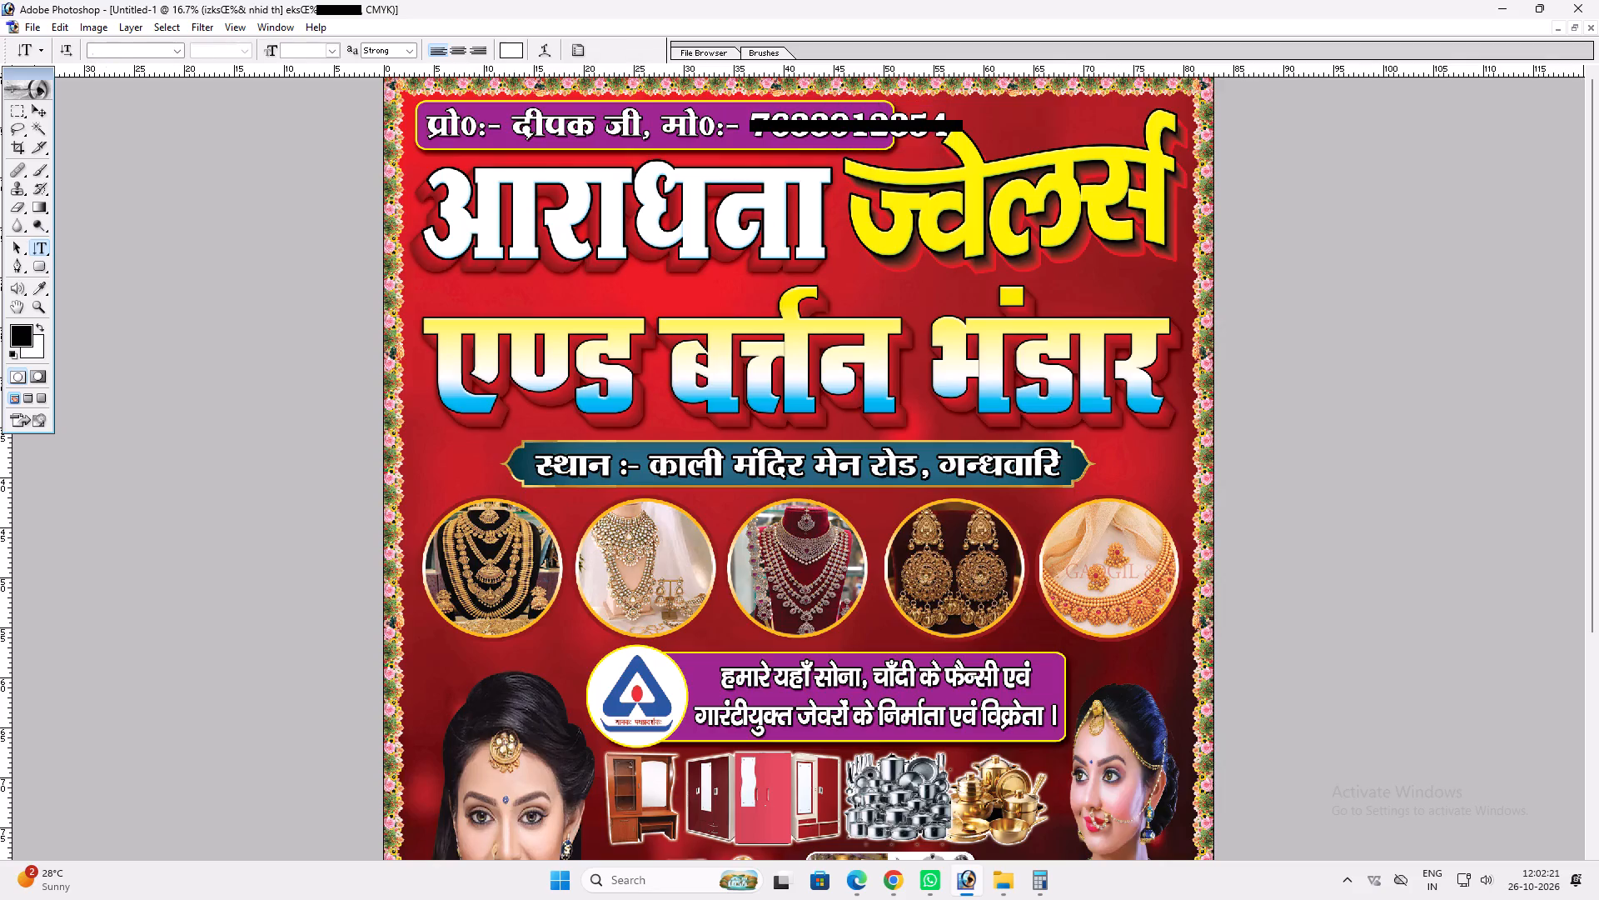
Narrow the proprietor and phone line to about 88% width and nudge it into place inside the purple strip.
key("ctrl+t")
left_click_drag(949, 121, 885, 122, "shift")
left_click_drag(845, 136, 841, 137, "shift")
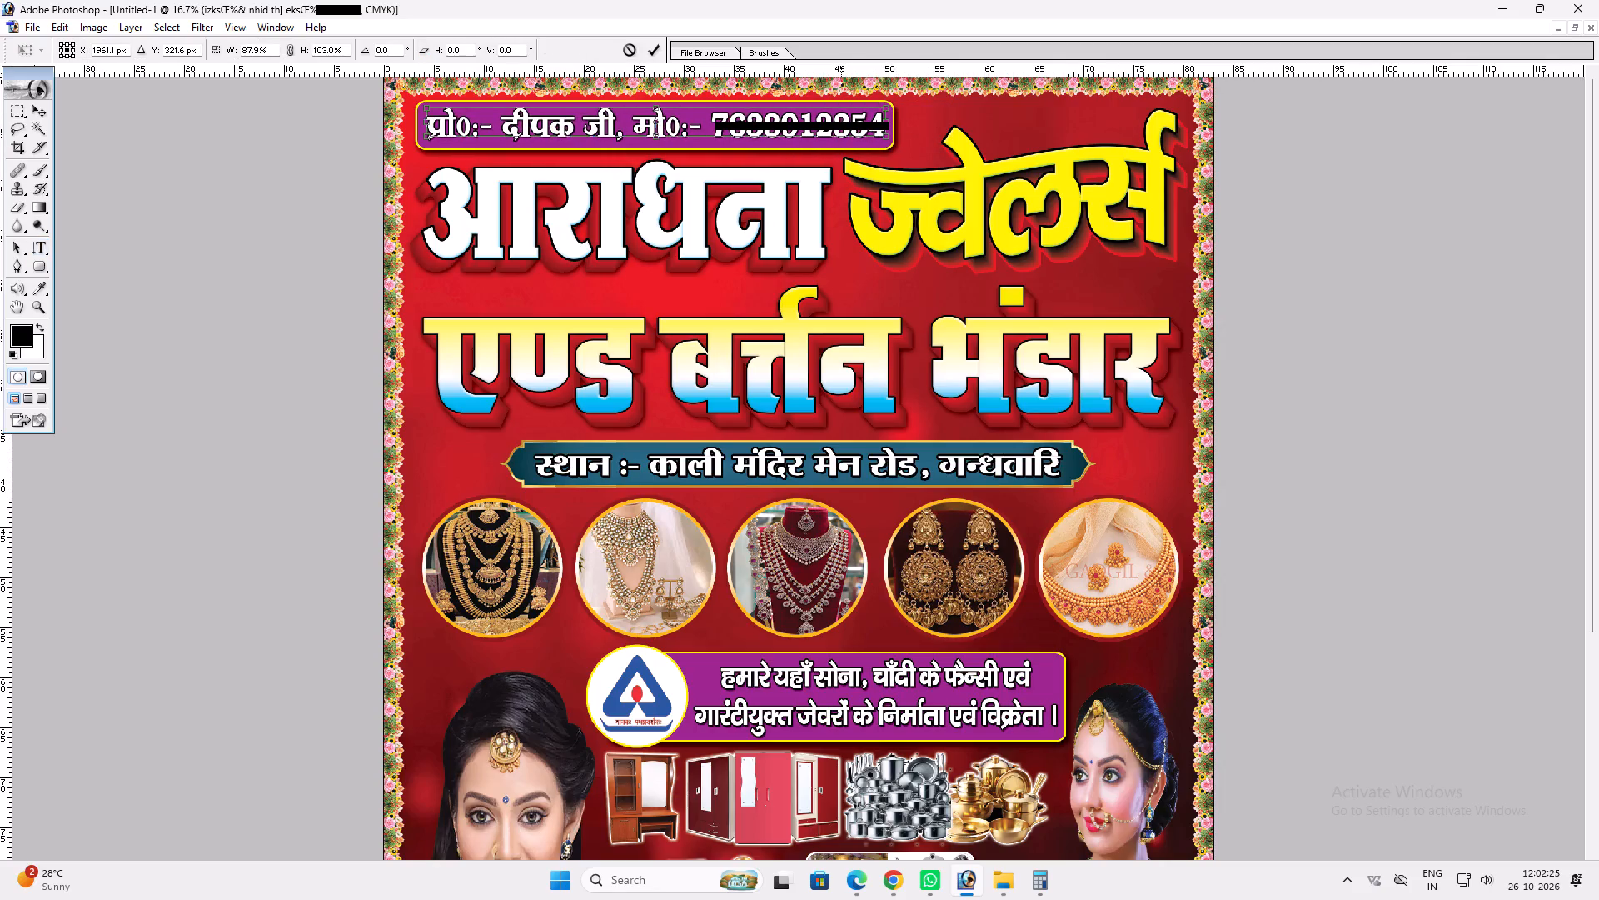
left_click_drag(841, 137, 838, 138, "shift")
key("shift+Return")
key("v")
key("Up")
type("v")
Capture a screen snip of the entire banner, from its top-left corner to its bottom-right corner.
key("space")
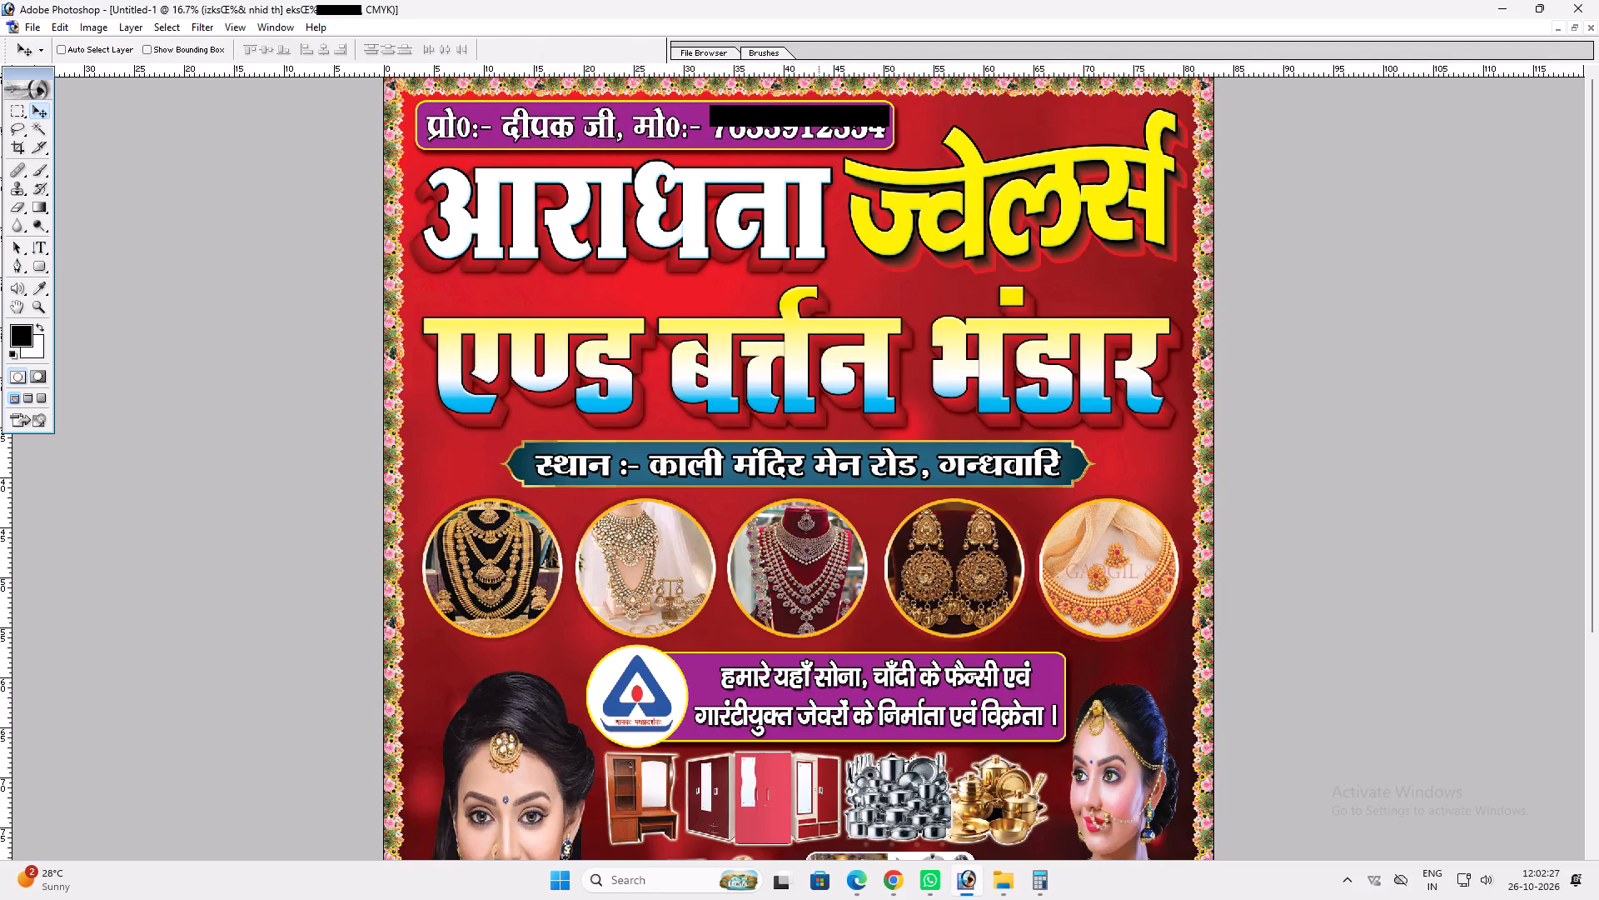
right_click(819, 157)
left_click(839, 161)
key("v")
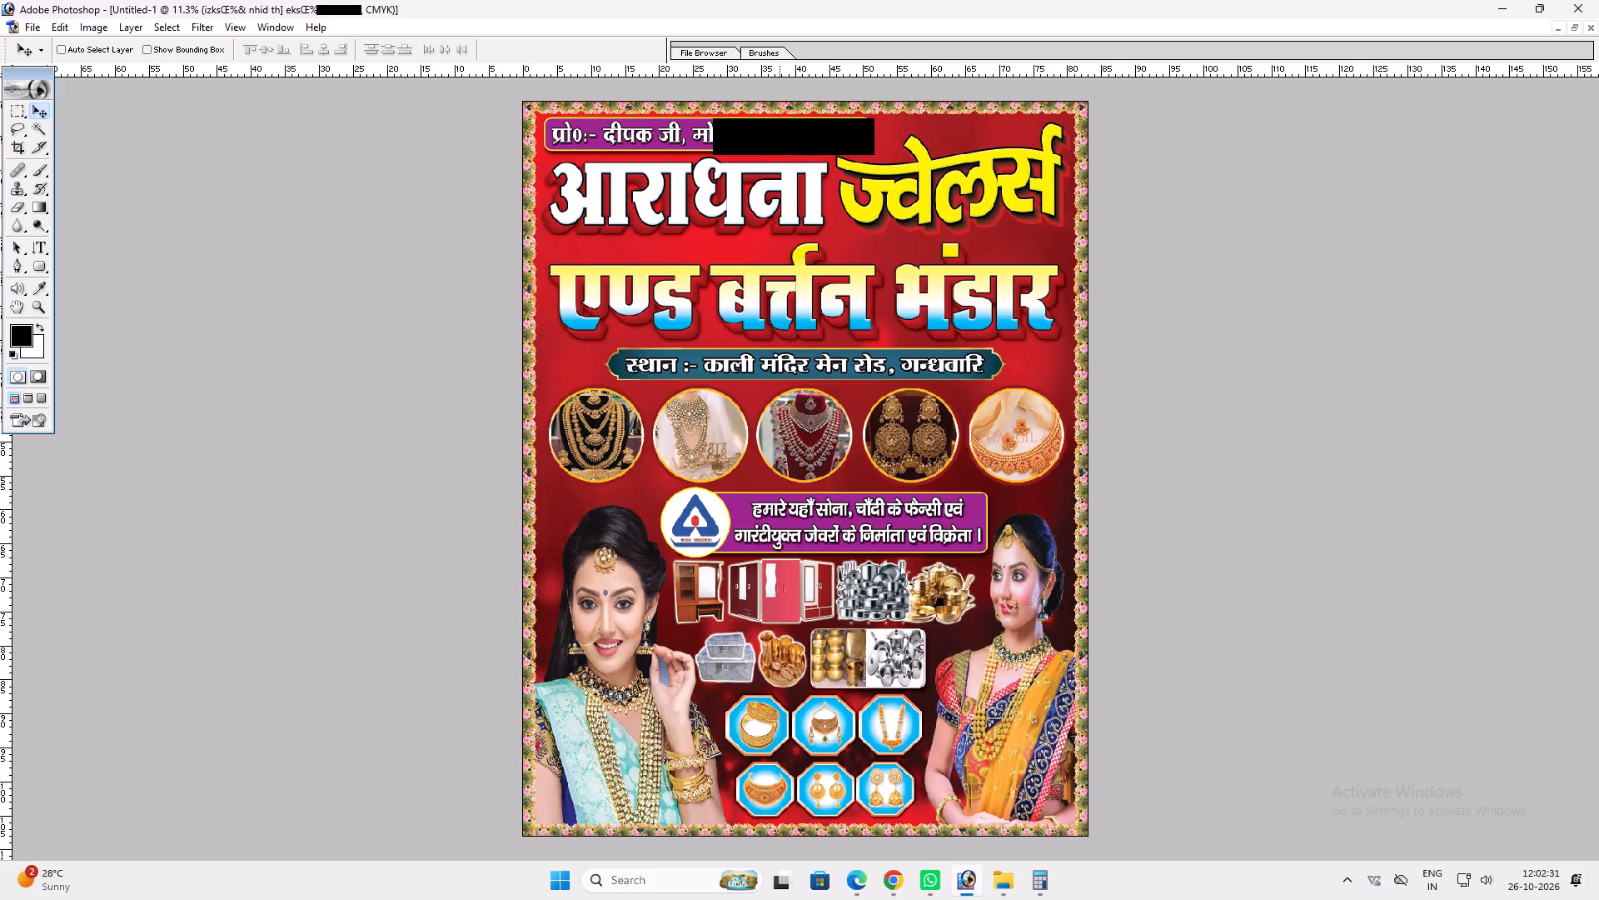
key("Print")
left_click_drag(520, 99, 923, 697)
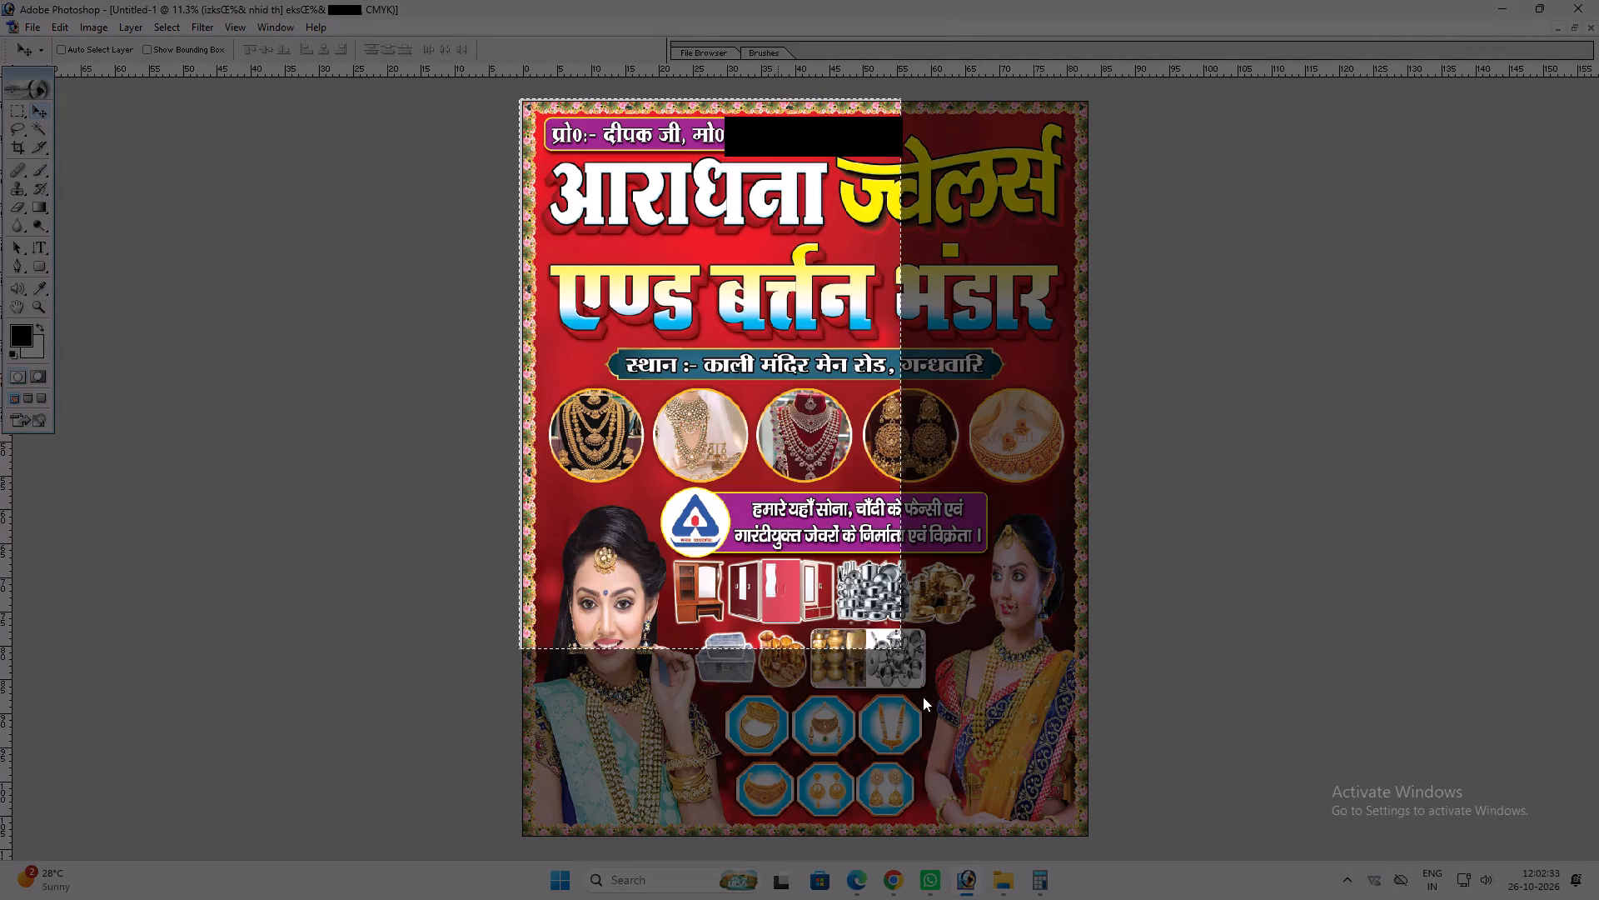
left_click_drag(923, 697, 1089, 837)
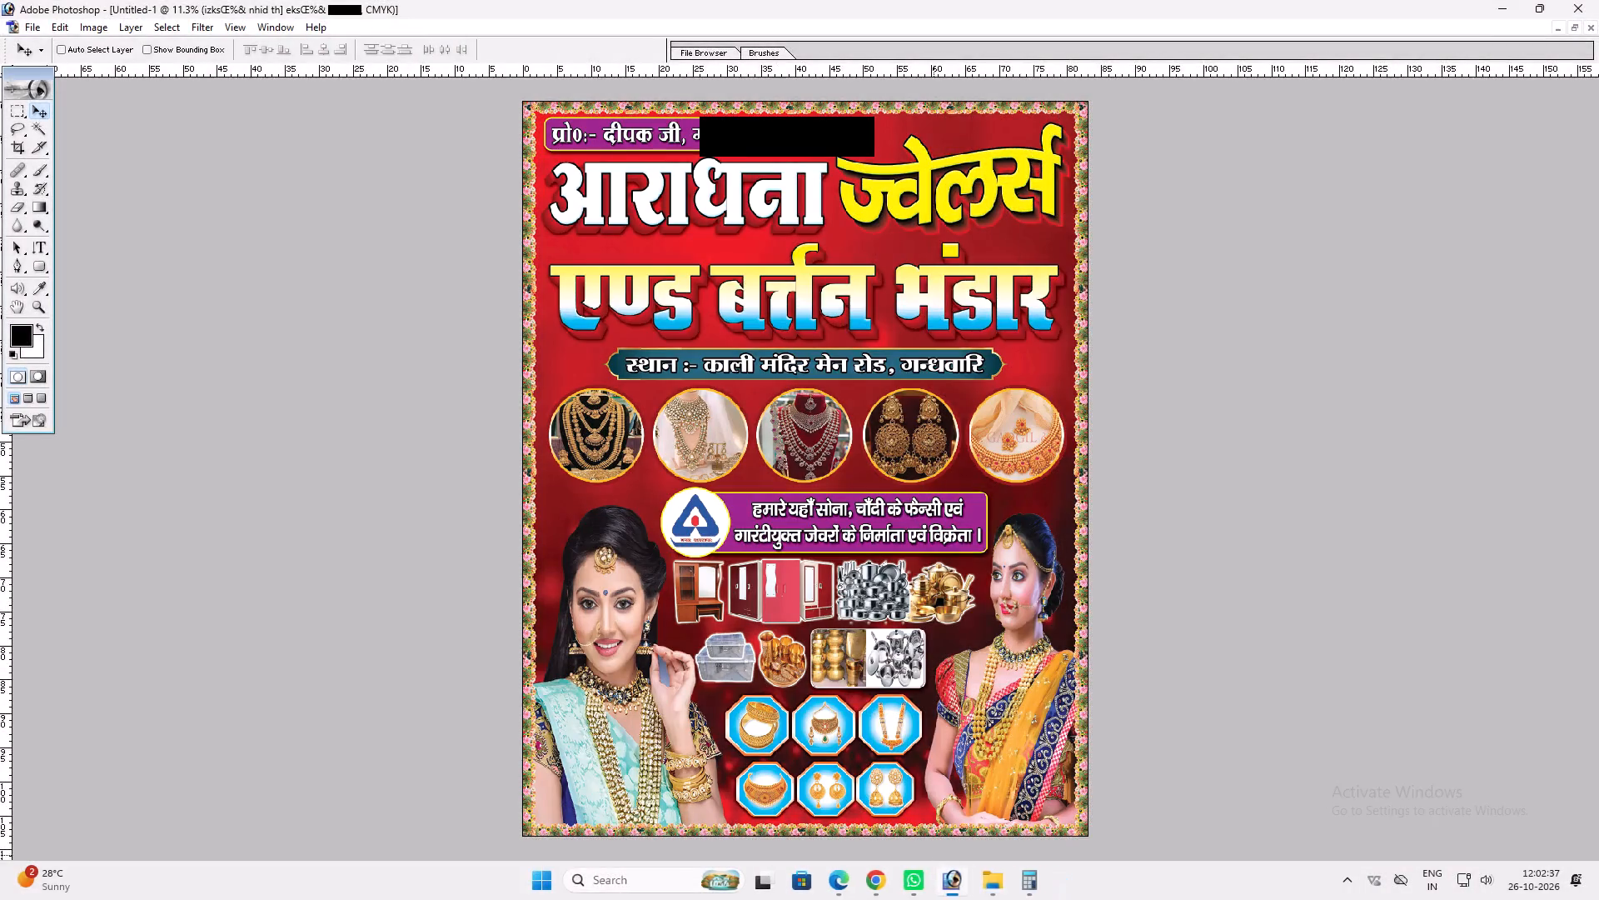
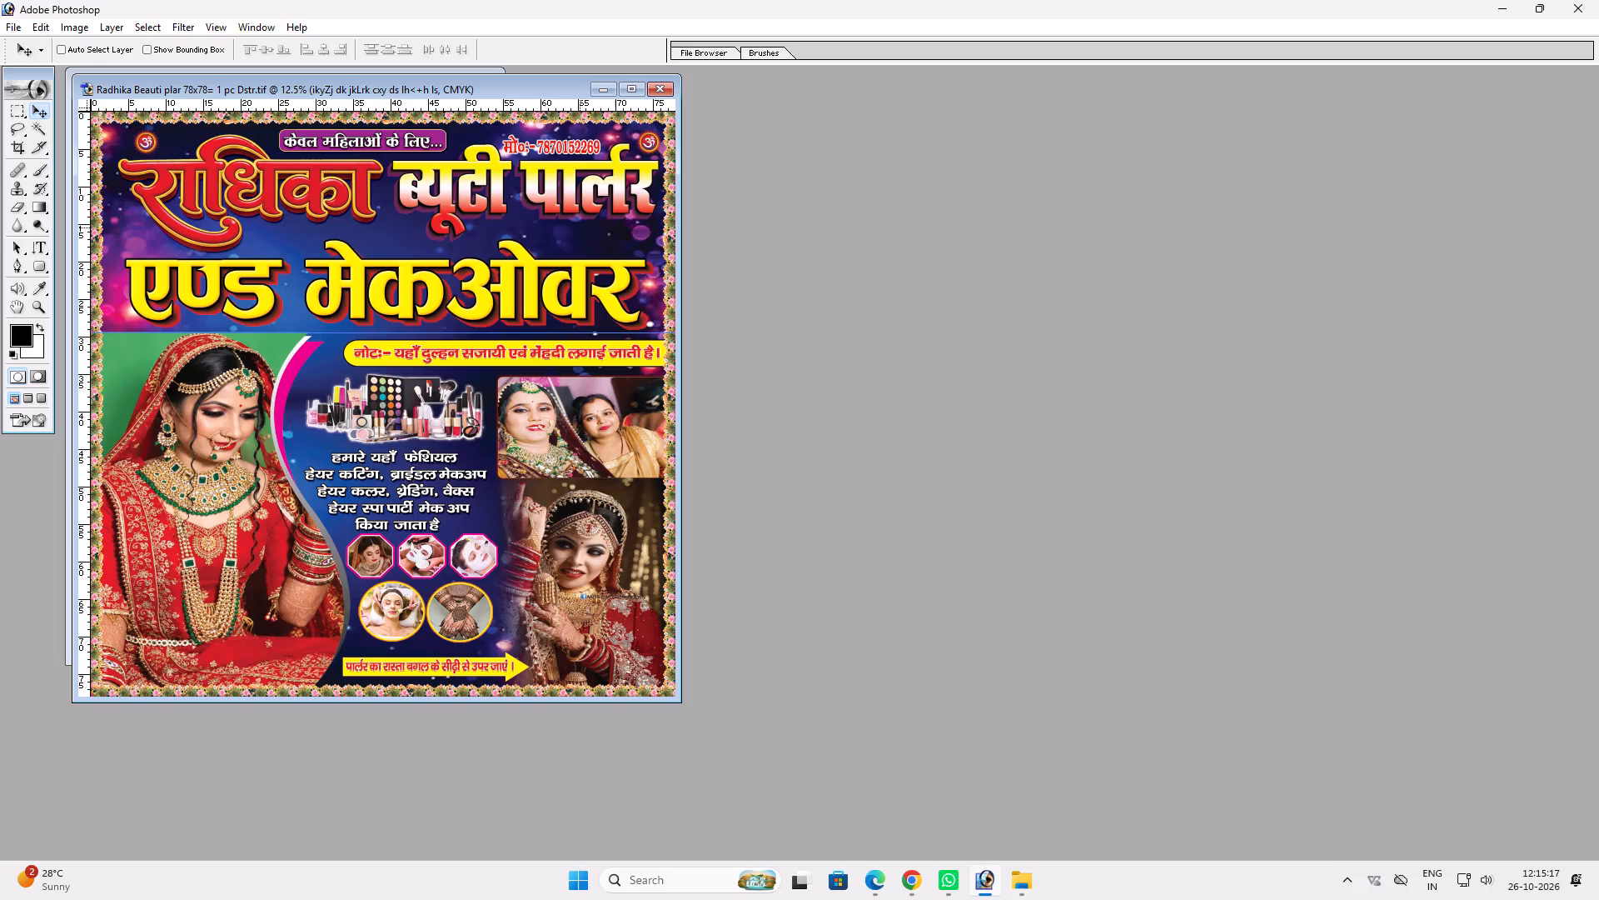
Copy the blue-purple bokeh background from the Radhika Beauti plar banner into the Aardhana Jwelers banner.
key("v")
left_click_drag(473, 89, 1035, 65)
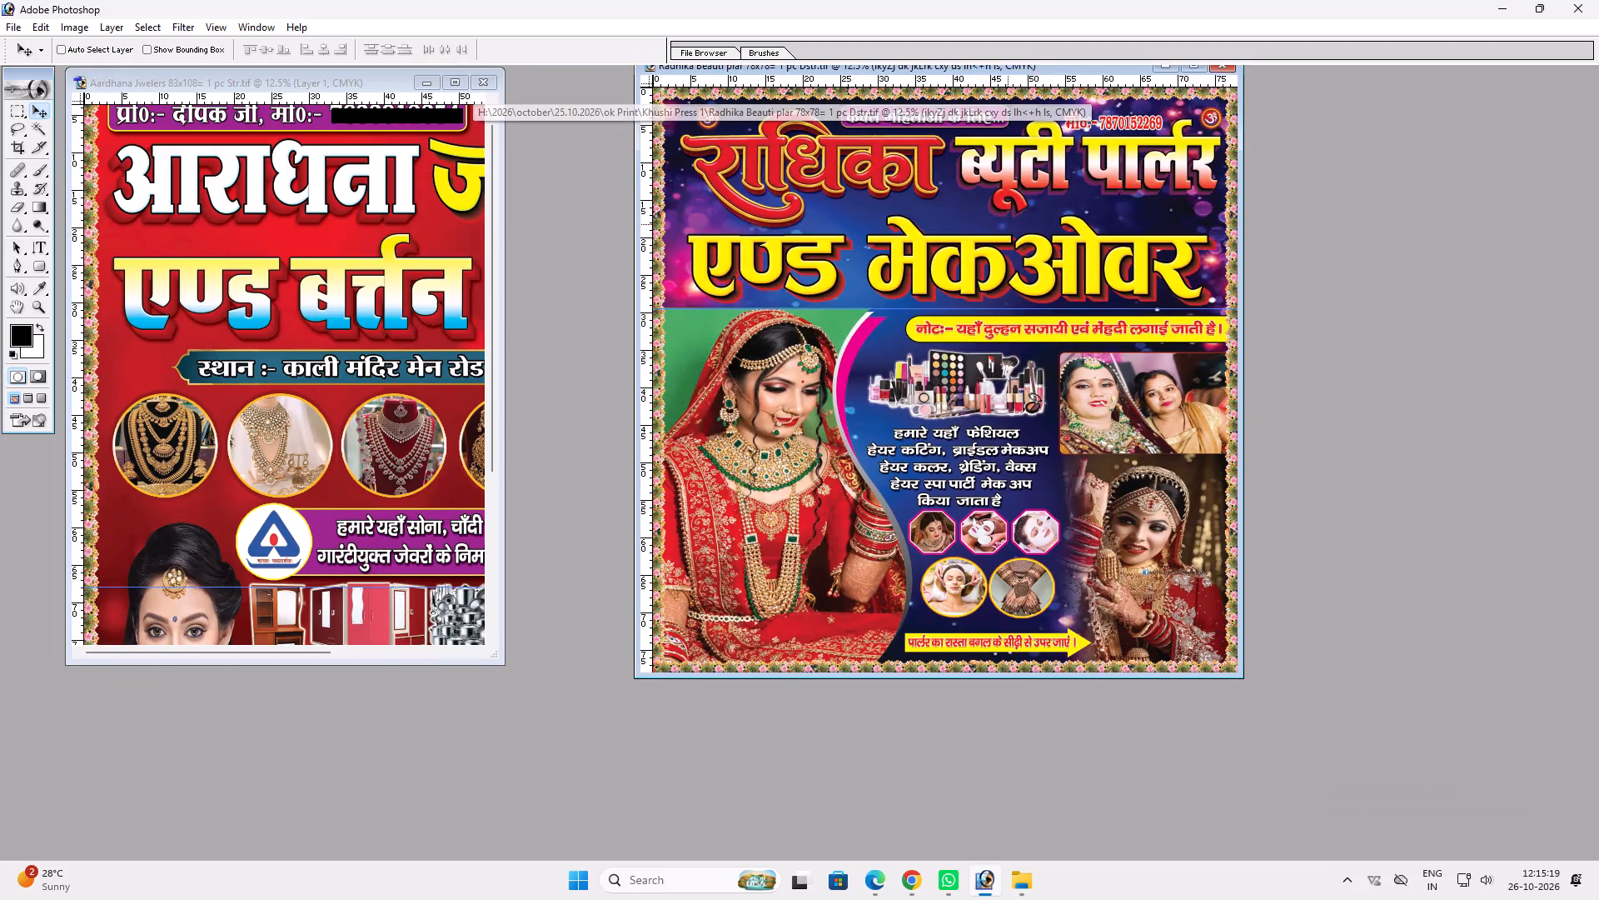
left_click(1006, 224, "ctrl")
left_click_drag(1001, 226, 892, 229)
key("ctrl+z")
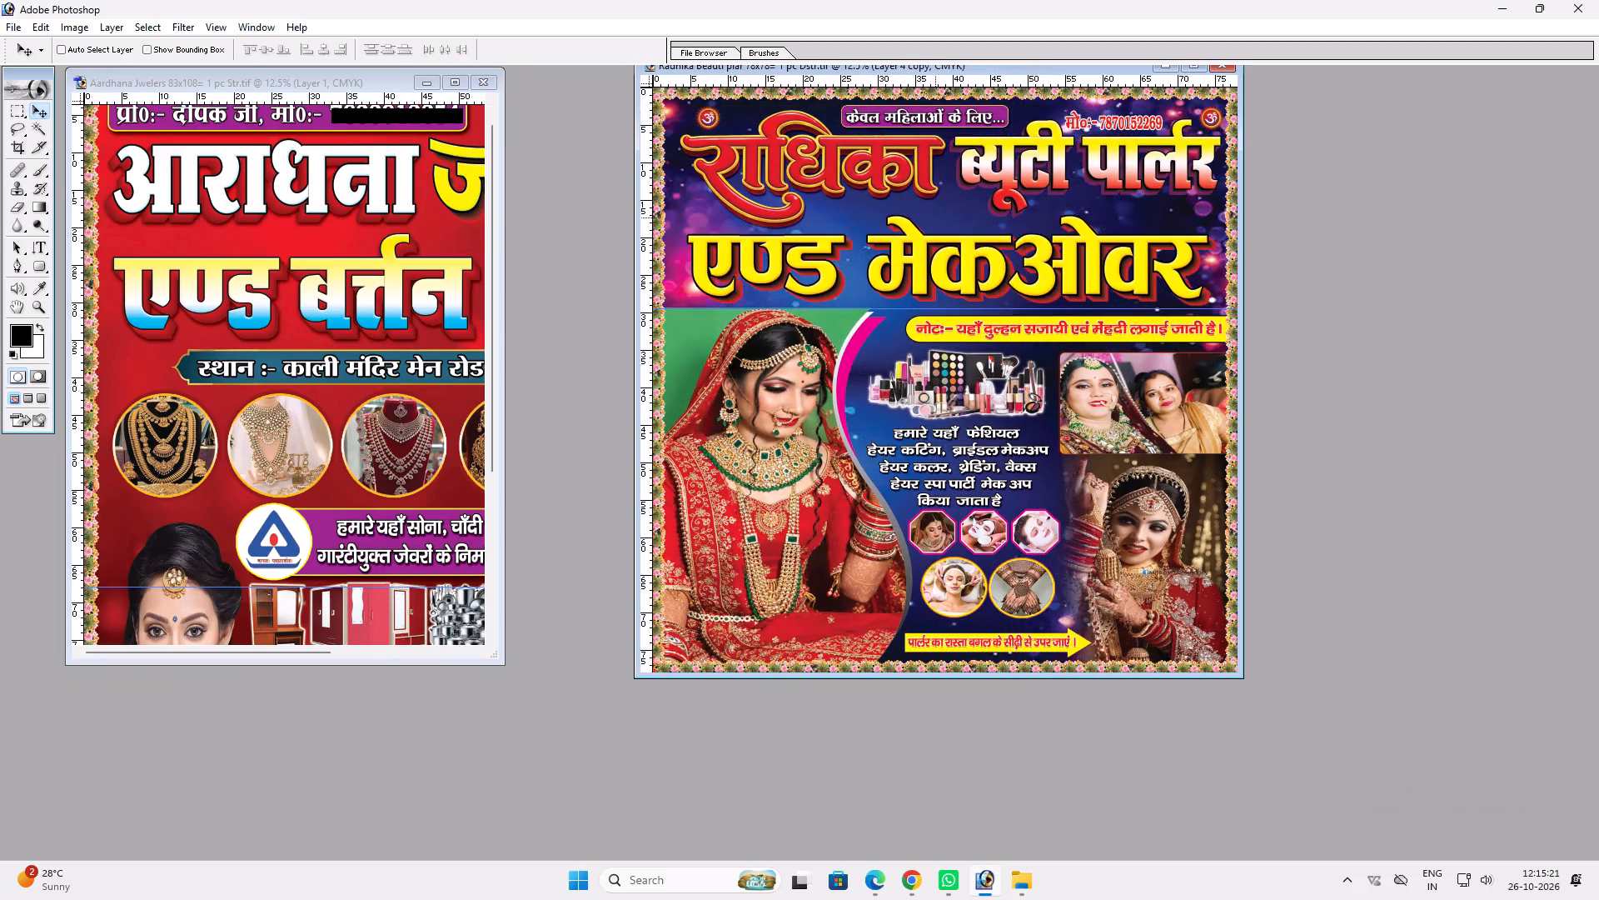
left_click_drag(945, 209, 361, 217)
left_click(452, 87)
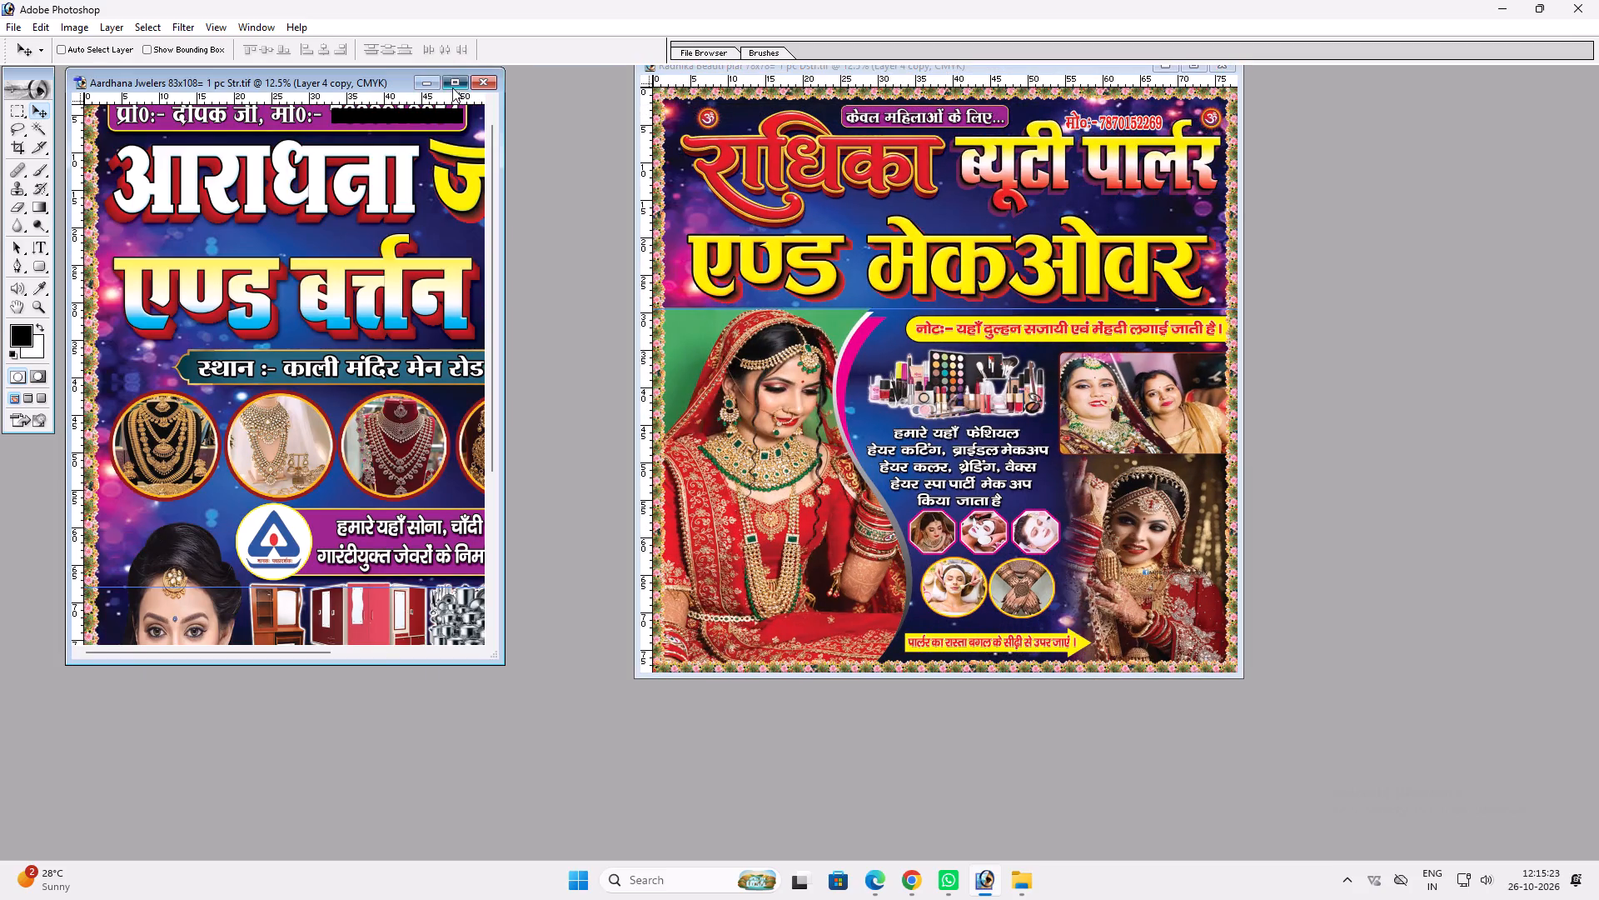
Position the copied bokeh background so it covers the upper part of the banner up to the top and left borders.
key("v")
left_click_drag(964, 407, 1007, 413)
key("space")
key("space")
key("space")
key("space")
key("space")
key("space")
key("space")
key("space")
key("space")
key("space")
key("space")
key("space")
key("space")
right_click(895, 466)
left_click(921, 467)
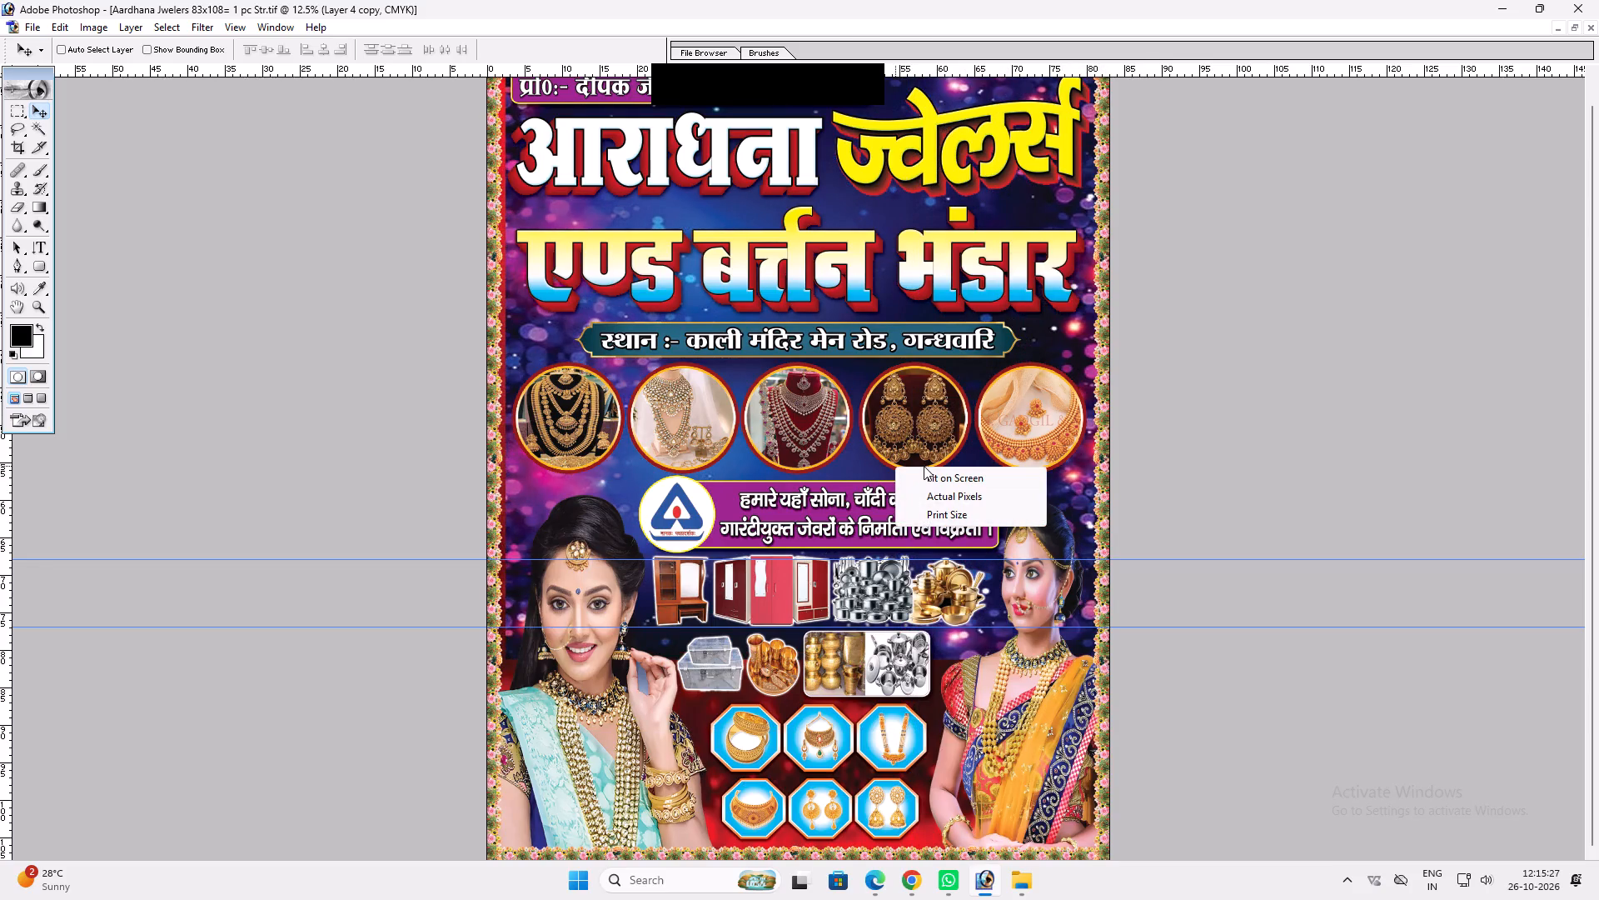
left_click(942, 471)
key("v")
left_click_drag(934, 454, 943, 474)
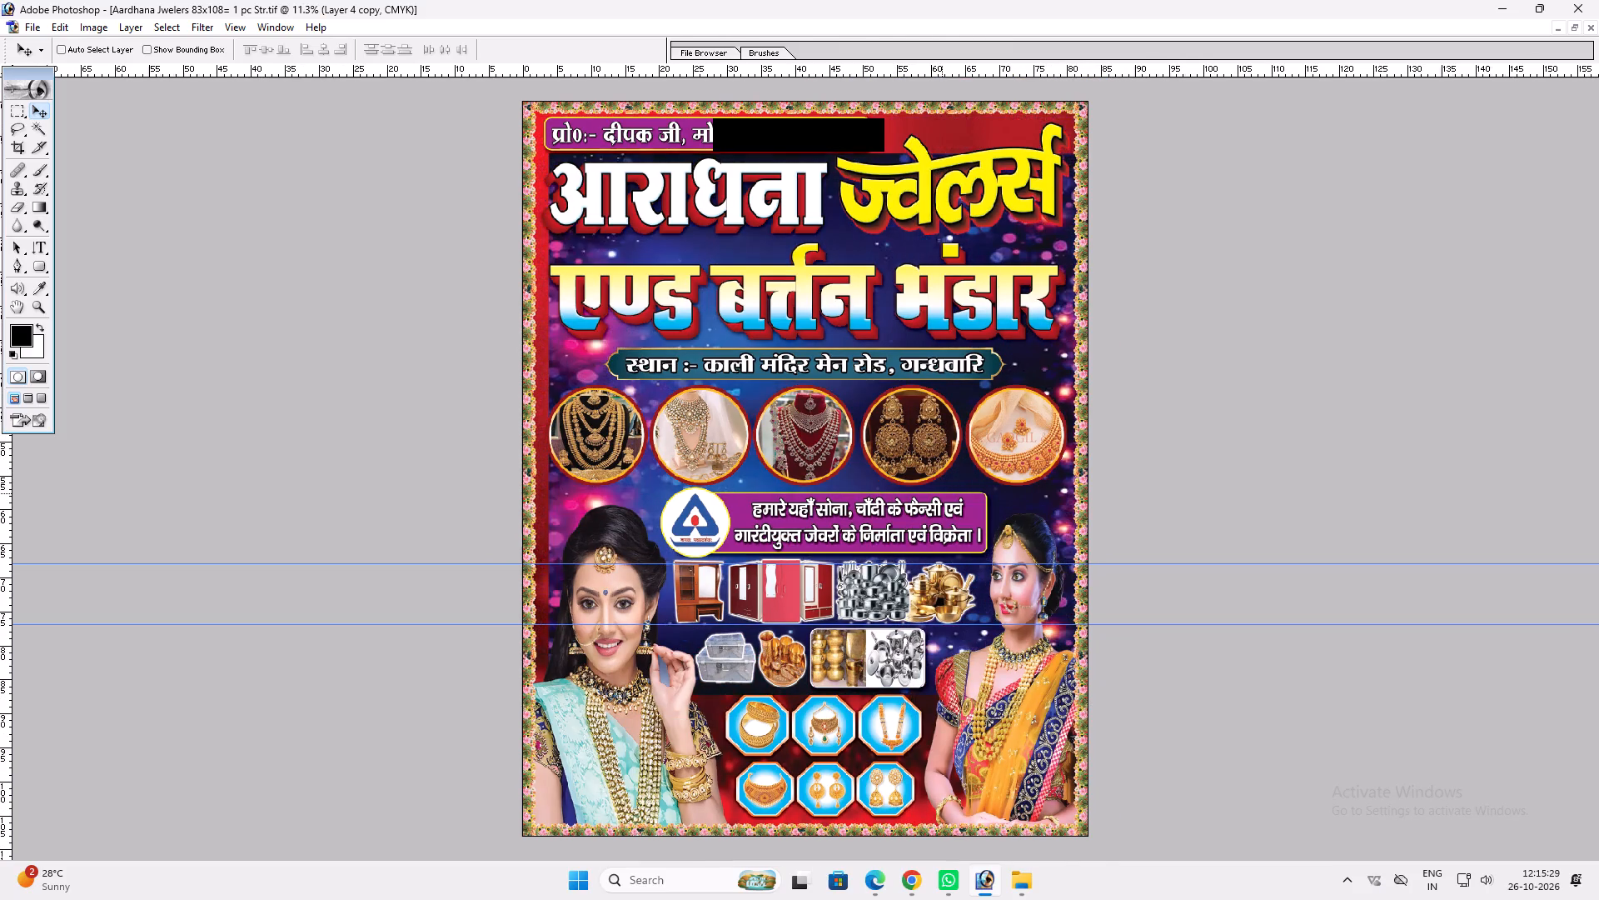
left_click_drag(943, 474, 927, 451)
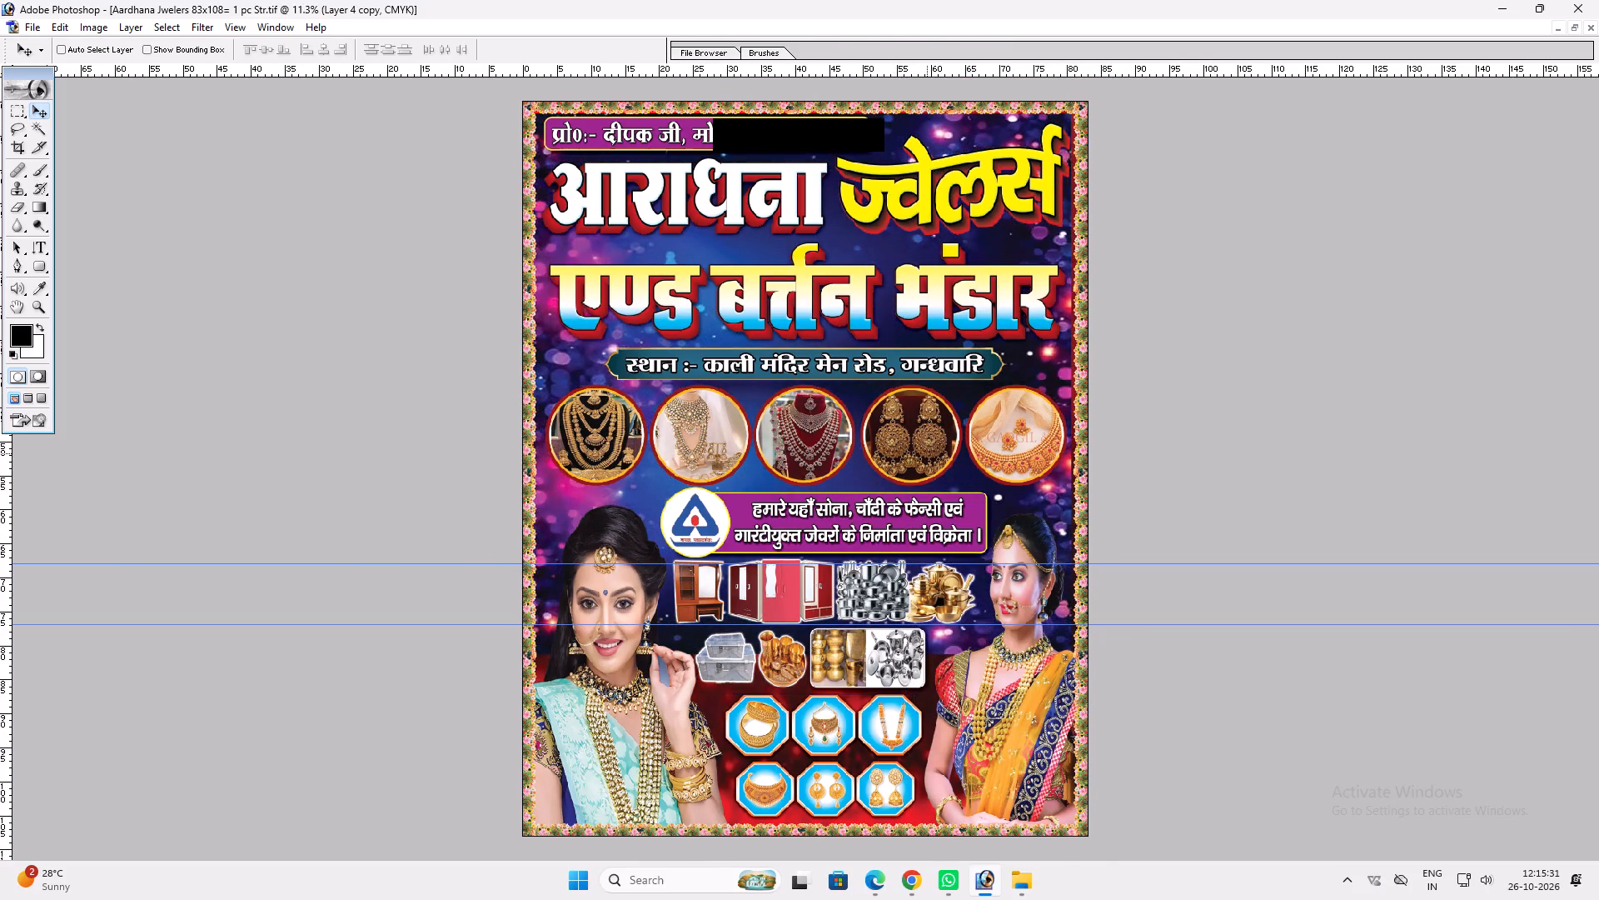
left_click_drag(927, 451, 927, 449)
Stretch the bokeh background downward to about 132% height so it reaches the banner's bottom border.
scroll(927, 449, "up", 2)
key("ctrl+t")
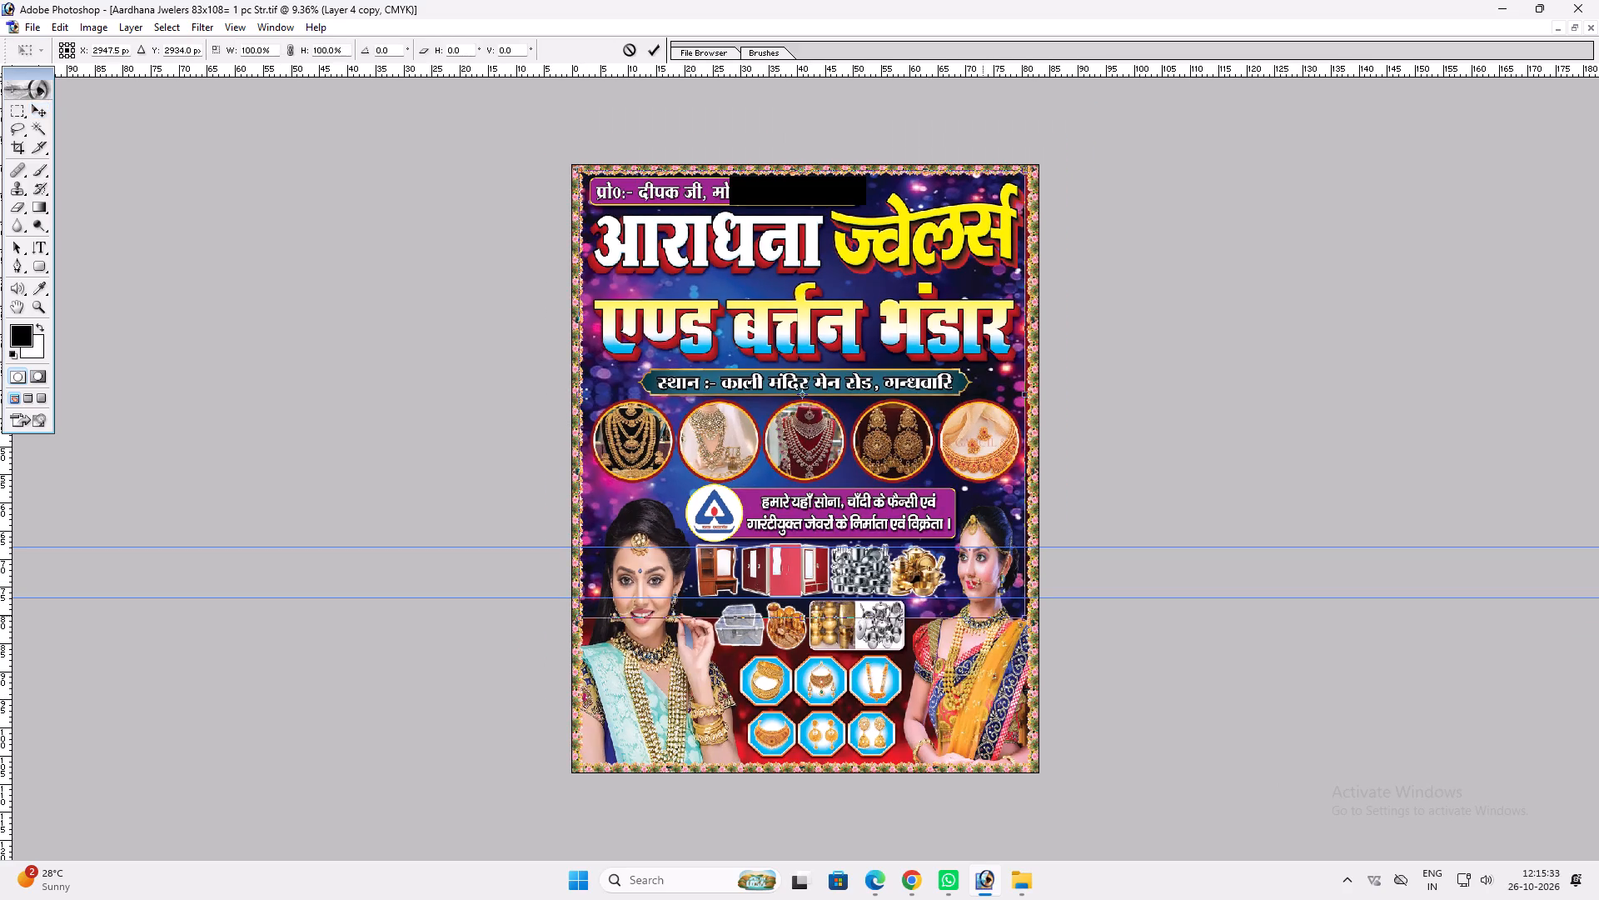
left_click_drag(971, 620, 996, 764, "shift")
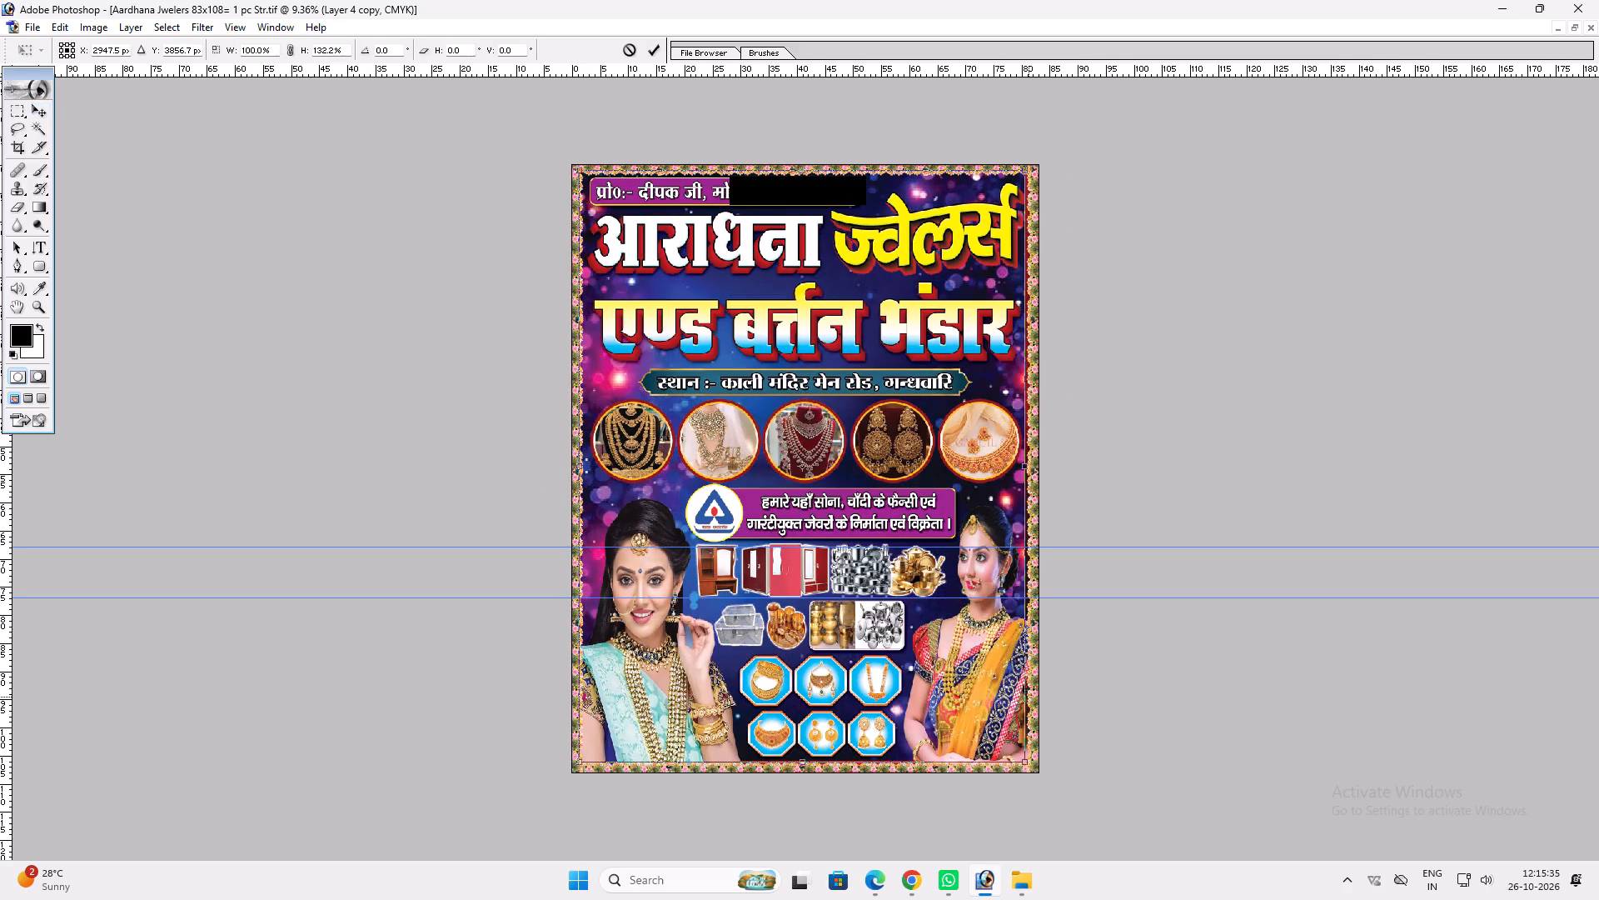
key("Return")
type("vv")
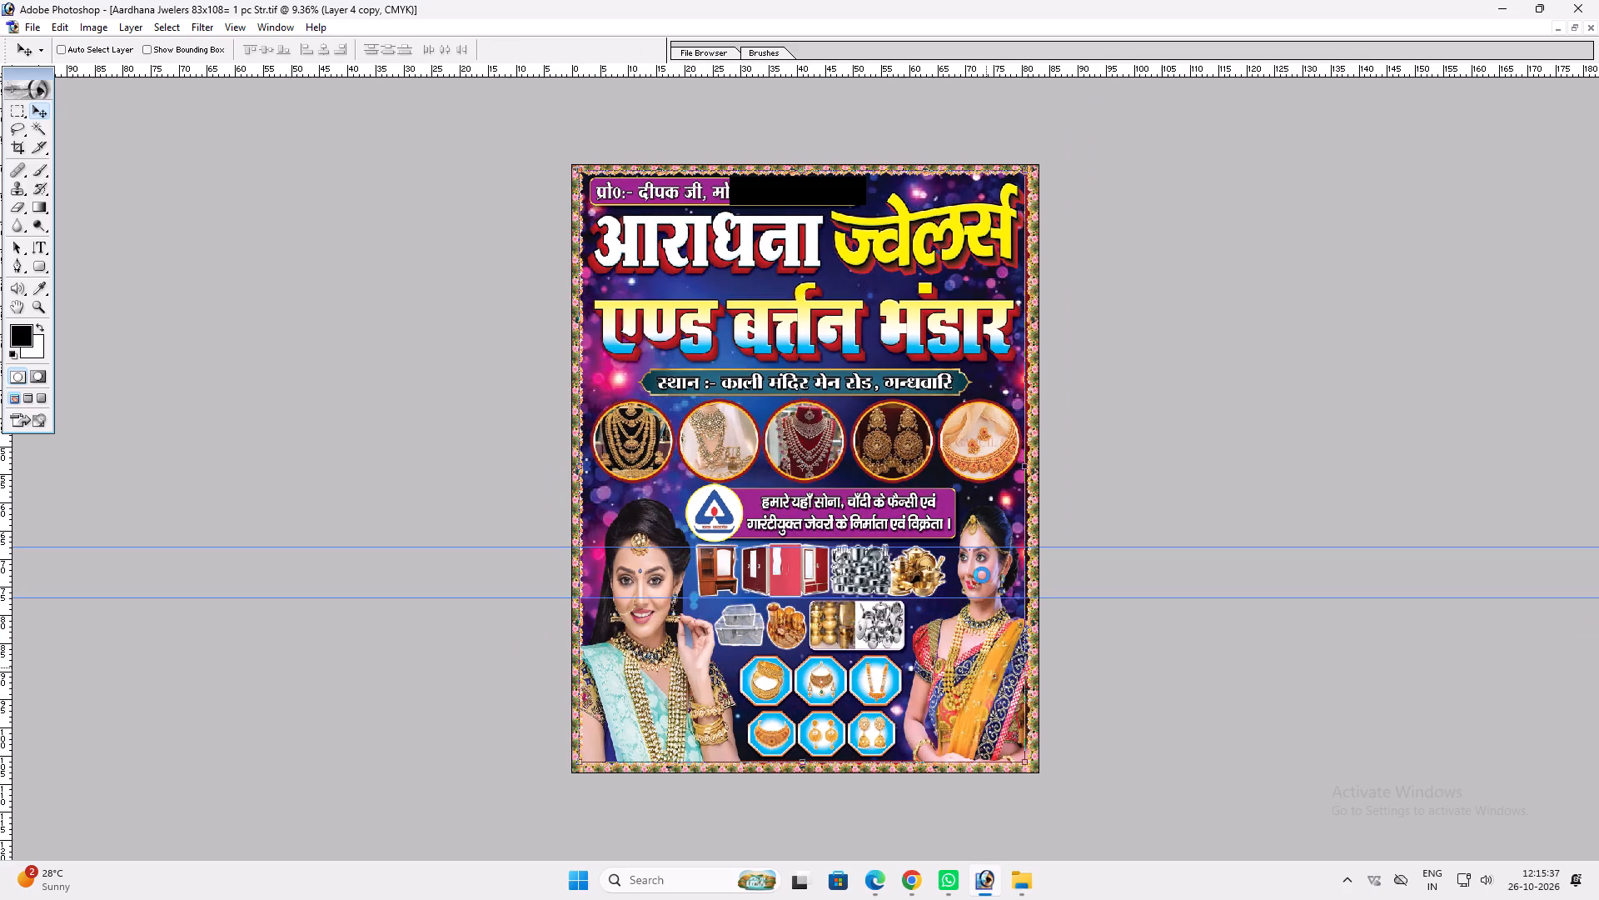
Widen the bokeh background slightly on its right side so it extends under the banner's right floral border.
key("ctrl+t")
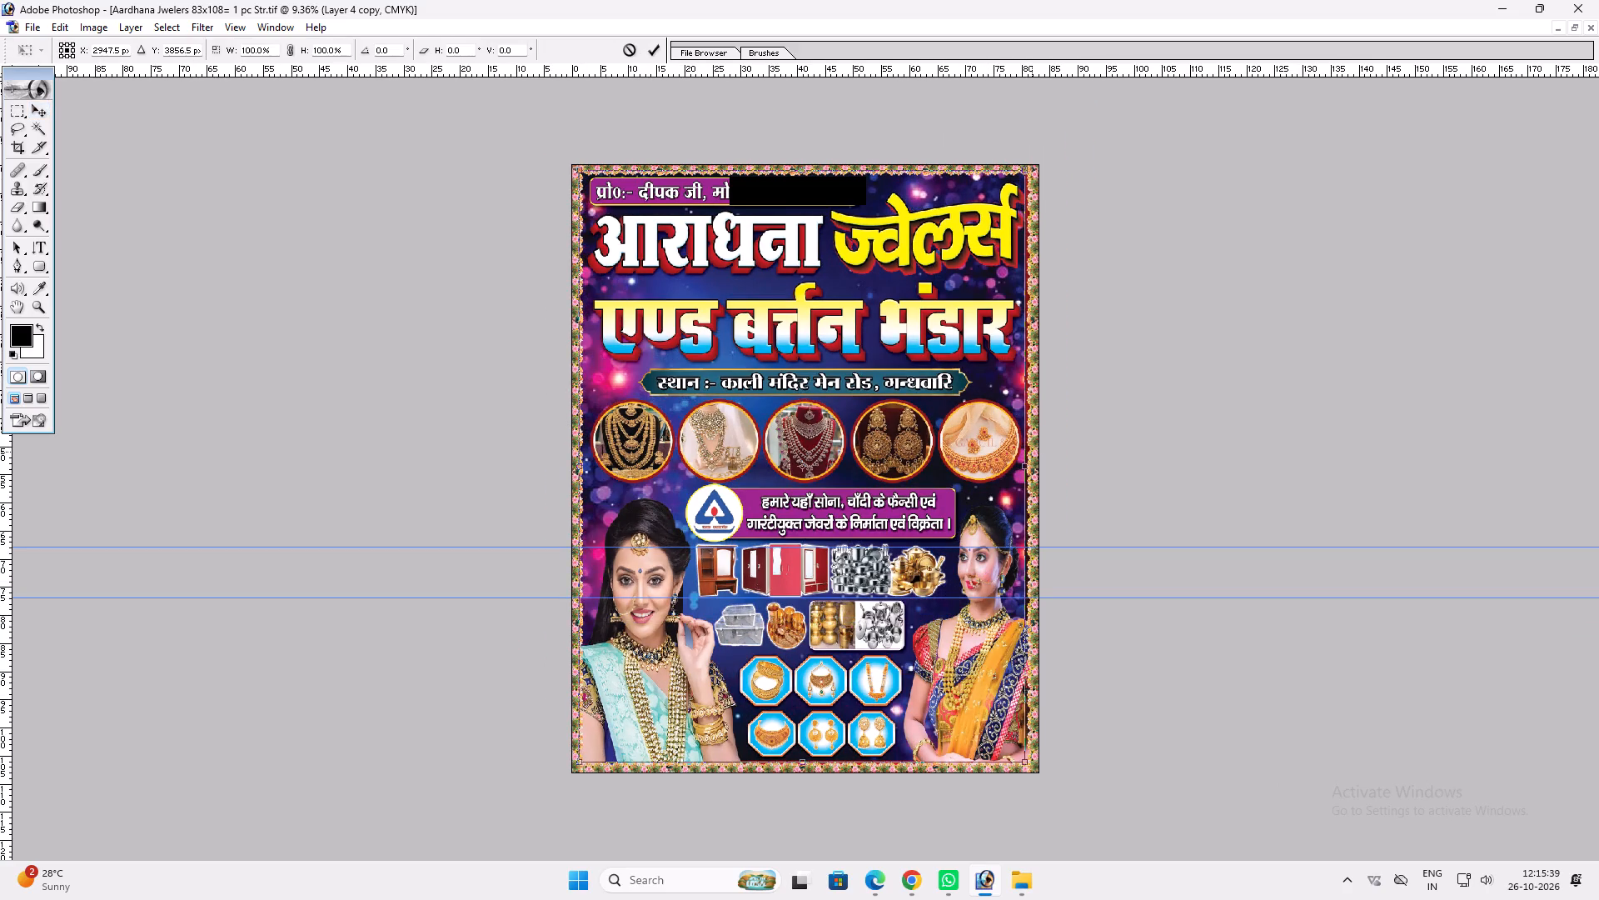
left_click_drag(1024, 453, 1035, 450, "shift")
key("Return")
key("v")
key("ctrl+0")
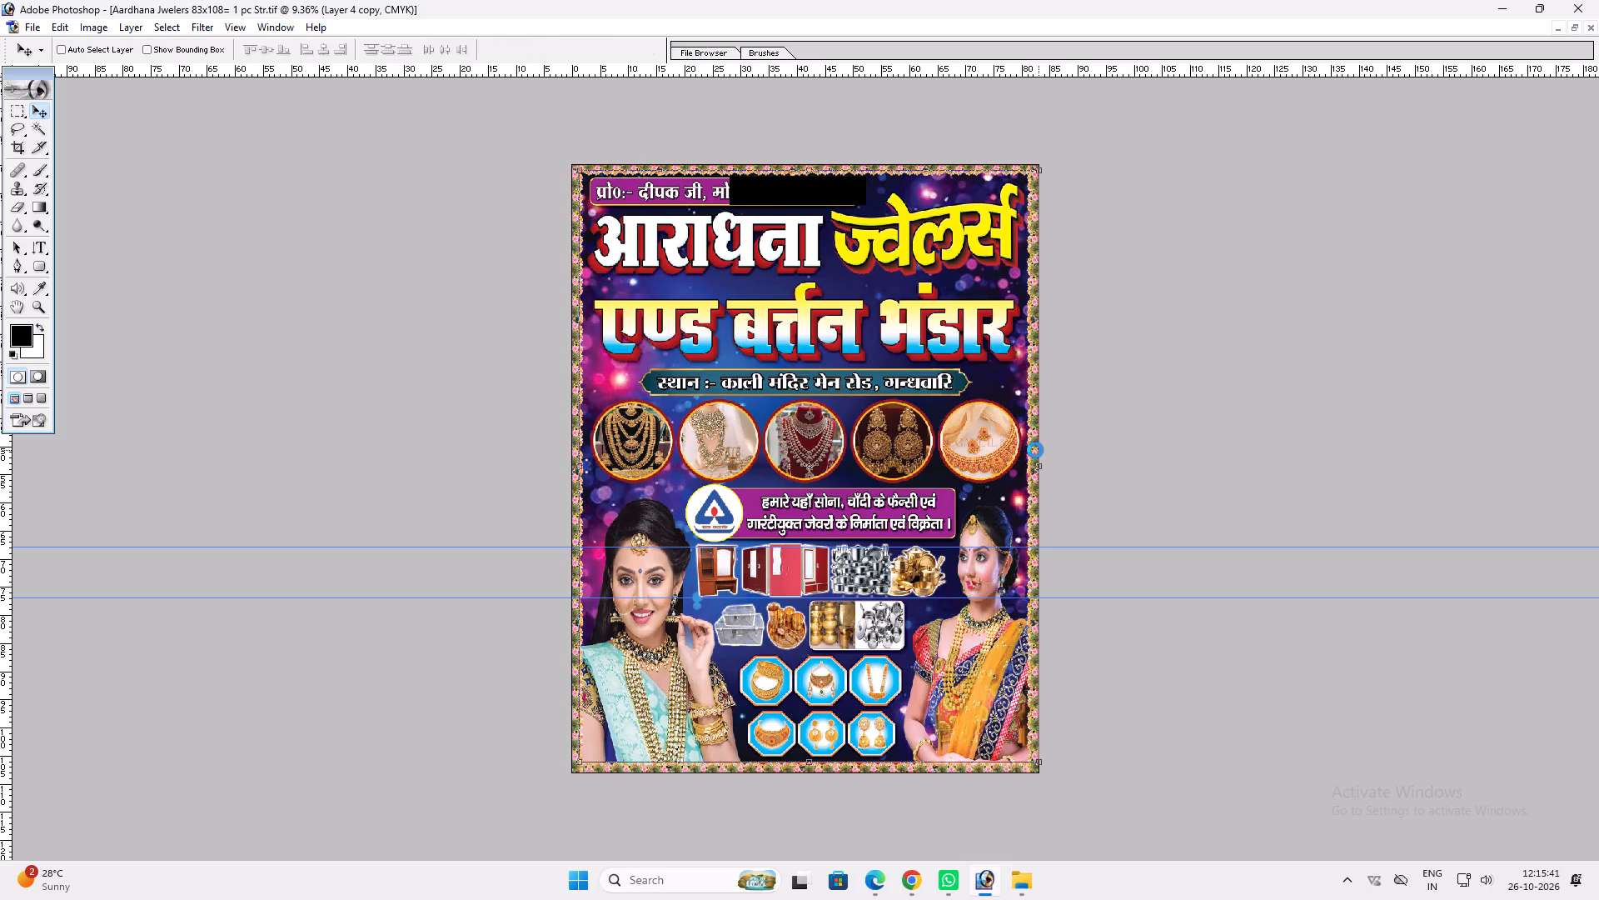
key("v")
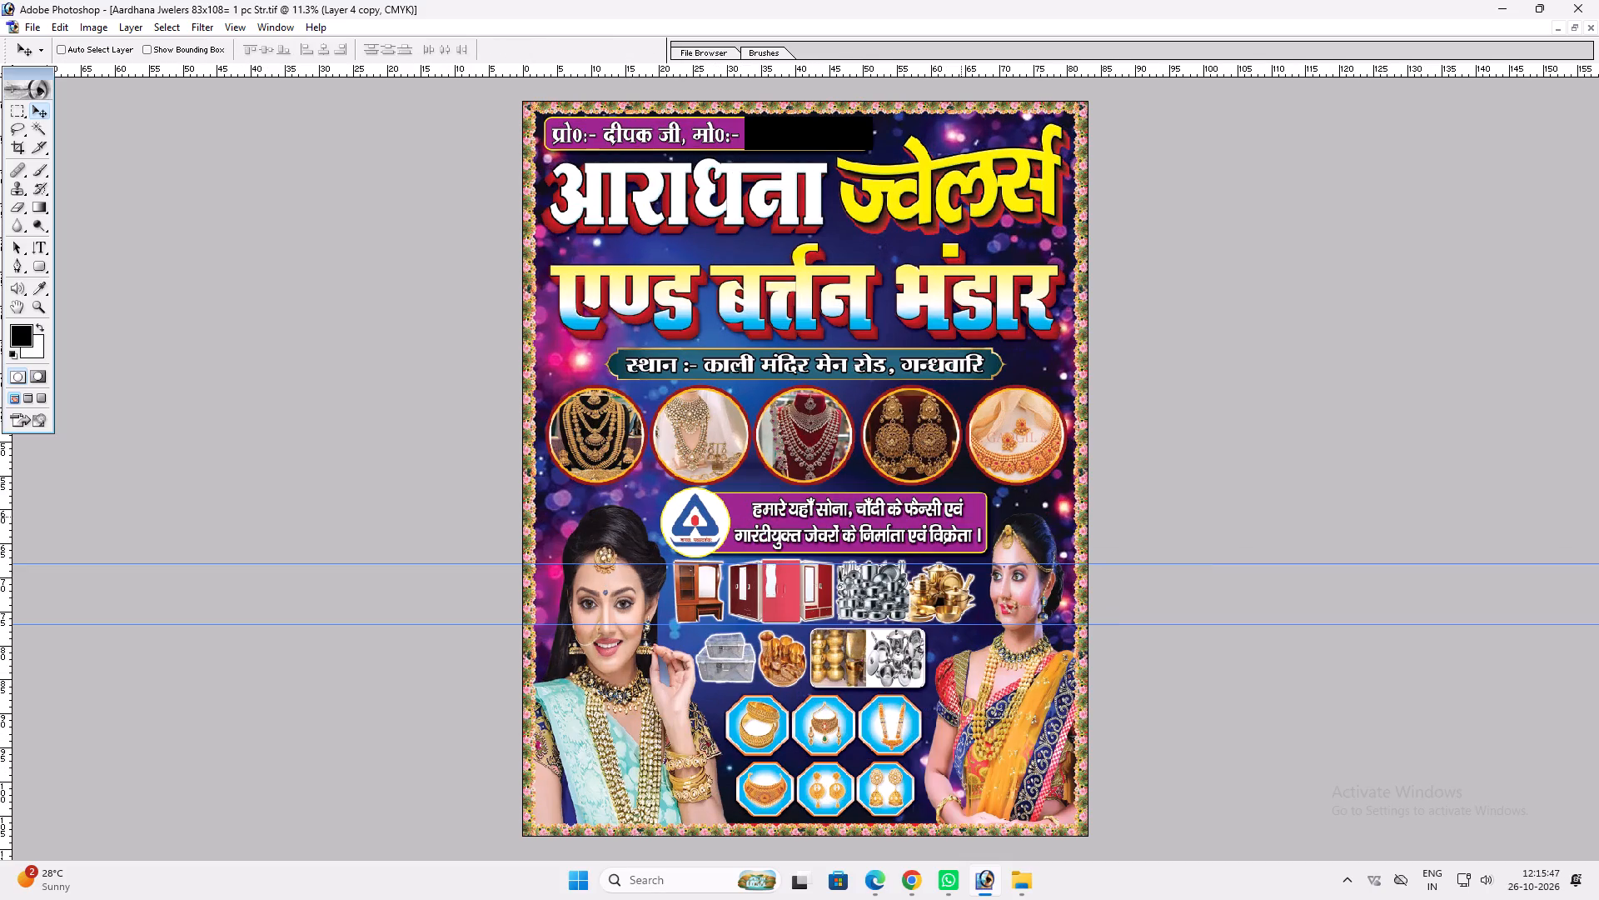
Open the layer deletion options for the bokeh background layer.
key("alt+l")
key("alt+l")
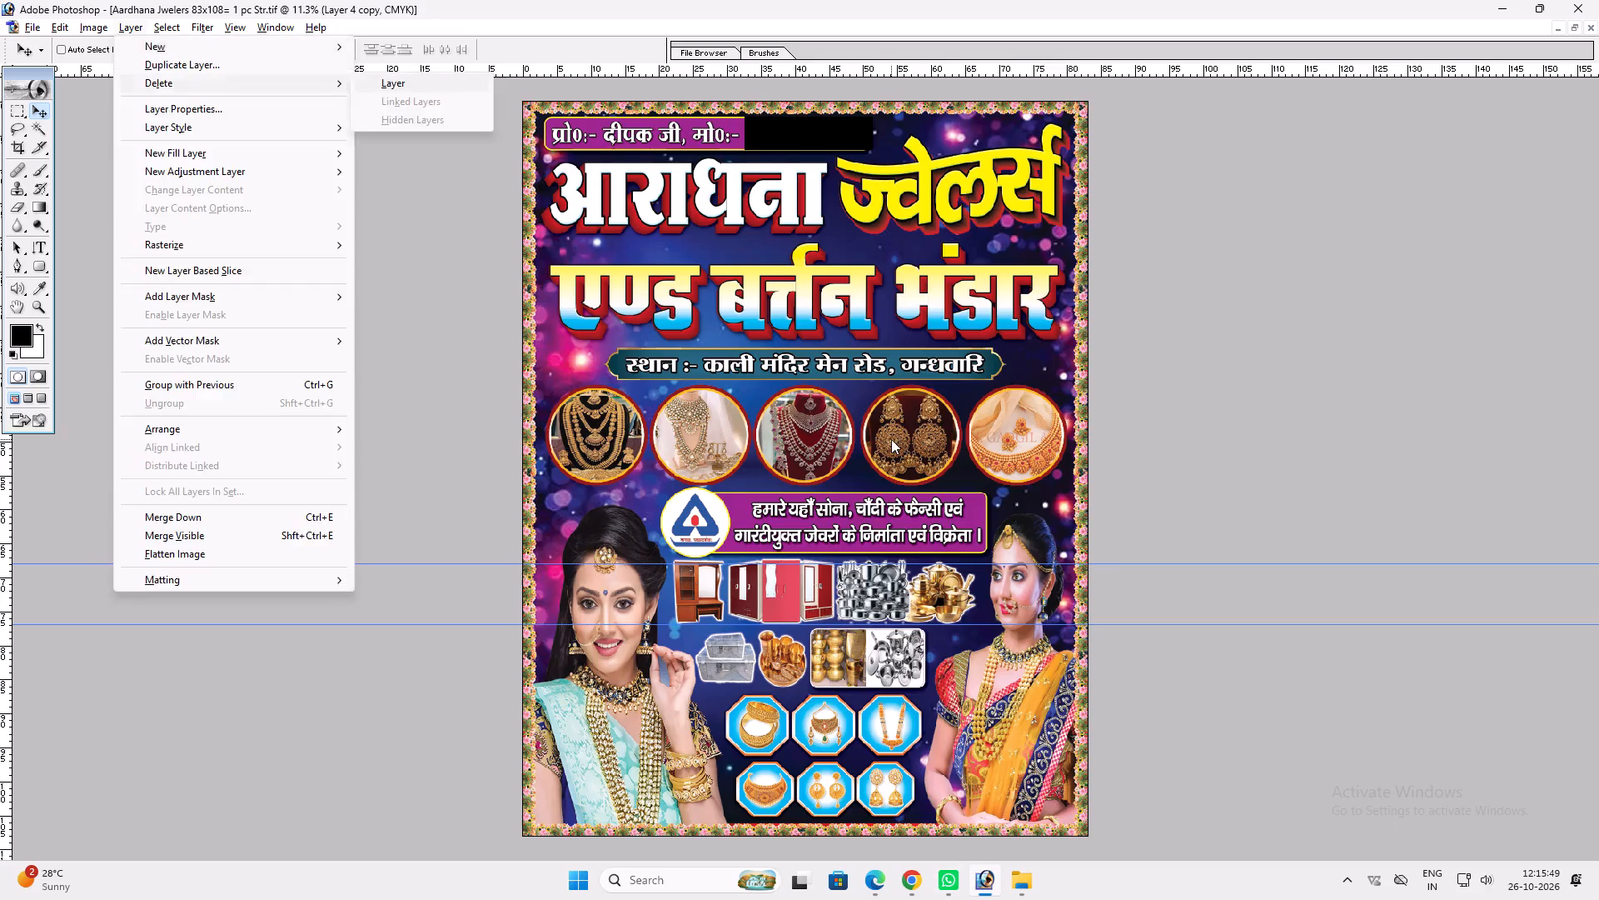
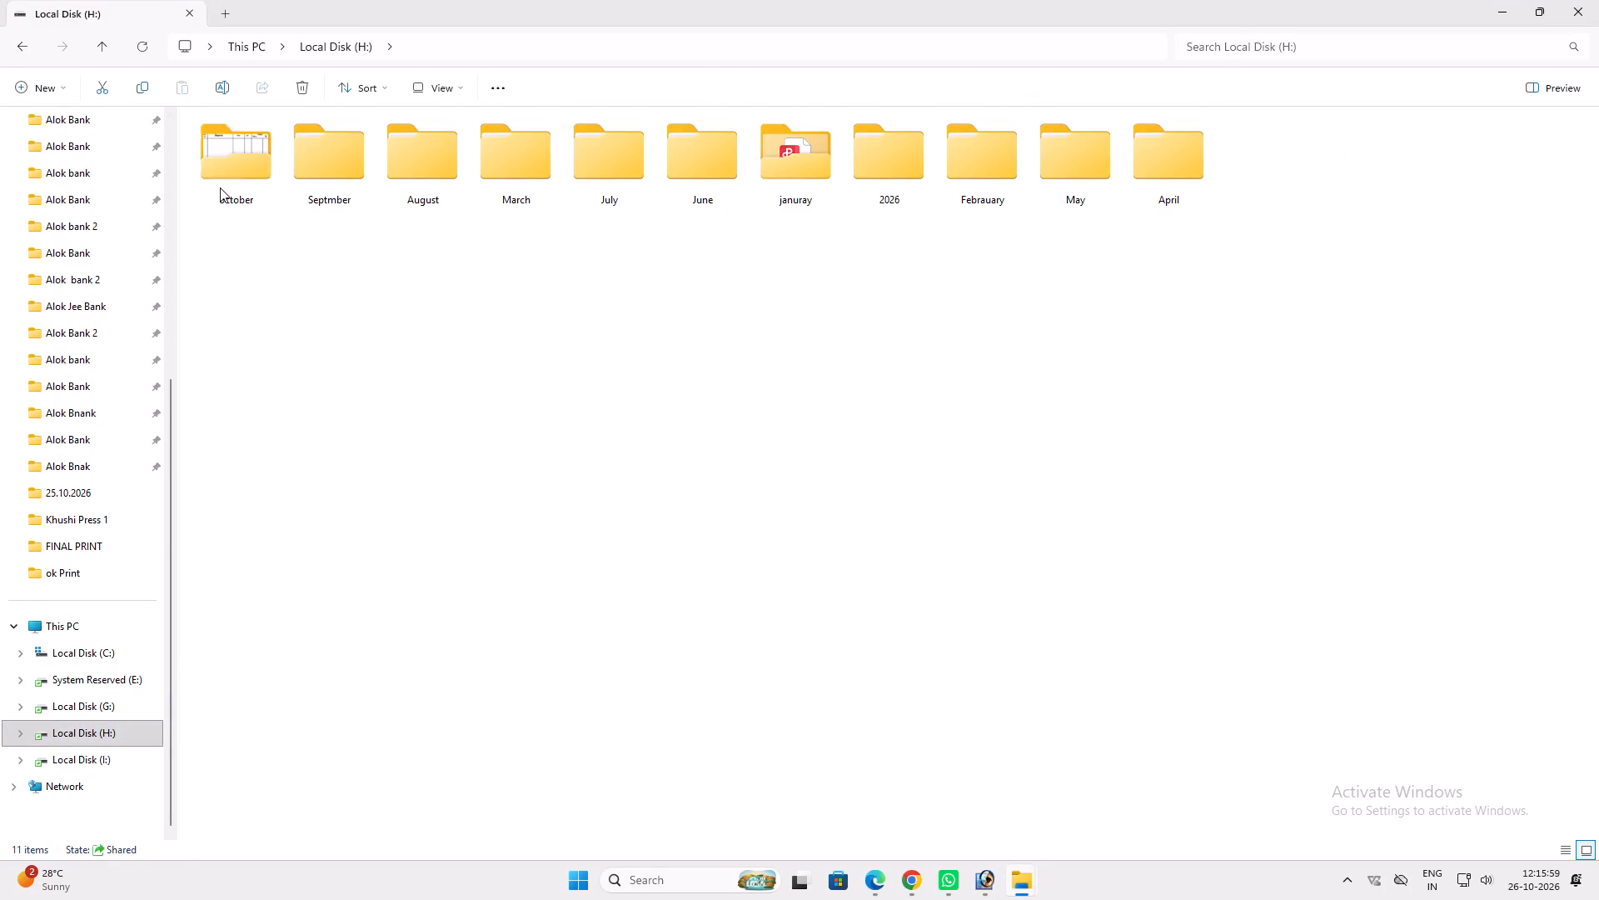
Search the october folder on drive H for "vis" and show the results as large icons.
left_click(220, 187)
left_click(1243, 43)
key("v")
type("is")
left_click(451, 89)
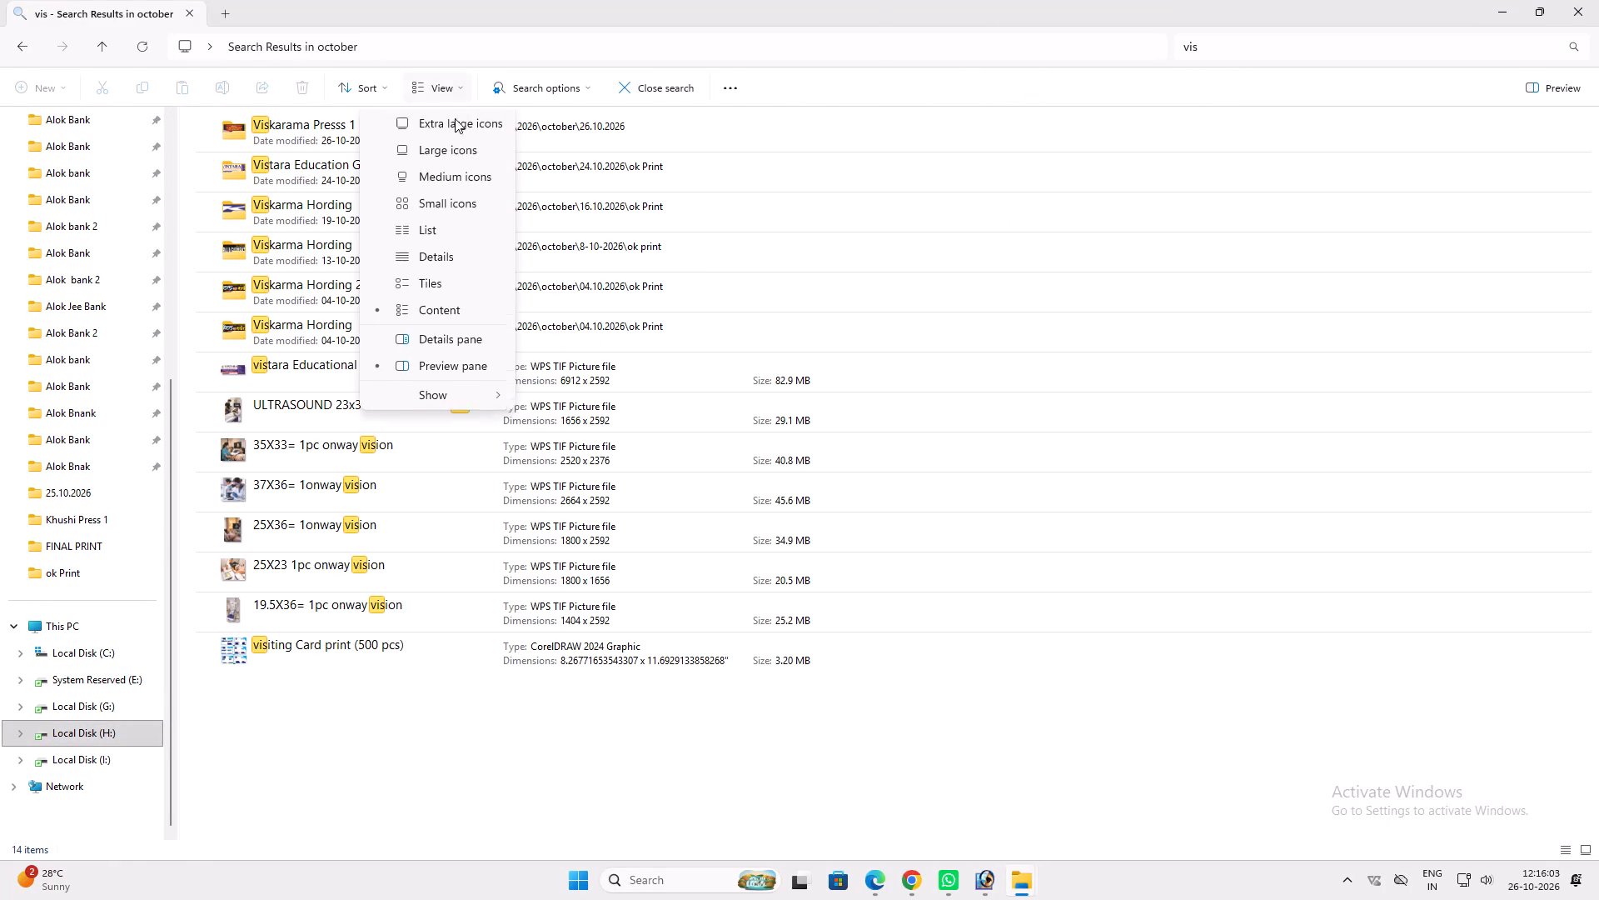
left_click(458, 147)
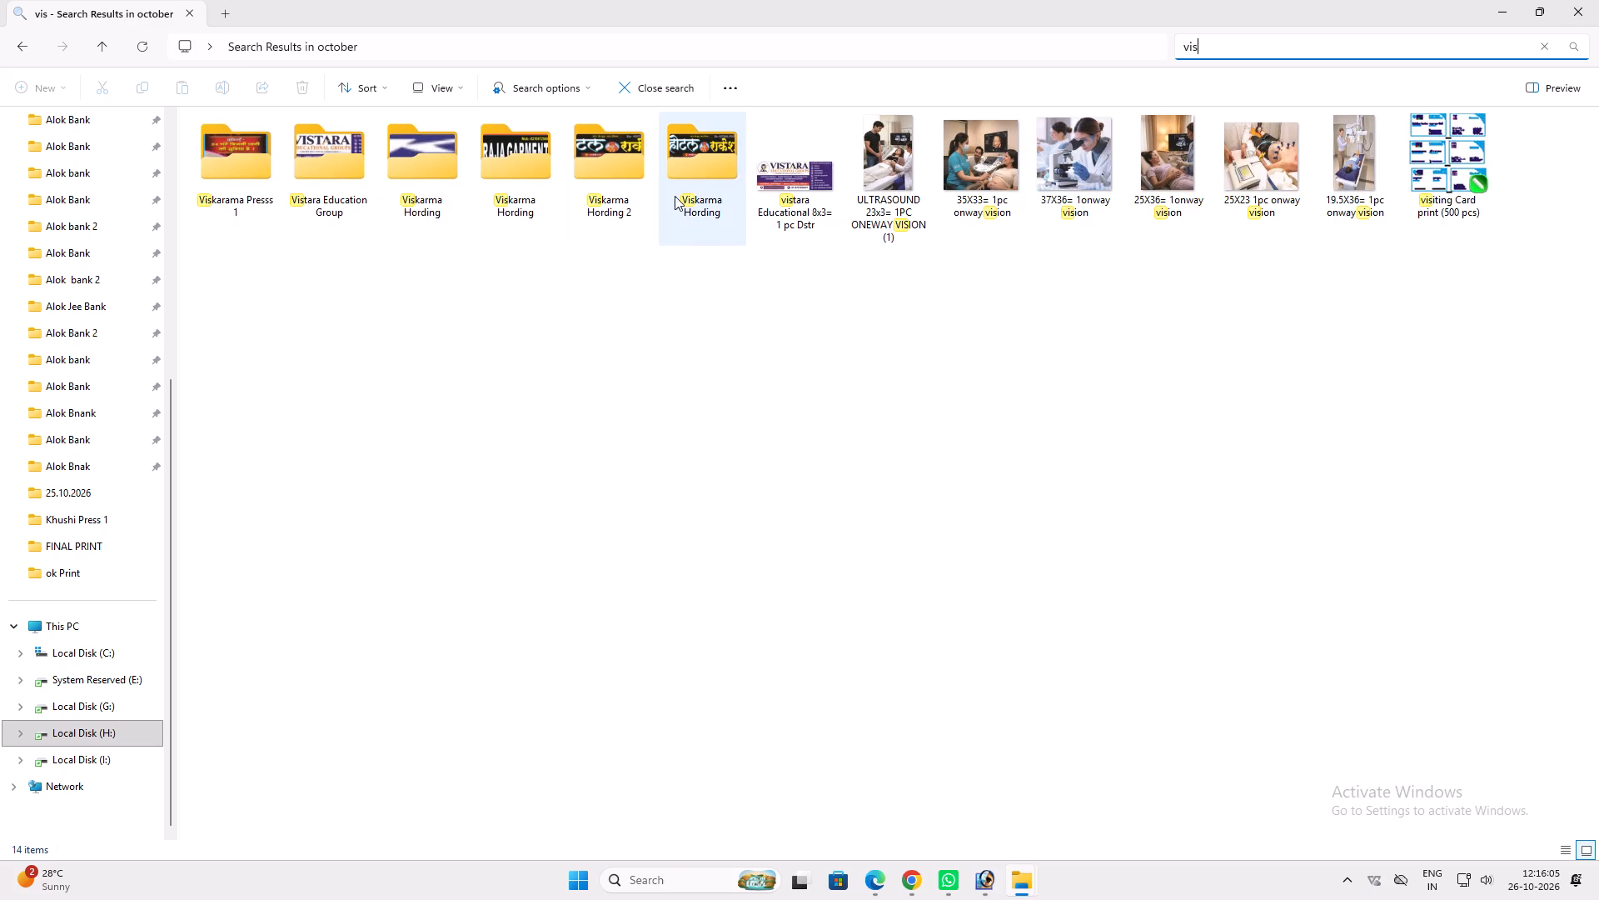
Open the Hotel rakesh 10x4 banner file from the Viskarma Hording 2 folder in Photoshop.
left_click(575, 137)
key("ctrl+shift+Return")
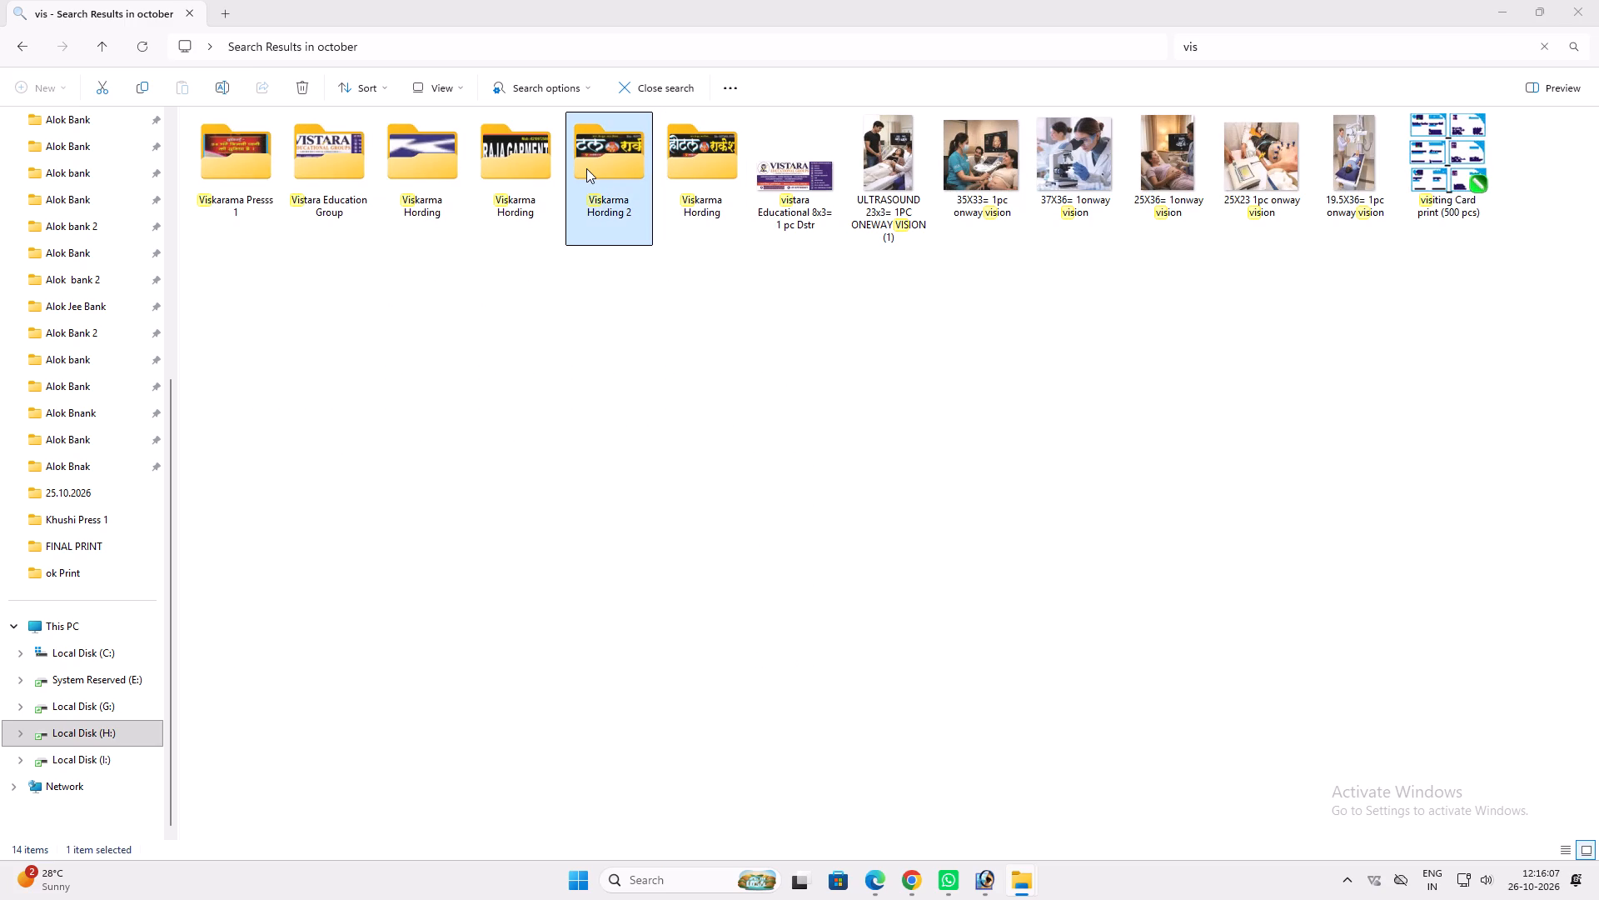
left_click_drag(252, 183, 252, 190)
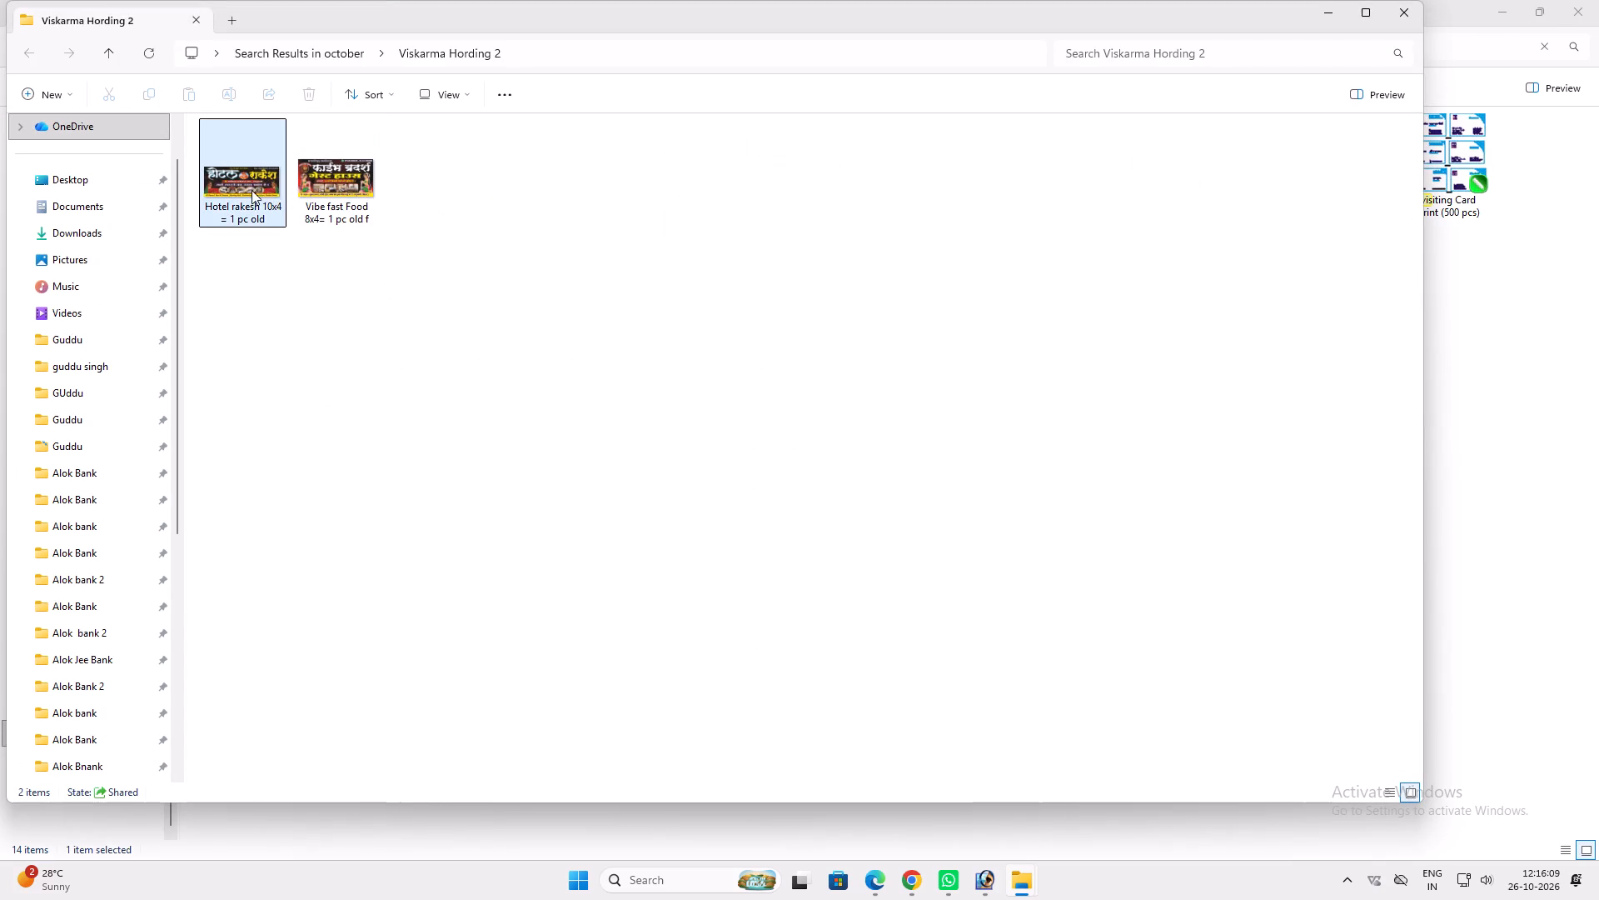
left_click_drag(252, 190, 980, 682)
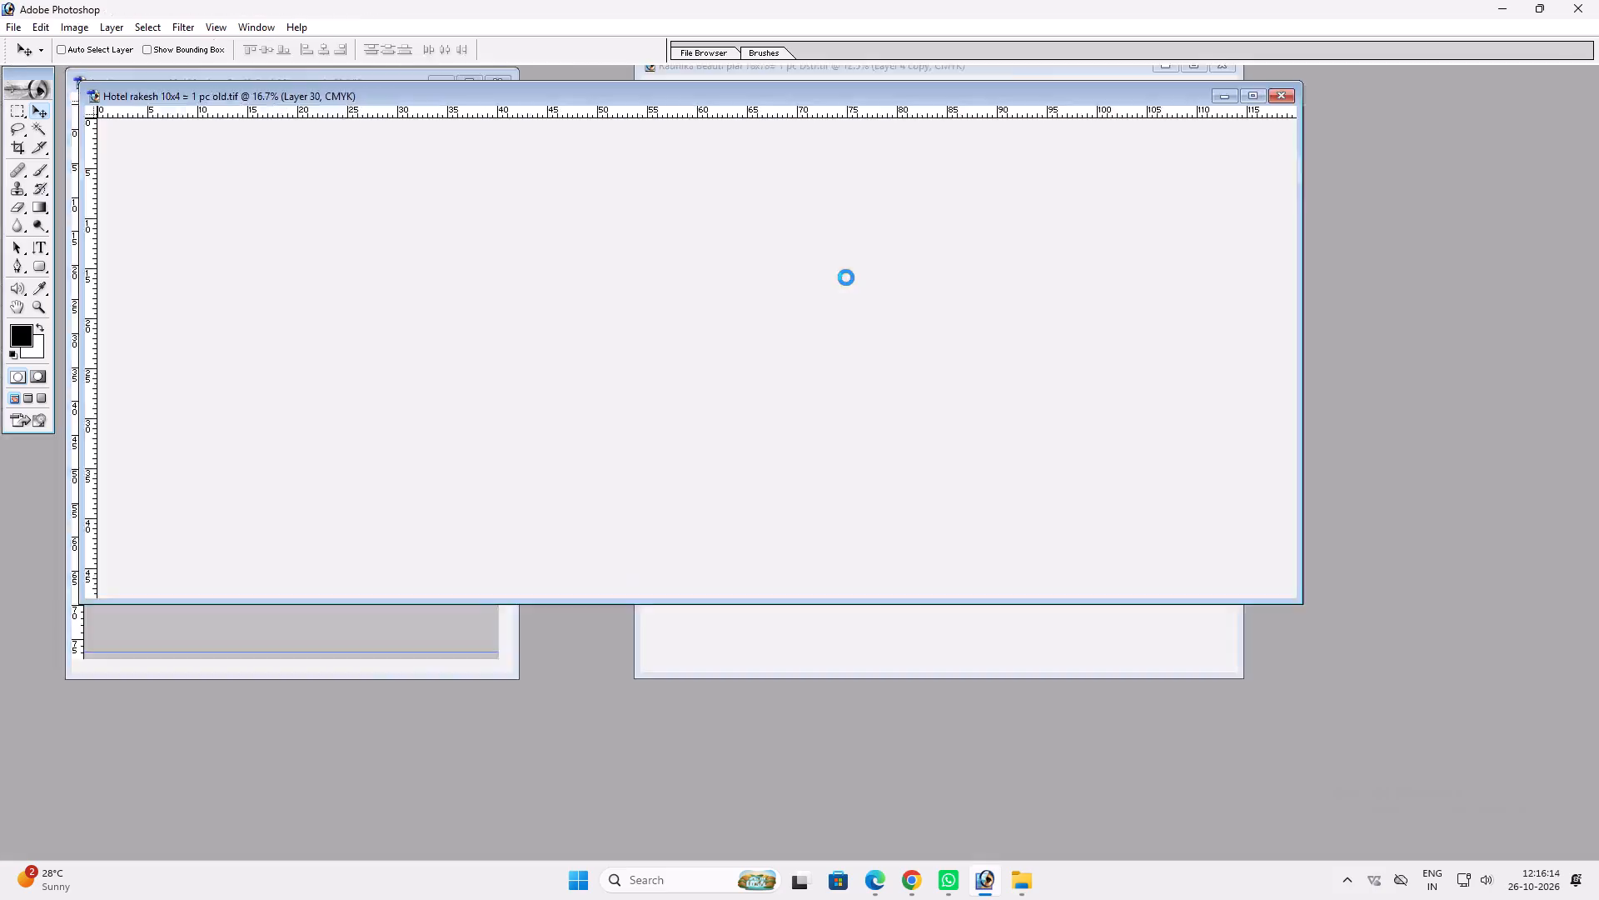
Copy the black-and-red background layer from the Hotel rakesh banner into the Aardhana Jwelers banner.
left_click_drag(799, 96, 1173, 523)
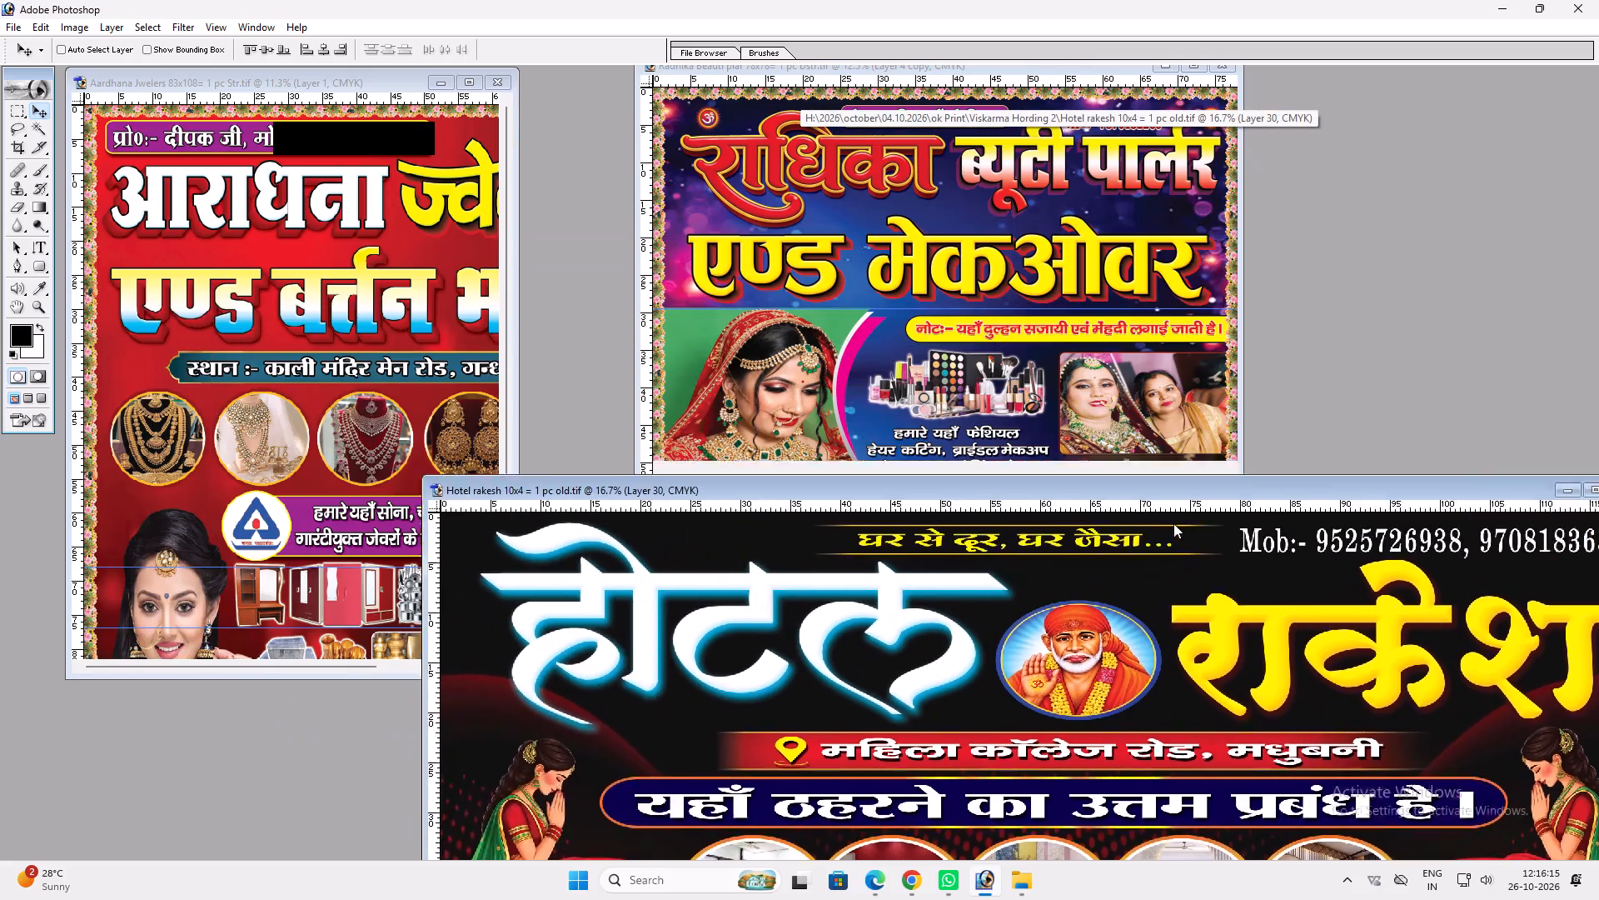
left_click_drag(1173, 523, 1165, 249)
left_click(1206, 467, "ctrl")
left_click_drag(1206, 467, 1148, 357)
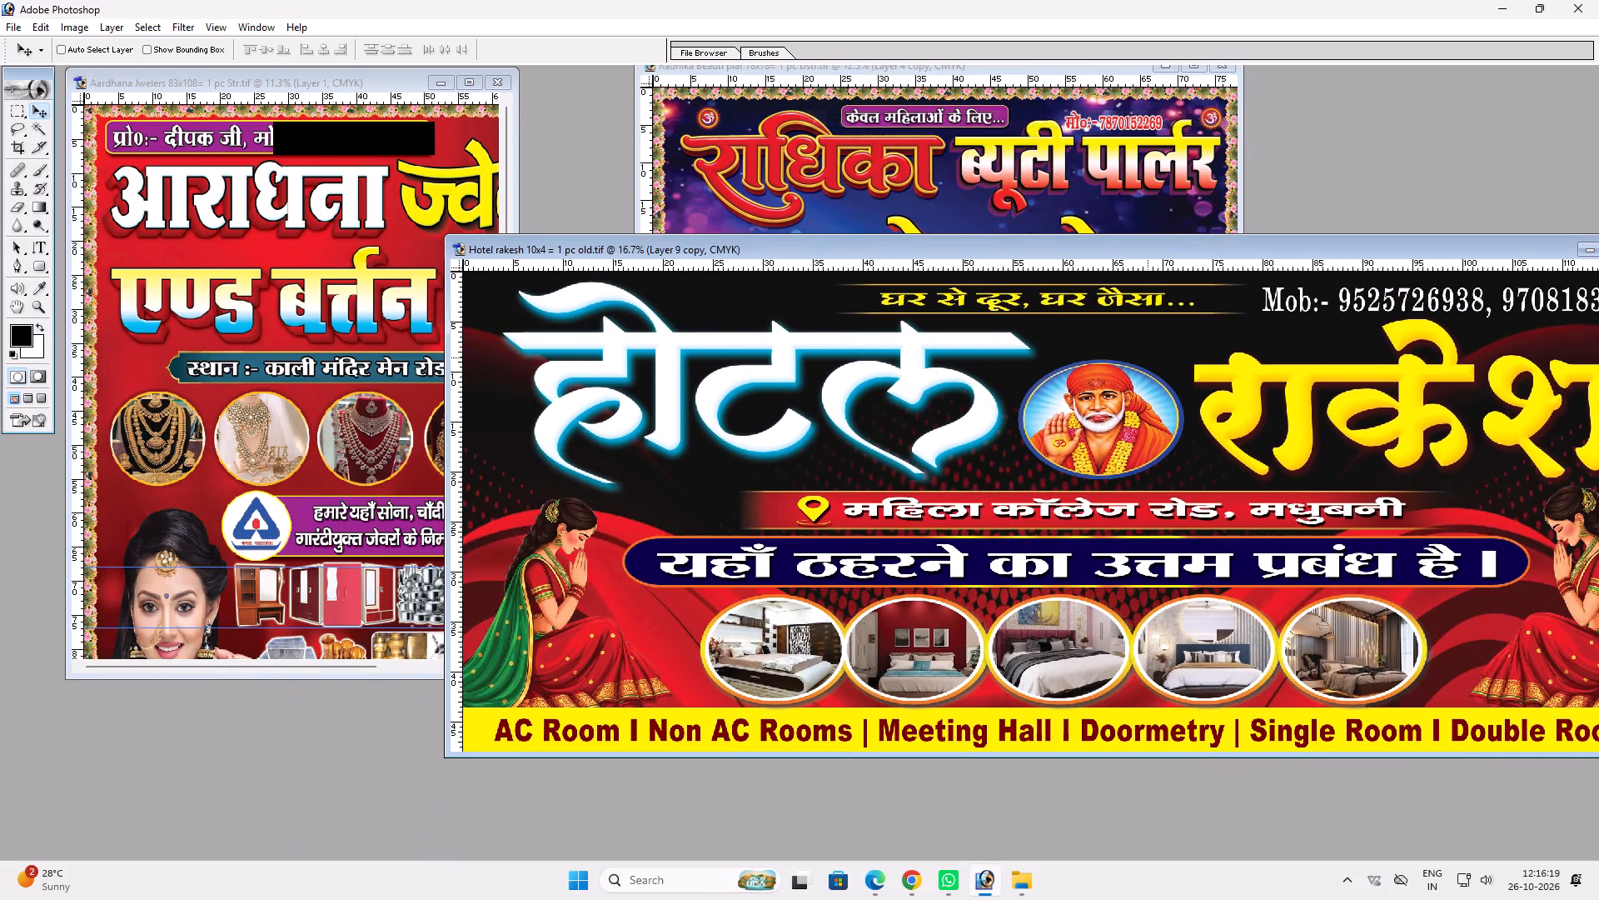
key("ctrl+z")
left_click_drag(1154, 372, 248, 243)
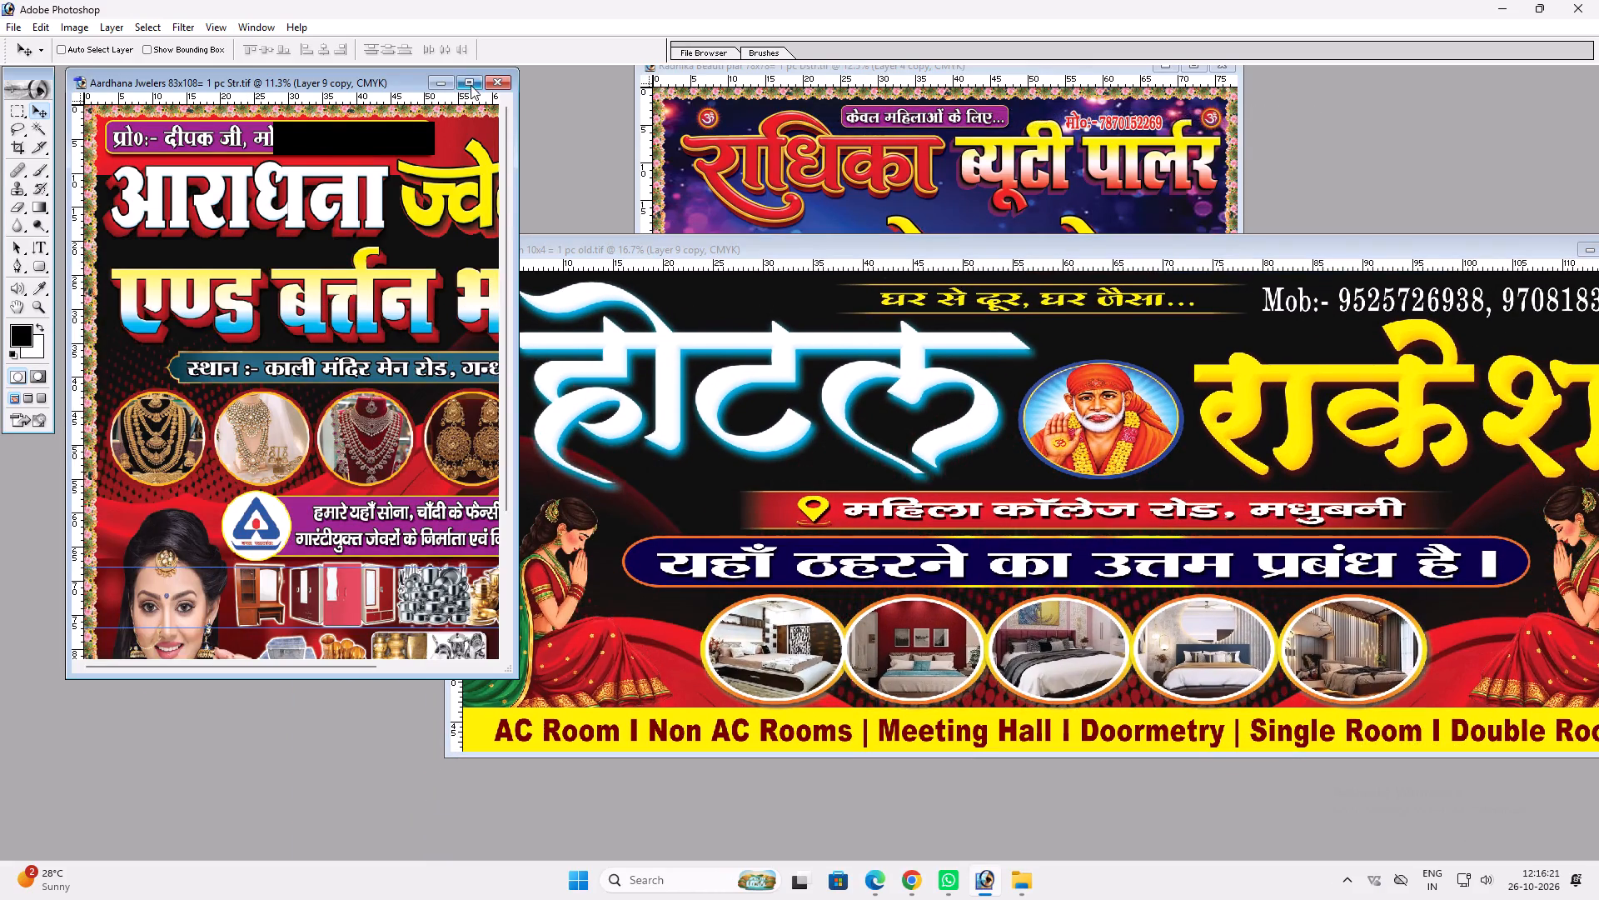
Maximize the Aardhana Jwelers banner and position the copied black-and-red background so it covers the banner's upper part.
left_click(471, 85)
key("v")
left_click_drag(864, 427, 946, 342)
scroll(946, 342, "up", 2)
key("e")
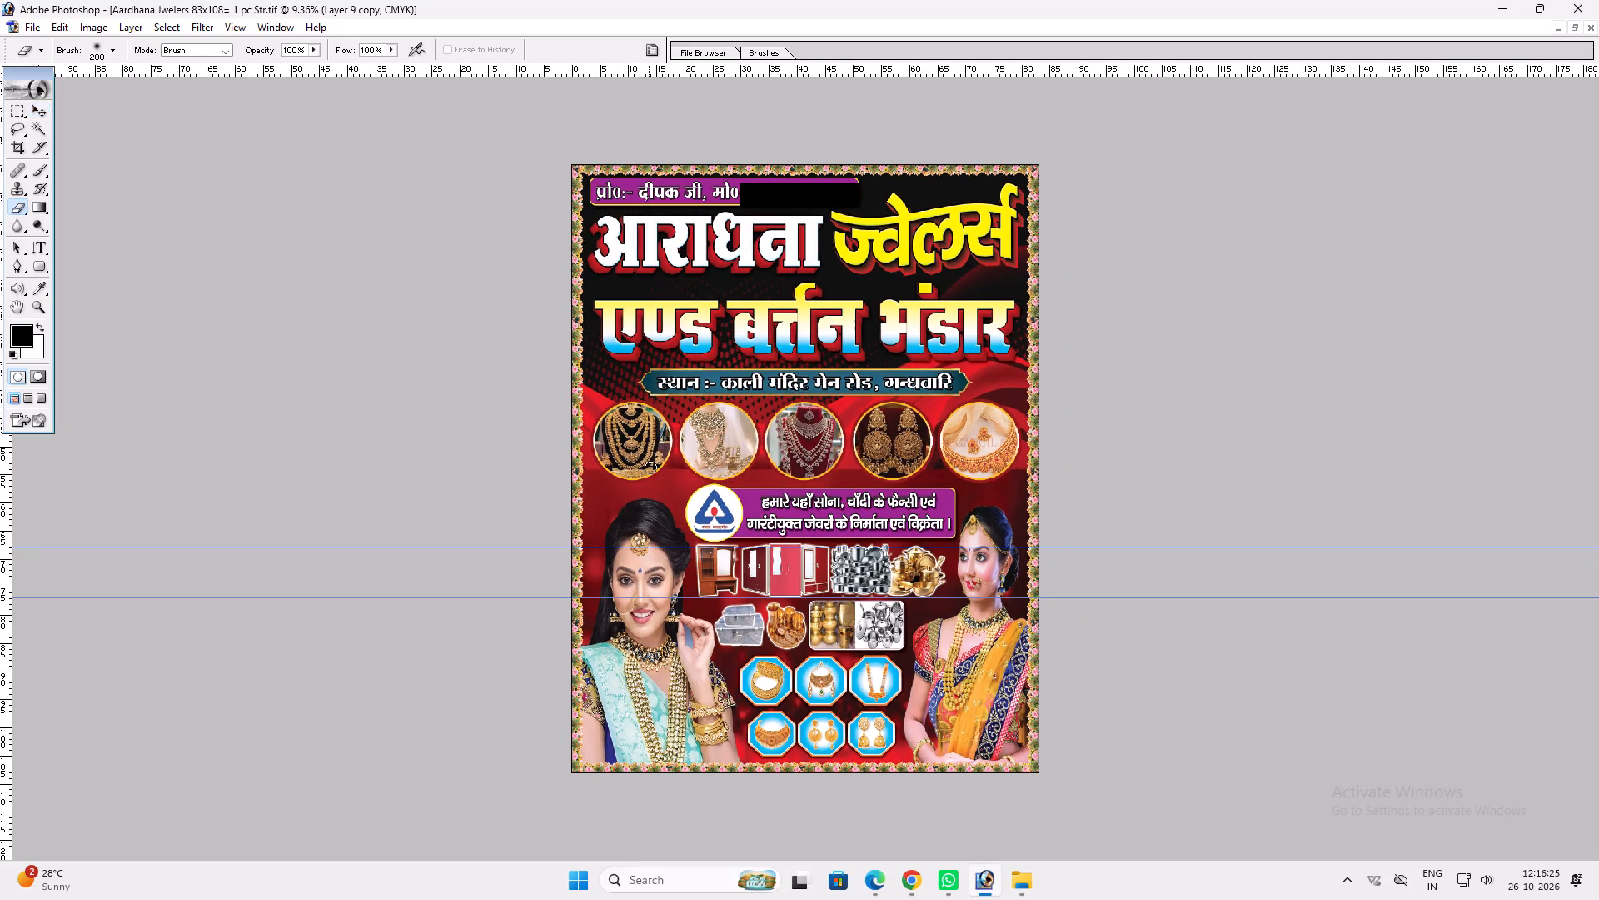
key("v")
key("v")
left_click_drag(954, 446, 969, 443, "shift")
Duplicate the black-and-red background, flip the copy vertically and align it directly below the original to fill the lower part.
left_click_drag(939, 417, 943, 498, "alt+shift")
key("ctrl+t")
right_click(943, 498, "ctrl")
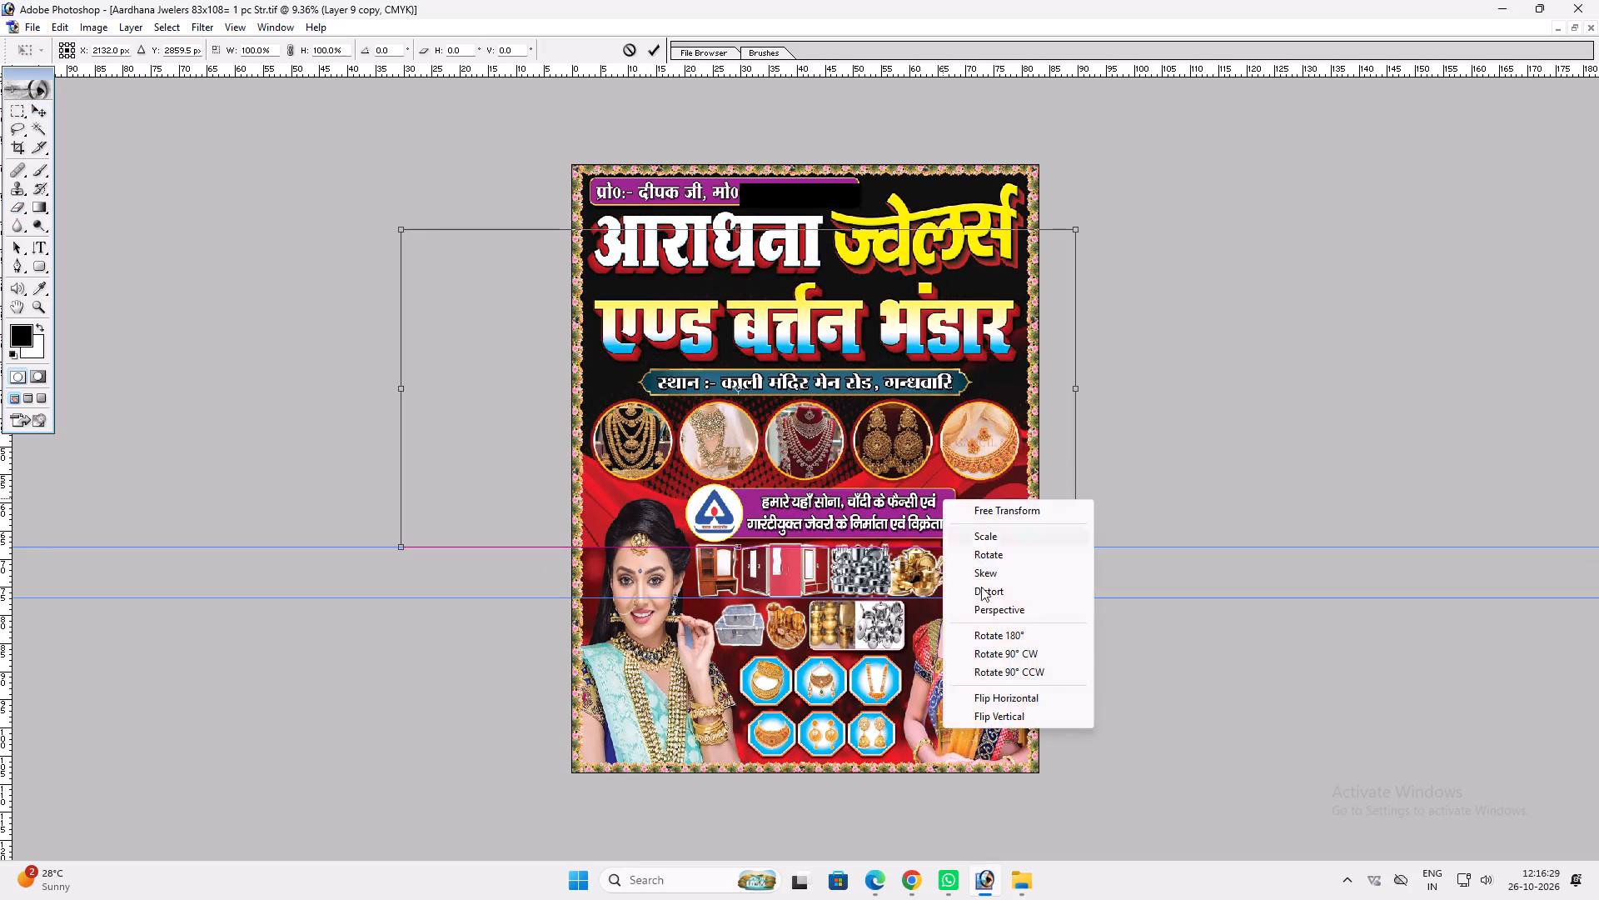
left_click(1014, 714)
key("Return")
key("v")
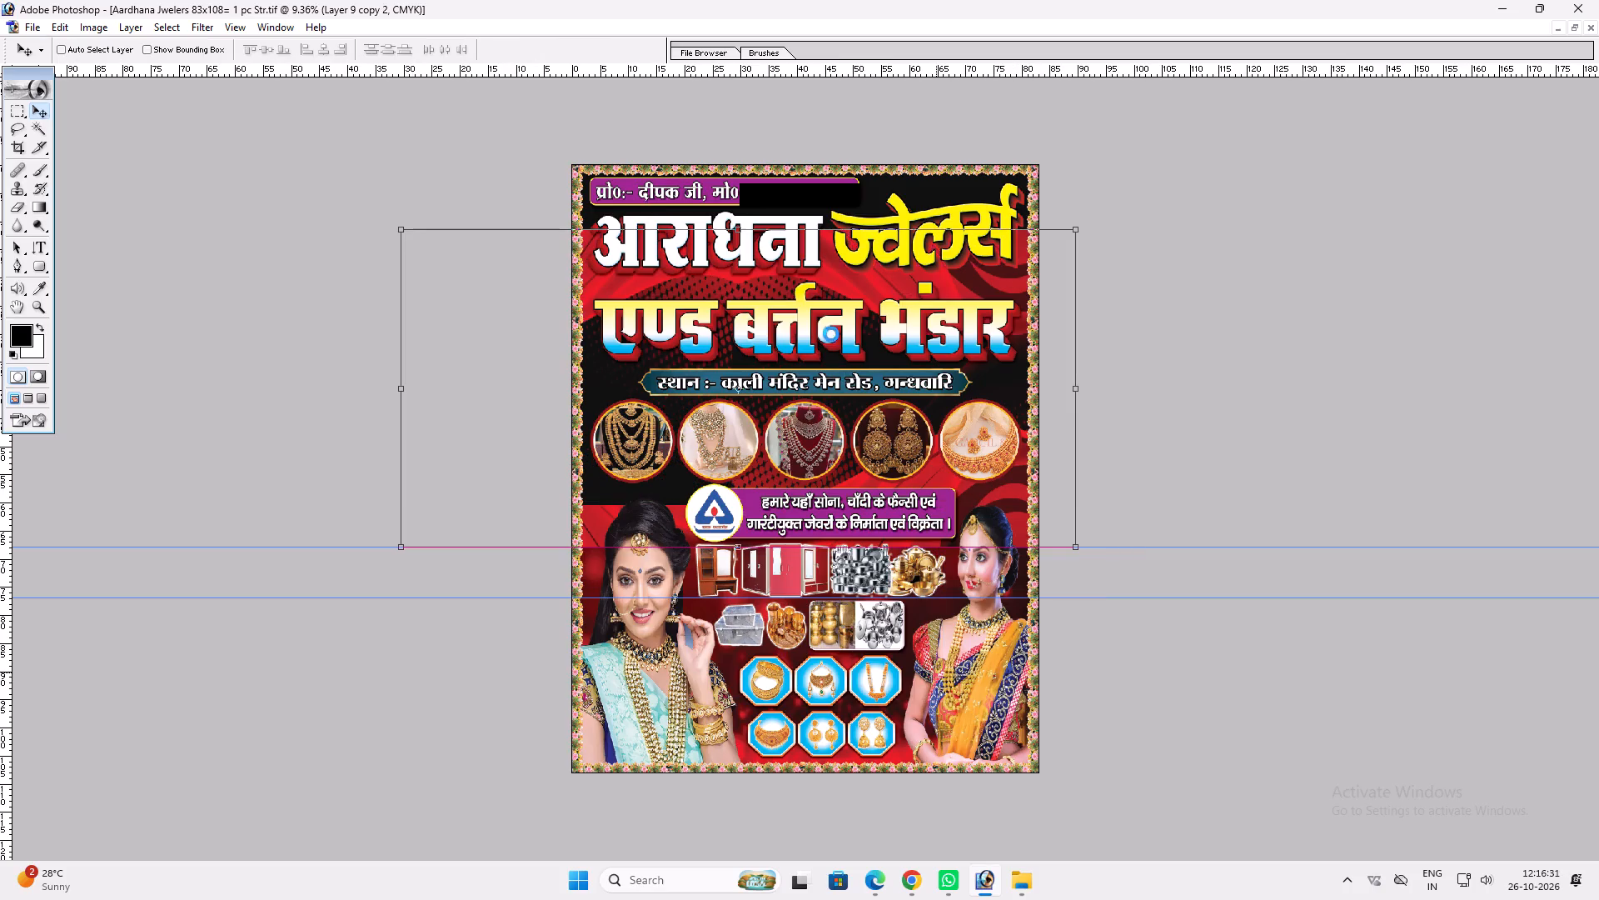
left_click_drag(830, 281, 849, 549, "shift")
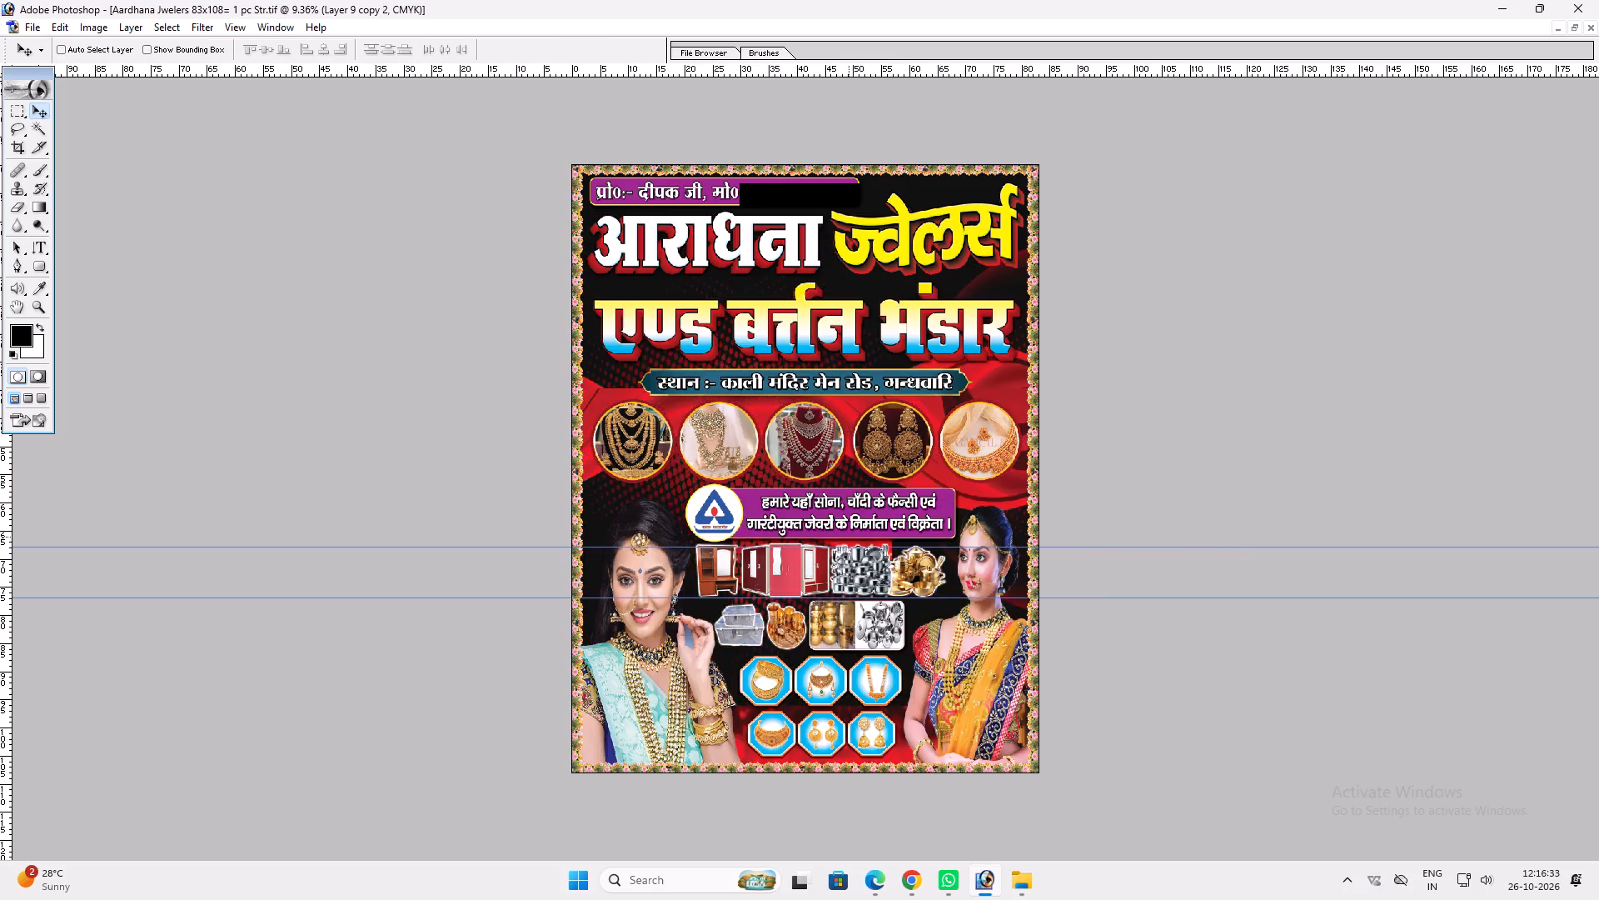
left_click_drag(849, 549, 846, 520, "shift")
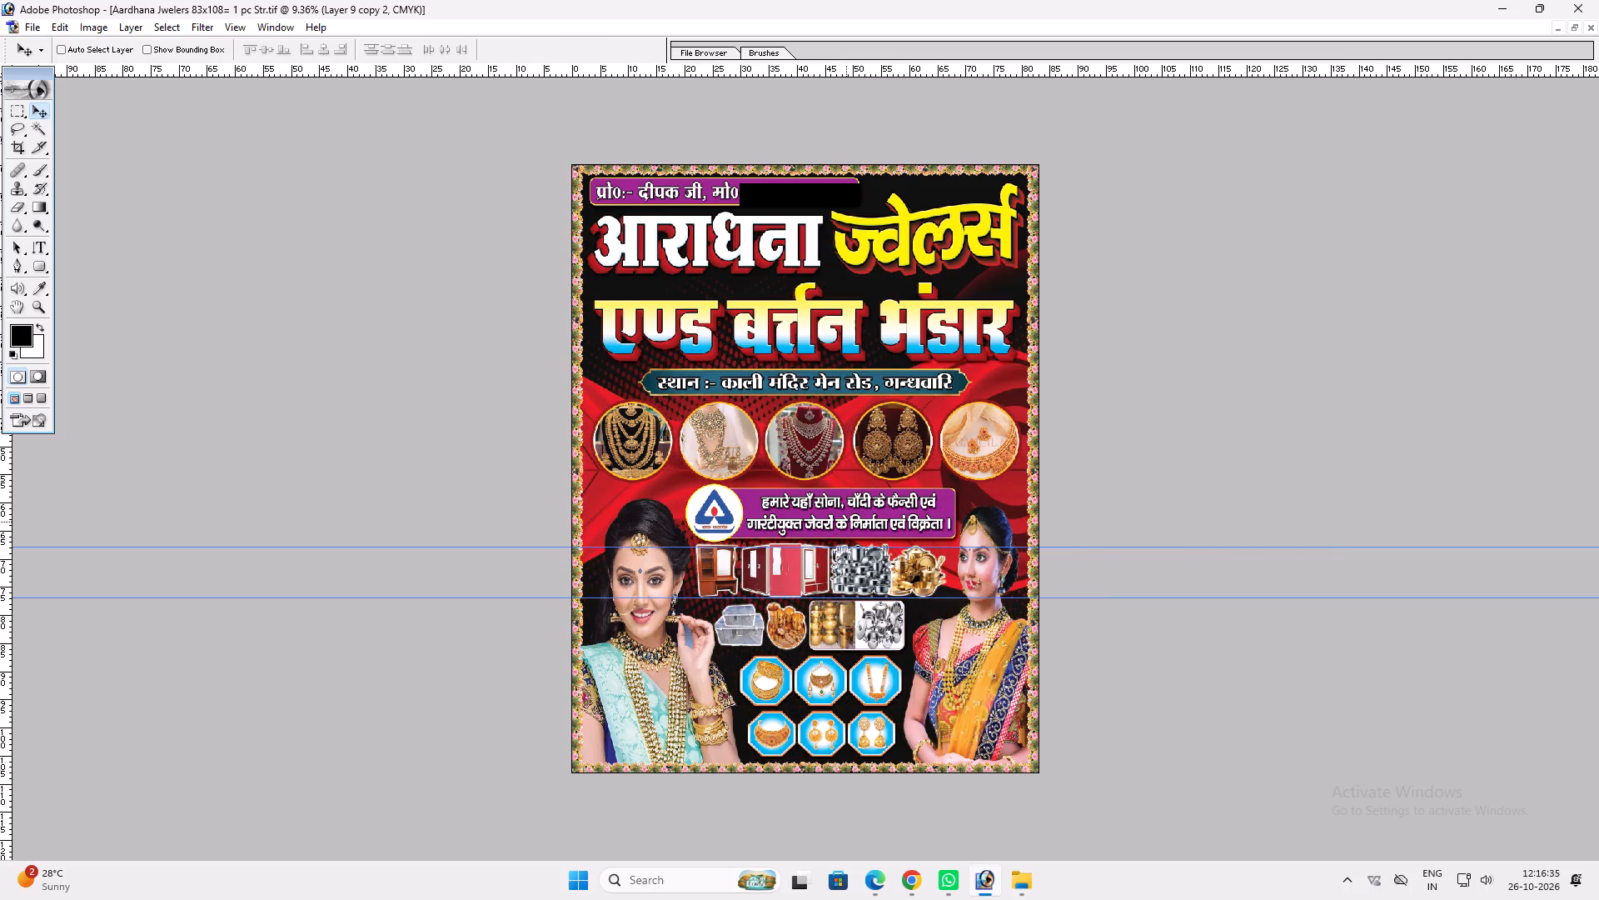
left_click_drag(846, 520, 849, 518, "shift")
Stretch the mirrored background vertically so it extends well past the banner's top and bottom edges.
scroll(865, 483, "up", 1)
key("v")
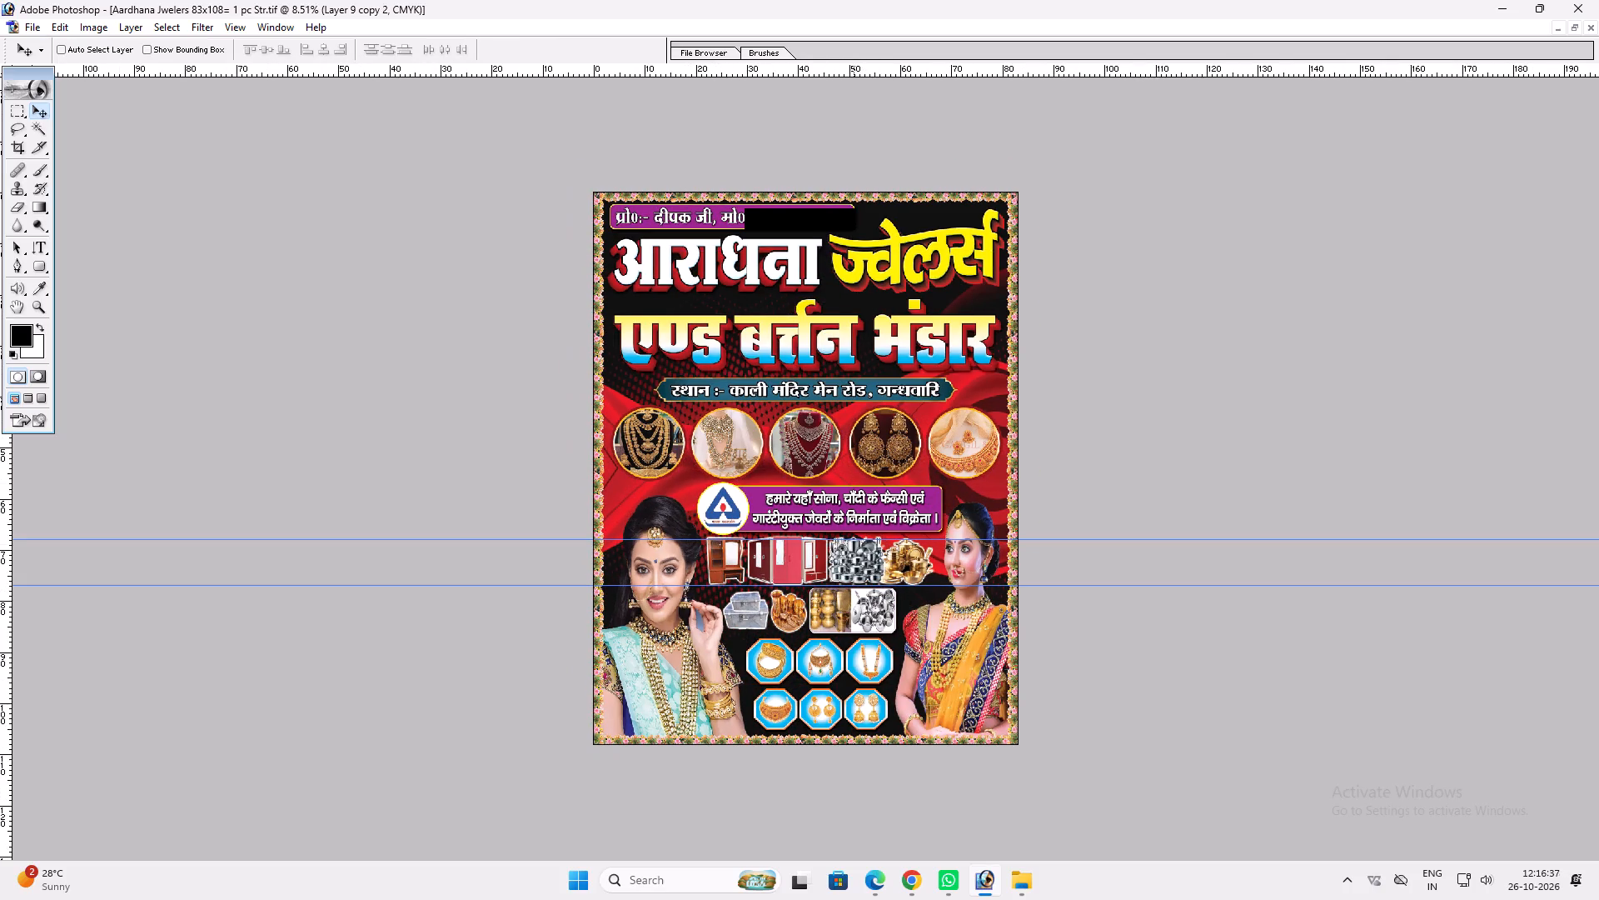
left_click(855, 297, "ctrl+shift")
key("ctrl+t")
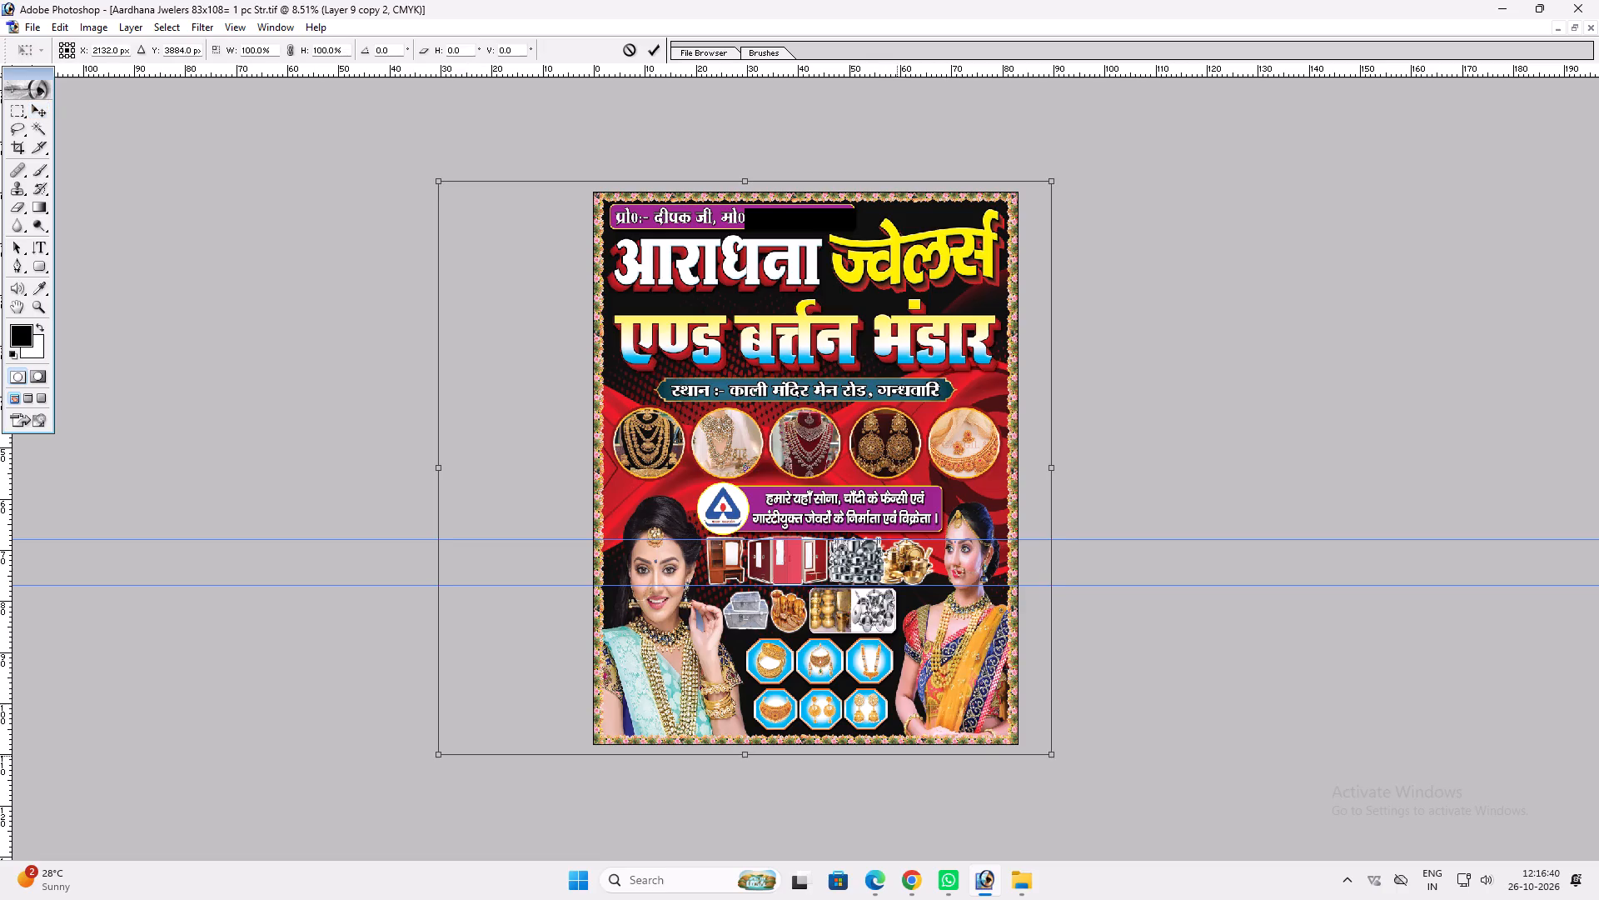
left_click_drag(877, 753, 891, 841, "shift")
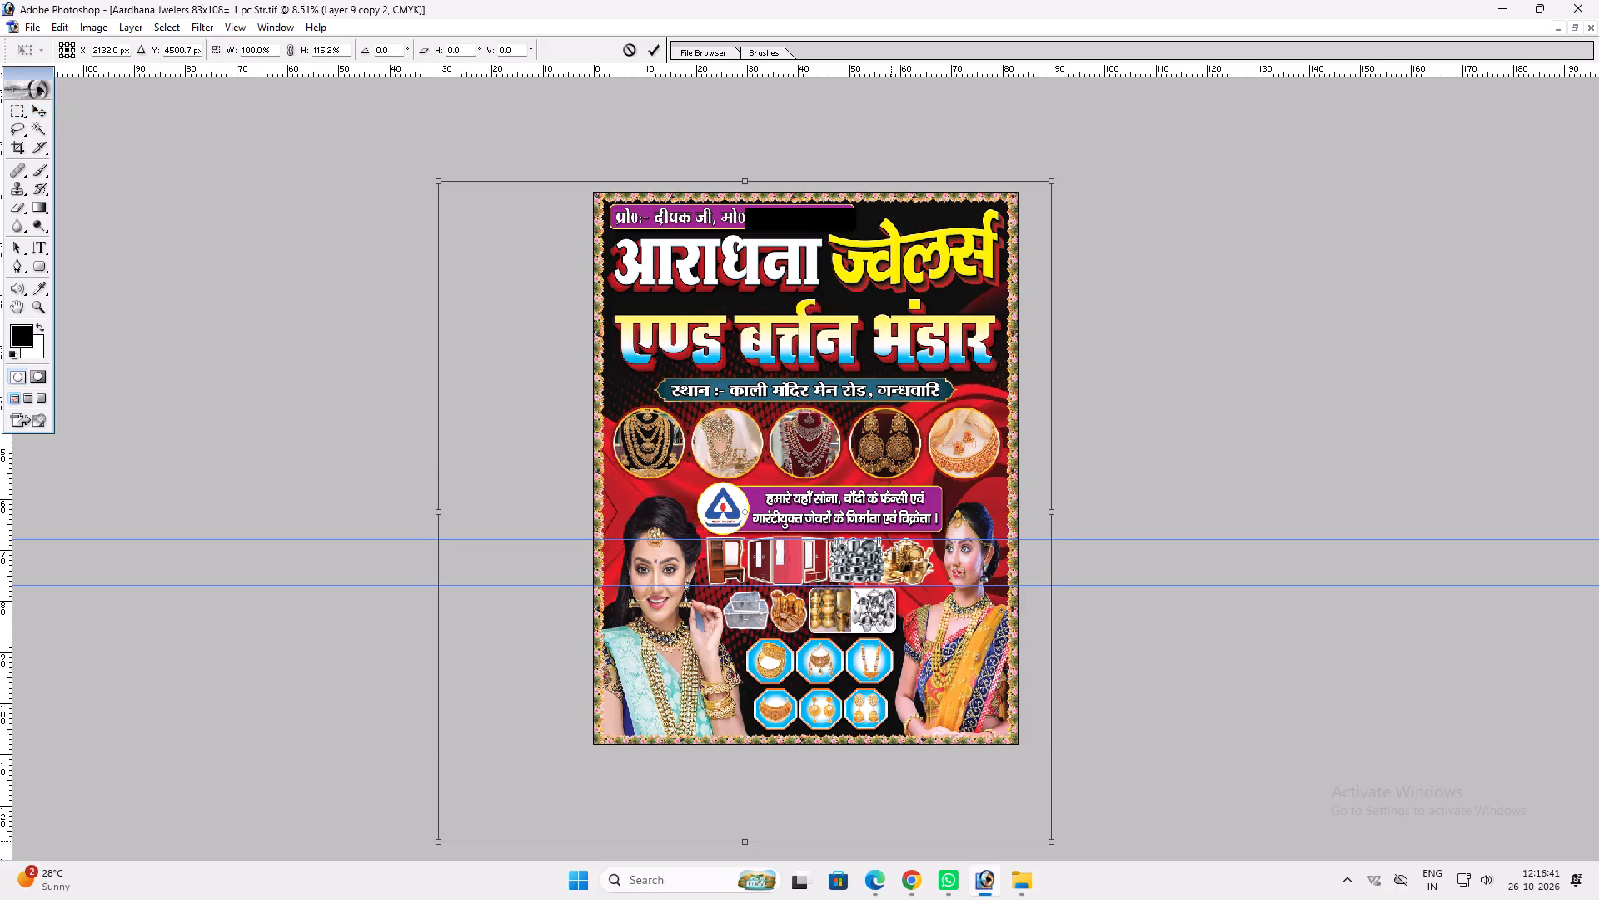
left_click_drag(891, 841, 891, 826, "shift")
left_click_drag(876, 183, 881, 150, "shift")
key("Return")
key("v")
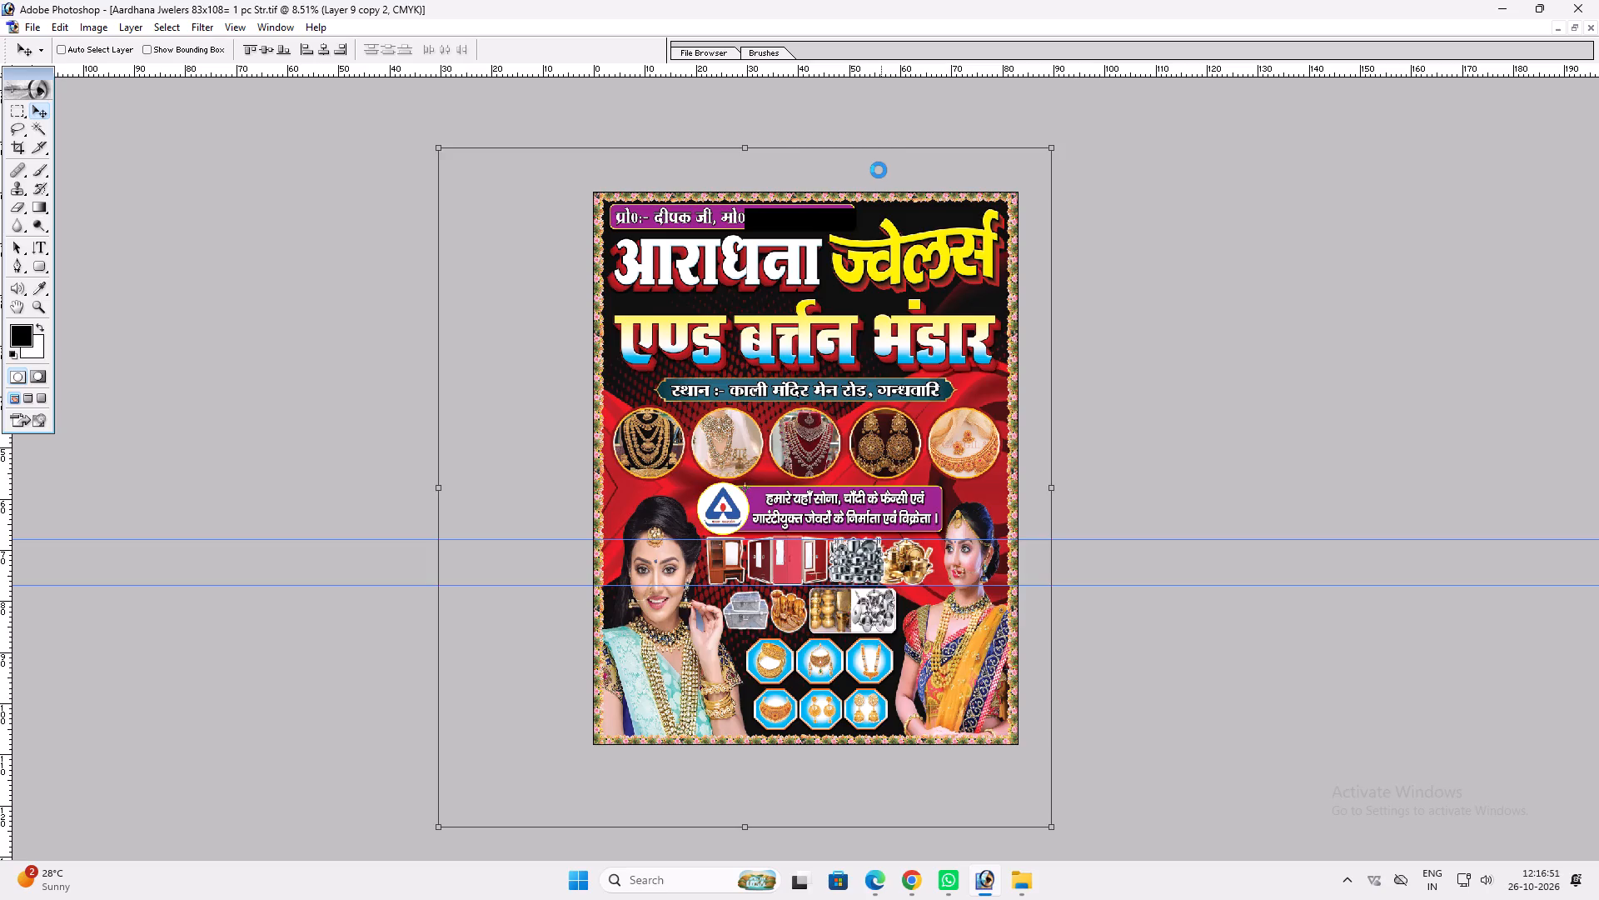
key("ctrl+0")
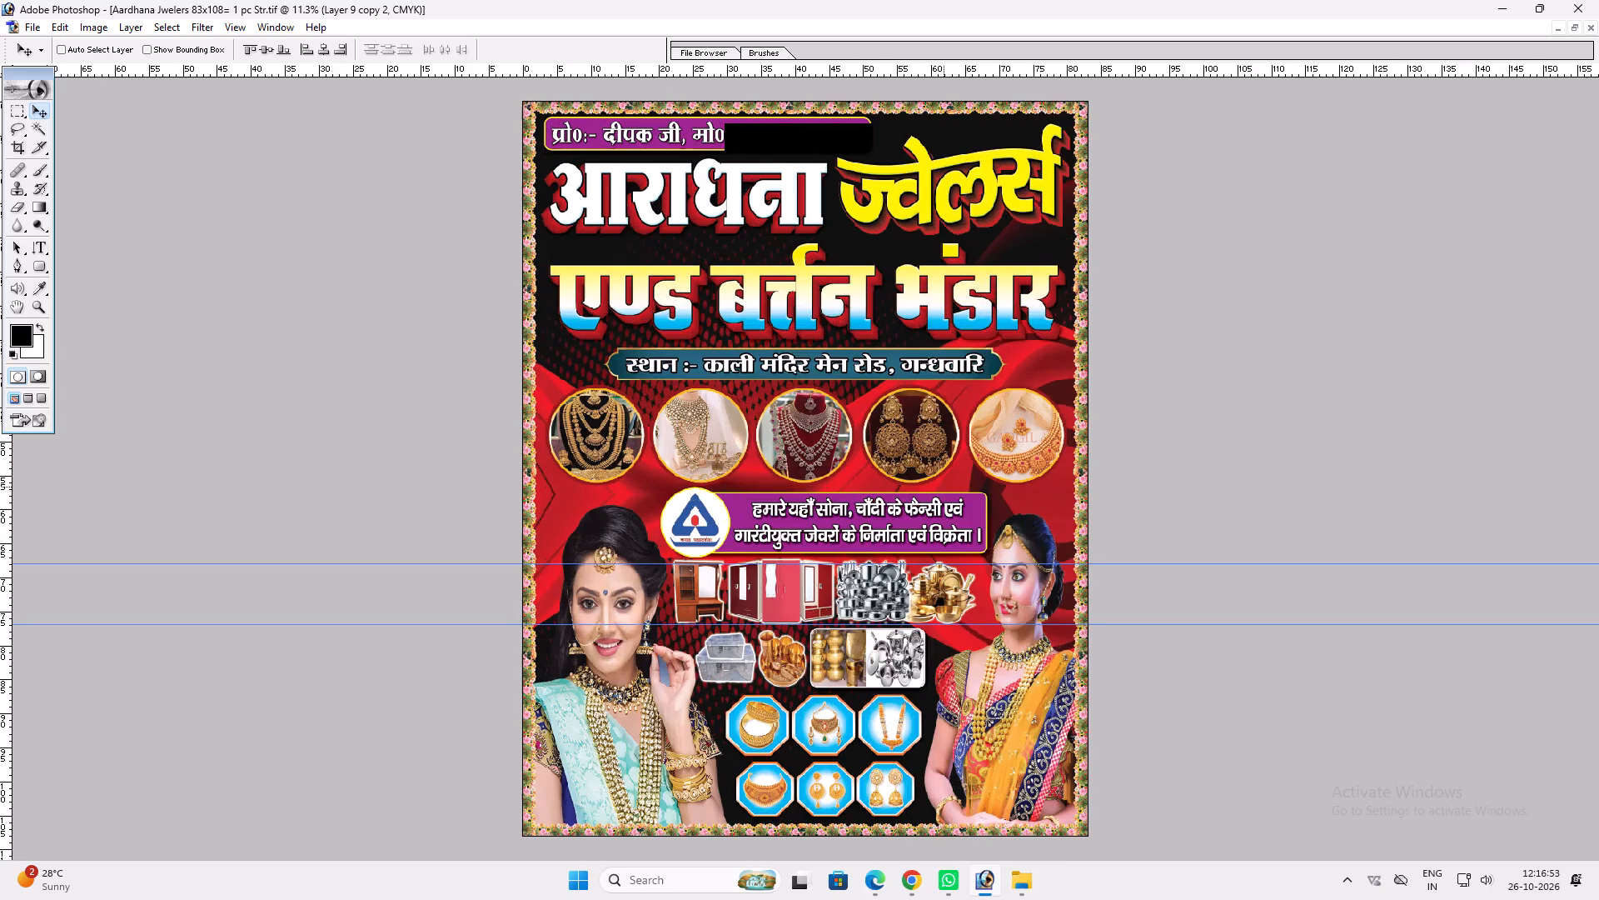
Select the mirrored background and rotate it 90° counter-clockwise.
scroll(940, 487, "up", 3)
key("v")
right_click(924, 472)
left_click(944, 477)
key("ctrl+t")
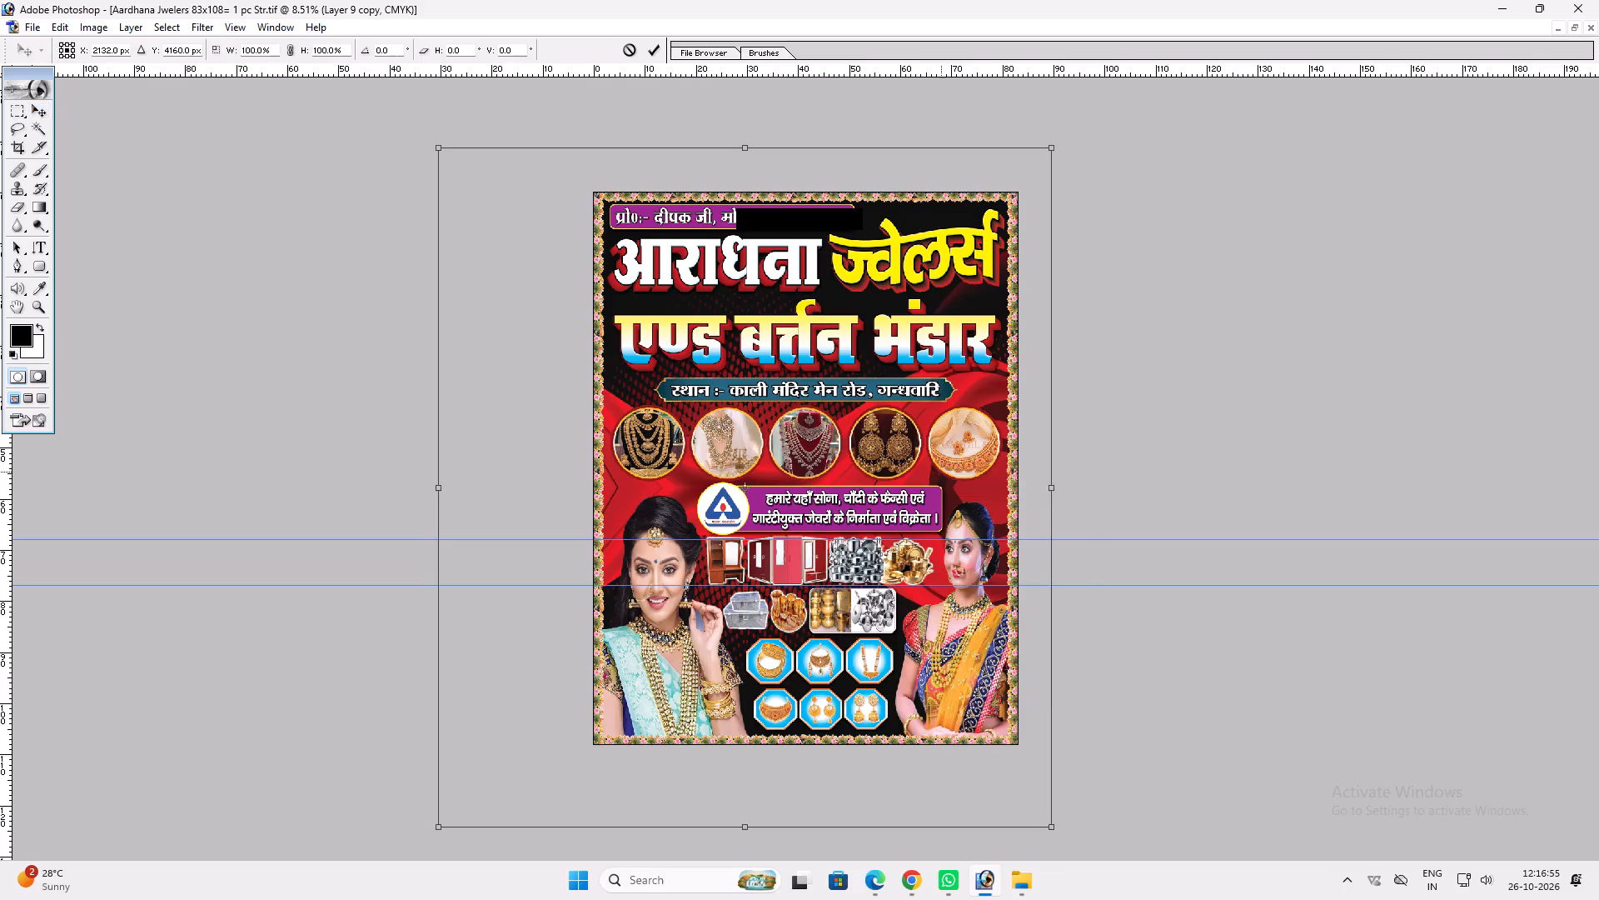
right_click(941, 472, "ctrl")
left_click(1013, 650)
key("Return")
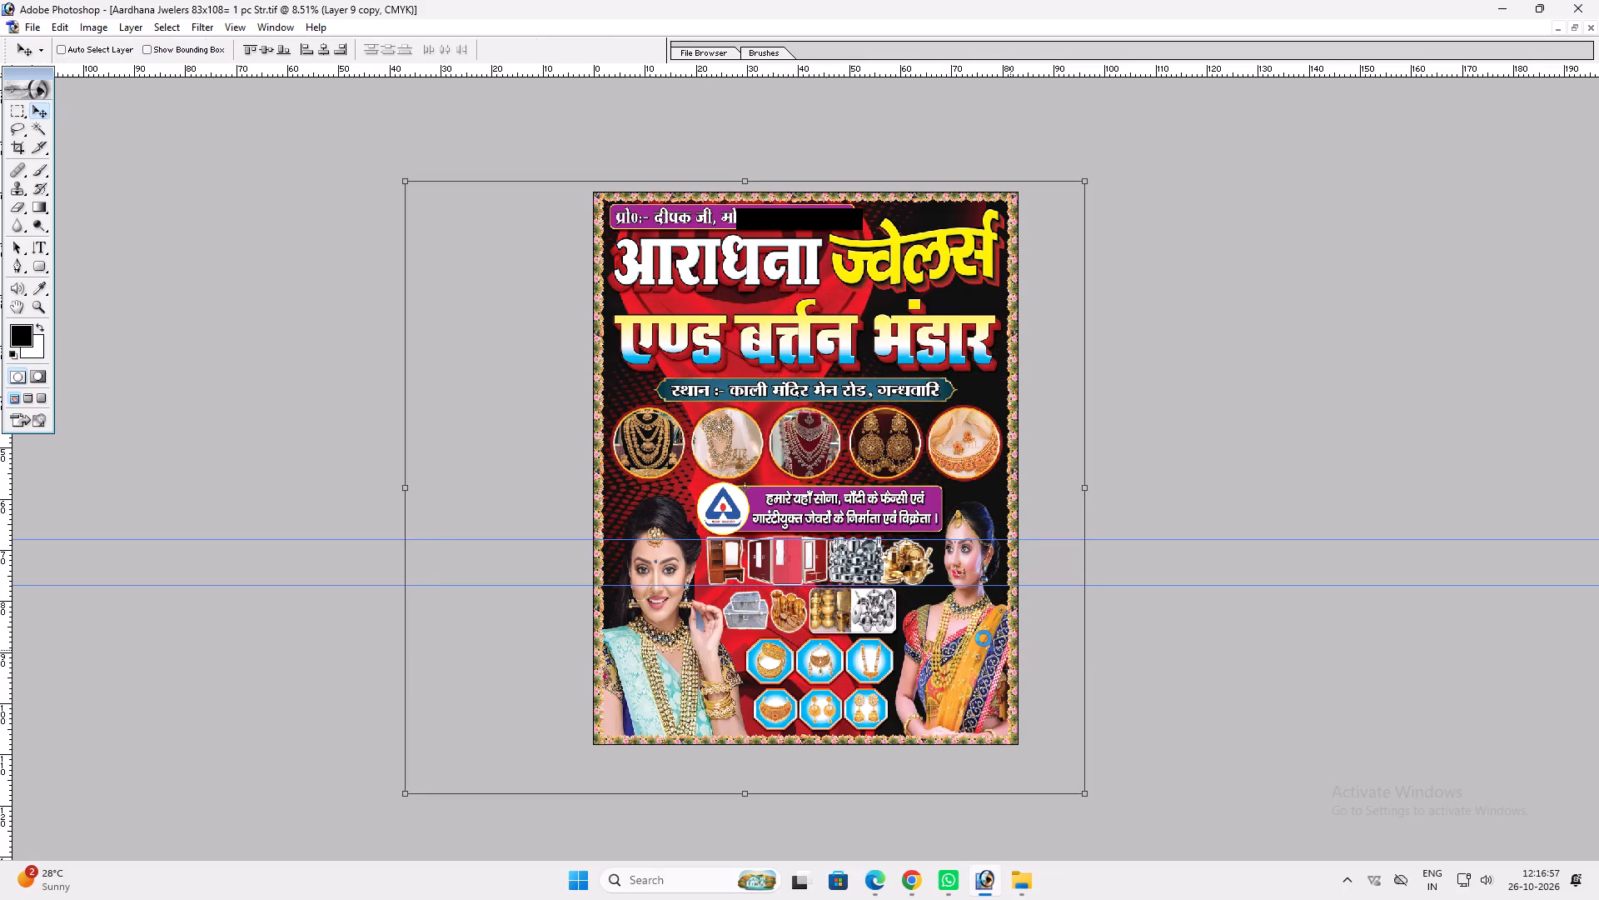
Move the rotated background left so its red drapes fall behind the left part of the banner.
key("v")
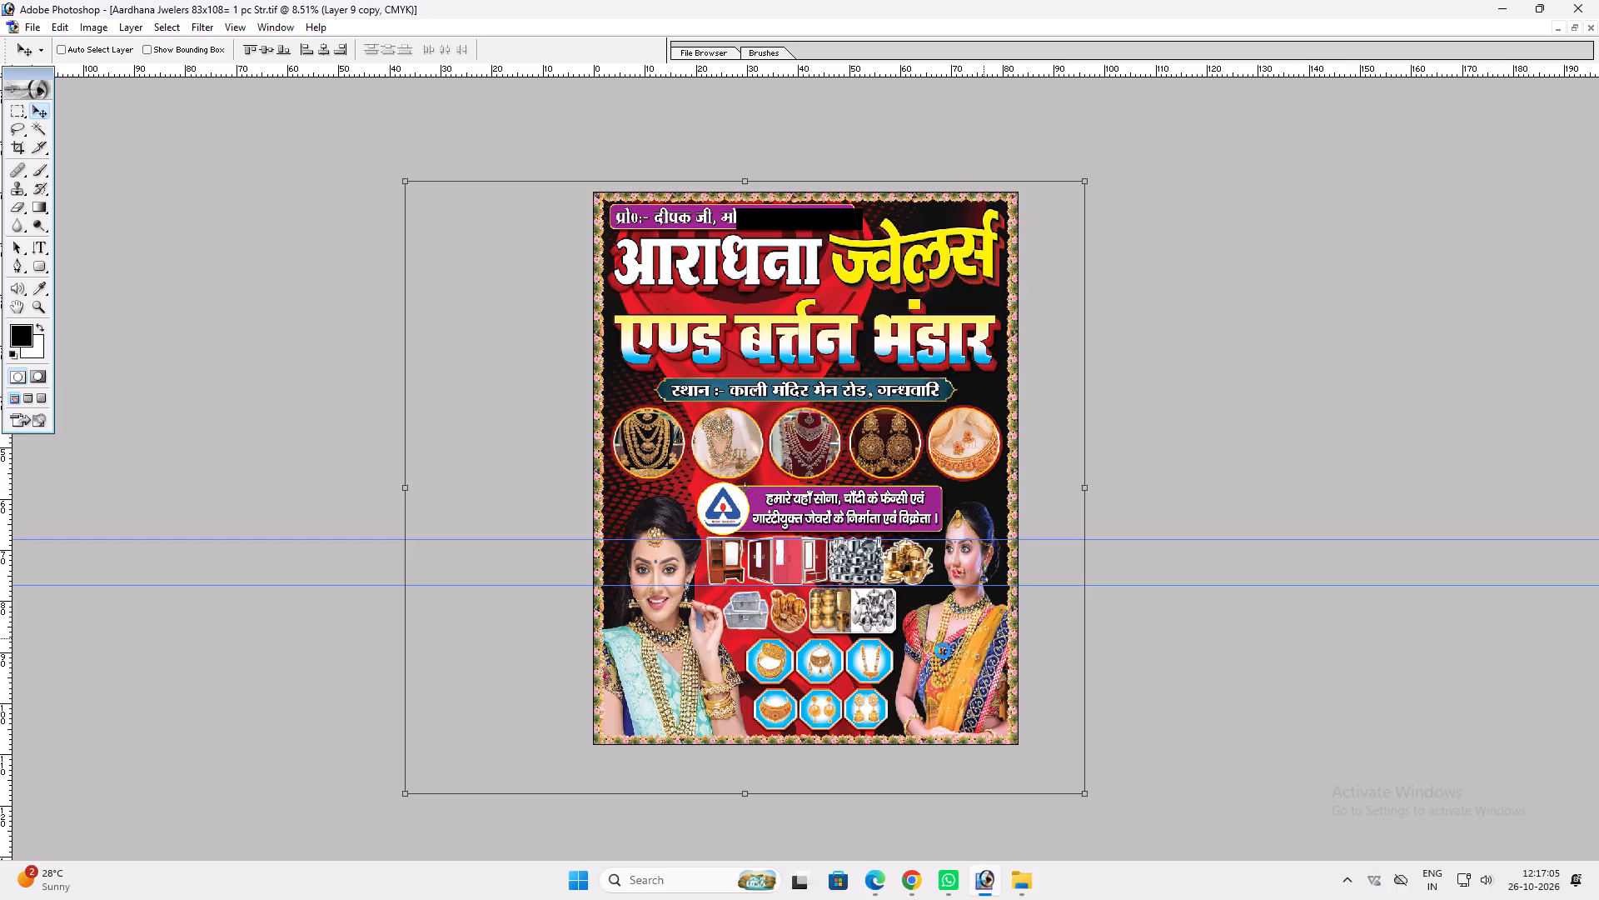
key("v")
left_click_drag(942, 645, 901, 653, "shift")
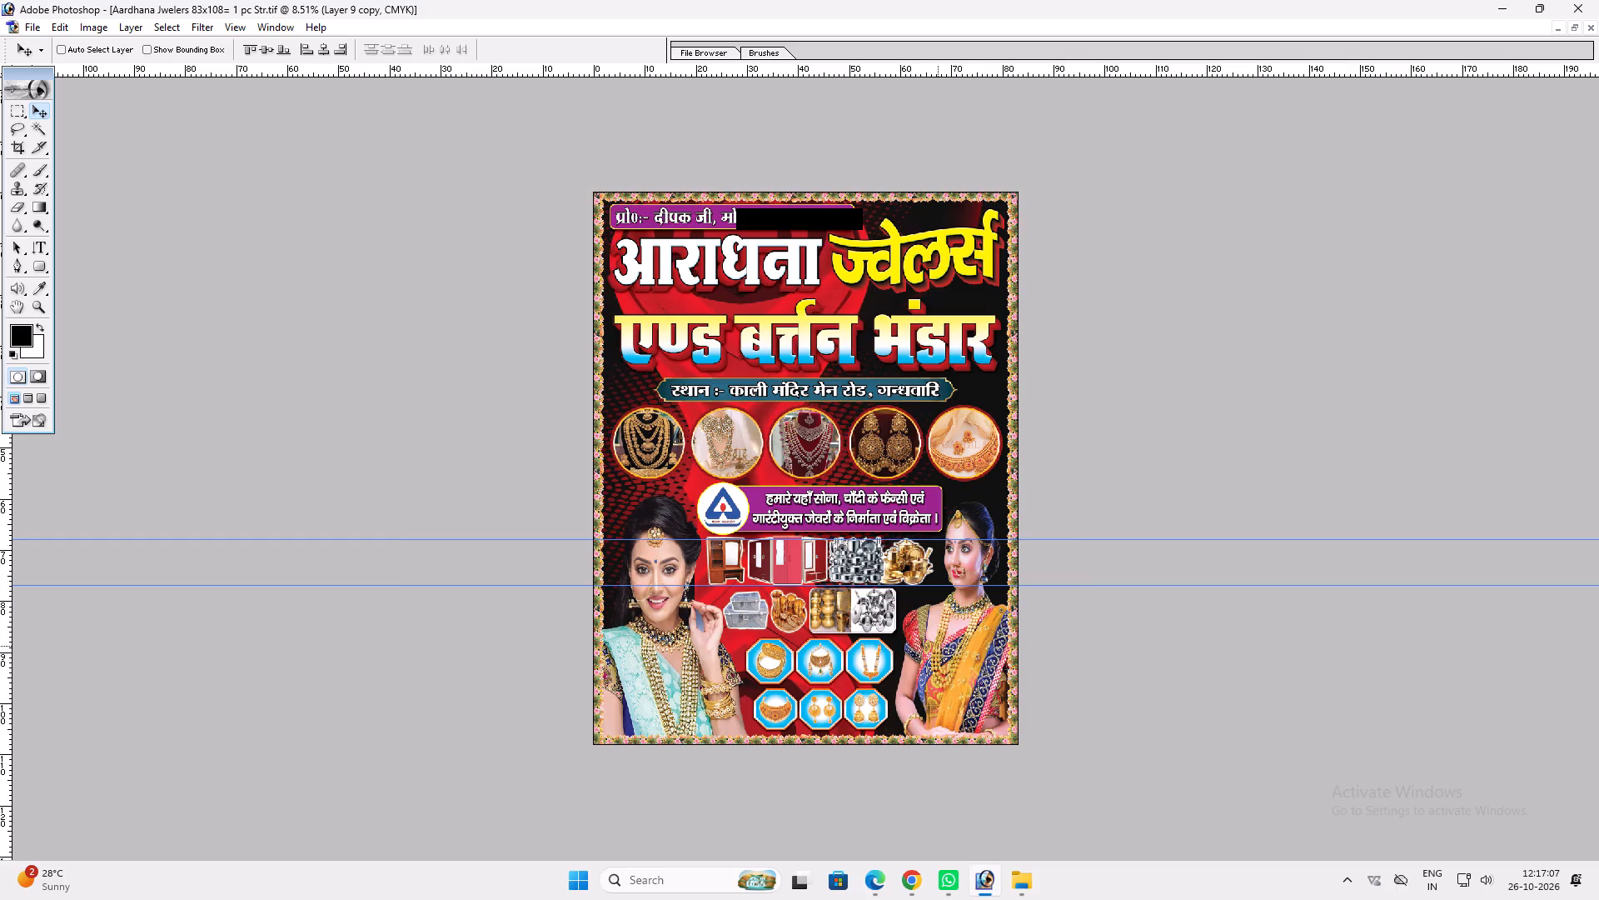
left_click_drag(901, 653, 874, 655, "shift")
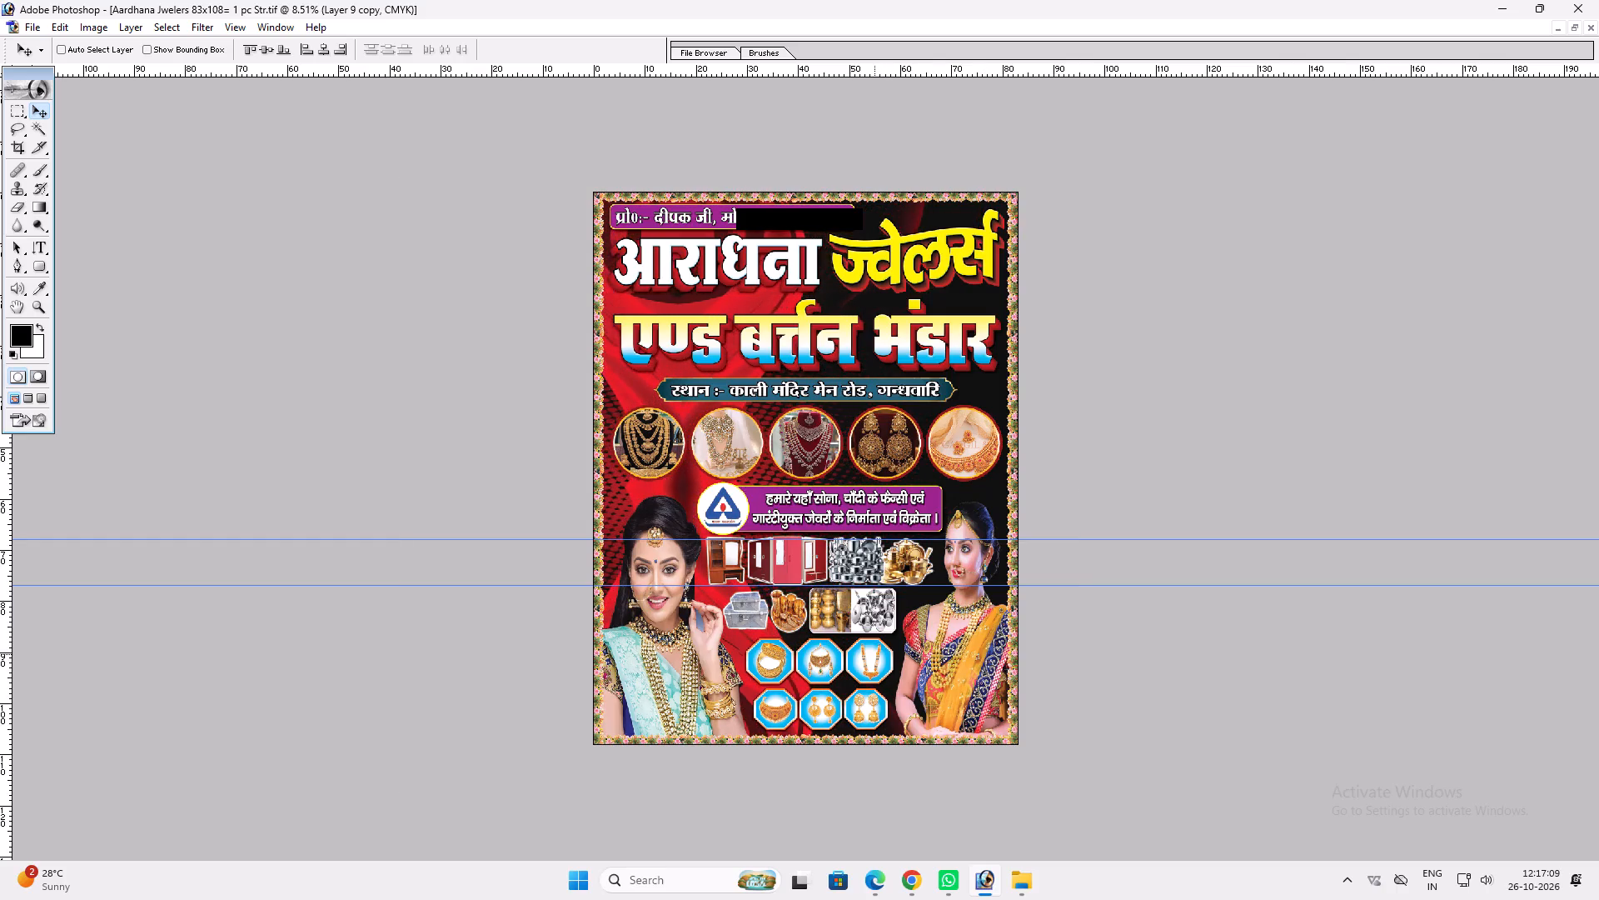
left_click_drag(874, 655, 860, 657, "shift")
Widen the rotated background on both sides so it extends beyond the banner's right floral border.
scroll(883, 558, "up", 3)
key("ctrl+t")
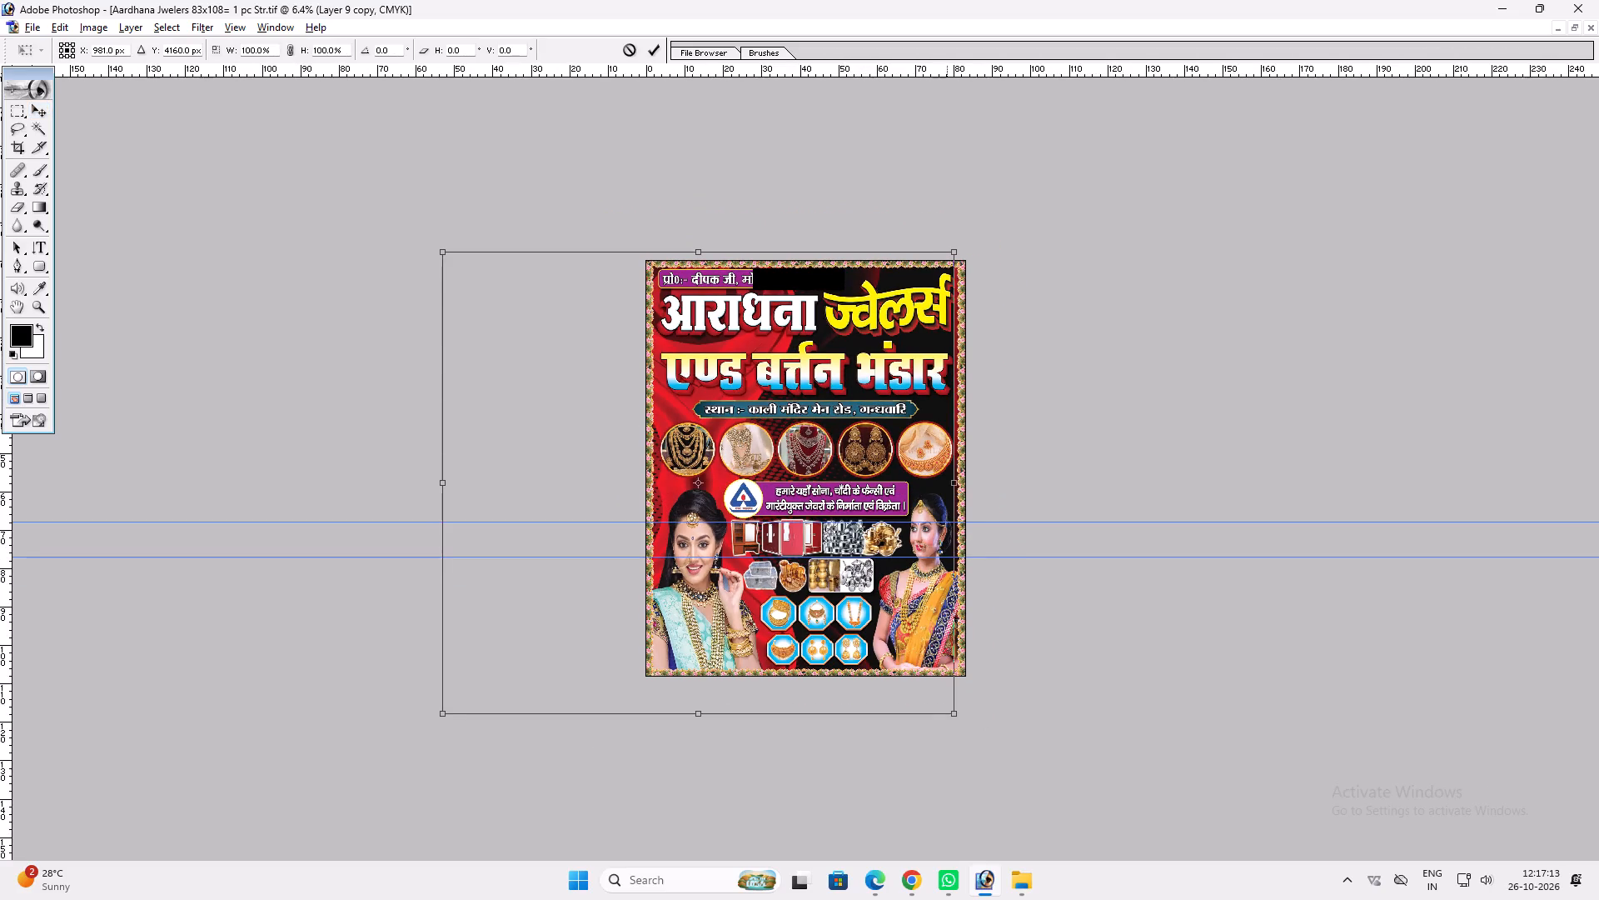
left_click_drag(949, 427, 1002, 412, "alt+shift")
left_click_drag(389, 434, 317, 417, "shift")
key("Return")
key("v")
key("v")
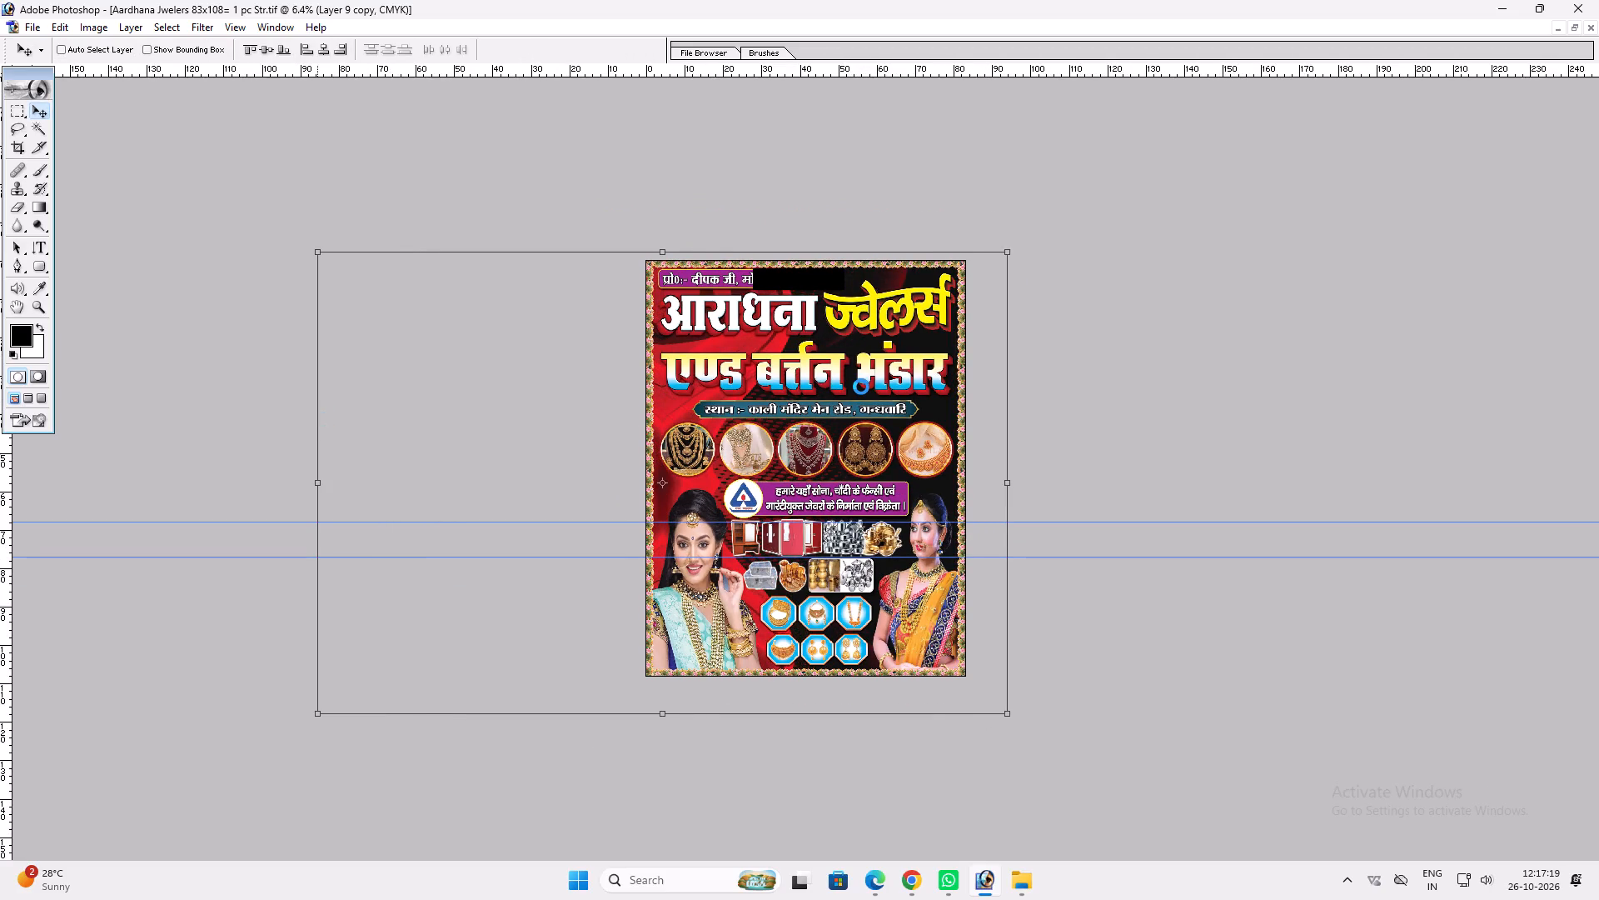
key("v")
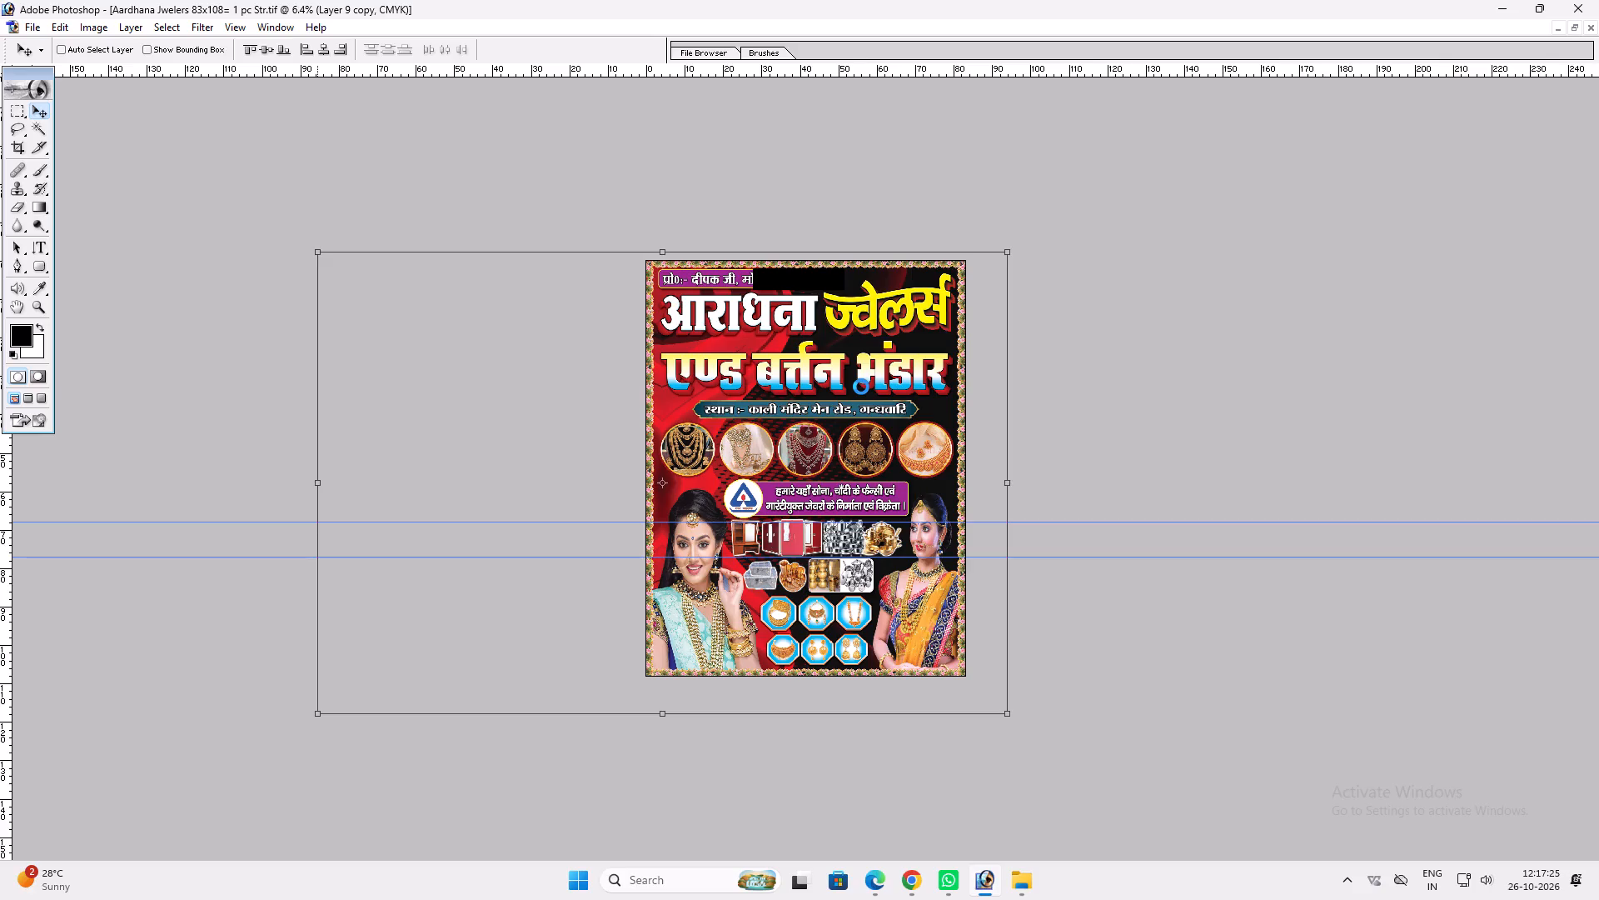
key("Return")
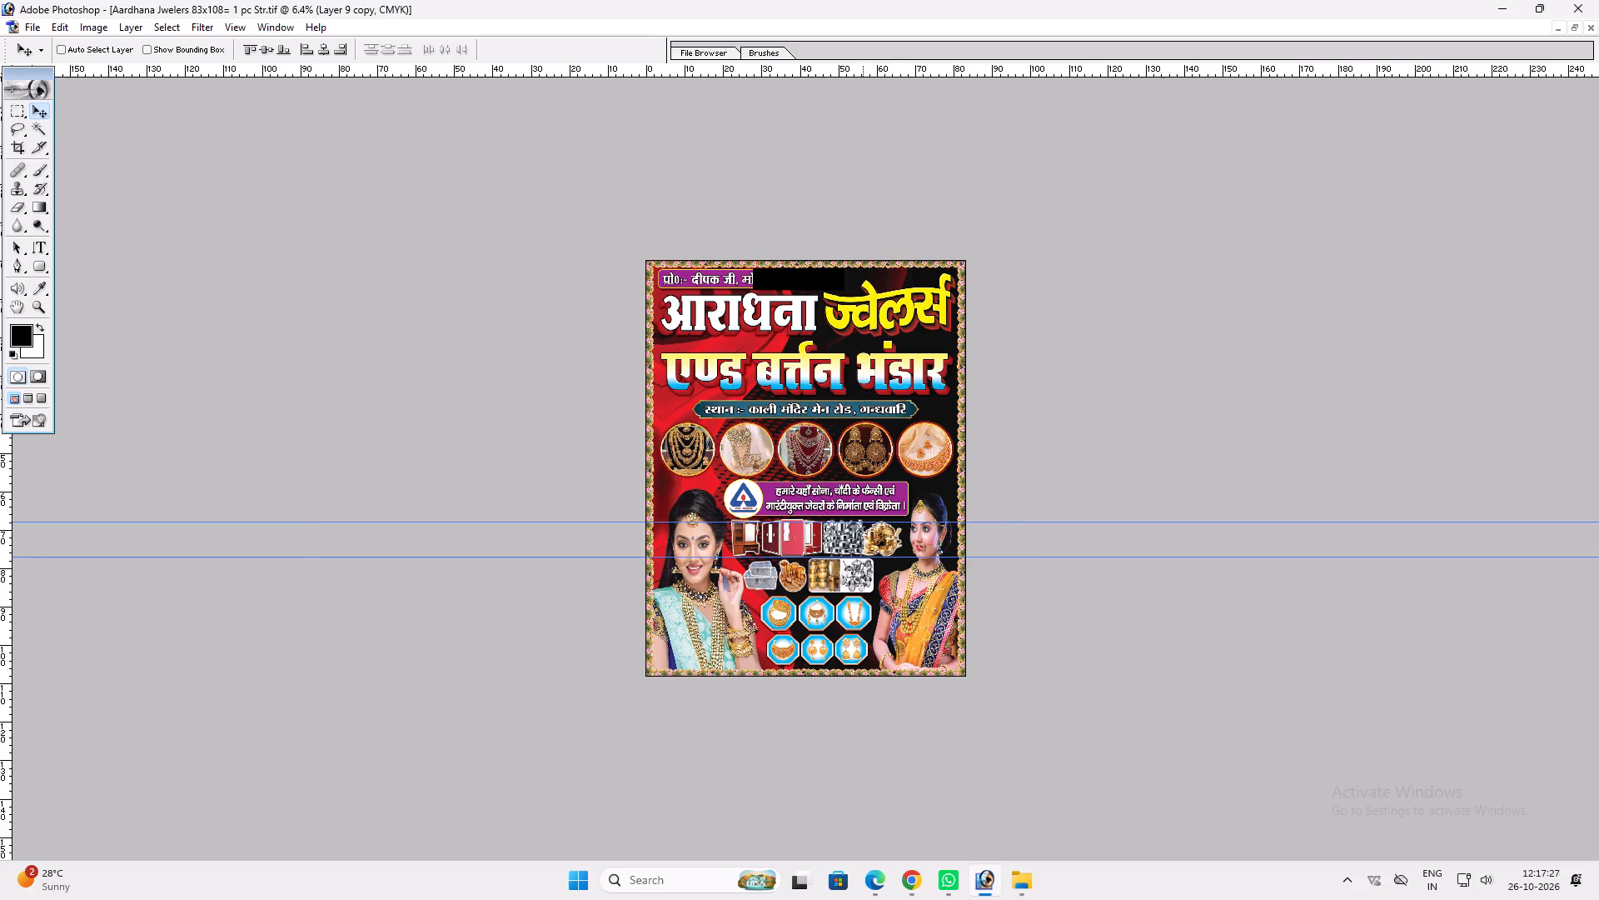
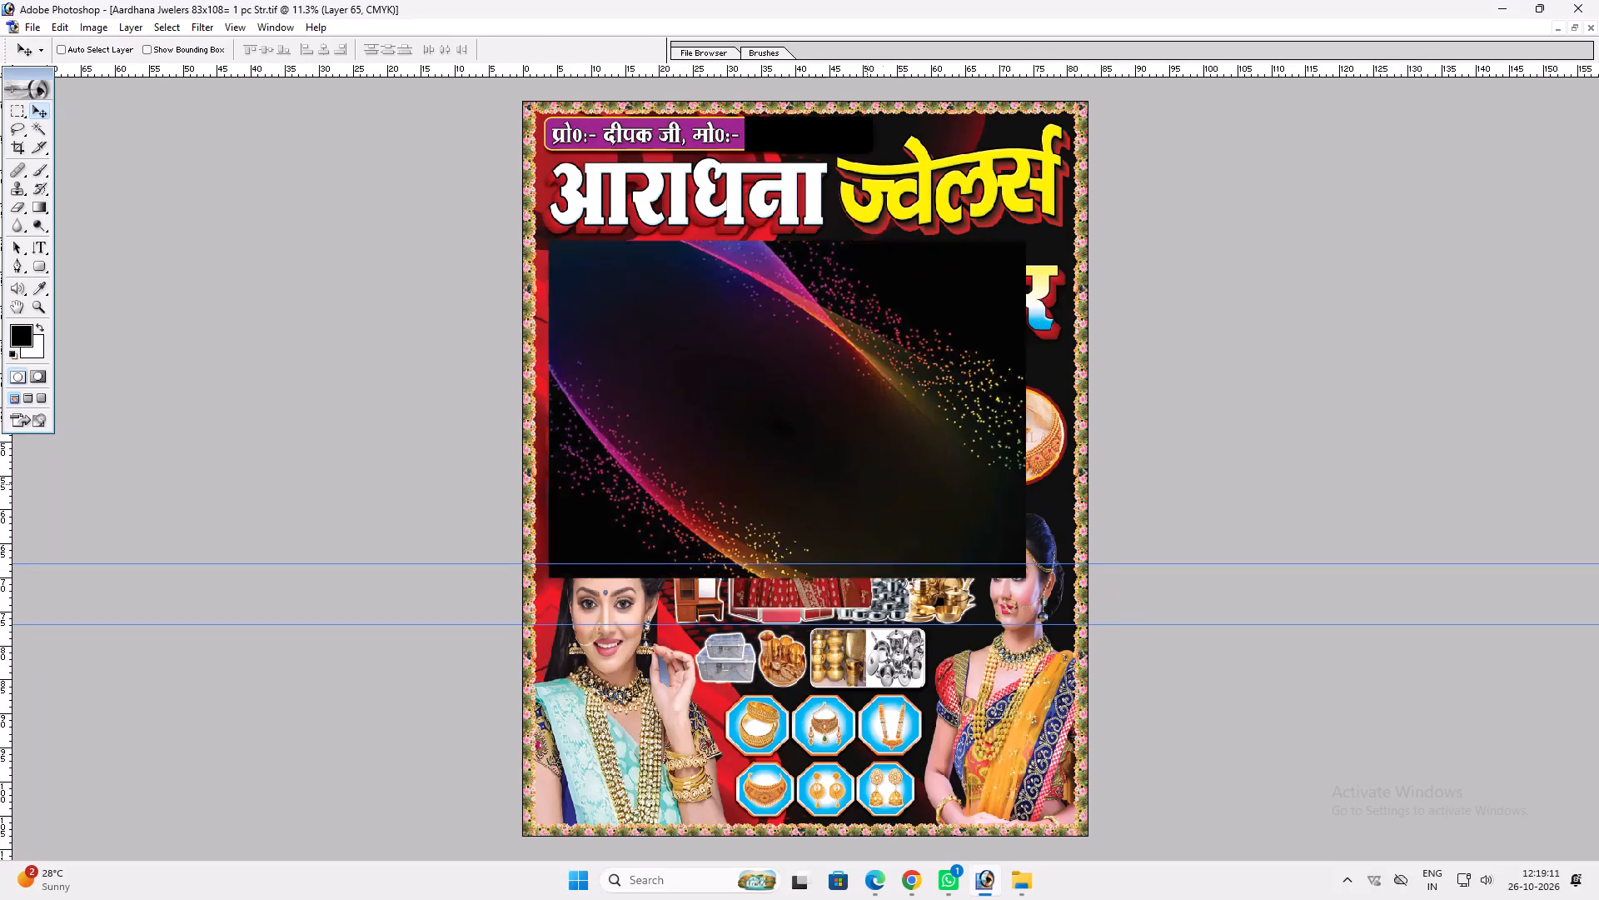
Move the dark particle-wave wallpaper up and stack it behind the banner's text and pictures, above the red background.
left_click_drag(867, 474, 854, 370)
key("ctrl+shift+bracketleft")
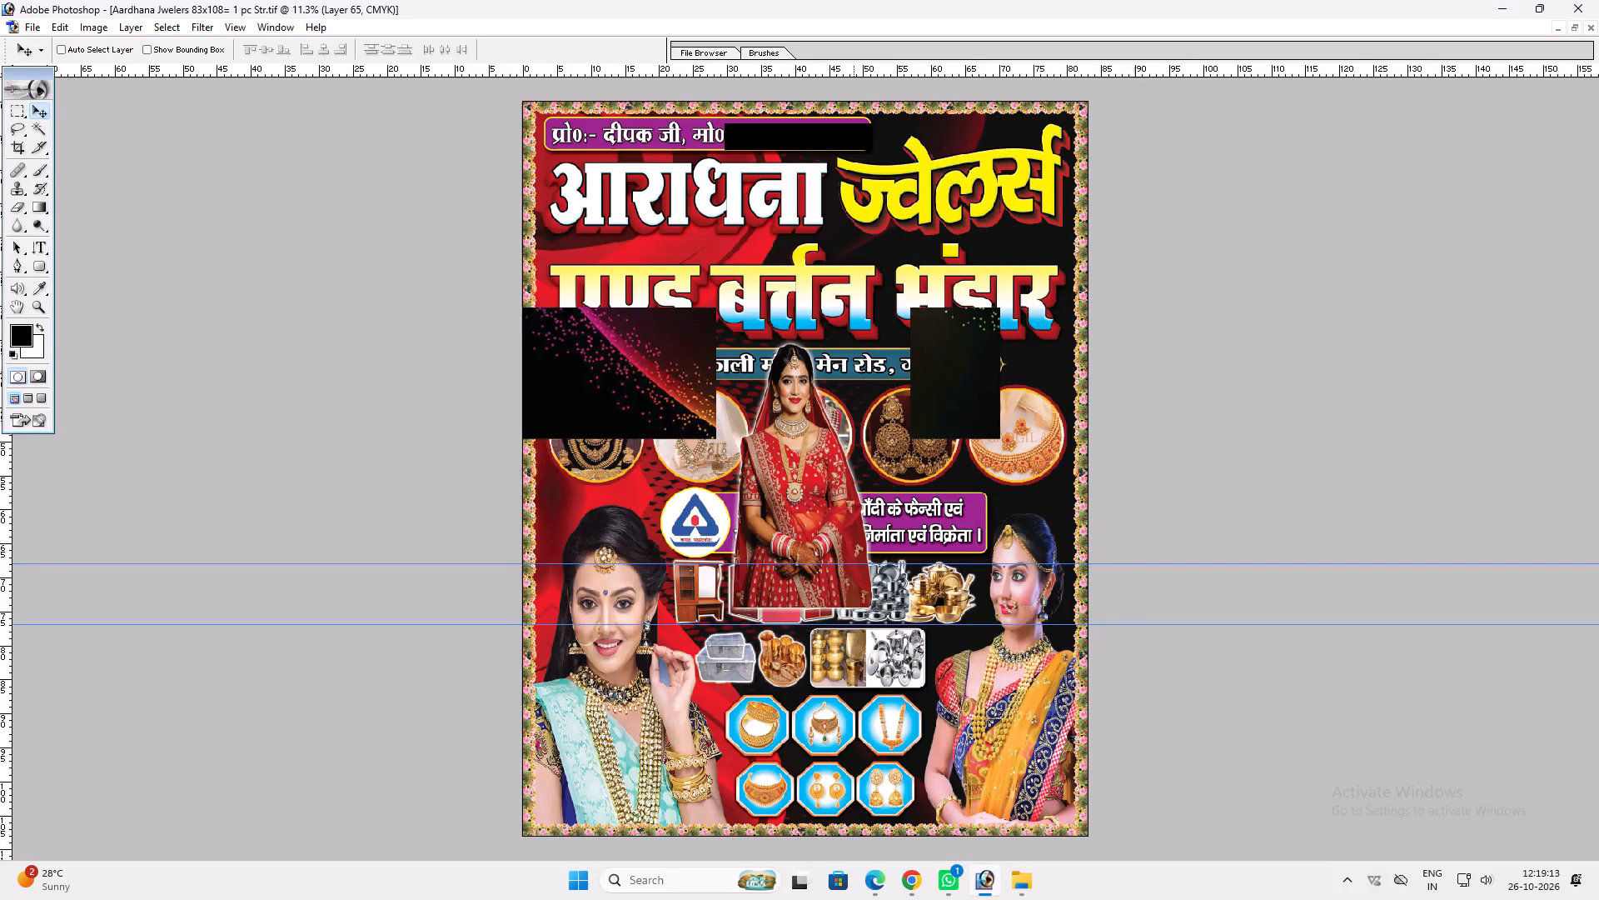
key("ctrl+bracketright")
key("ctrl+bracketright")
key("ctrl+bracketright")
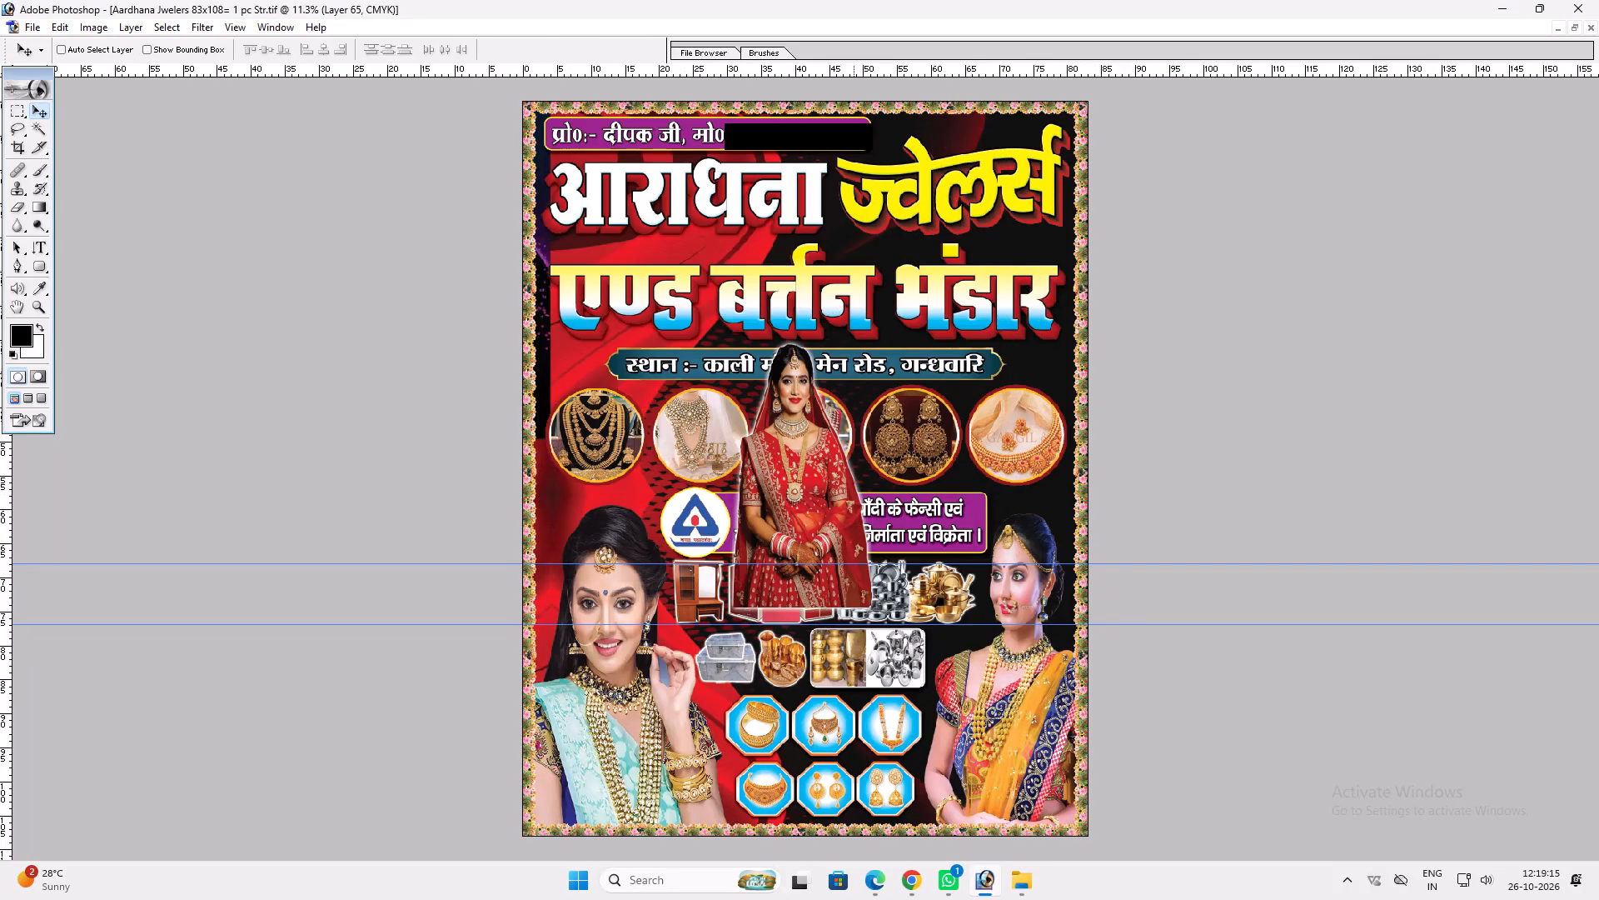
key("ctrl+bracketright")
Enlarge the particle-wave wallpaper to span the banner's width out to the right floral border, and nudge it slightly up.
scroll(854, 372, "up", 1)
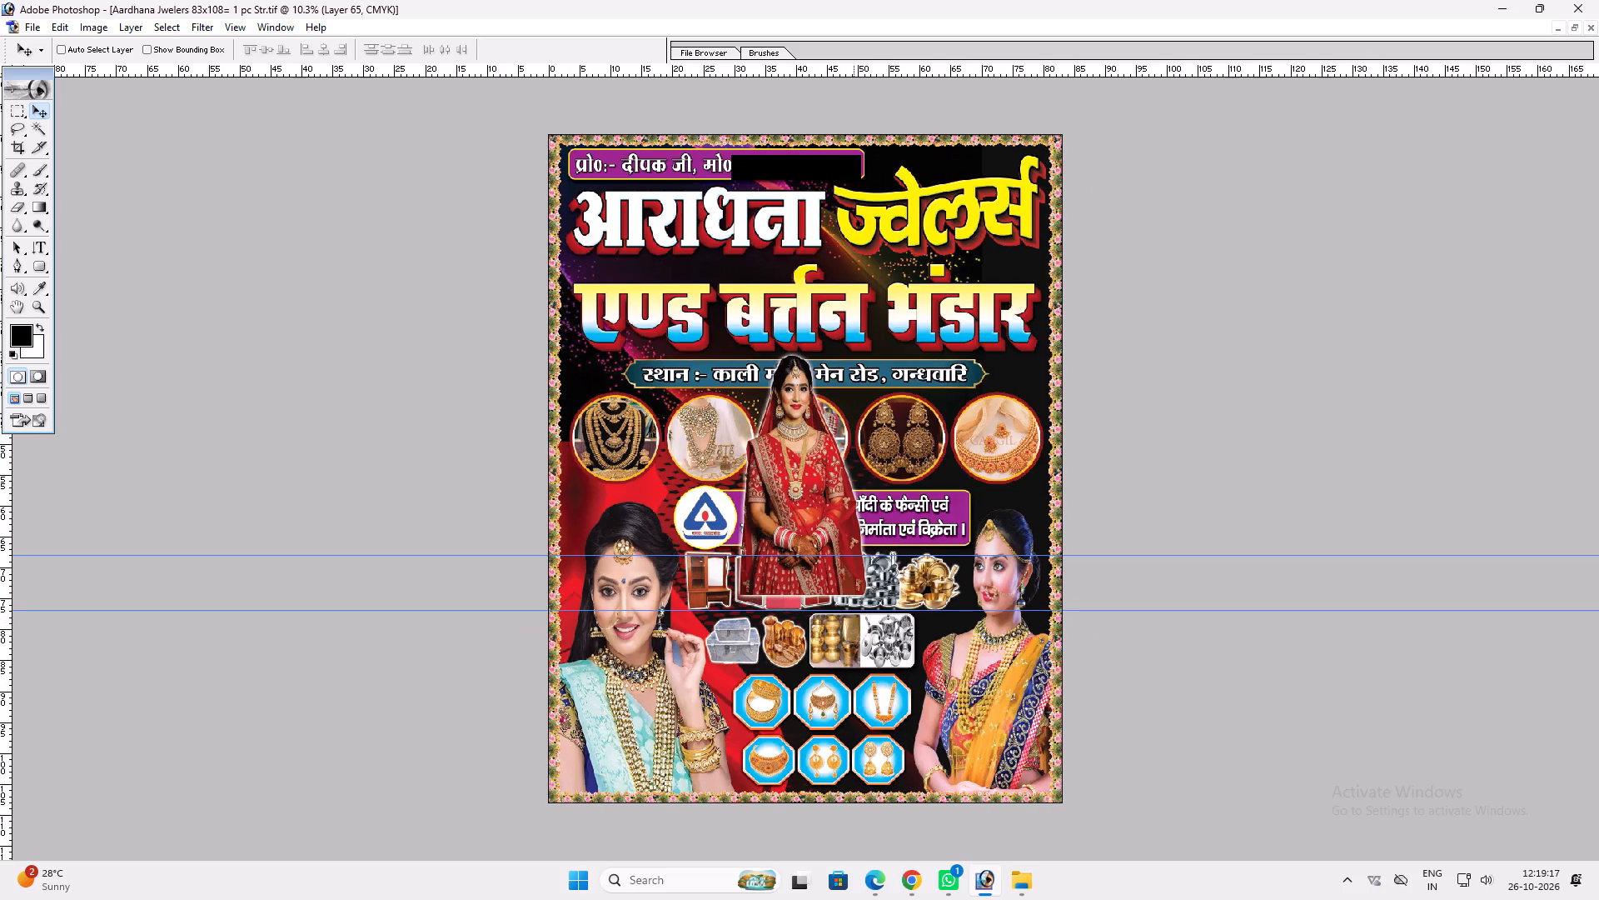
key("ctrl+t")
left_click_drag(985, 443, 1077, 463, "shift")
key("Return")
key("v")
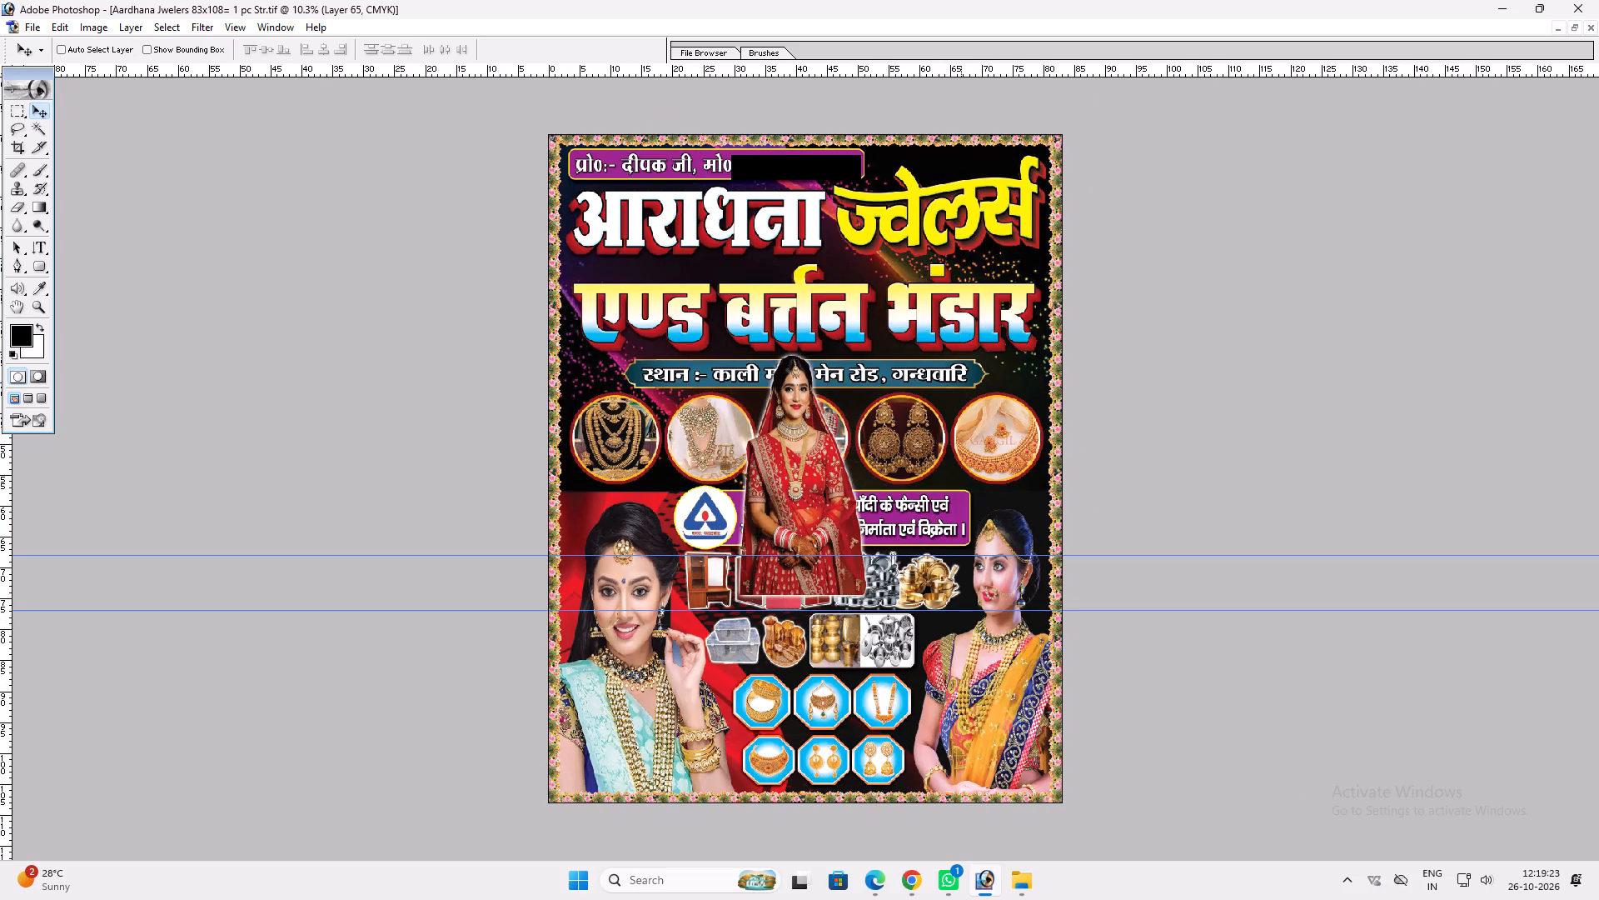
key("Up")
key("Up")
key("Up")
key("Up")
key("Up")
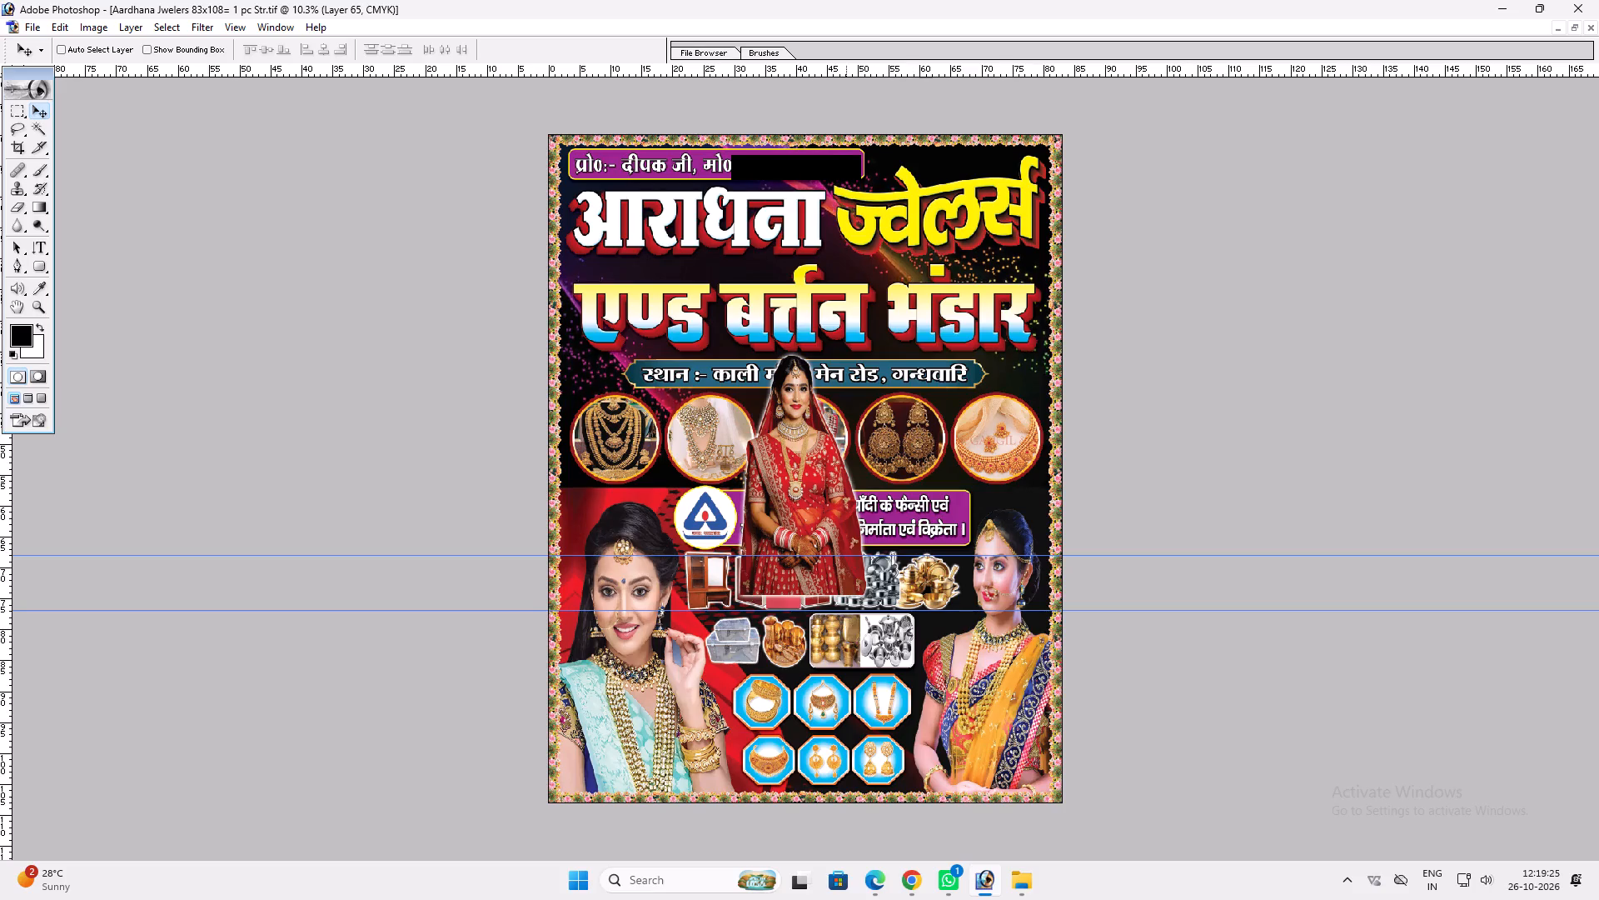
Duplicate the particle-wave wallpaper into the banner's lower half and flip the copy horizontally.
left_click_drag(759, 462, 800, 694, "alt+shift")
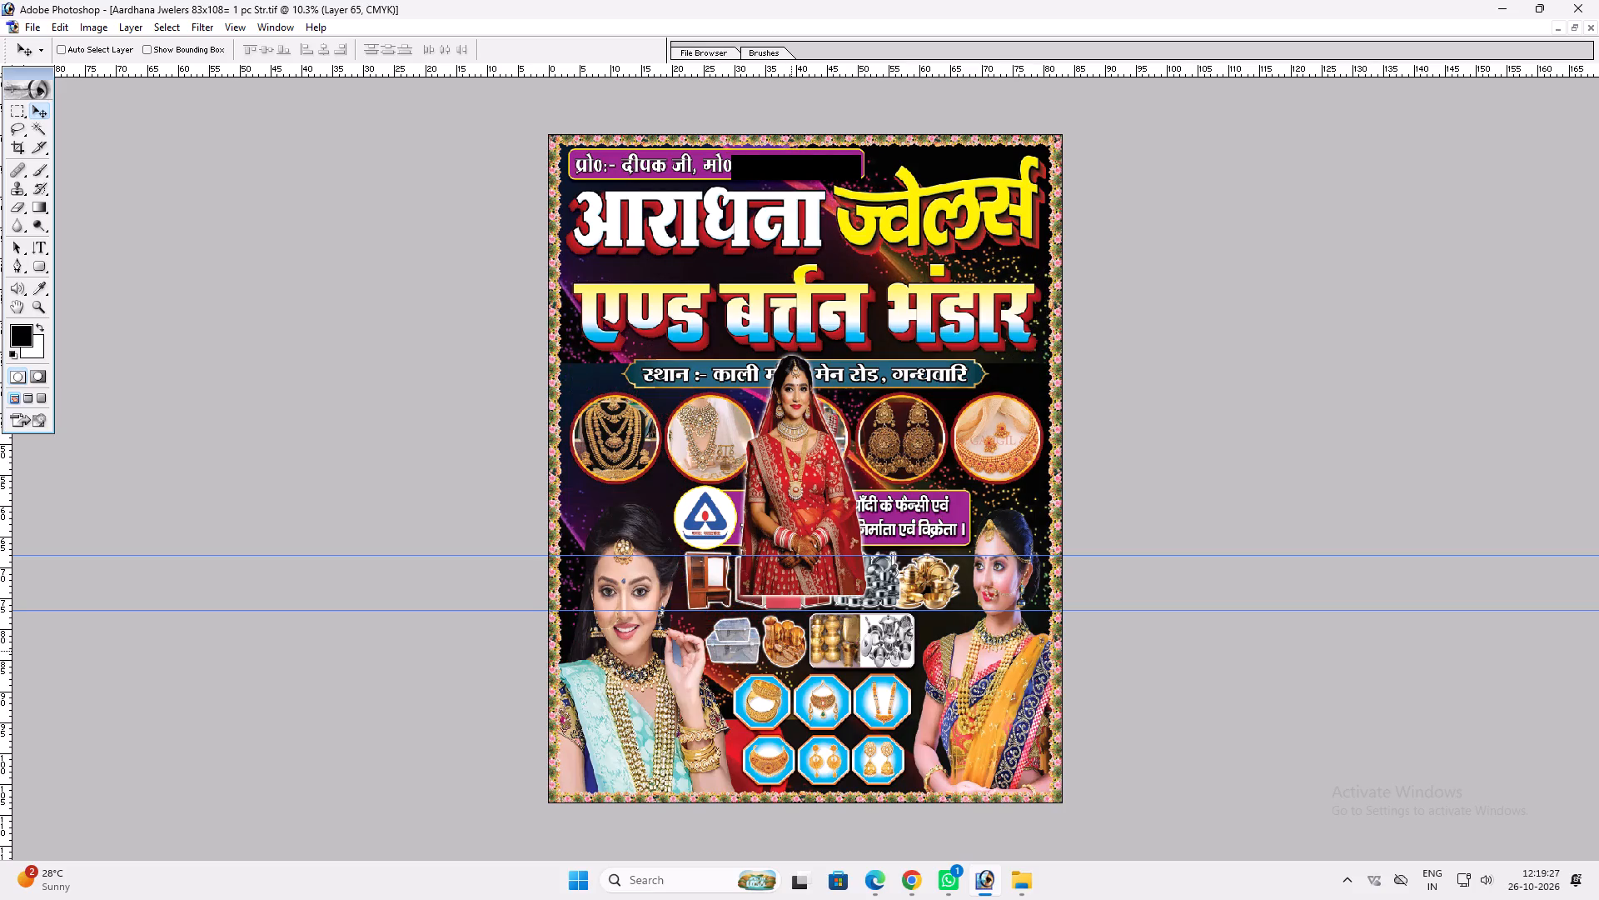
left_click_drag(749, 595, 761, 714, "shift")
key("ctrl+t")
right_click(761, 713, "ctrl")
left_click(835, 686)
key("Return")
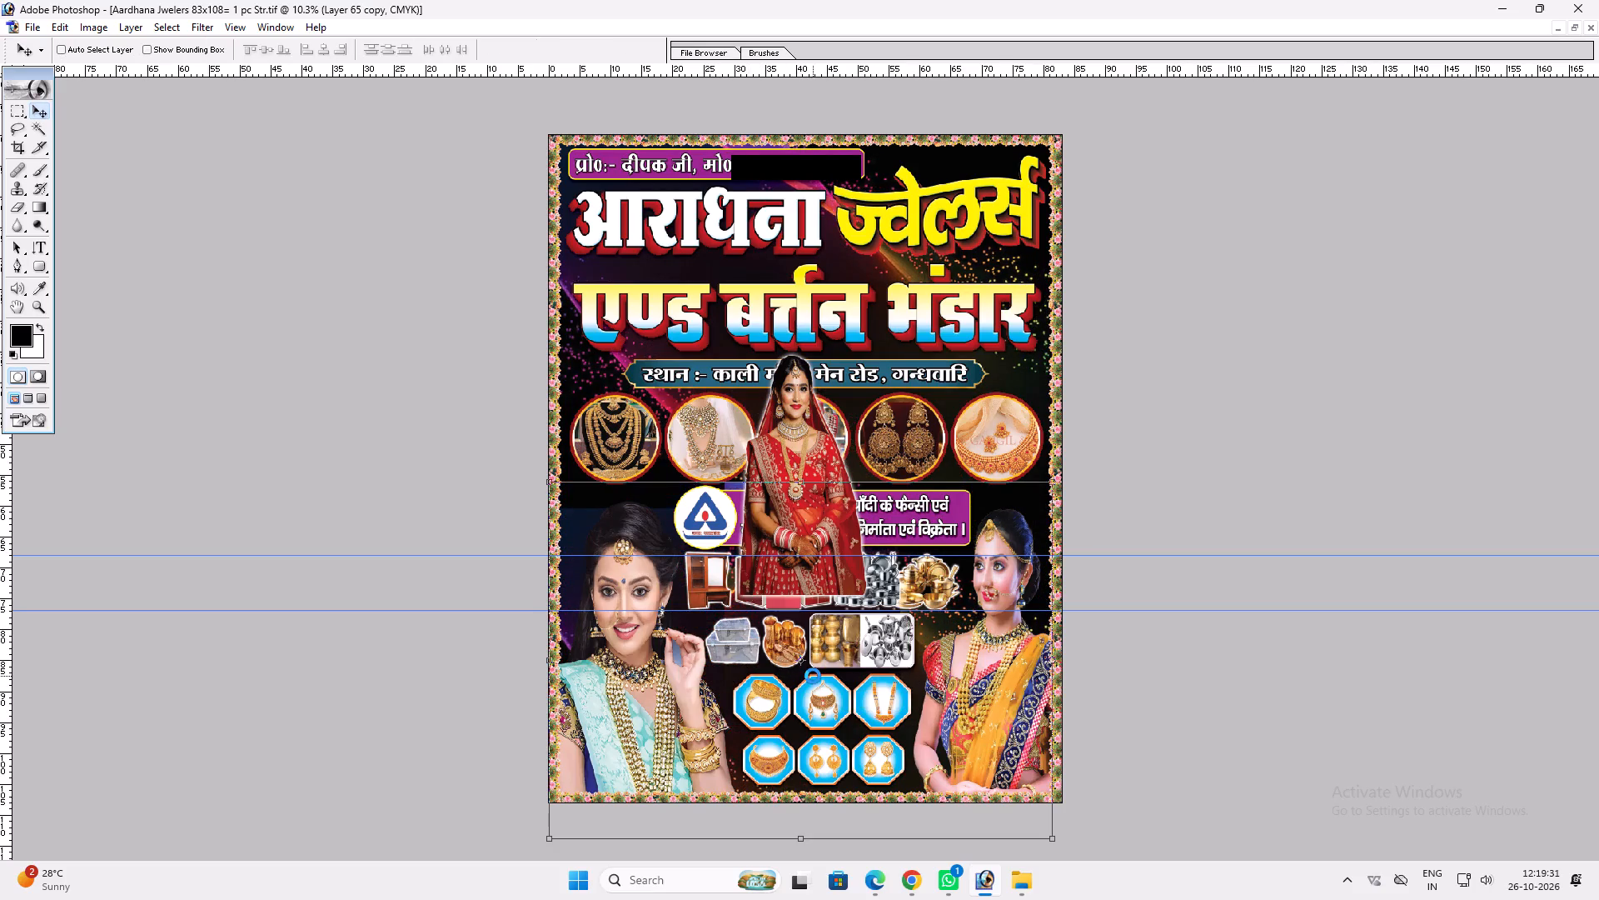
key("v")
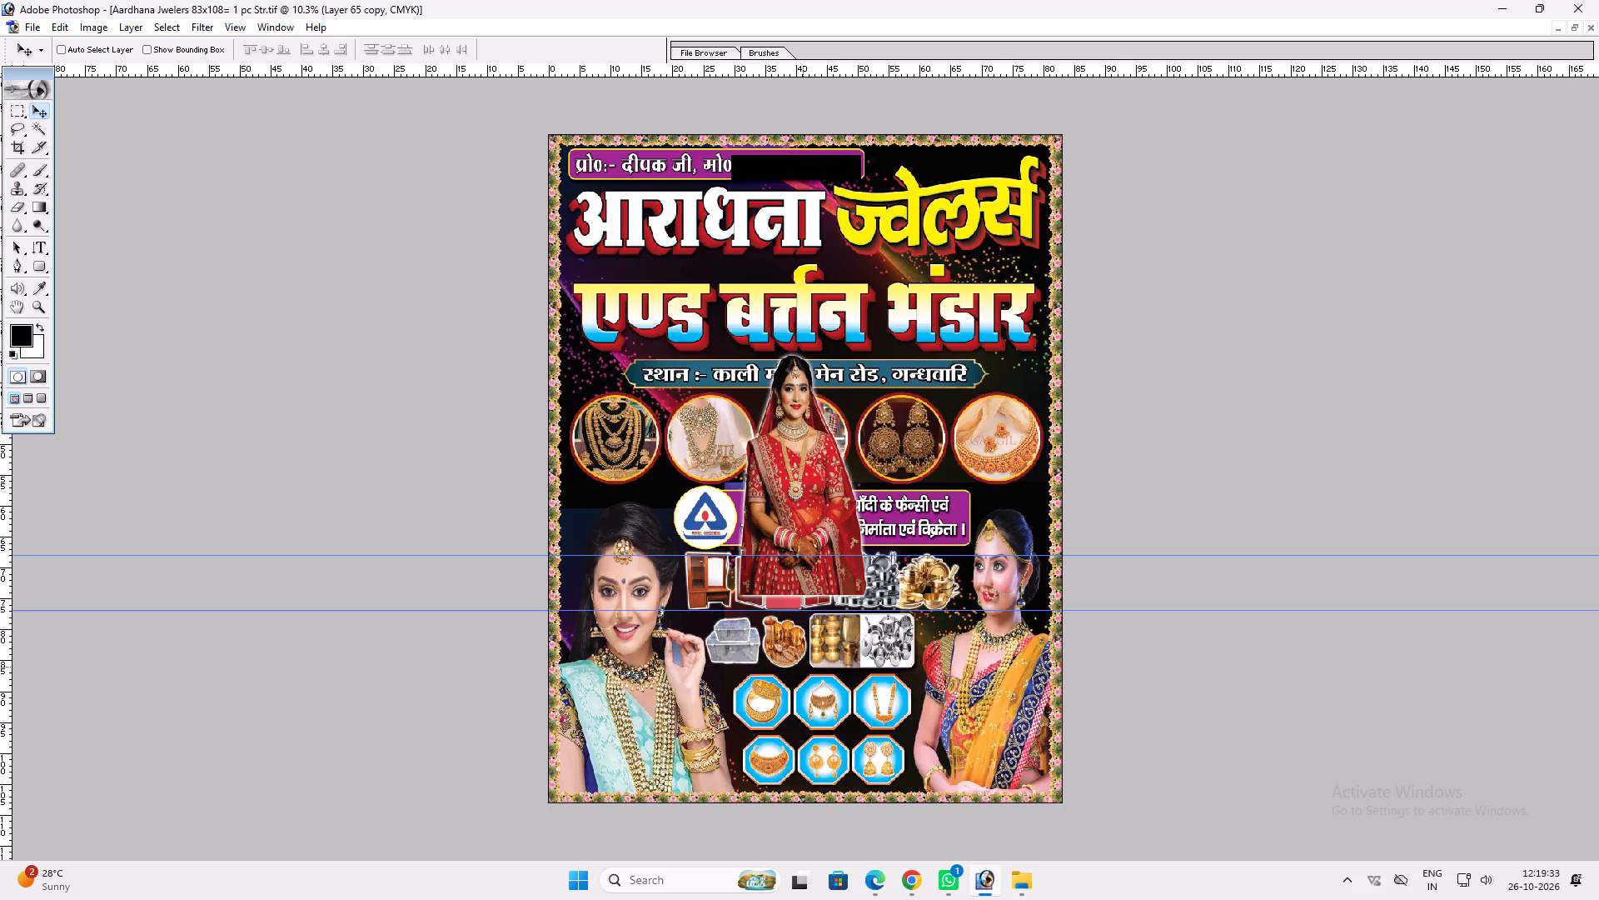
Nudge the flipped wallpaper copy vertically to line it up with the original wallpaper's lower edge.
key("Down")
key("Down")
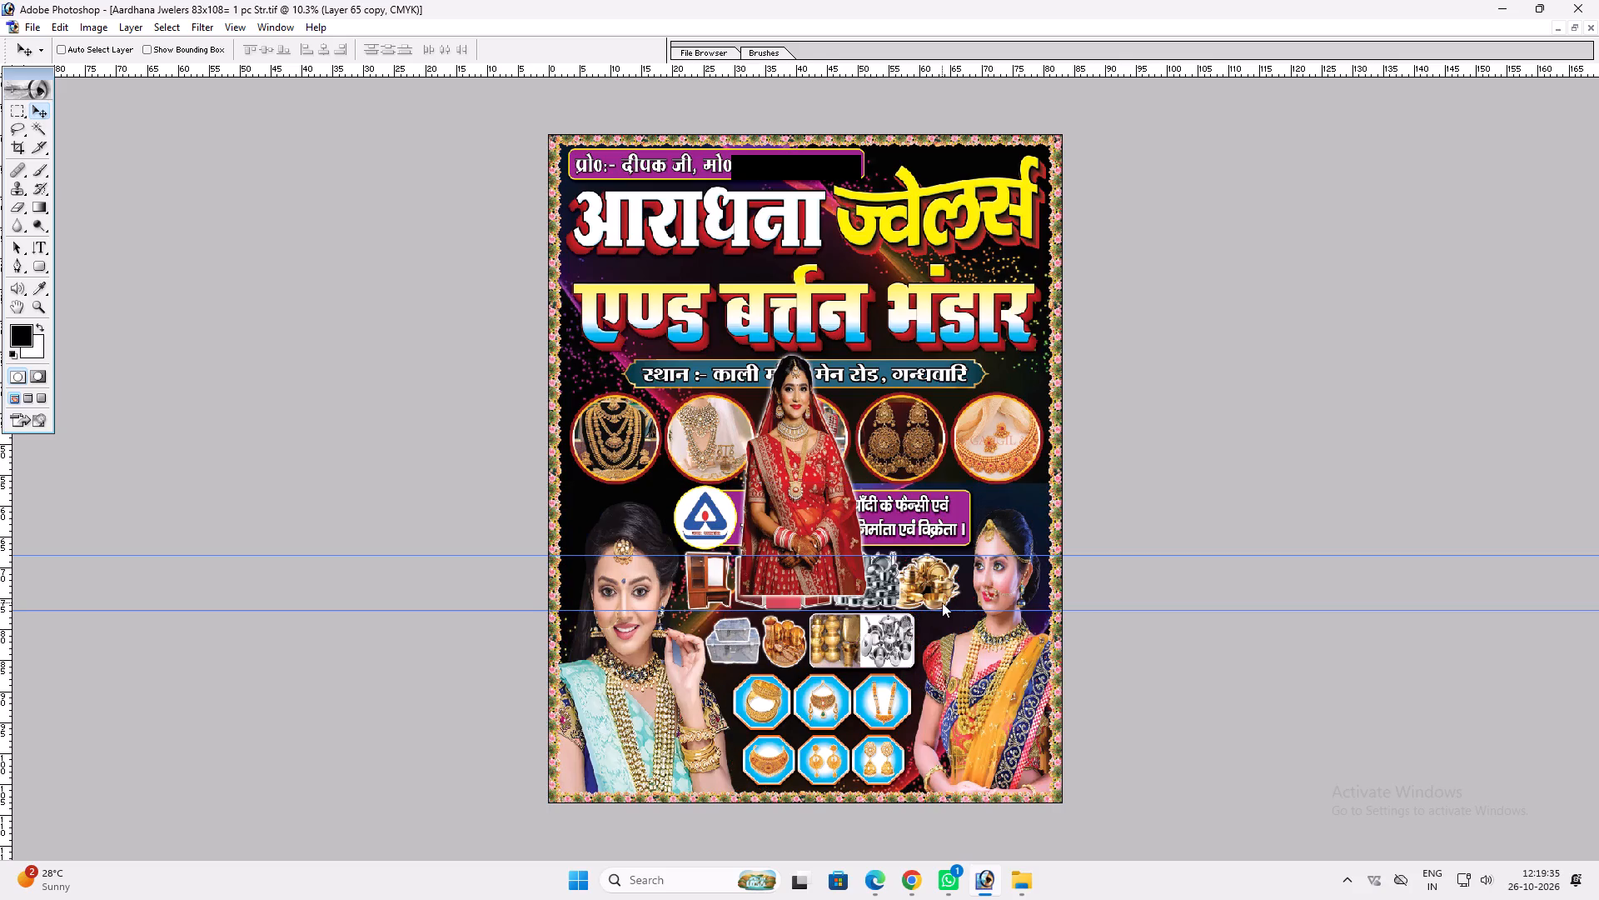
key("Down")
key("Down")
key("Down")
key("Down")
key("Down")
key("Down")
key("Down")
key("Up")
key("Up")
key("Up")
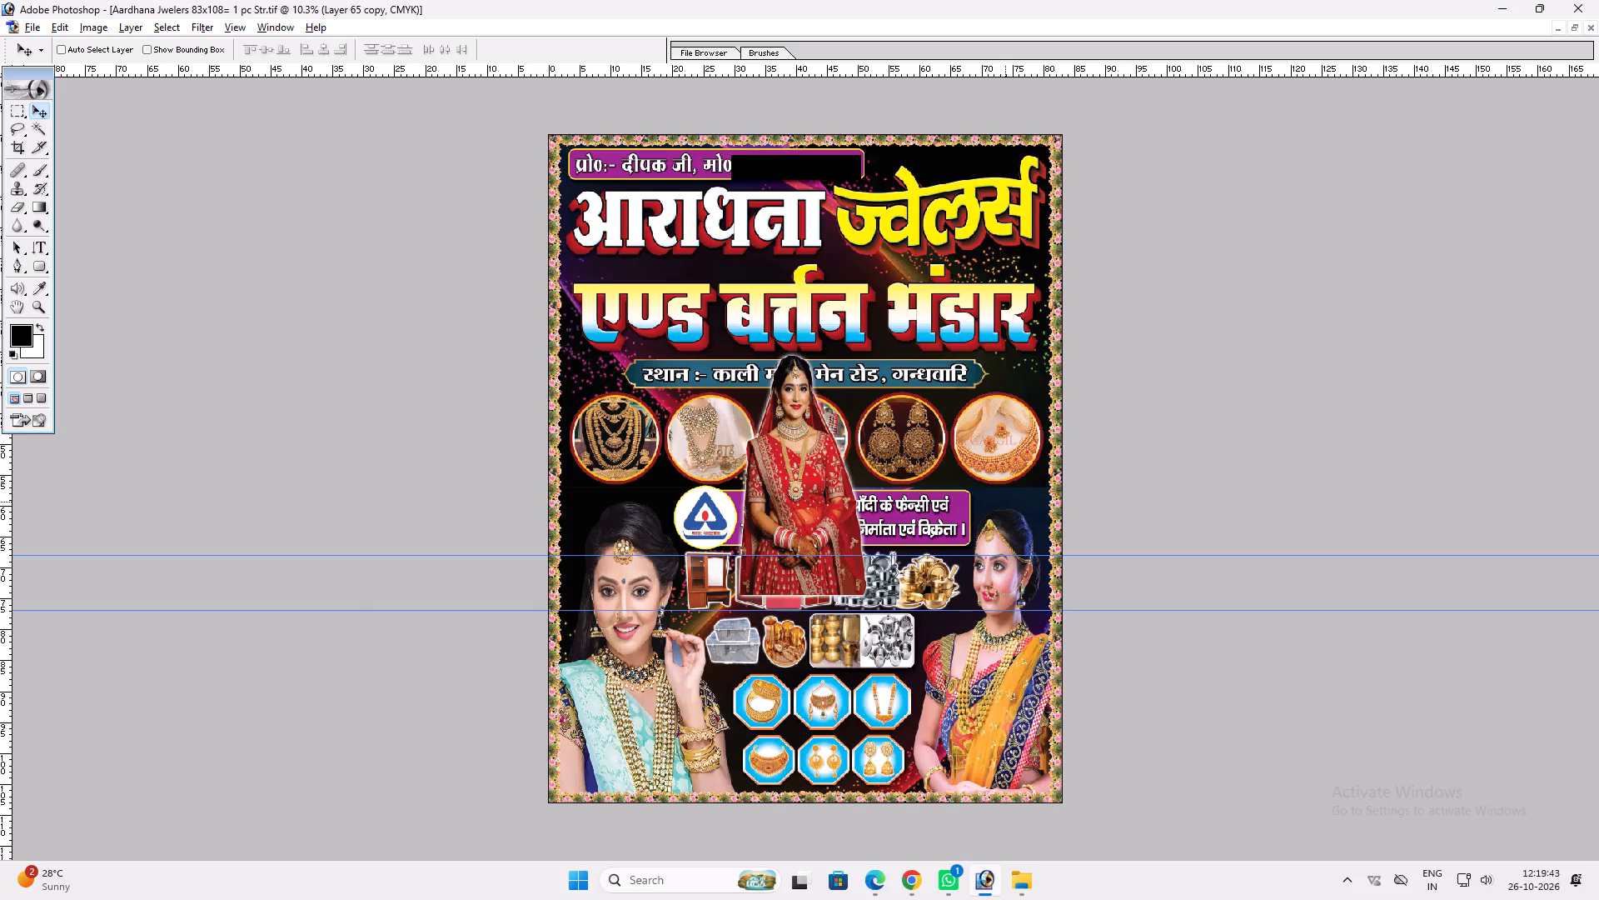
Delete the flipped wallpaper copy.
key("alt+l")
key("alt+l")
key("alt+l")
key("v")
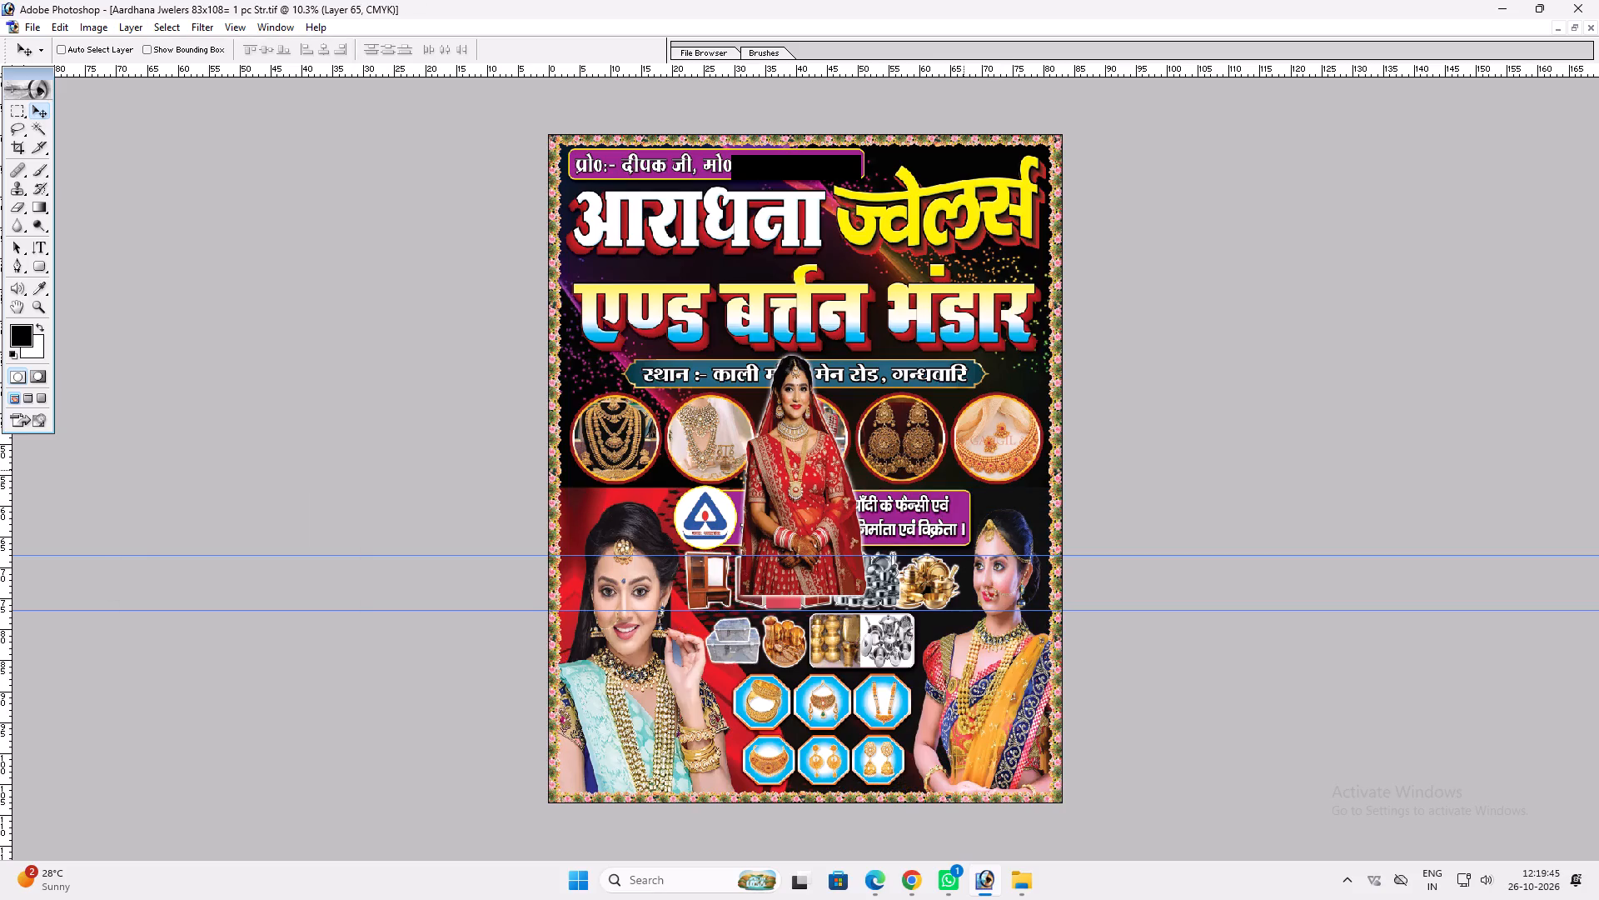
Stretch the original particle-wave wallpaper downward to the banner's bottom edge so it covers the full height.
left_click(951, 470, "ctrl")
key("ctrl+t")
left_click_drag(872, 493, 879, 671, "shift")
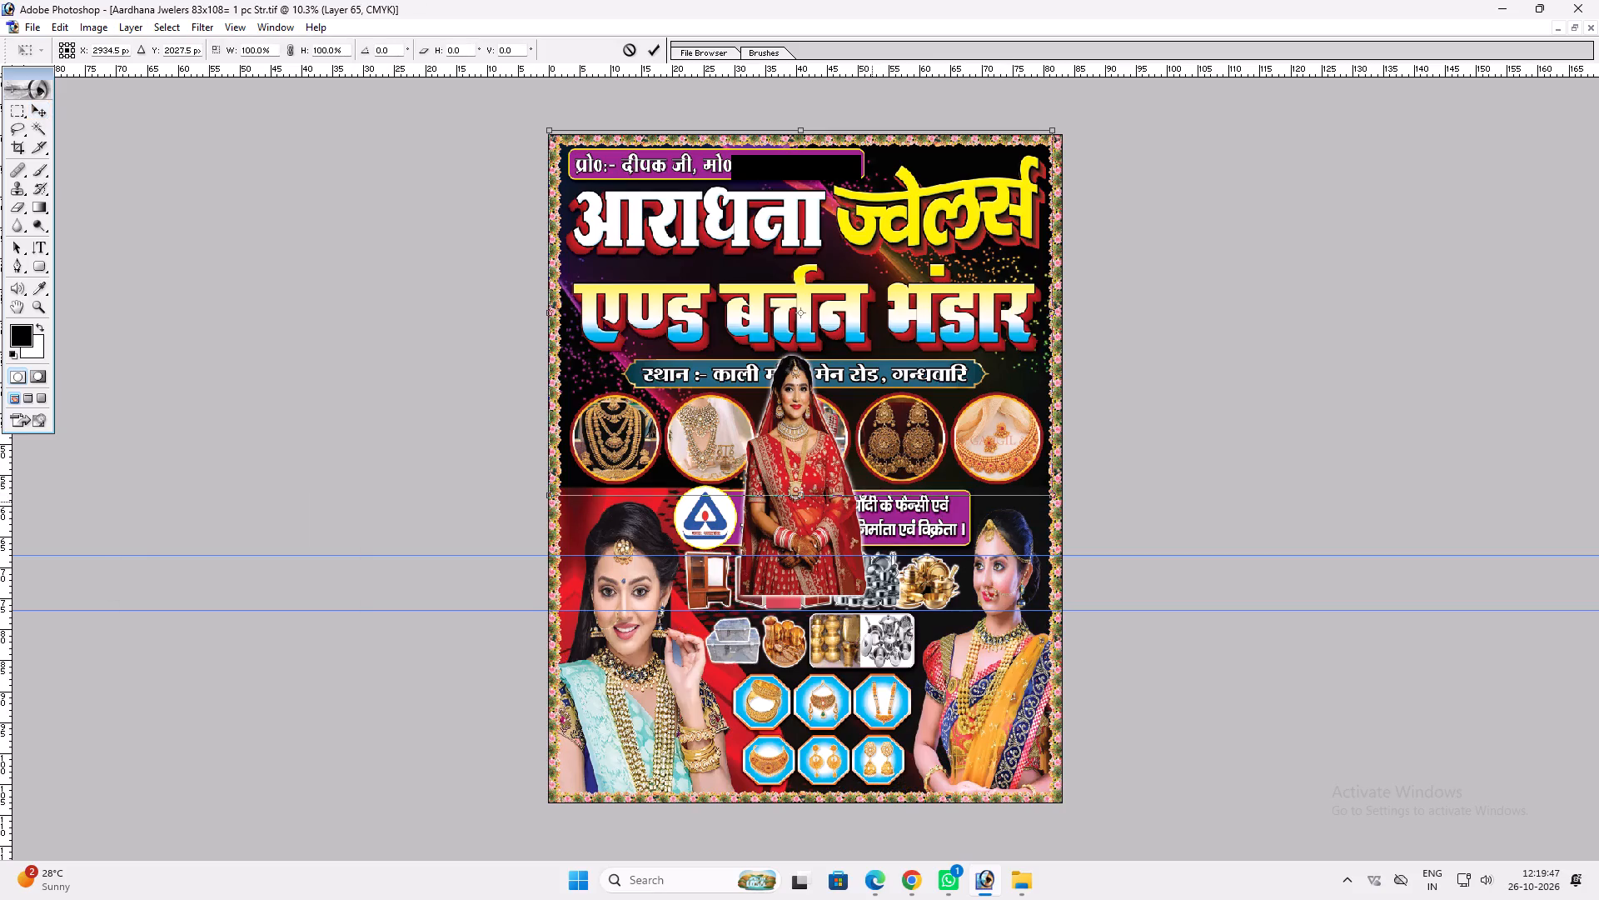
left_click_drag(879, 671, 887, 799, "shift")
key("Return")
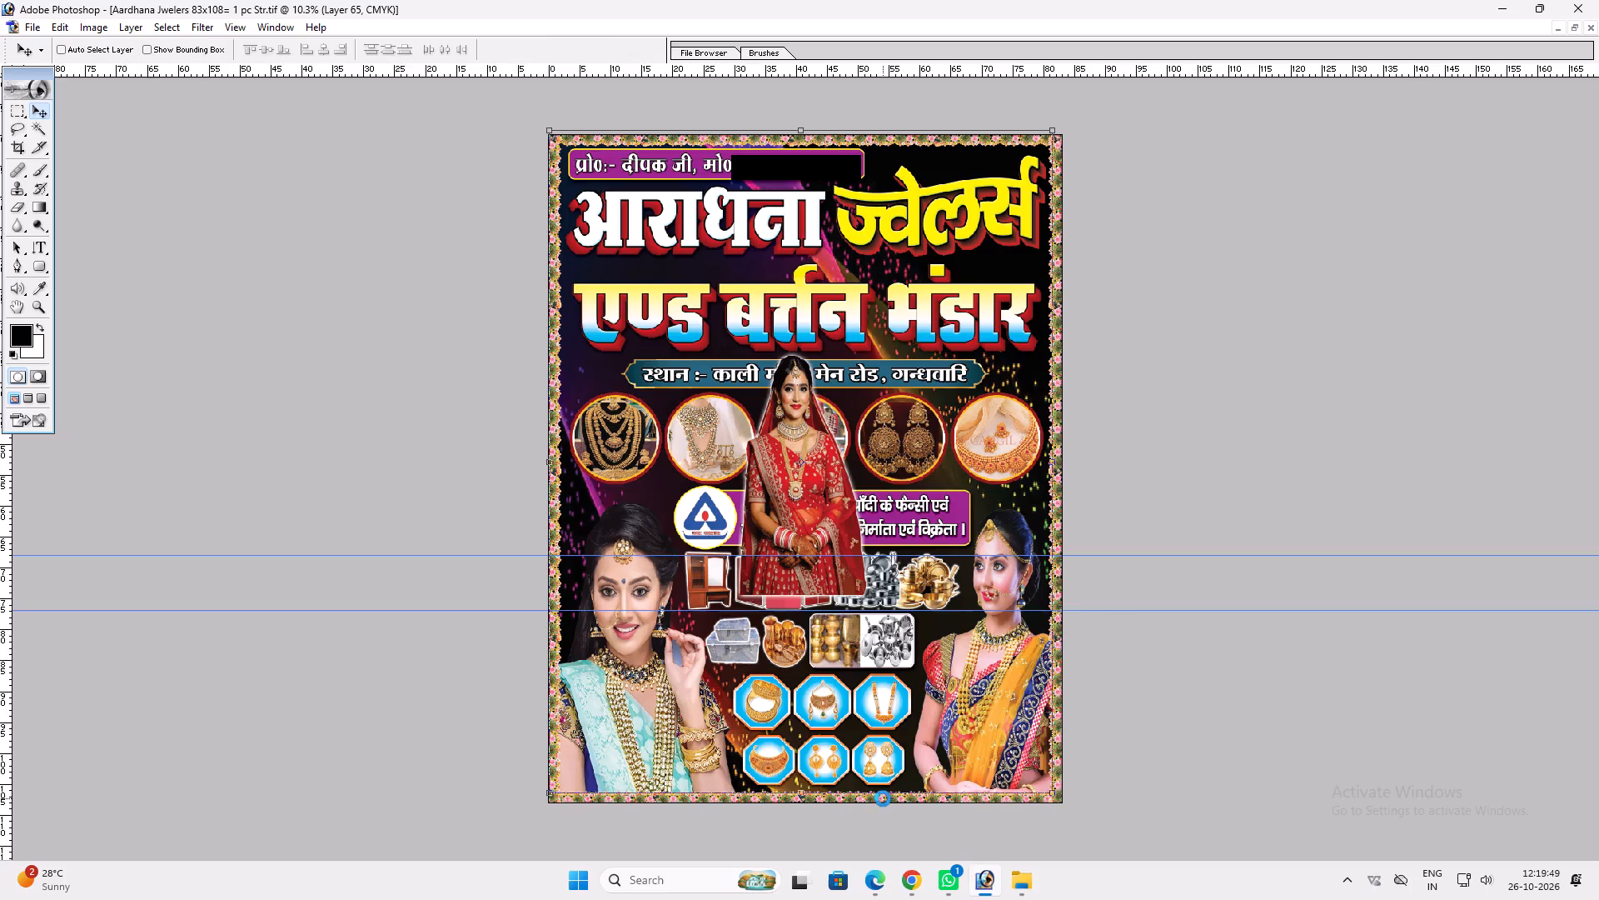
key("v")
Examine the banner as a whole and at closer range with the stretched wallpaper behind its text and pictures.
key("ctrl+0")
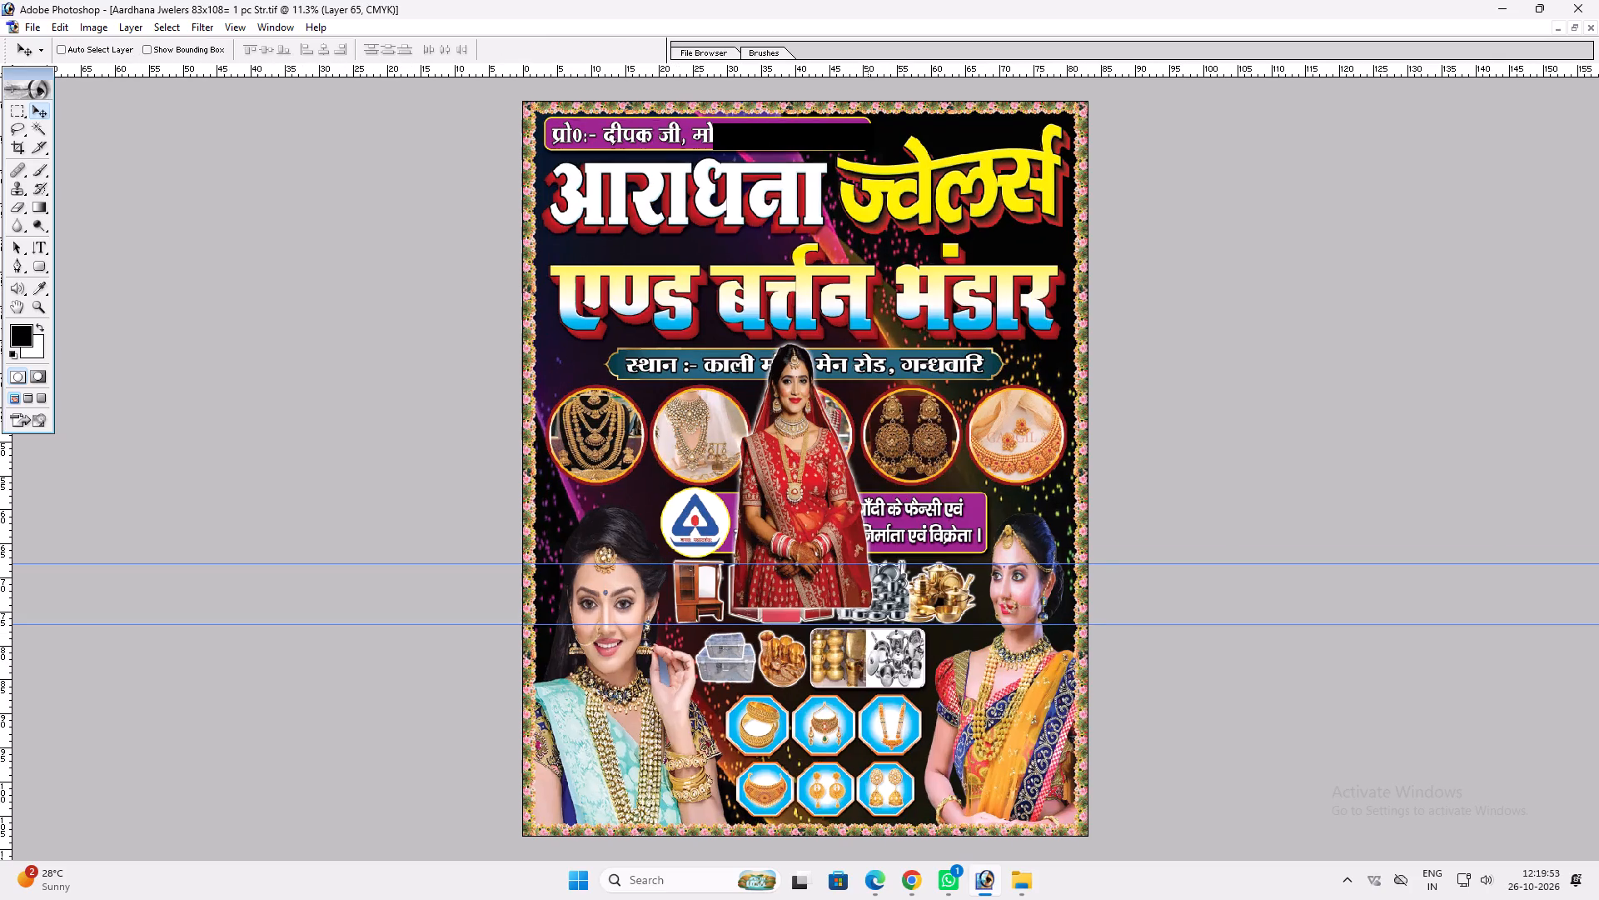
key("v")
key("ctrl+plus")
key("space")
key("space")
key("space")
key("space")
key("space")
key("space")
key("space")
key("space")
key("space")
key("space")
key("space")
key("space")
key("space")
key("space")
key("space")
key("space")
key("space")
key("space")
key("space")
key("space")
left_click_drag(859, 448, 859, 582)
right_click(846, 482)
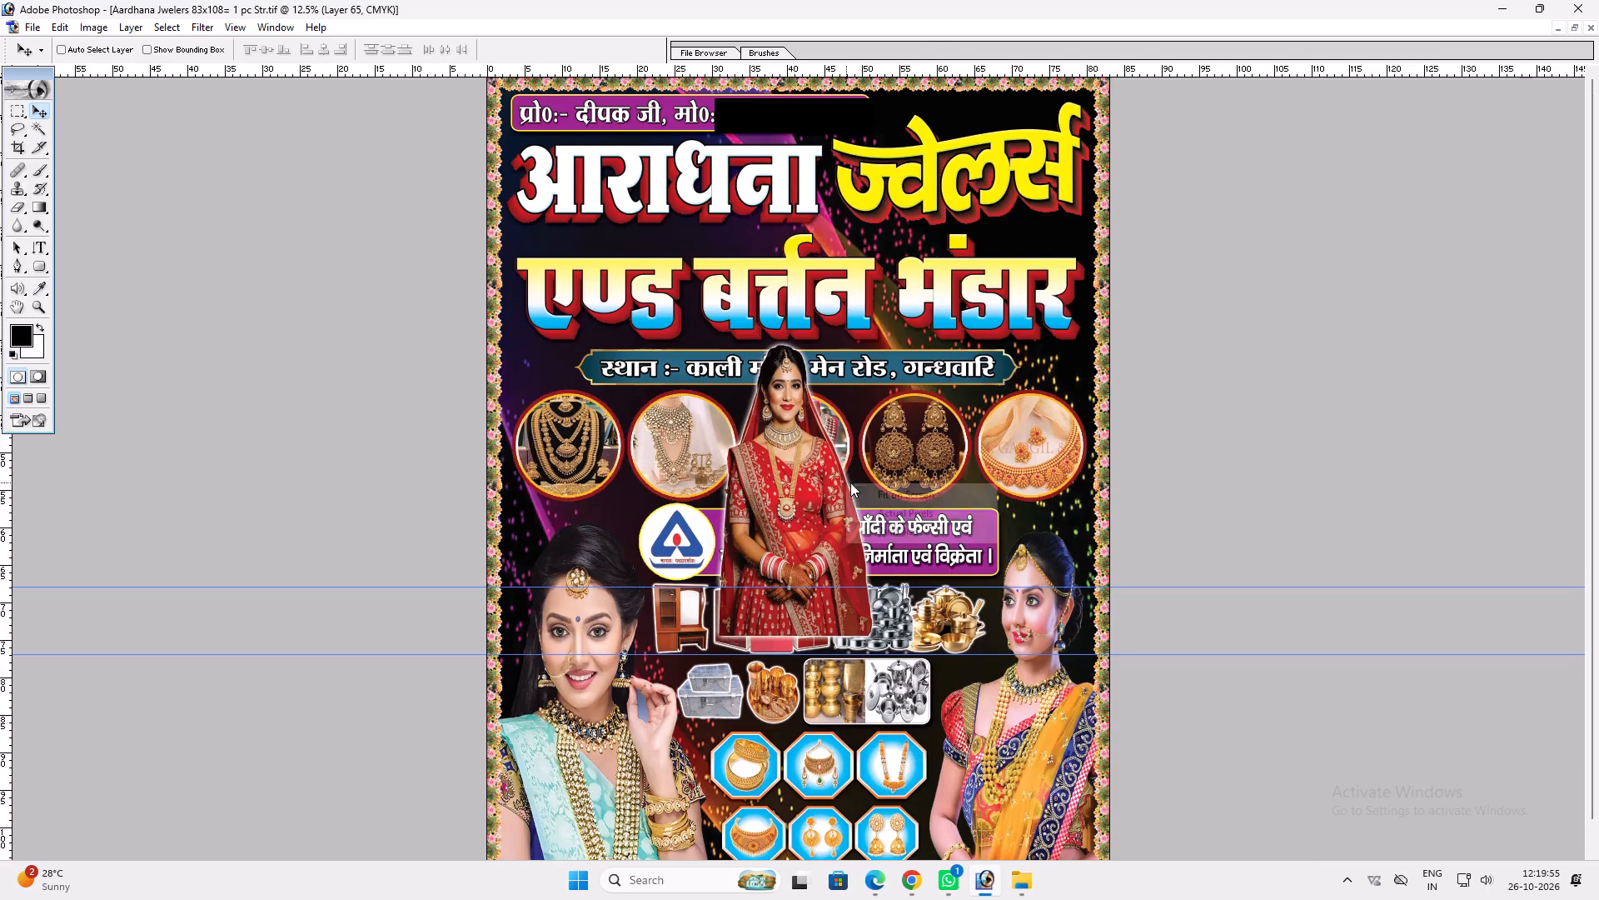
left_click(881, 495)
key("v")
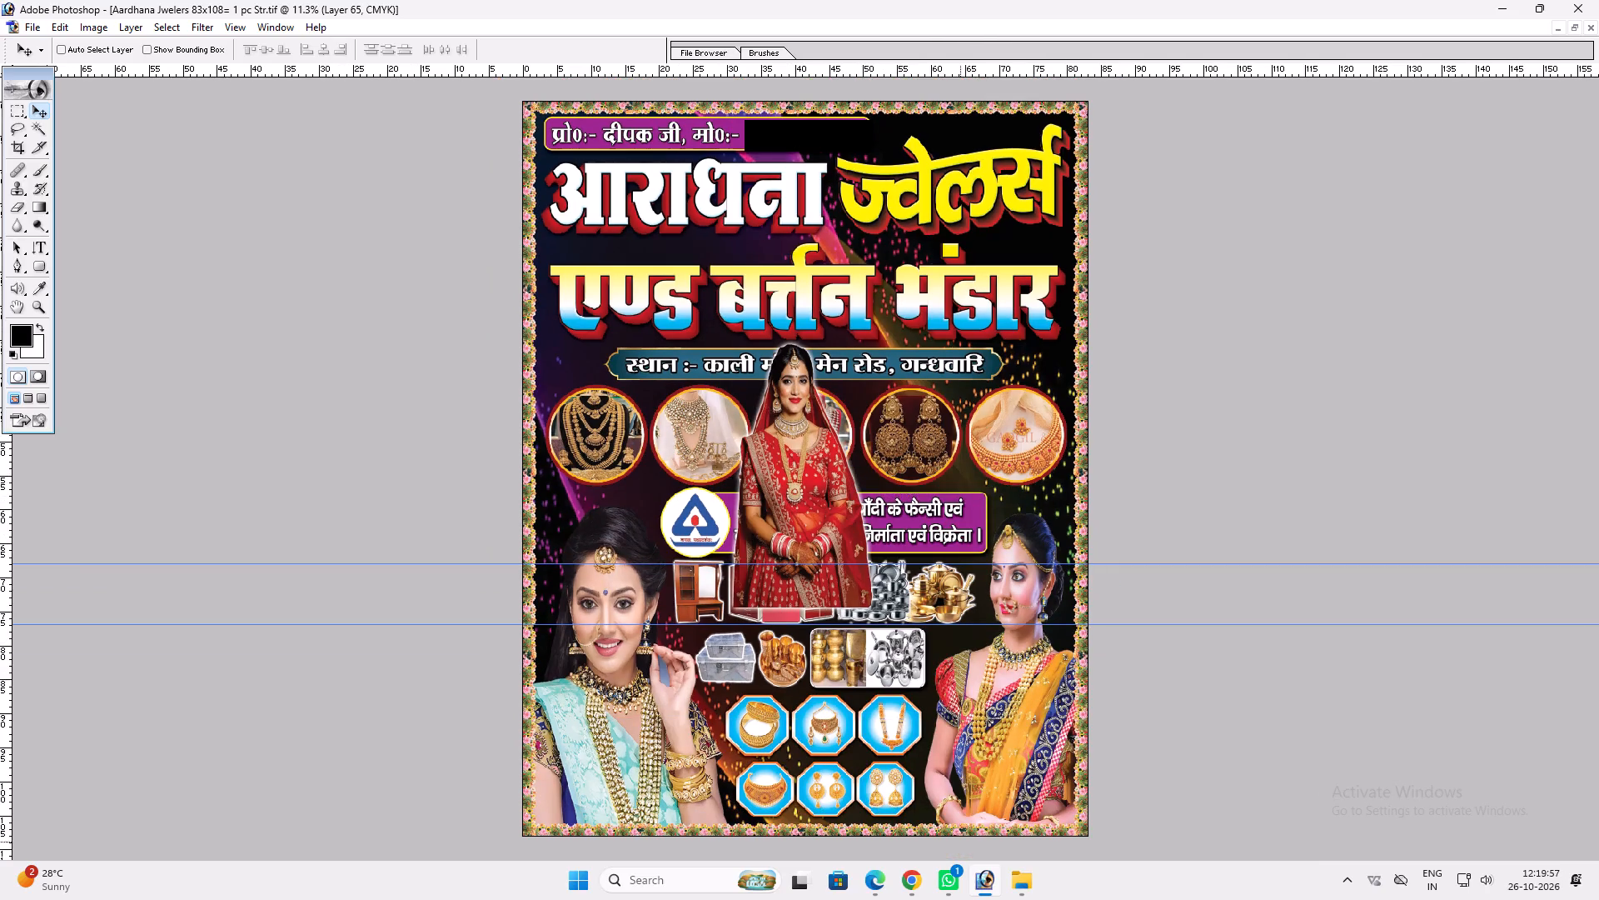
Switch to Chrome and browse the wallpaper hd background image results, previewing the PixelsTalk digital wallpaper and the Pngtree neon wave background.
left_click(913, 882)
scroll(1133, 487, "down", 8)
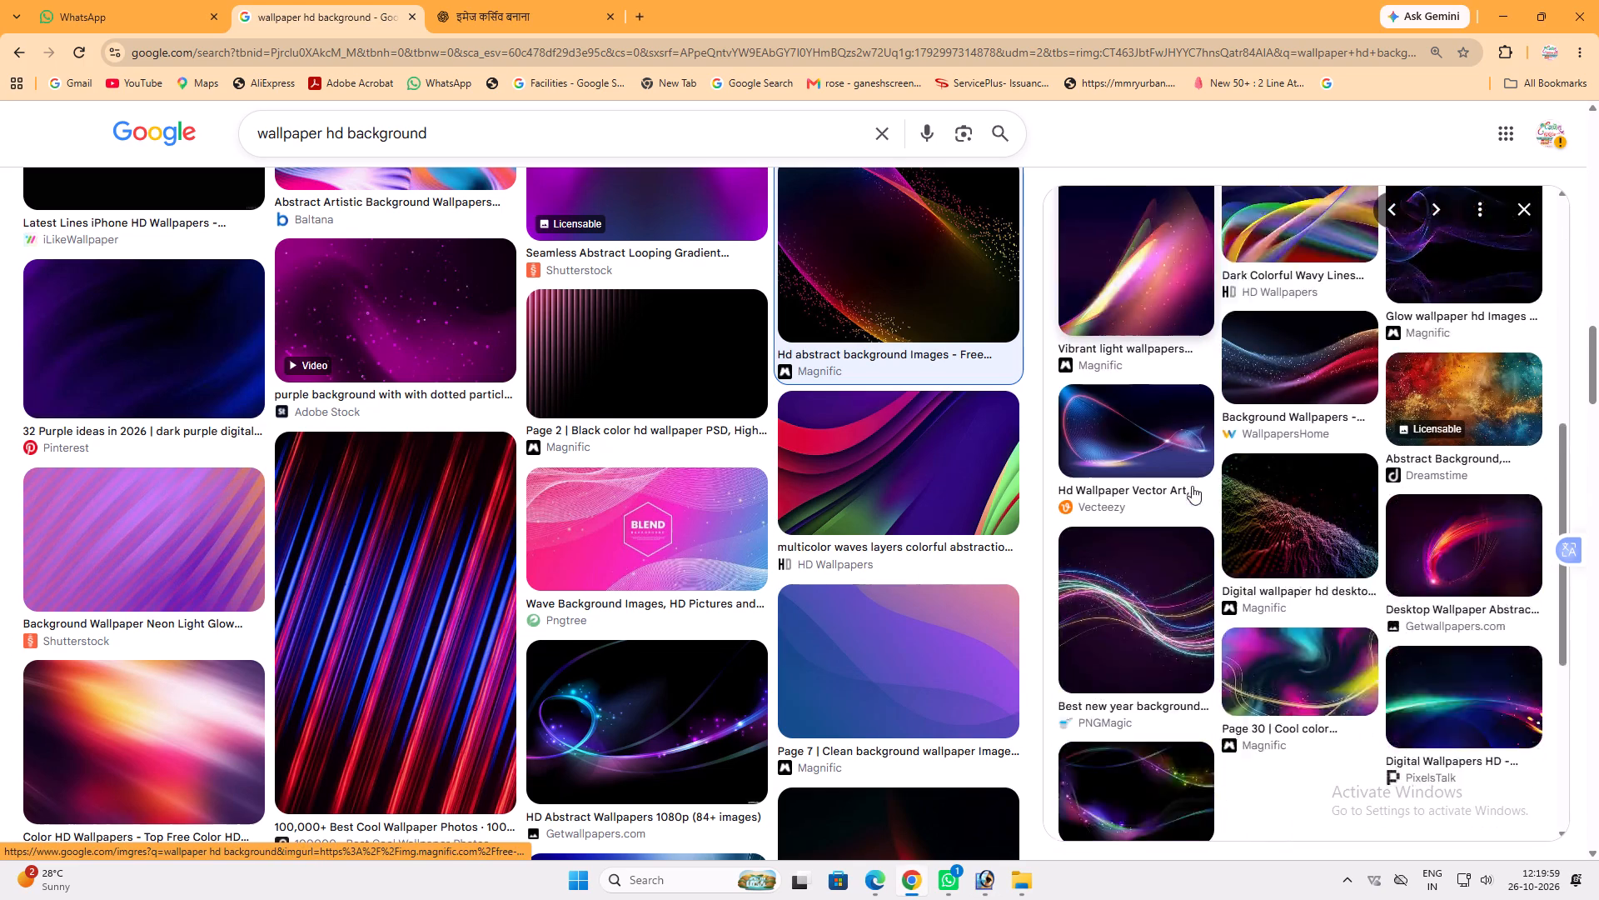
scroll(717, 466, "down", 3)
scroll(777, 520, "down", 4)
left_click(1500, 579)
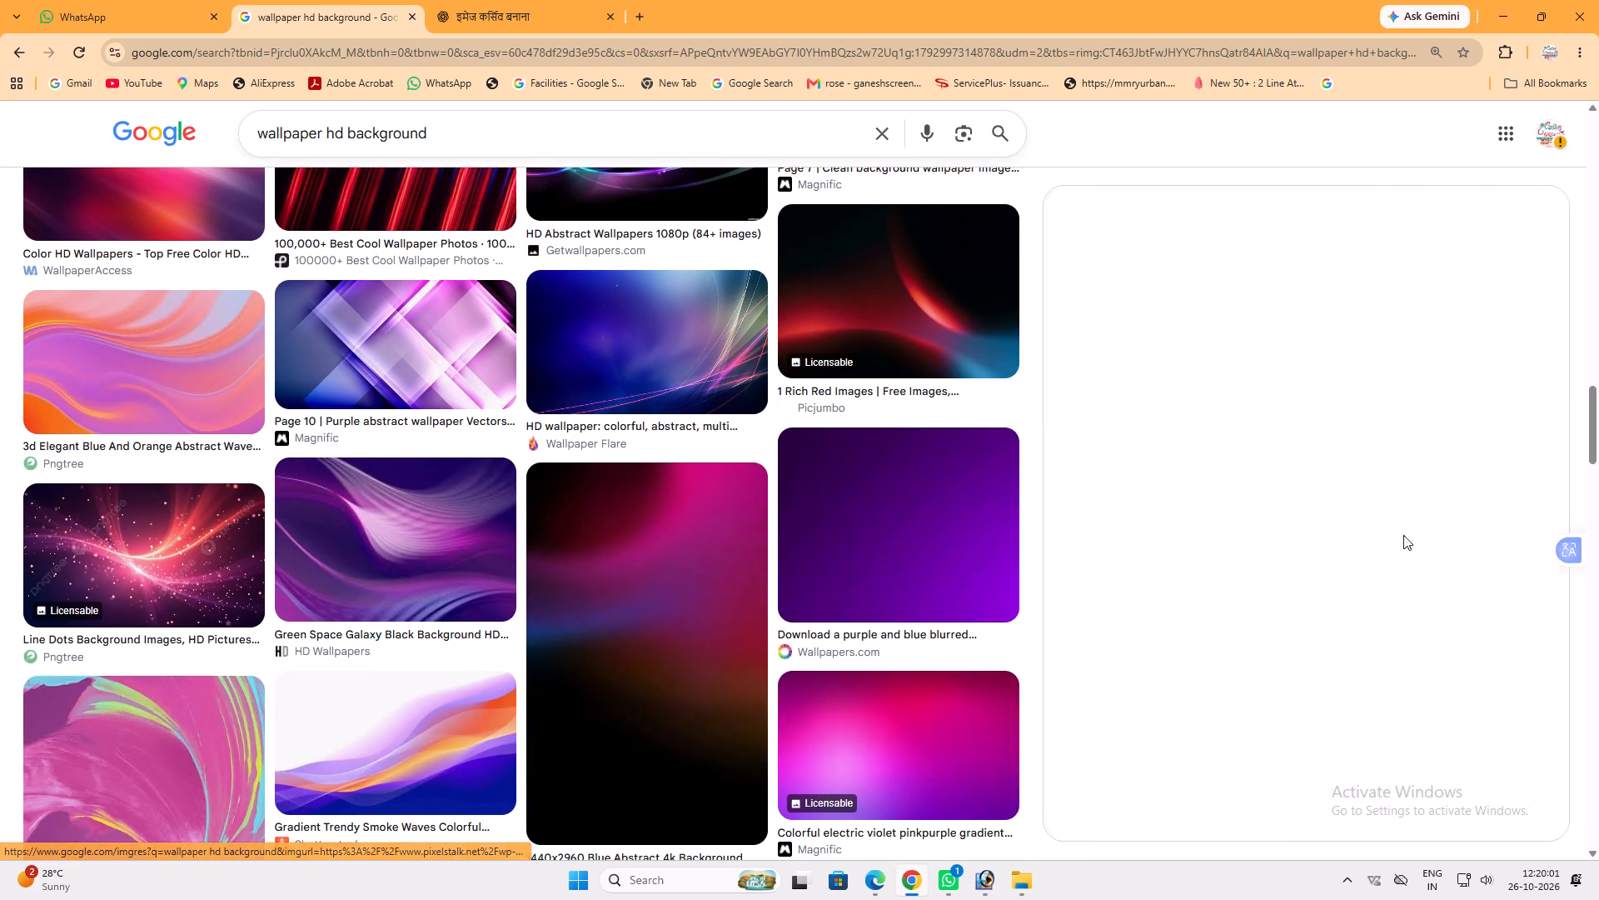
scroll(645, 470, "down", 9)
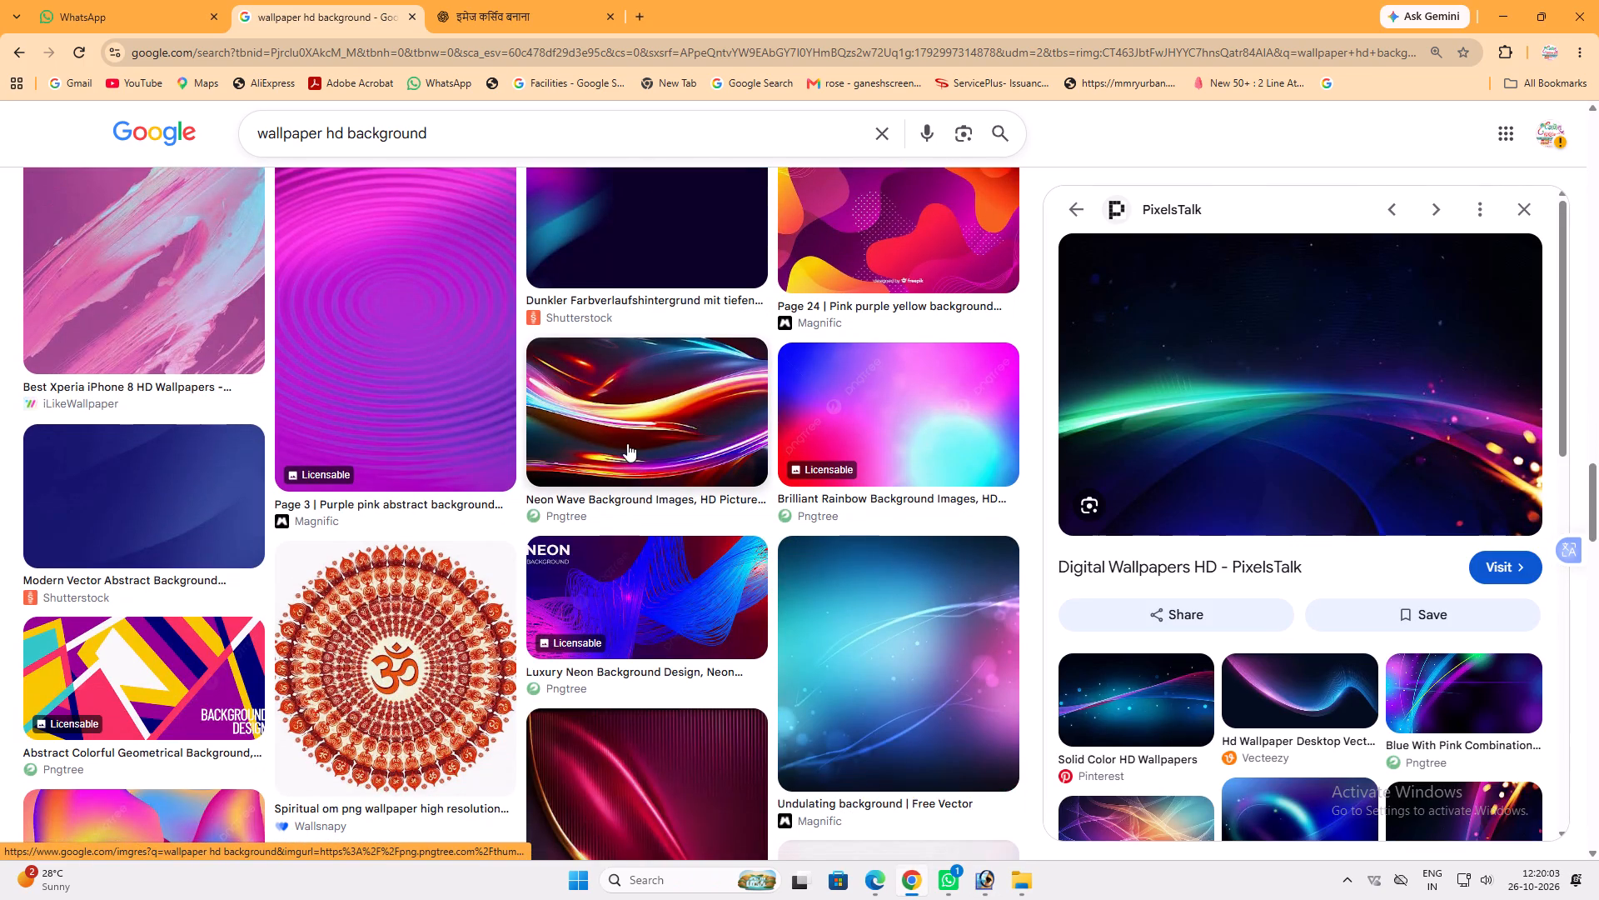
left_click(625, 426)
scroll(1215, 353, "down", 5)
scroll(487, 457, "down", 5)
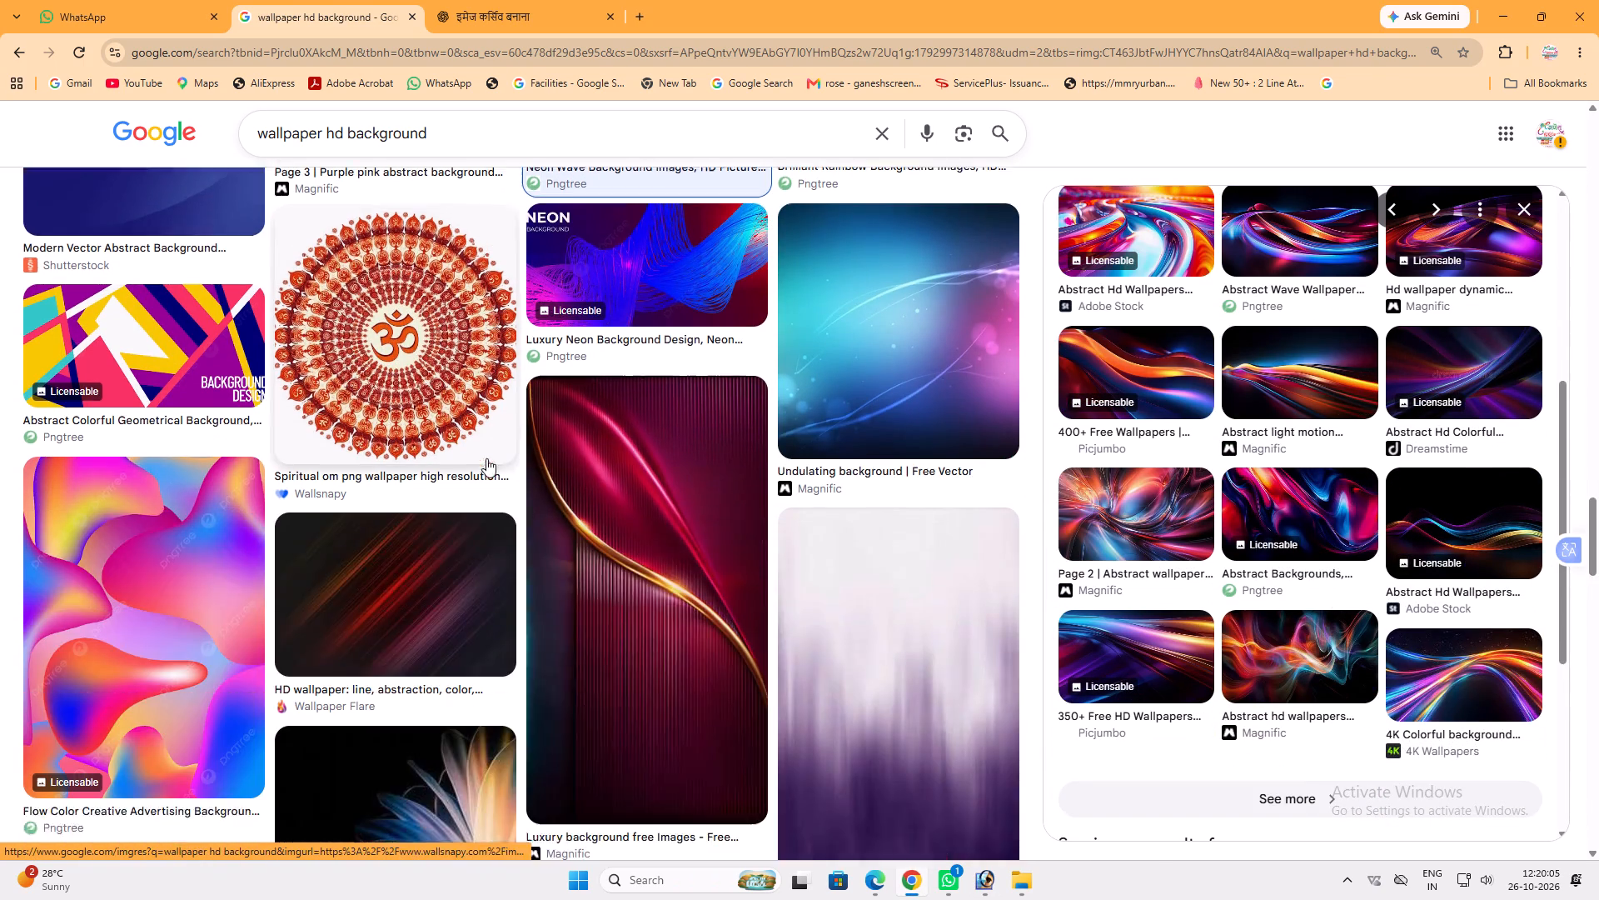
Browse further wallpaper results and the full set of related abstract images, previewing the HD Wallpapers image of colorful glowing wave lines.
scroll(486, 459, "down", 5)
scroll(366, 485, "down", 11)
scroll(258, 454, "down", 13)
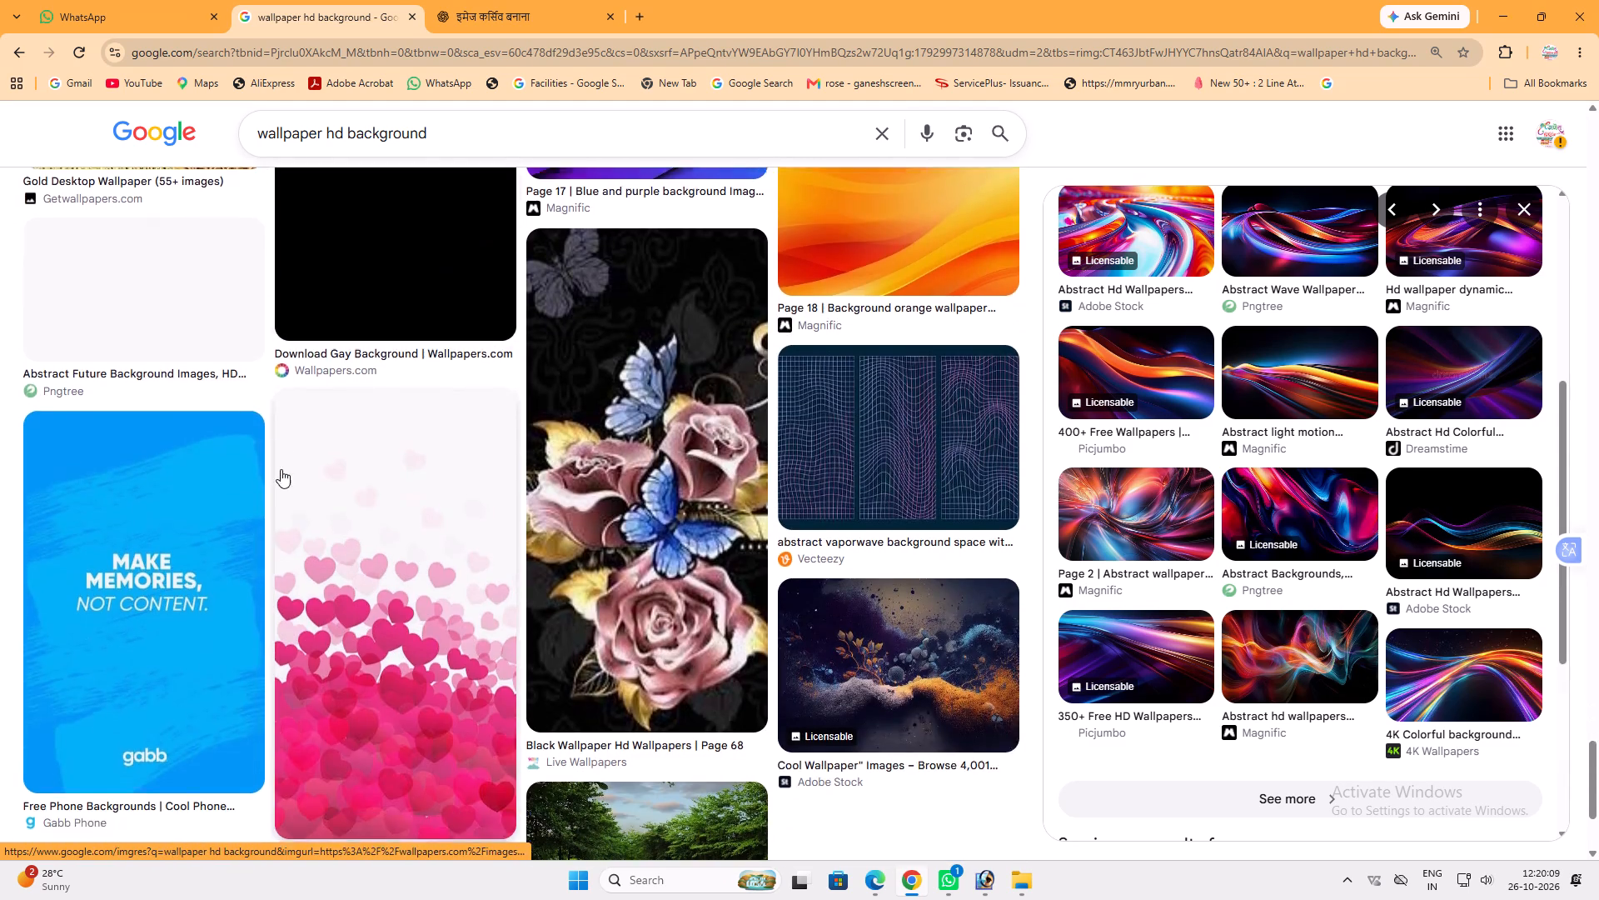
scroll(281, 469, "down", 5)
left_click(1134, 627)
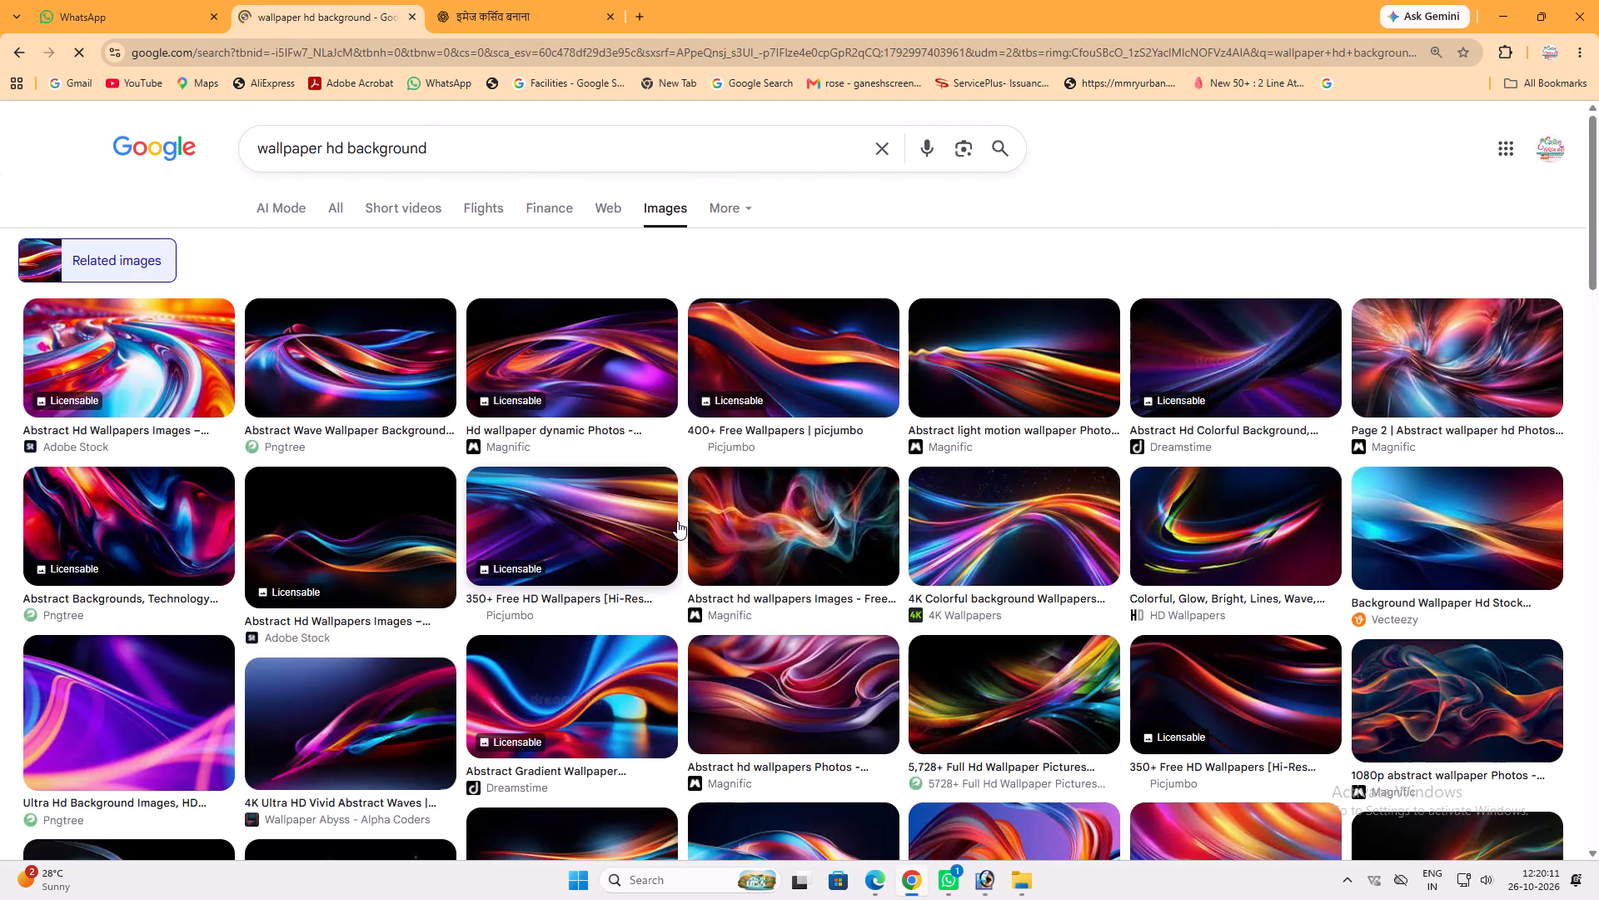
scroll(677, 521, "down", 9)
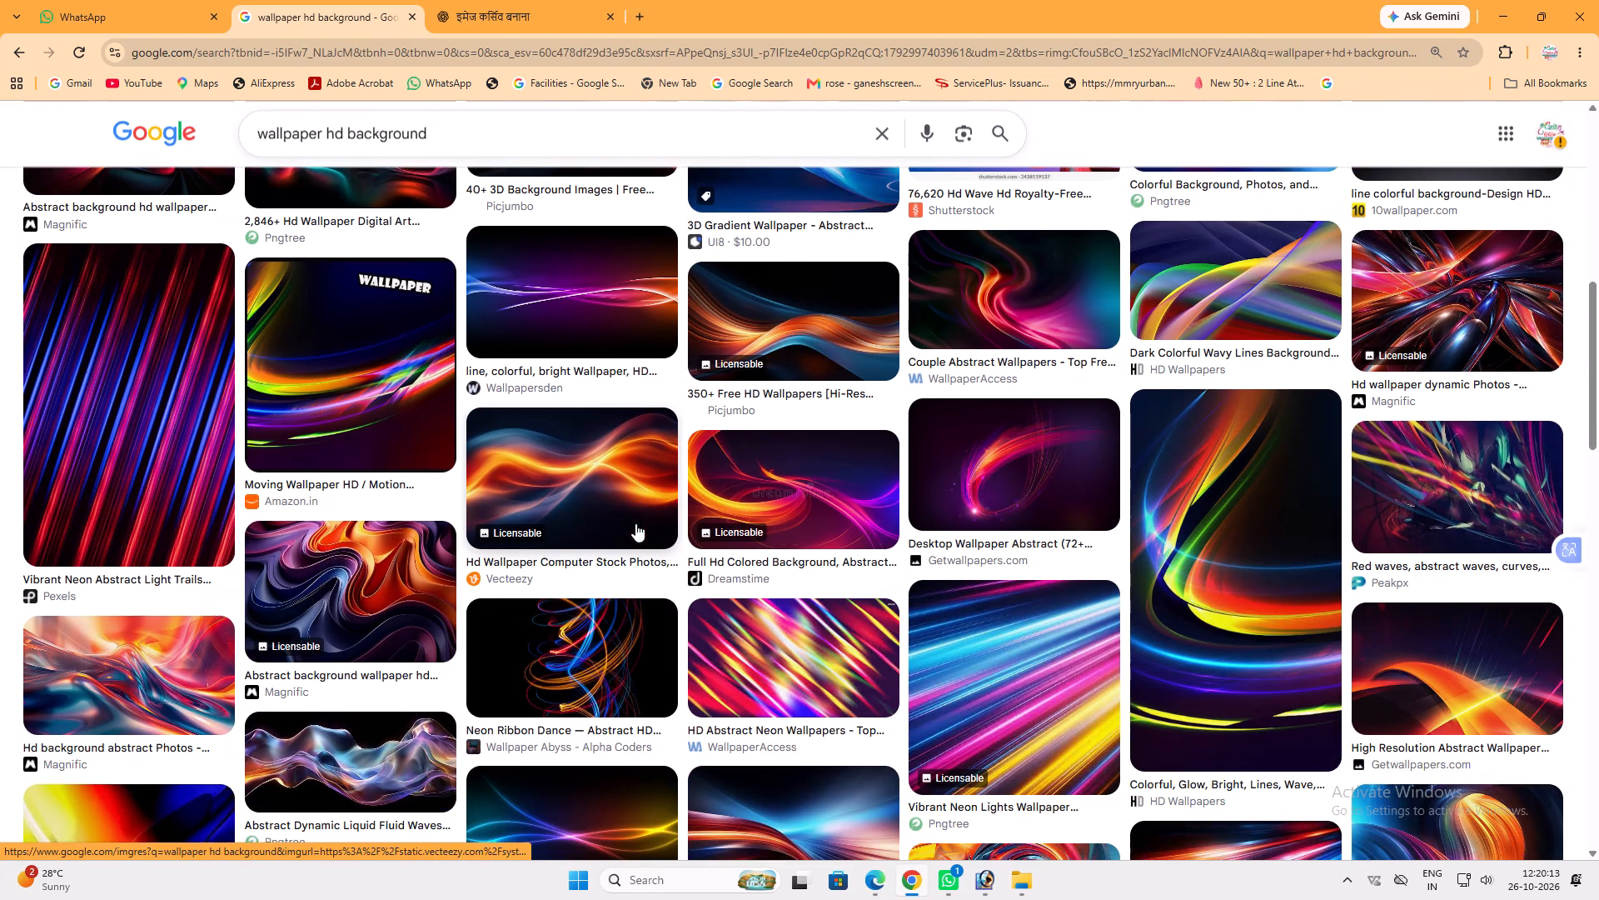
left_click(1250, 457)
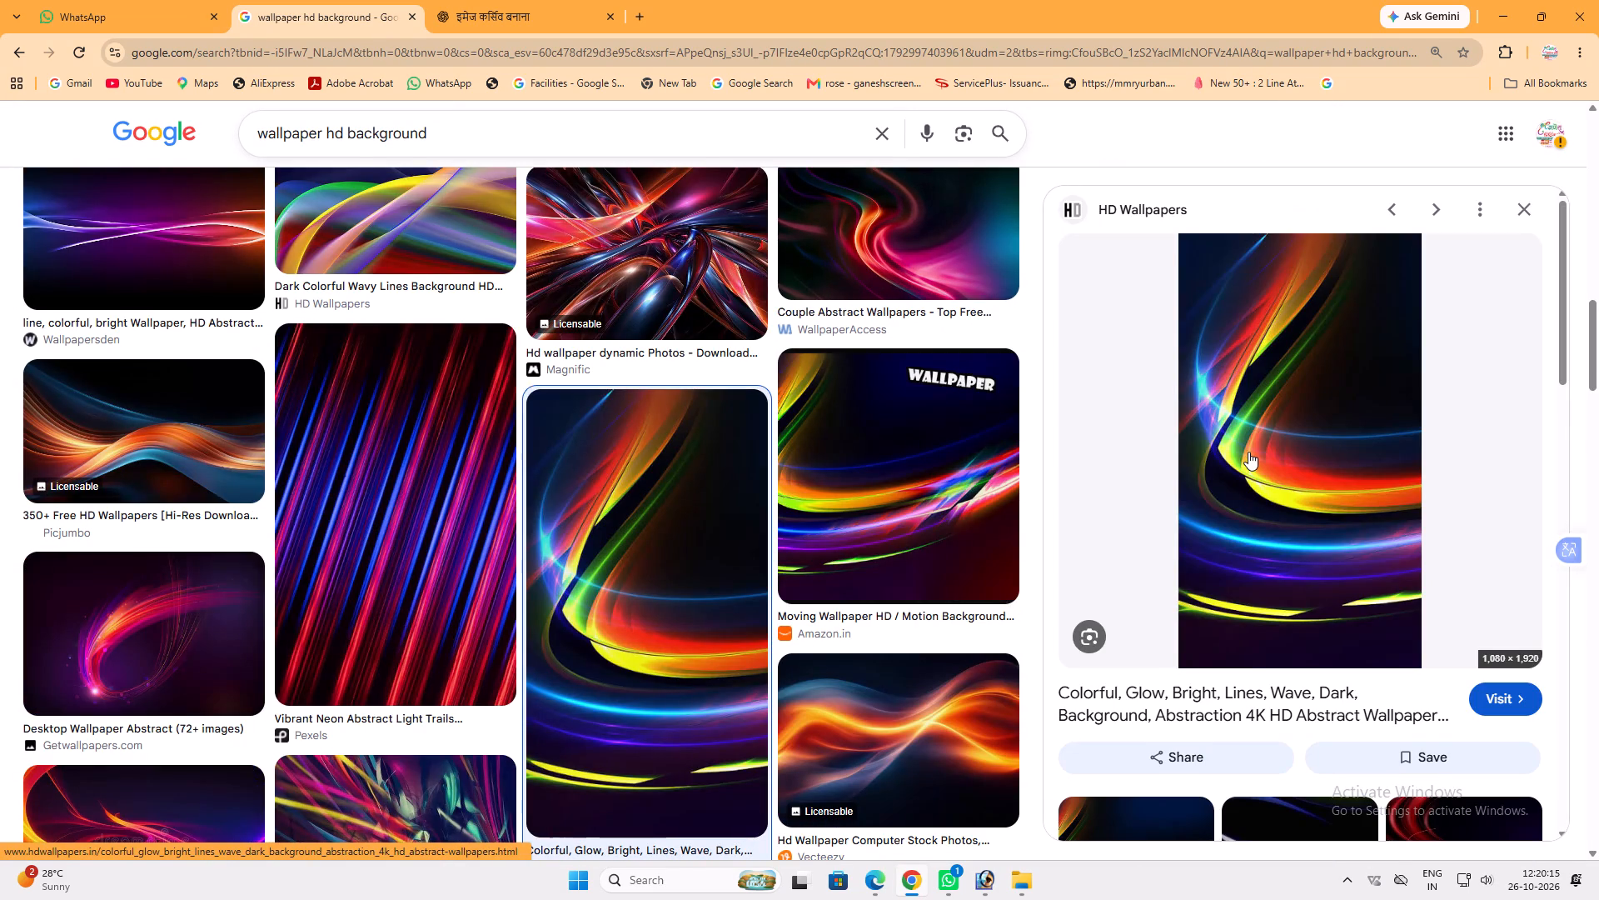
scroll(1248, 451, "down", 6)
scroll(1242, 457, "up", 7)
right_click(1270, 401)
scroll(954, 525, "down", 6)
Rerun the image search for wallpaper hd background and look through the results for a suitable banner background.
left_click(462, 145)
key("Return")
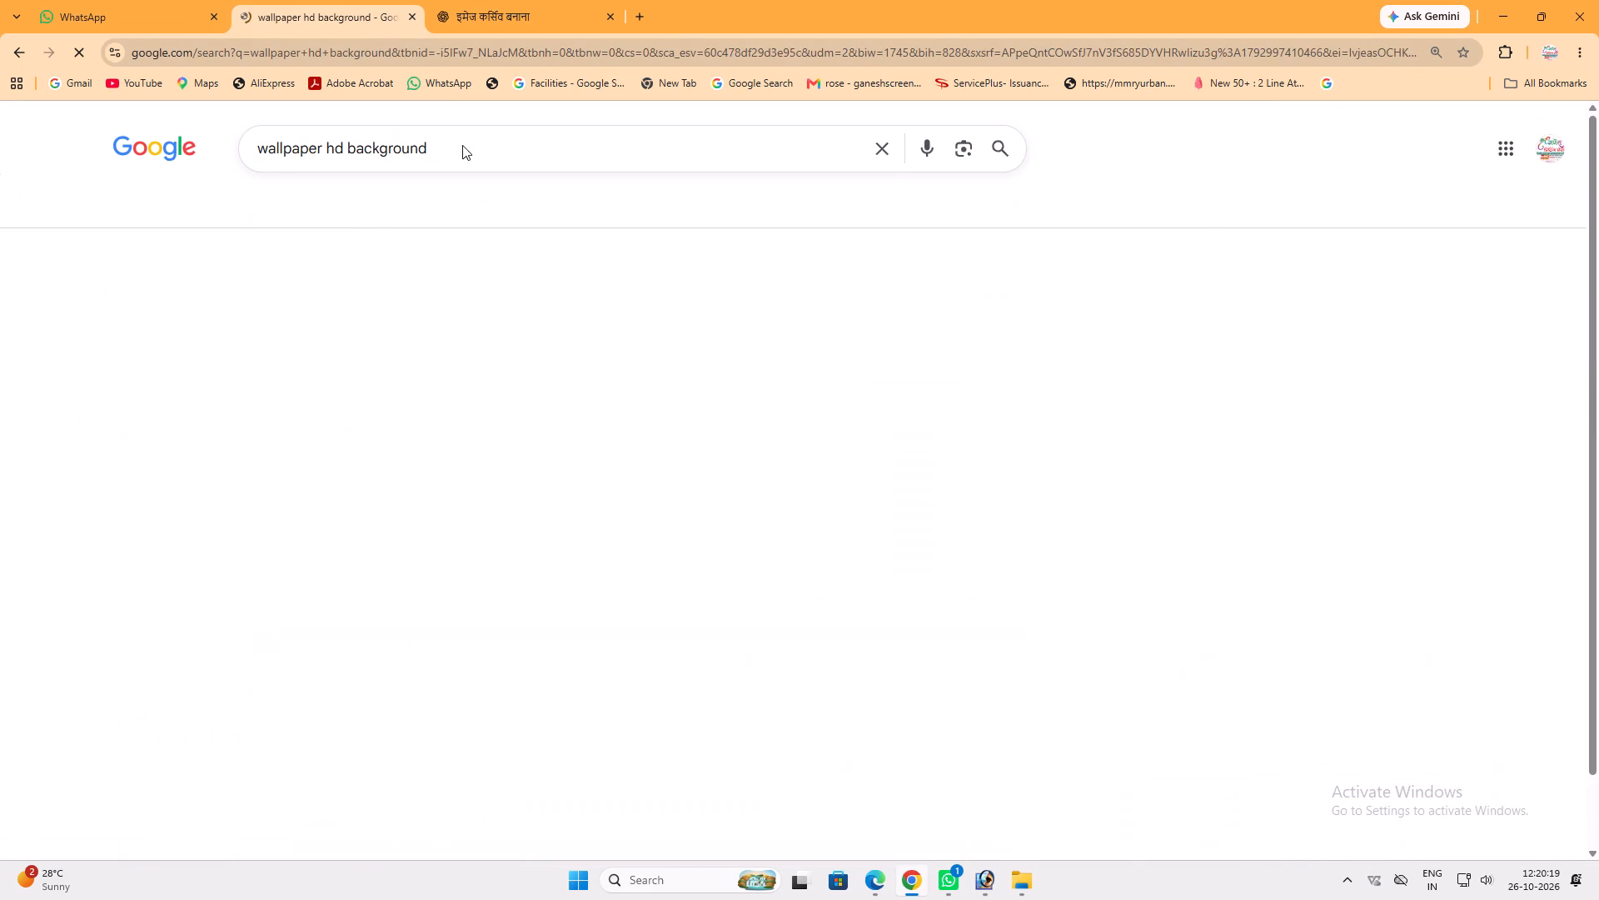
scroll(537, 409, "down", 14)
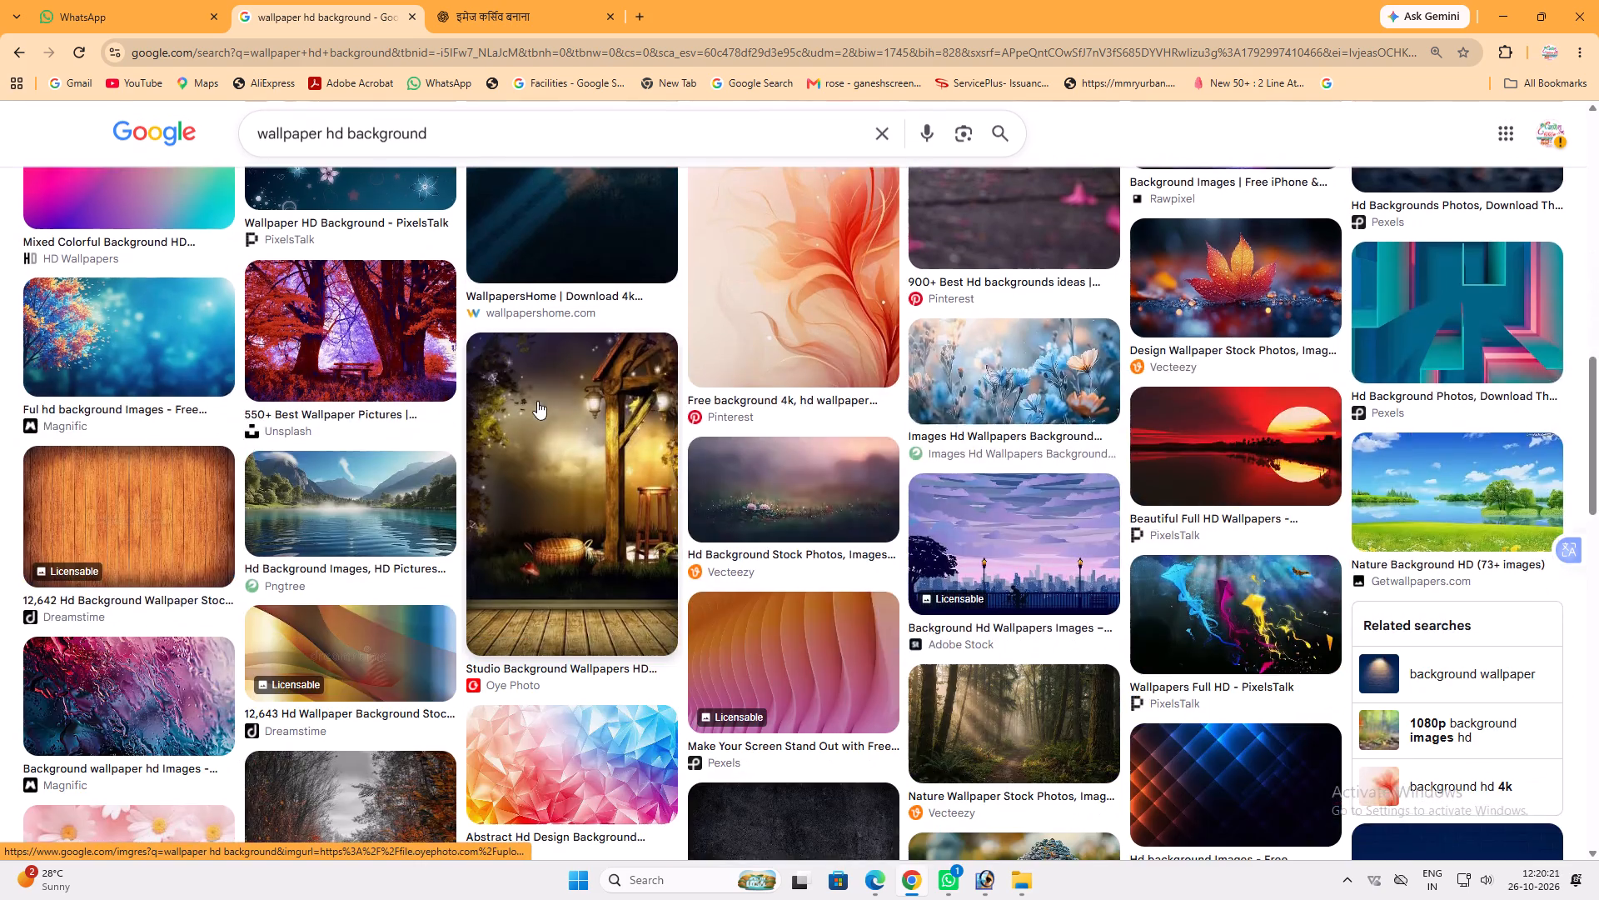
scroll(524, 389, "down", 19)
scroll(530, 405, "down", 2)
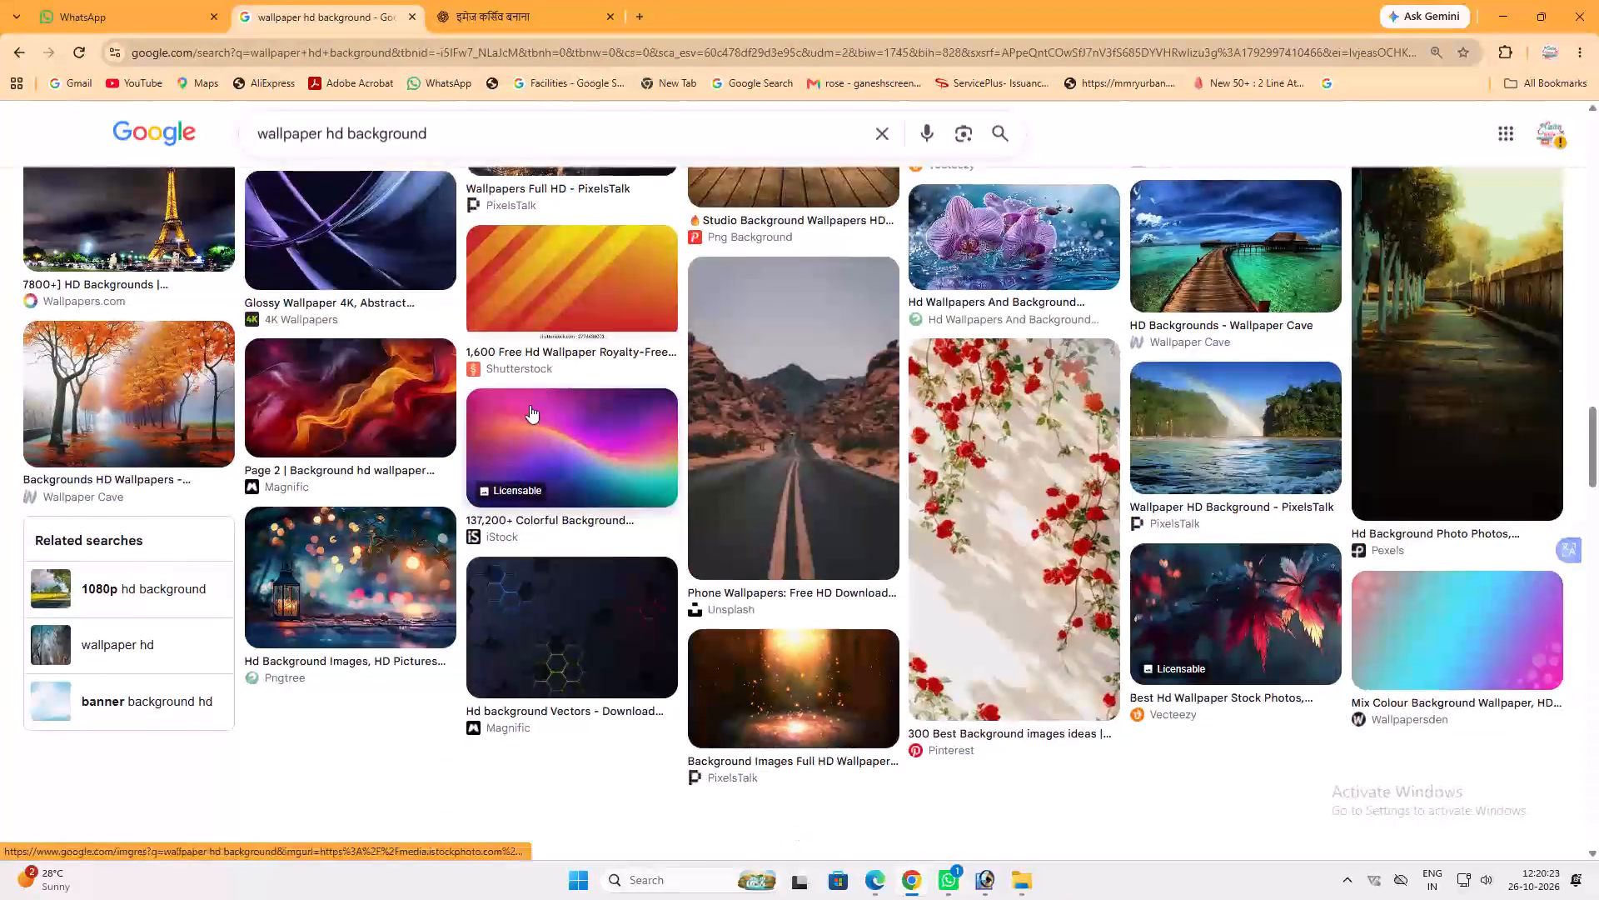
scroll(530, 405, "down", 16)
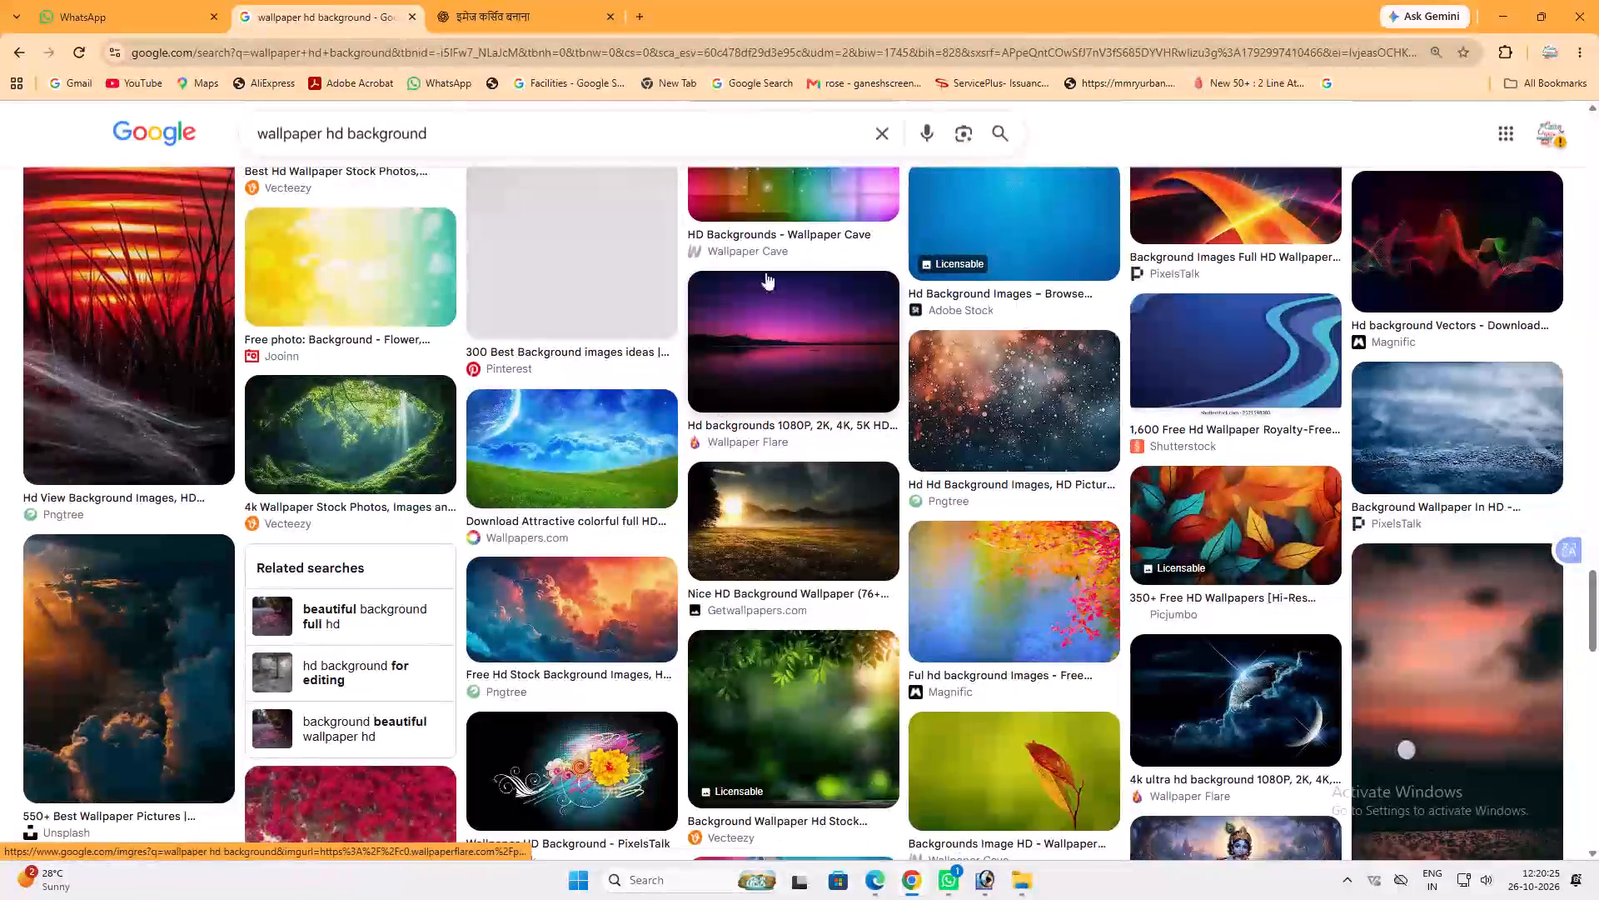
Preview the rainbow-colored Wallpaper Cave HD Backgrounds picture with white sparkles and copy the image.
left_click(766, 224)
left_click(320, 8)
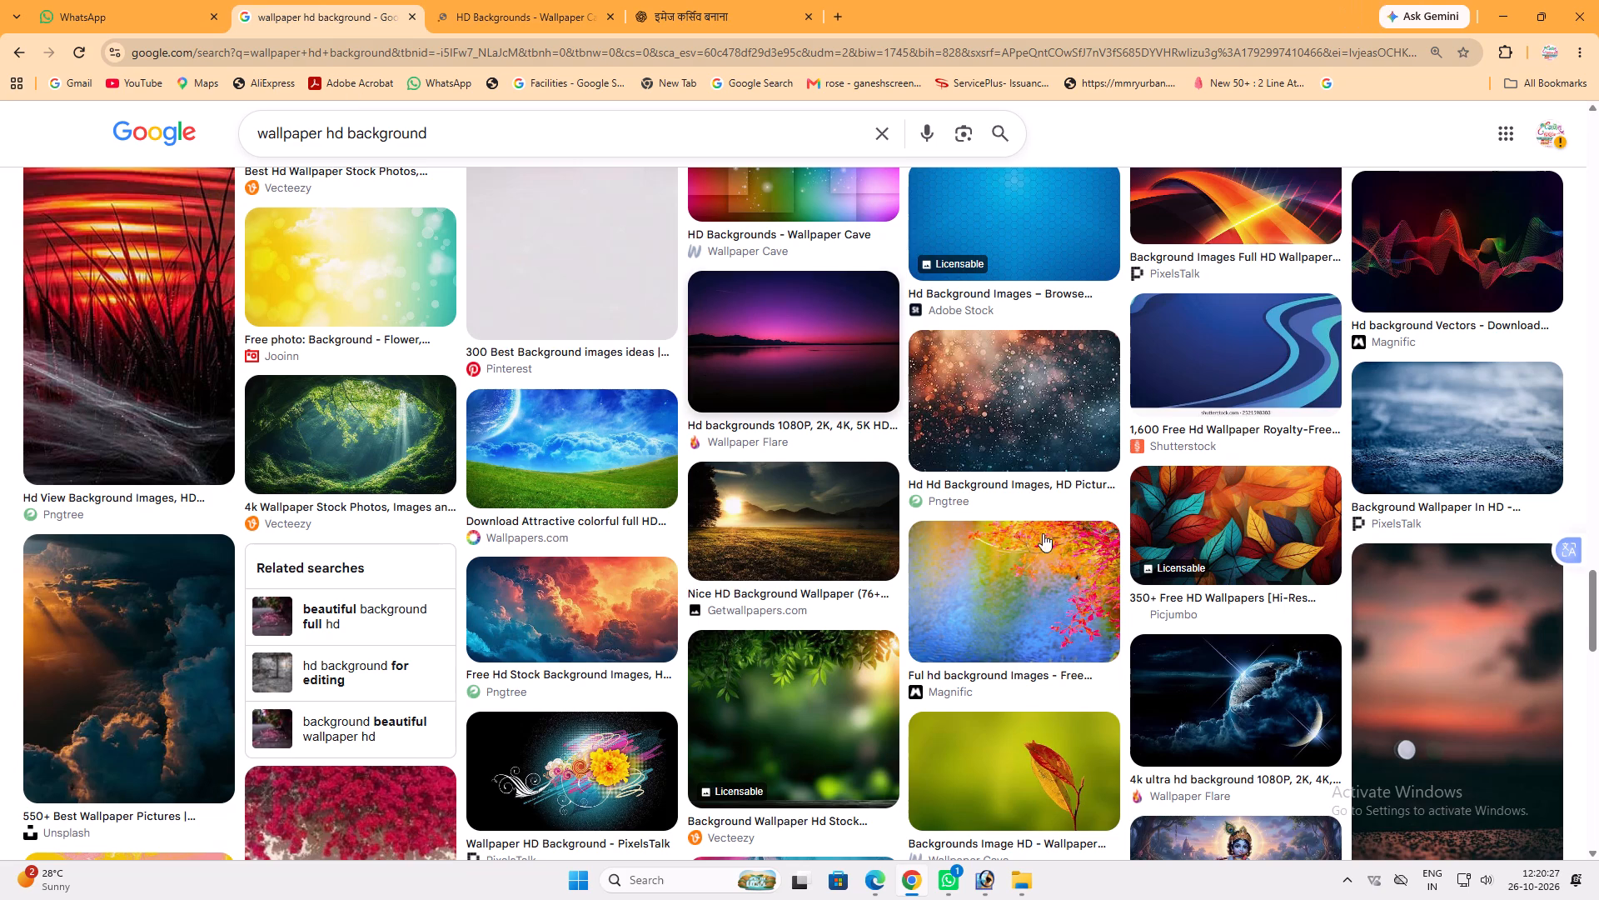
scroll(991, 527, "up", 4)
left_click(771, 497)
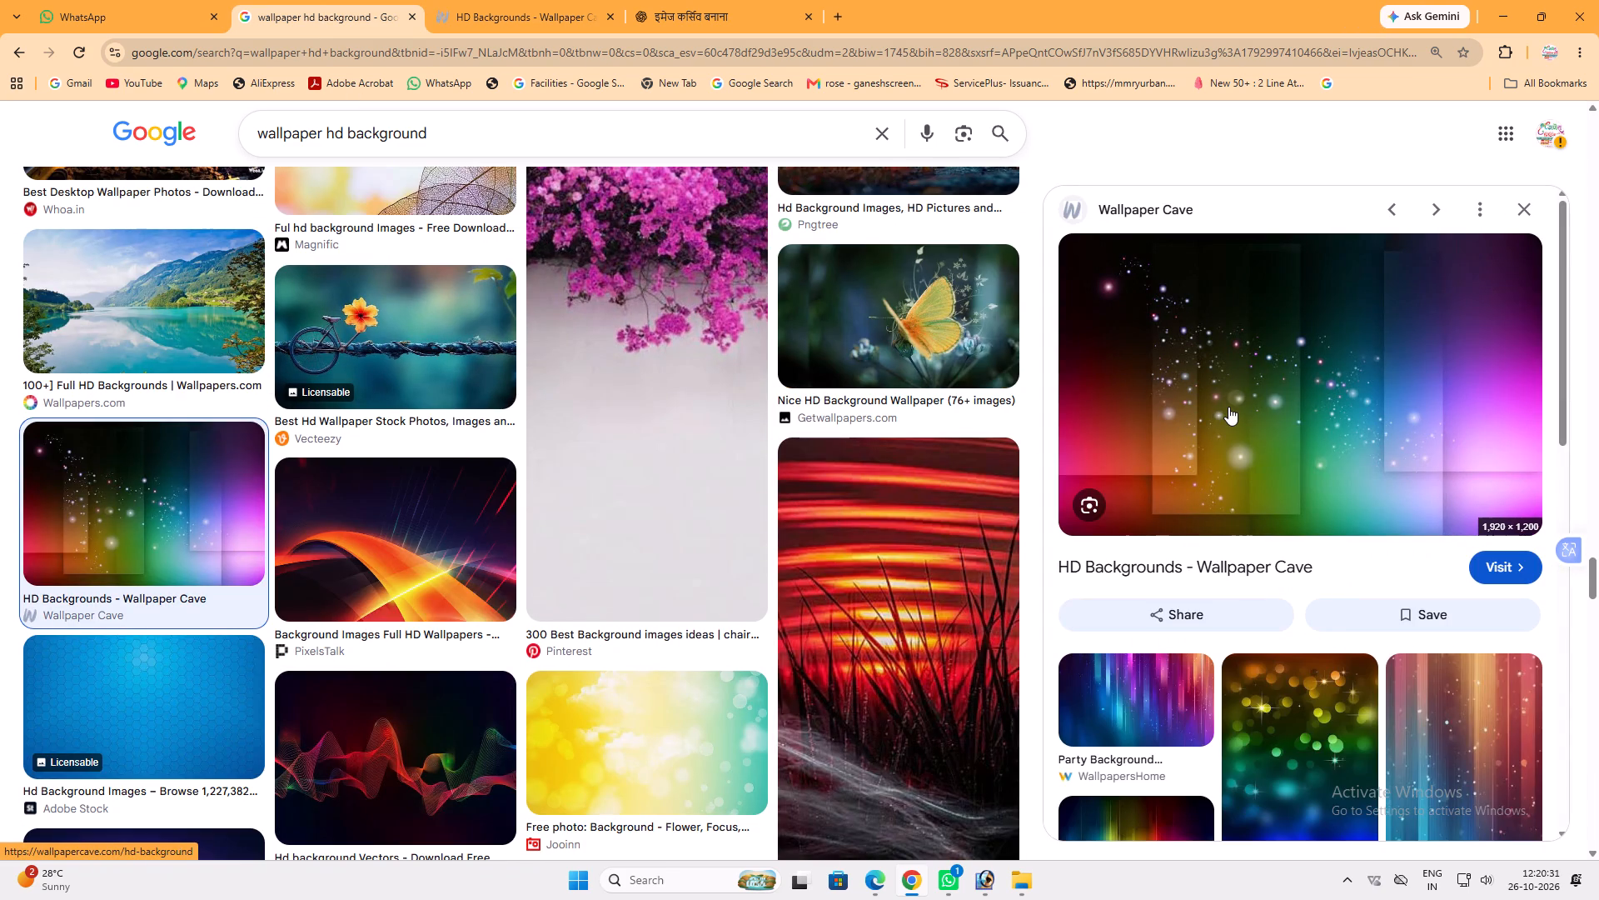
right_click(1220, 404)
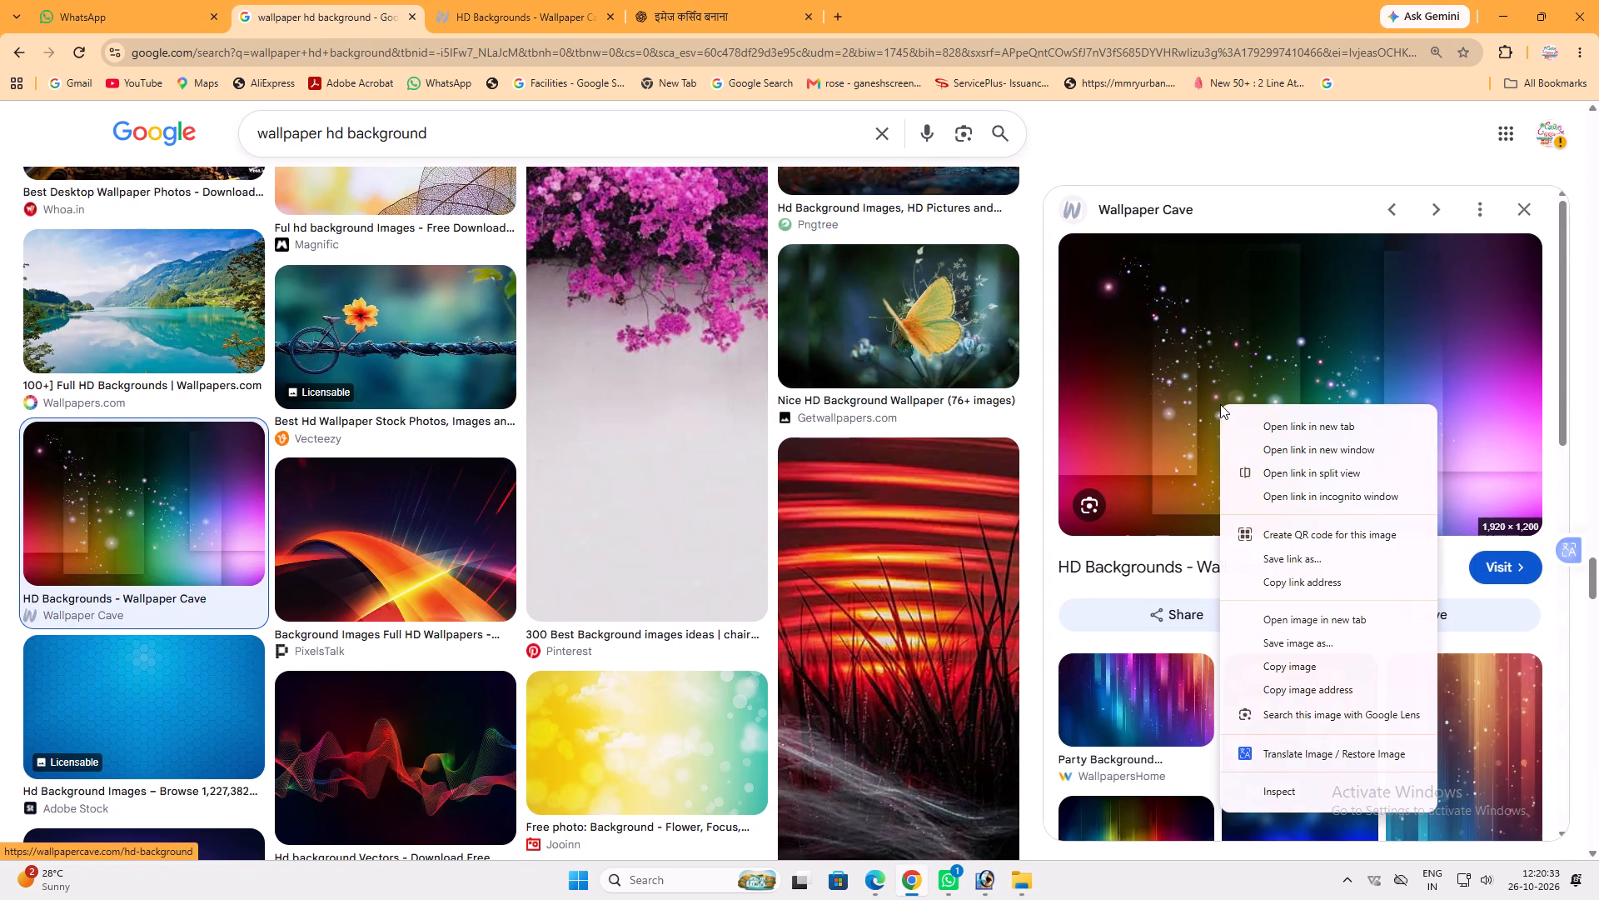
left_click(1294, 675)
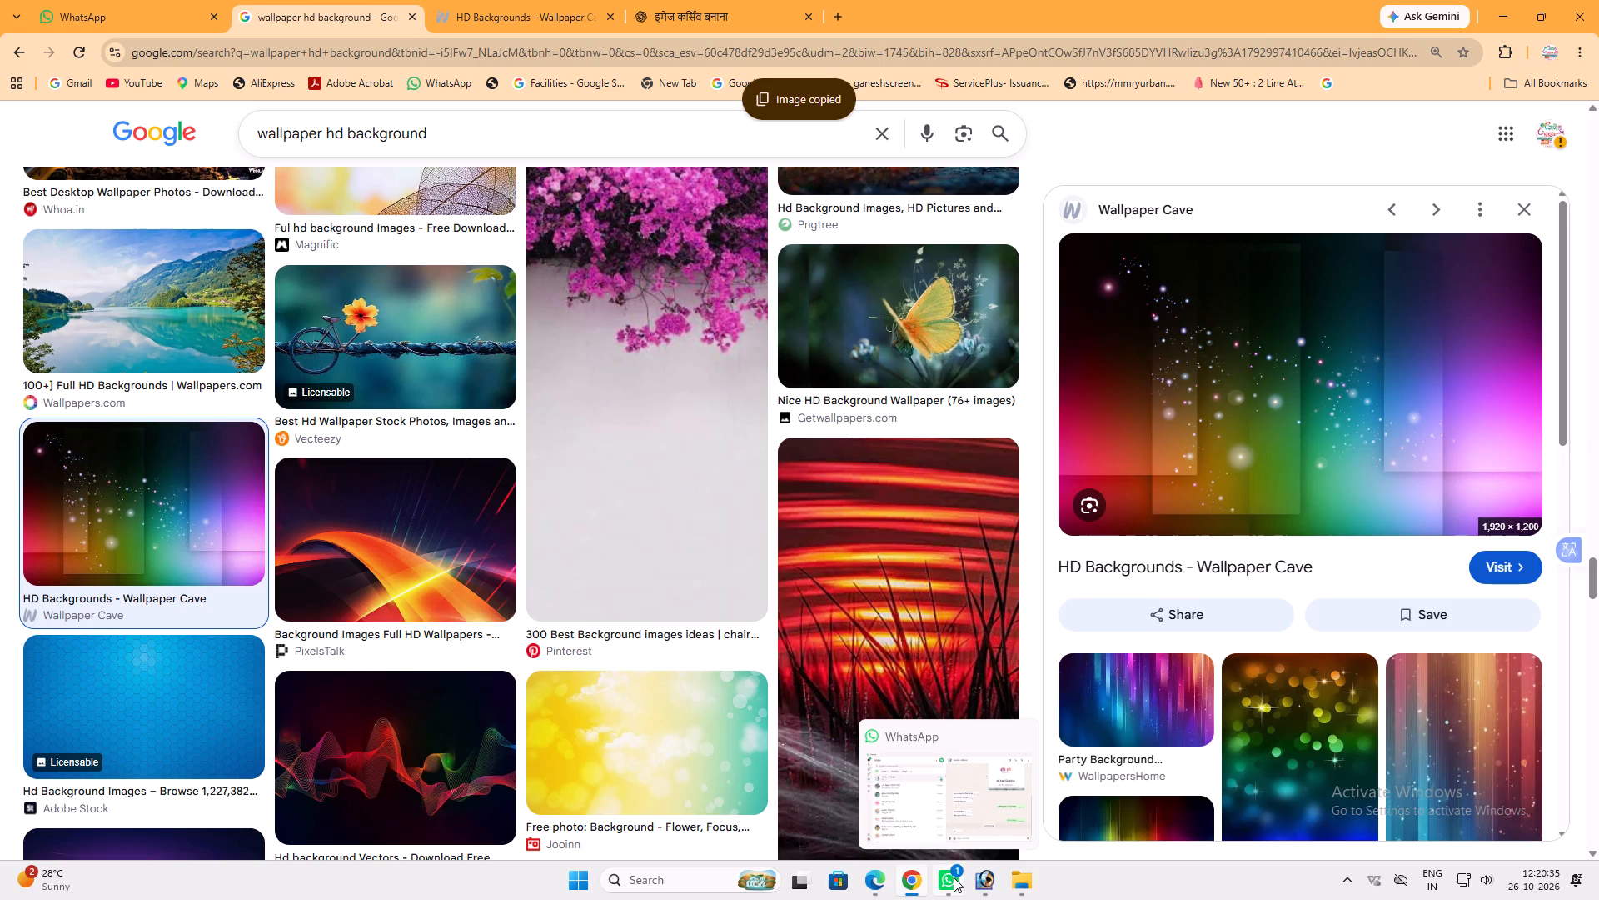
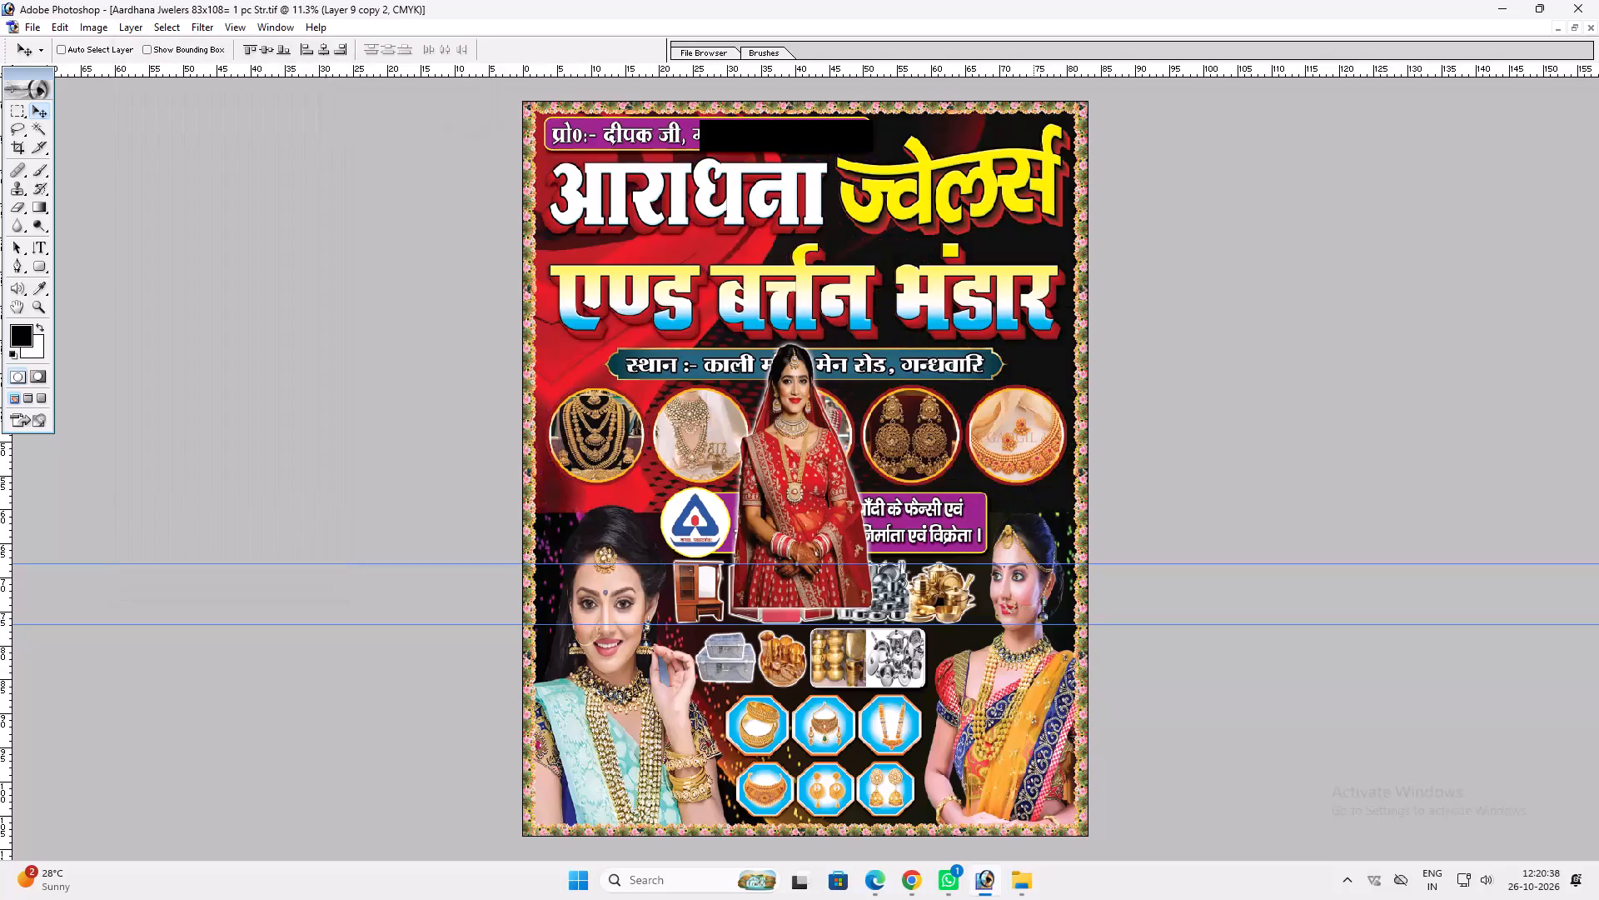
Paste the copied multicoloured wallpaper at the banner's top-left corner and scale it proportionally to about 308.5% to span the banner's full width.
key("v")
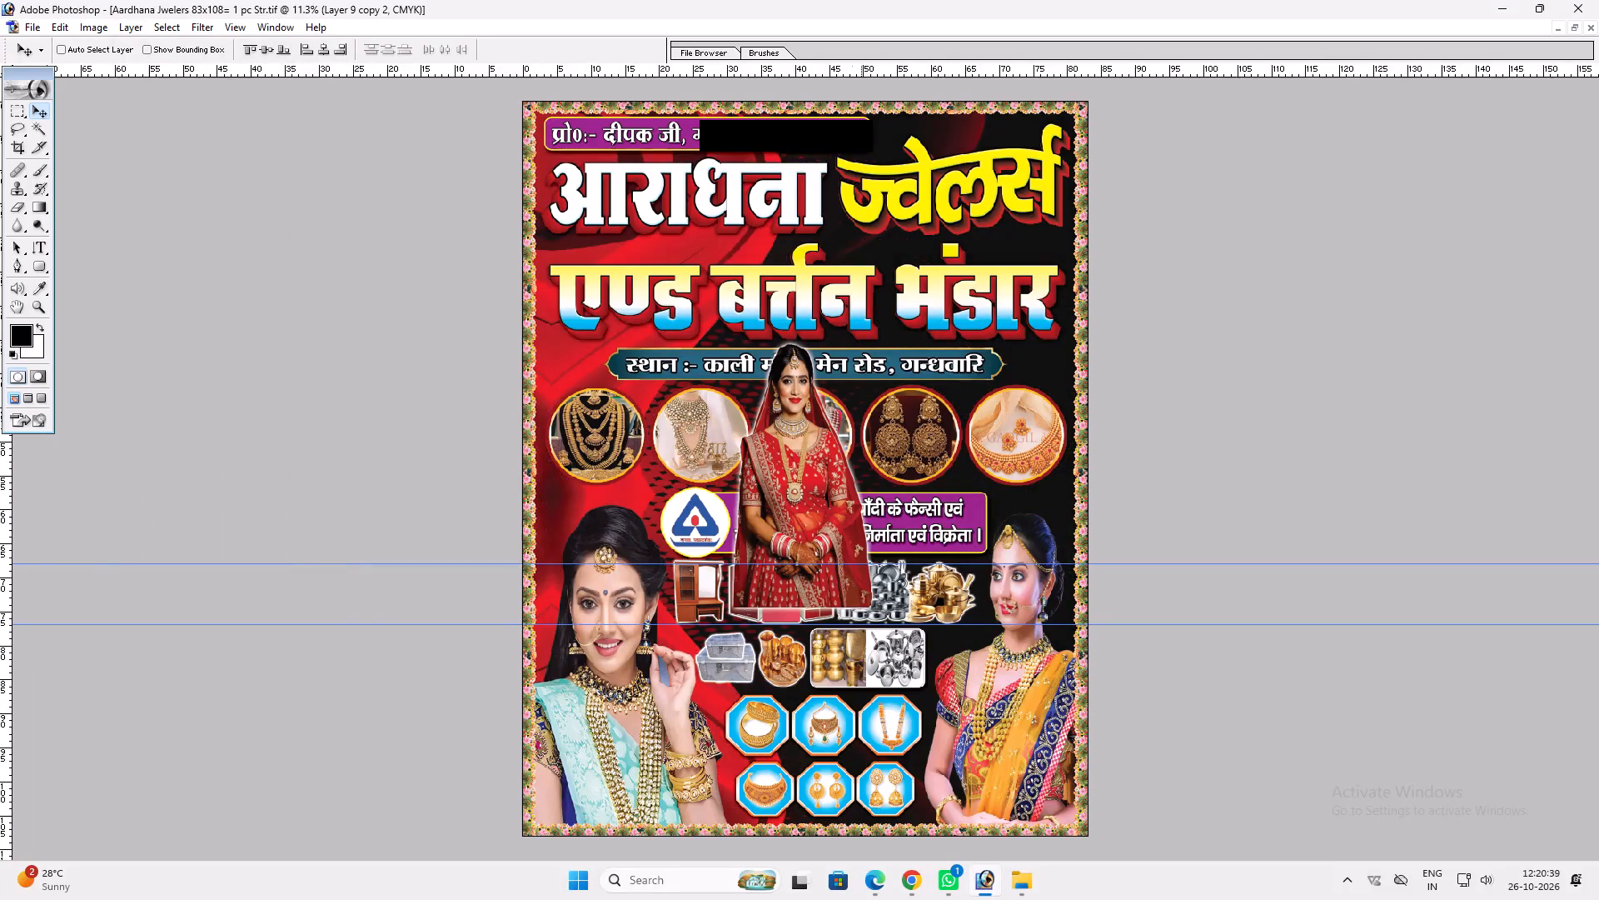
key("ctrl+v")
left_click_drag(881, 483, 696, 170)
key("ctrl+t")
left_click_drag(708, 213, 1073, 367, "shift")
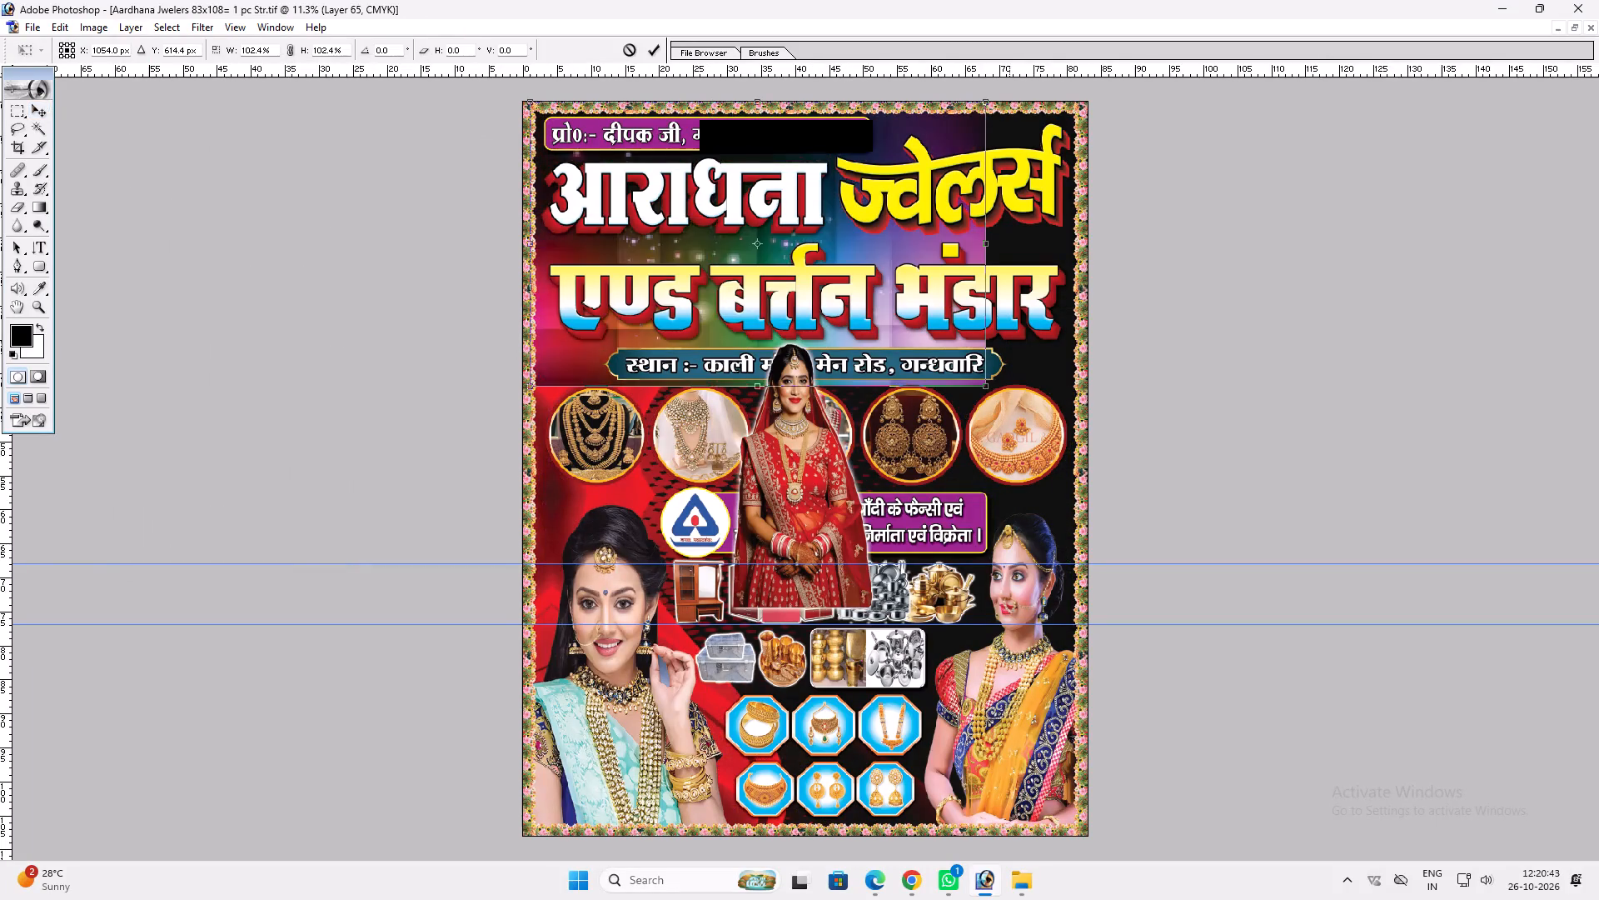
left_click_drag(1073, 367, 1115, 403, "shift")
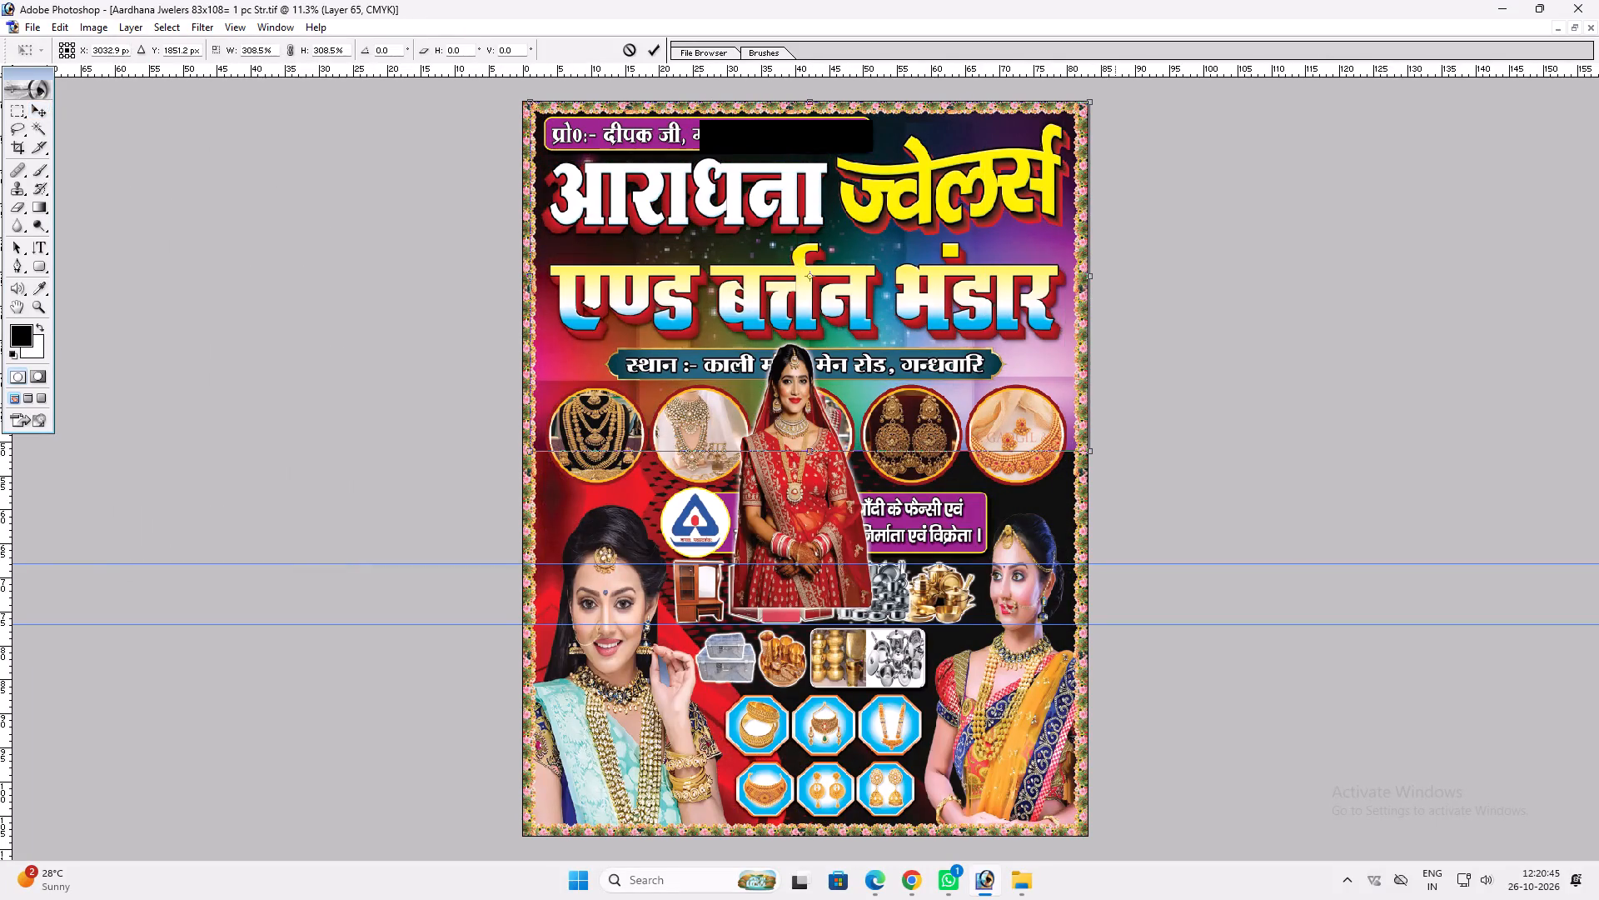
key("Return")
Duplicate the multicoloured wallpaper and place the copy below the original, behind the lower jewellery and utensil pictures.
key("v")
left_click_drag(984, 368, 968, 643, "alt+shift")
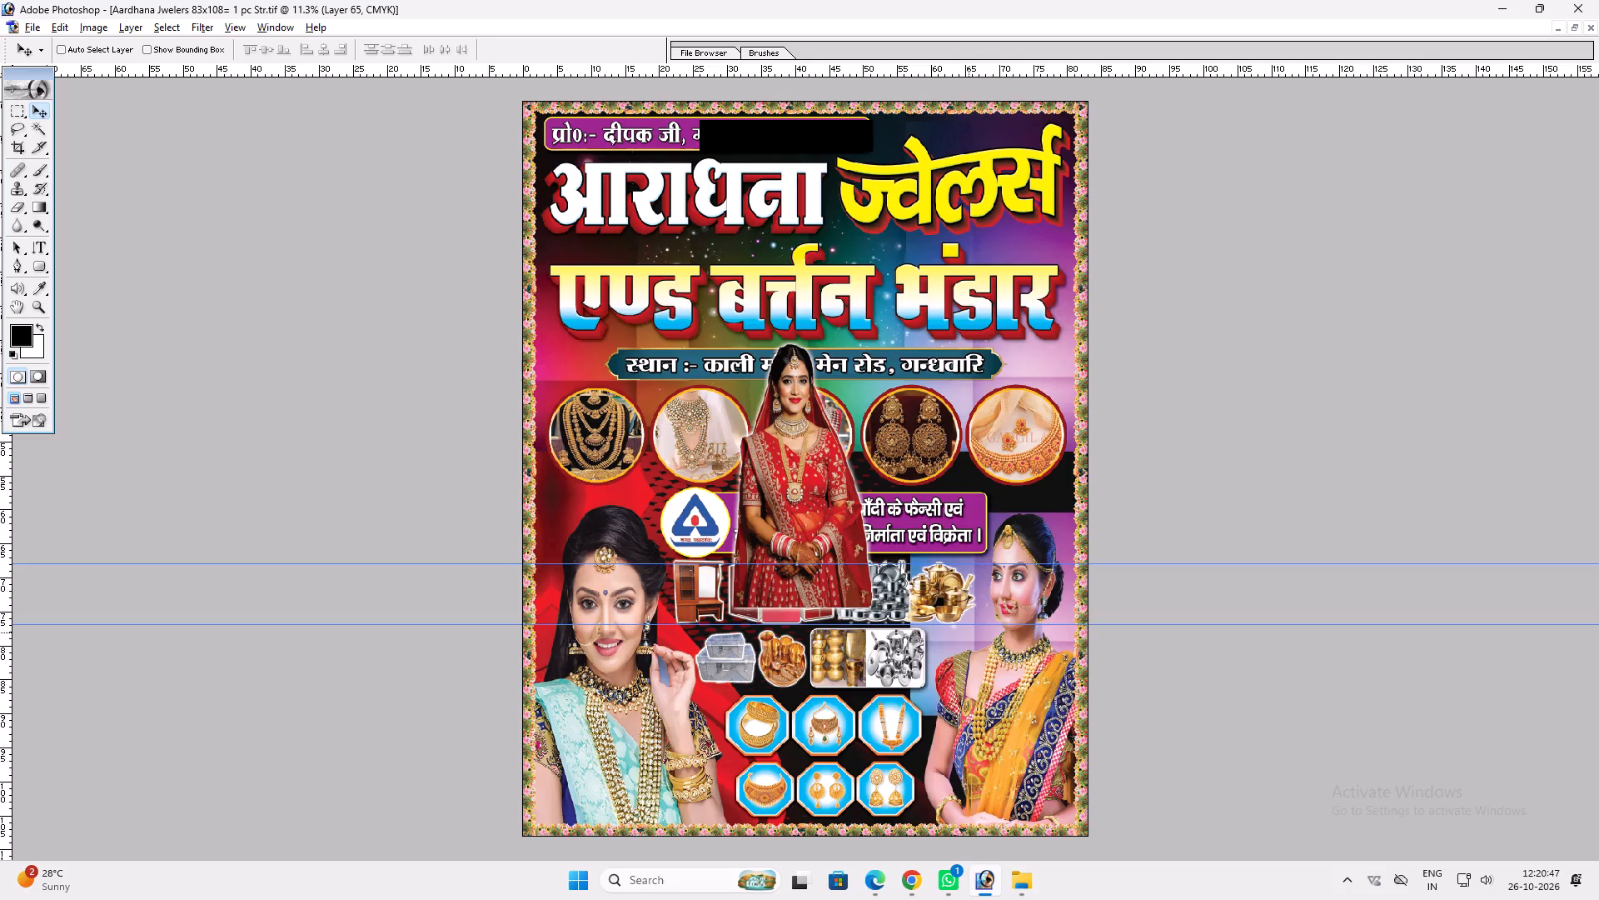
left_click_drag(968, 643, 967, 645, "alt+shift")
Start a Free Transform of the lower wallpaper copy and bring up its rotate and flip options.
key("ctrl+t")
right_click(967, 637, "ctrl")
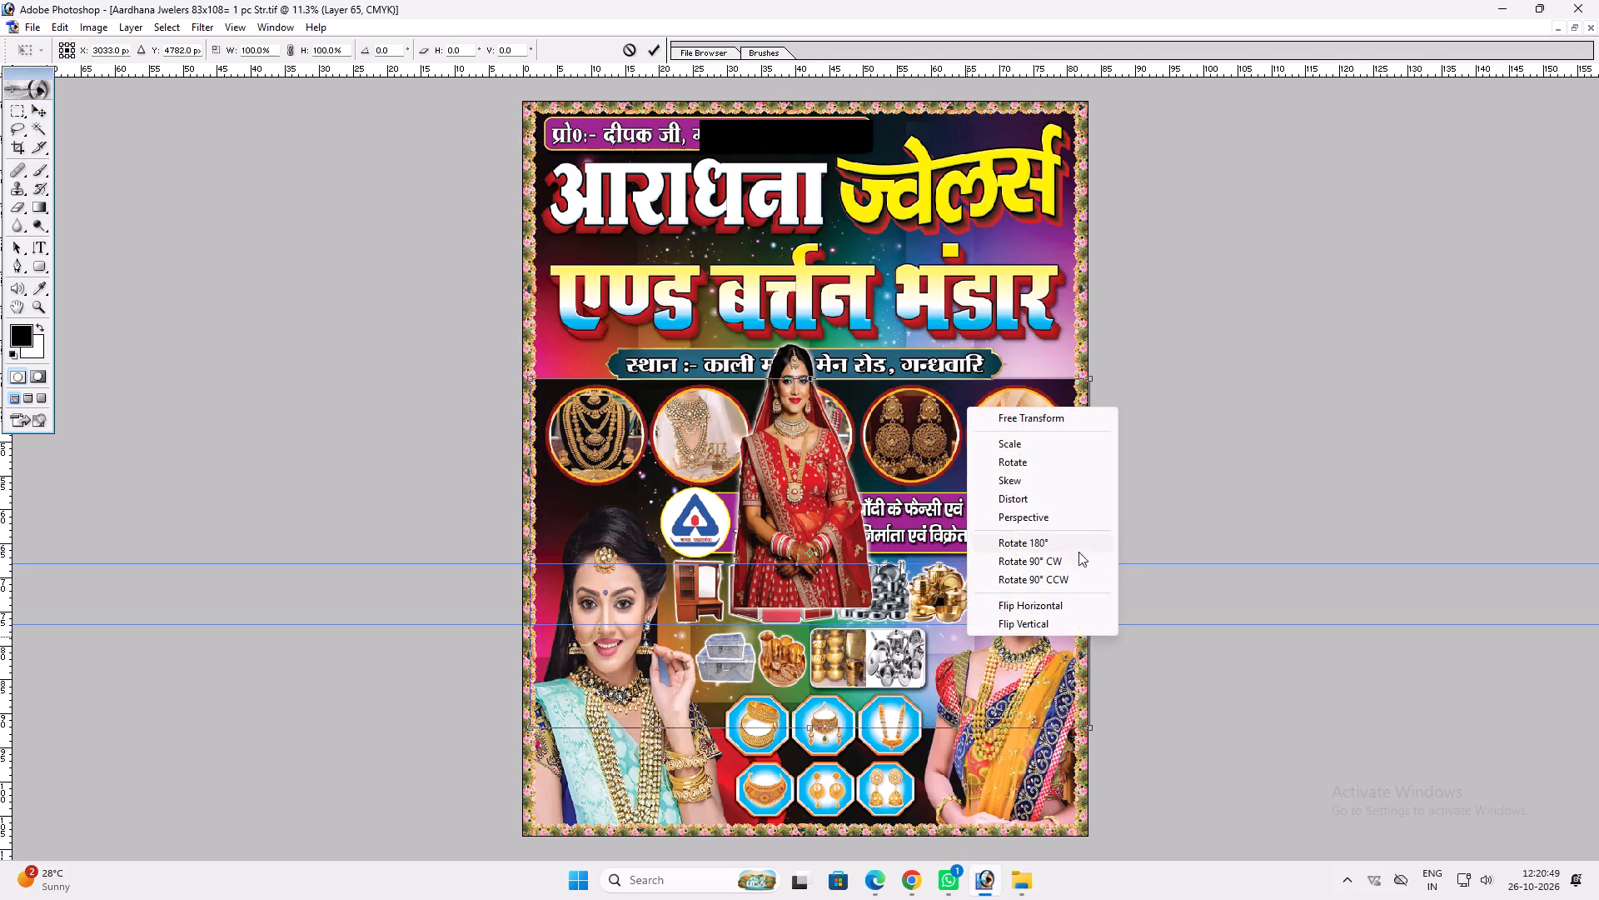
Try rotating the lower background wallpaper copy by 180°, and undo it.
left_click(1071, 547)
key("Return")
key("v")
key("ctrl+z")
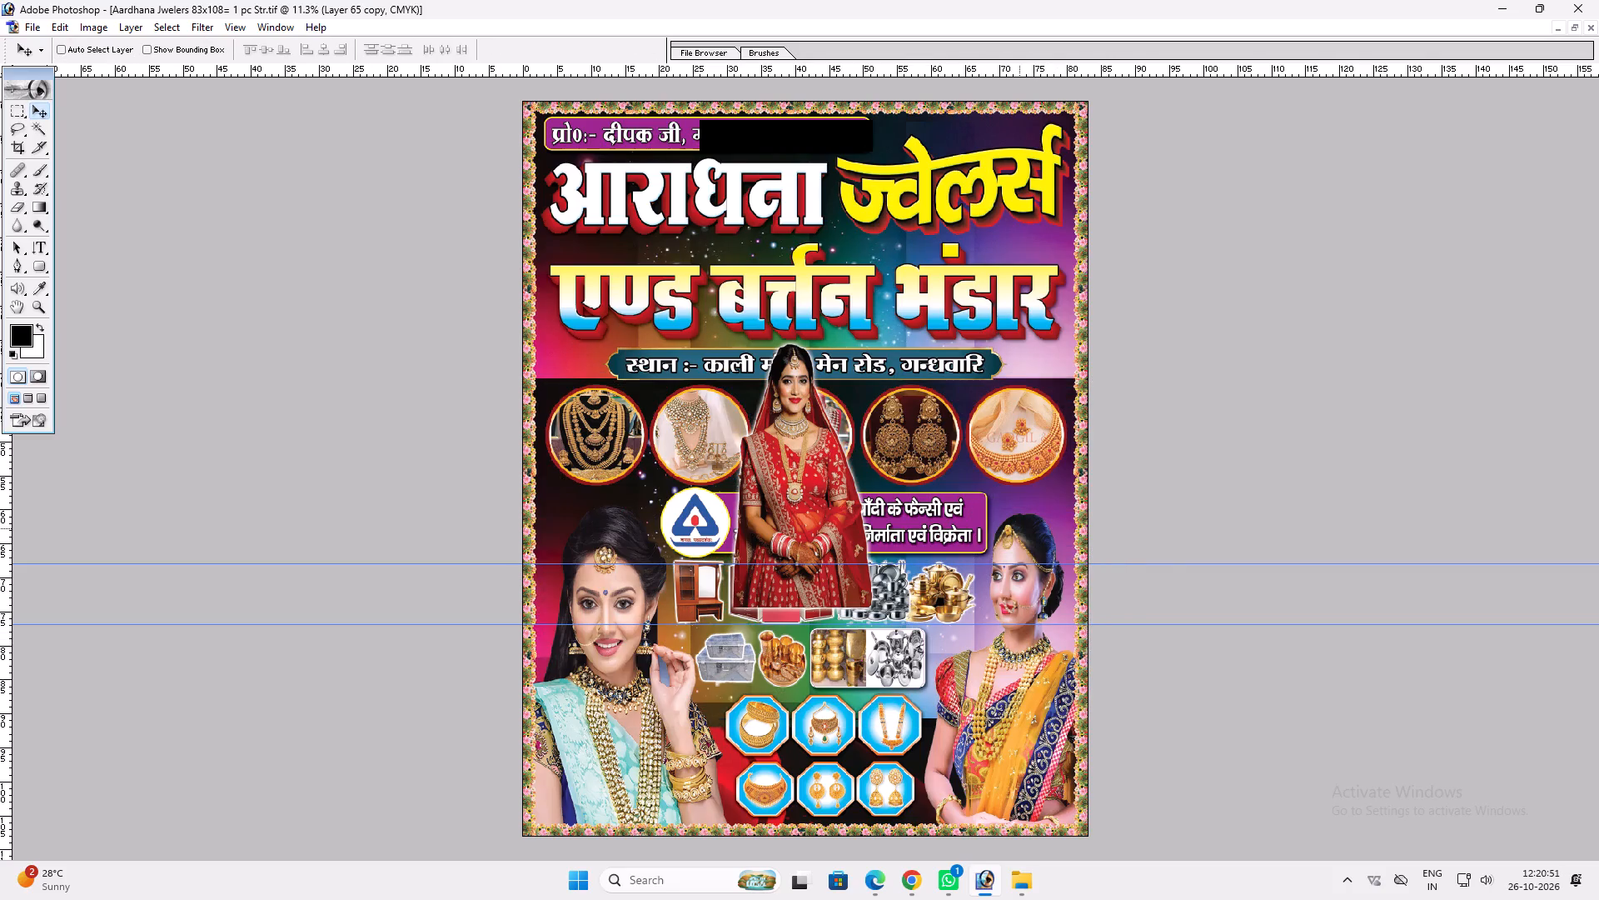
Flip the background wallpaper copy vertically and move it down so it continues the original wallpaper in the banner's lower half.
key("ctrl+t")
right_click(1019, 528, "ctrl")
left_click(1071, 741)
key("Return")
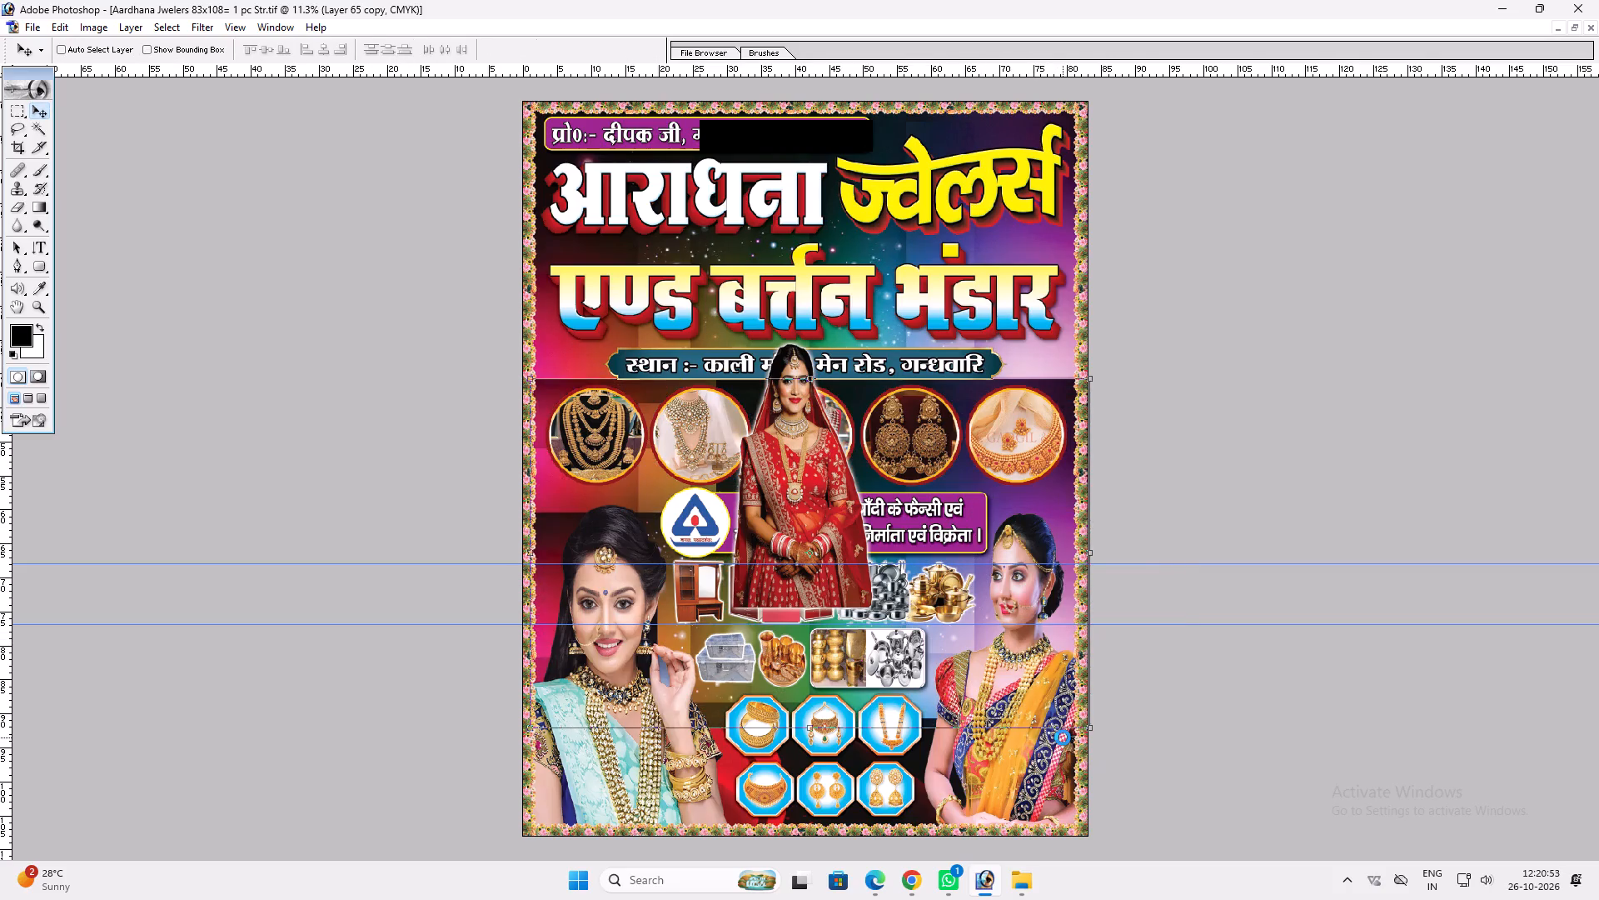
key("v")
left_click_drag(992, 490, 994, 527, "shift")
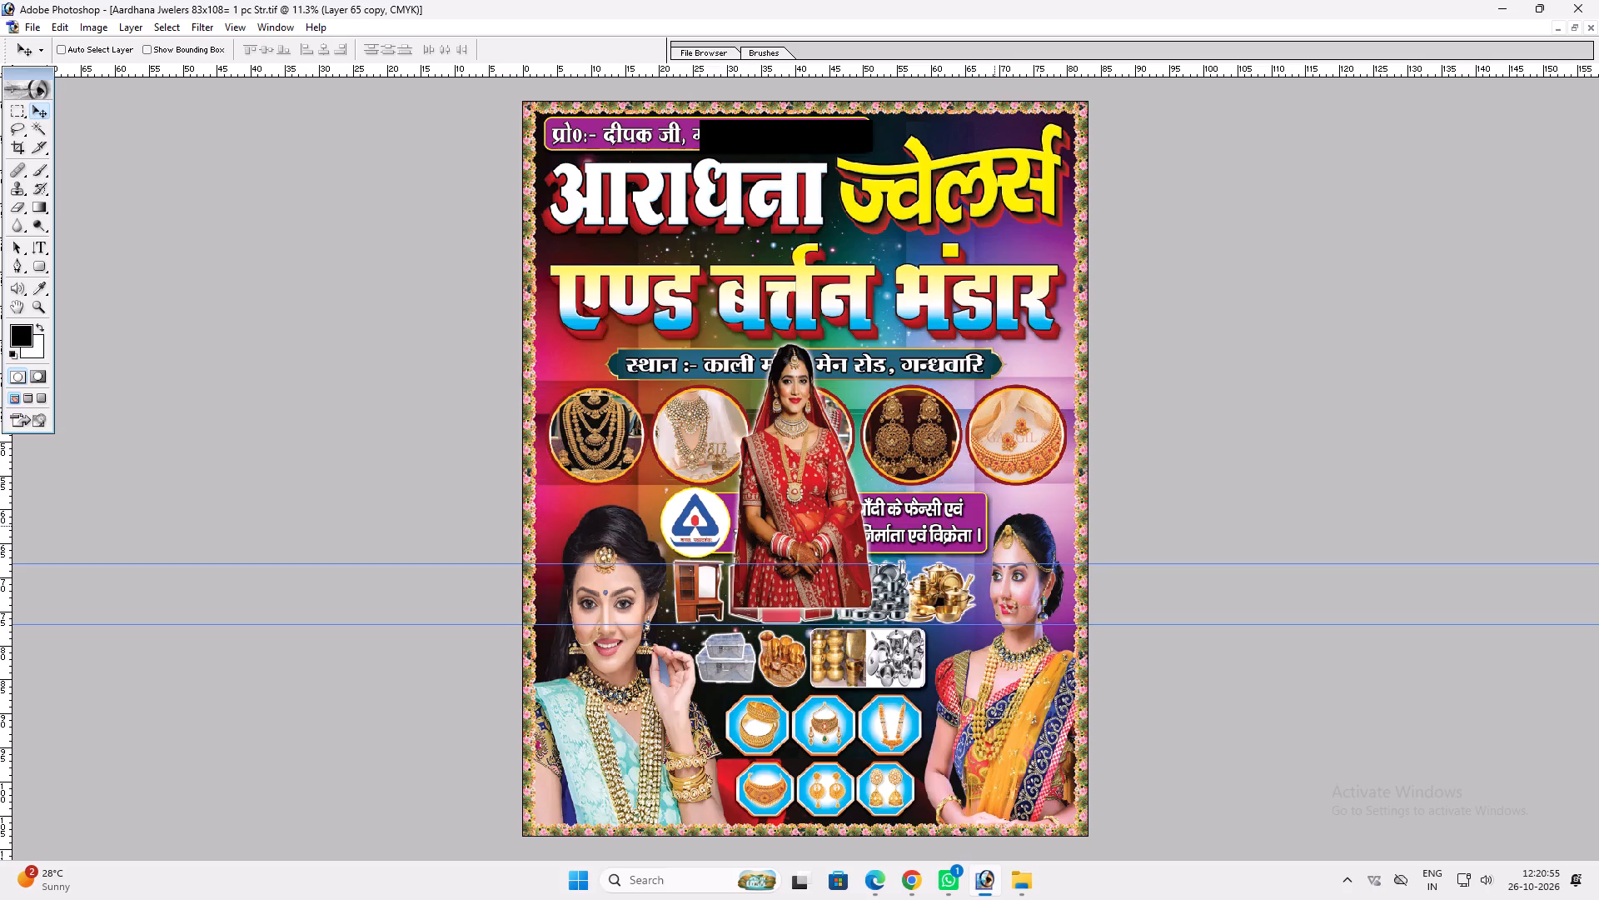
left_click_drag(994, 527, 992, 572, "shift")
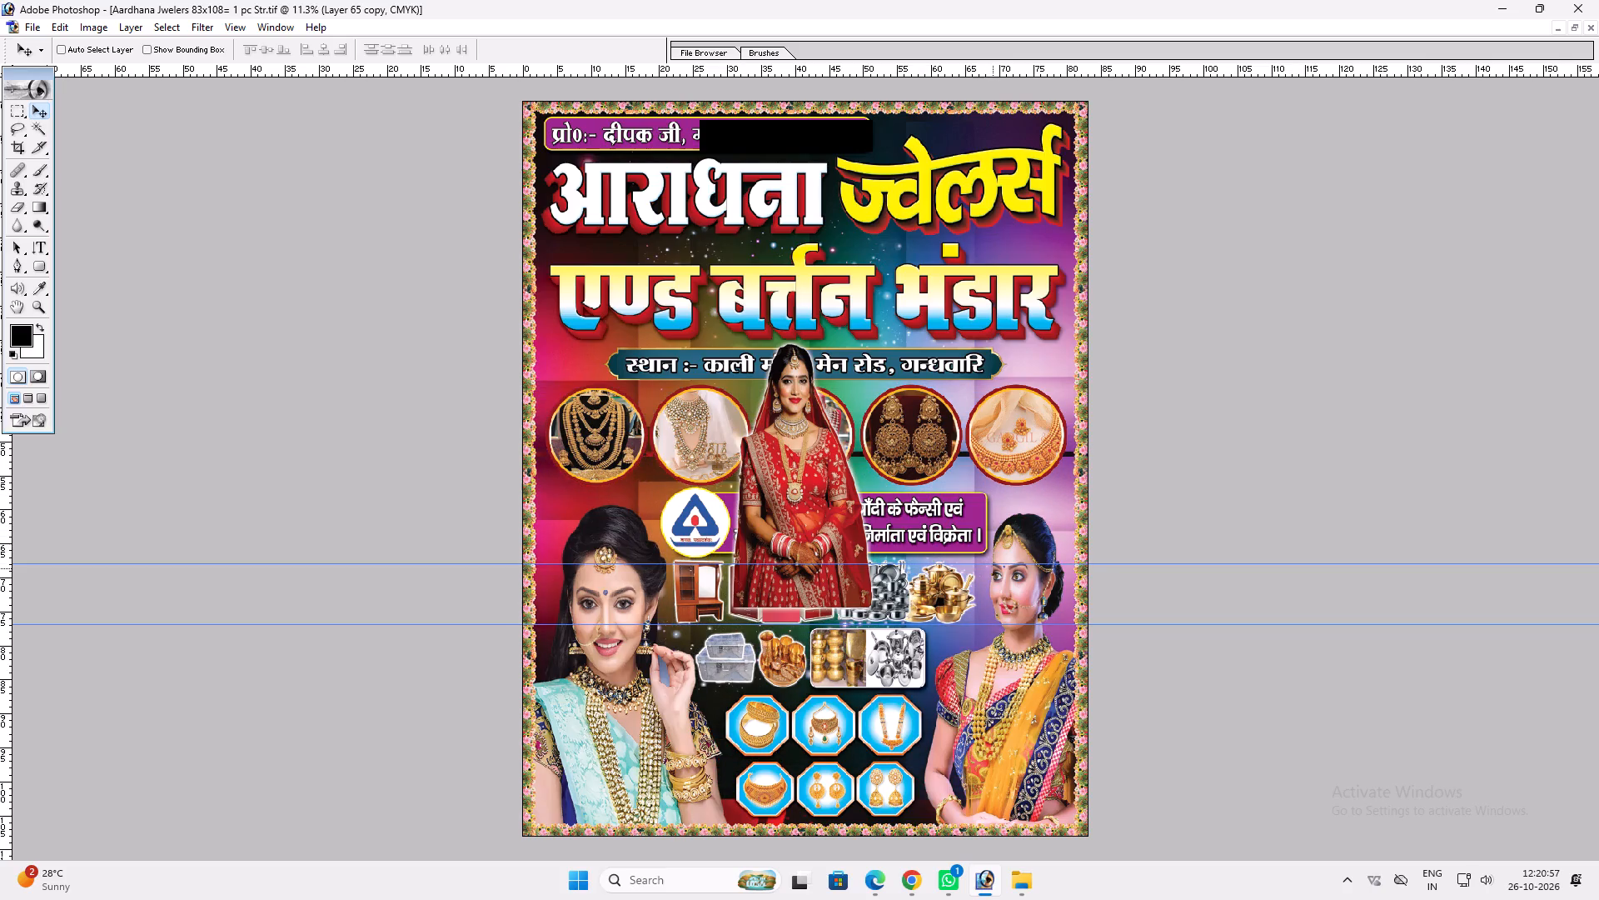
left_click_drag(992, 572, 992, 563, "shift")
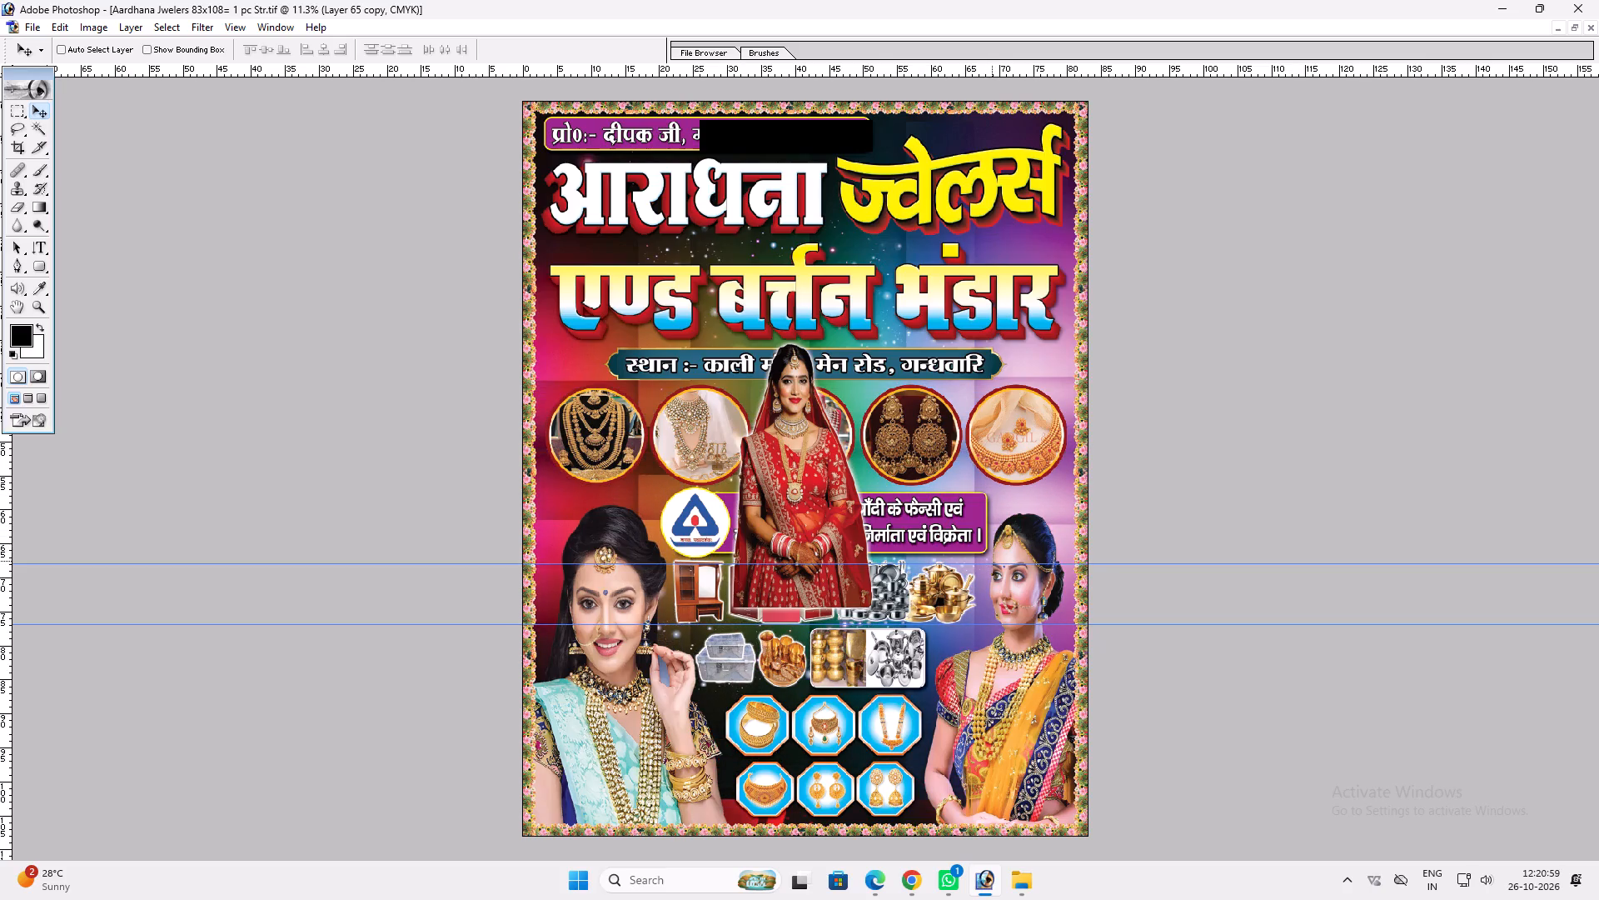
Link the flipped copy to the original wallpaper and stretch both down to the banner's bottom edge.
scroll(992, 561, "up", 1)
key("v")
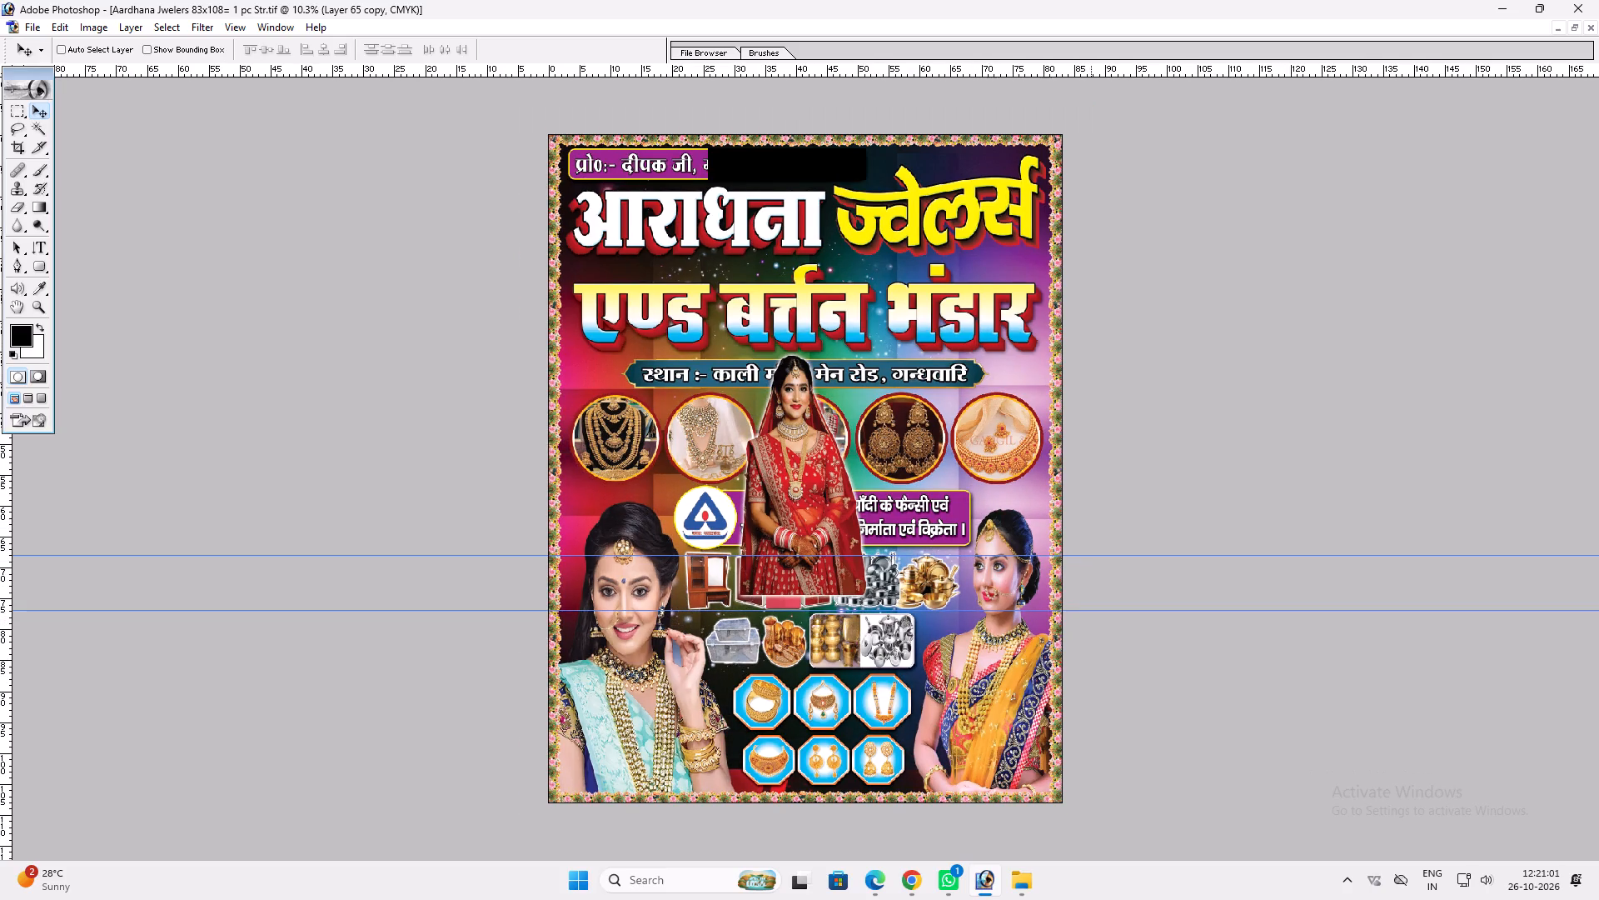
left_click(1039, 369, "ctrl+shift")
key("ctrl+t")
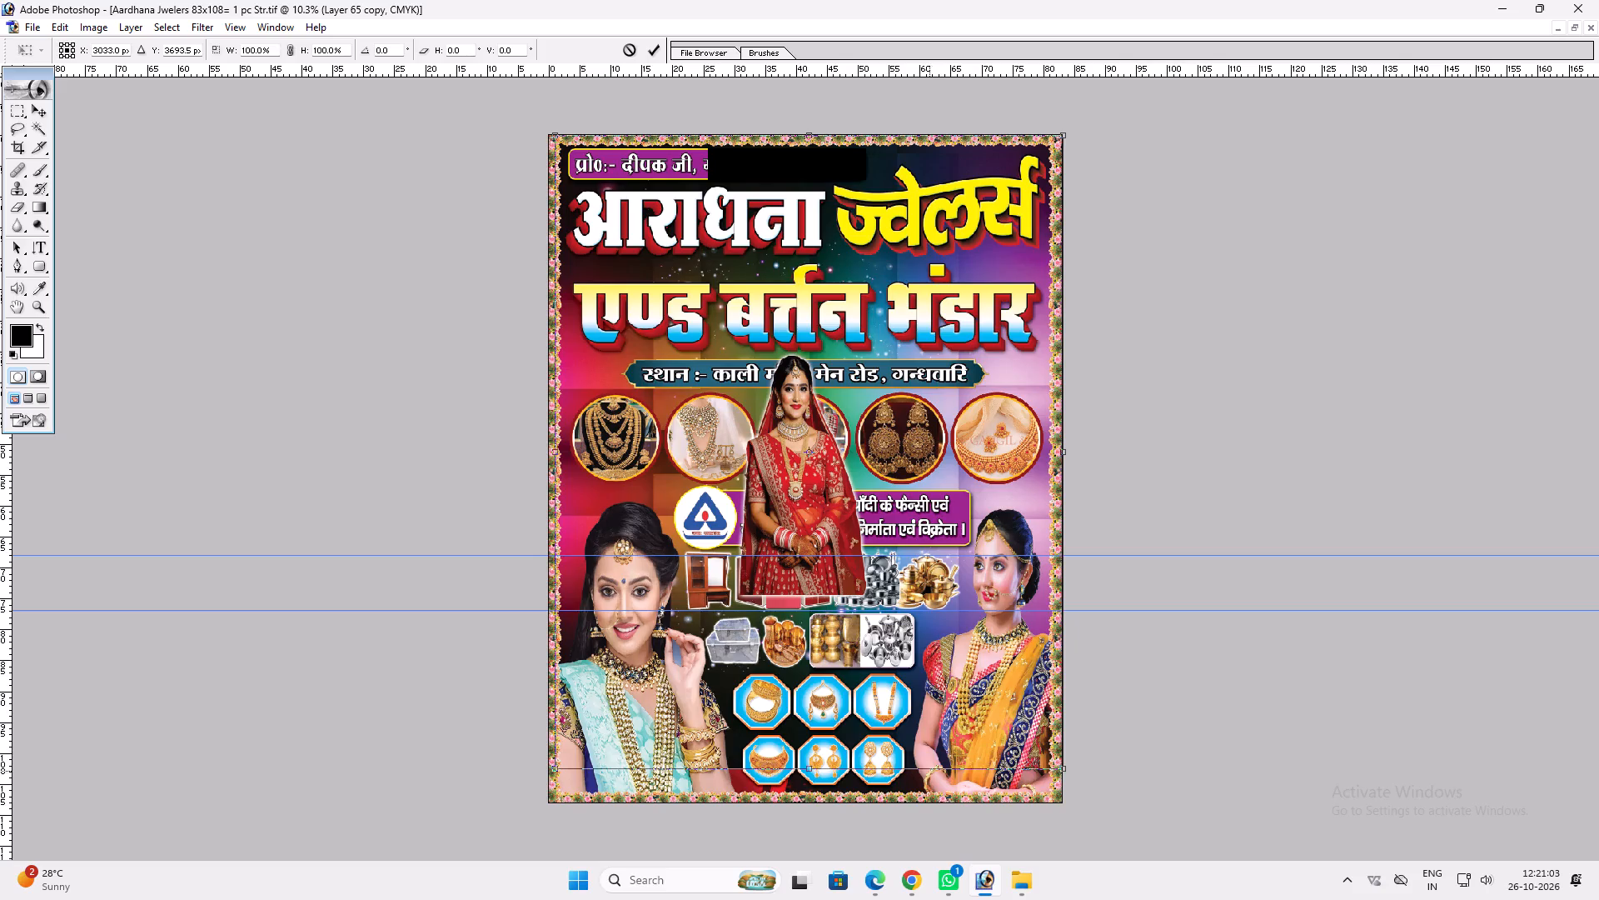
left_click_drag(928, 772, 899, 807, "shift")
key("Return")
key("v")
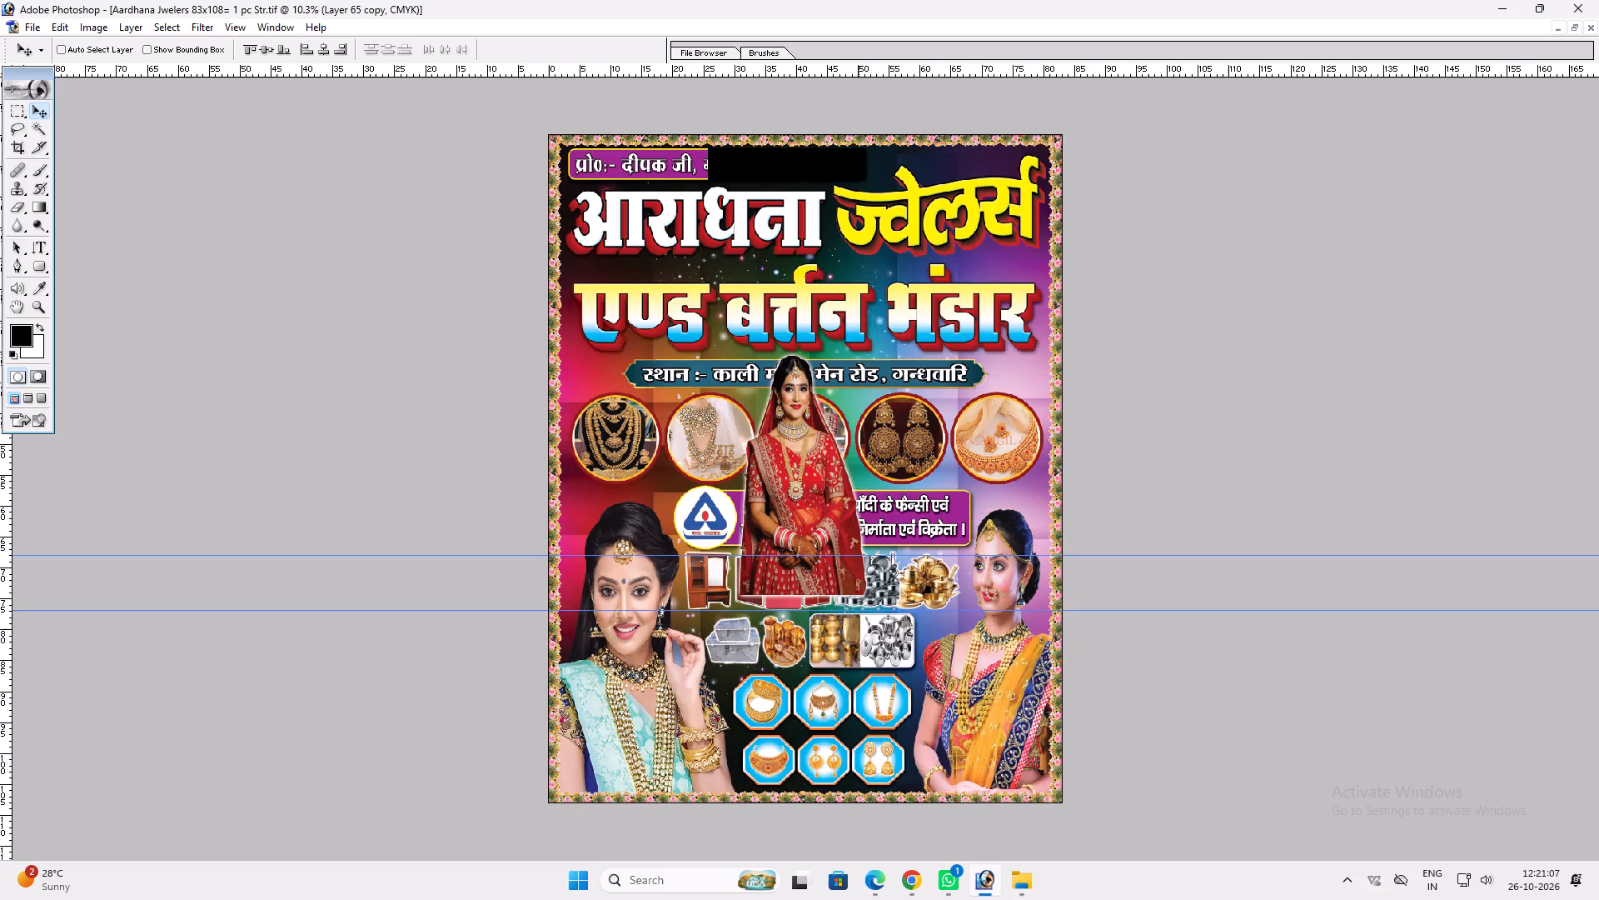
Merge the linked wallpaper layers and widen the merged background slightly beyond the banner's side edges.
key("ctrl+e")
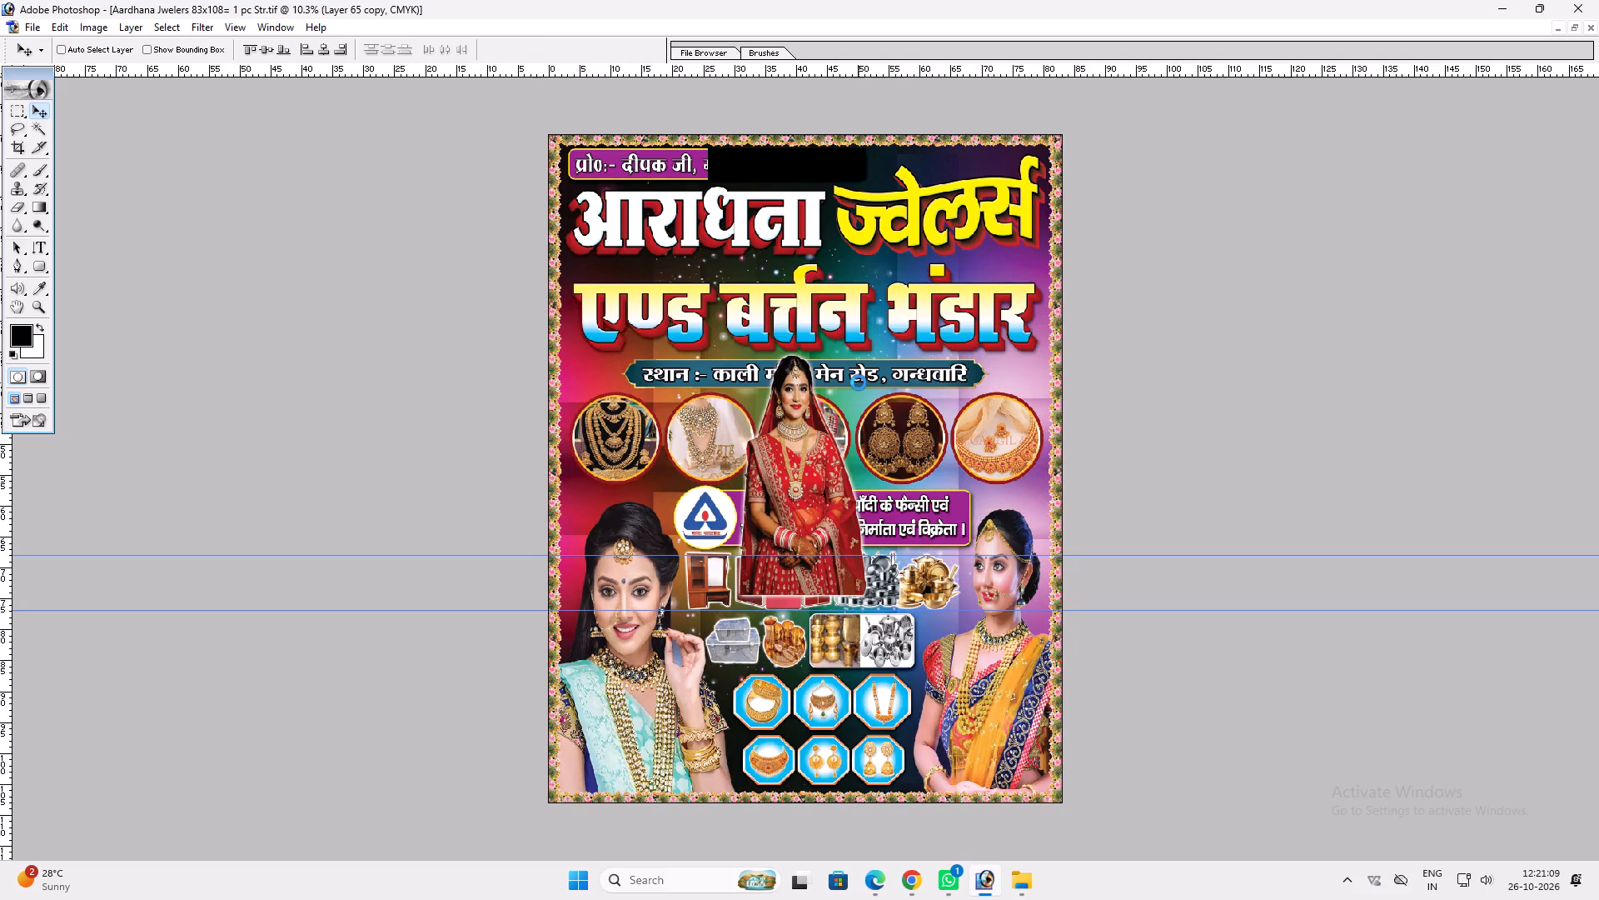
key("ctrl+t")
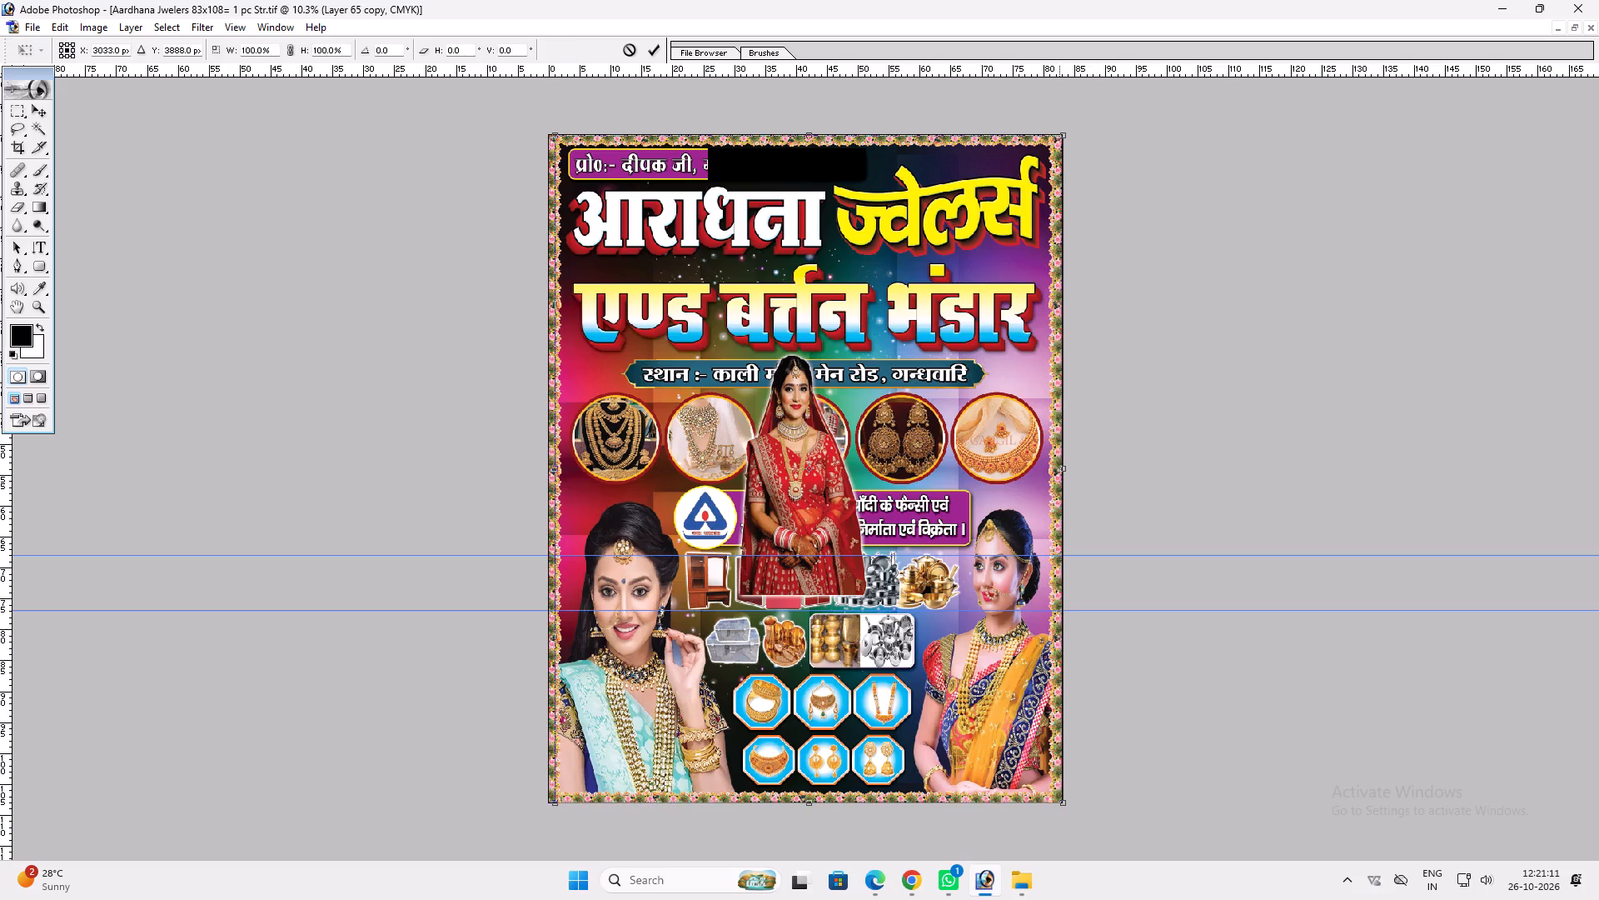
left_click_drag(1066, 409, 1084, 405, "shift")
key("Return")
key("v")
key("v")
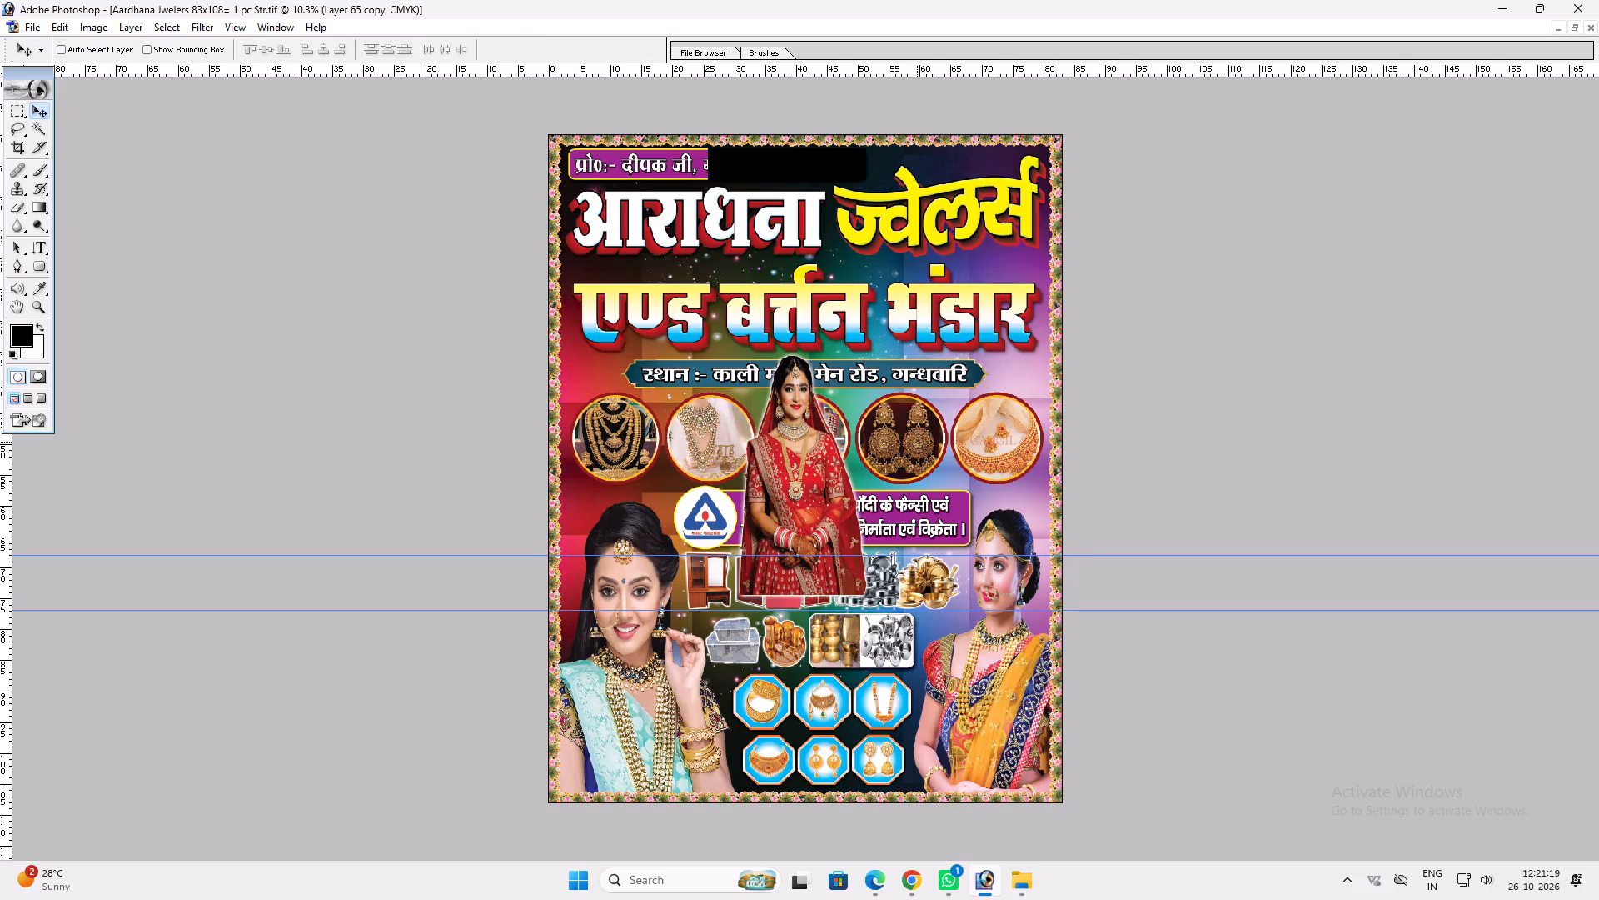
Darken the merged background with Levels, raising the shadow input level to slightly above 52.
key("ctrl+l")
left_click_drag(955, 522, 994, 523)
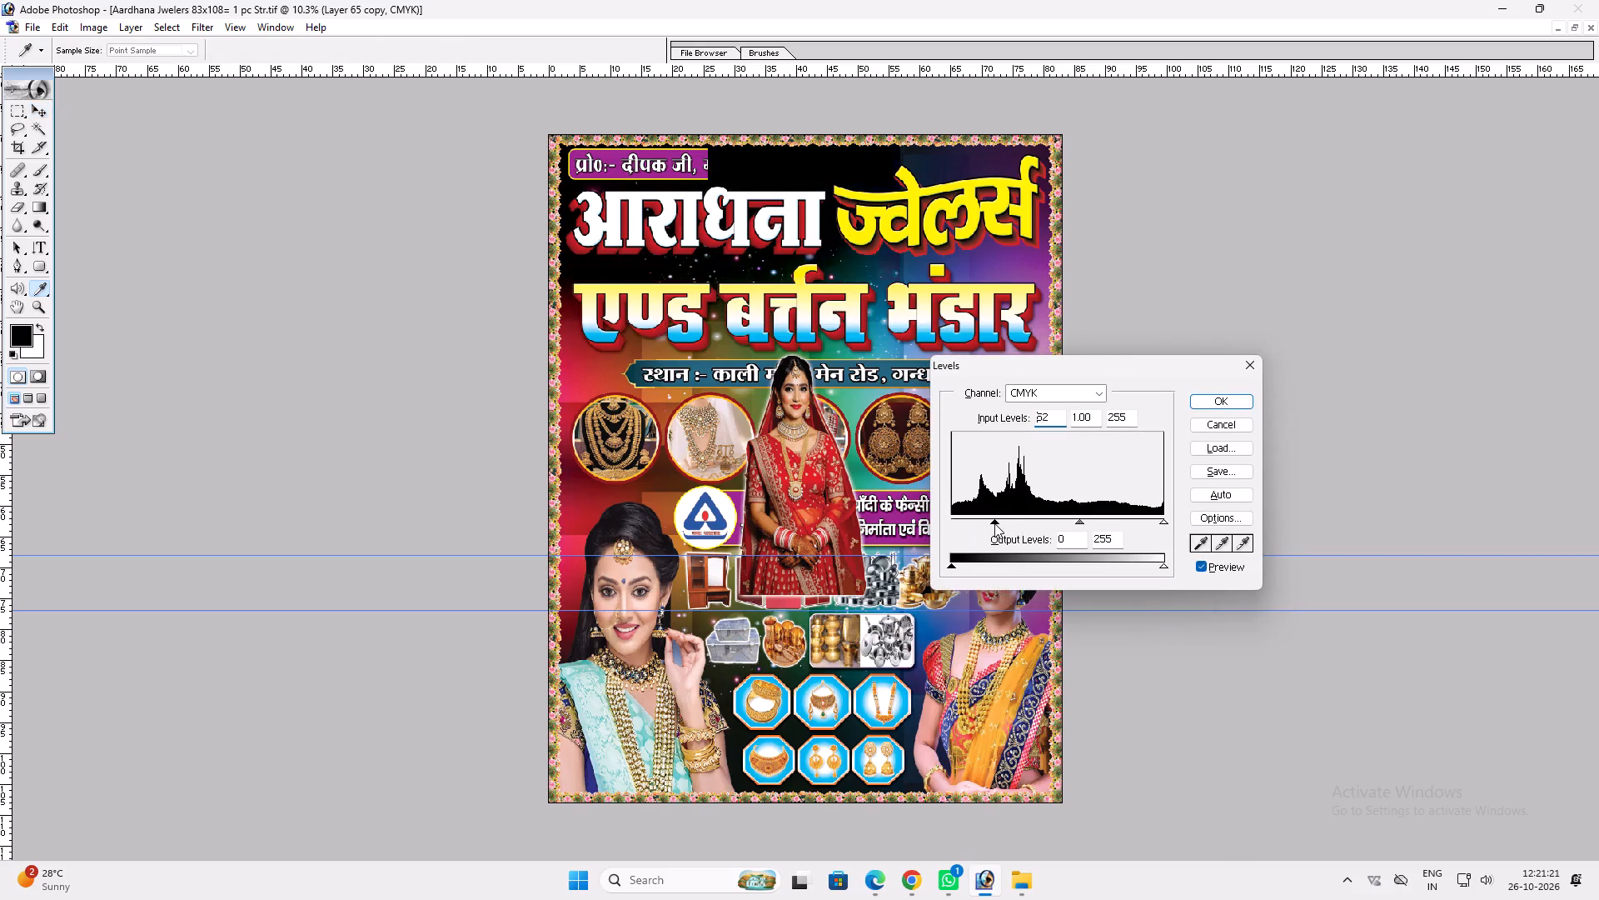
left_click_drag(994, 523, 999, 522)
key("Return")
key("v")
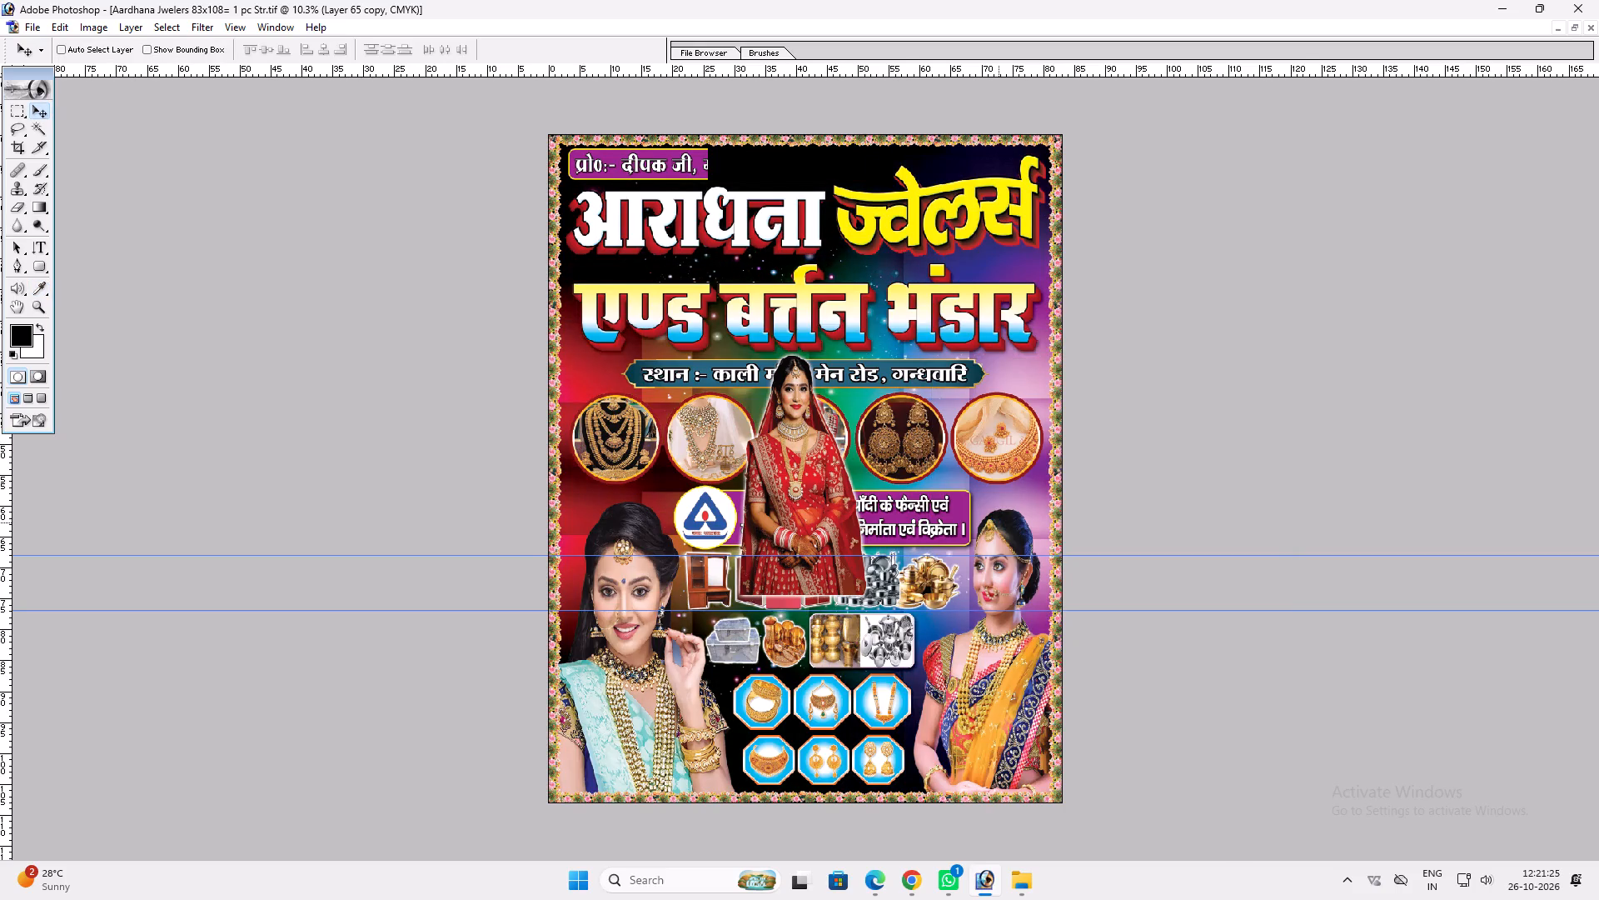
Replace the woman in the yellow sari at the banner's lower right with the bride in red, deleting the sari woman's layer.
key("ctrl+0")
key("v")
left_click(798, 470, "ctrl")
left_click_drag(798, 470, 1019, 676)
left_click(1043, 543, "ctrl")
key("alt+l")
key("alt+l")
key("alt+l")
key("v")
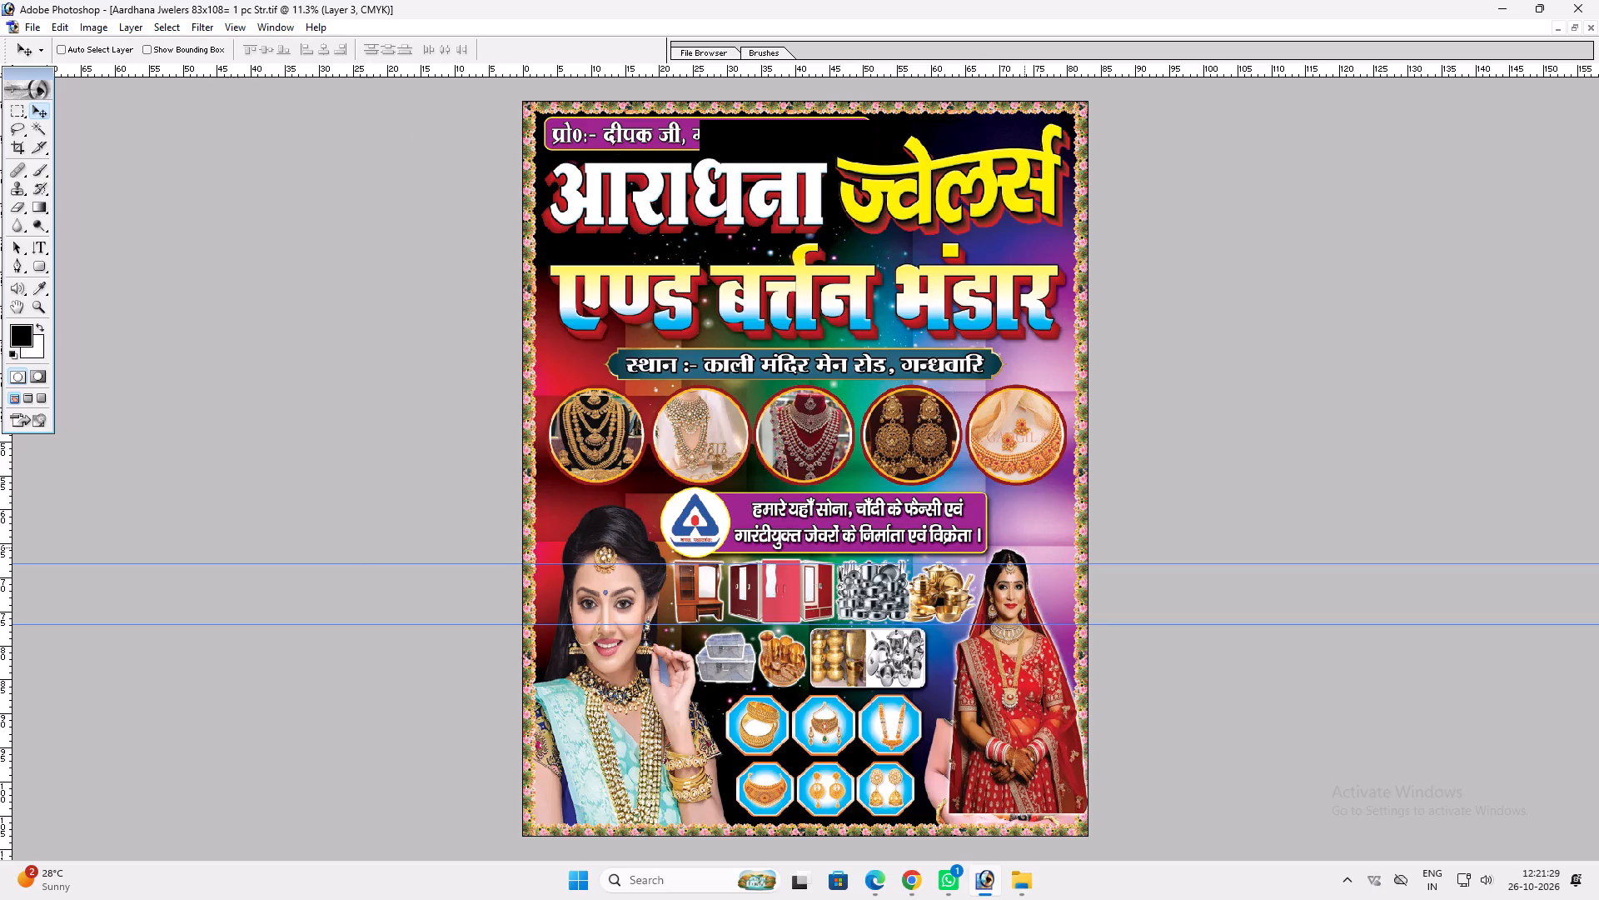
Move the woman in the turquoise sari from the banner's lower left to its lower right.
left_click_drag(1047, 643, 1159, 652)
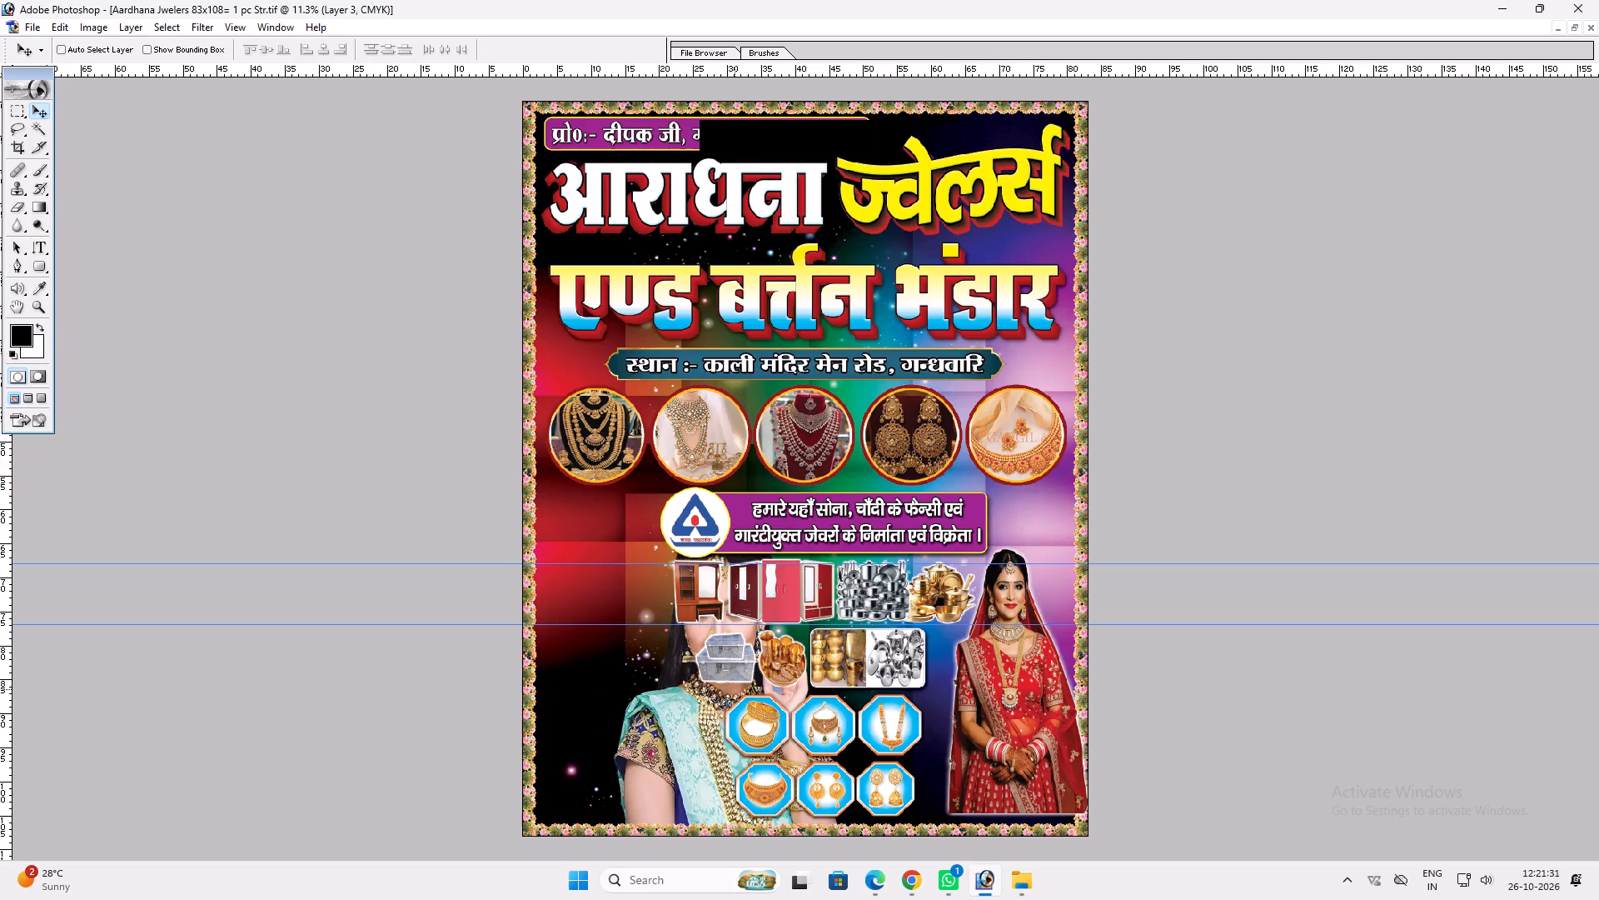
left_click_drag(735, 689, 1027, 694)
Move the bride in red to the banner's lower-left corner and stack her just above the background layers, behind the product pictures.
left_click(1027, 694, "ctrl")
left_click(1019, 688, "ctrl")
left_click_drag(1018, 681, 598, 707)
key("ctrl+shift+bracketleft")
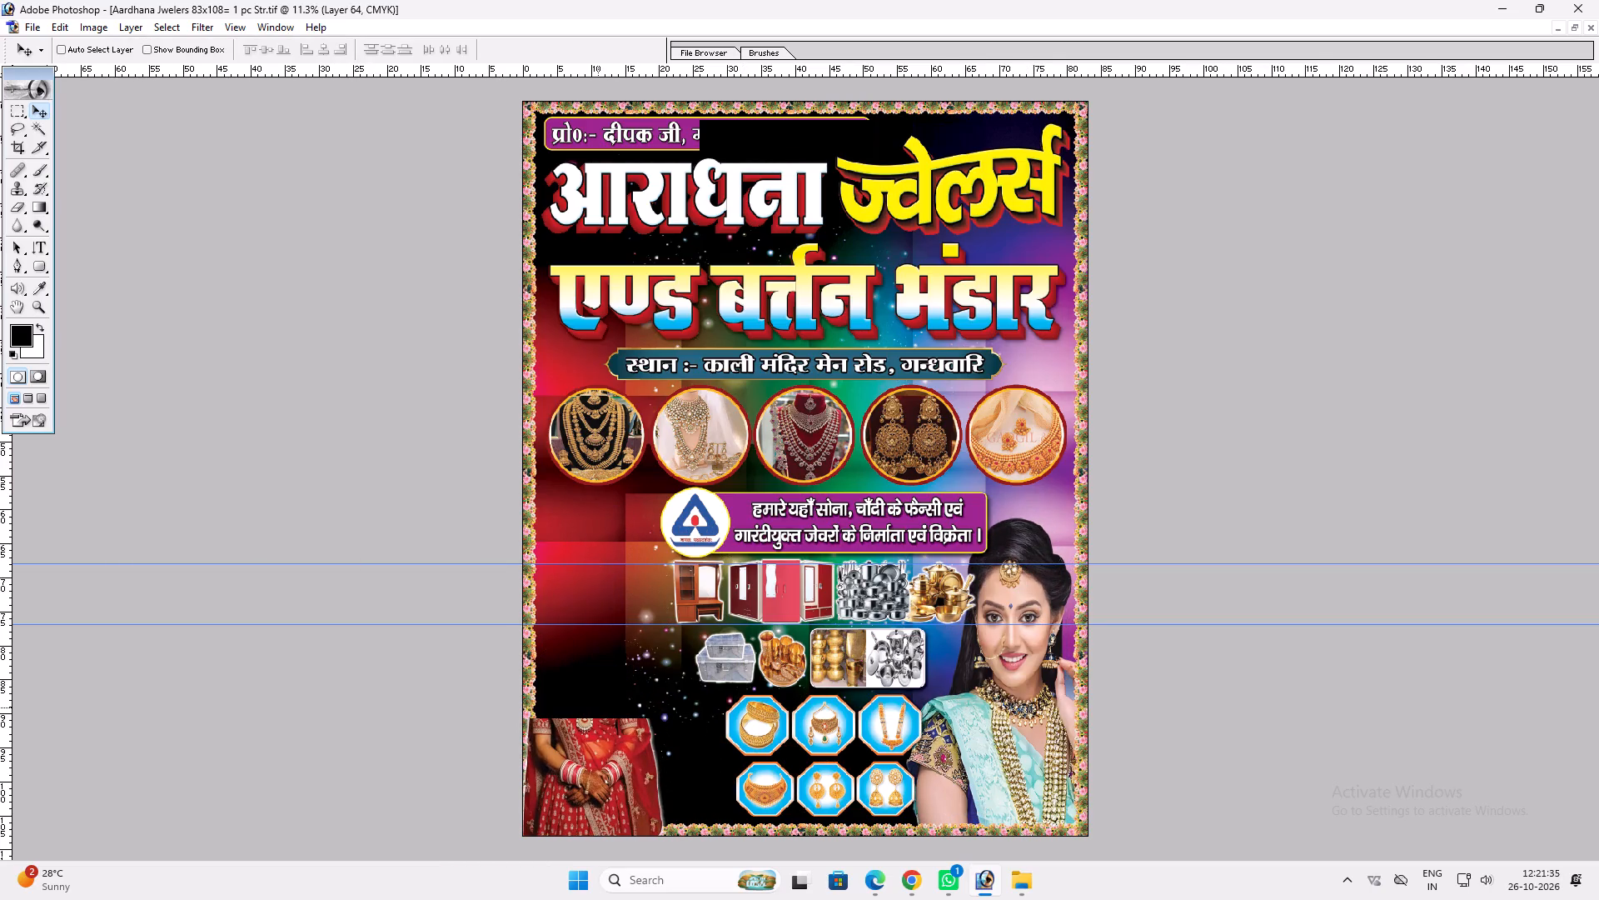
key("ctrl+bracketright")
key("ctrl+bracketright")
key("ctrl+bracketright")
key("ctrl+bracketright")
key("ctrl+bracketright")
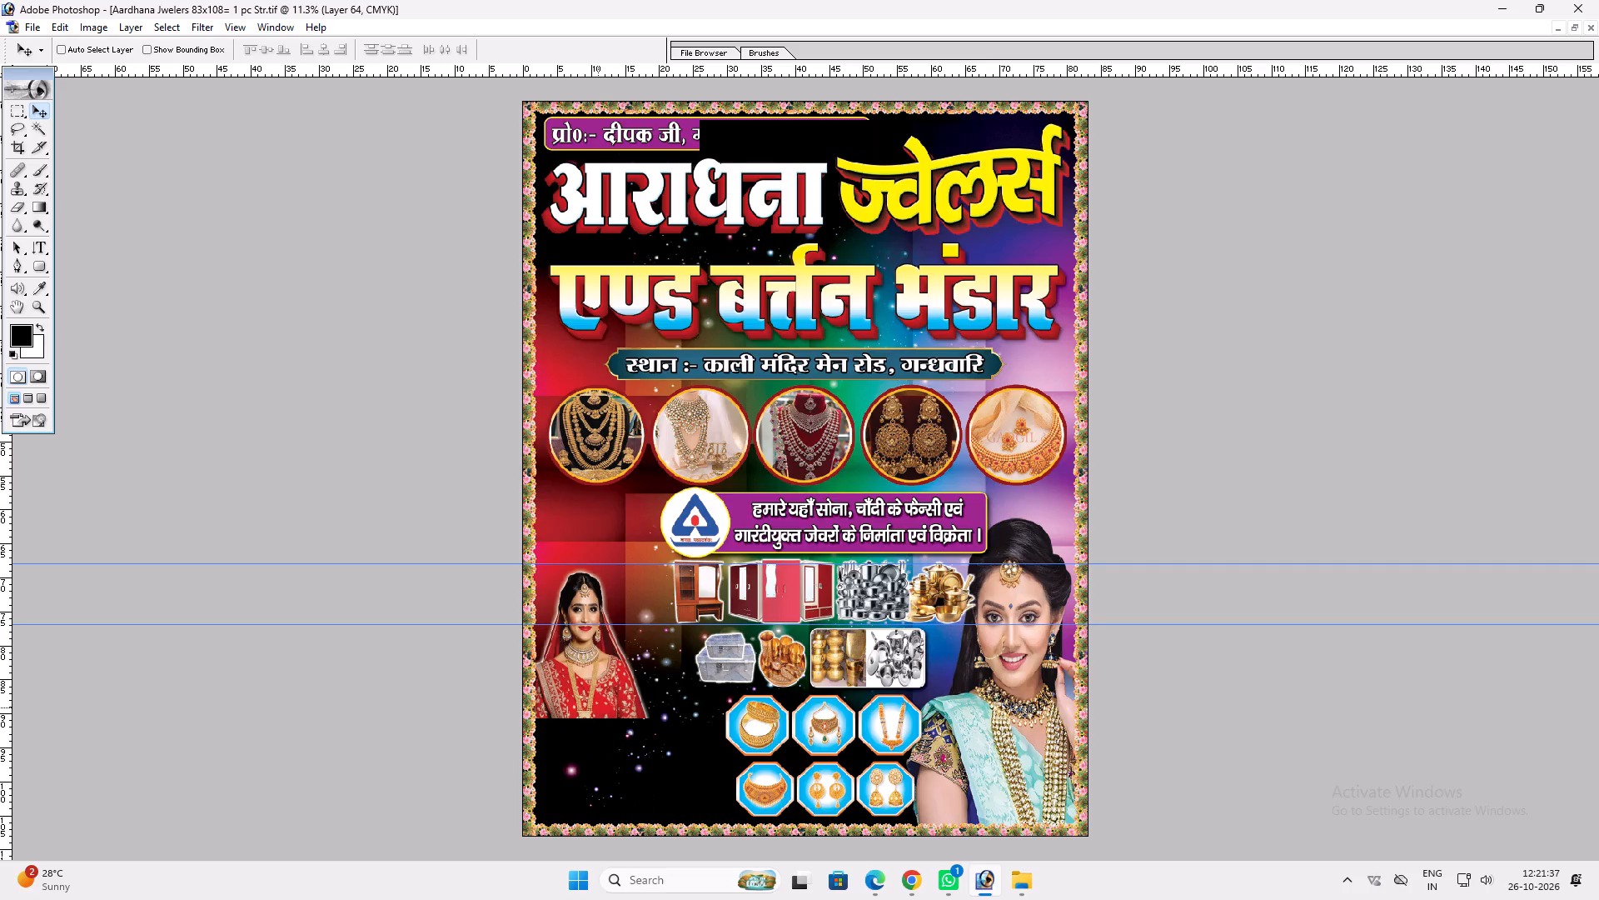
key("ctrl+bracketright")
Enlarge the bride in red proportionally to about 121% and widen her slightly more.
key("ctrl+t")
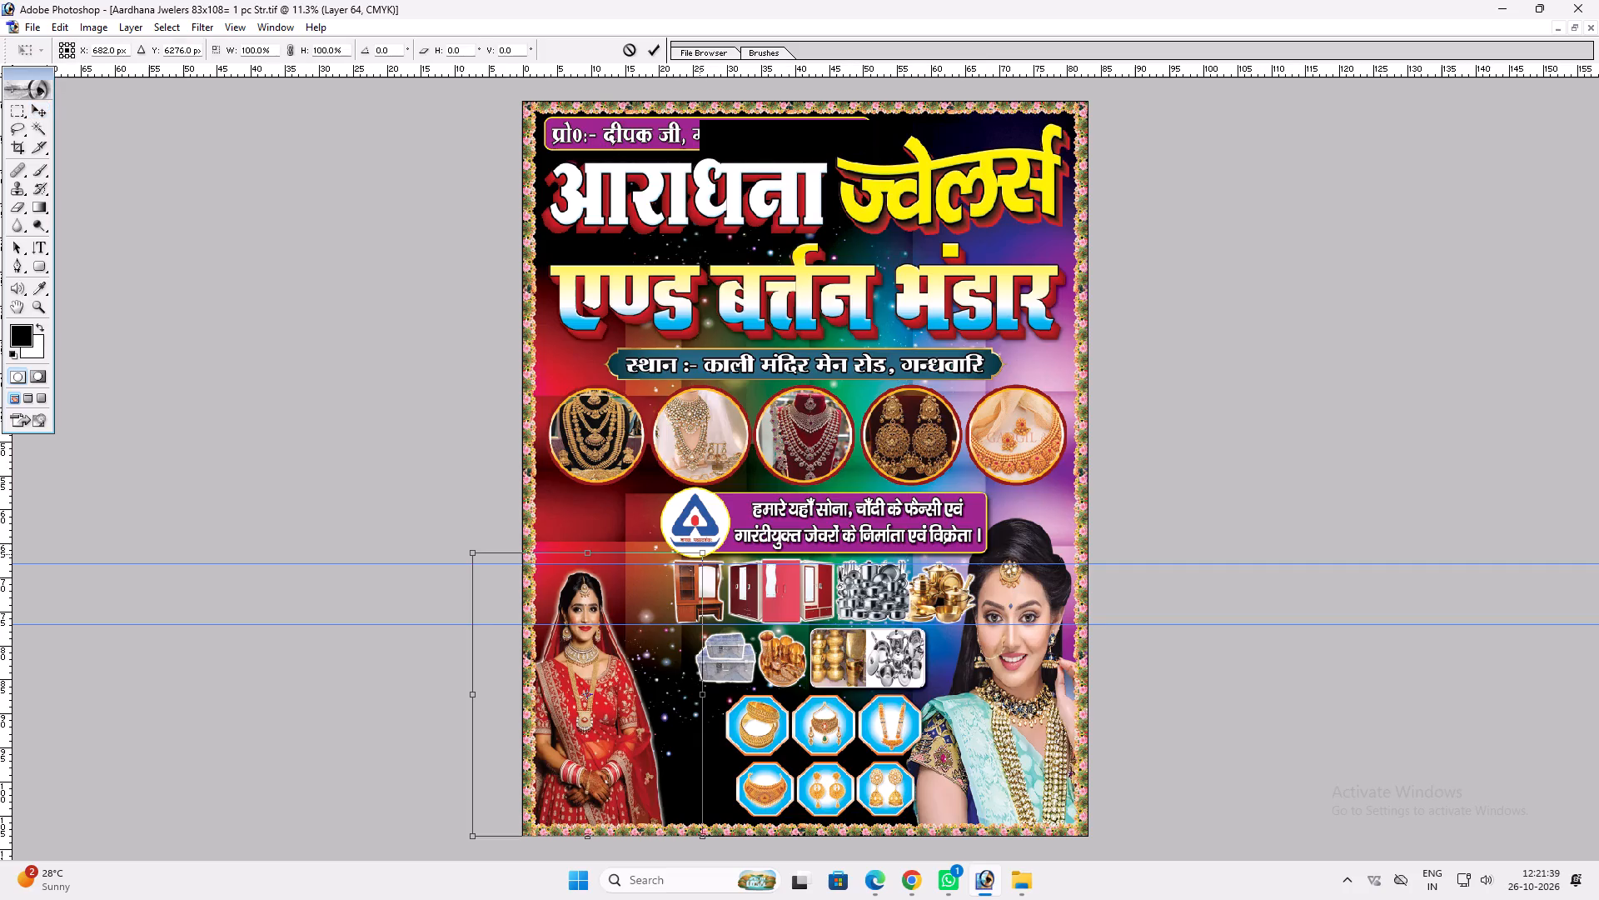
left_click_drag(702, 554, 747, 492, "shift")
left_click_drag(754, 573, 768, 574, "shift")
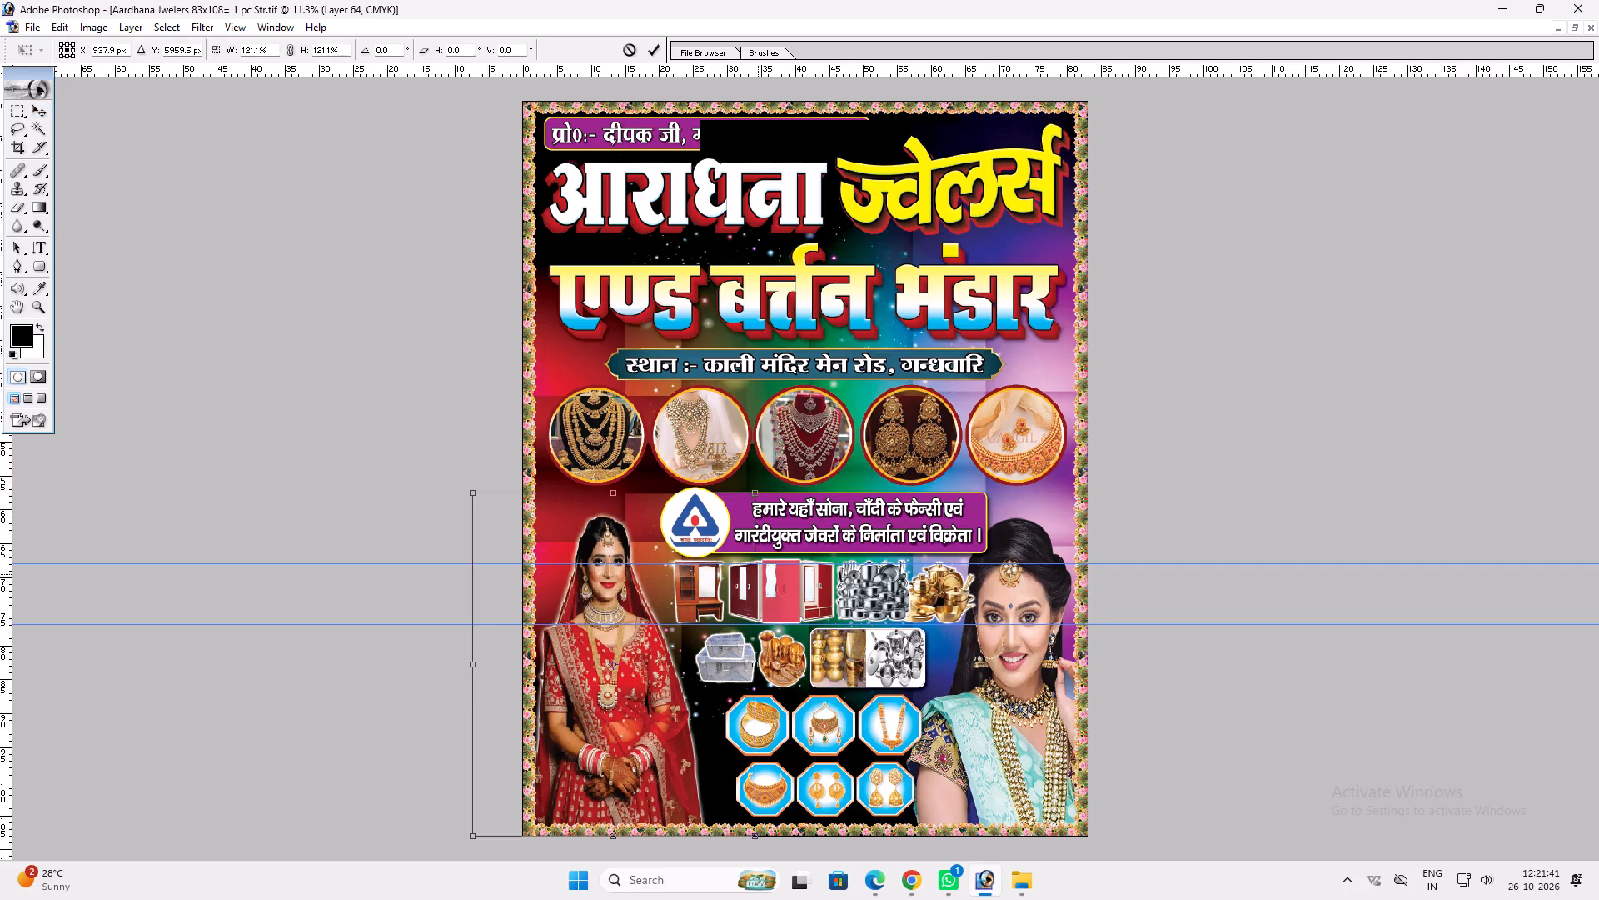
left_click_drag(768, 574, 770, 574, "shift")
key("shift+Return")
key("v")
key("v")
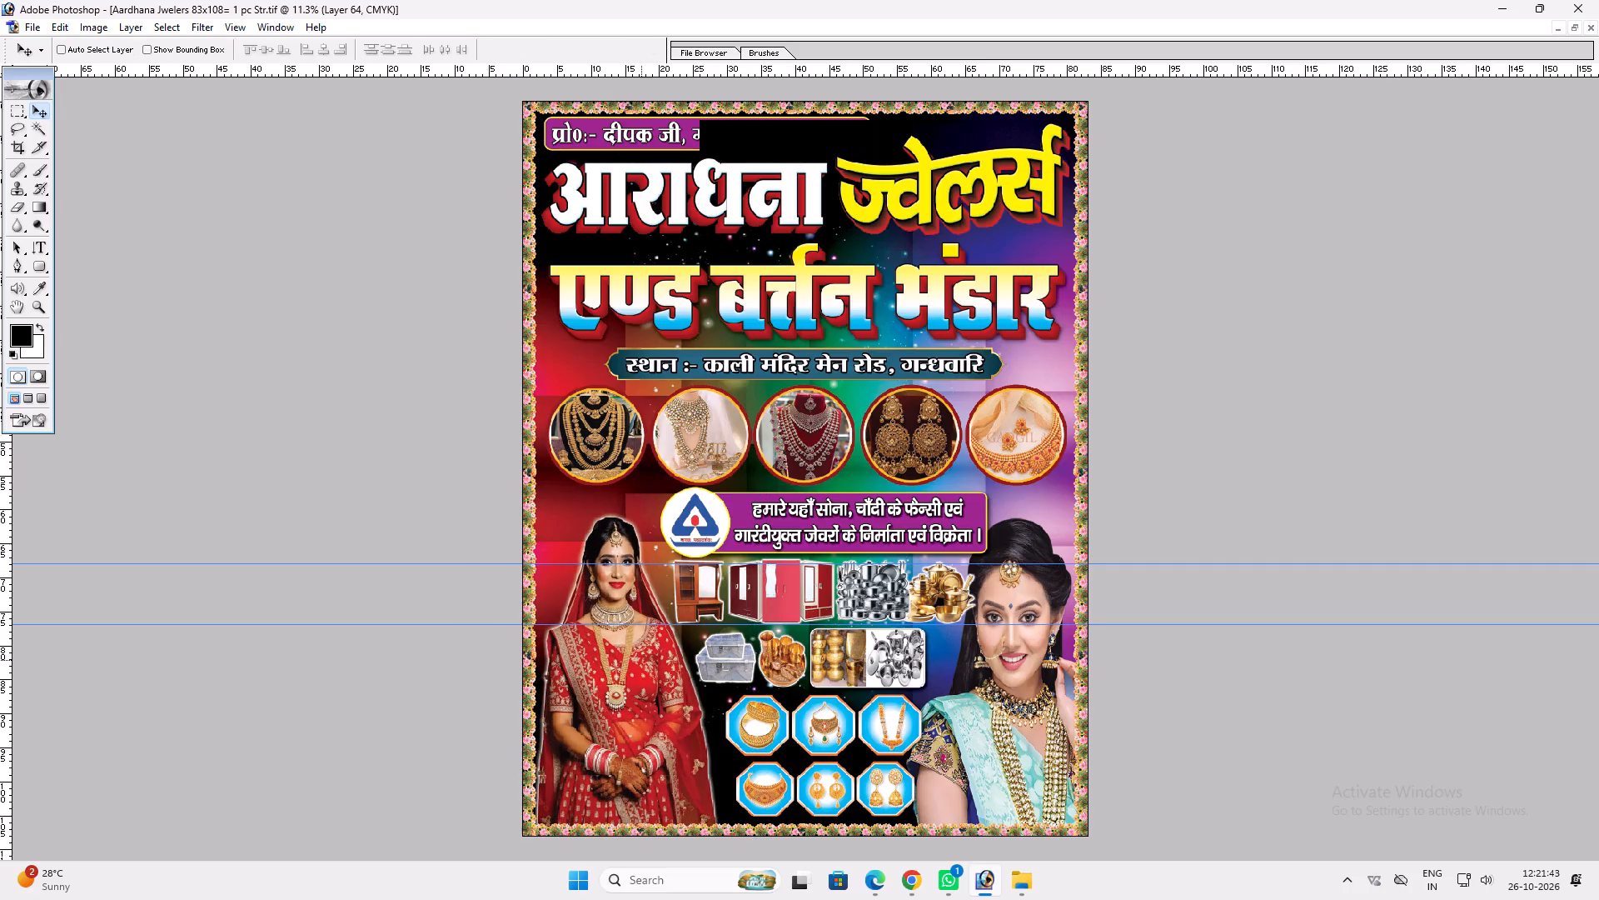
Shift the bride slightly down and left, and enlarge her proportionally again to a little over 109%.
left_click_drag(637, 668, 631, 676)
key("ctrl+t")
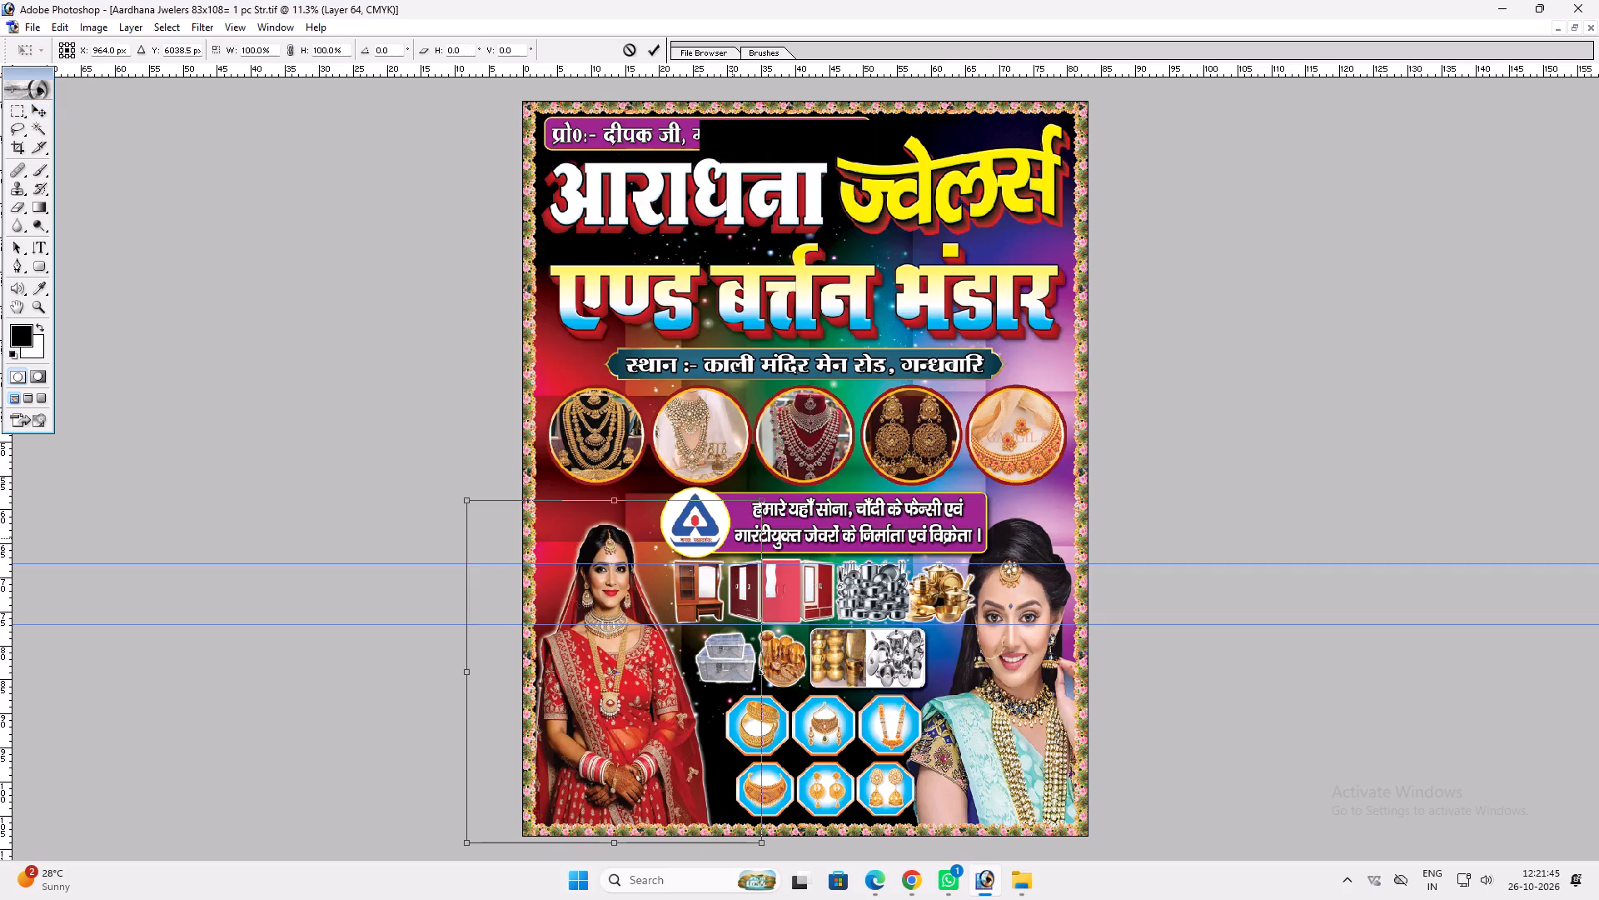
left_click_drag(764, 500, 785, 485, "alt+shift")
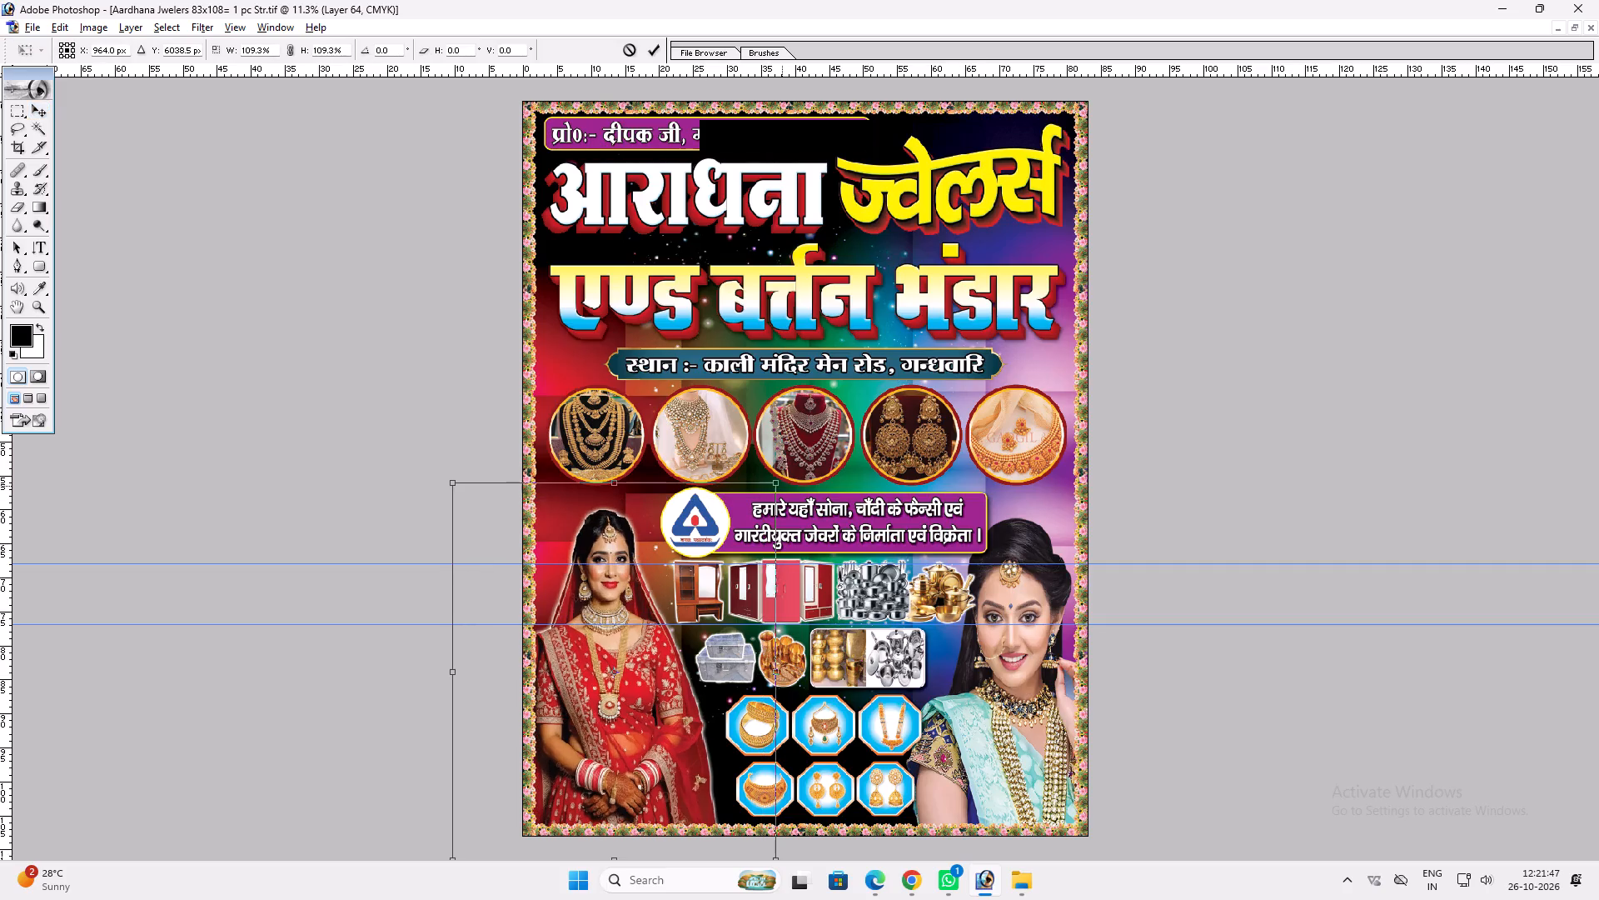
left_click_drag(785, 485, 794, 481, "alt+shift")
key("Return")
key("v")
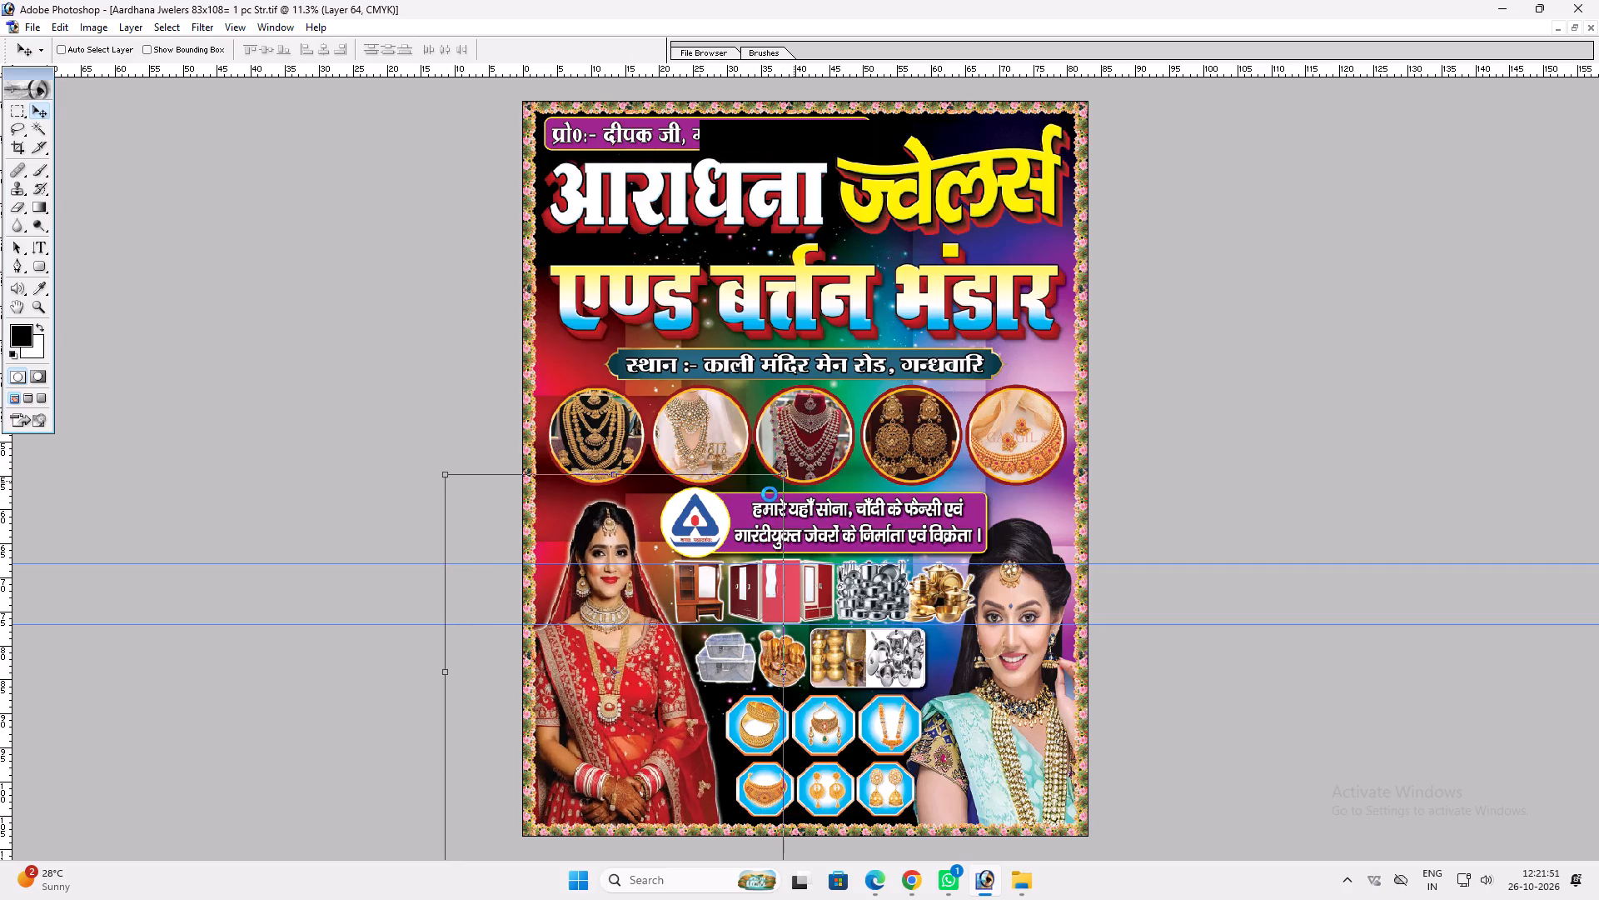
Flip the woman in the turquoise sari horizontally in the banner's lower-right area.
key("ctrl+plus")
key("ctrl+plus")
key("space")
key("space")
key("space")
key("space")
key("space")
key("space")
key("space")
key("space")
key("space")
key("space")
key("space")
key("space")
key("space")
key("space")
key("space")
key("space")
key("space")
key("space")
key("space")
key("space")
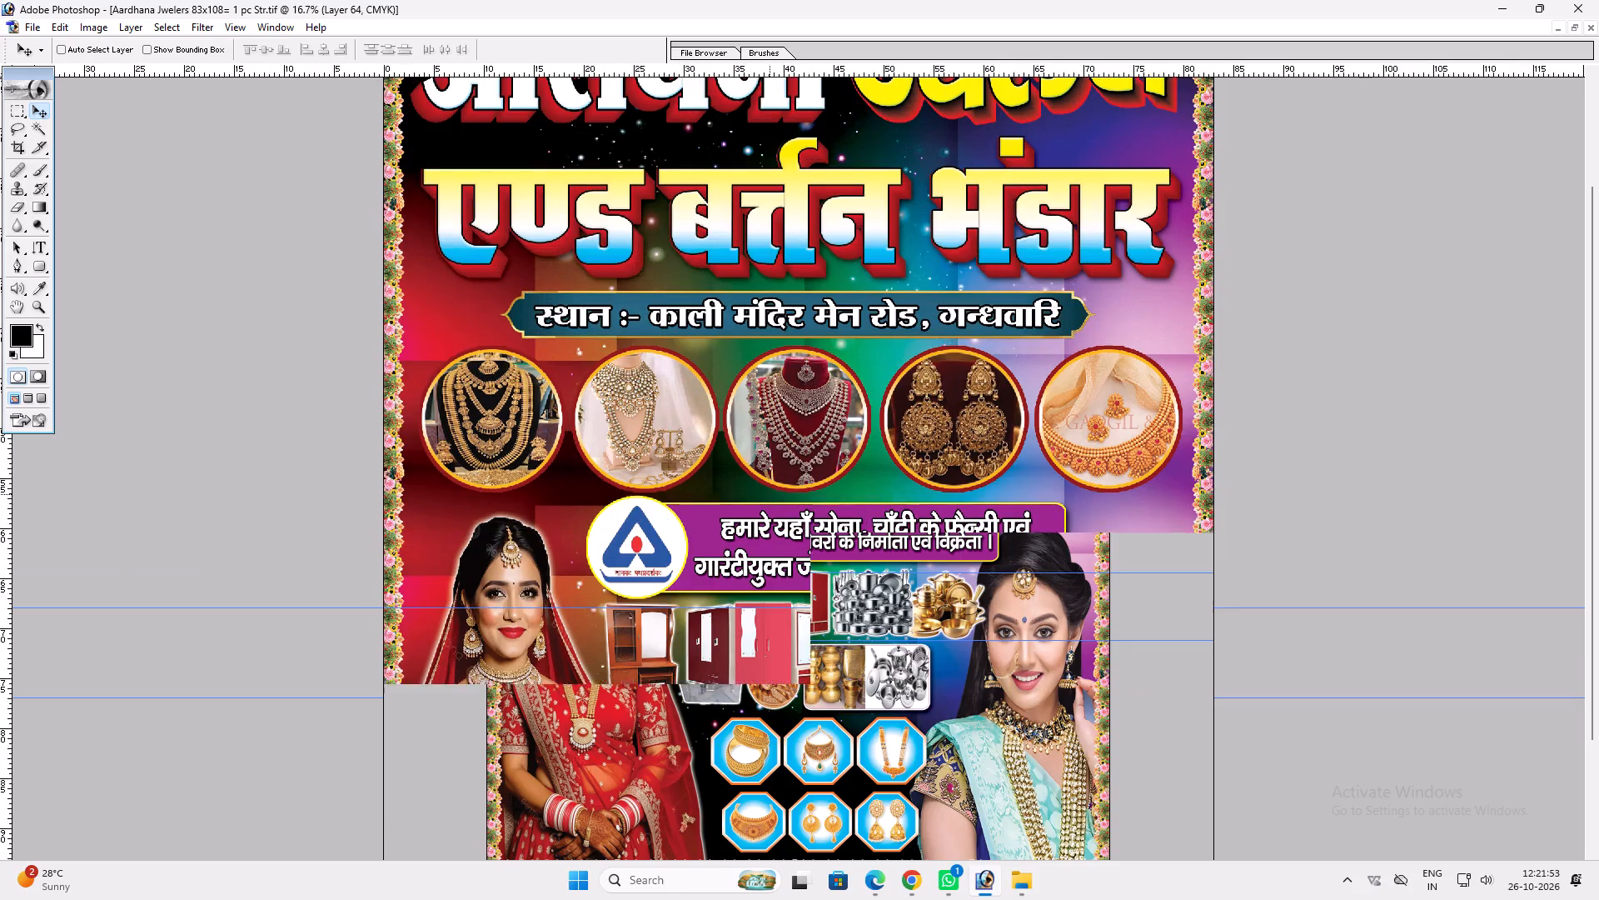
left_click_drag(750, 546, 720, 262)
right_click(1103, 525)
left_click(1134, 537)
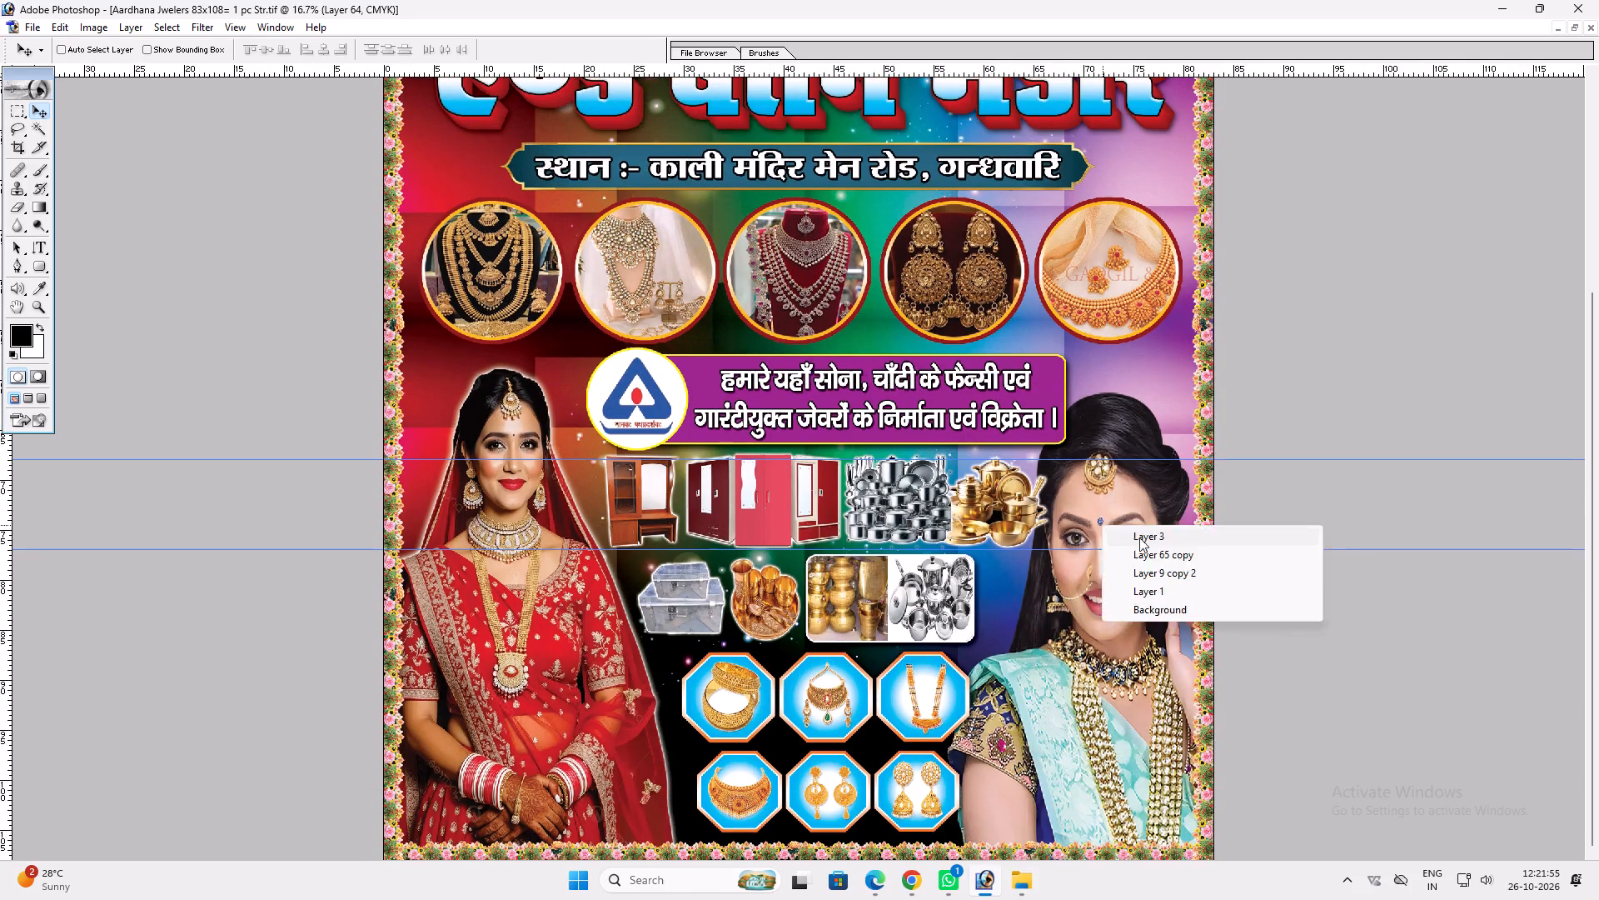
right_click(1139, 537, "ctrl")
left_click(1118, 527, "ctrl")
key("ctrl+t")
right_click(1118, 527, "ctrl")
left_click(1203, 723)
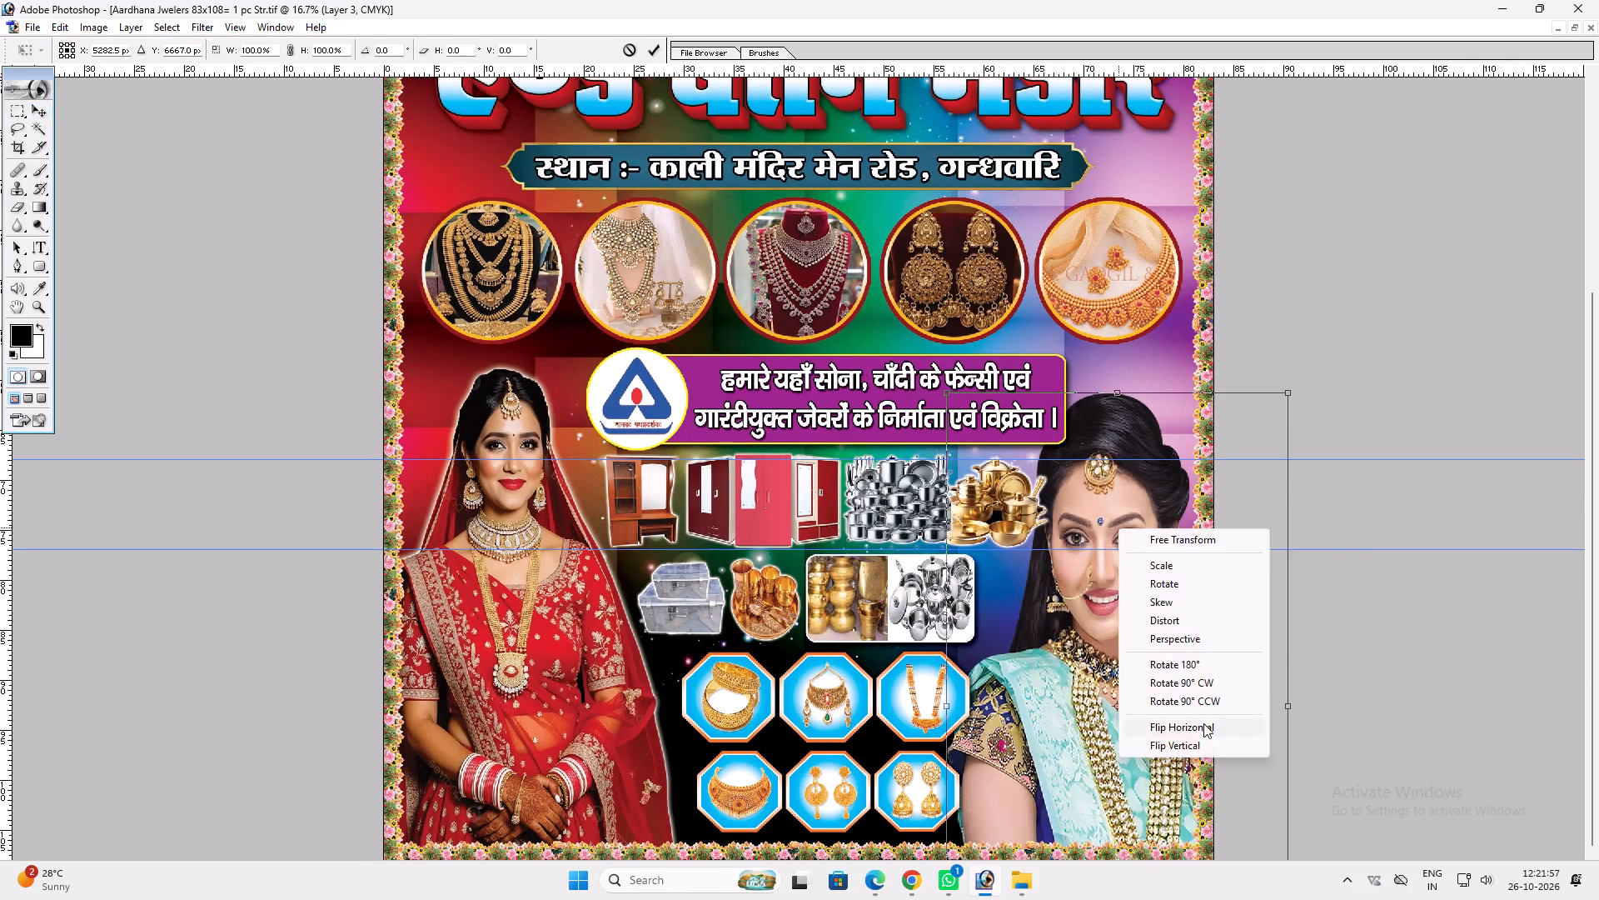
key("Return")
type("vv")
key("v")
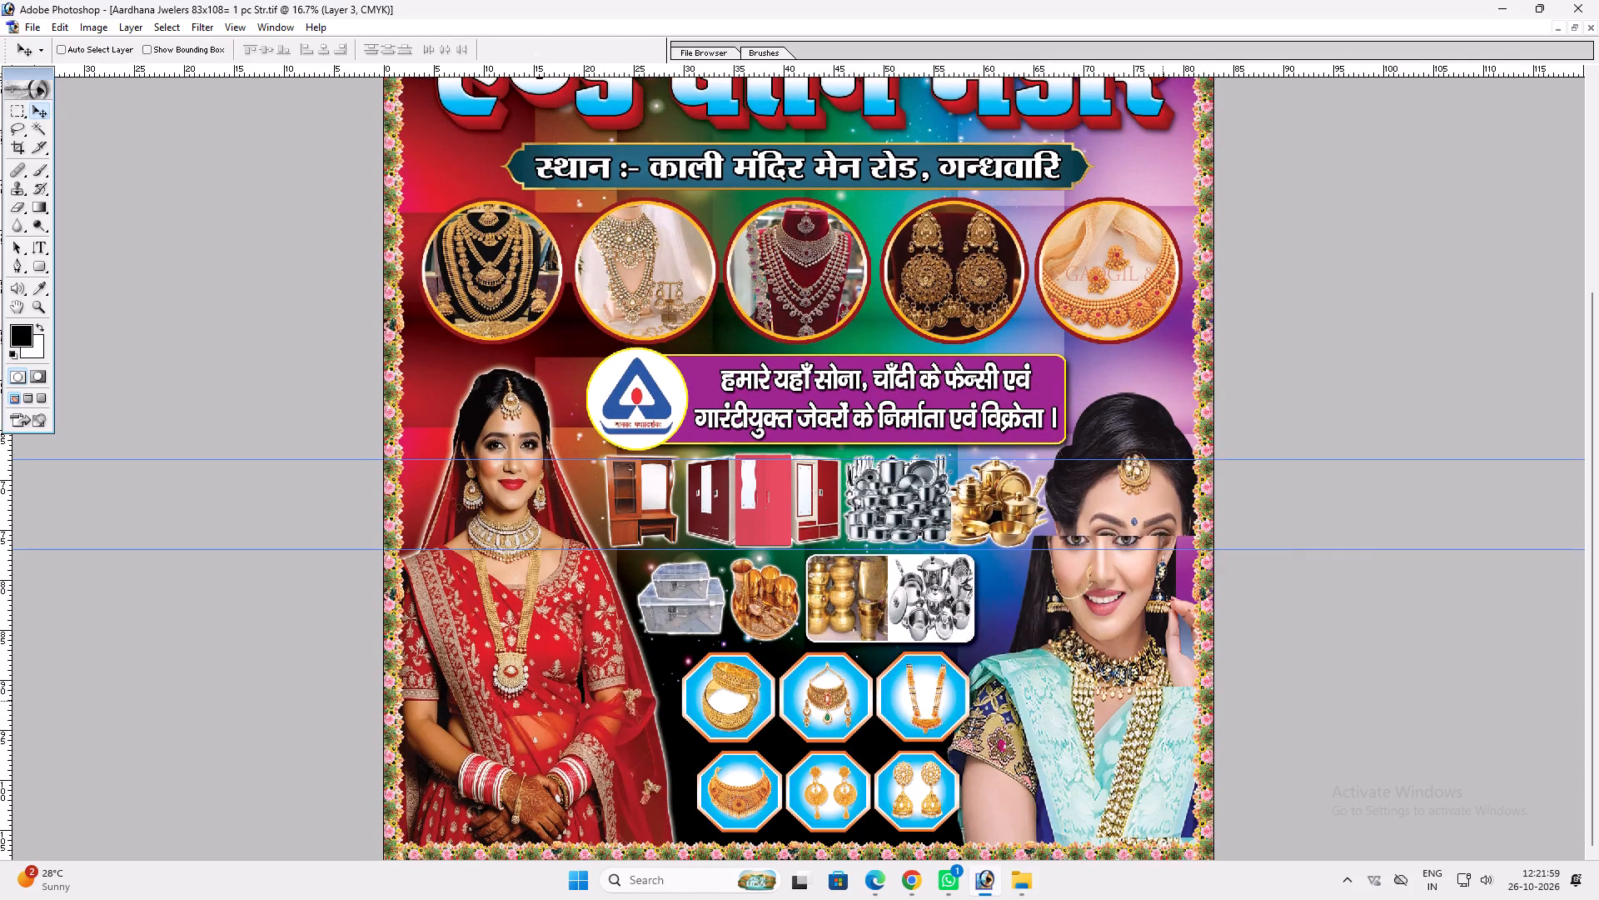
Reposition the flipped woman beside the octagonal jewellery pictures, against the banner's right border.
left_click_drag(1158, 702, 1136, 698)
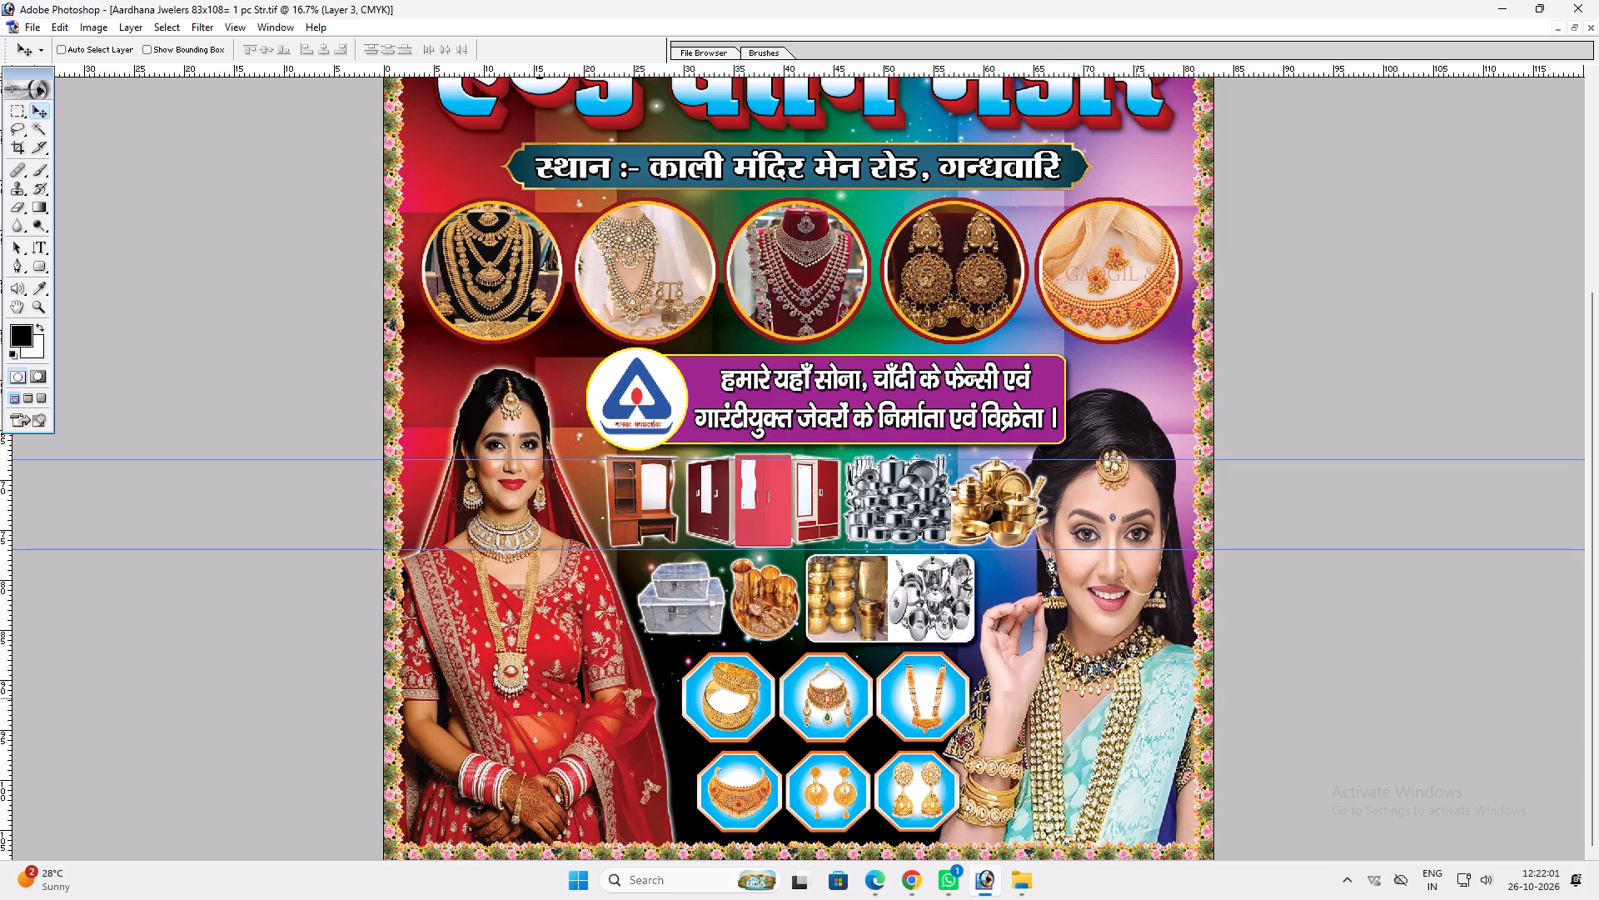
left_click_drag(1136, 698, 1151, 682)
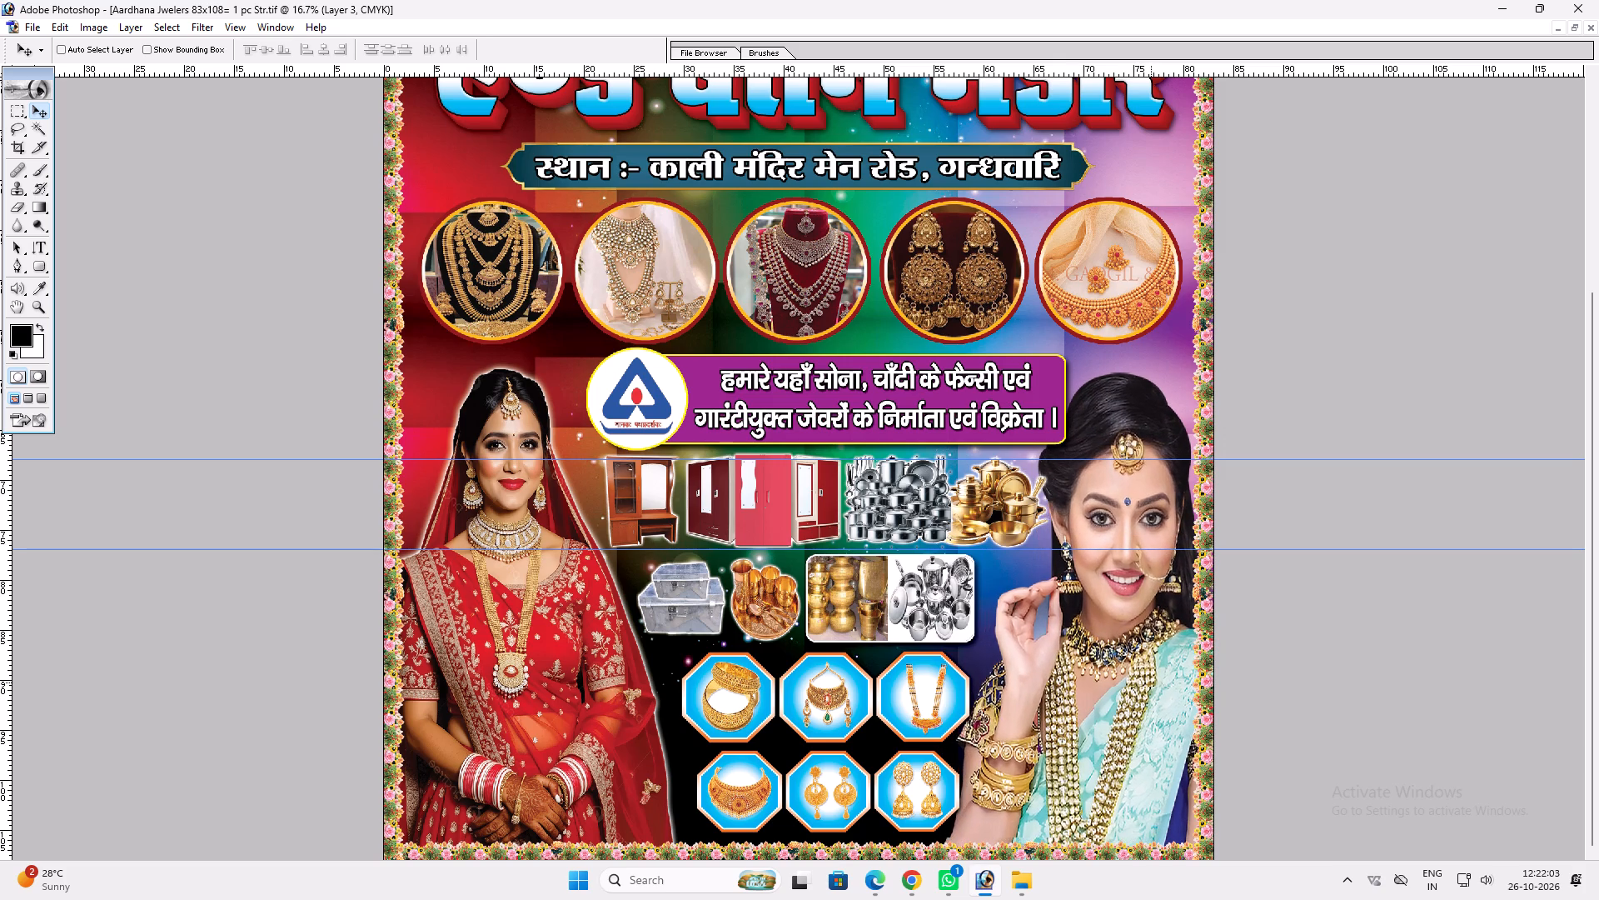
left_click_drag(1151, 682, 1133, 677)
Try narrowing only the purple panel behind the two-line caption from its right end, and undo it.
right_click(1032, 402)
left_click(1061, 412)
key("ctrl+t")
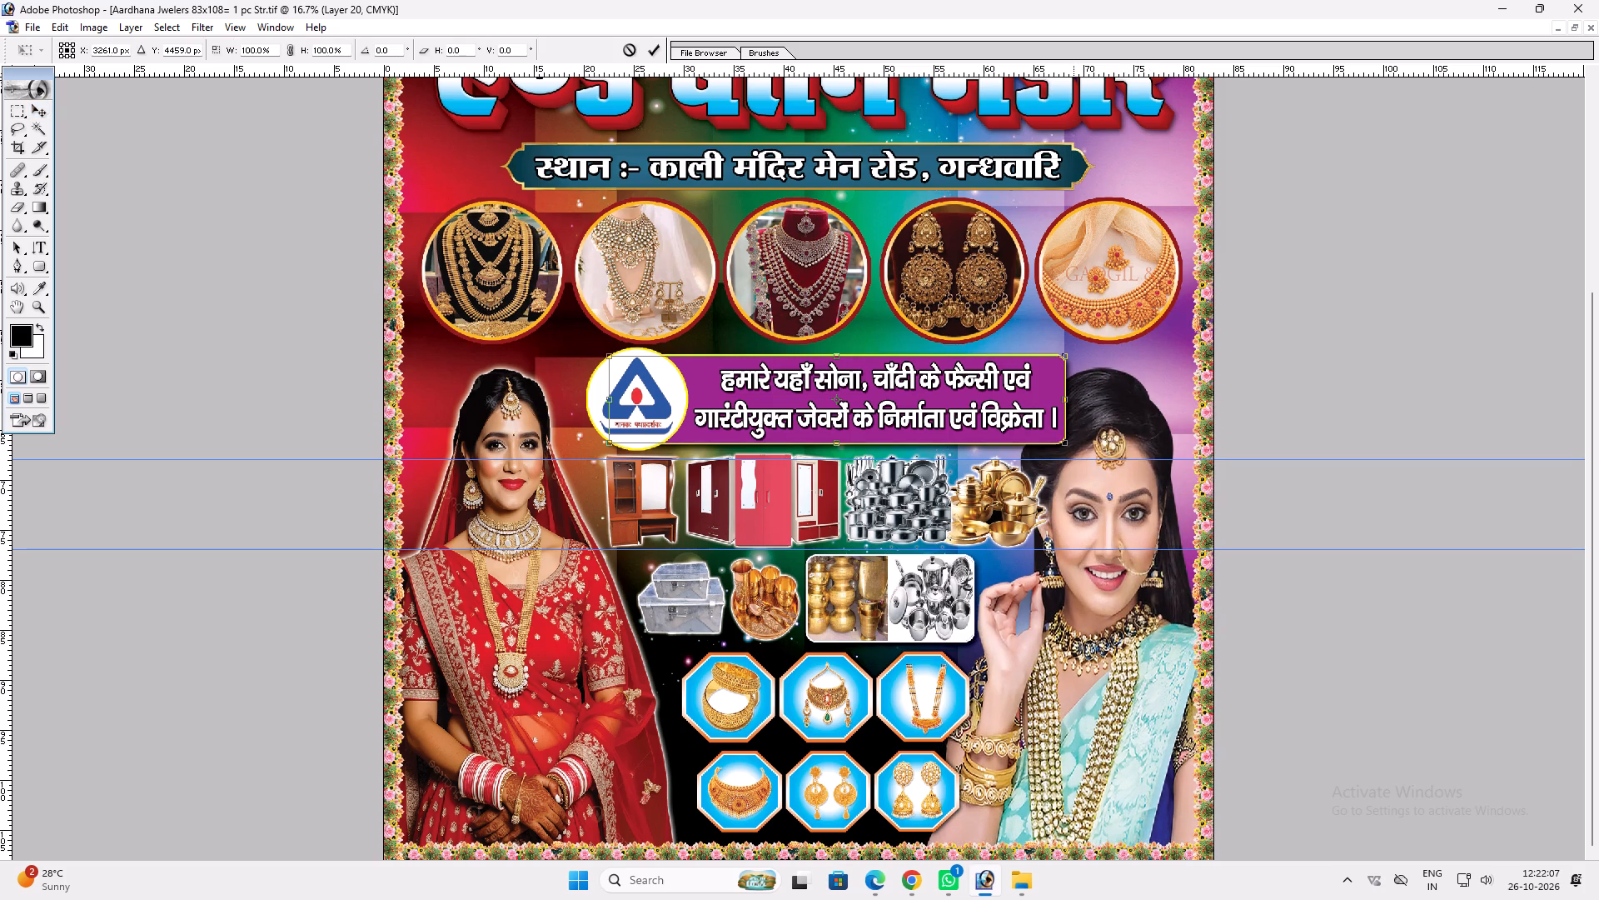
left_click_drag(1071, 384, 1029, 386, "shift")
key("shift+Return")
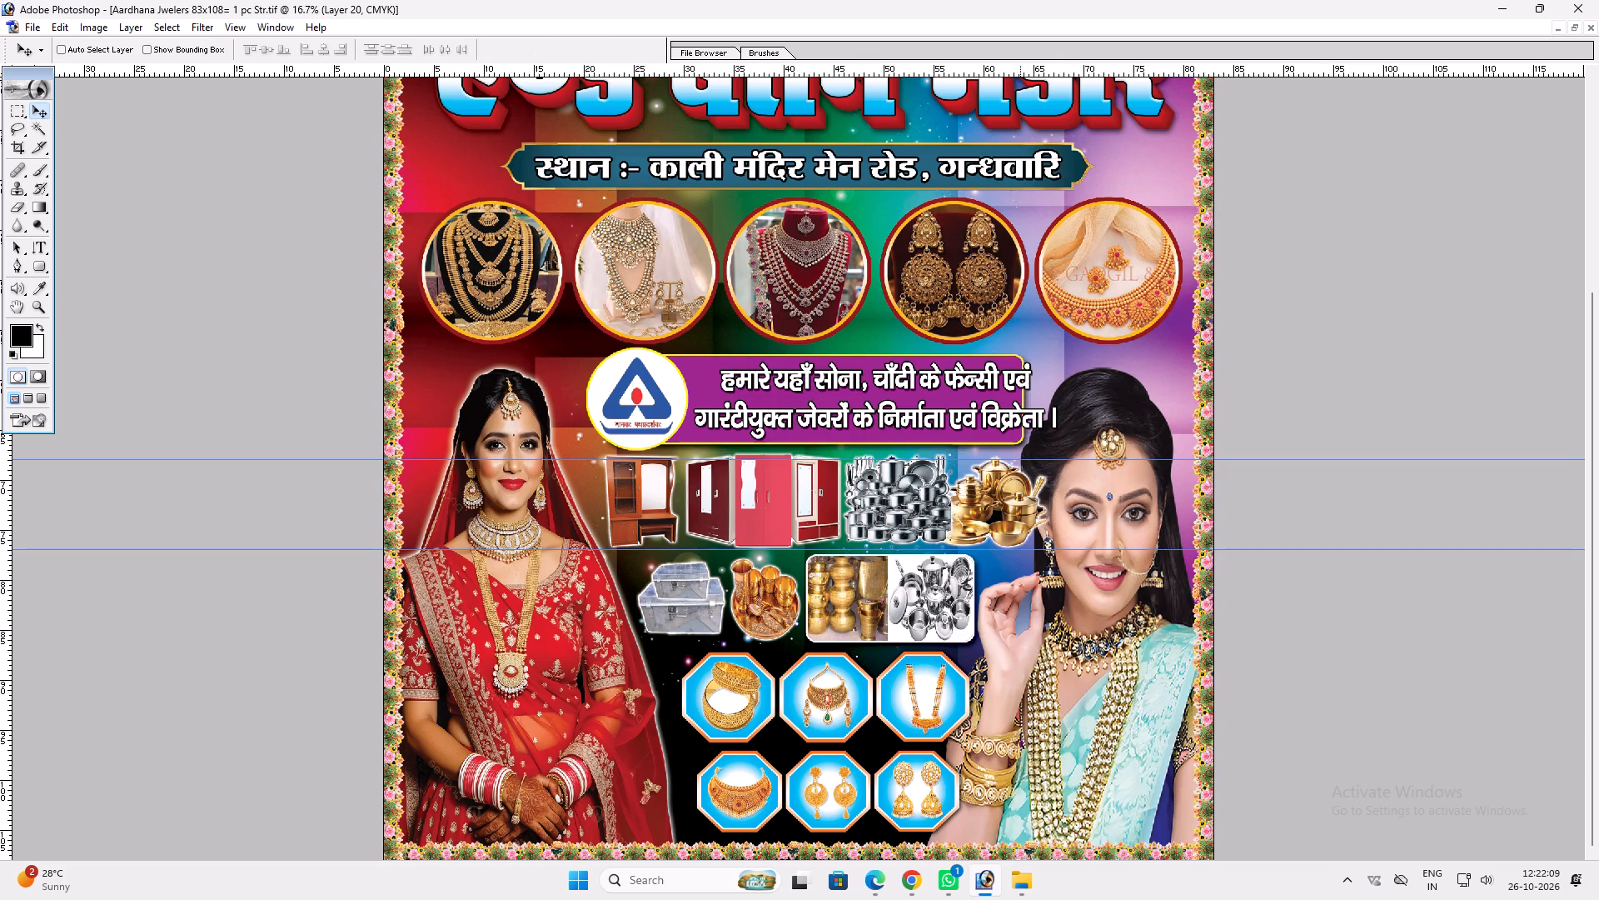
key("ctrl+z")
Link the two-line caption text and the round logo to their purple panel, undoing the test moves.
right_click(1011, 377, "ctrl+shift")
left_click(1032, 386, "ctrl+shift")
left_click_drag(1018, 378, 1030, 382)
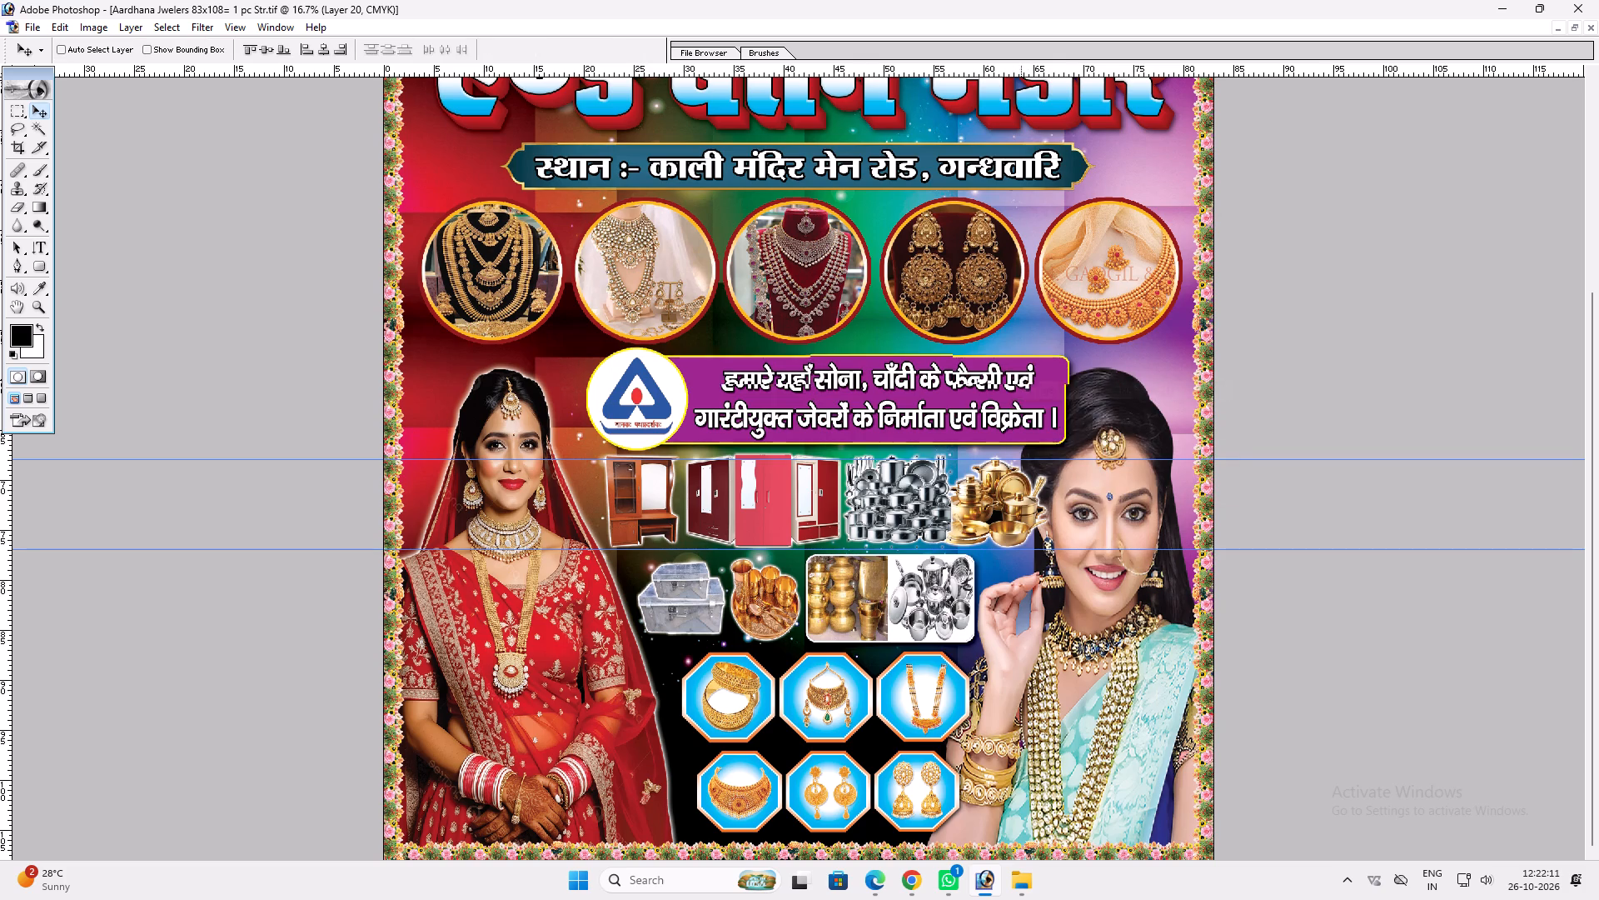
left_click_drag(1030, 382, 1032, 383)
key("ctrl+z")
left_click(658, 390, "ctrl+shift")
left_click_drag(658, 390, 675, 398)
key("ctrl+z")
left_click(665, 381, "ctrl+shift")
Narrow the linked logo, panel and caption from the right, clear of the woman's hair, and reduce their height slightly.
key("ctrl+t")
left_click_drag(1064, 437, 1024, 423, "shift")
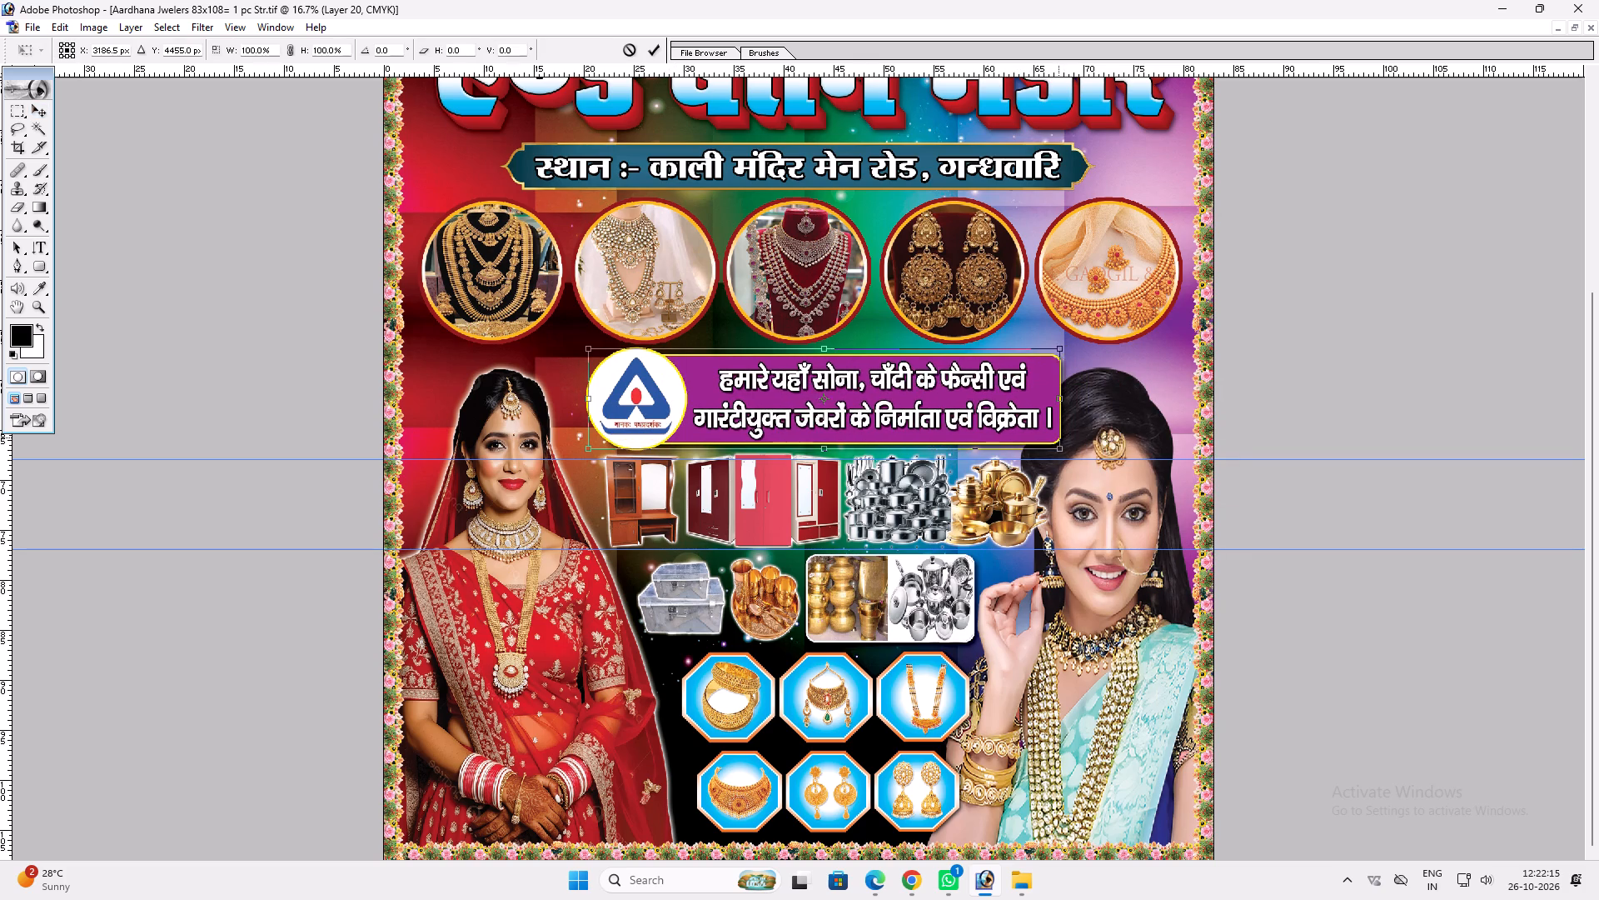
left_click_drag(1024, 423, 1017, 422, "shift")
key("shift+Return")
key("v")
key("ctrl+t")
left_click_drag(967, 447, 970, 447, "shift")
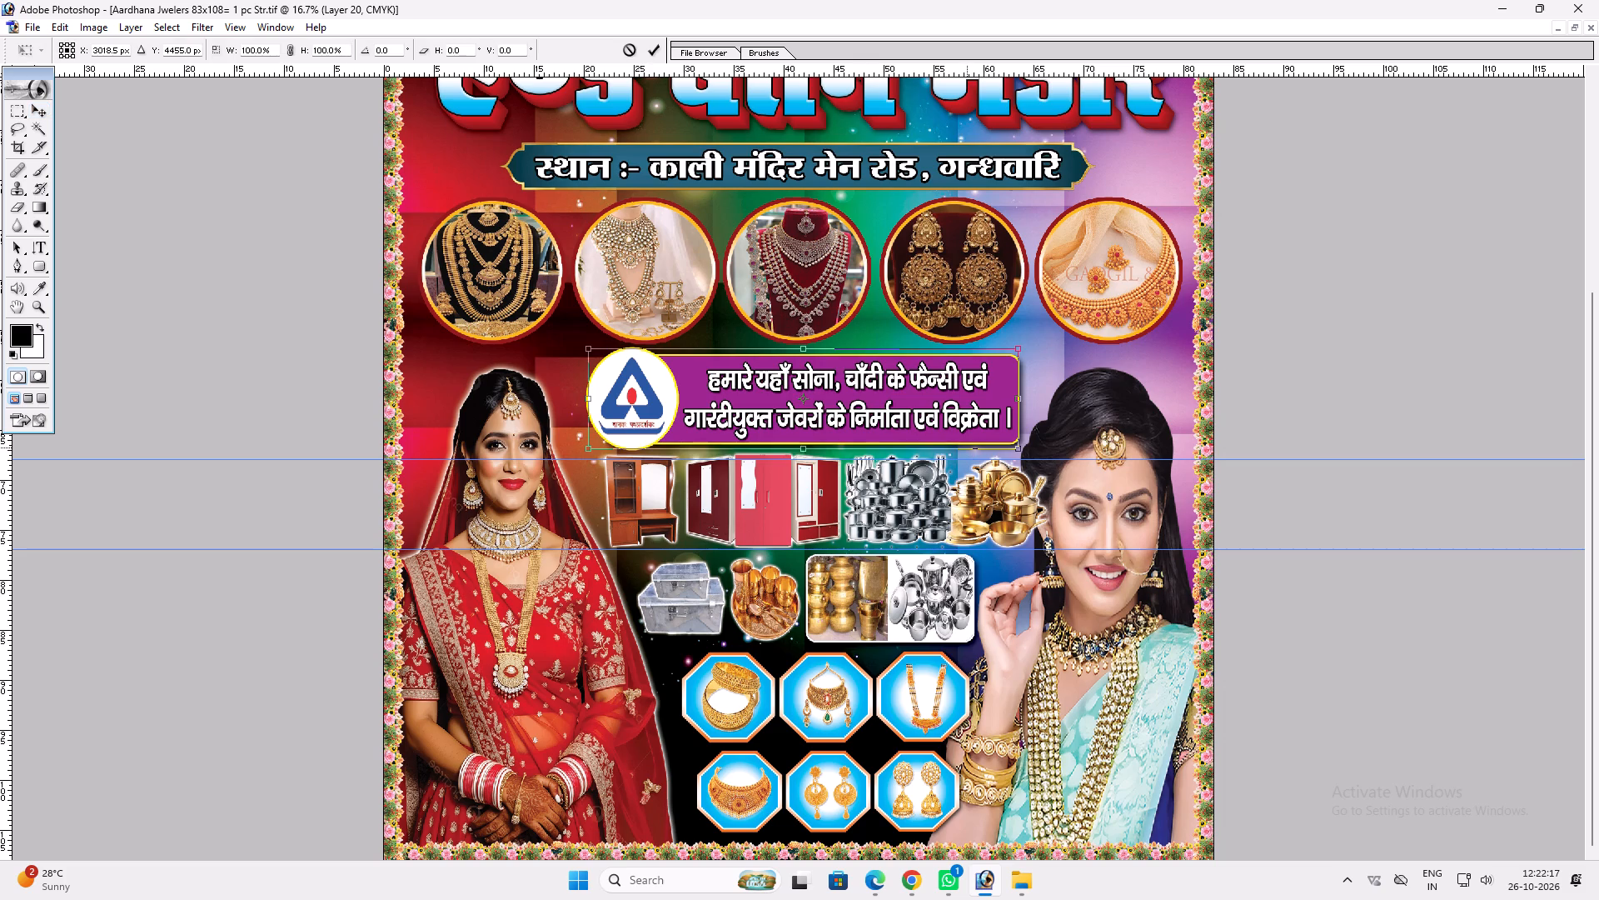
left_click_drag(970, 447, 984, 442, "shift")
key("shift+Return")
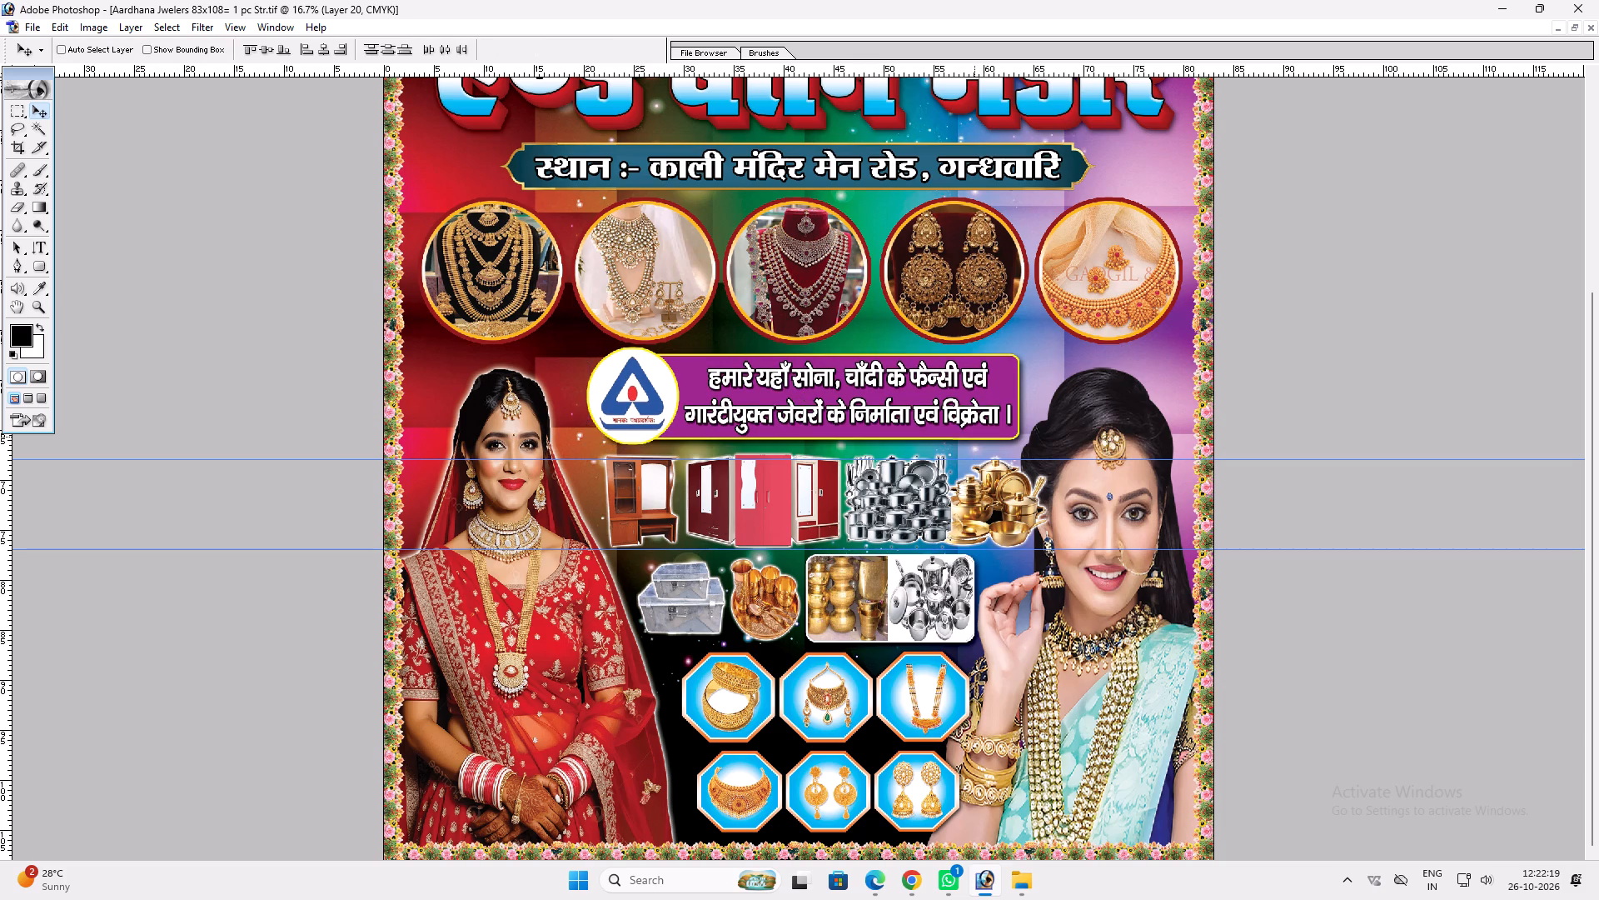
Move the linked logo, panel and caption between the two women, just above the furniture row, and widen them slightly.
left_click_drag(967, 428, 942, 434)
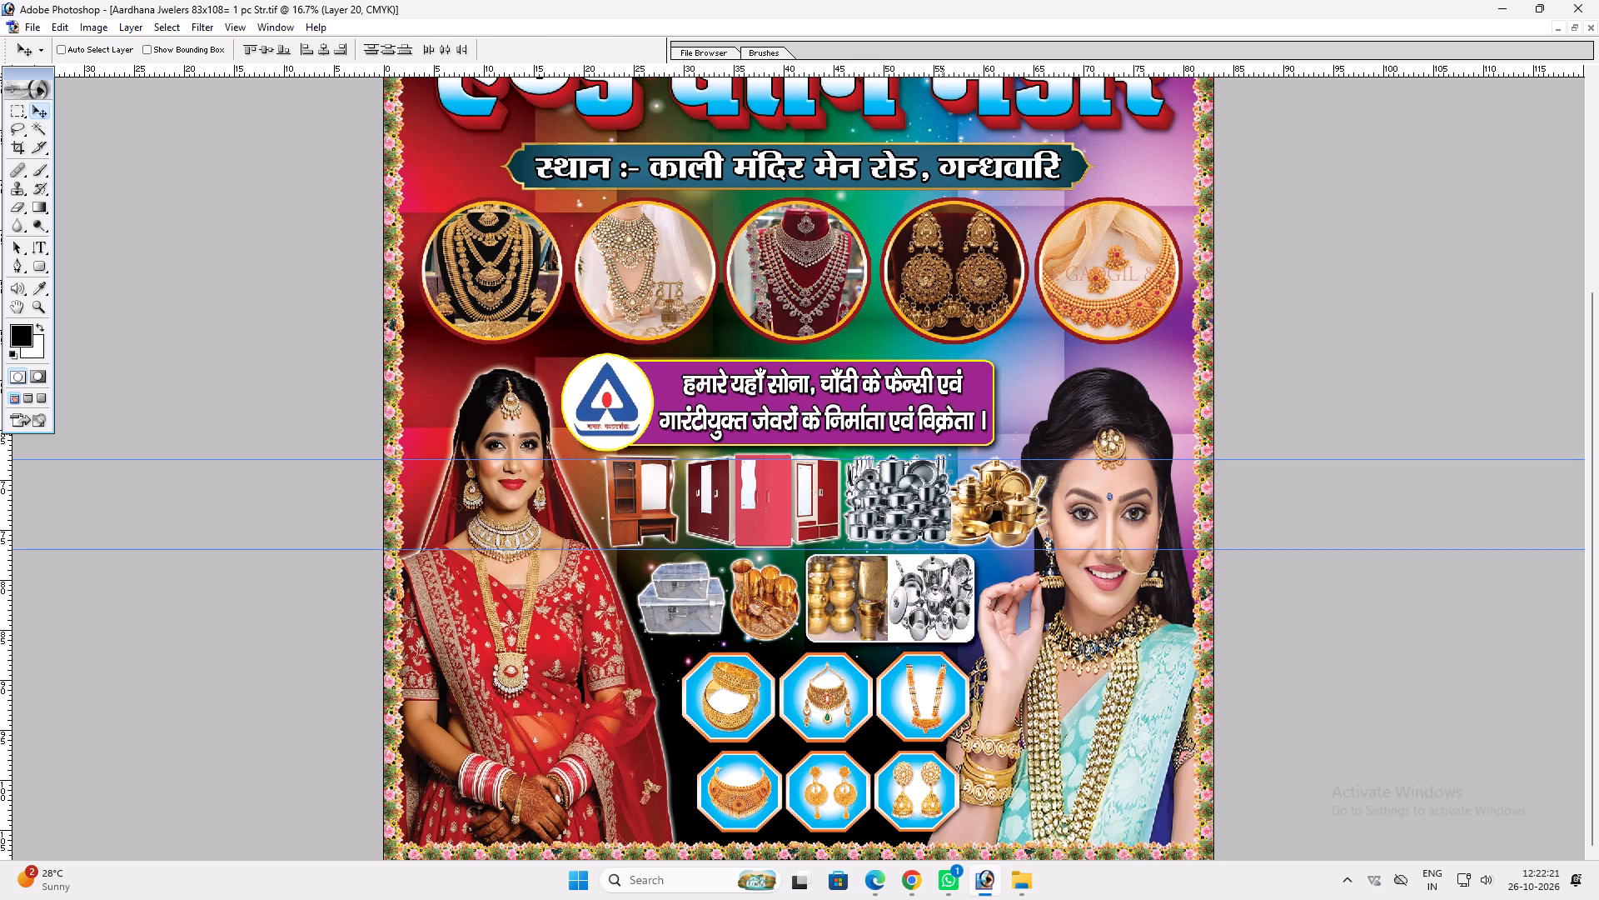
left_click_drag(942, 434, 938, 434)
key("ctrl+t")
left_click_drag(995, 396, 1024, 392, "shift")
left_click_drag(1018, 442, 1007, 442, "shift")
key("Return")
key("v")
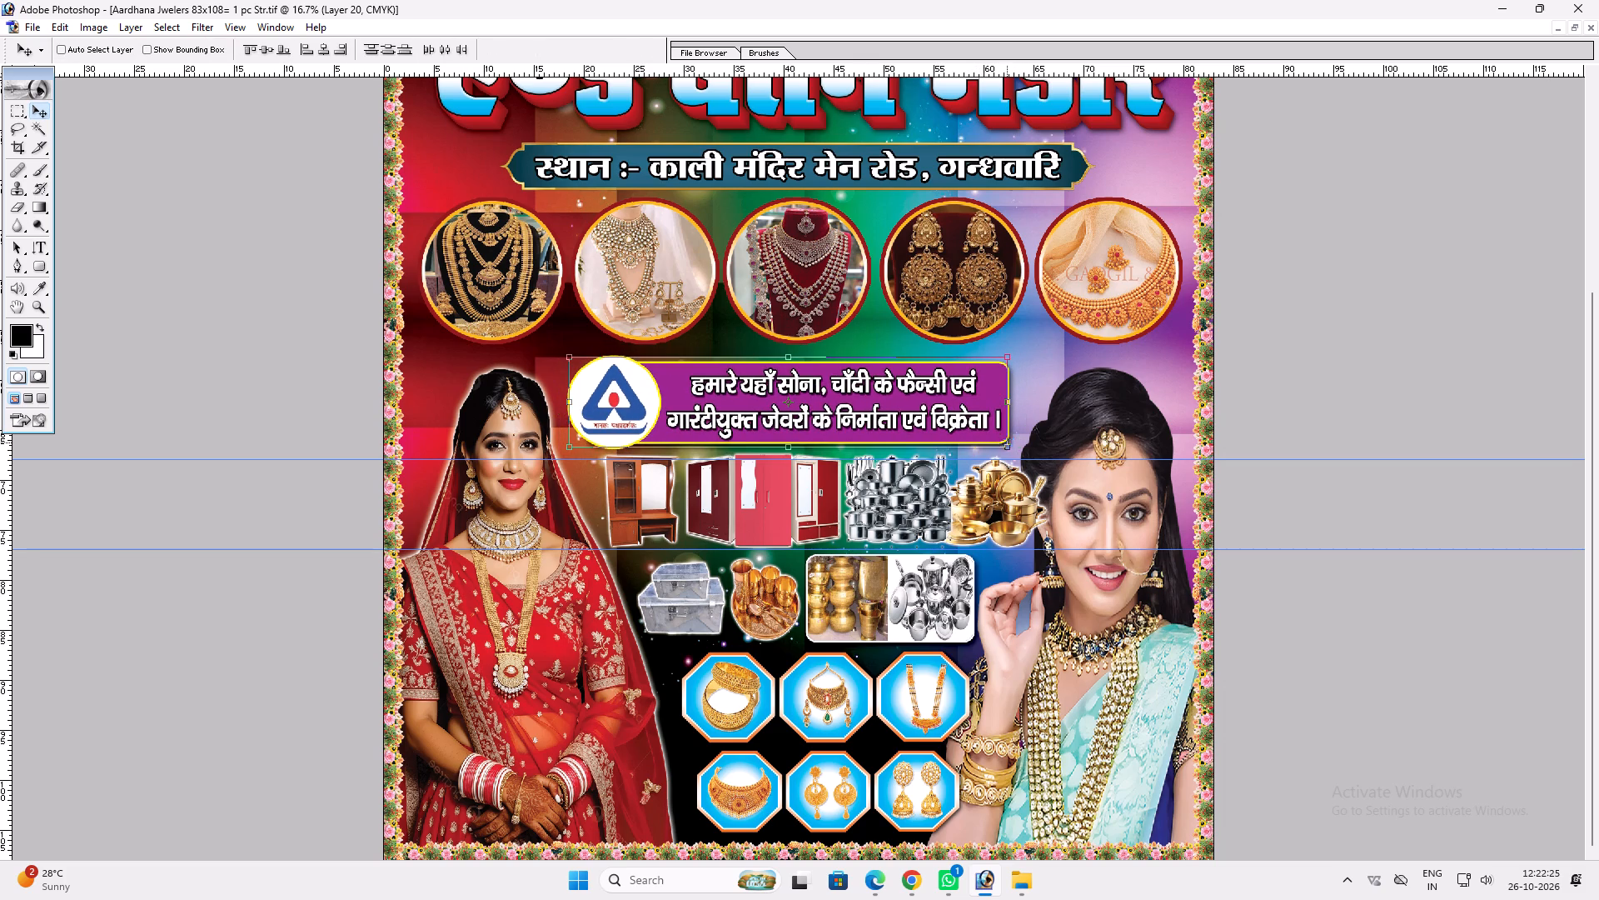
left_click(929, 433)
key("space")
key("space")
left_click_drag(962, 533, 961, 475)
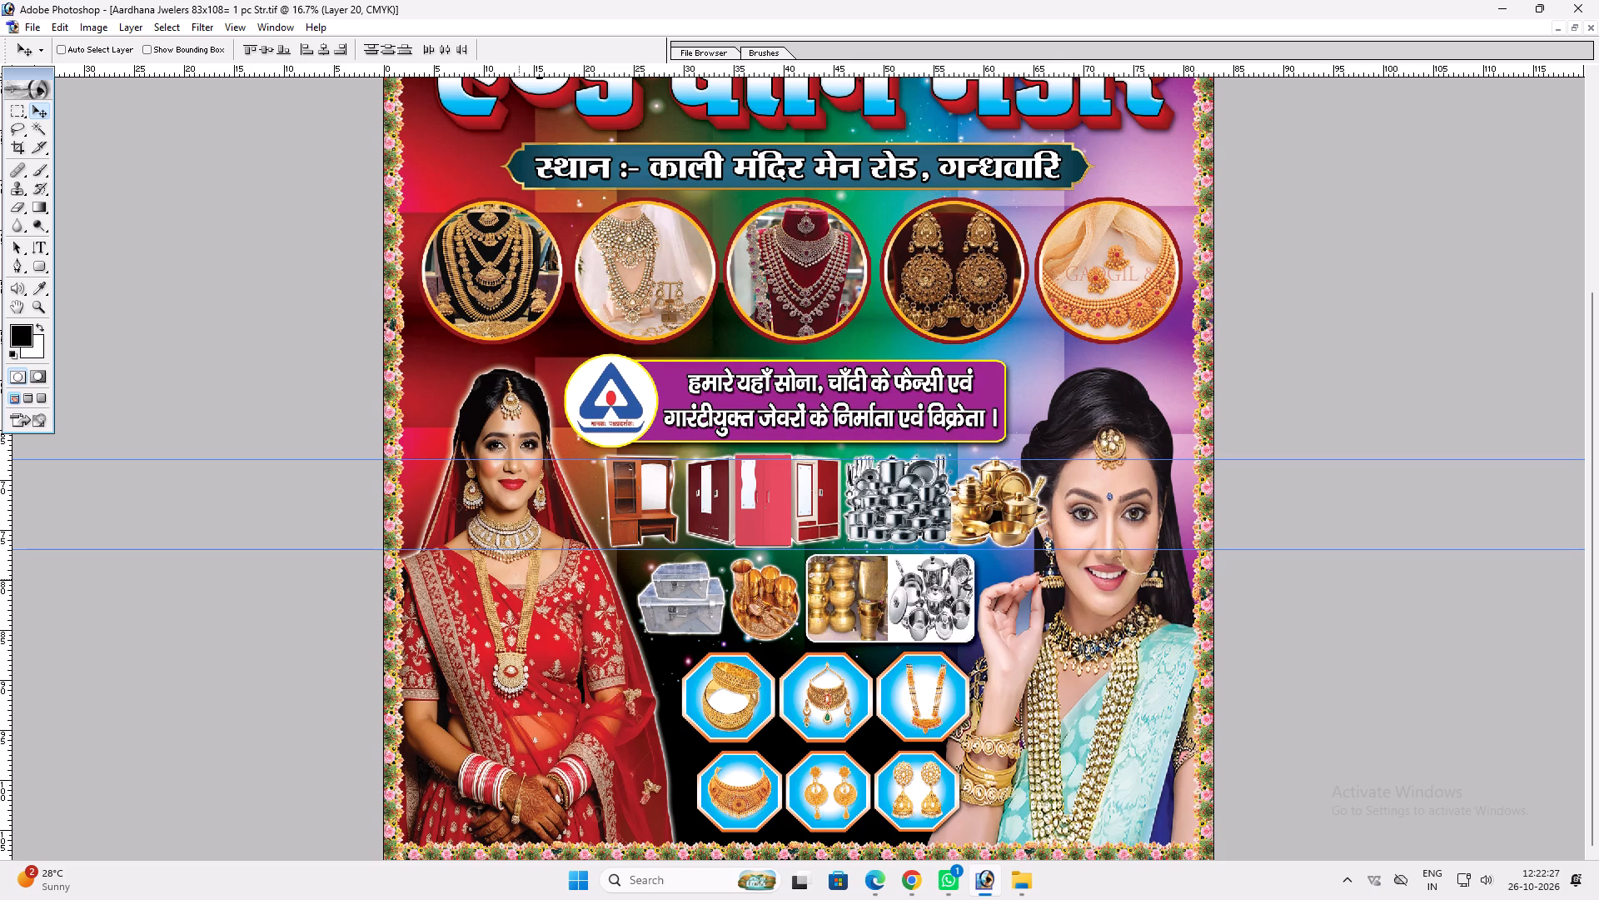
Lower the bride in red slightly and shift her a little towards the banner's left border.
left_click(516, 586, "ctrl")
left_click_drag(516, 588, 509, 612)
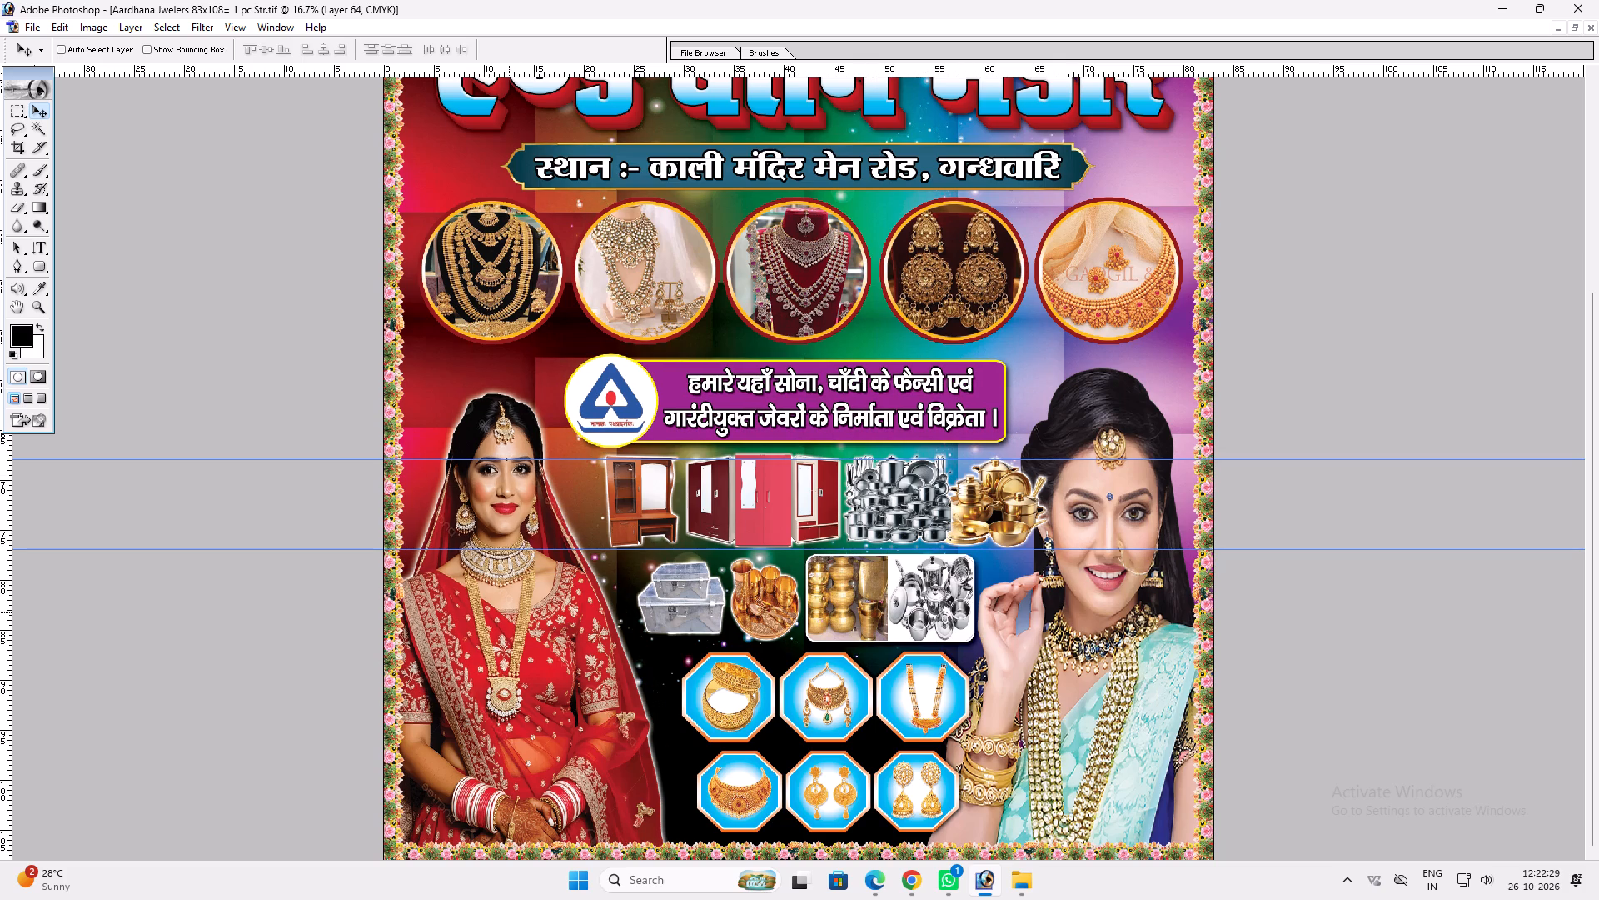
left_click_drag(509, 612, 507, 612)
key("v")
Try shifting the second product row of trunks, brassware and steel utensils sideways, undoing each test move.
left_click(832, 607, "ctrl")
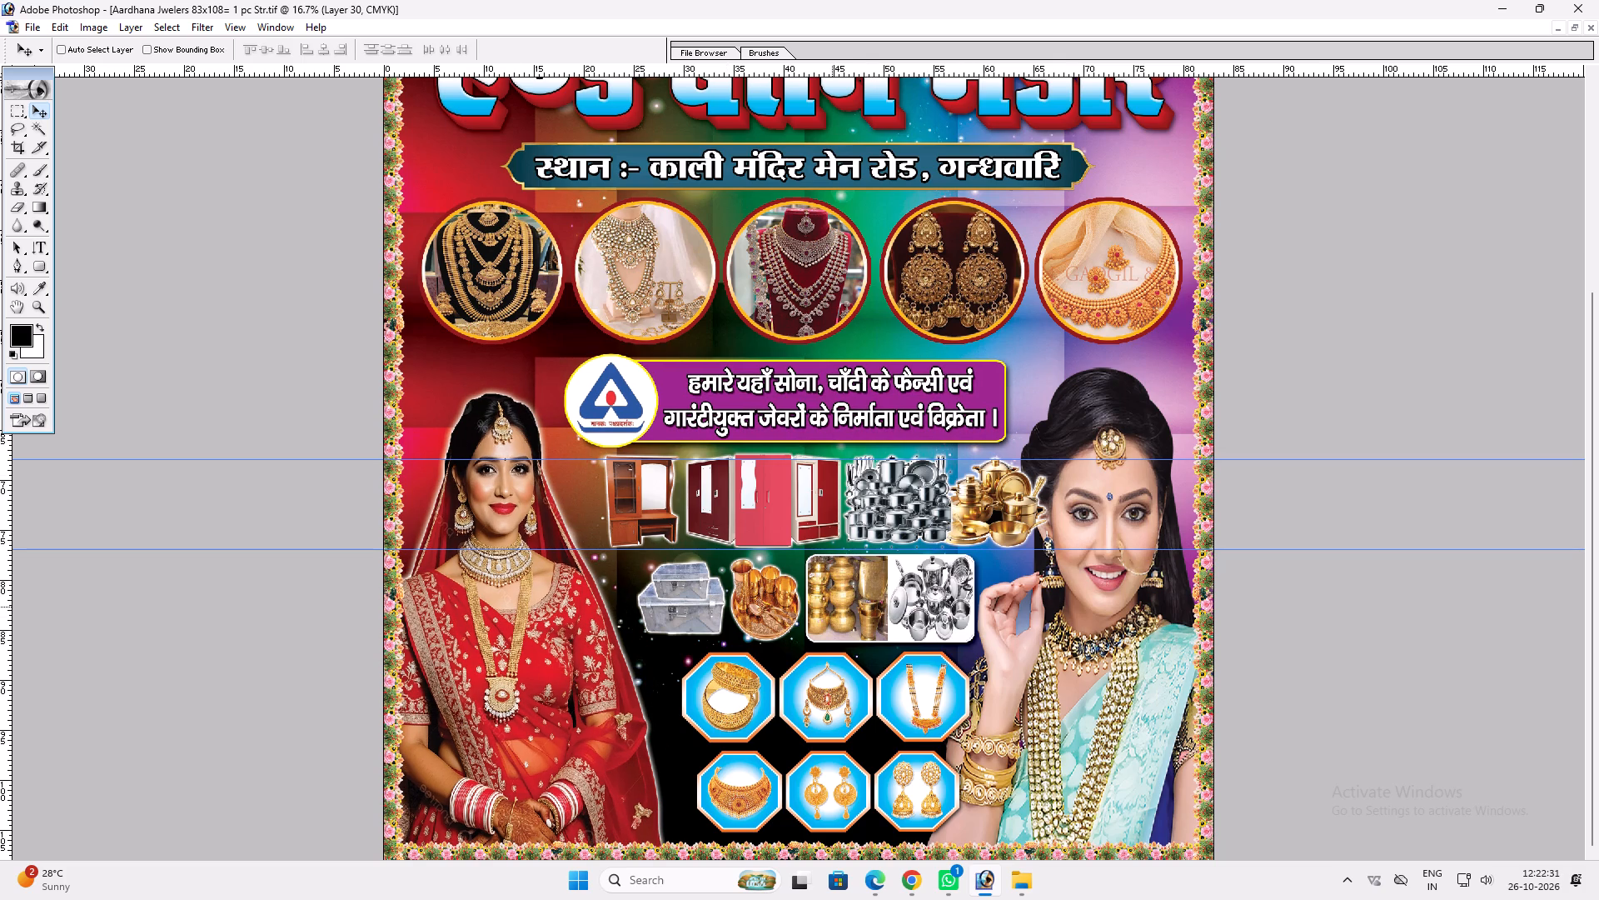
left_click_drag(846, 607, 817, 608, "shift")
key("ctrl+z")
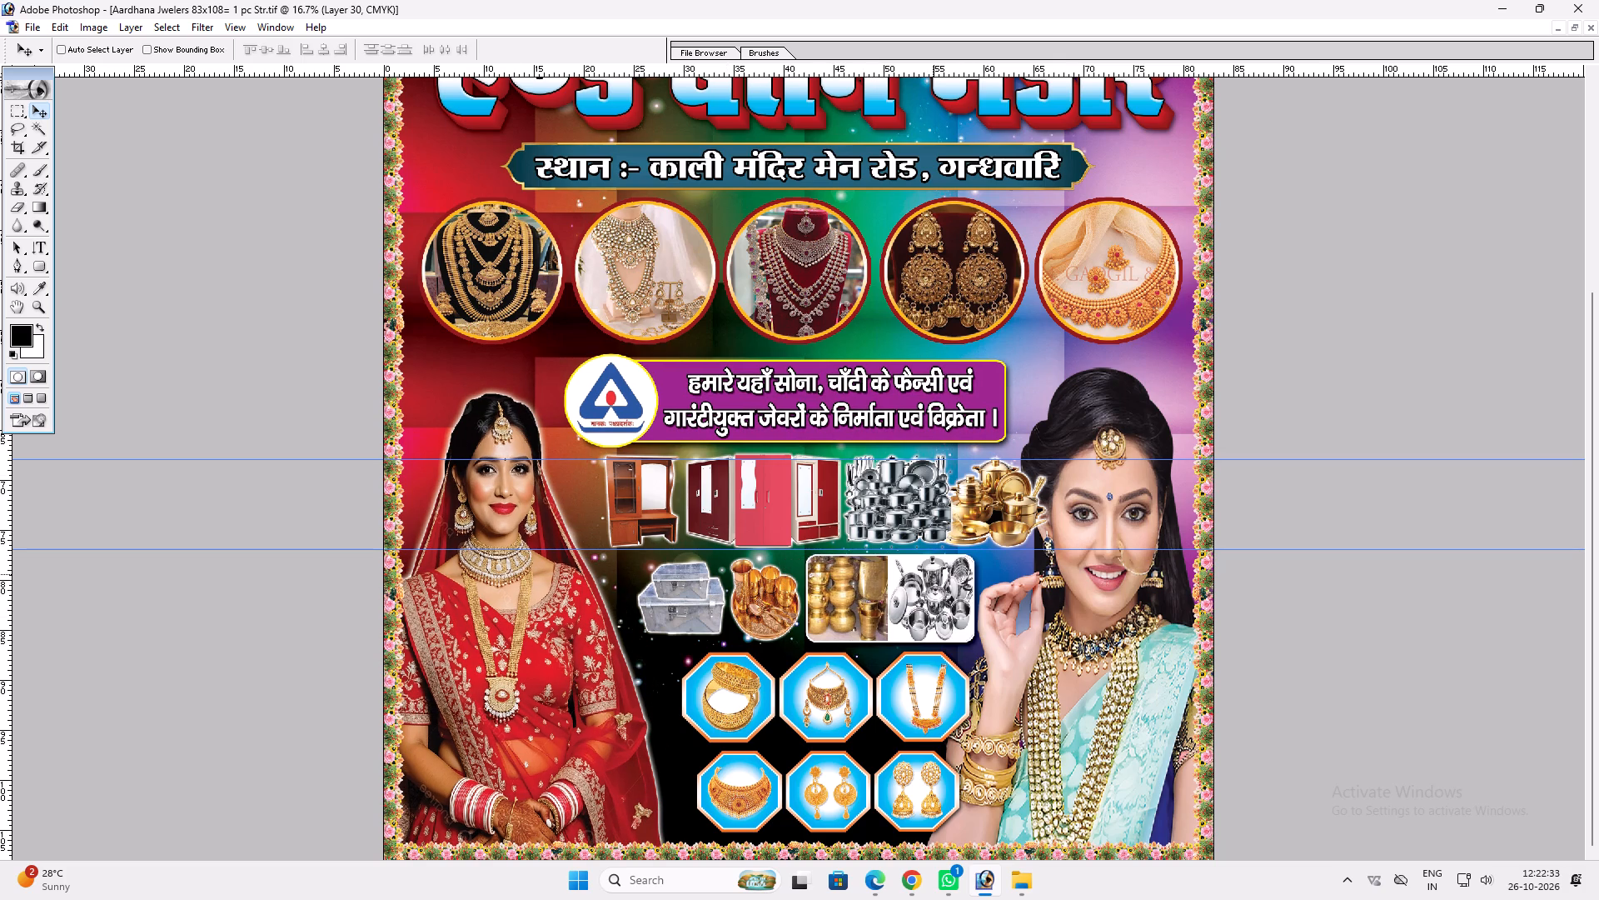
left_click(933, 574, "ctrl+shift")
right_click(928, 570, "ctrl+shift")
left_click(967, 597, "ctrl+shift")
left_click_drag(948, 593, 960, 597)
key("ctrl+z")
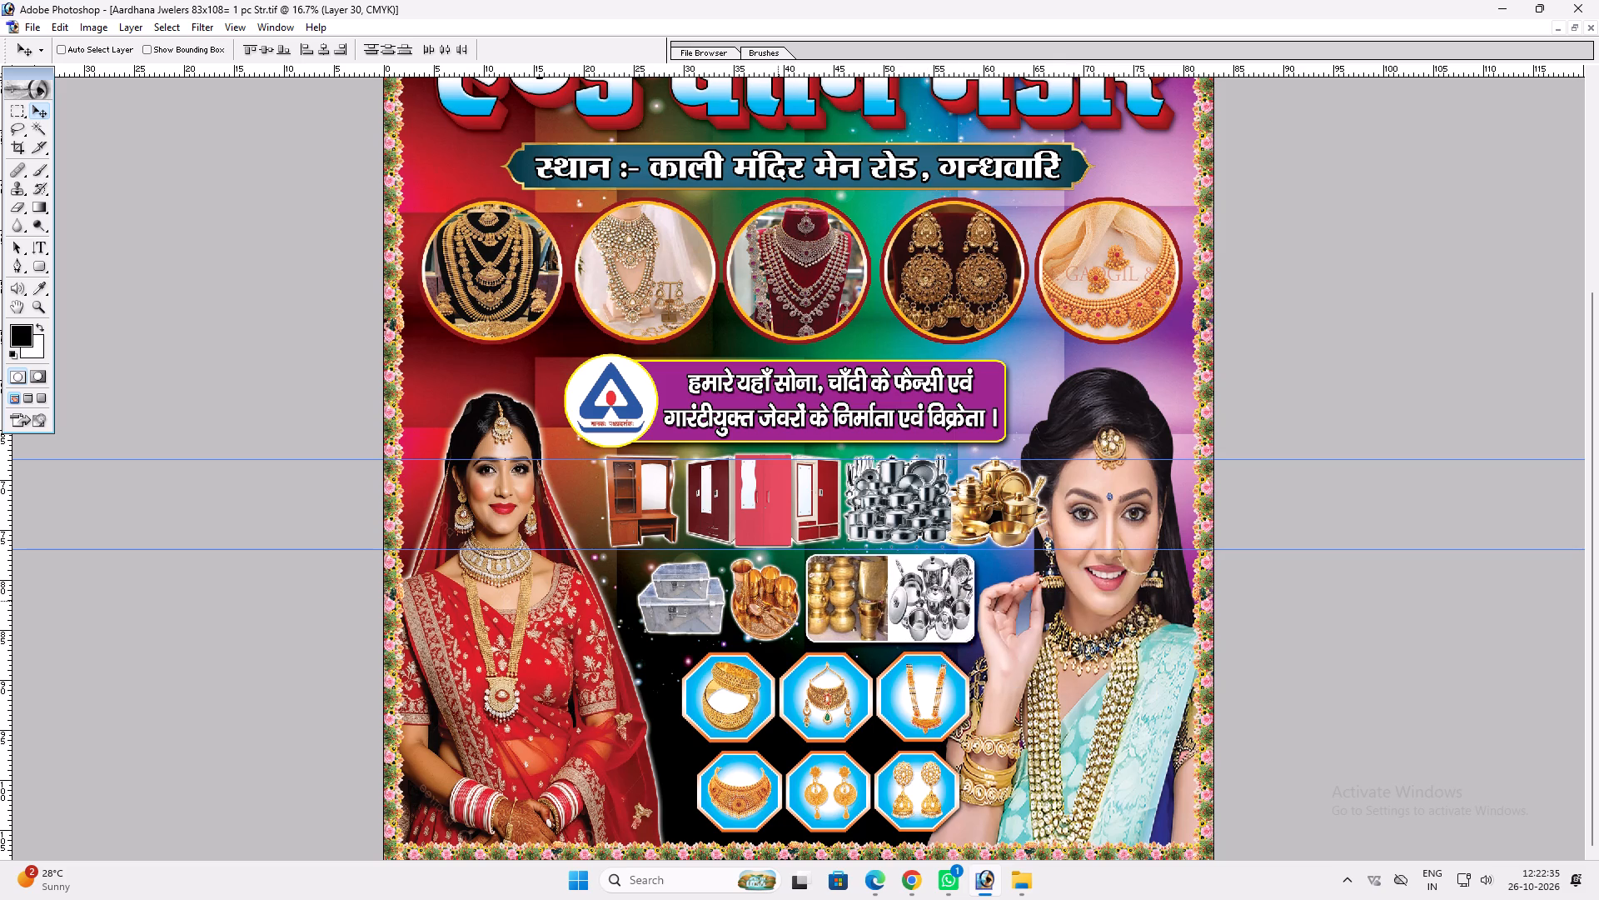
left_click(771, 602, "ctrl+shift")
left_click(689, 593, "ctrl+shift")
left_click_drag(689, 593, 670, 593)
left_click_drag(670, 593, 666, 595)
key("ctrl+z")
Shift the second product row of trunks, brassware and steel utensils slightly left, away from the woman's hand.
left_click(690, 607, "ctrl+shift")
left_click_drag(690, 607, 679, 608)
left_click_drag(679, 608, 677, 608)
key("v")
Move the furniture and utensils row left and narrow it slightly, clear of the woman's hair and centred under the caption.
left_click(727, 502, "ctrl")
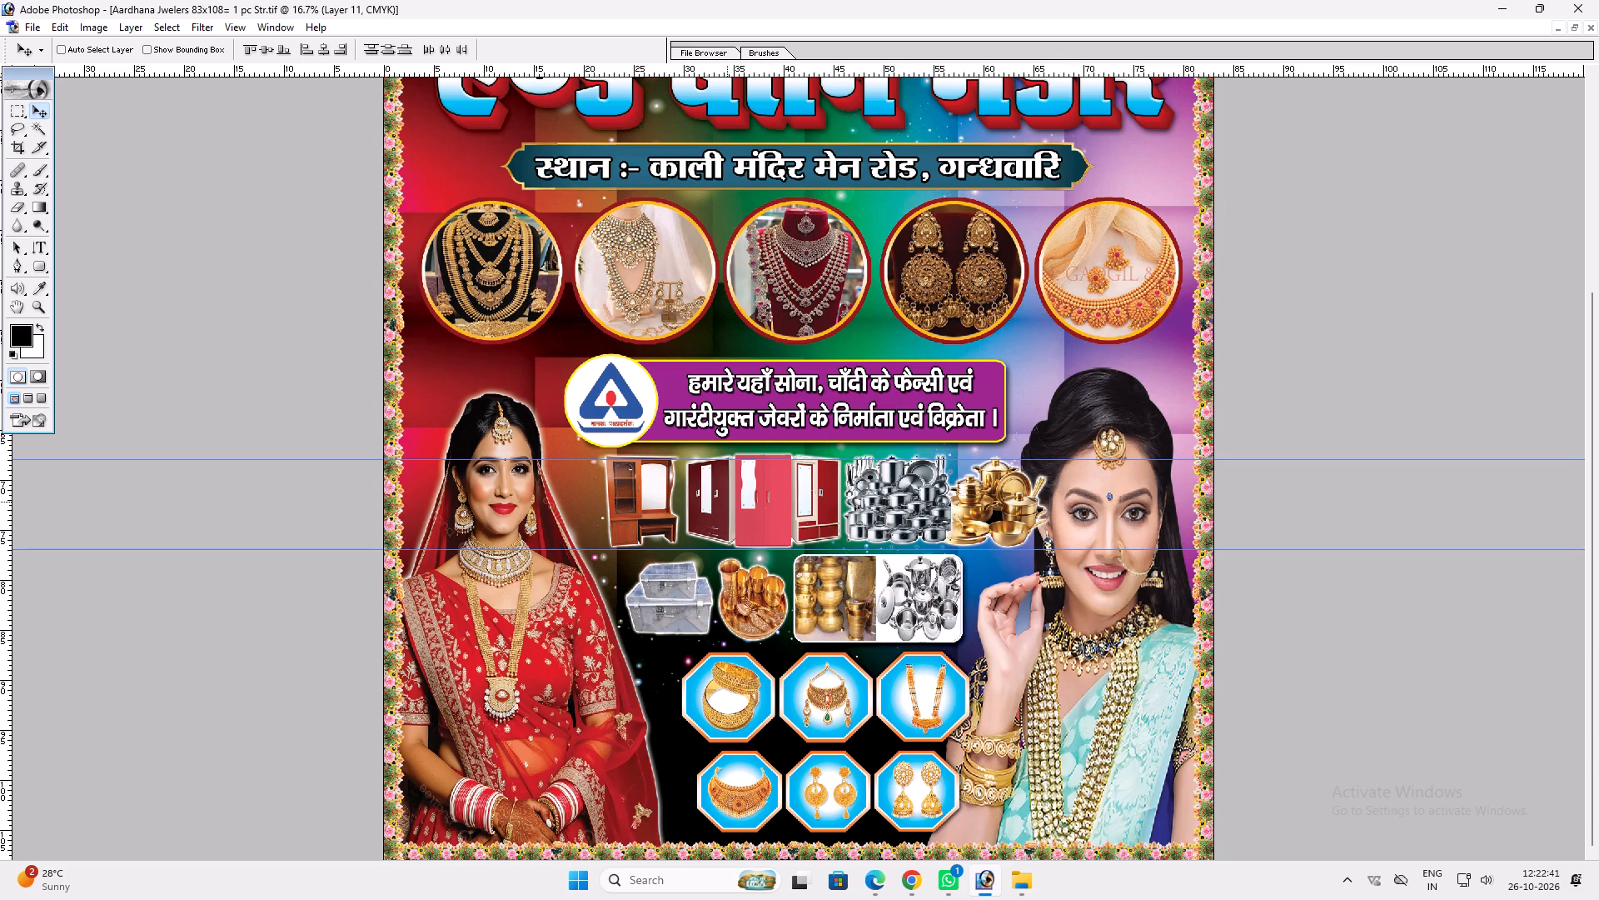
left_click_drag(762, 502, 733, 508, "shift")
key("ctrl+t")
left_click_drag(1010, 482, 996, 480, "alt+shift")
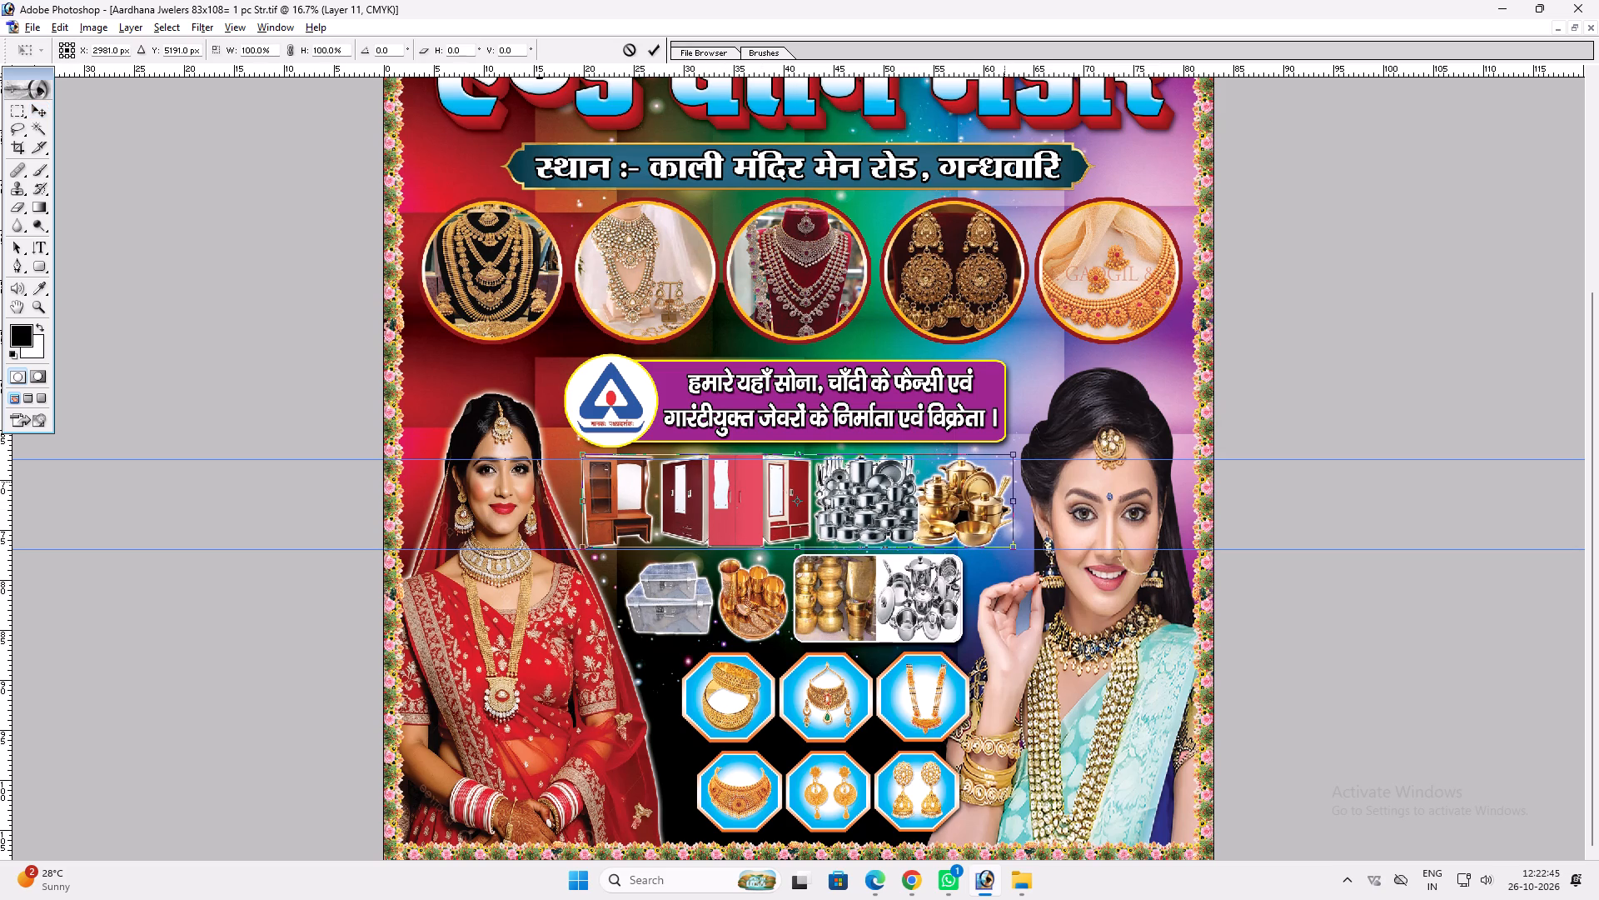
key("Return")
type("vvv")
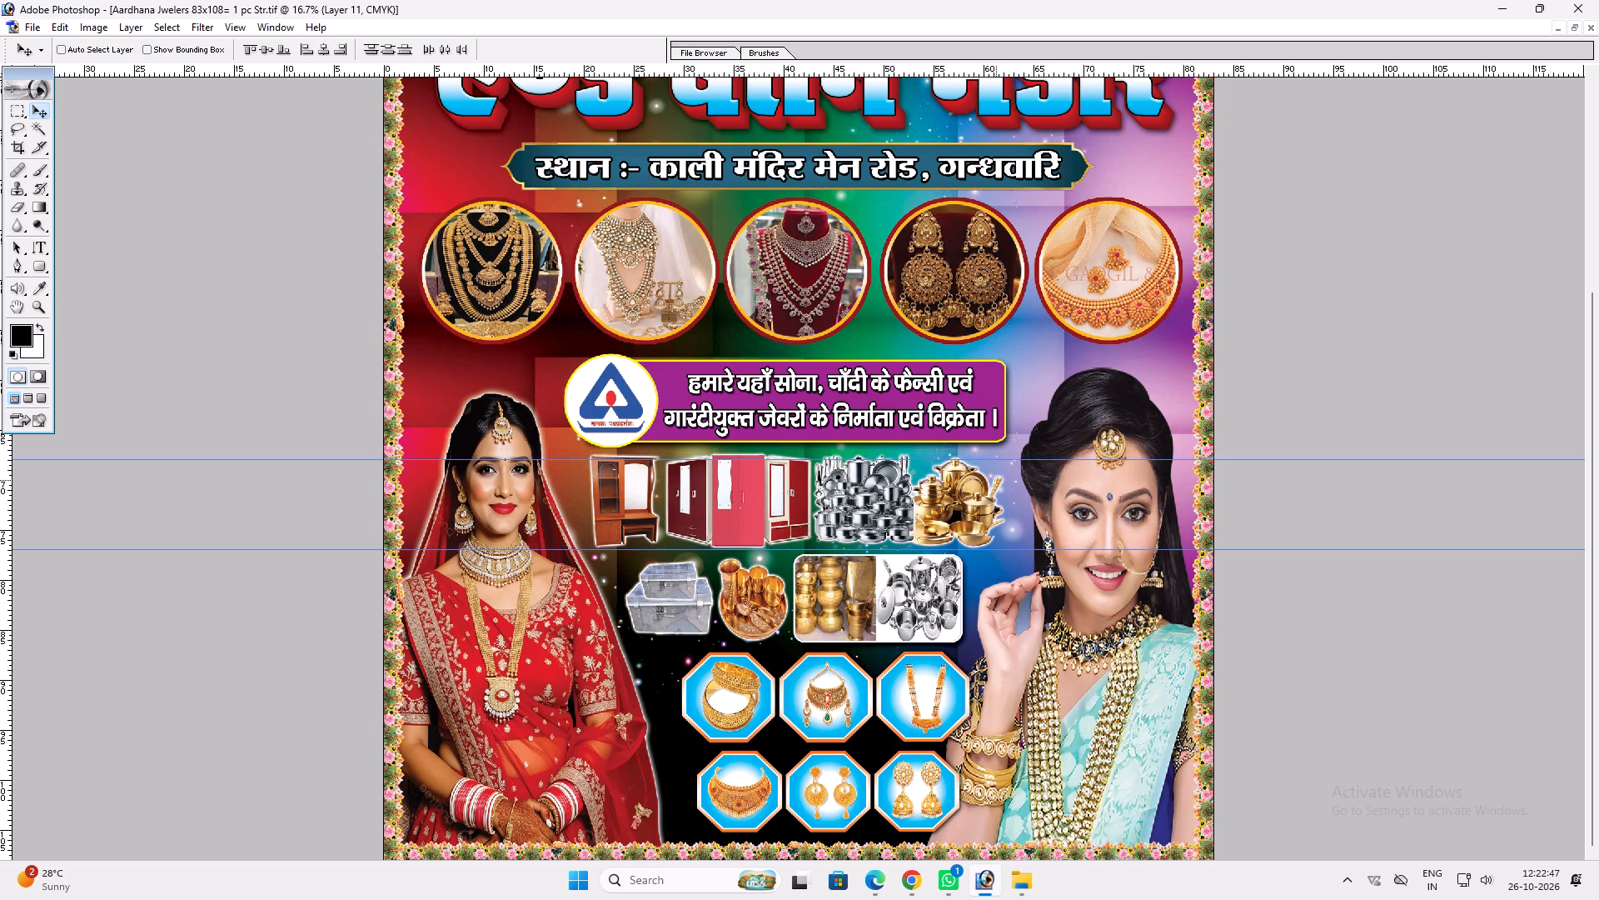
key("v")
Move the upper row of octagonal jewellery pictures left, clear of the arm of the woman in the turquoise sari.
right_click(1096, 658)
left_click(1115, 666)
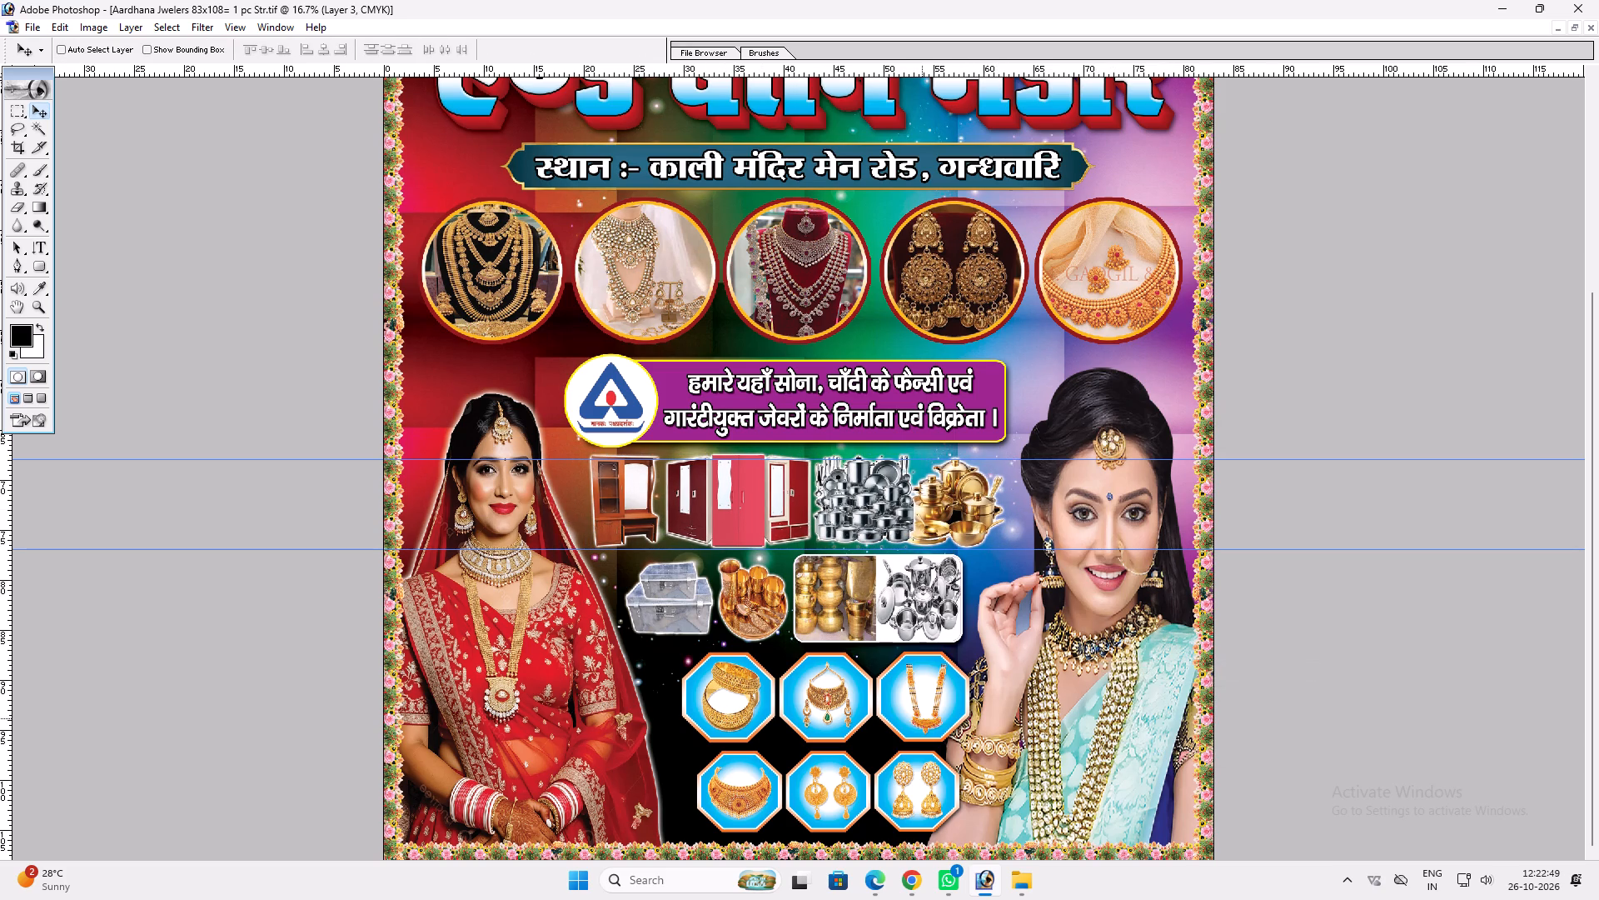
right_click(919, 718, "ctrl")
left_click(941, 728)
left_click_drag(939, 718, 909, 712, "shift")
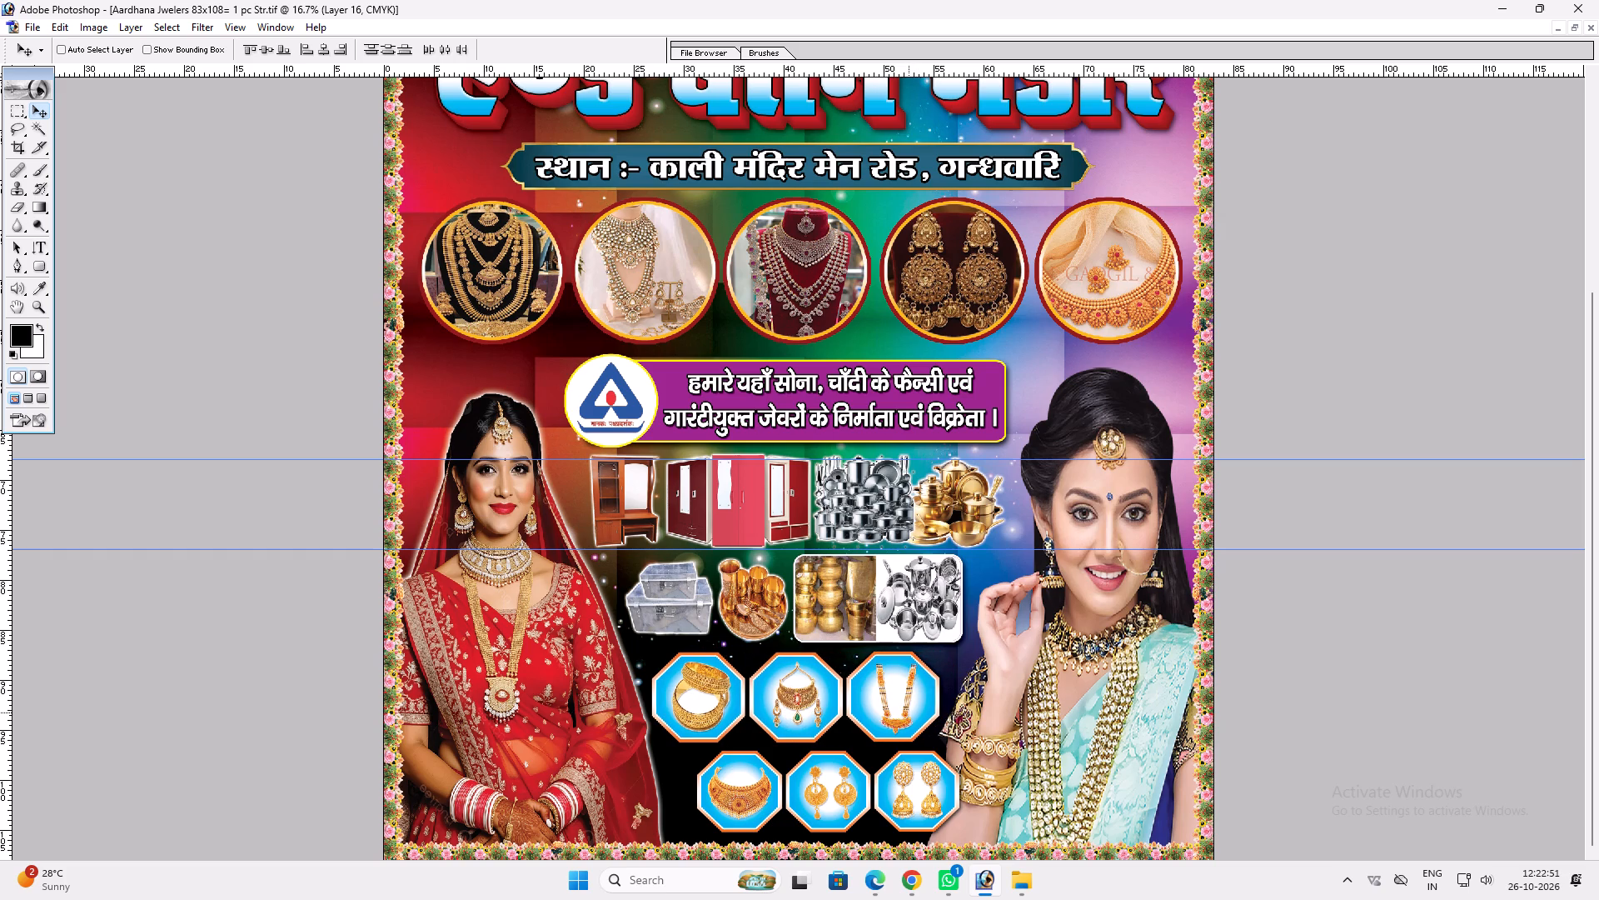
key("ctrl+t")
left_click(939, 742, "alt+shift")
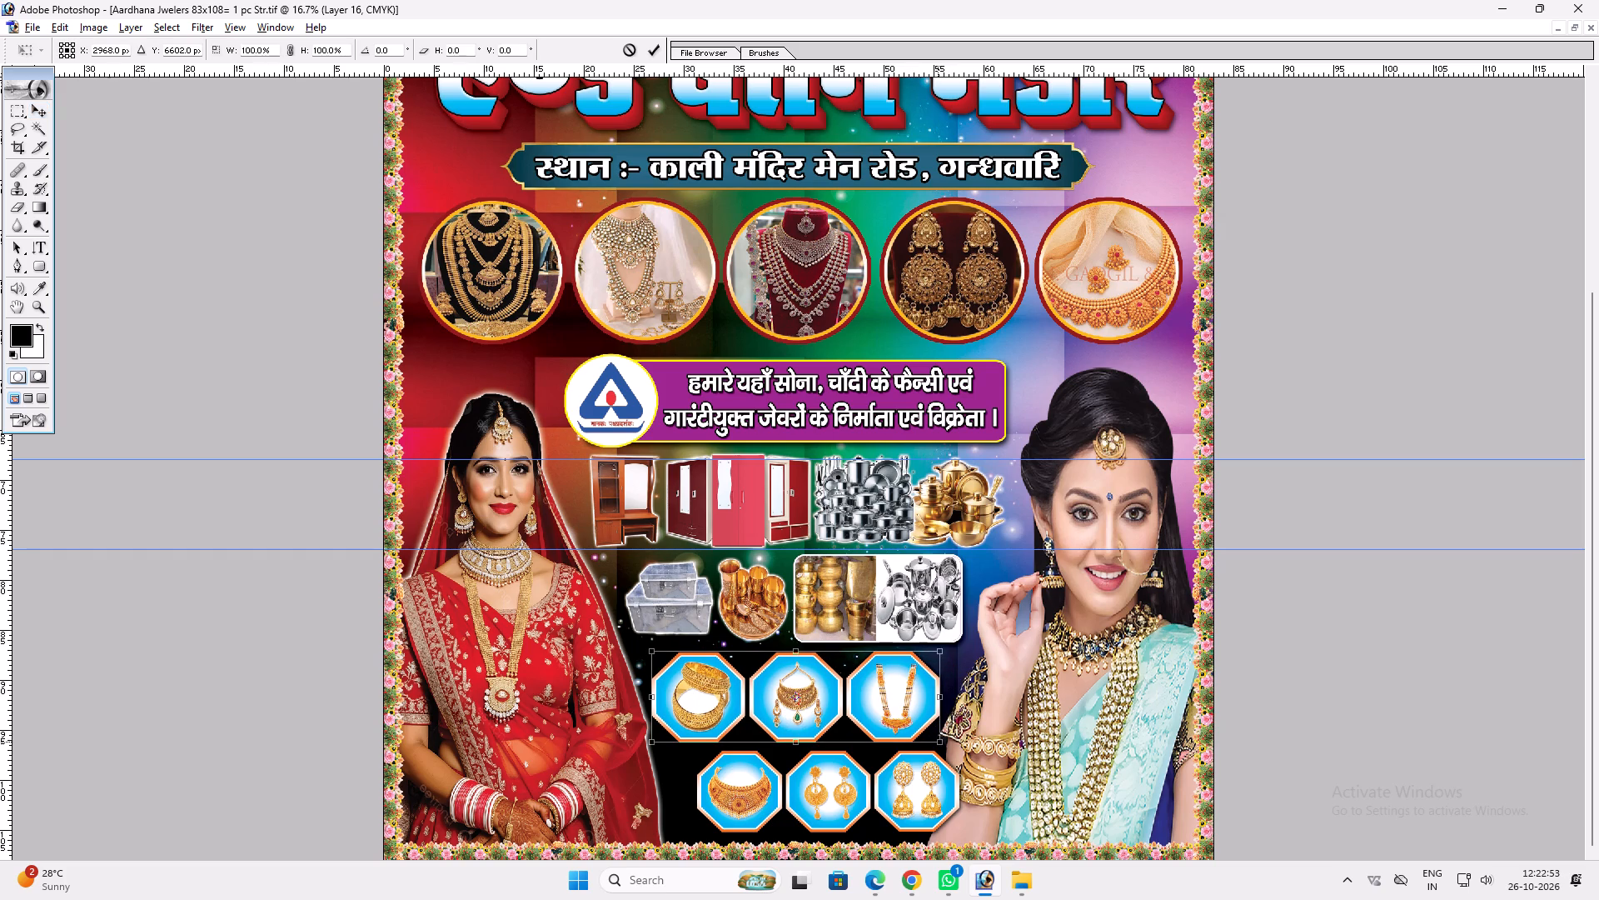
key("Return")
key("v")
left_click(903, 722)
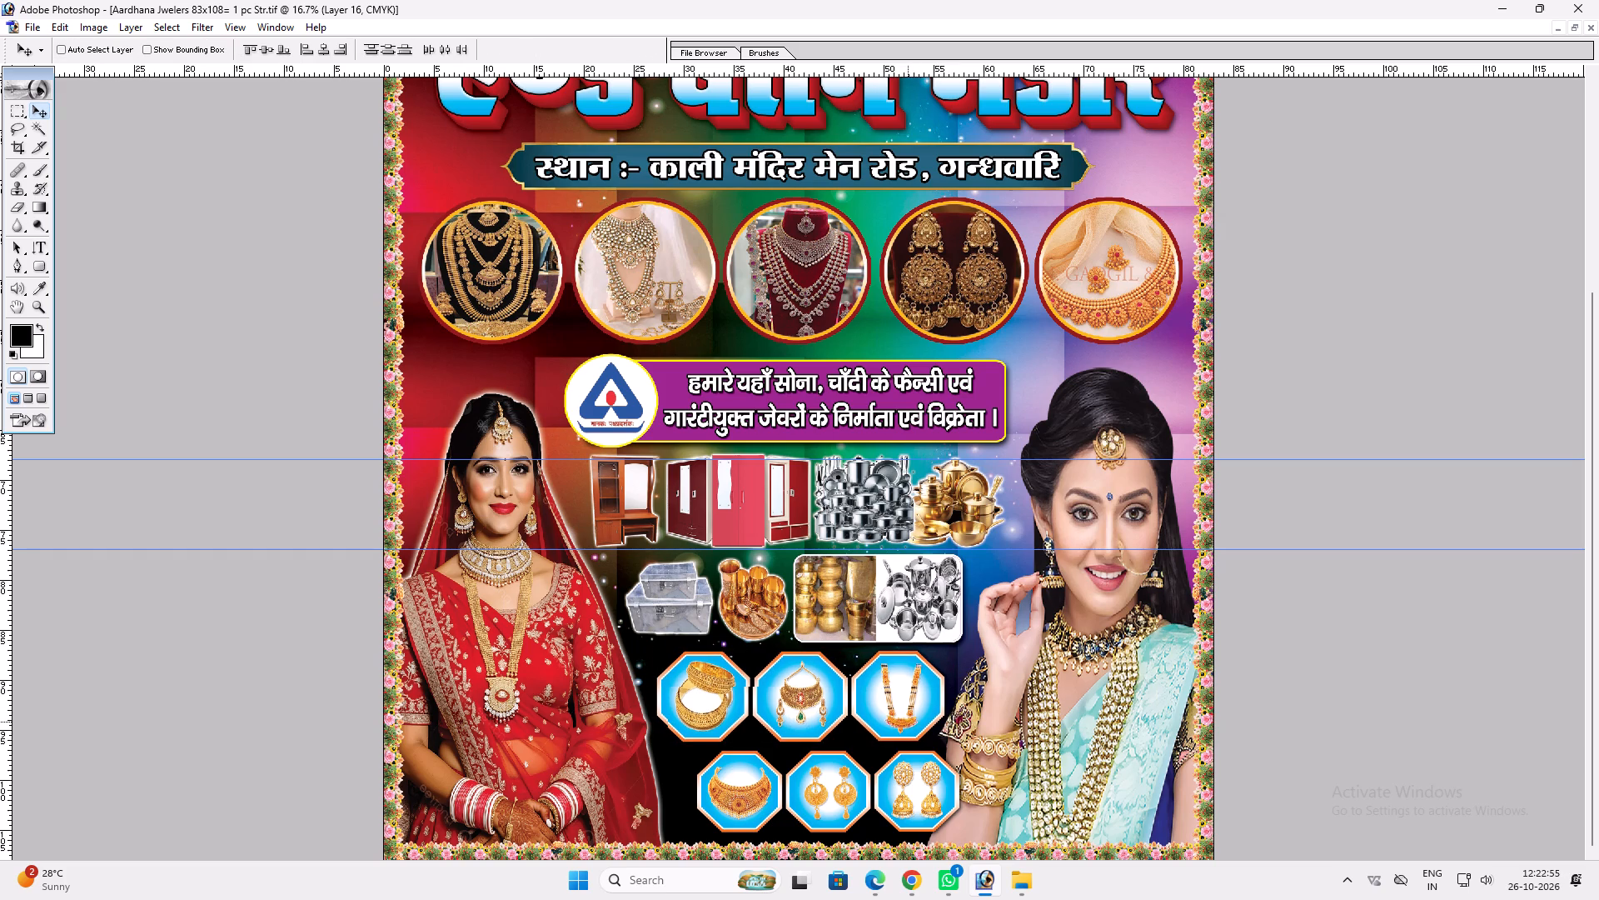
Move the lower row of octagonal jewellery pictures left, centring it beneath the upper octagonal row.
key("v")
left_click(910, 780, "ctrl")
left_click_drag(910, 780, 889, 777)
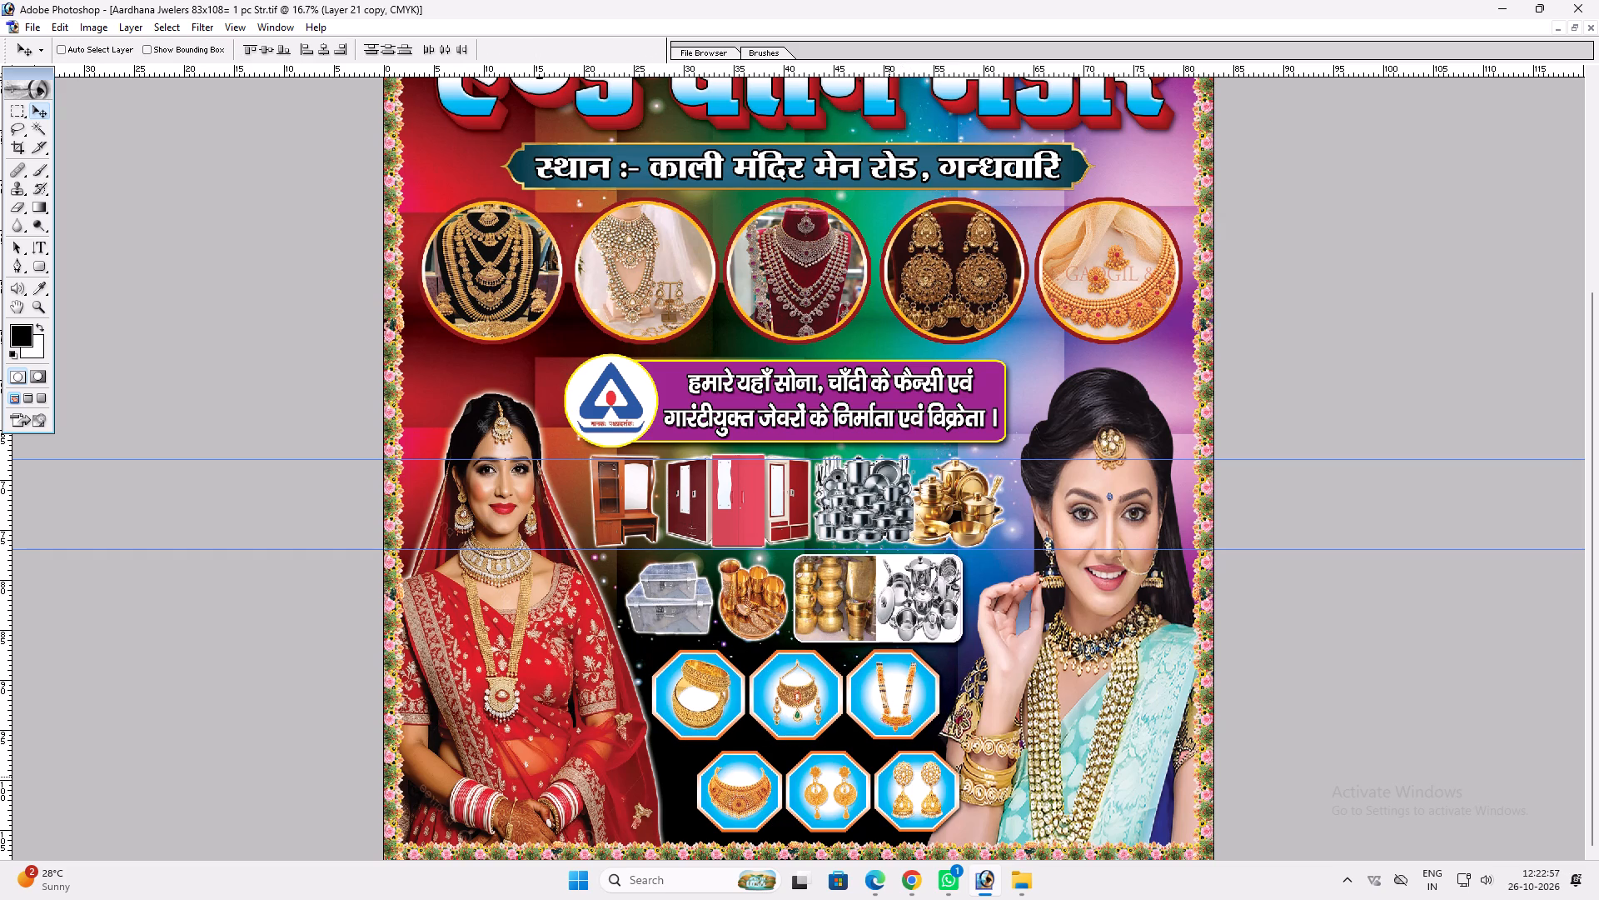
left_click_drag(889, 777, 885, 777)
key("space")
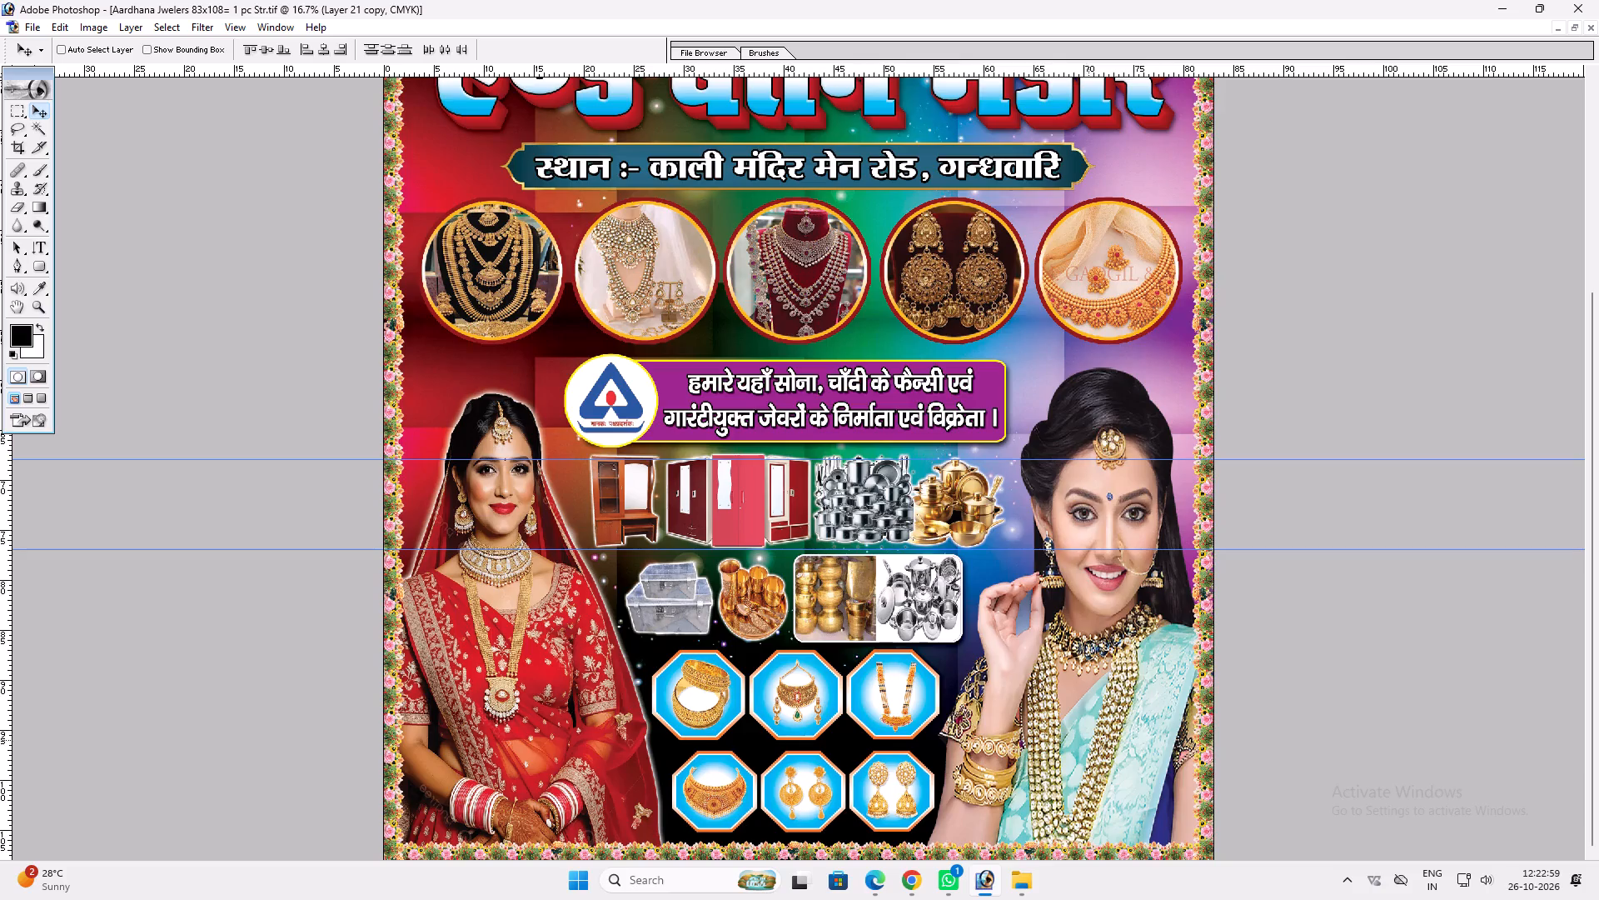
Nudge the woman in the turquoise sari slightly towards the banner's right border.
left_click_drag(1082, 721, 1068, 681)
key("v")
right_click(1081, 686)
double_click(1108, 694)
key("space")
key("space")
key("space")
key("space")
key("space")
key("space")
key("space")
key("space")
key("space")
key("space")
key("space")
key("space")
key("space")
key("space")
key("space")
key("space")
key("space")
key("space")
key("space")
key("space")
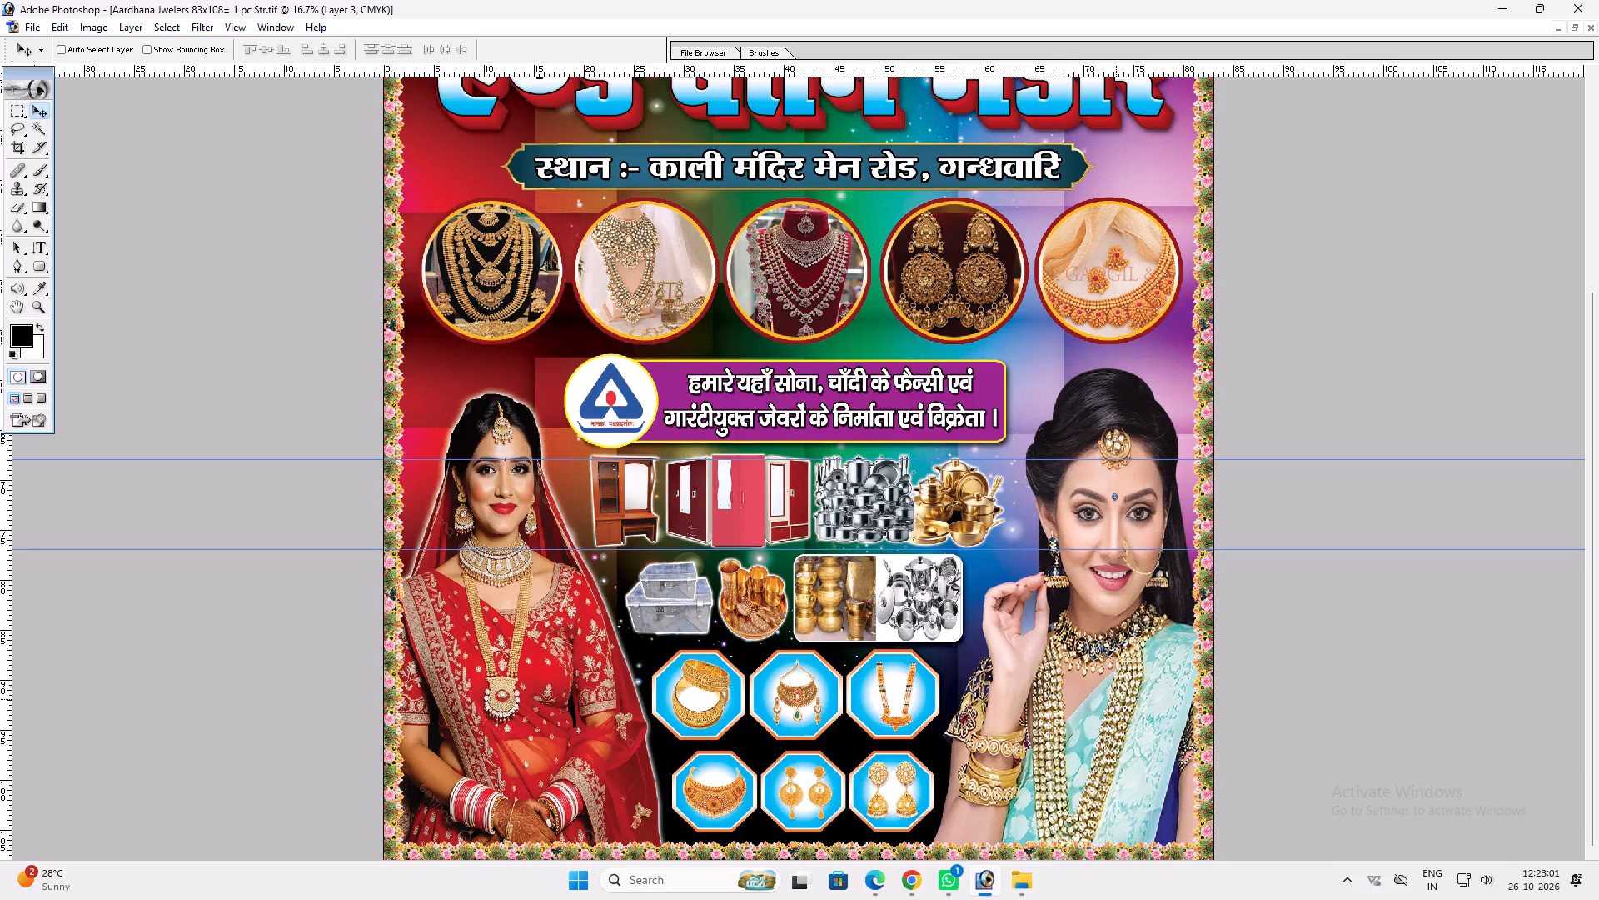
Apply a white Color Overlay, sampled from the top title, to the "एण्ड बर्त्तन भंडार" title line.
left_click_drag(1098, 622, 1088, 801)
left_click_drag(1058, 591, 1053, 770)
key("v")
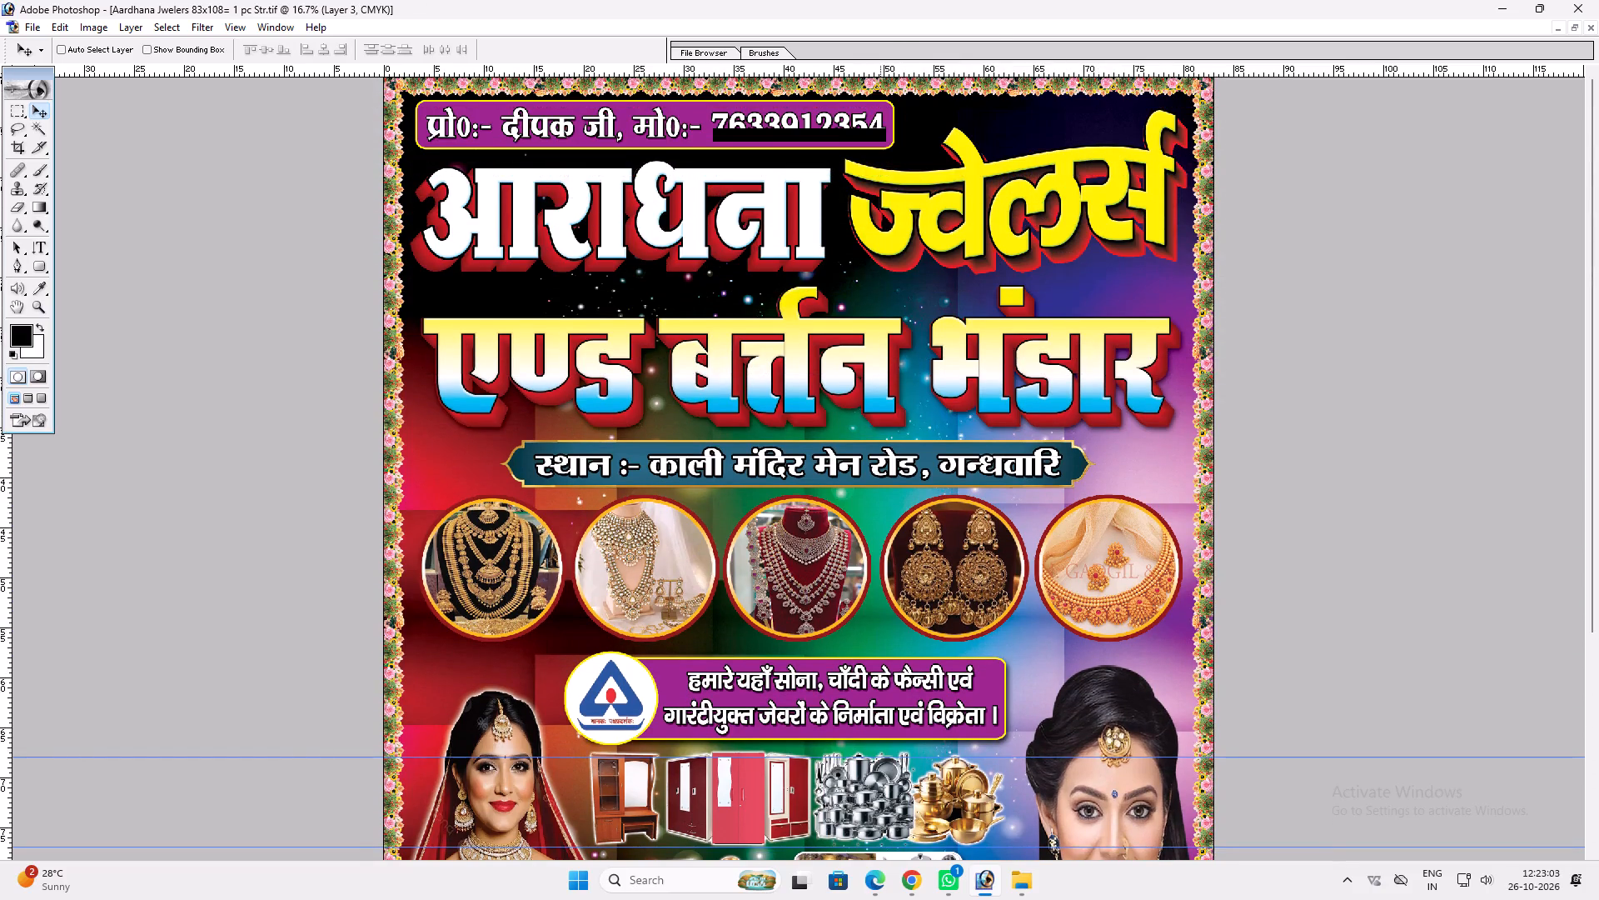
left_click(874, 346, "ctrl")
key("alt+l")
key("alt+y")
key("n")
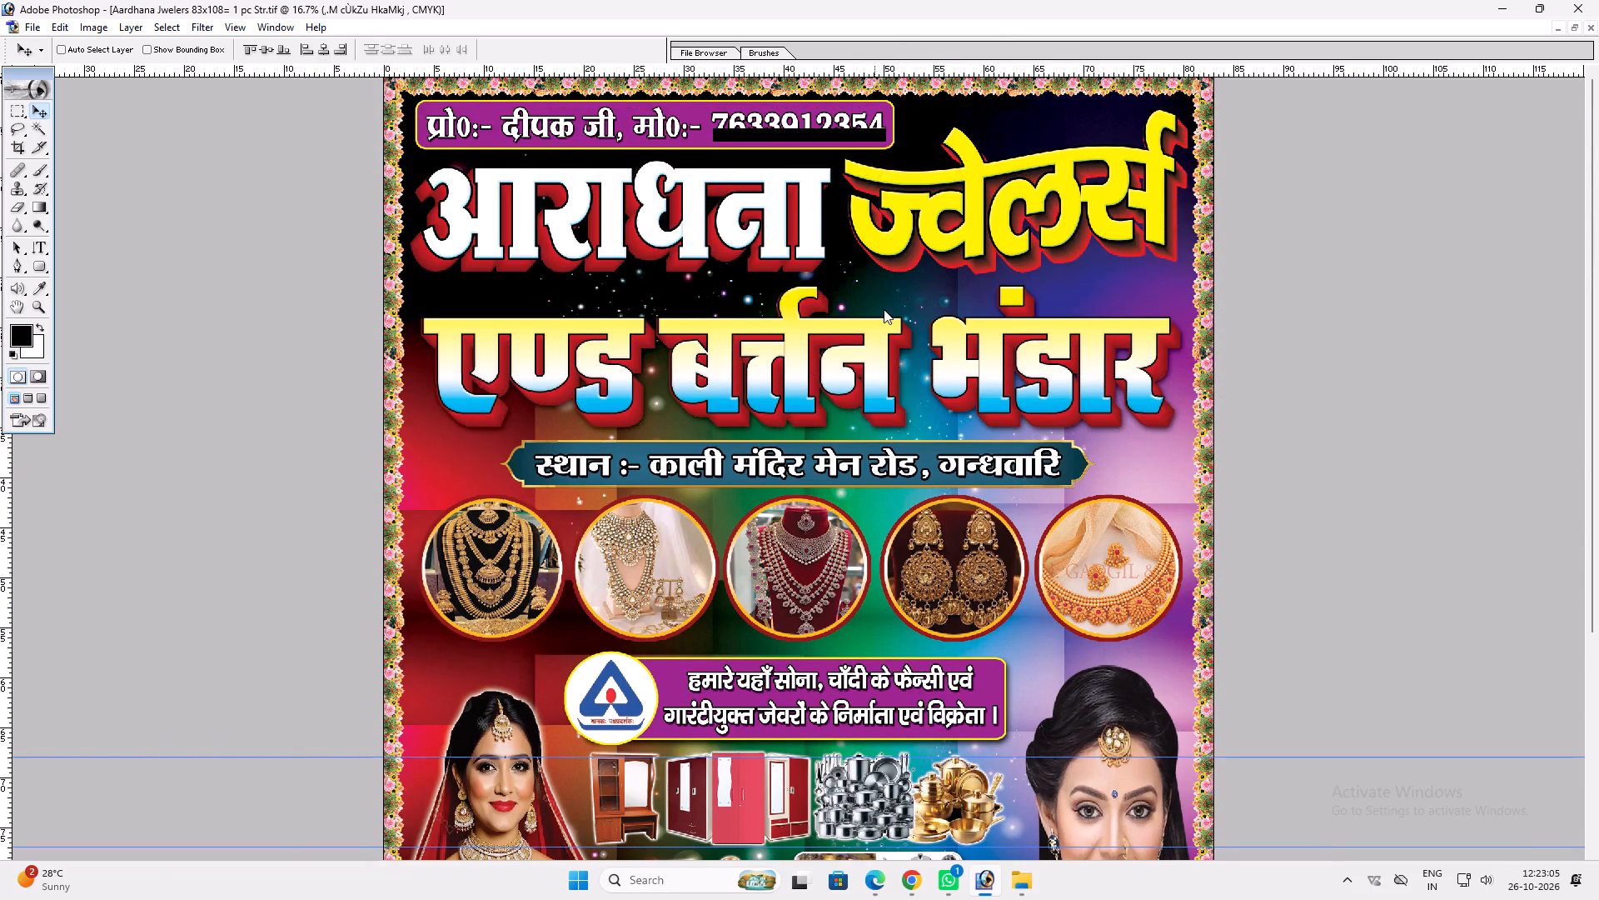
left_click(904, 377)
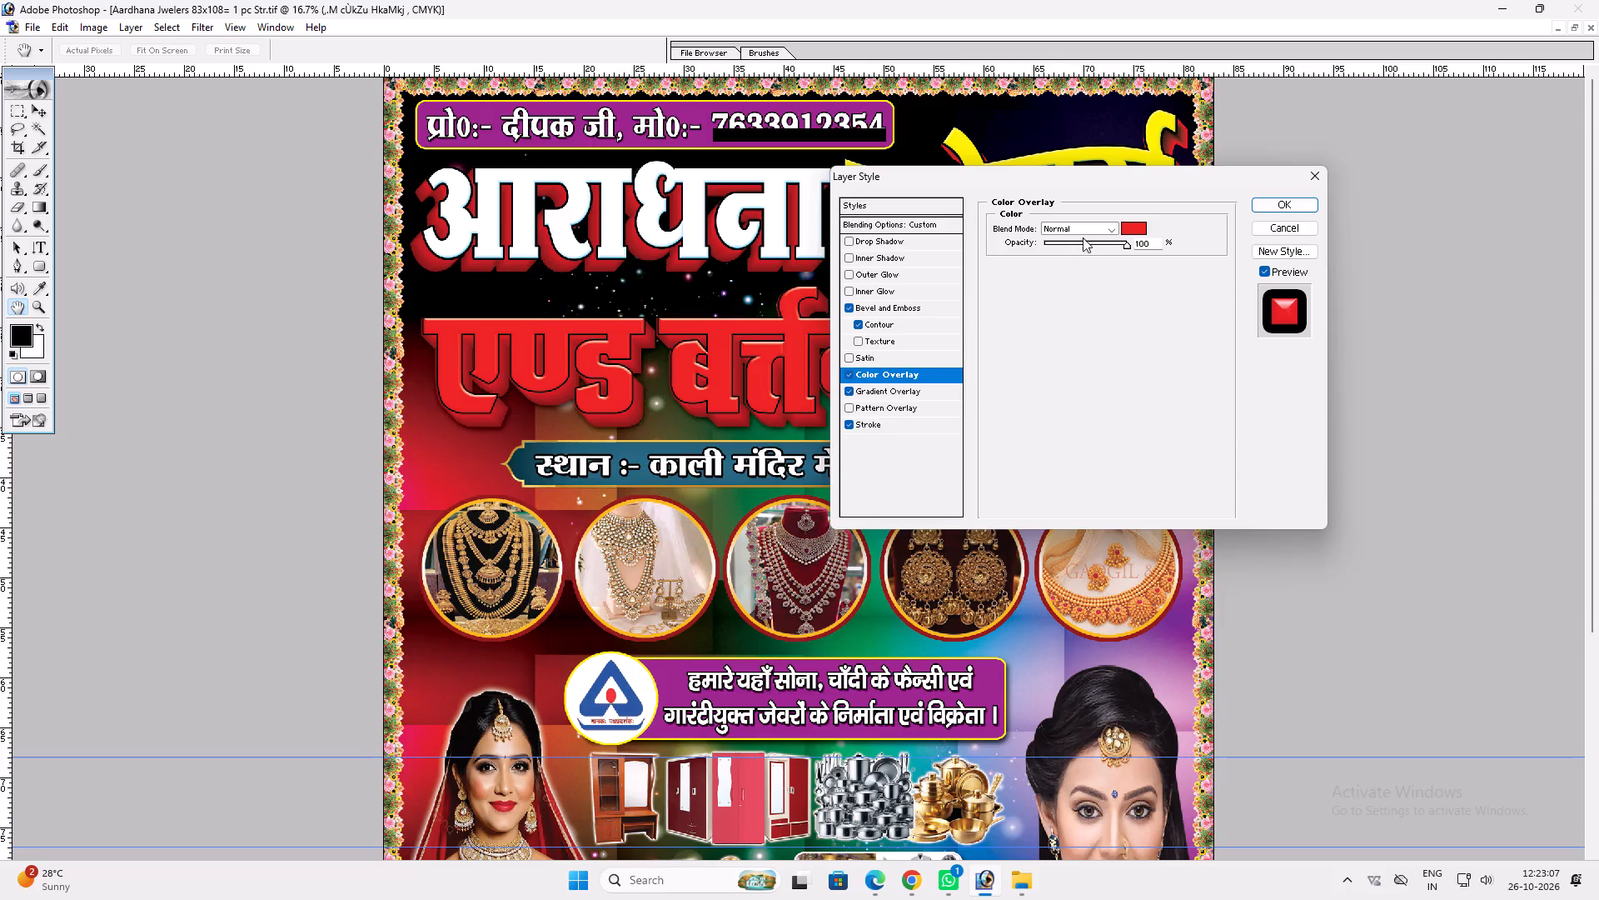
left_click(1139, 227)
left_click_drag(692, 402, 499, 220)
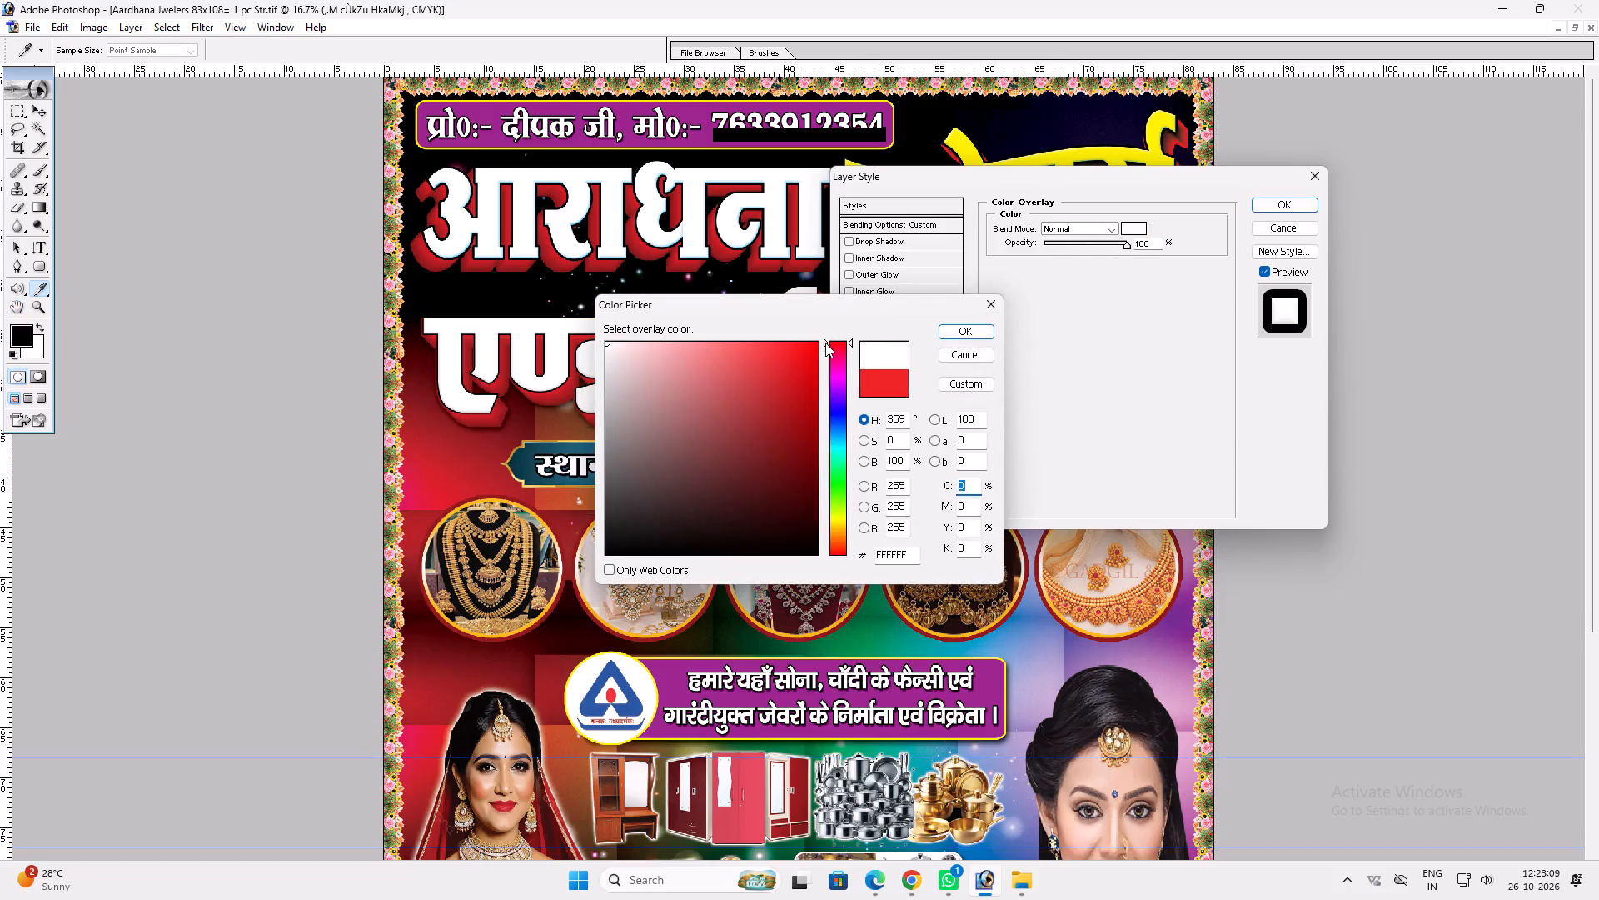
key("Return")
Set the title line's Bevel and Emboss size to 46 px and its highlight colour to 100% cyan.
left_click(942, 307)
left_click(1074, 299)
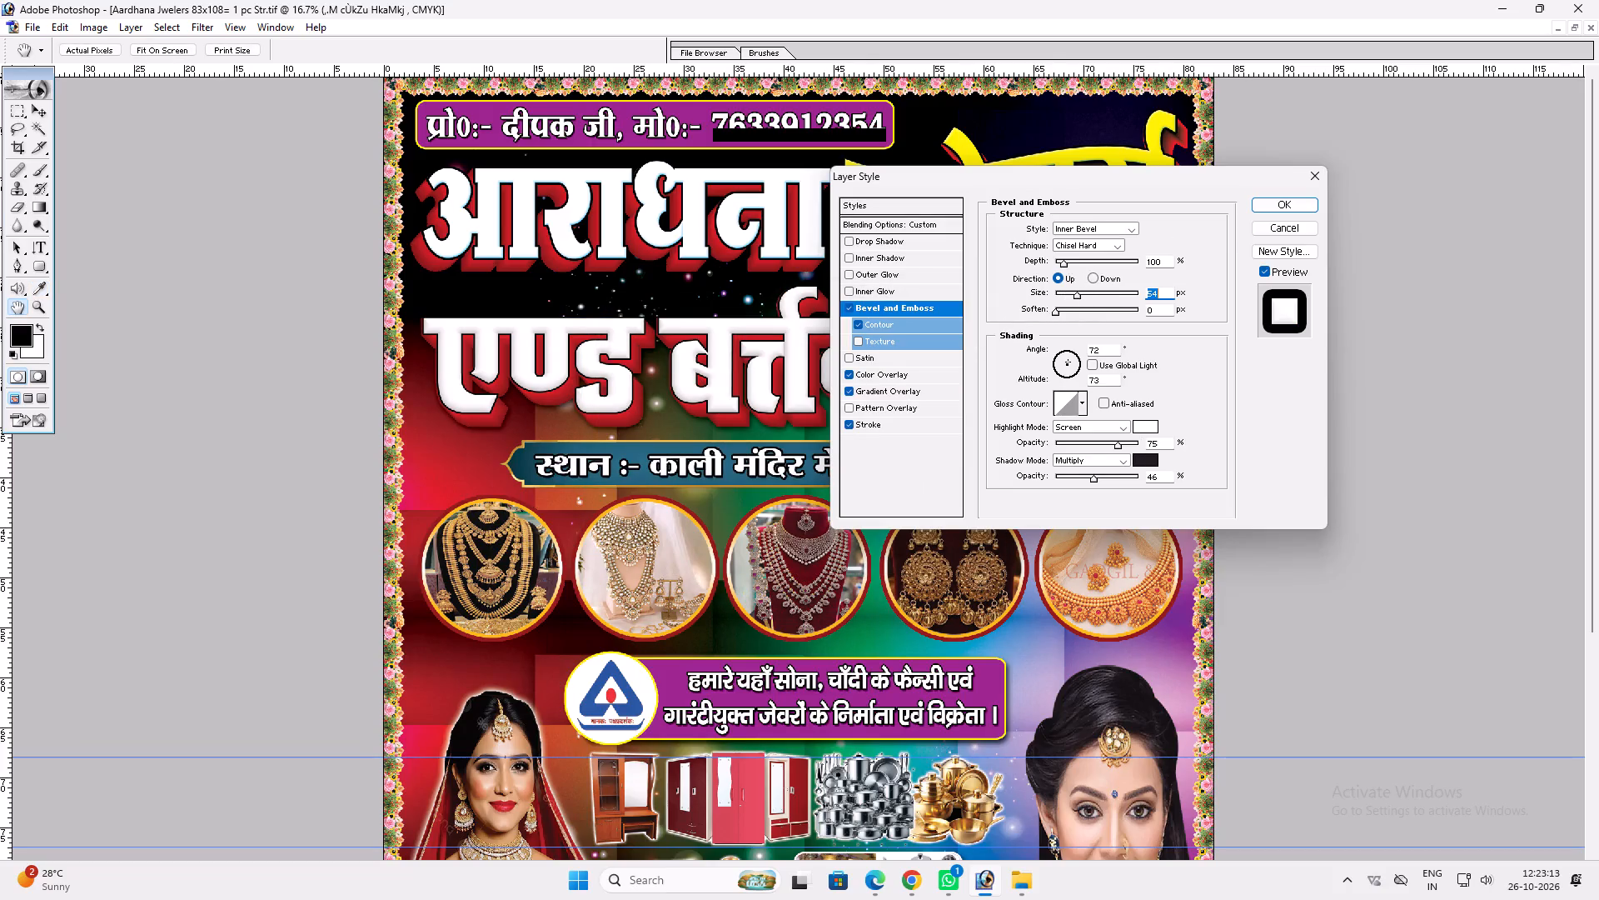
left_click(1076, 293)
left_click(1143, 430)
type("100")
key("Return")
Set the bevel's shadow colour to C100 M0 Y0 K0, shadow opacity to 78% and highlight opacity to 93%.
double_click(1145, 467)
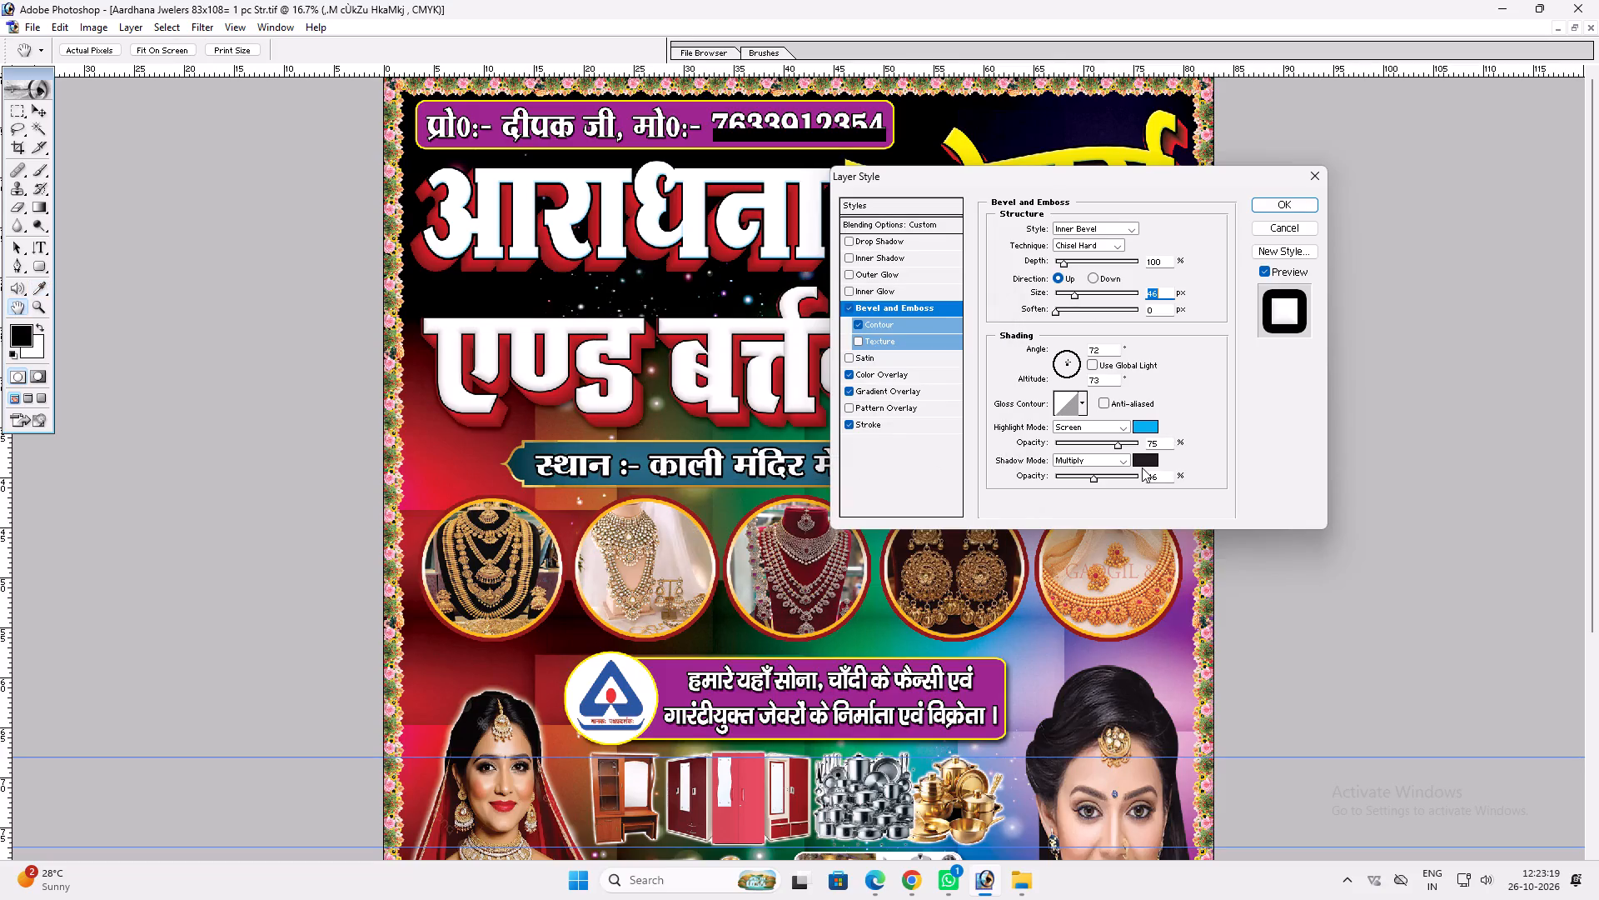
left_click(1140, 462)
type("100")
key("Tab")
key("0")
key("Tab")
key("0")
key("Tab")
key("0")
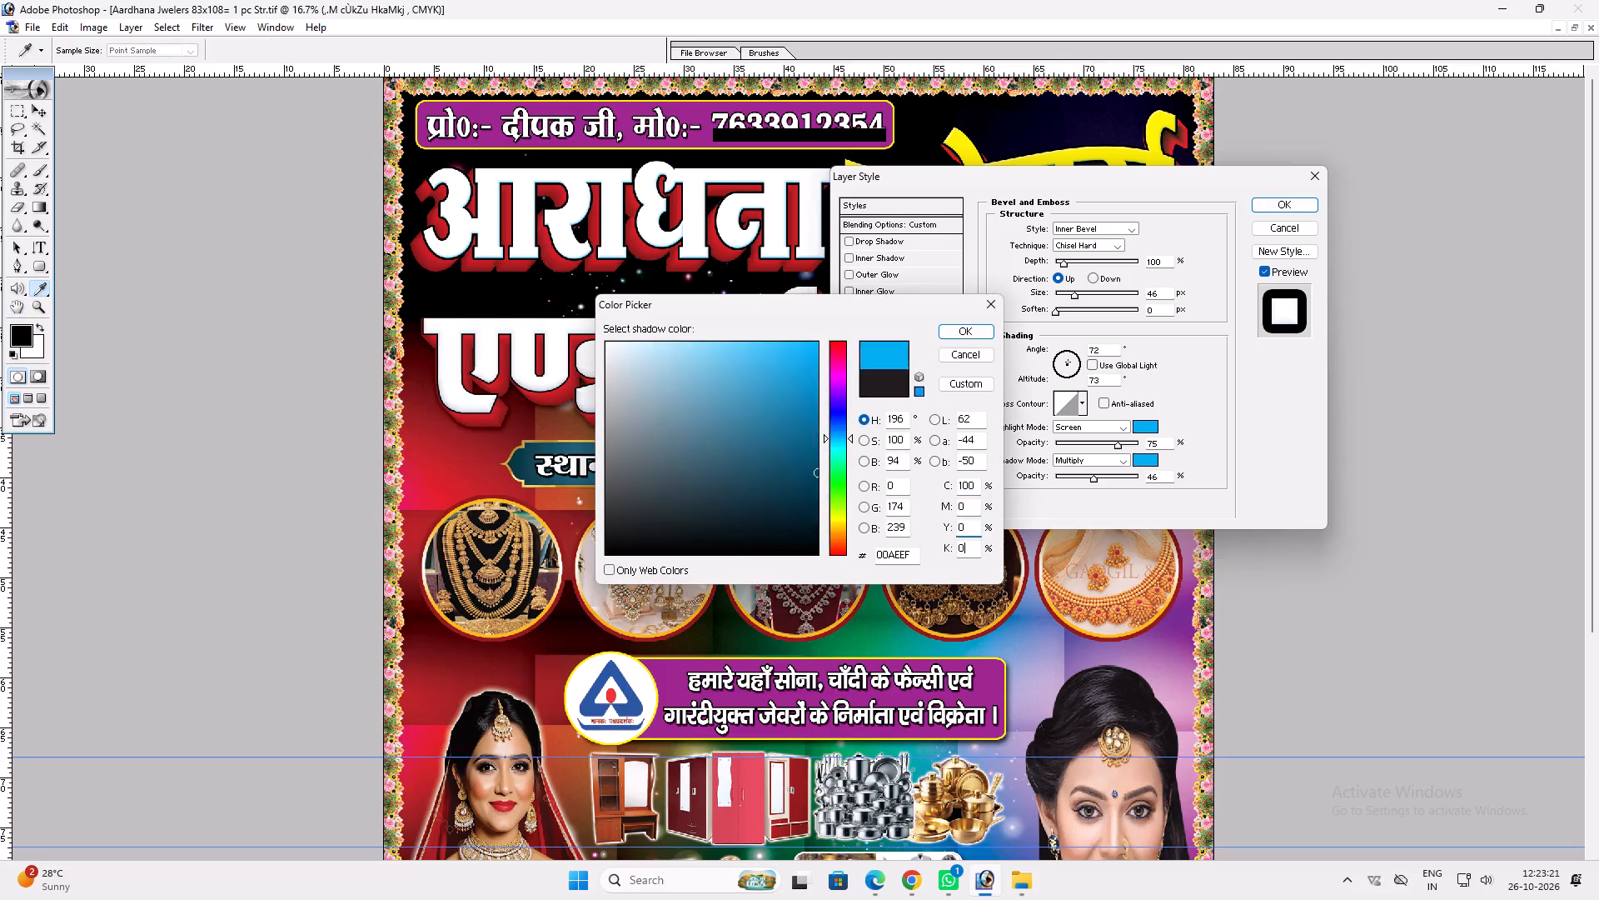
key("Return")
left_click_drag(1099, 474, 1124, 474)
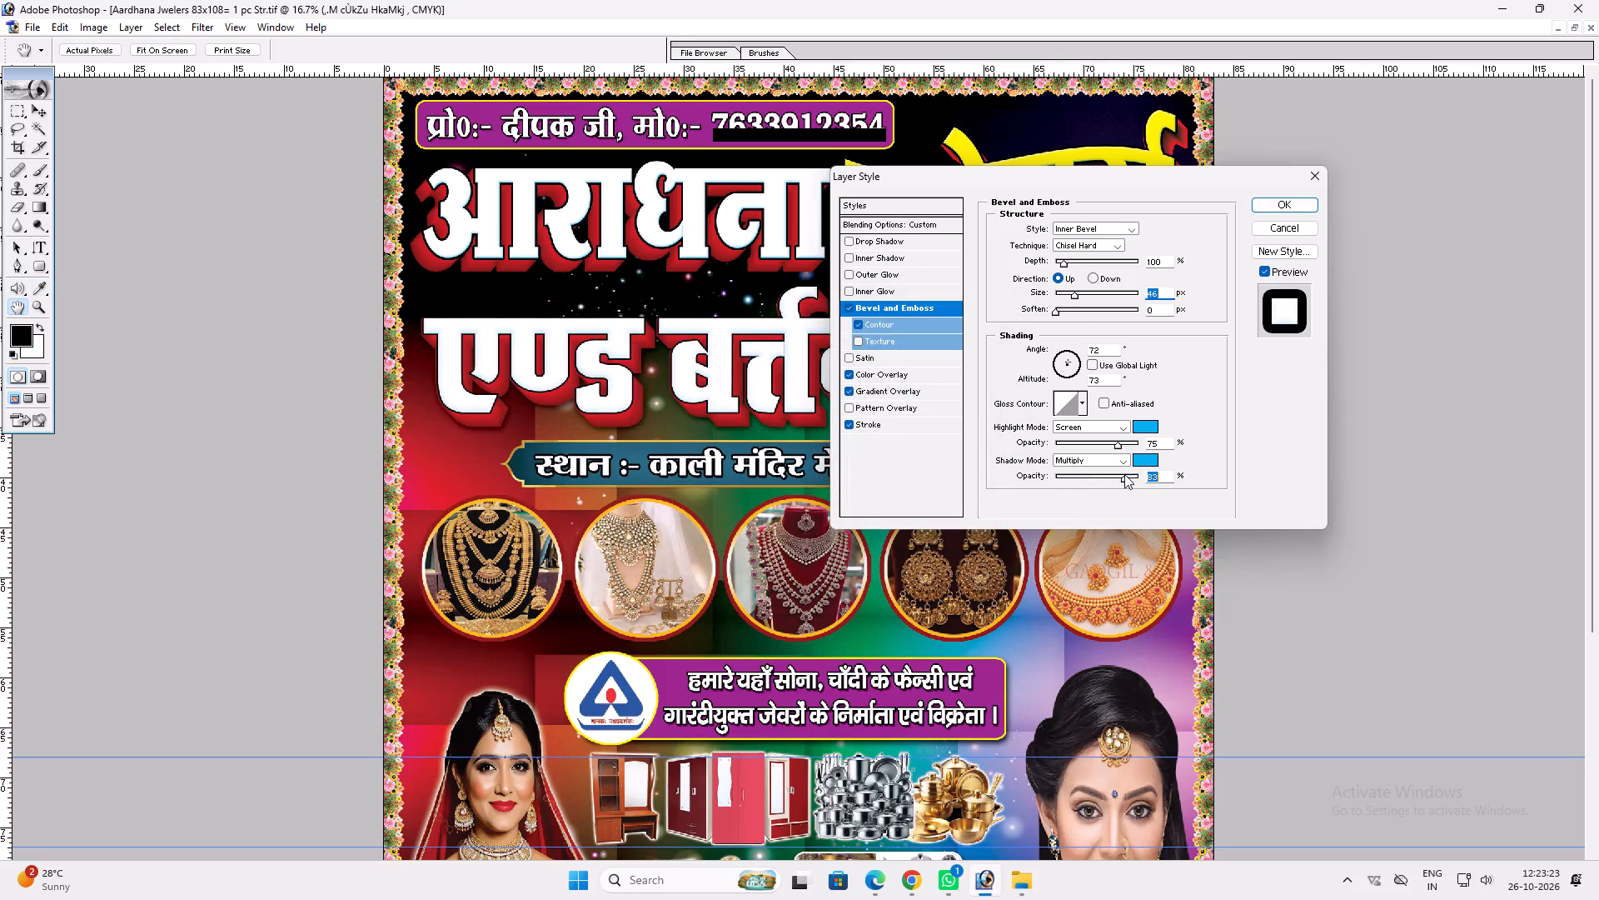
left_click_drag(1124, 474, 1120, 473)
left_click_drag(1121, 441, 1133, 441)
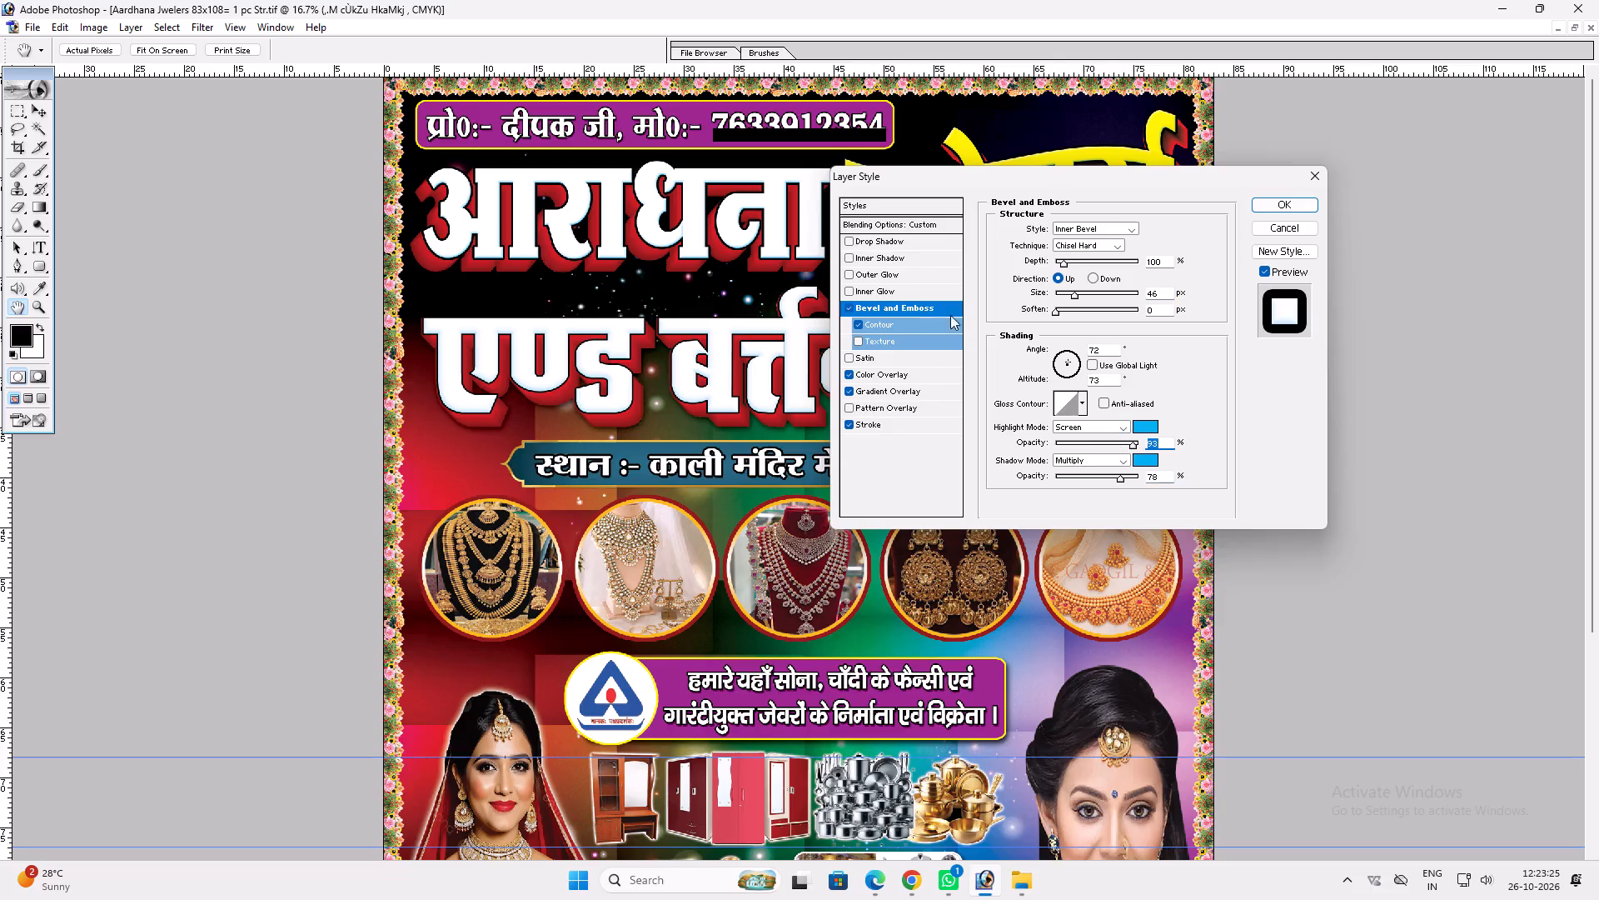
Turn off the Color Overlay and change the Gradient Overlay's blue stop to C0 M0 Y100 K0 at location 14%.
left_click(848, 374)
left_click(879, 391)
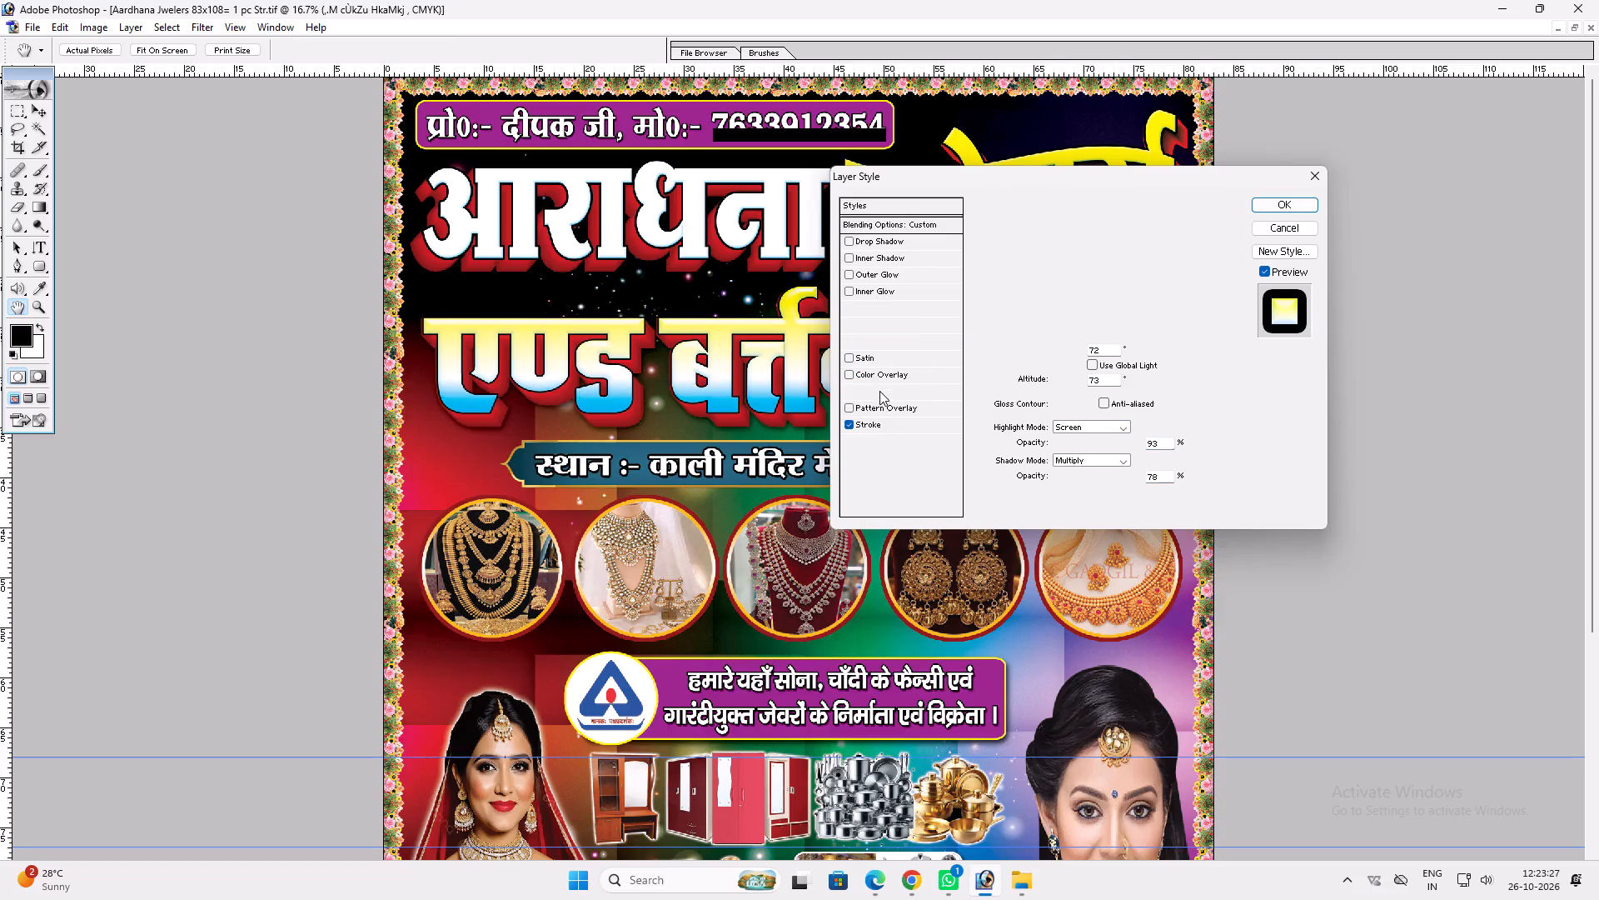
left_click(1091, 260)
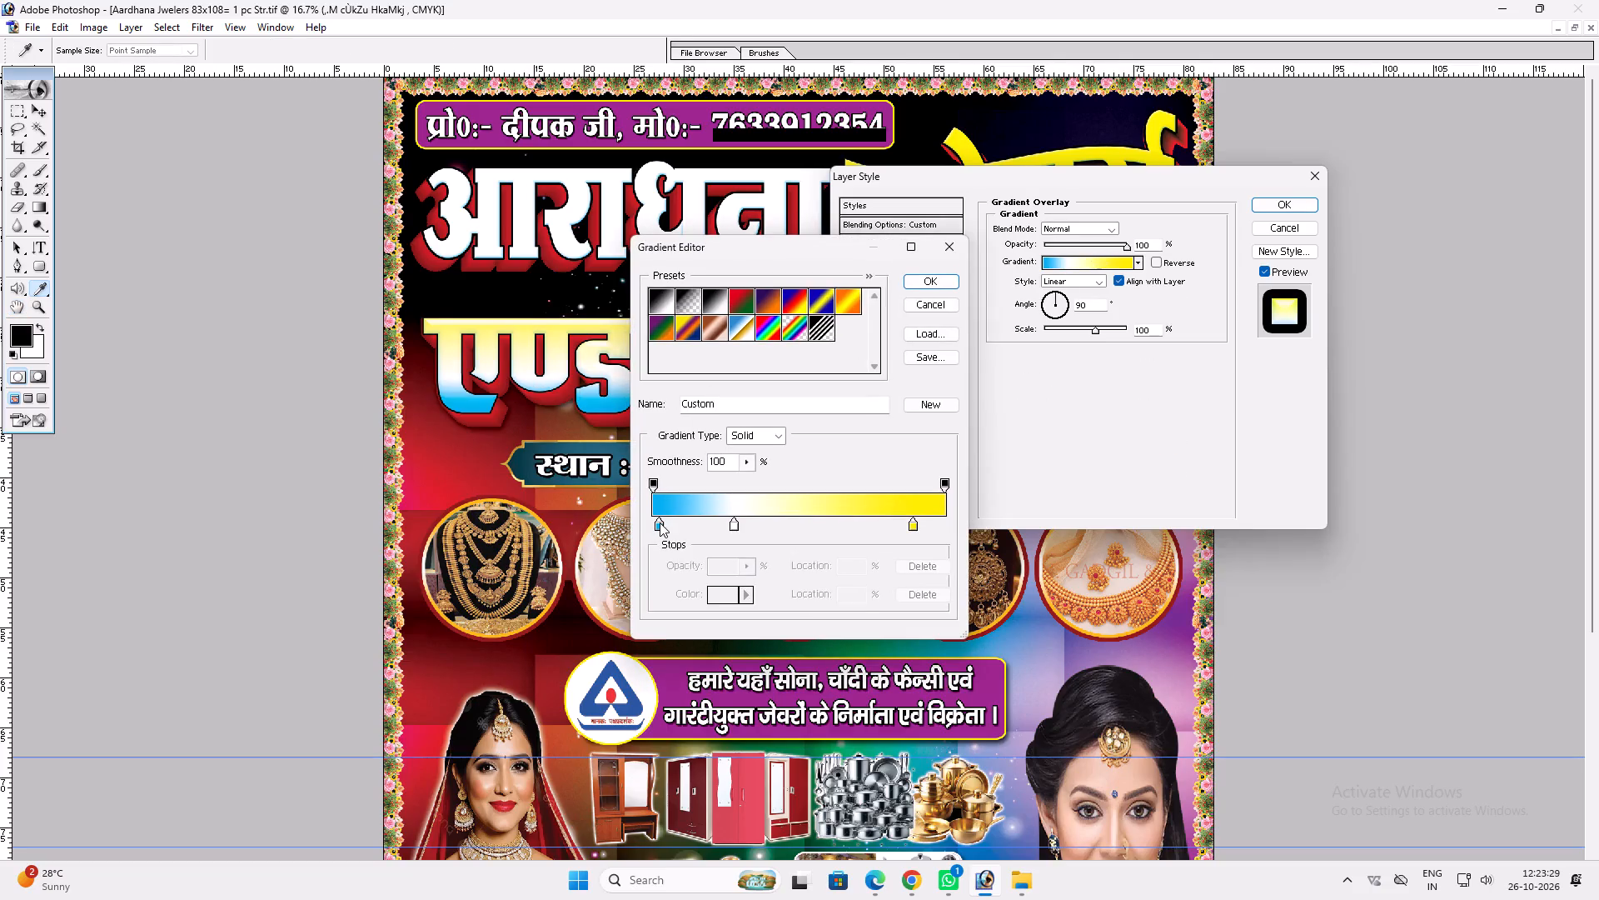
left_click_drag(660, 522, 694, 530)
left_click(723, 595)
key("0")
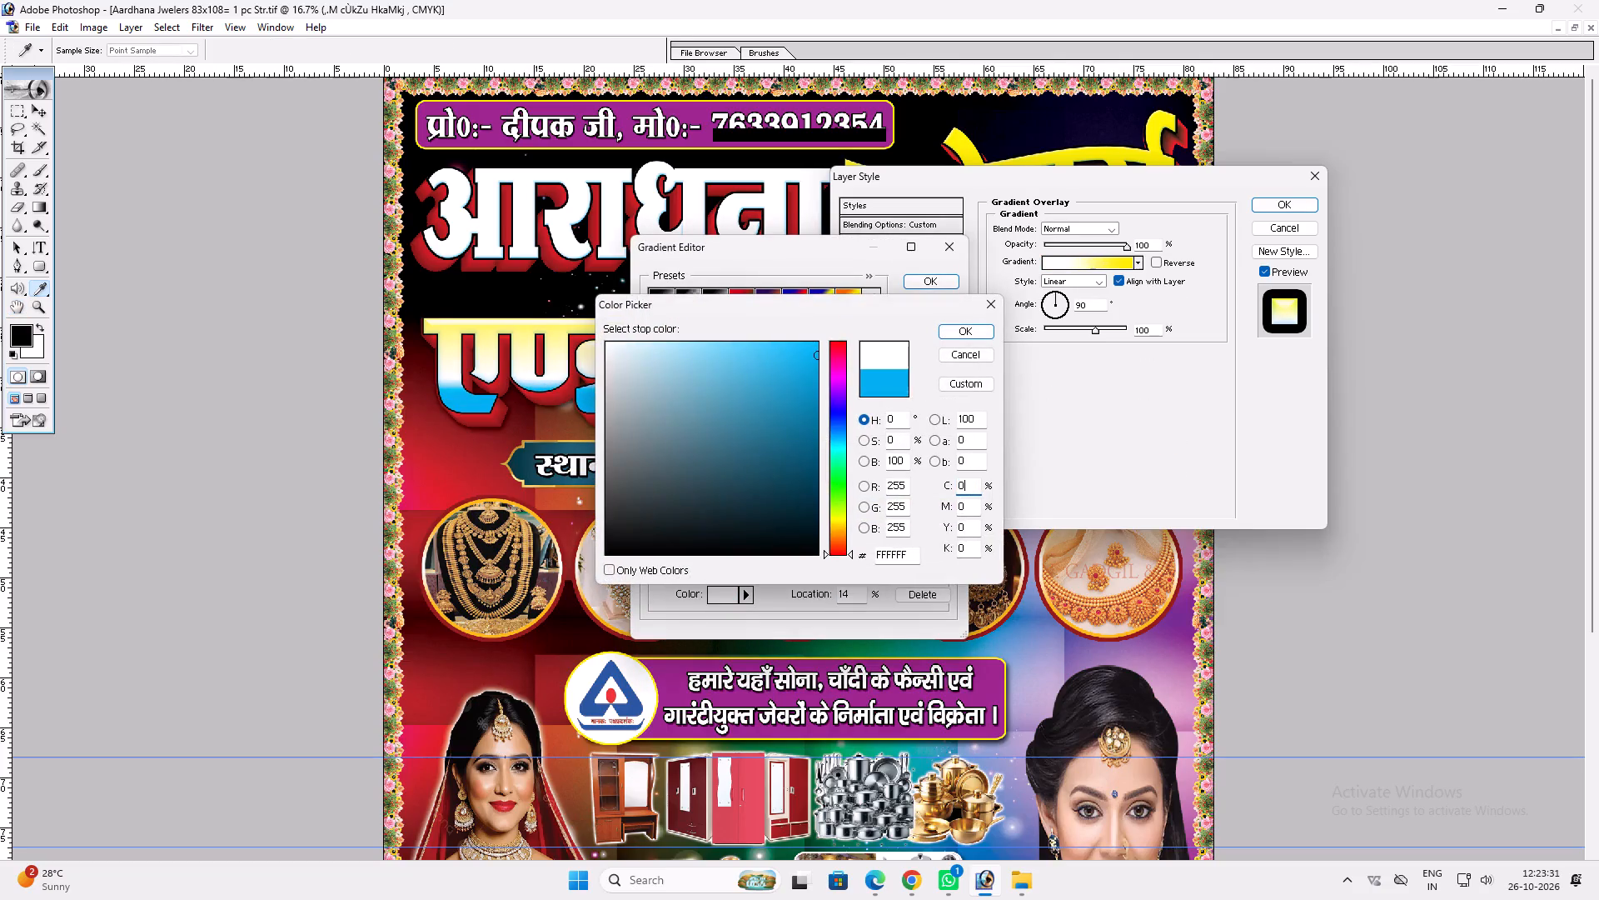
key("Tab")
key("Tab")
key("1")
type("00")
key("Return")
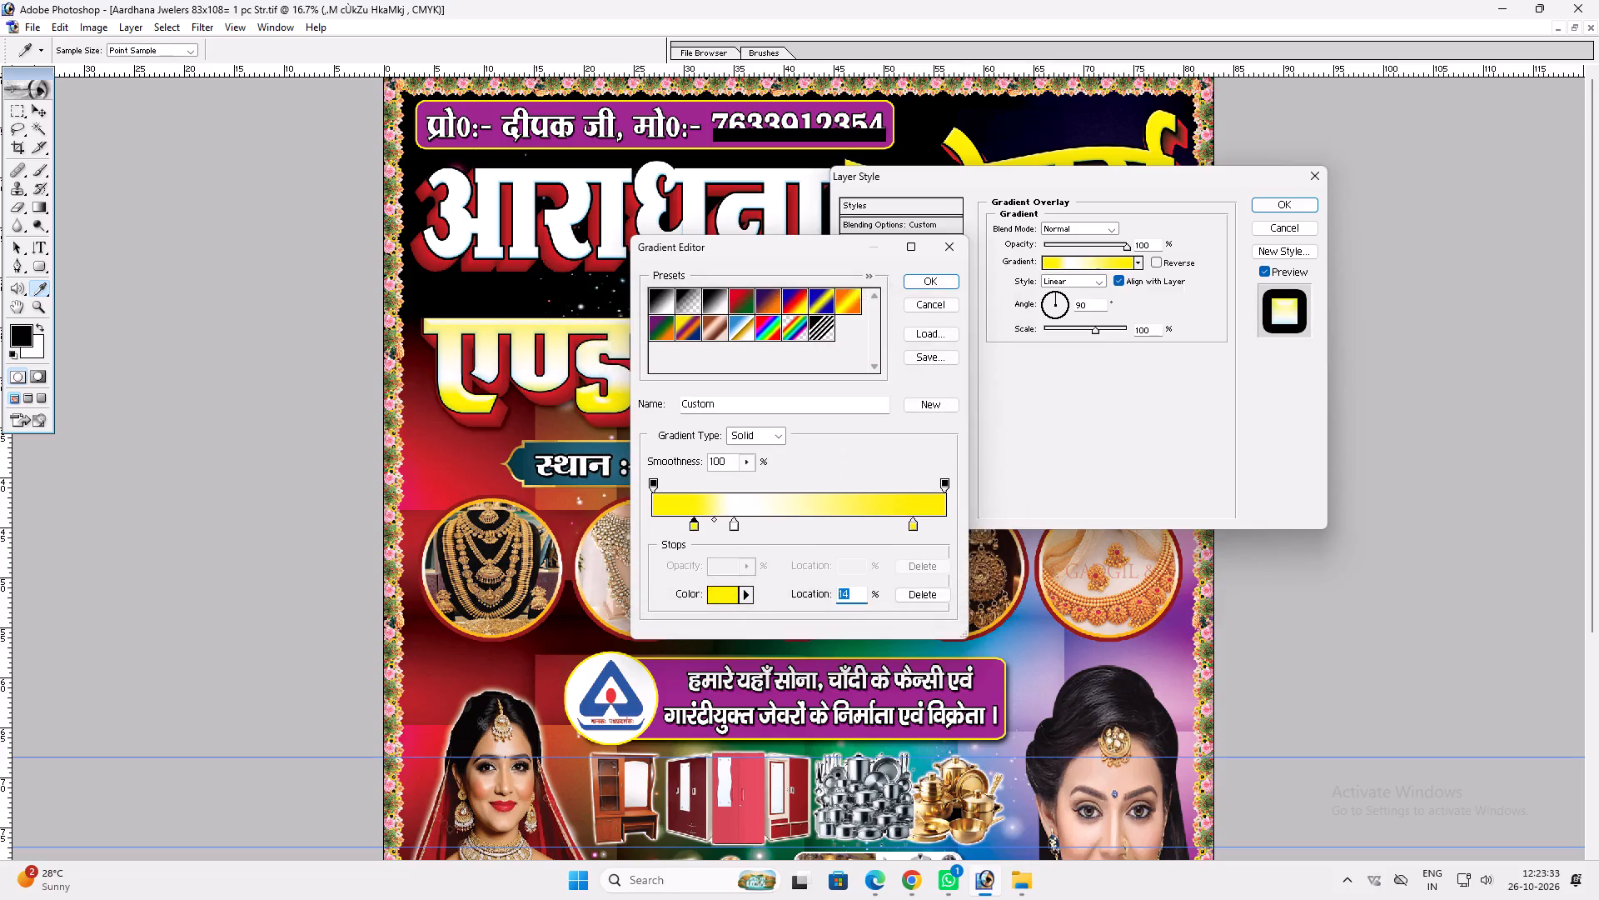
Remove the white middle stop from the title line's gradient.
left_click_drag(729, 523, 752, 487)
left_click_drag(730, 524, 755, 466)
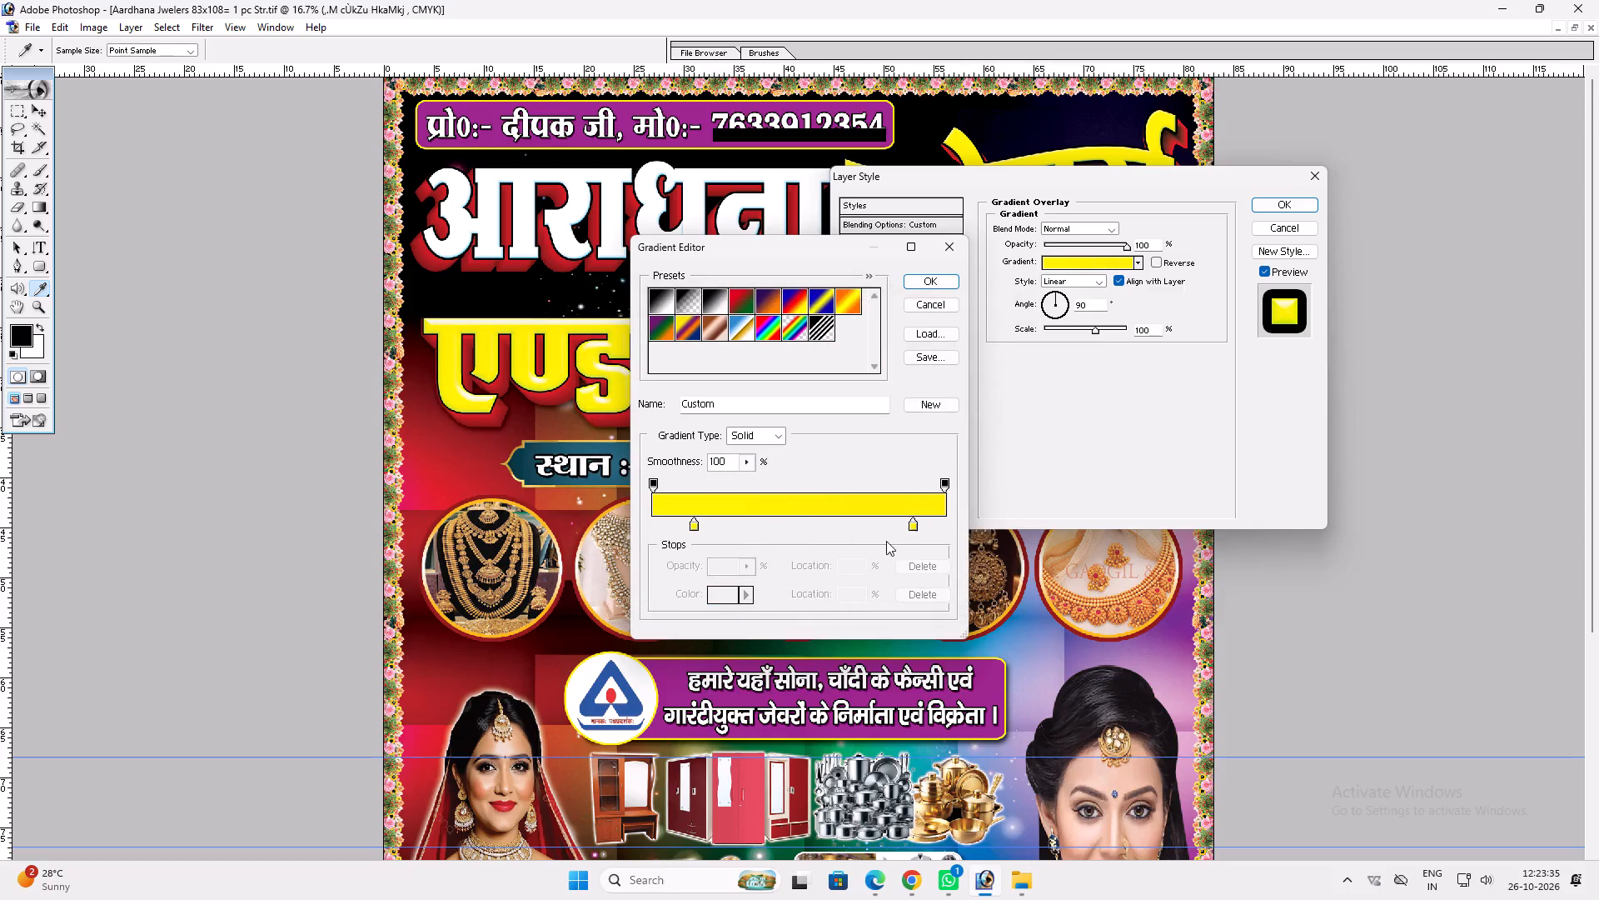
Recolour the title gradient's second stop white, move it to just past the middle, and apply the layer style.
left_click_drag(909, 524, 839, 520)
left_click(725, 600)
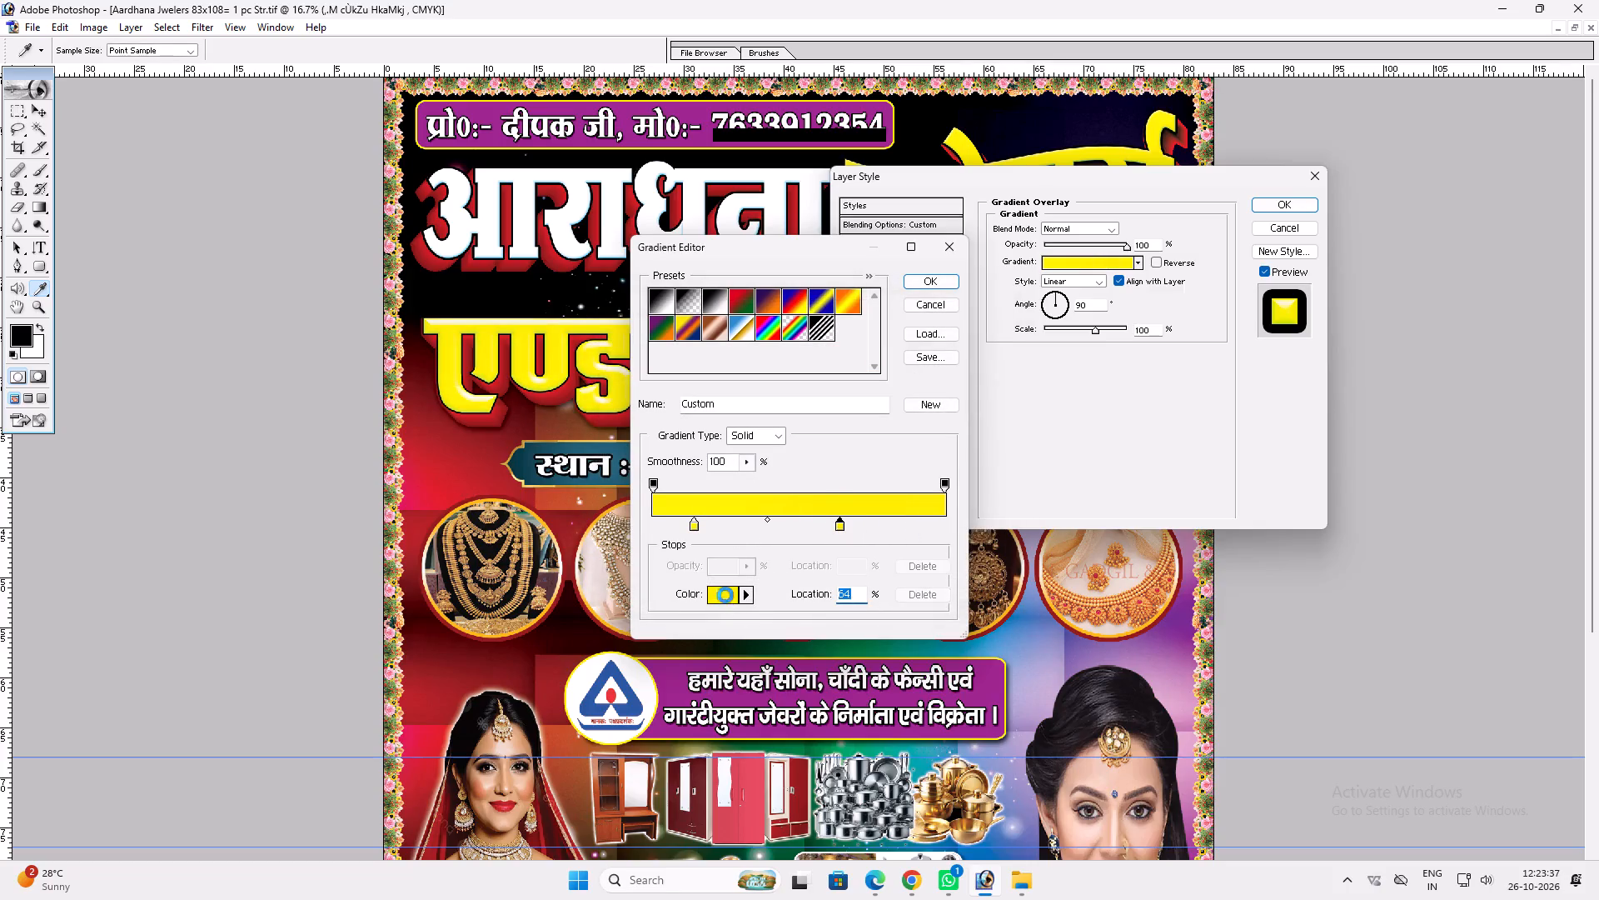
left_click_drag(676, 405, 336, 134)
key("Return")
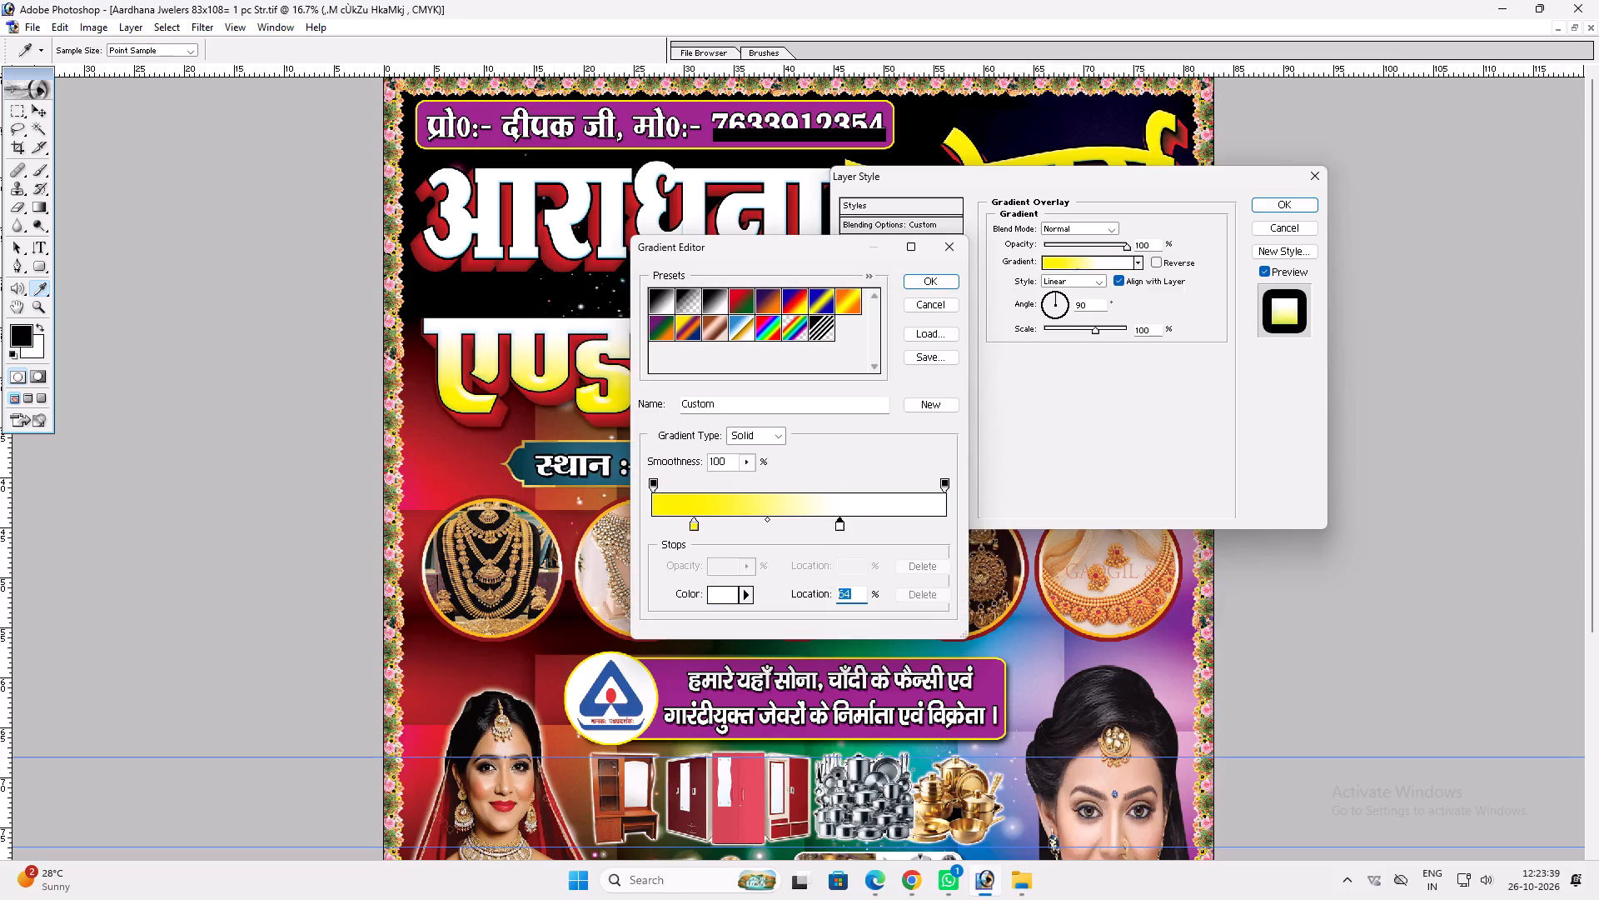
left_click_drag(841, 526, 813, 523)
key("Return")
key("Return")
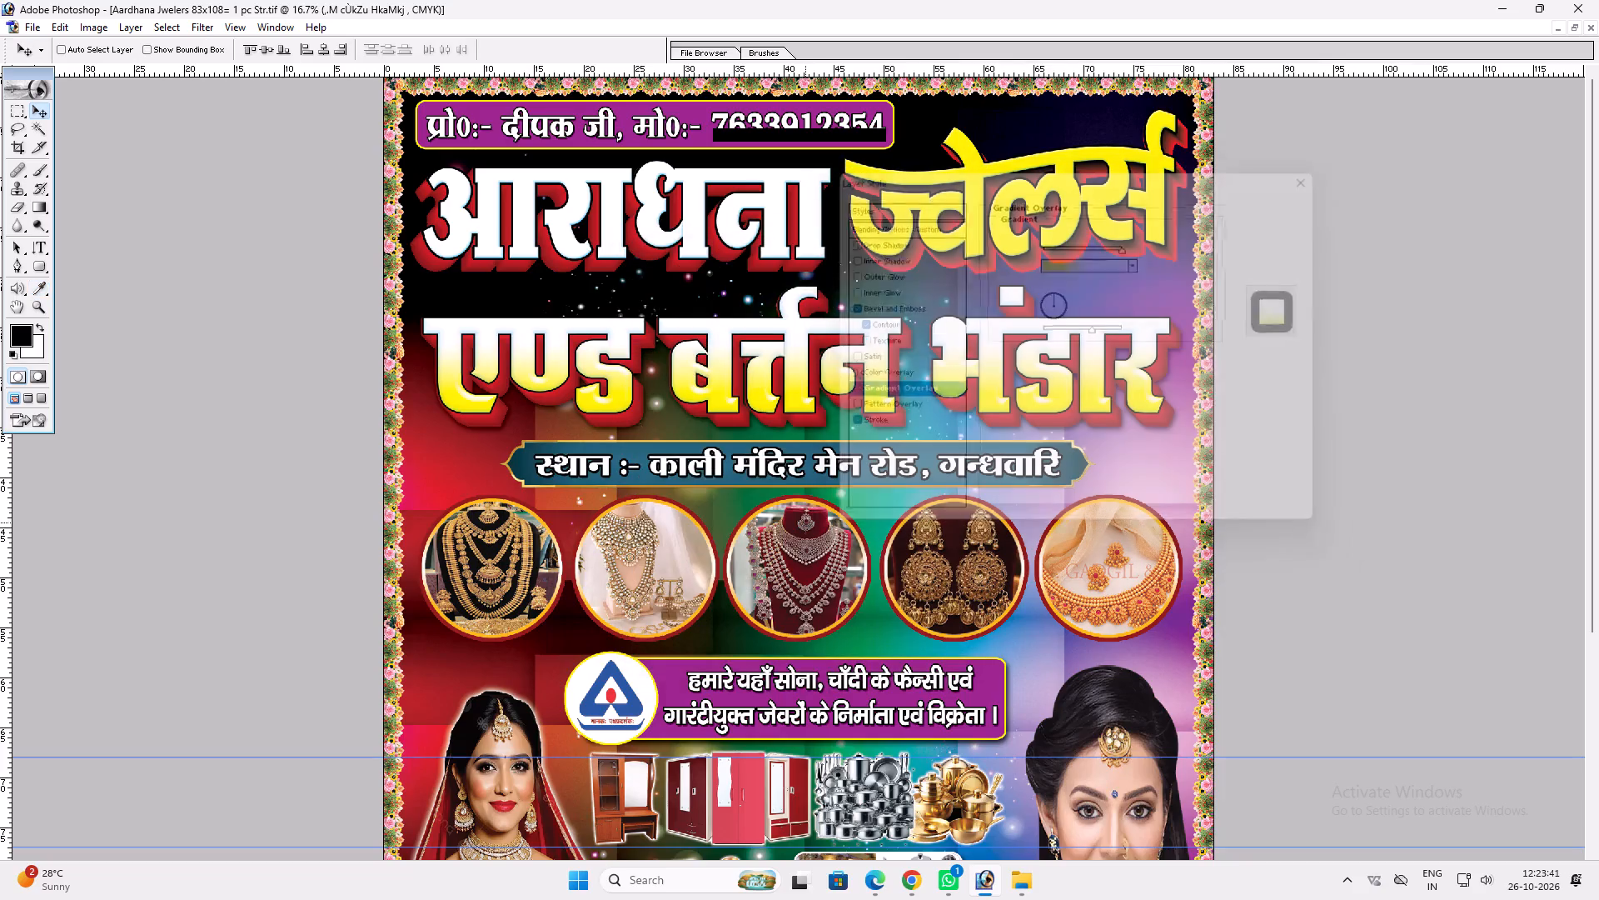
Select the second title line and shift it slightly left.
key("v")
right_click_drag(795, 365, 806, 368, "ctrl+shift")
left_click(824, 376, "ctrl+shift")
left_click(810, 377, "shift")
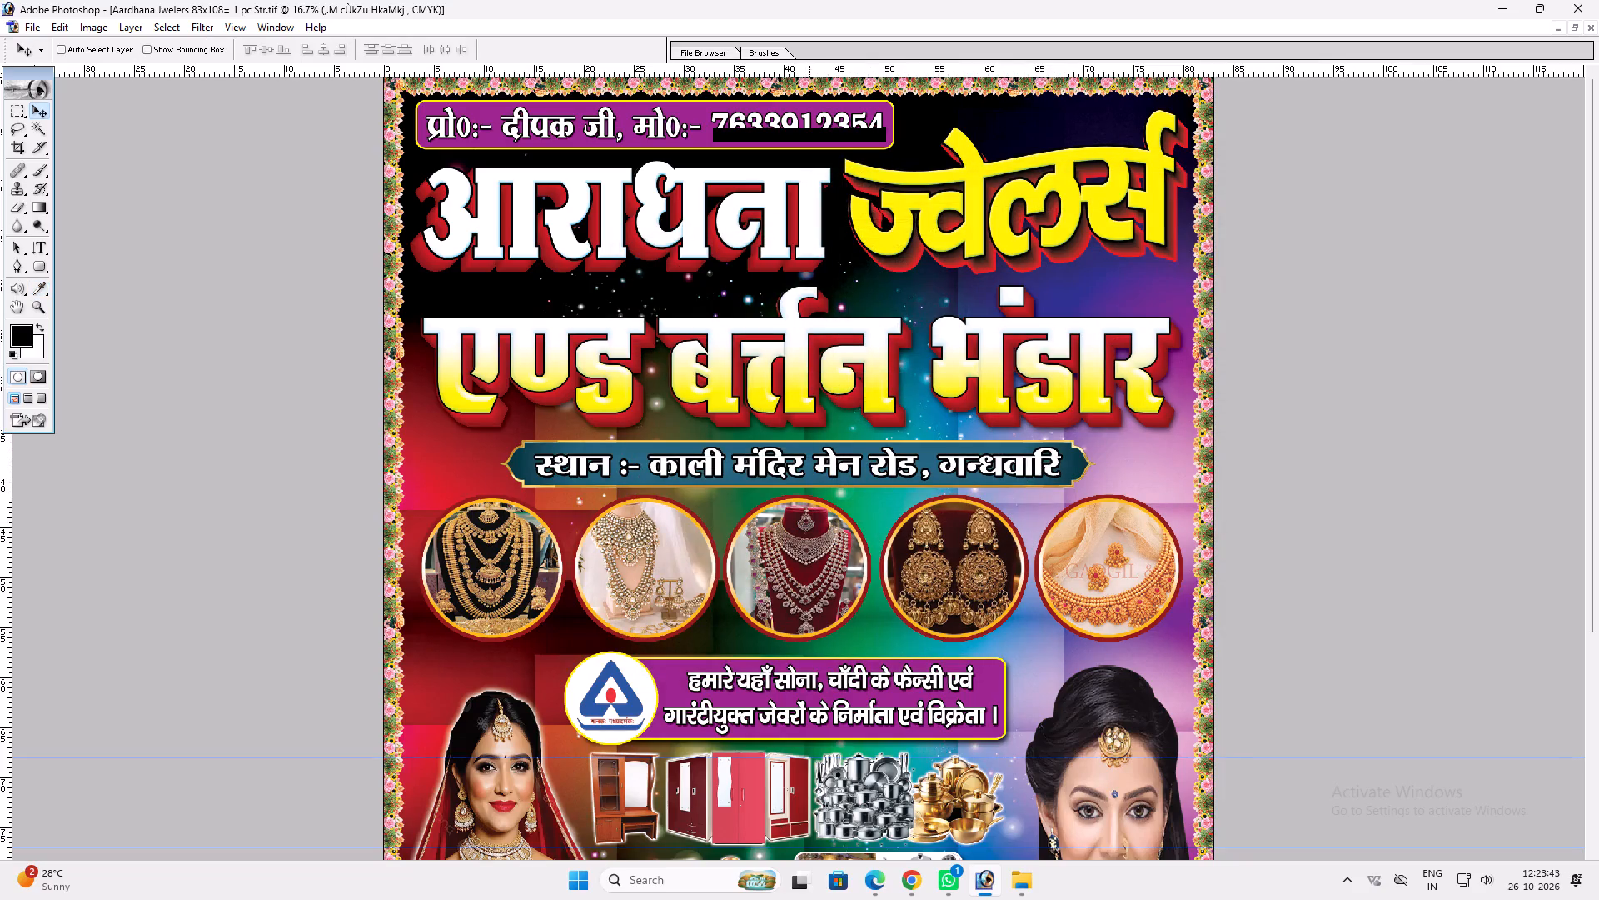
key("v")
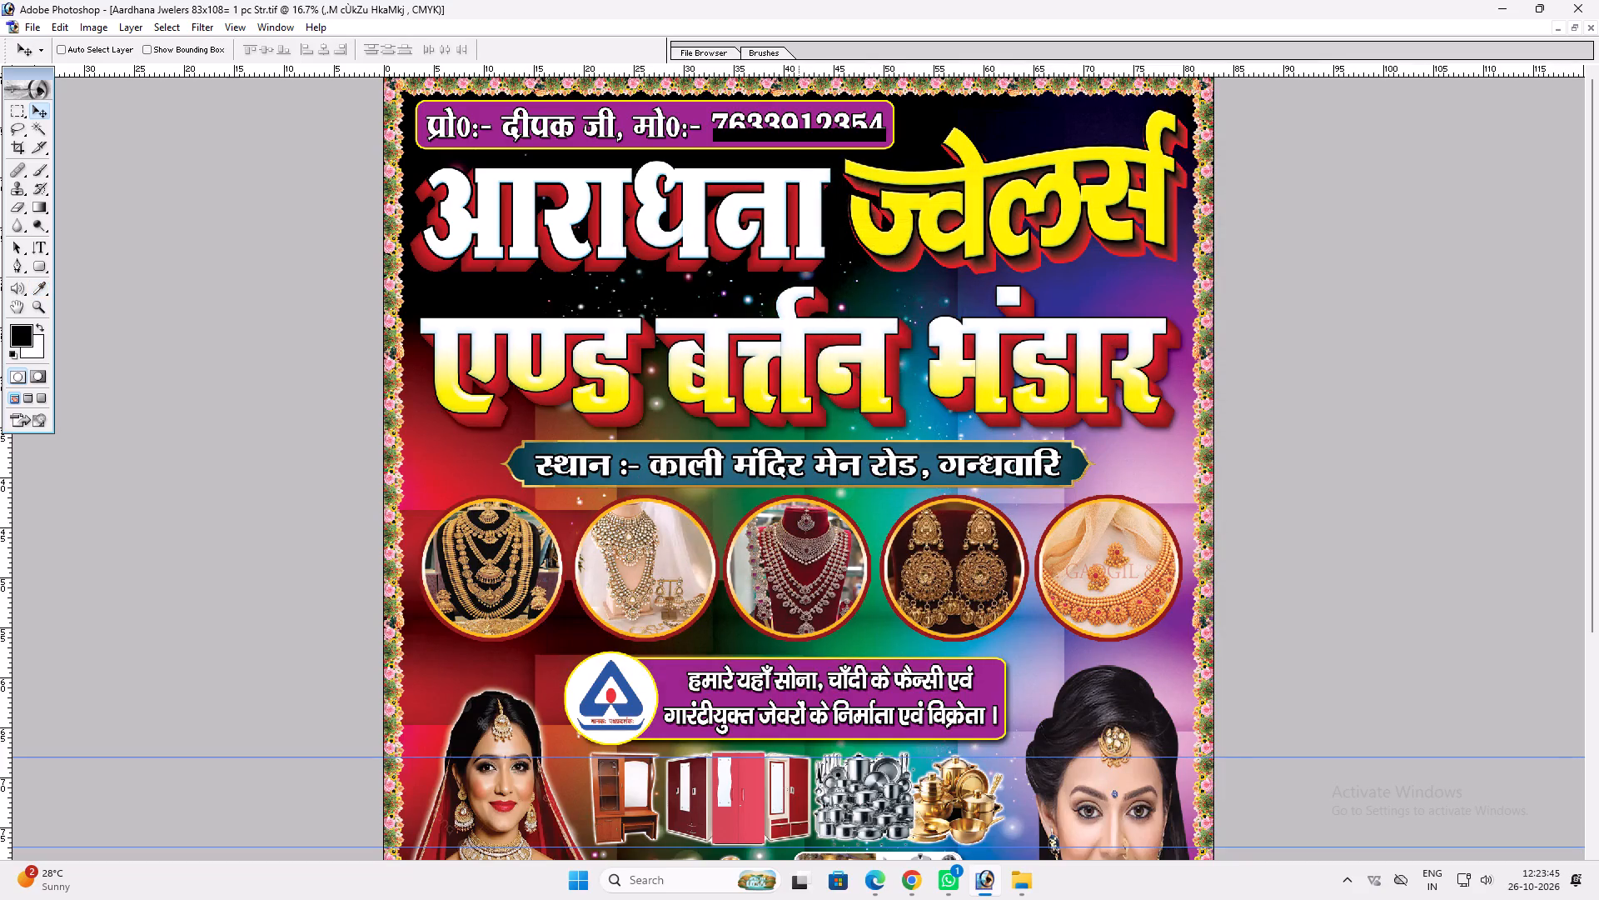
Free-transform the second title line, raising its lower edge slightly to reduce its height.
right_click(799, 377, "ctrl+shift")
left_click(855, 401, "ctrl+shift")
key("ctrl+t")
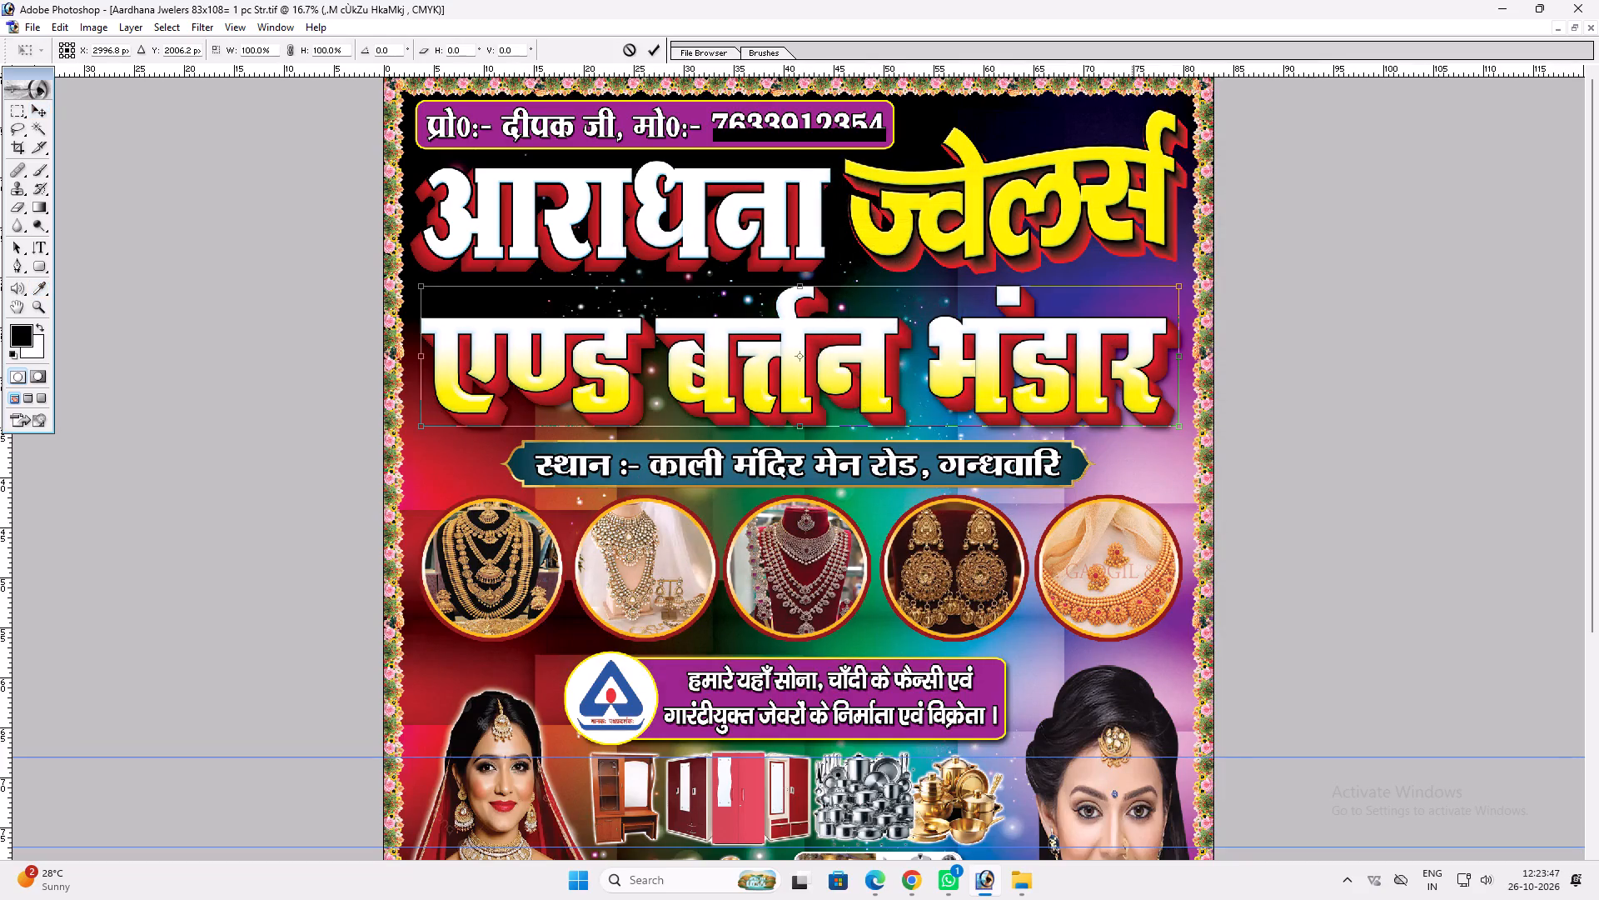
left_click(1130, 426, "shift")
key("shift+Return")
key("v")
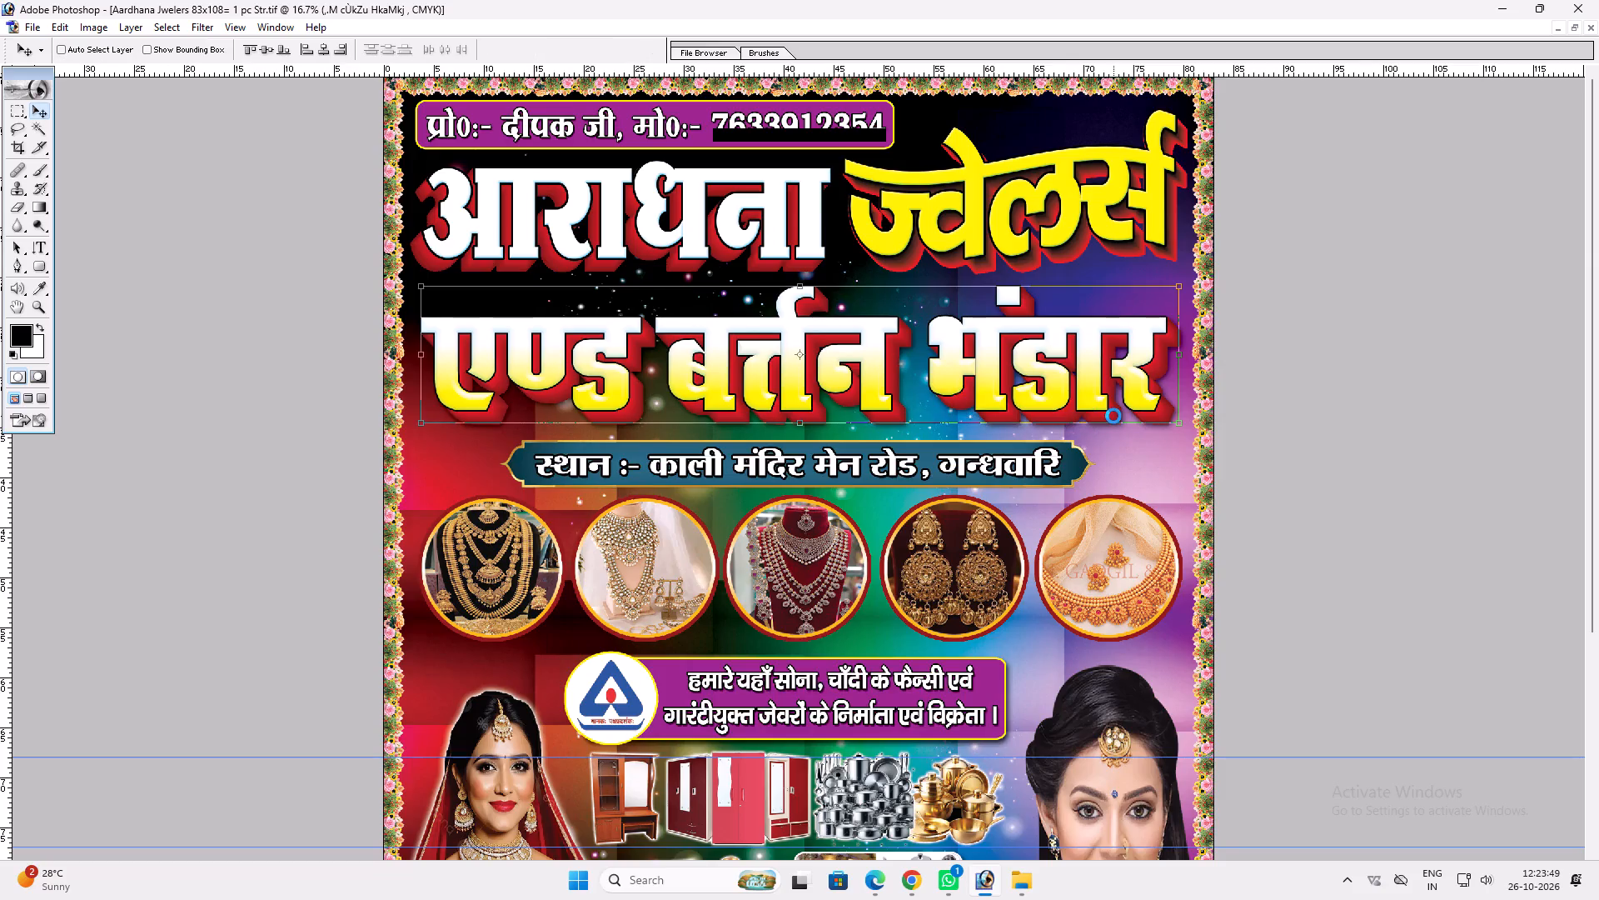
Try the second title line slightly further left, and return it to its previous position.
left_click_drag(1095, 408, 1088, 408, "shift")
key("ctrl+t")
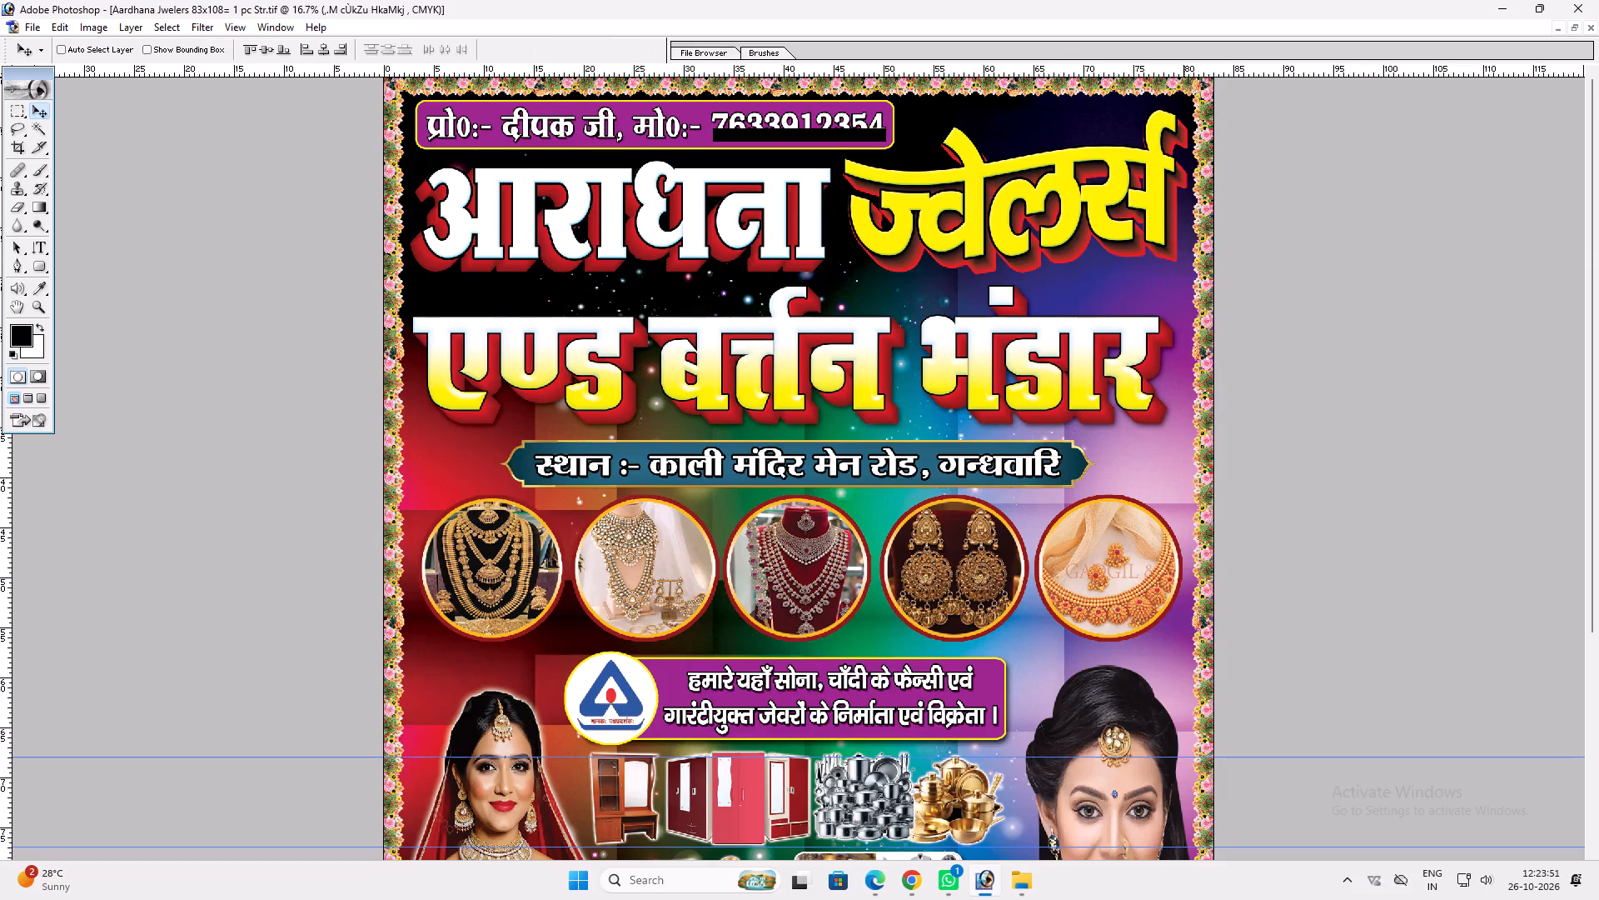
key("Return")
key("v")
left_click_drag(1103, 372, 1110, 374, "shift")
Free-transform the second title line, raising its upper edge slightly.
key("ctrl+t")
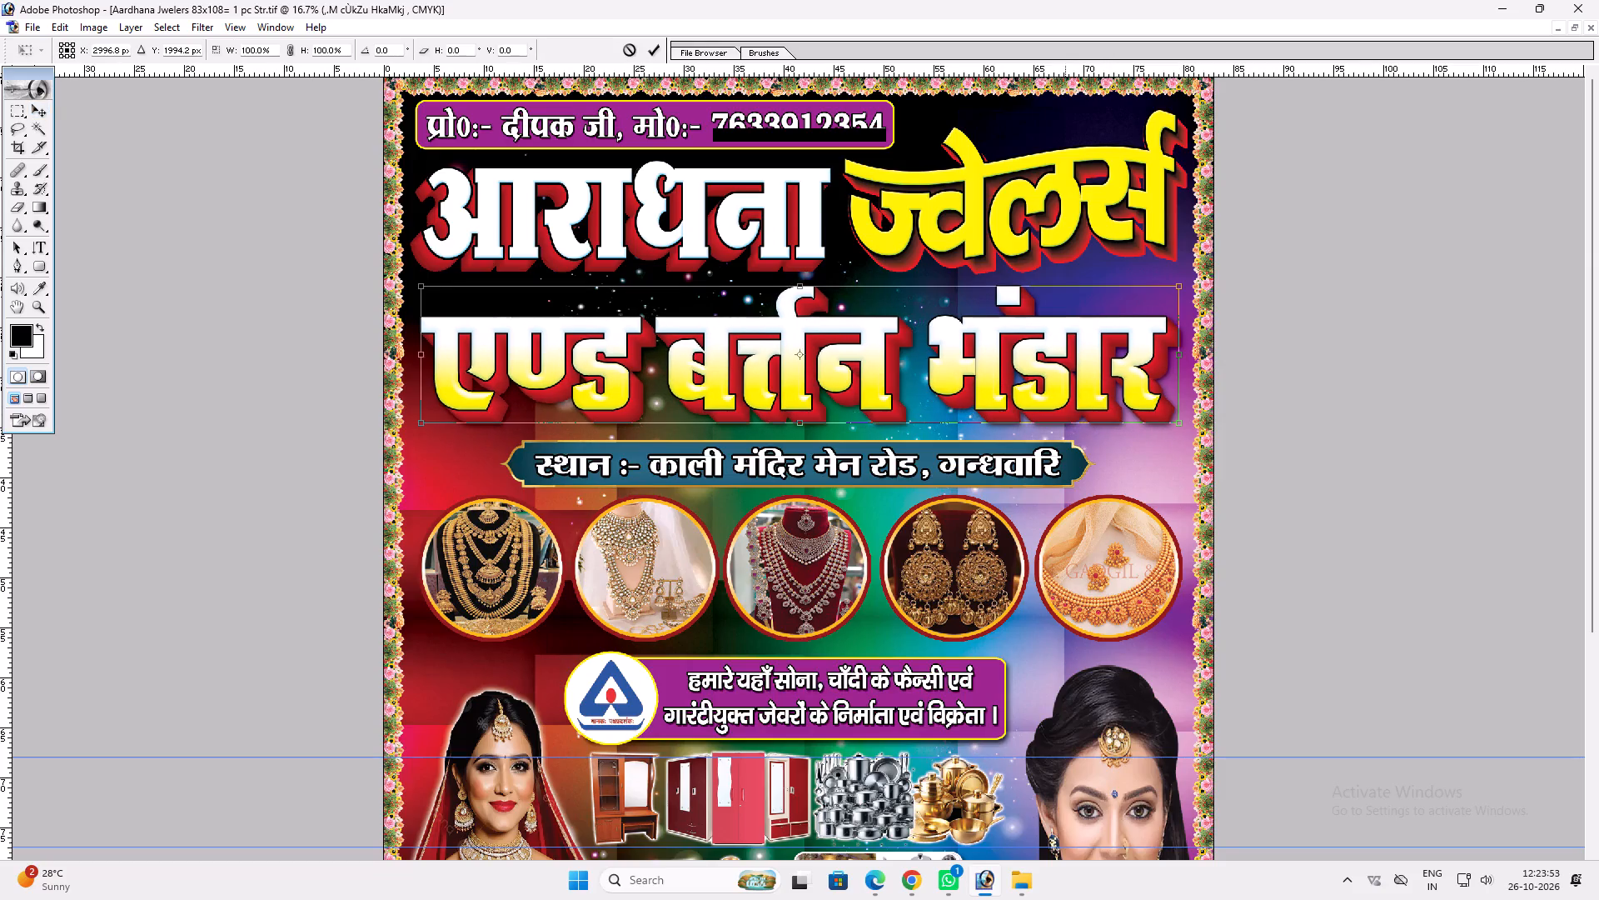
left_click(1053, 283, "shift")
key("Return")
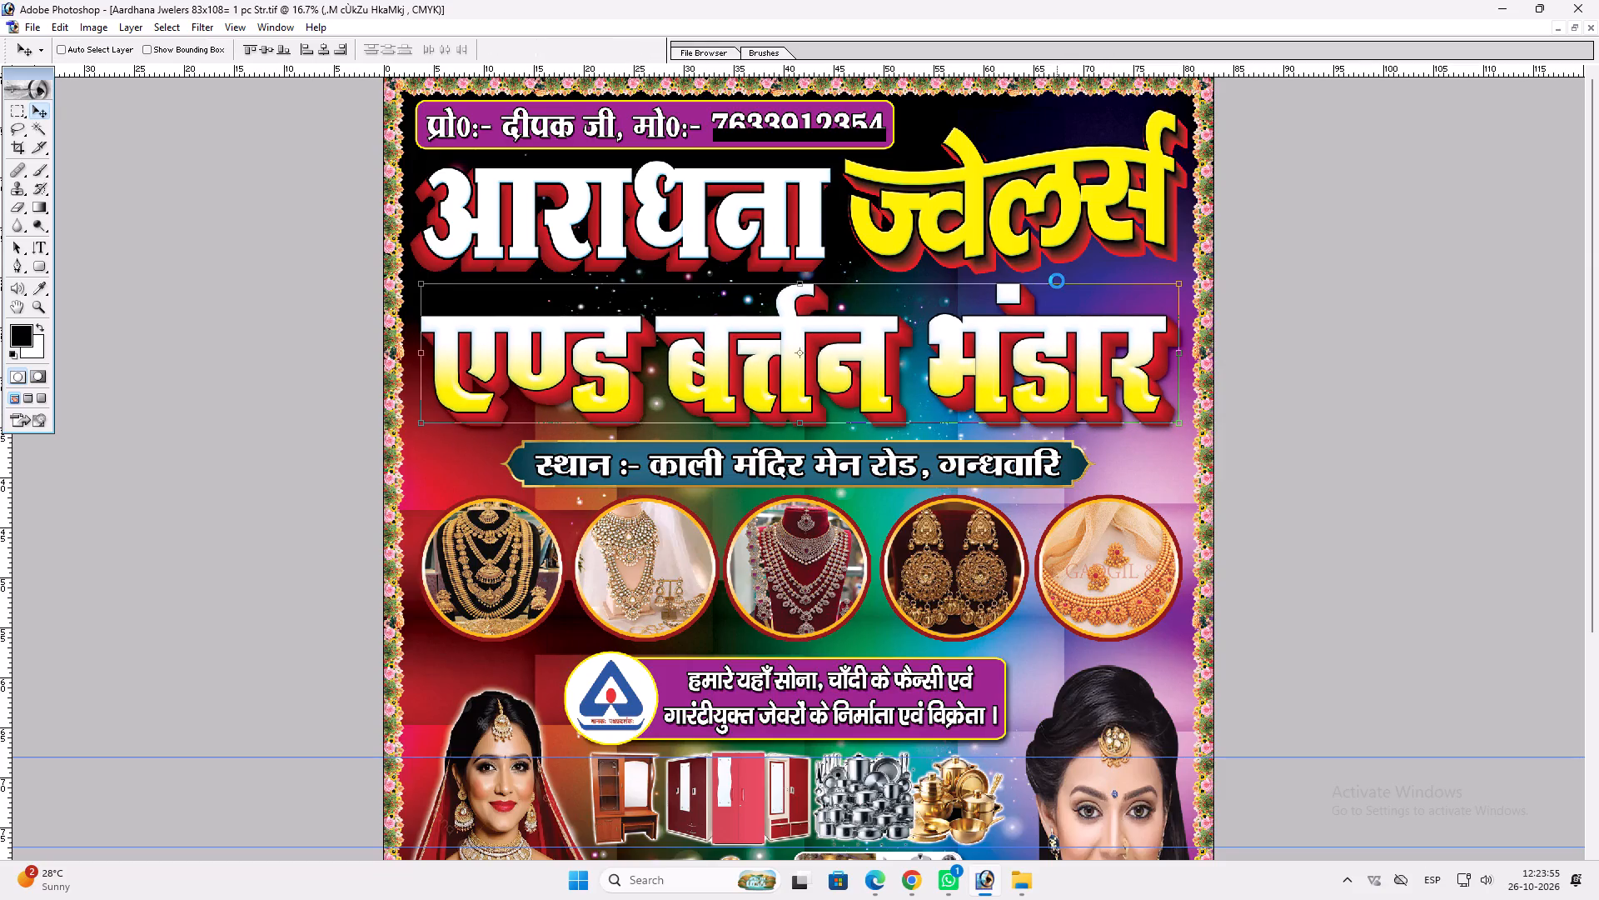
Set the Color Overlay of the extruded copy behind the word ज्वेलर्स to C100 M100 Y0 K0.
key("space")
key("space")
key("space")
key("space")
key("space")
key("space")
key("space")
key("space")
key("space")
key("space")
key("space")
key("space")
key("space")
key("space")
key("space")
key("space")
key("space")
key("space")
right_click(908, 417)
left_click(932, 425)
type("vv")
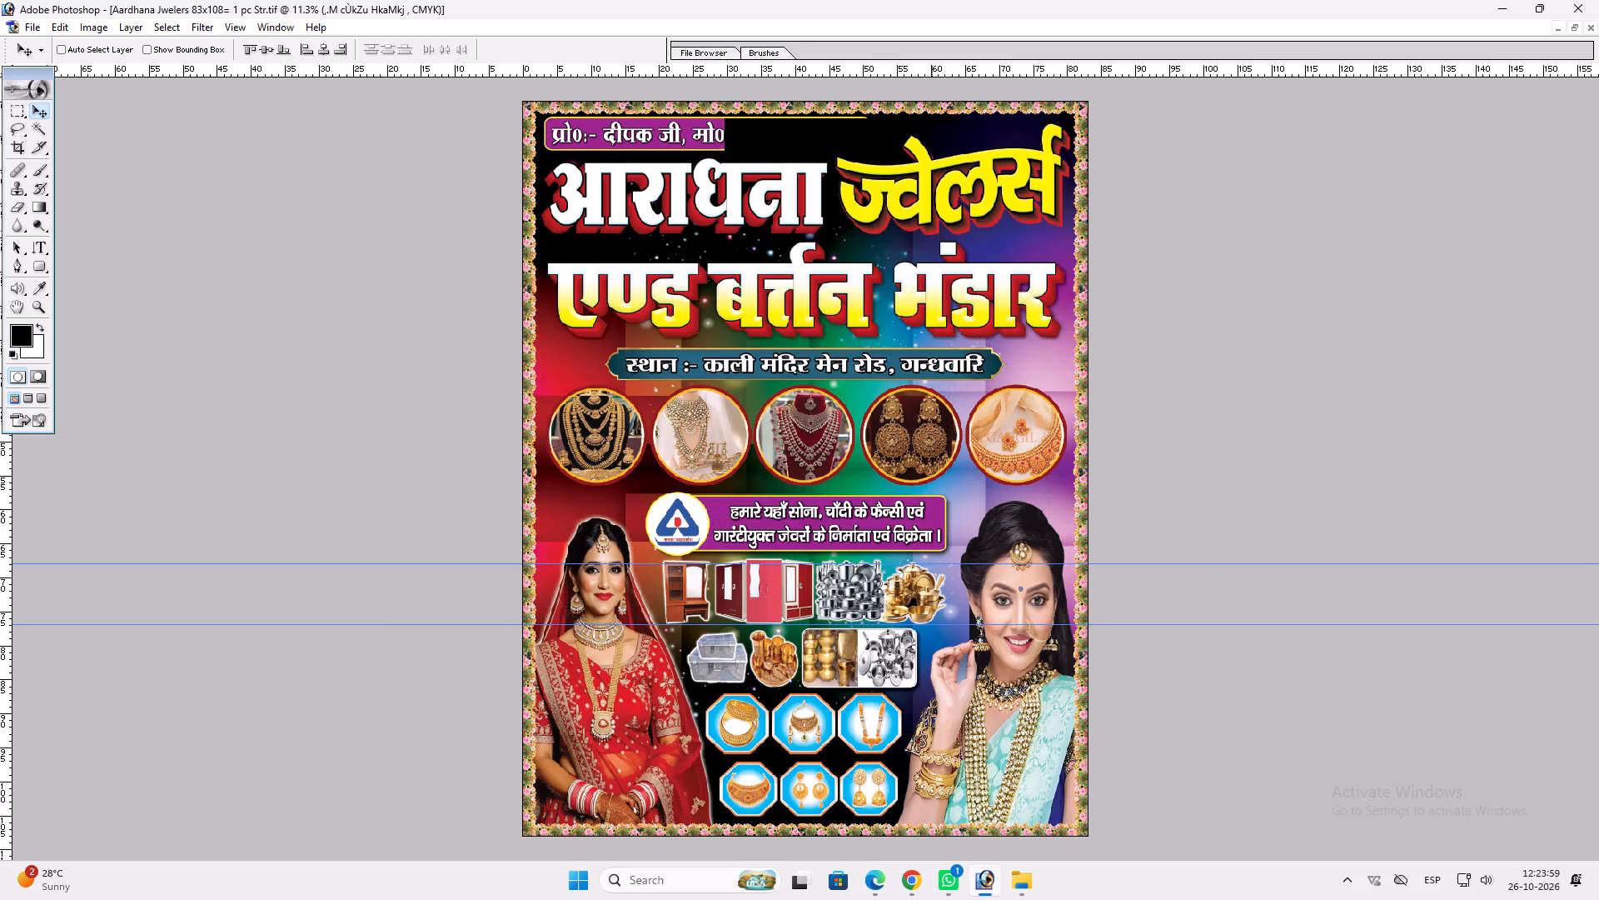
right_click(919, 209)
left_click(977, 237)
key("alt+l")
key("alt+y")
key("n")
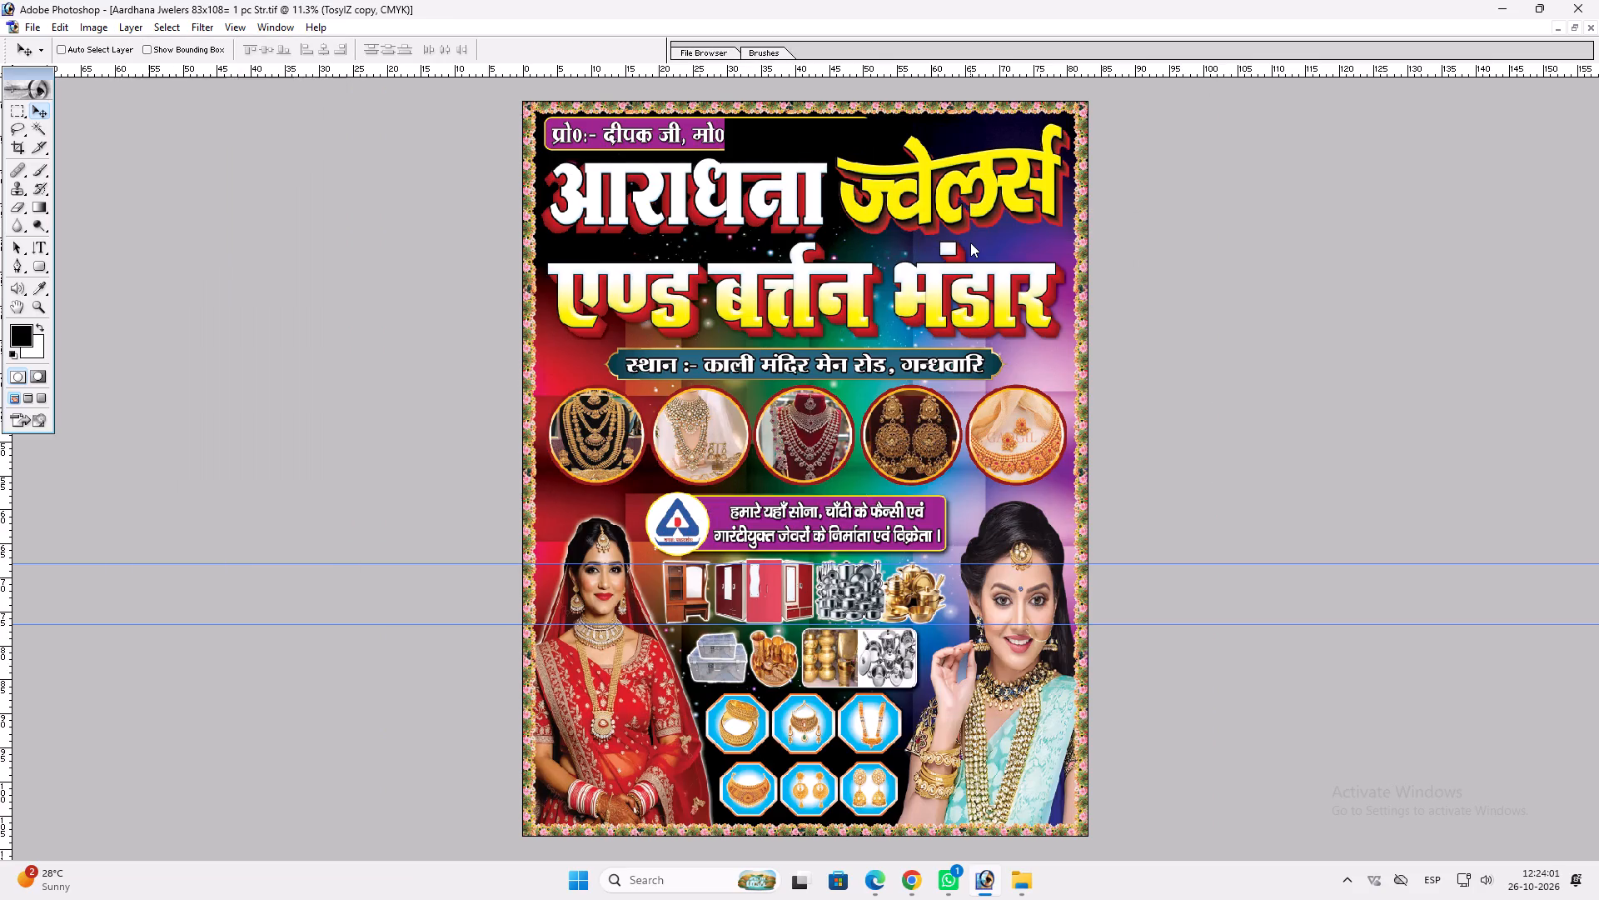
left_click(911, 375)
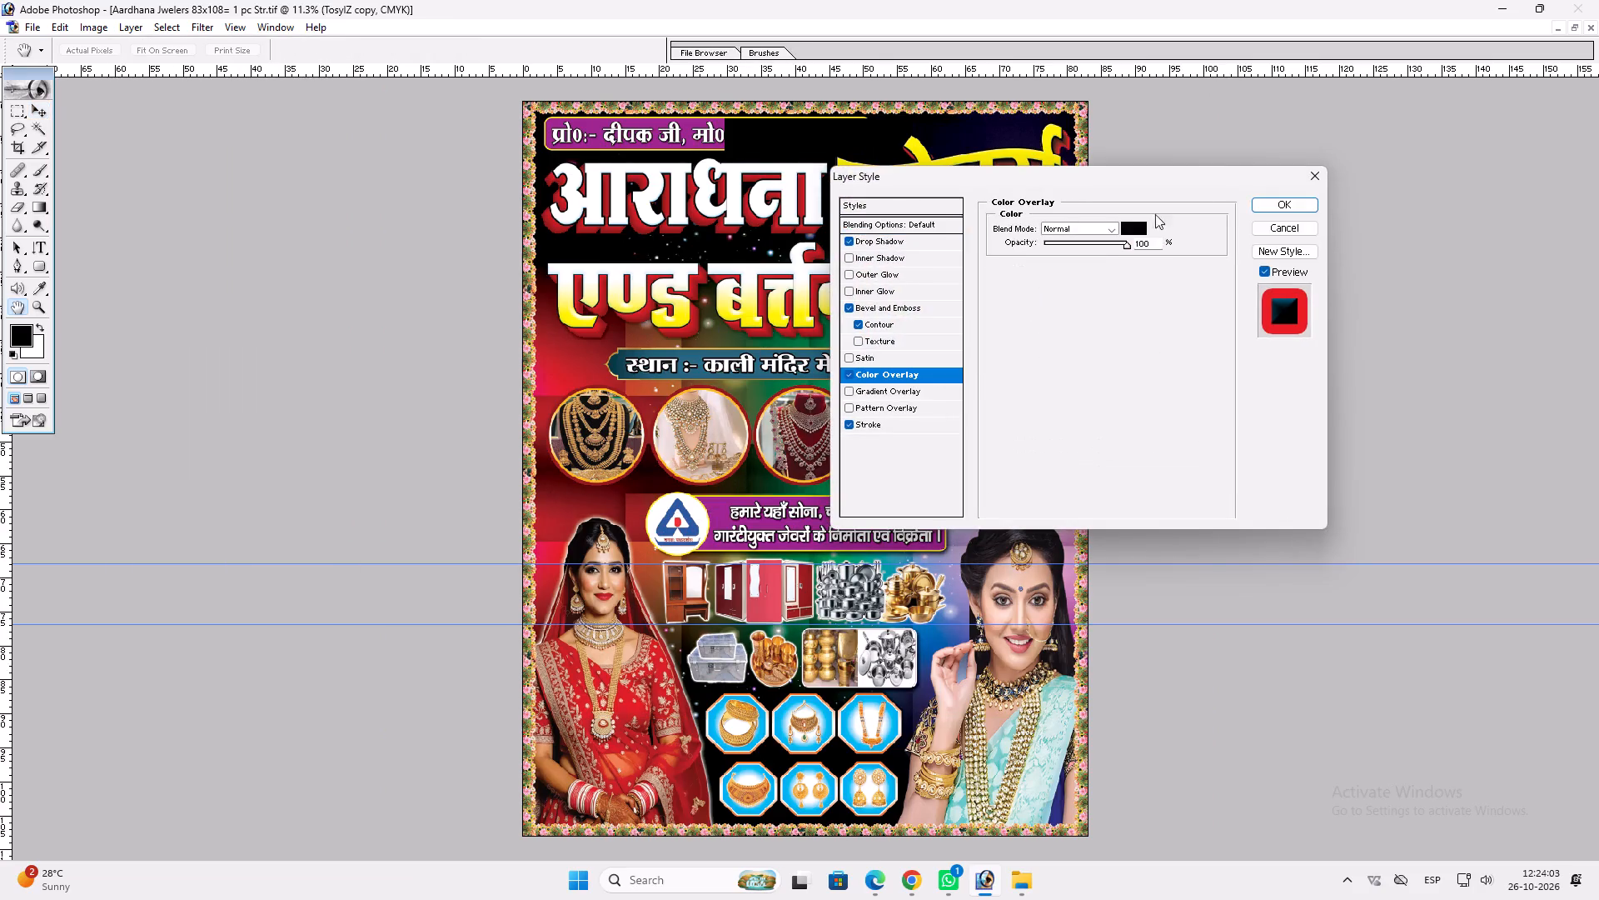
left_click(1131, 224)
type("100")
key("Tab")
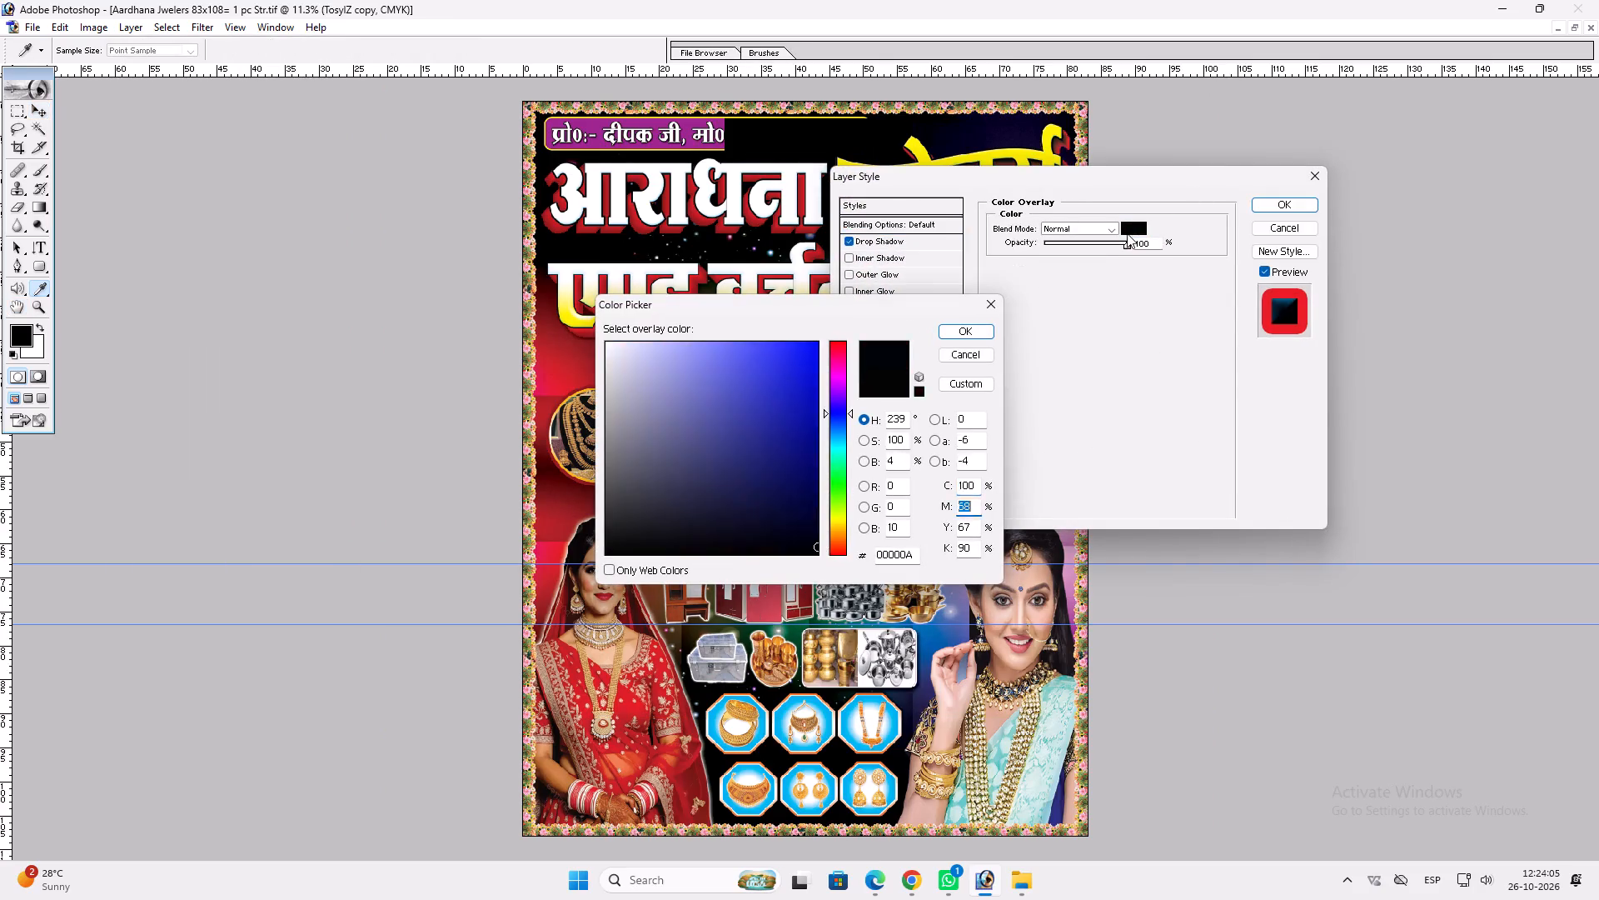
type("100")
key("Tab")
key("0")
key("Tab")
key("0")
key("Return")
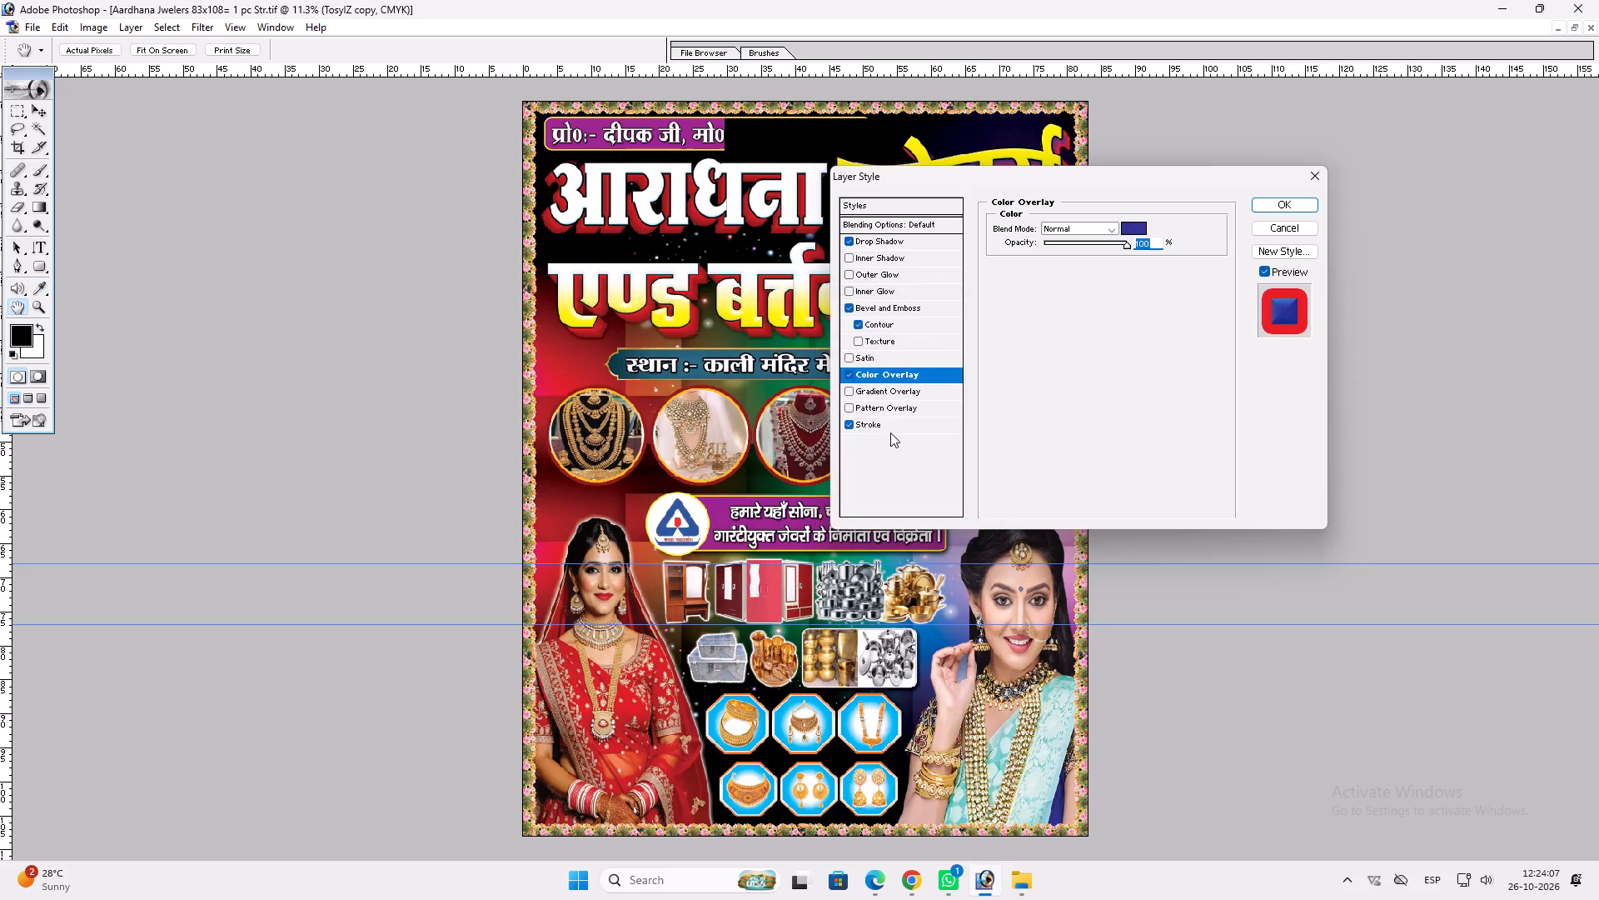
Change the ज्वेलर्स extrusion's red stroke colour to C100 M0 Y0 and apply the layer style.
left_click(877, 430)
left_click(1024, 326)
key("1")
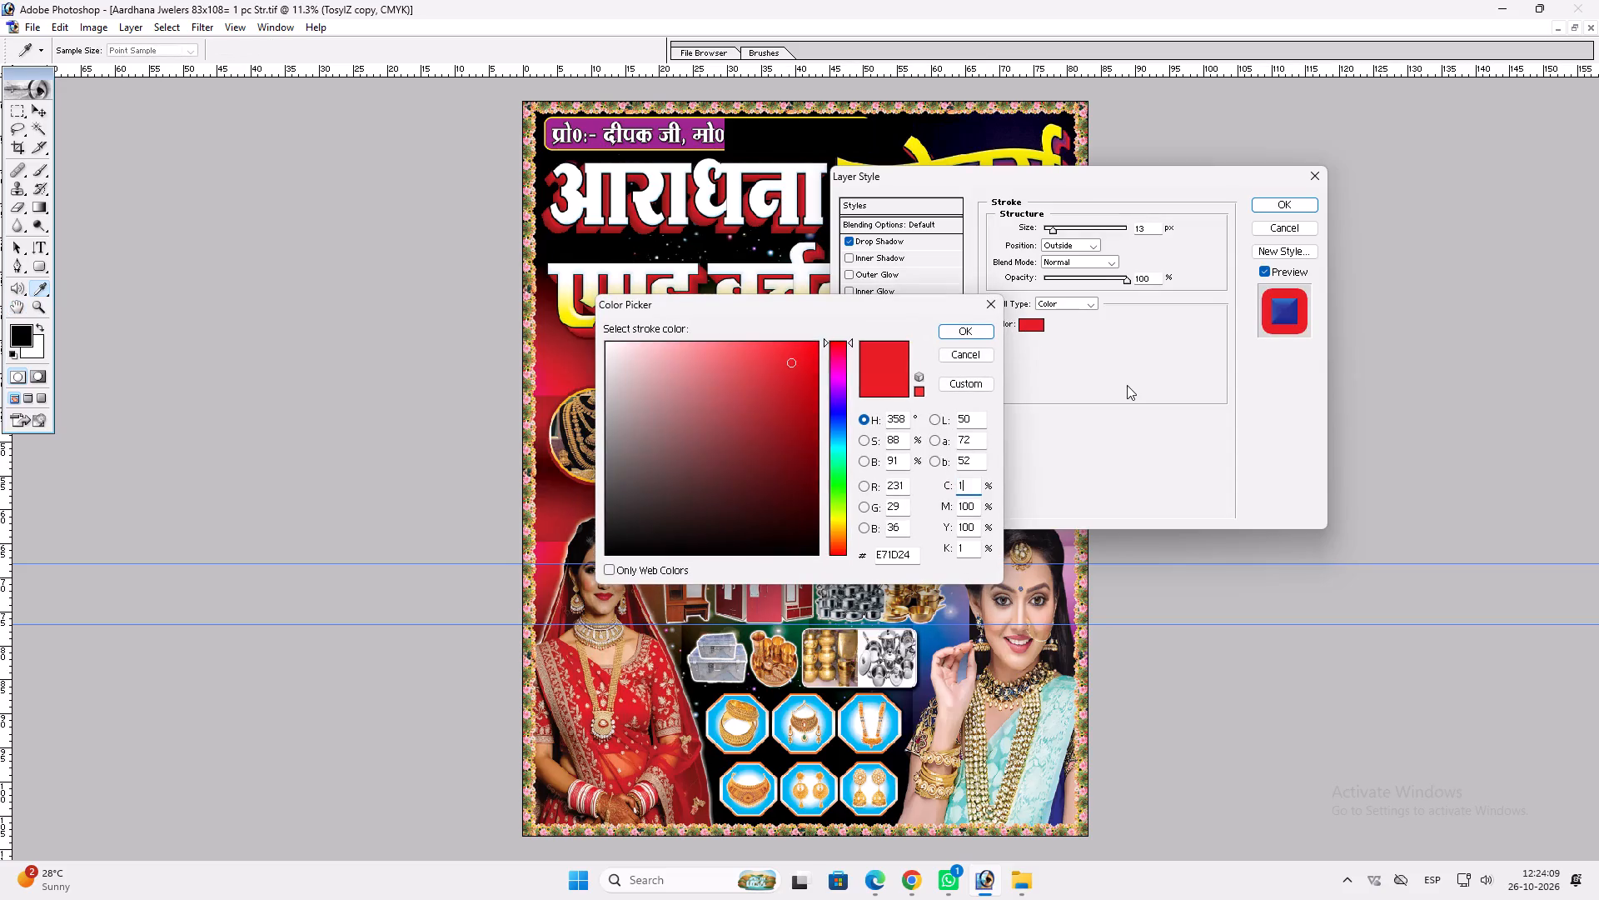
type("00")
key("Tab")
key("0")
key("Tab")
key("0")
key("Return")
key("Return")
Nudge the blue extrusion layer behind ज्वेलर्स one increment to the right.
key("v")
key("ctrl+plus")
key("ctrl+plus")
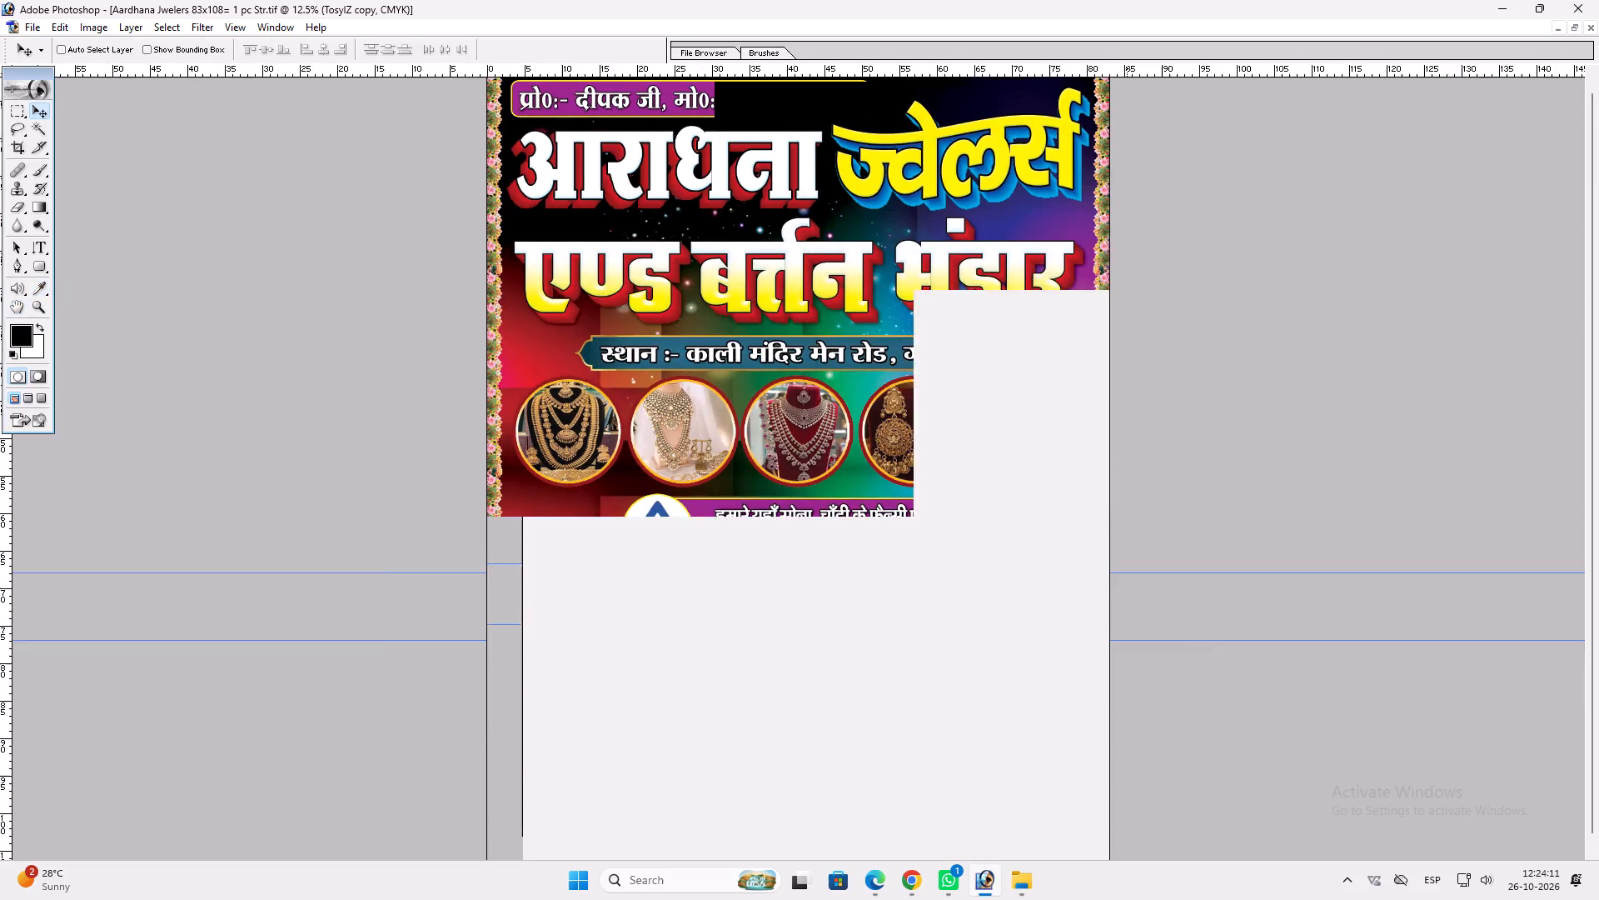
key("space")
key("space")
key("space")
key("space")
key("space")
key("space")
key("space")
key("space")
key("space")
key("space")
key("space")
key("space")
key("space")
key("space")
key("space")
key("space")
key("space")
key("space")
key("space")
key("space")
left_click_drag(977, 270, 930, 589)
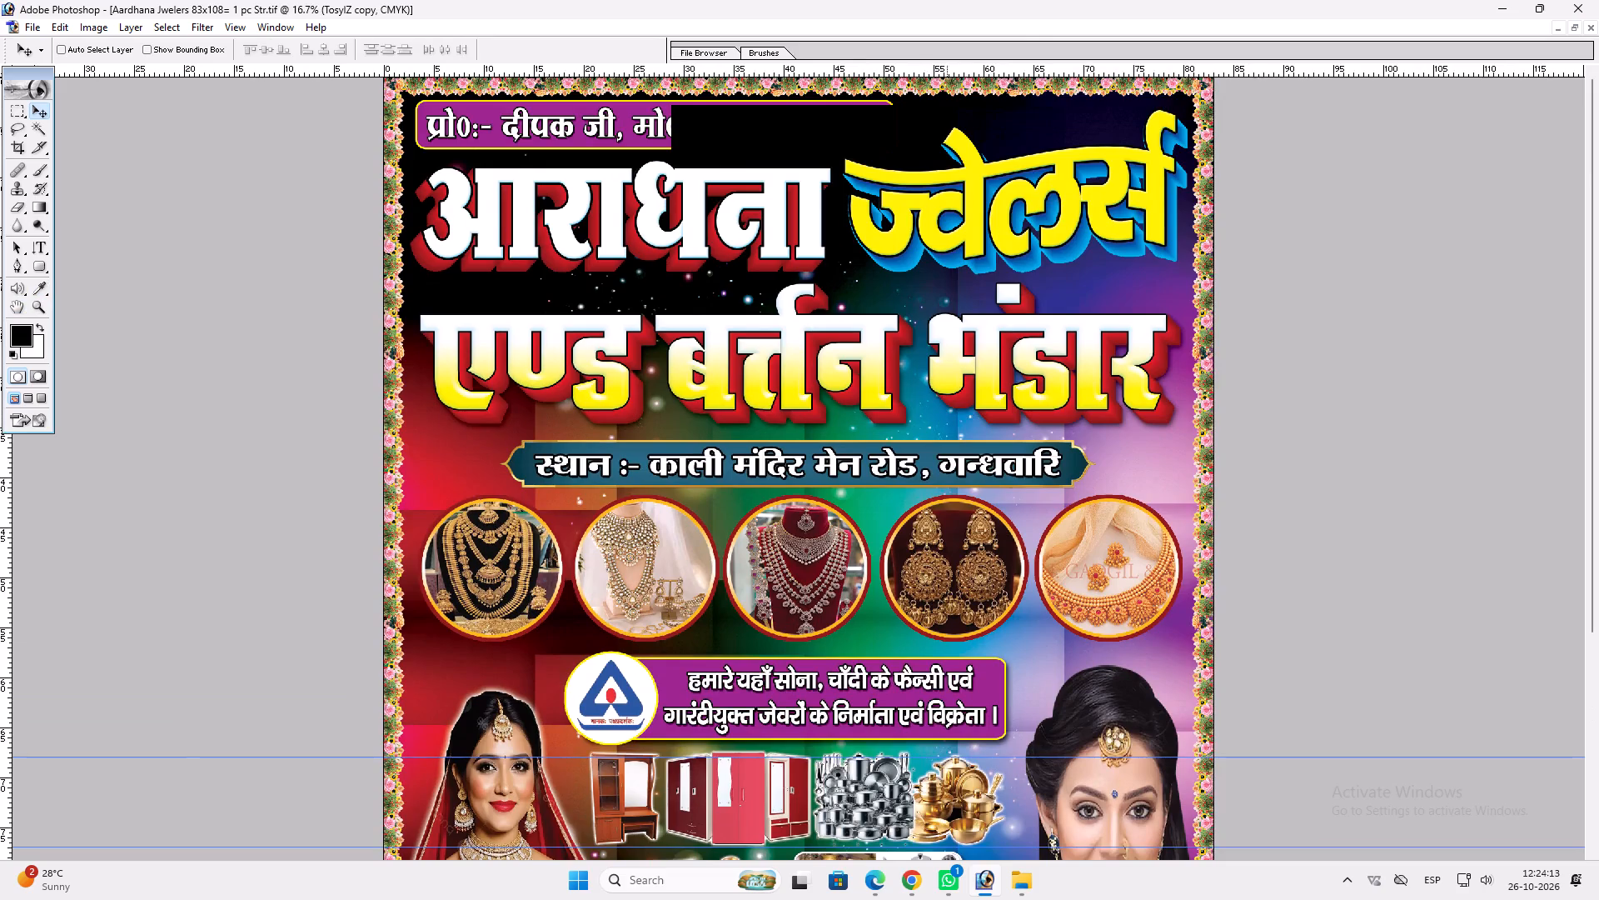
key("v")
key("Right")
key("space")
key("space")
key("space")
left_click_drag(1016, 236, 1003, 312)
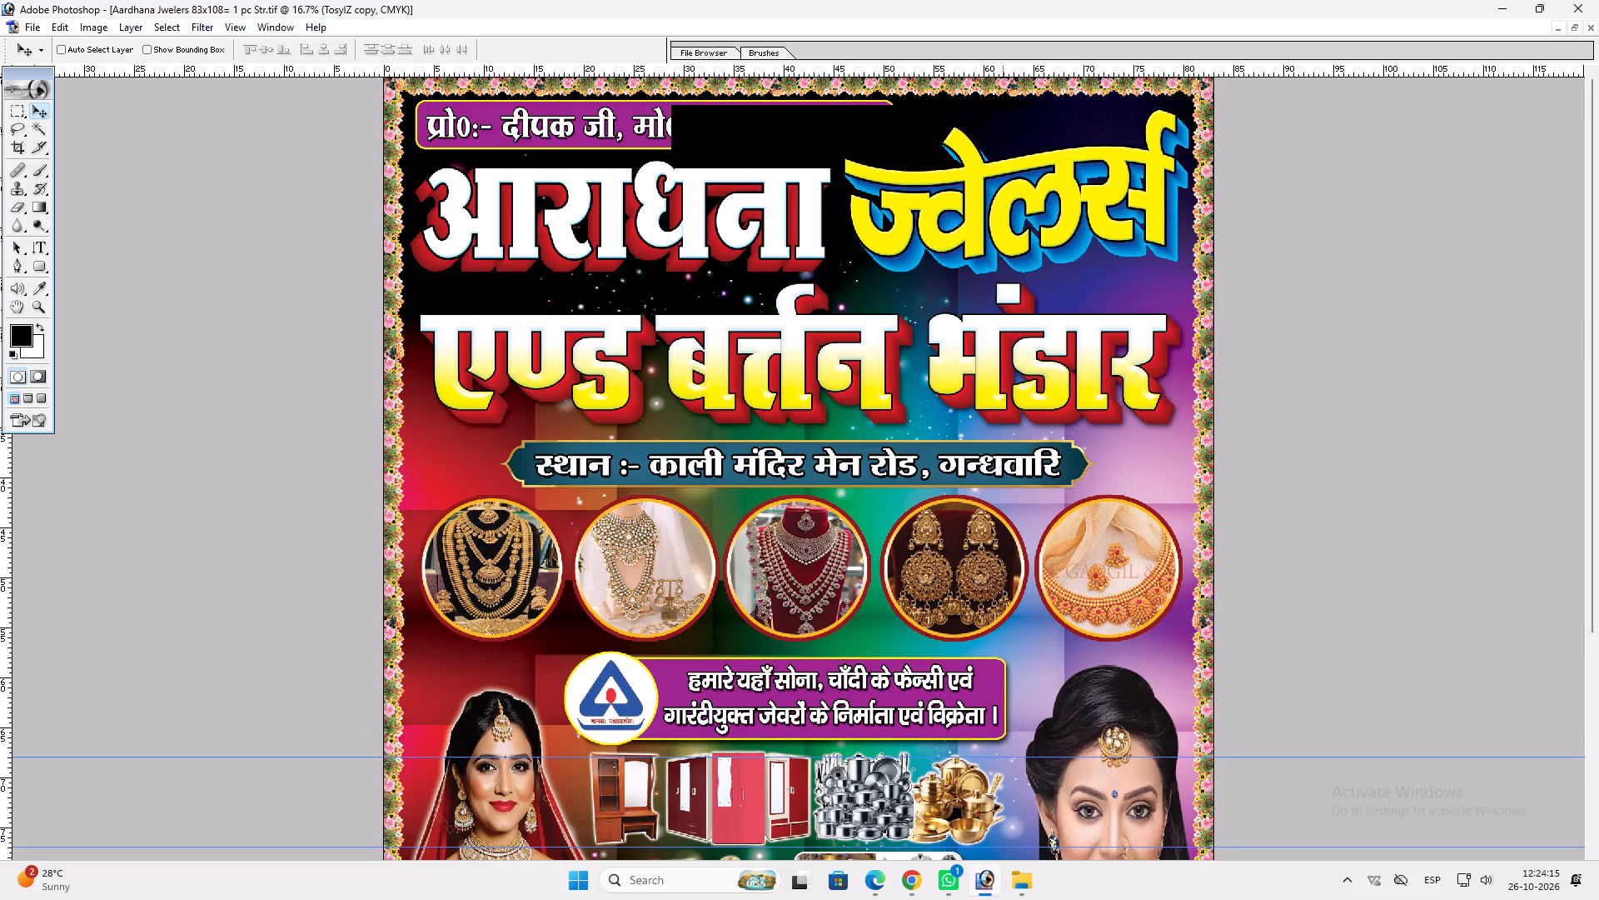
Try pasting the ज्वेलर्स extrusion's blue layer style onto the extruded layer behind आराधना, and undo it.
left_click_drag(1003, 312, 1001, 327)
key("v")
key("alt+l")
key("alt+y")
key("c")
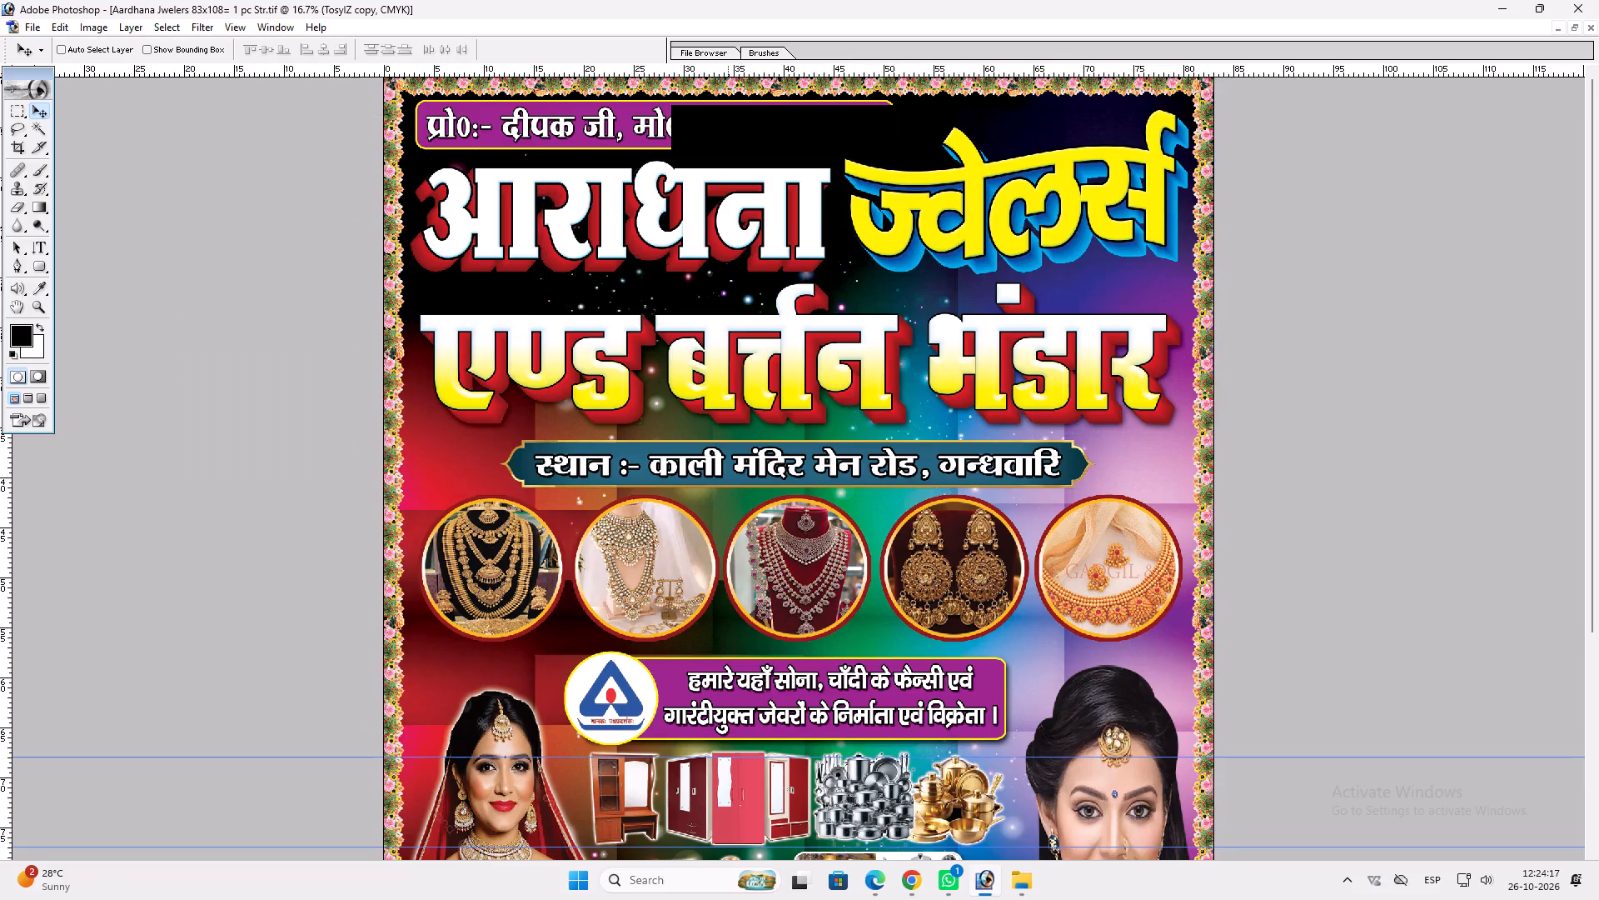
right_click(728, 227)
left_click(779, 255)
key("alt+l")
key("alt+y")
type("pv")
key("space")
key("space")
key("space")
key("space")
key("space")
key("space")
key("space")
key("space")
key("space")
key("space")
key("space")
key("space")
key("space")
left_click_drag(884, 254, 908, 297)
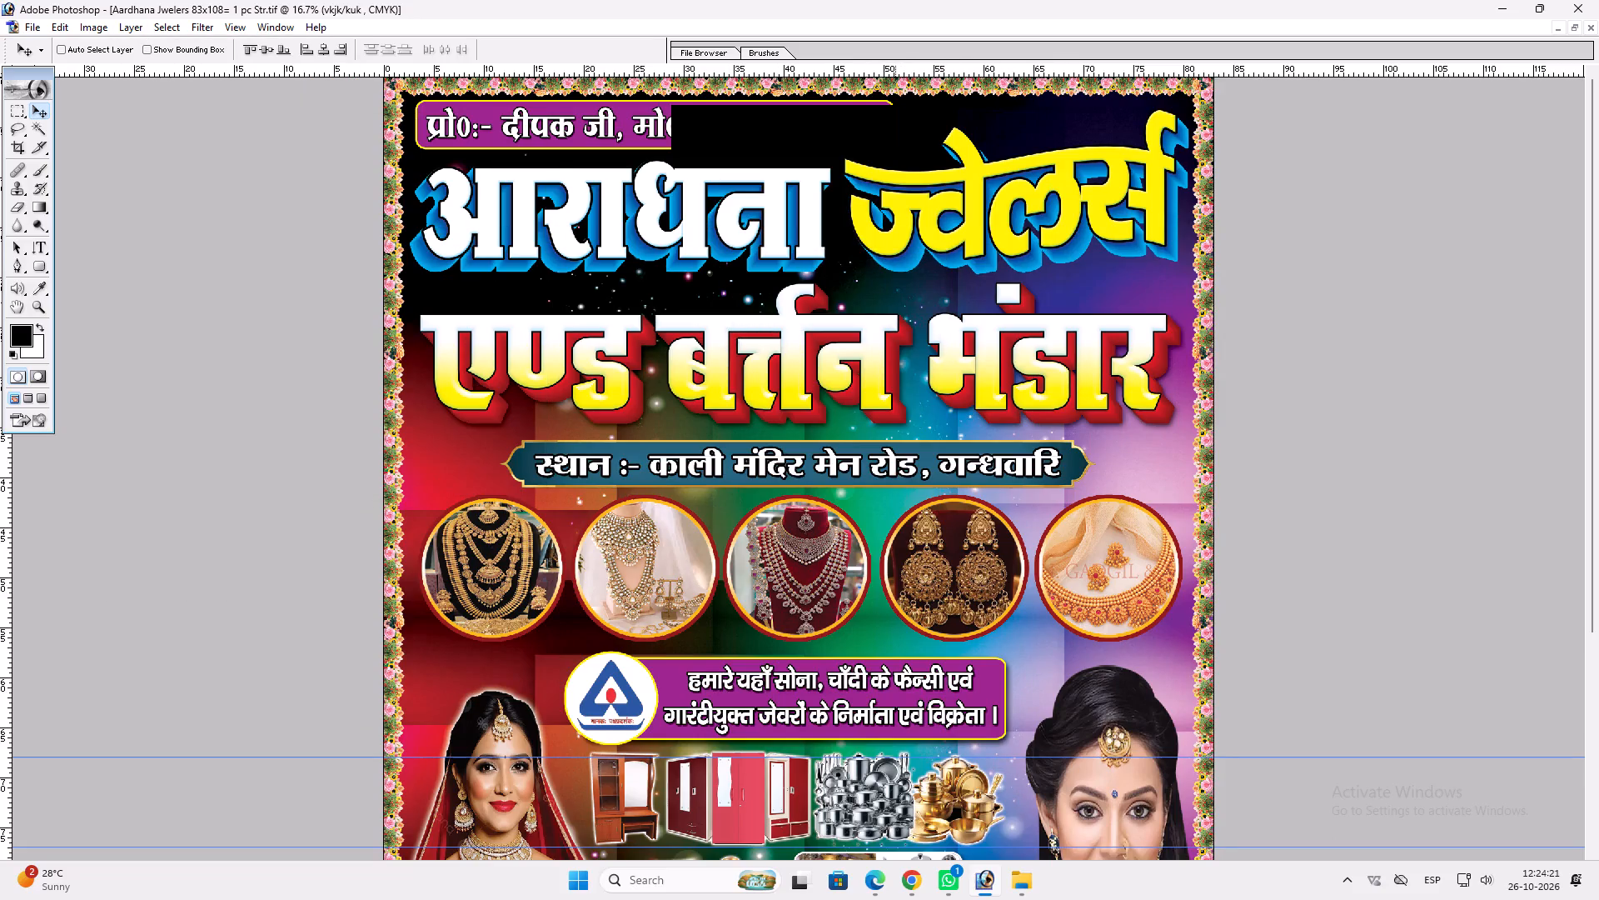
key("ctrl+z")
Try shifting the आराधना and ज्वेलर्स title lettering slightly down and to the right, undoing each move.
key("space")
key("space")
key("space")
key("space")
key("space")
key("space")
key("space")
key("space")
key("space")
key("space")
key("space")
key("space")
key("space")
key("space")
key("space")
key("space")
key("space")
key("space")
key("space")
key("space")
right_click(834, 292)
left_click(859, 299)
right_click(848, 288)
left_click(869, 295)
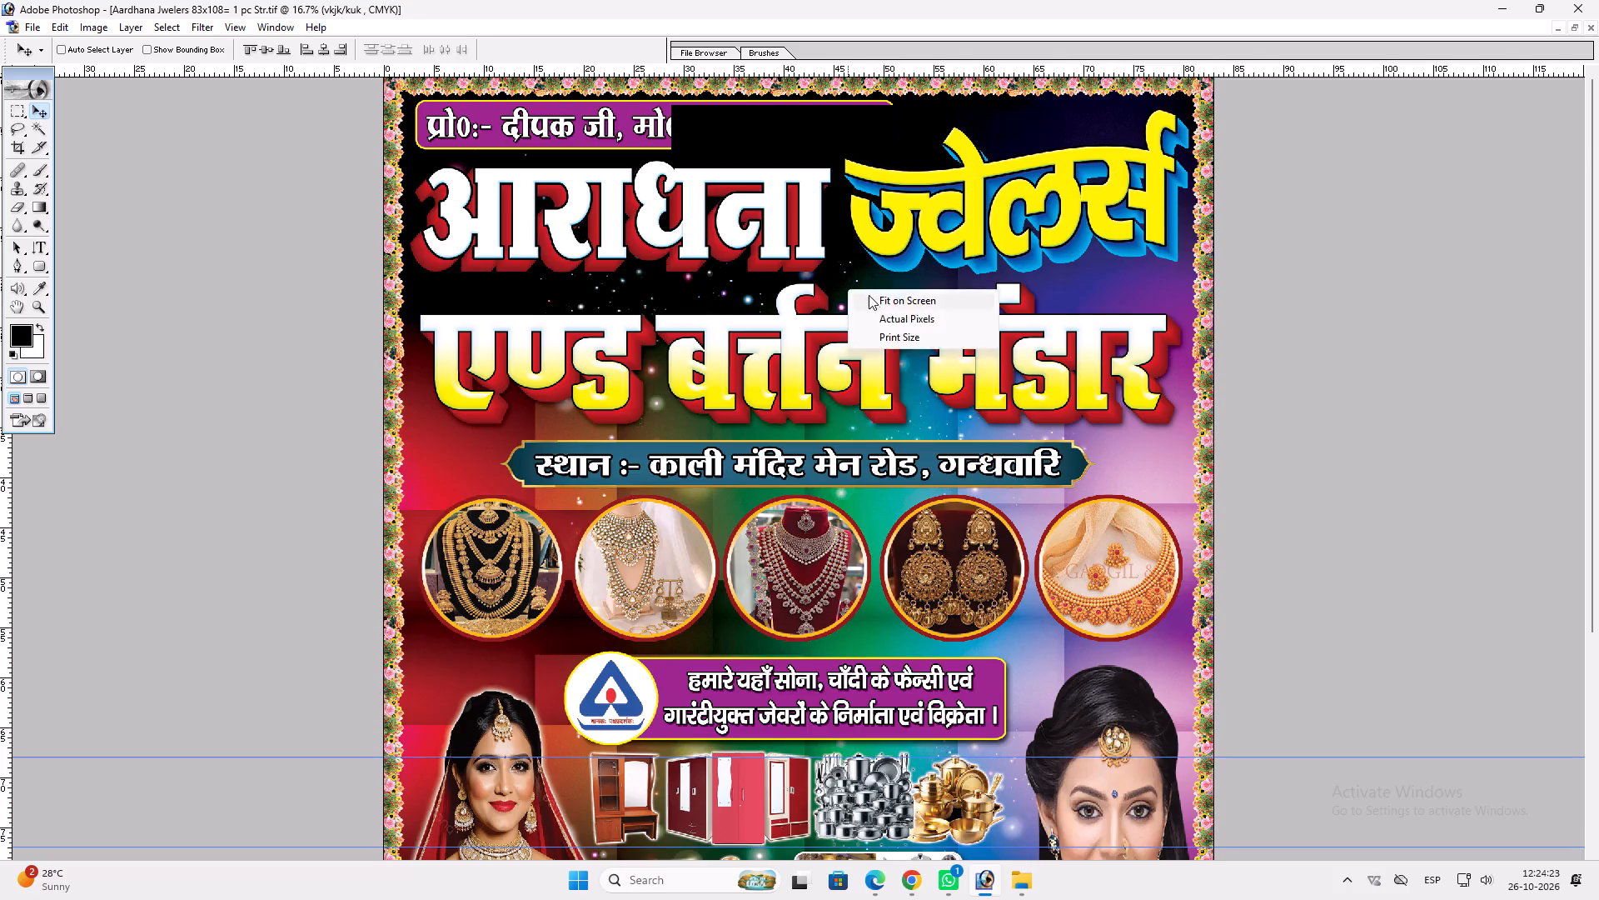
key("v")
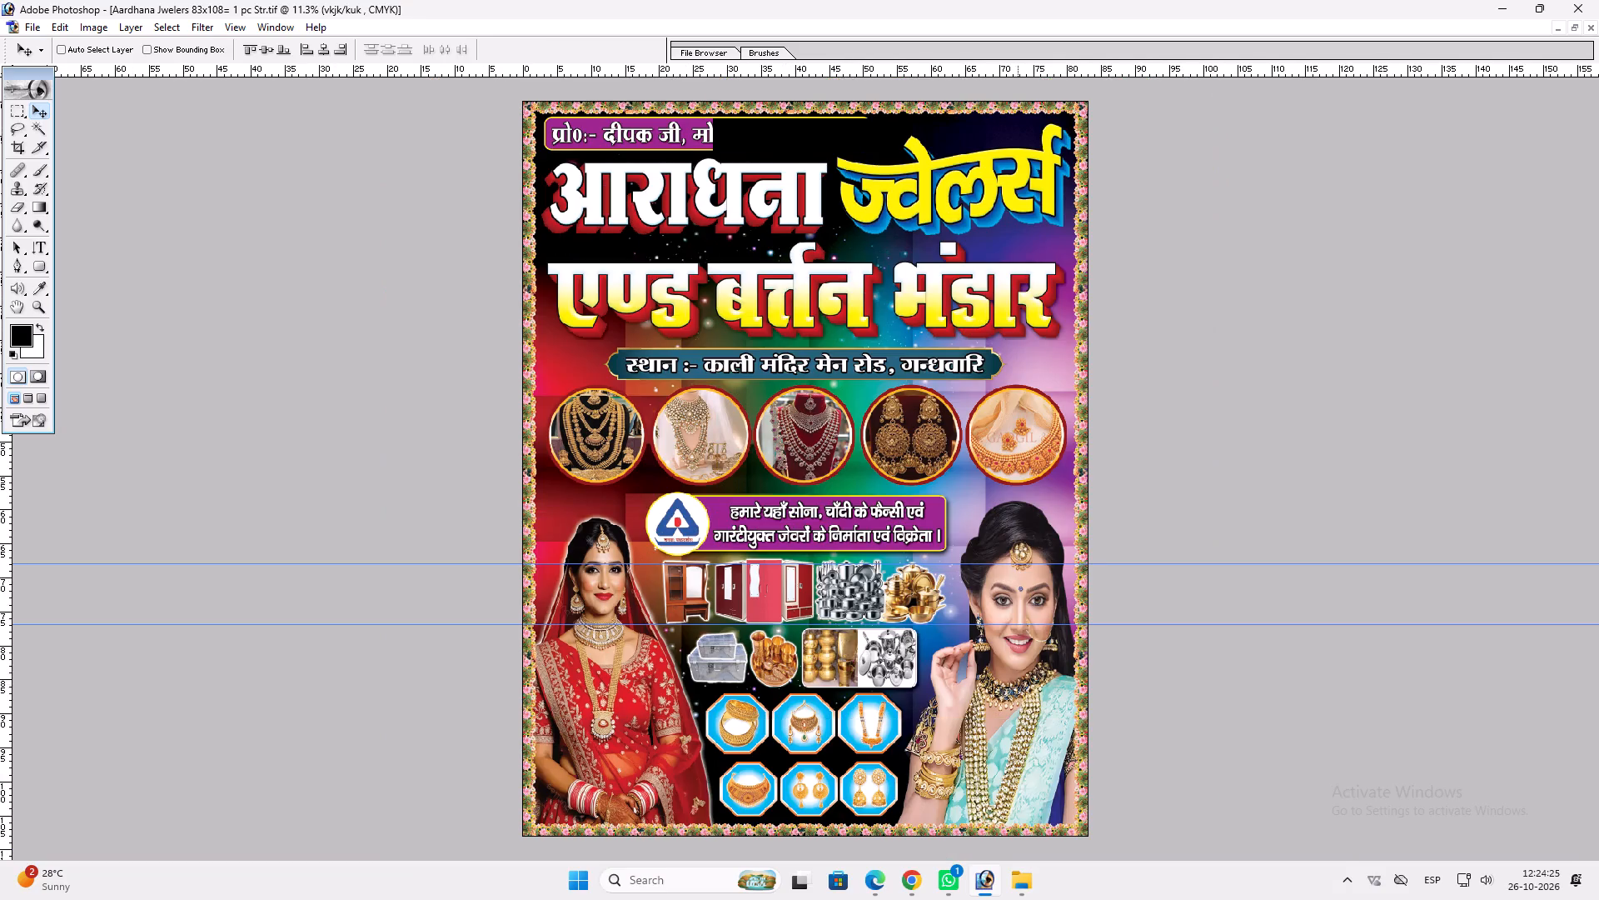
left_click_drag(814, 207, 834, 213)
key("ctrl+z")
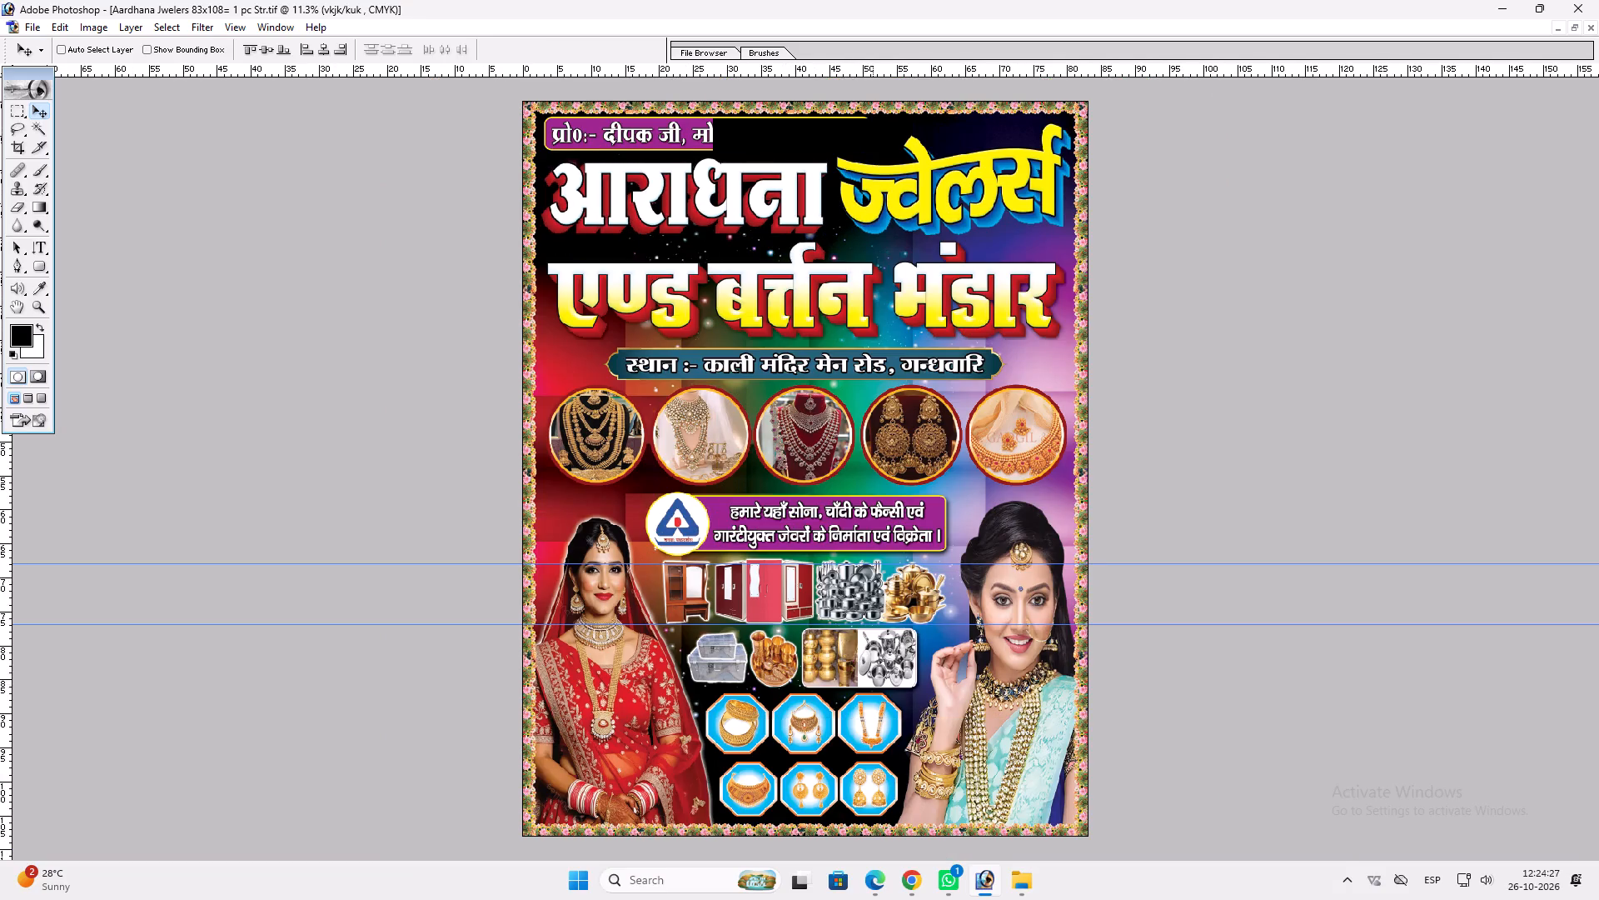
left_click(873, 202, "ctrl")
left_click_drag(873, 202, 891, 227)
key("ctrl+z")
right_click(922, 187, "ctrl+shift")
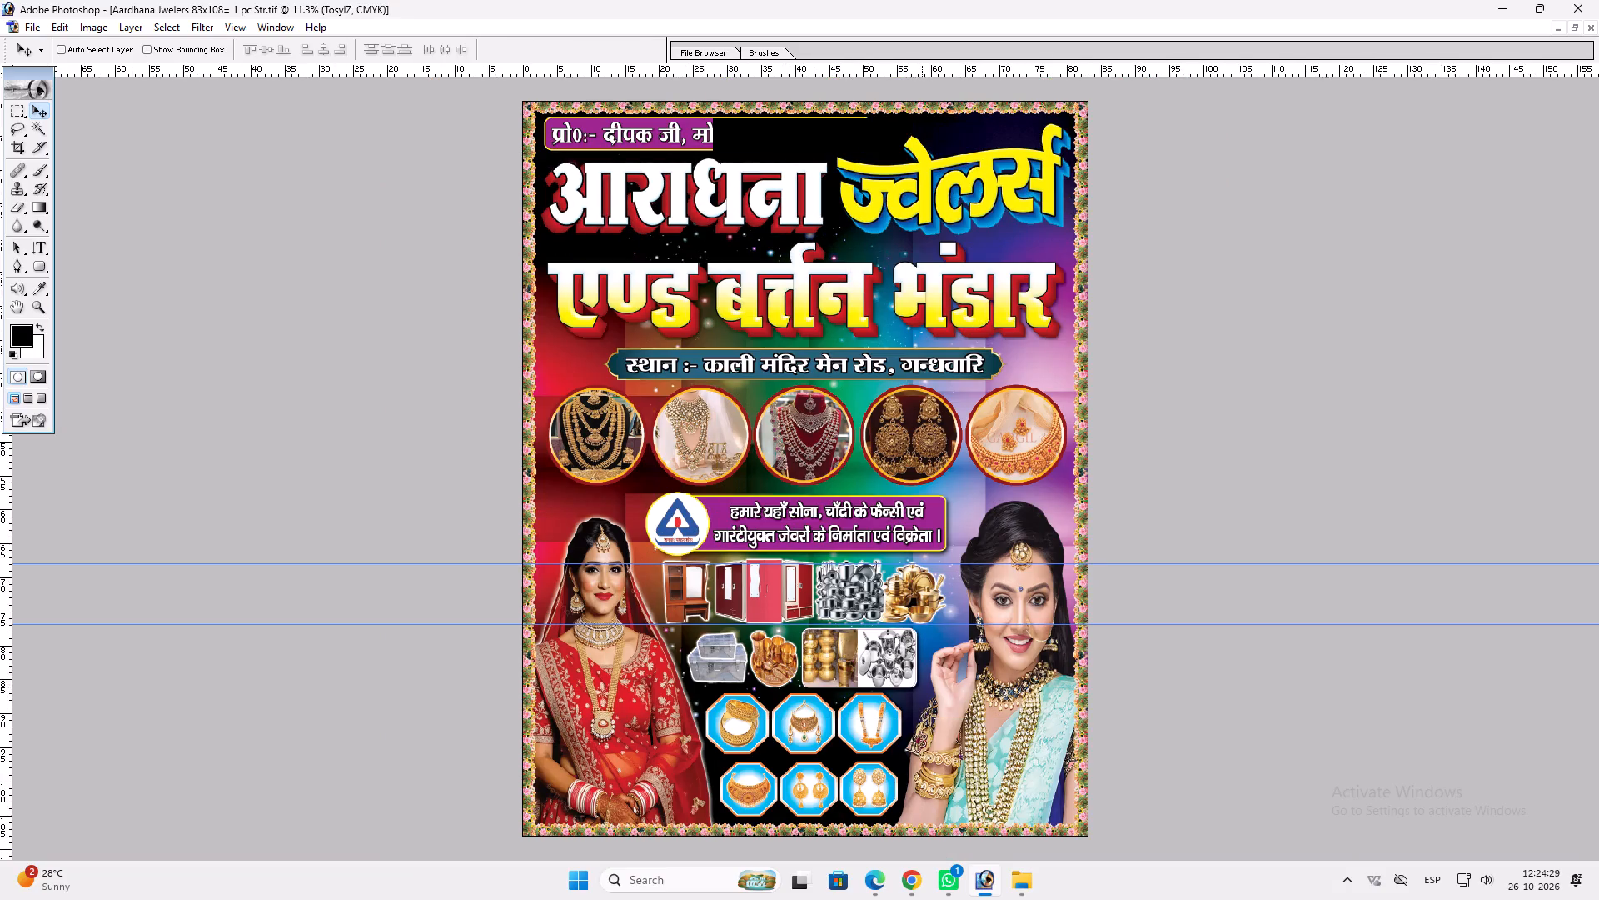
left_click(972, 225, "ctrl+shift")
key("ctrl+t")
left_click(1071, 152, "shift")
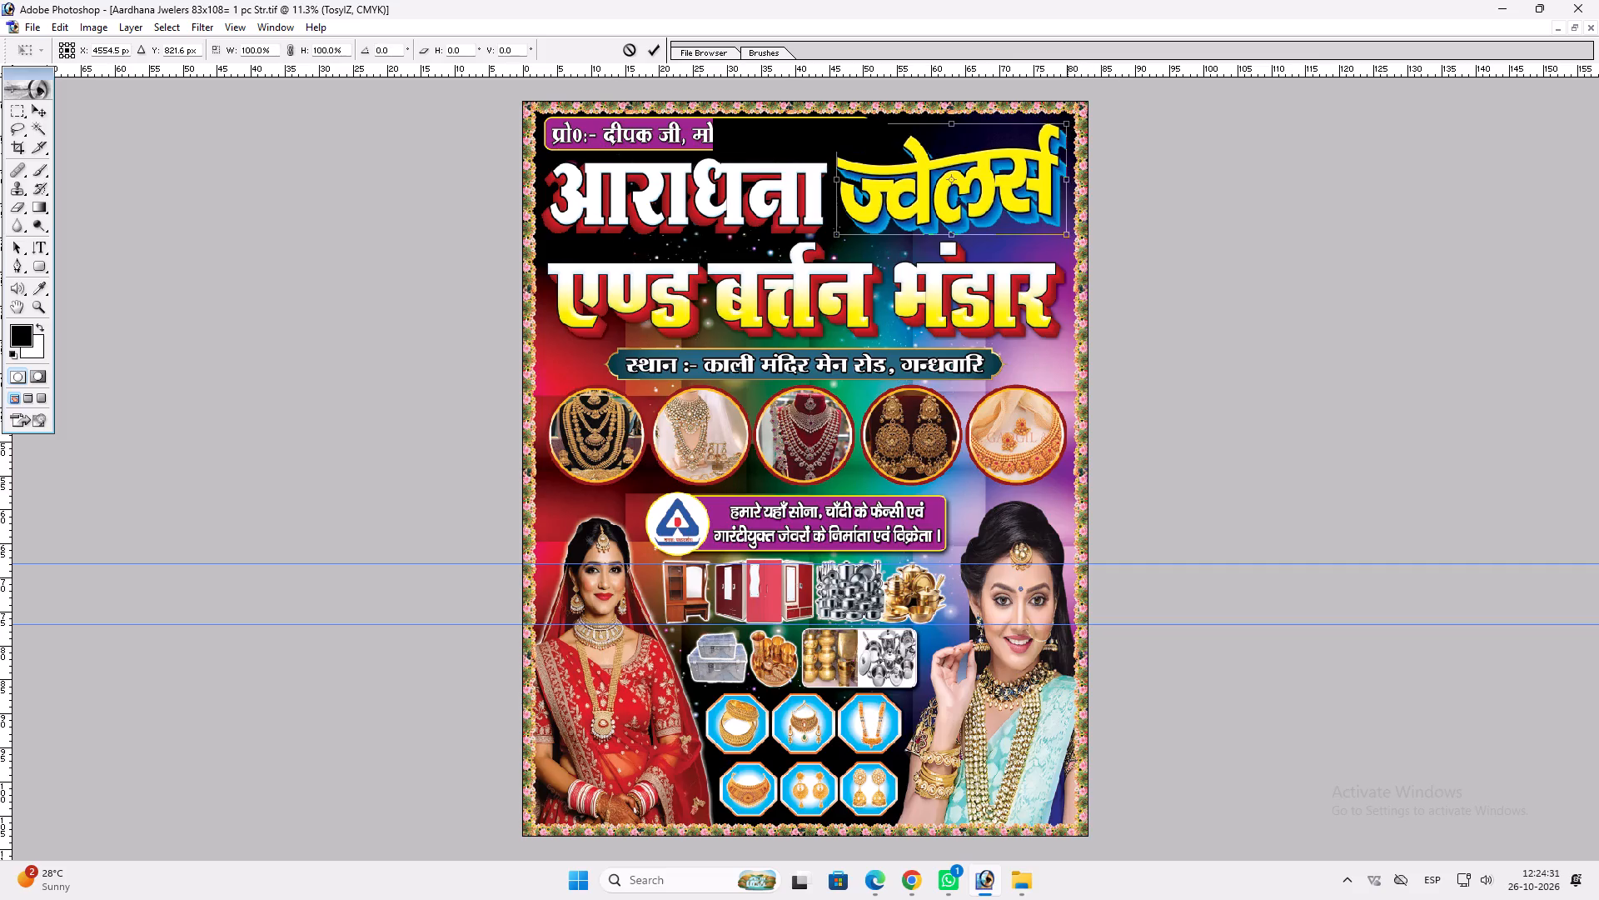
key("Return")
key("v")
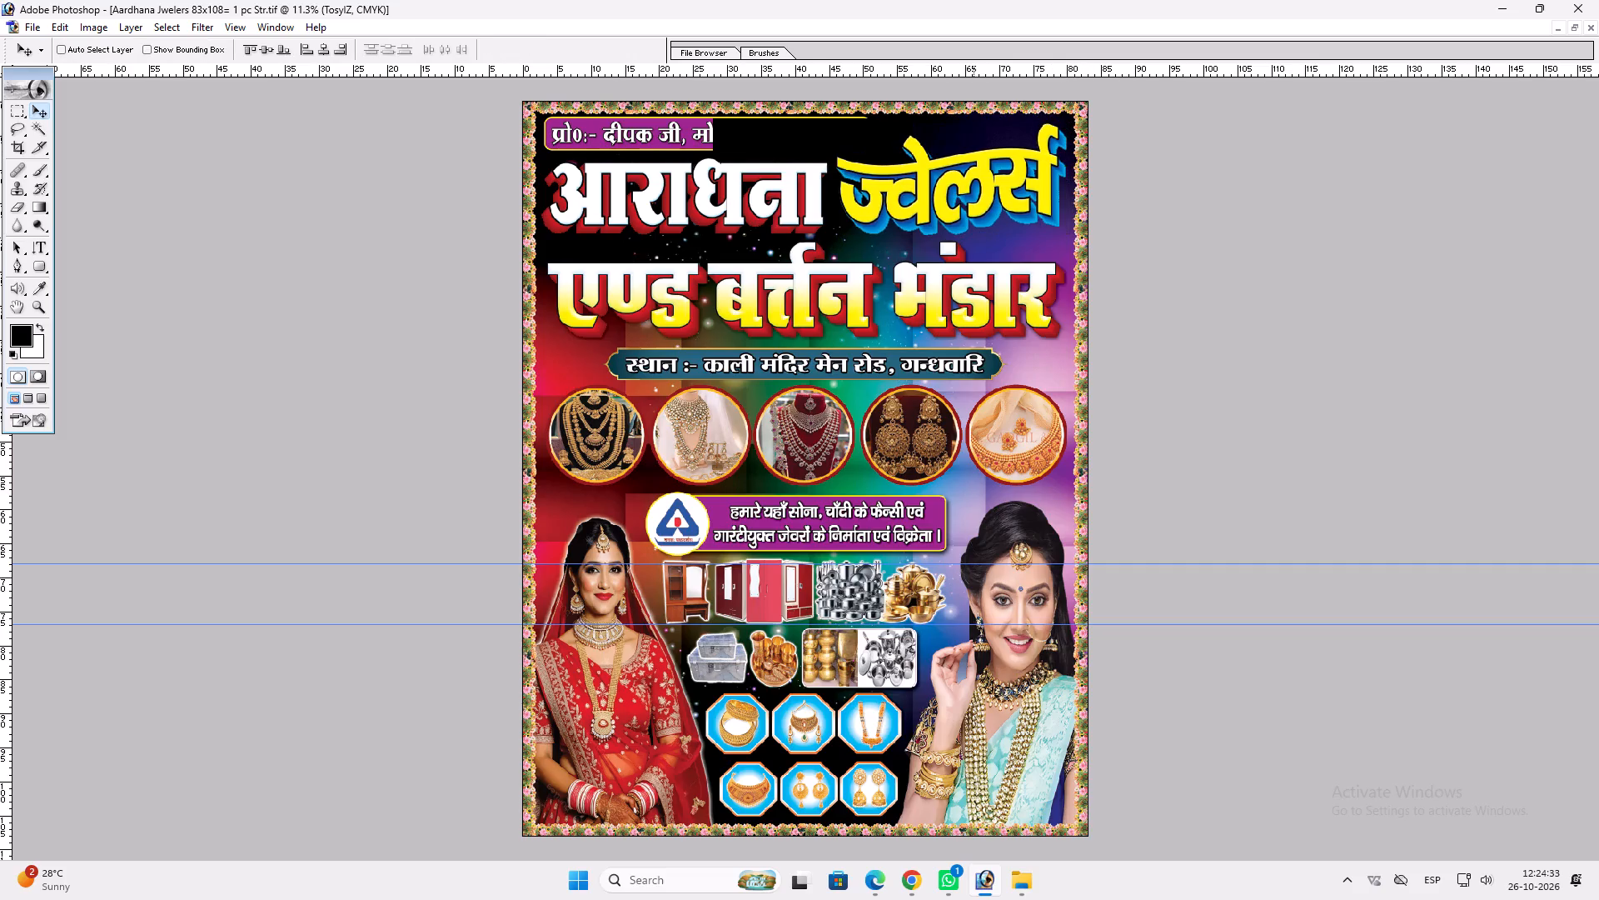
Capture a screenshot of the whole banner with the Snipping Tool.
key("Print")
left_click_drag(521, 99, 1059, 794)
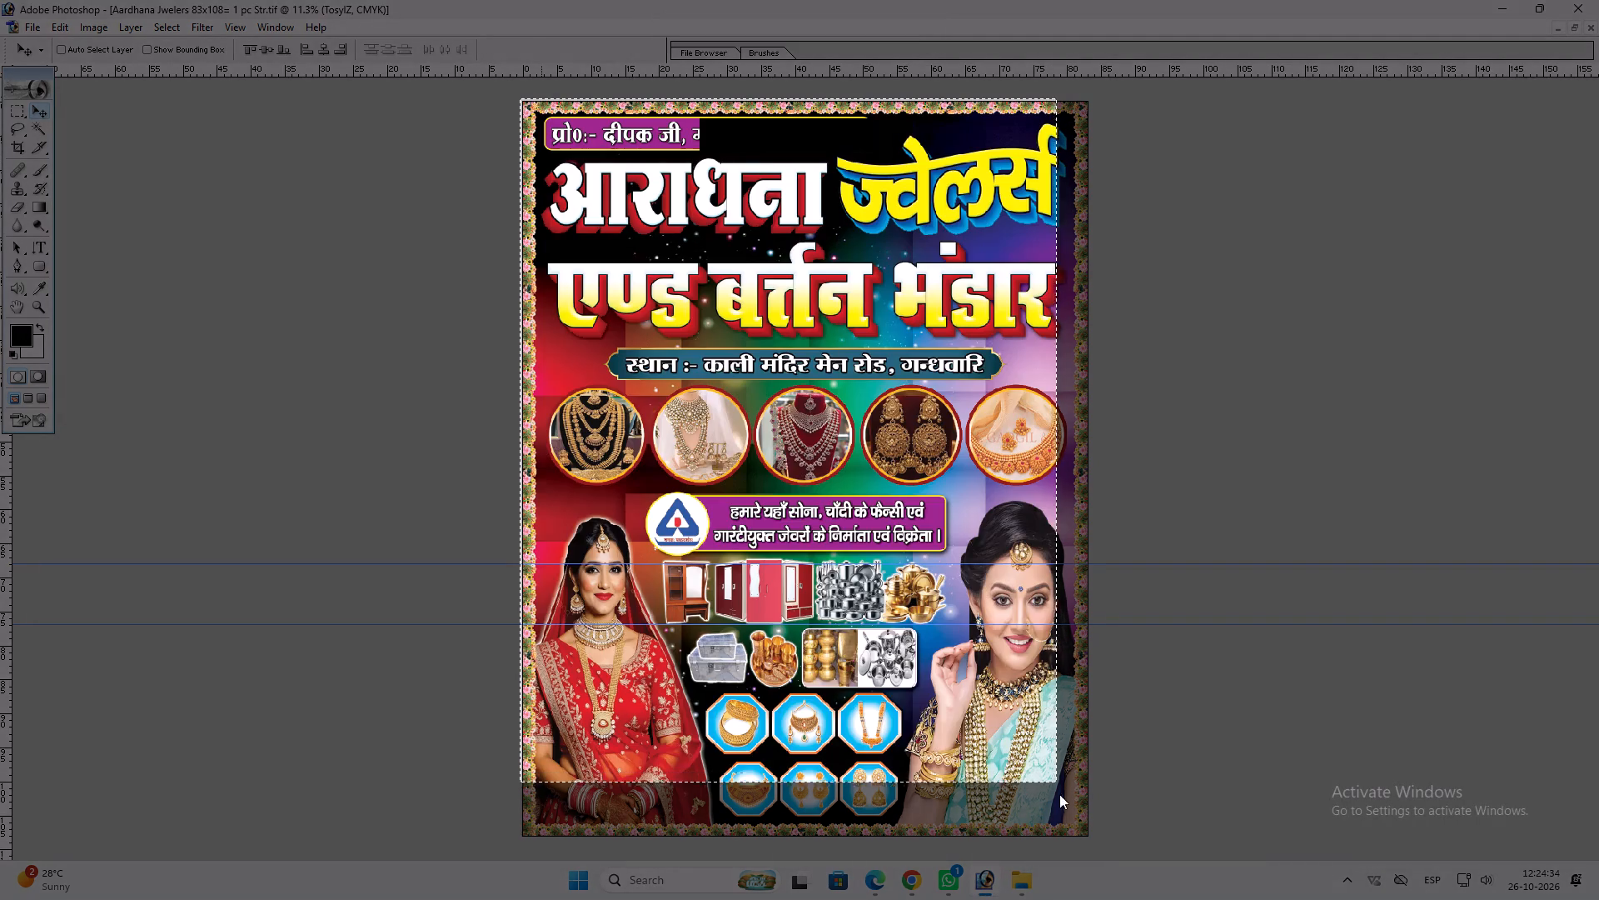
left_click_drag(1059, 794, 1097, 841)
Hide the guides across the banner and save the file.
key("ctrl+h")
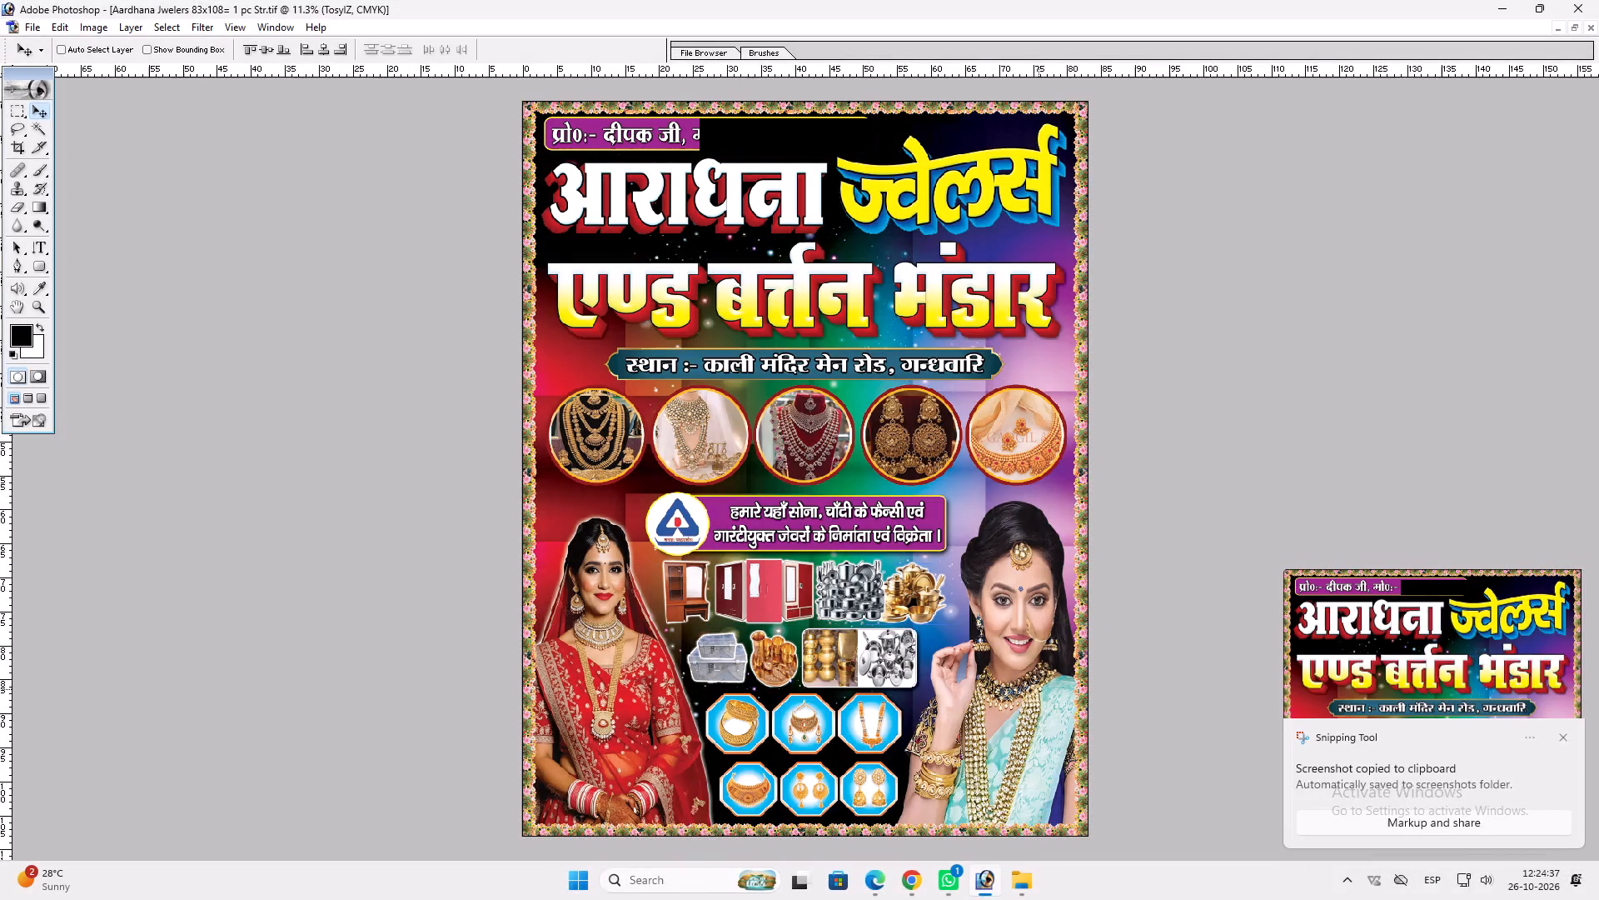
key("ctrl+s")
Capture a guide-free screenshot of the whole banner with the Snipping Tool, from corner to corner of its border.
key("Print")
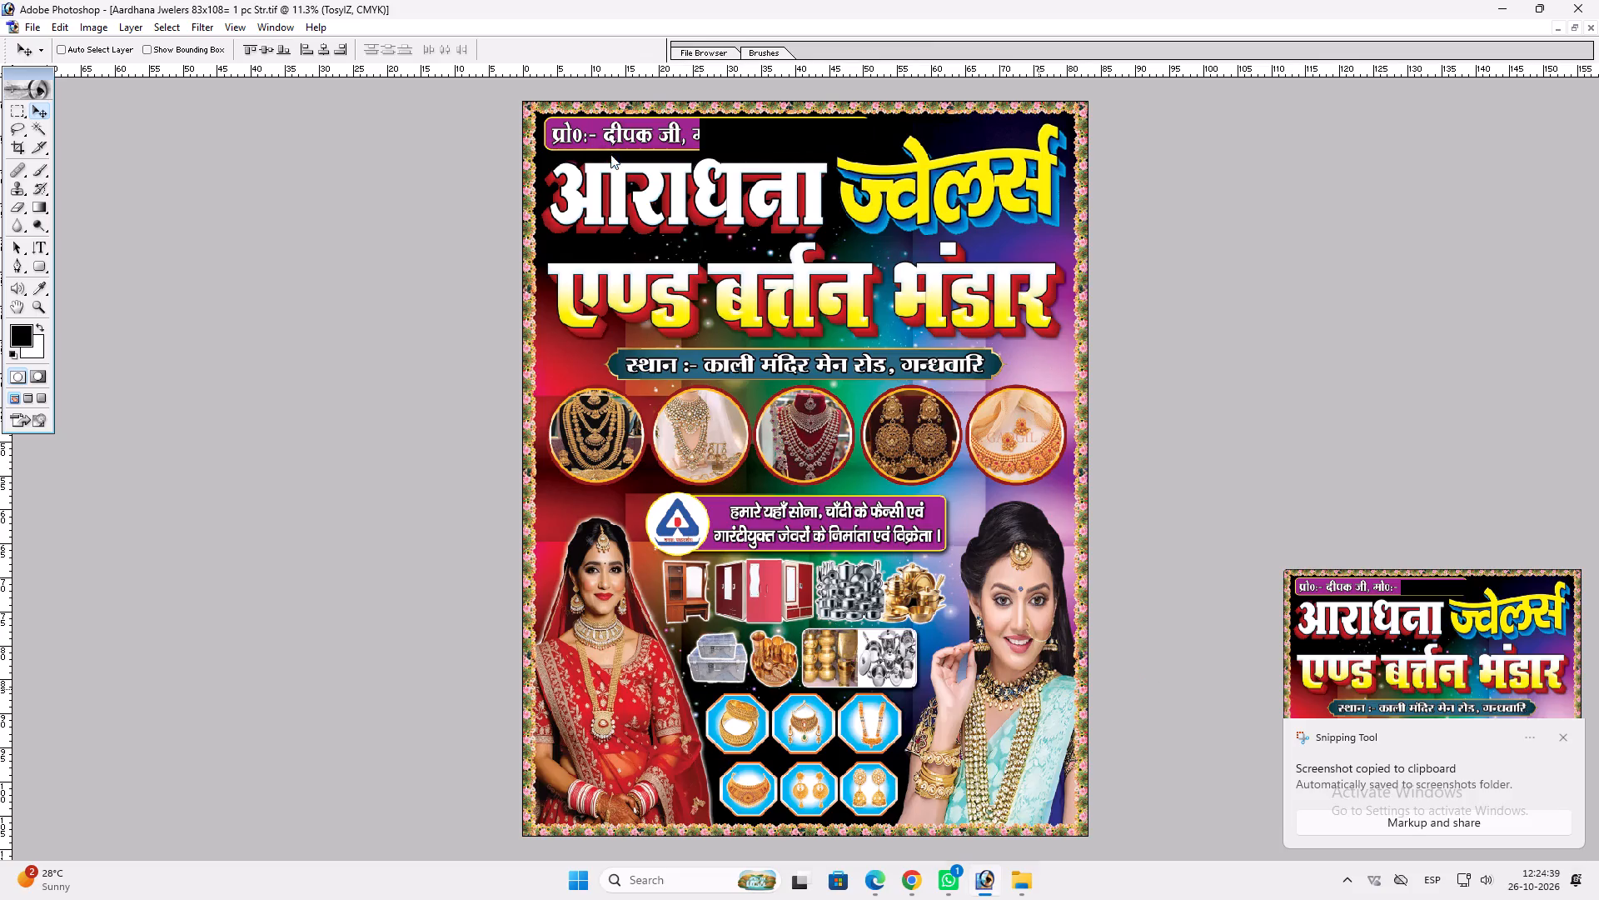
left_click_drag(521, 99, 1071, 812)
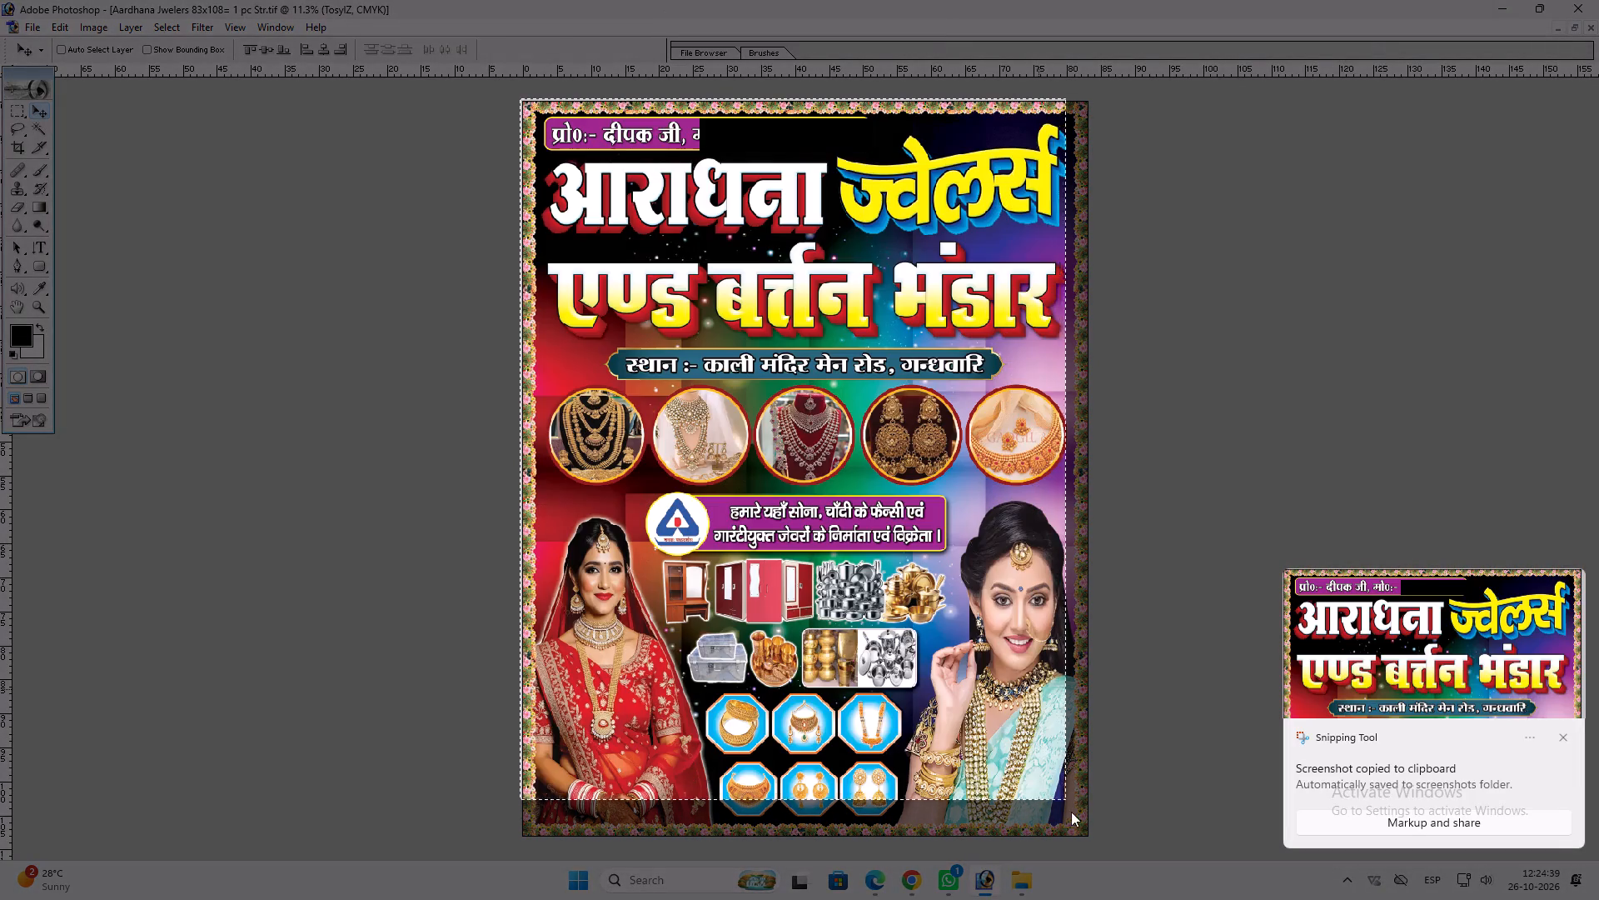
left_click_drag(1071, 812, 1088, 837)
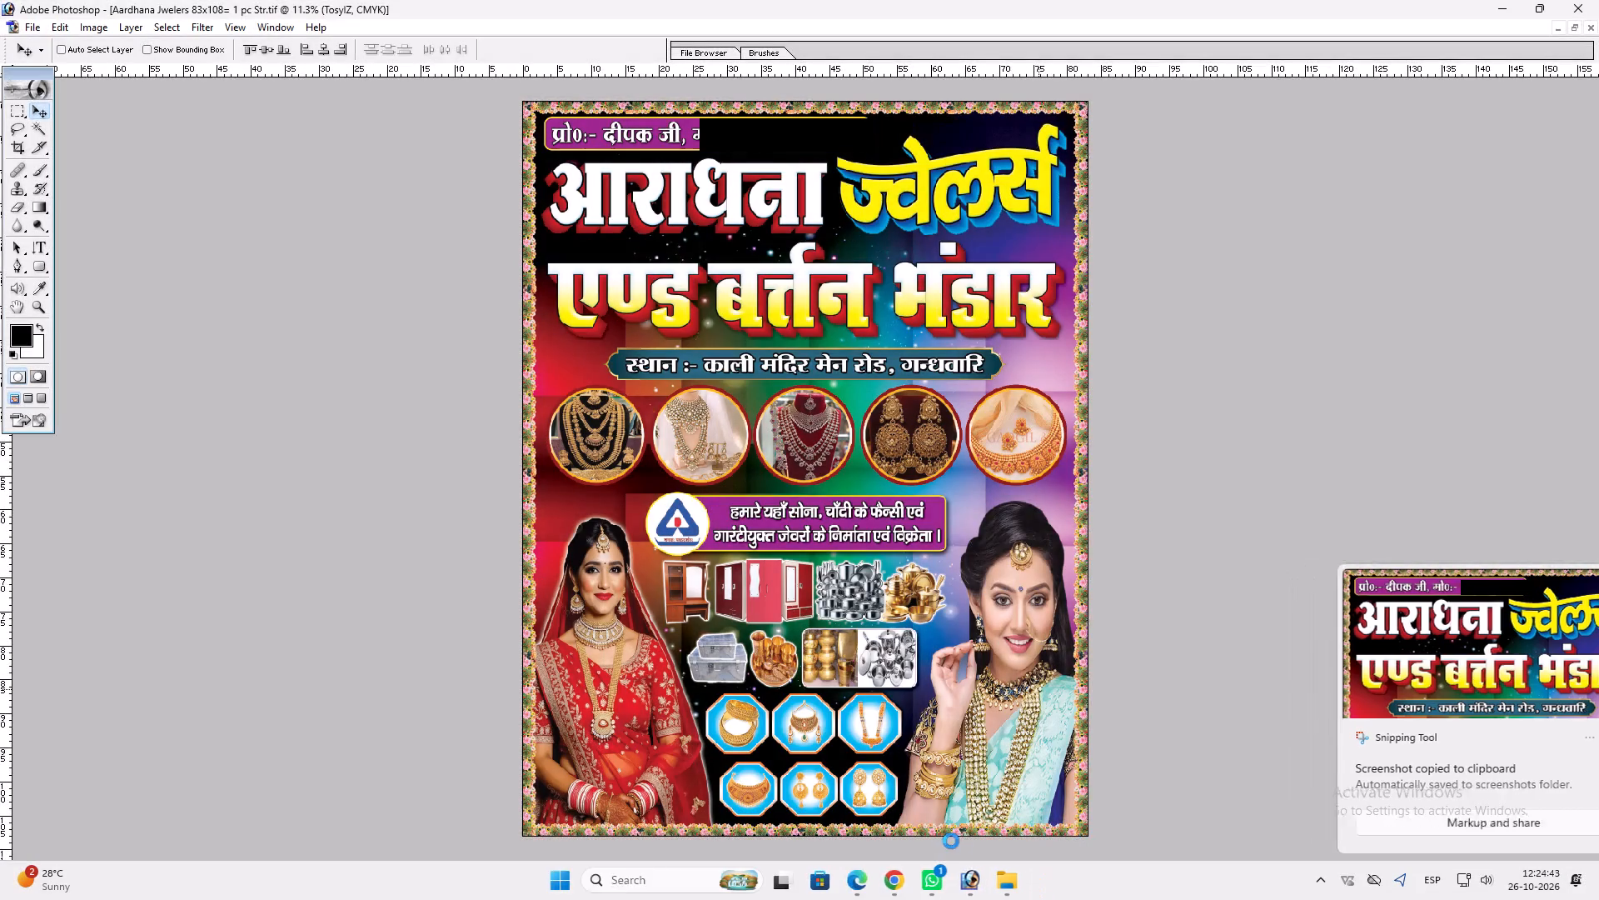
Switch to the Chrome browser window.
left_click(919, 867)
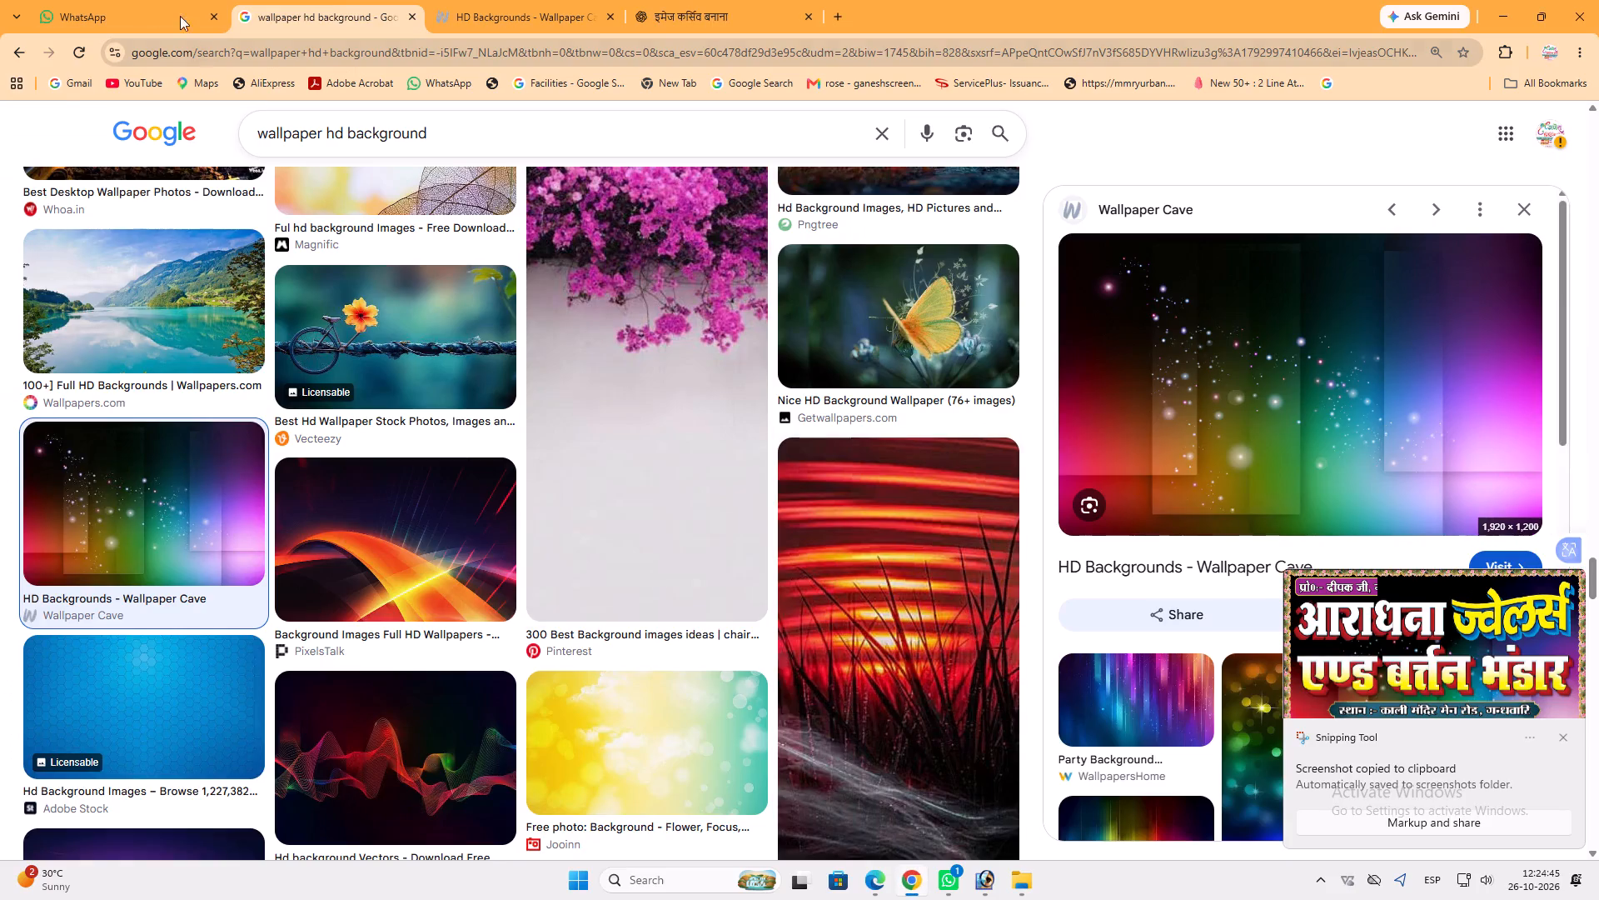